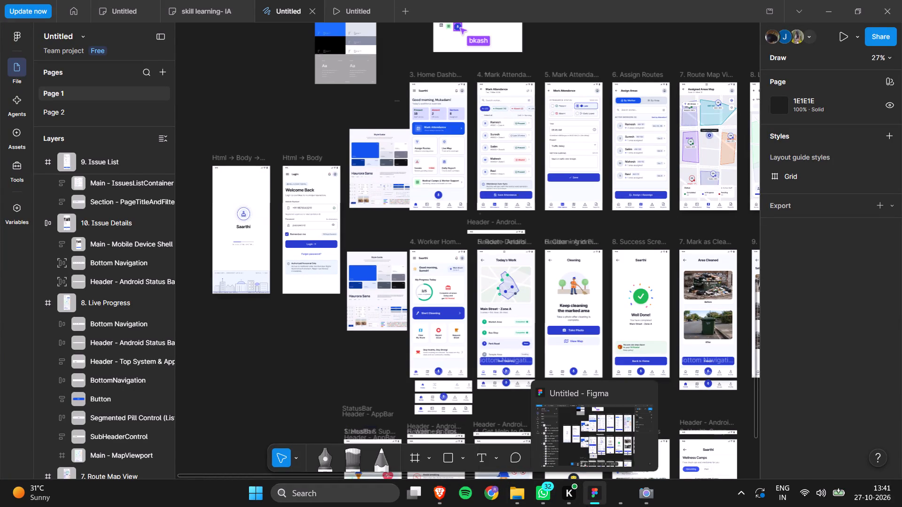
Switch to the Canva presentation in Brave and copy the "Detailed view:" label from the Affinity Mapping slide.
left_click(433, 487)
left_click(434, 418)
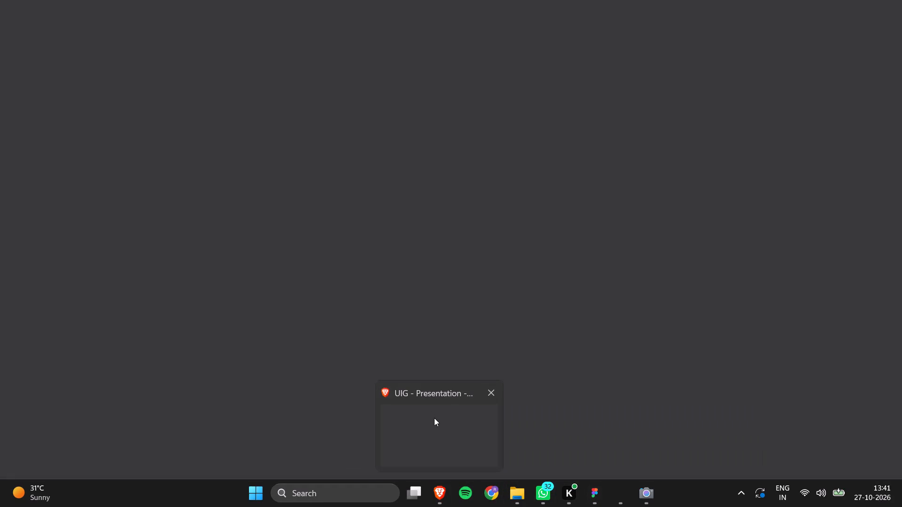
left_click(614, 384)
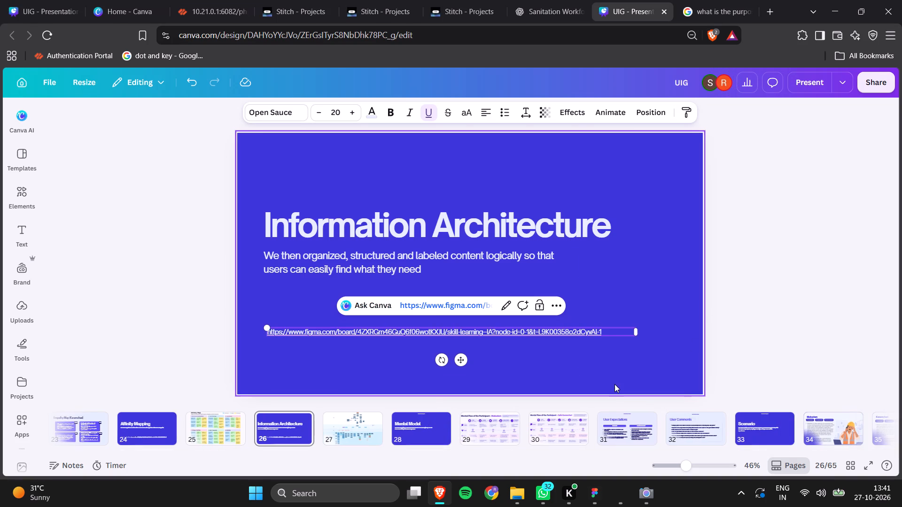
left_click(165, 430)
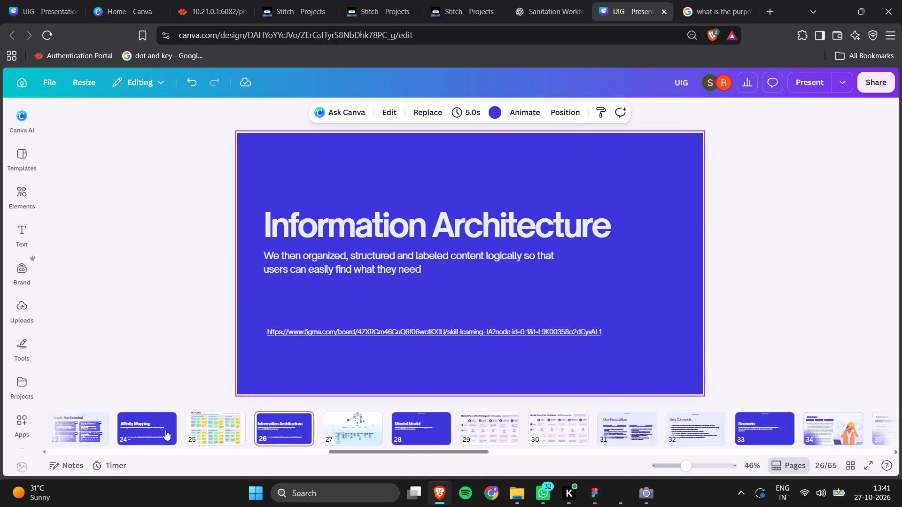
triple_click(283, 334)
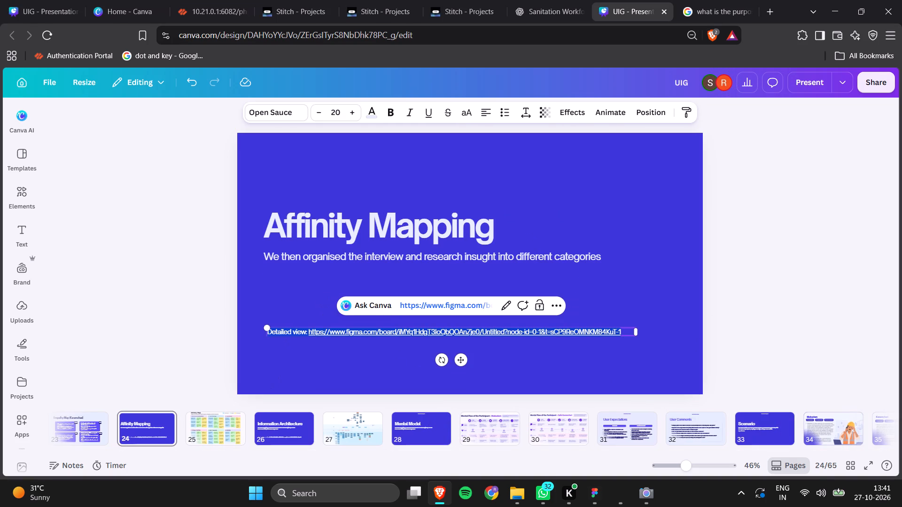
left_click(307, 332)
left_click_drag(307, 332, 284, 333)
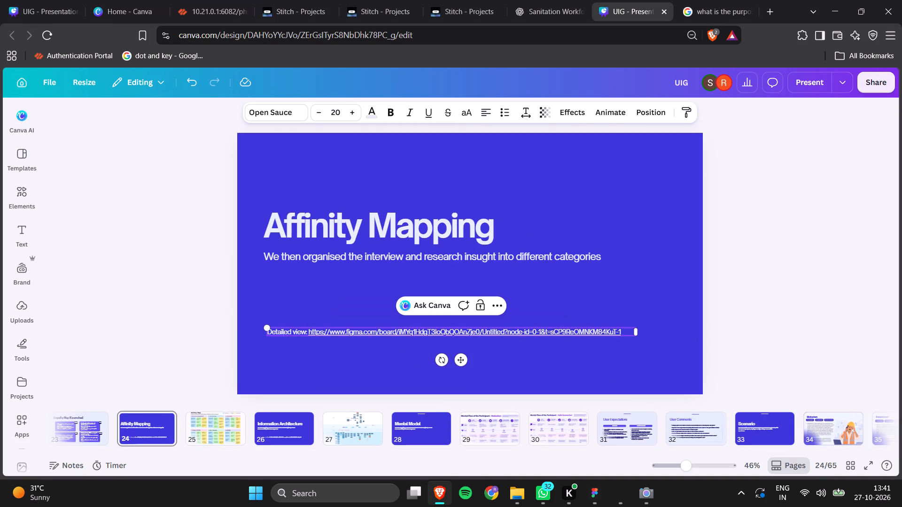
left_click_drag(284, 333, 266, 334)
key("ctrl+c")
Add the label "Detailed view:" in front of the Figma link on the Information Architecture slide.
left_click(293, 426)
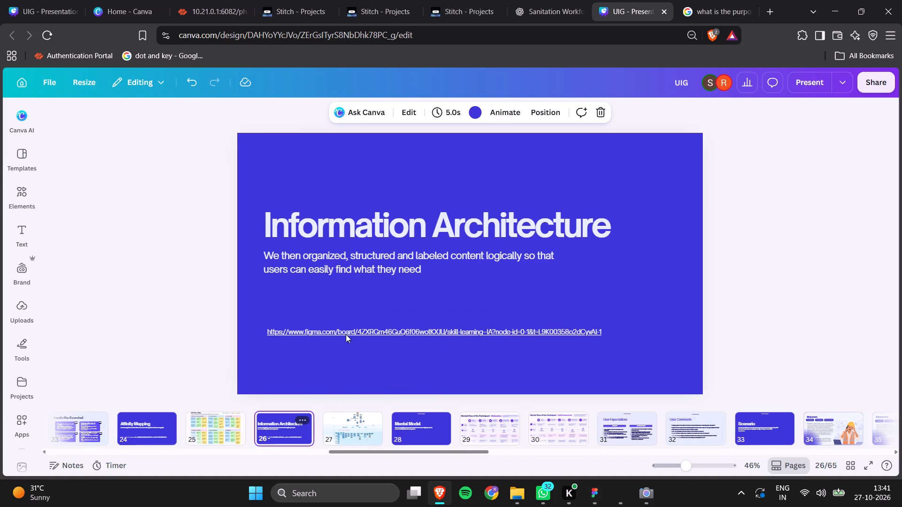
scroll(311, 332, "right", 1)
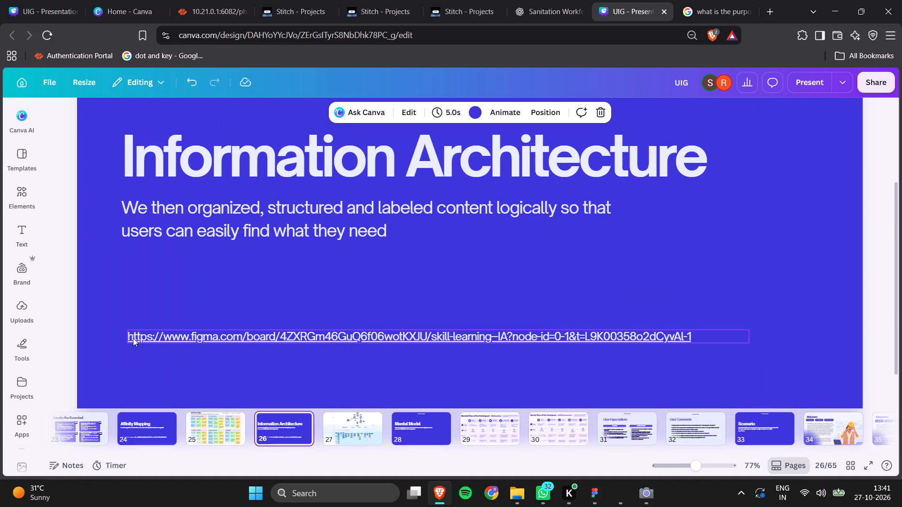
double_click(133, 338)
left_click(128, 338)
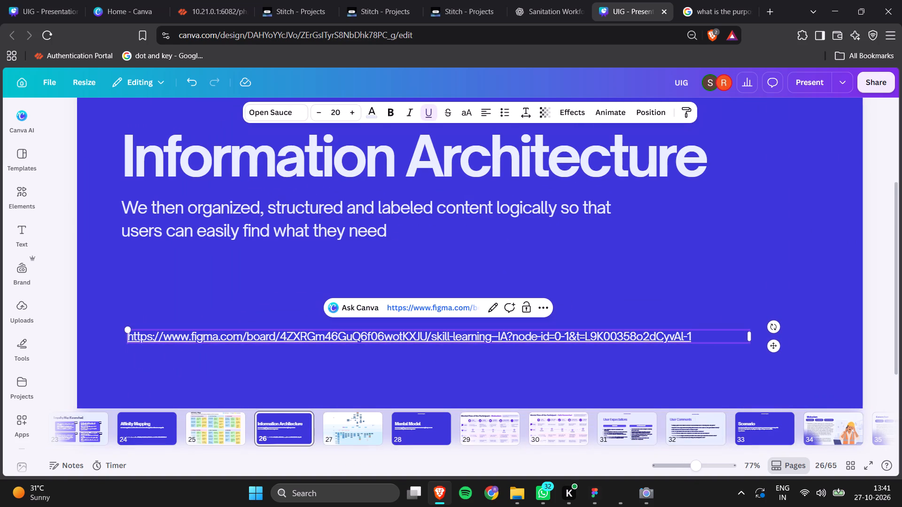
key("space")
key("space")
key("Left")
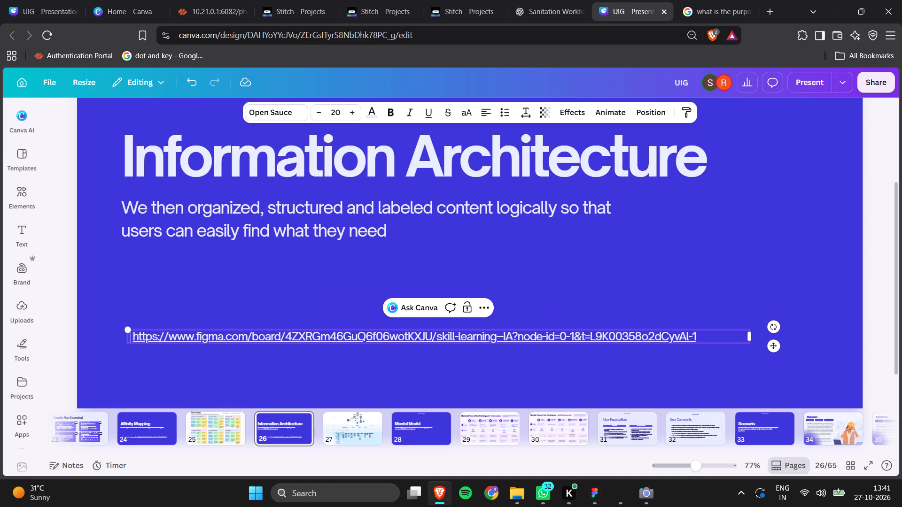
key("Left")
key("ctrl+v")
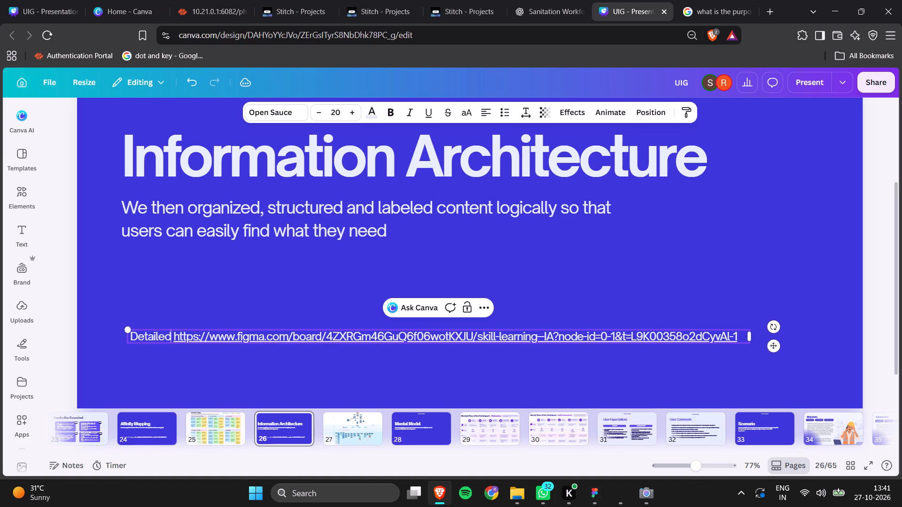
key("space")
type("view")
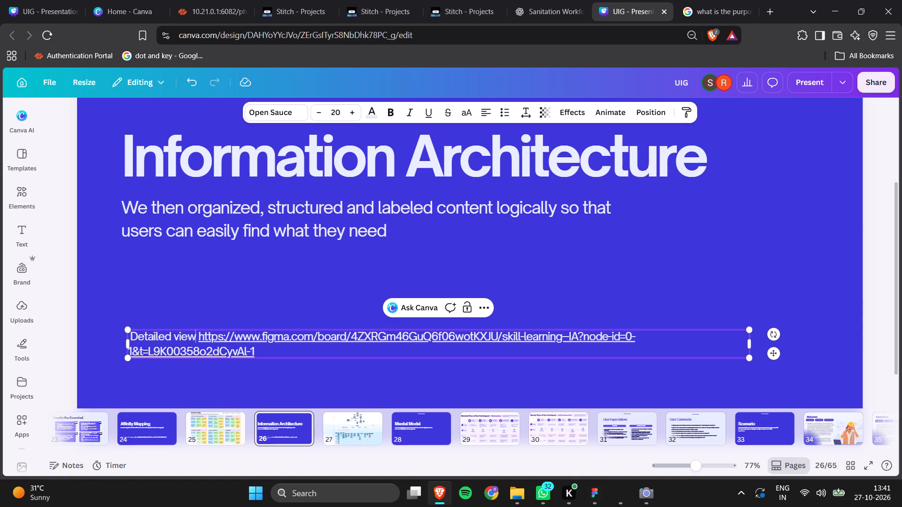
key("shift+colon")
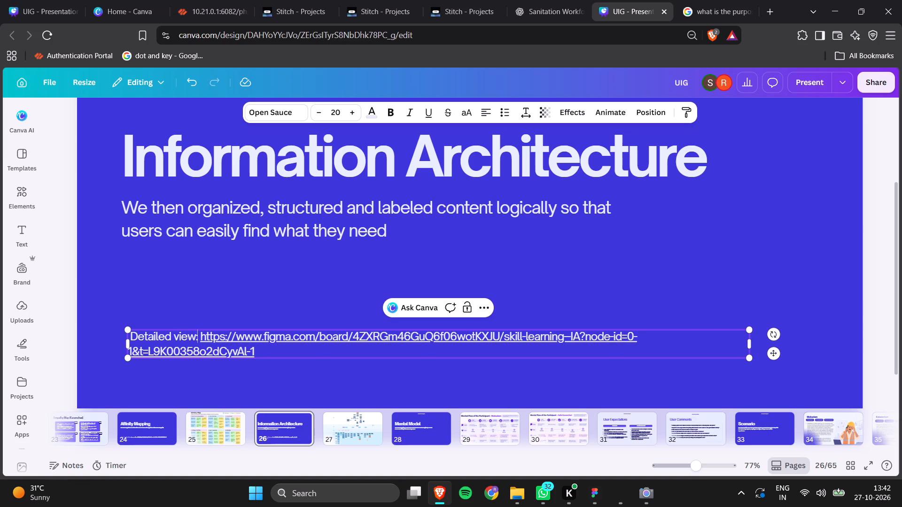
Widen the Figma link text box on the Information Architecture slide so its text fits on one line.
left_click_drag(754, 346, 780, 345)
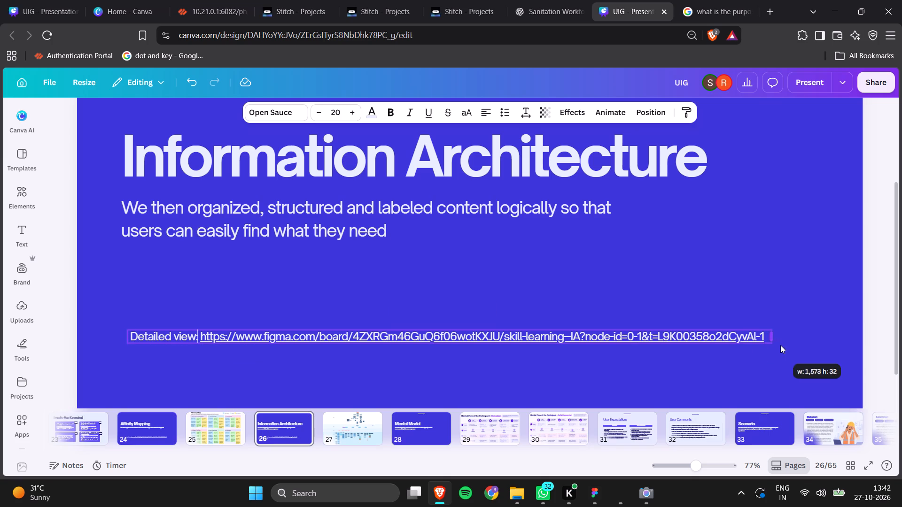
left_click_drag(780, 345, 784, 345)
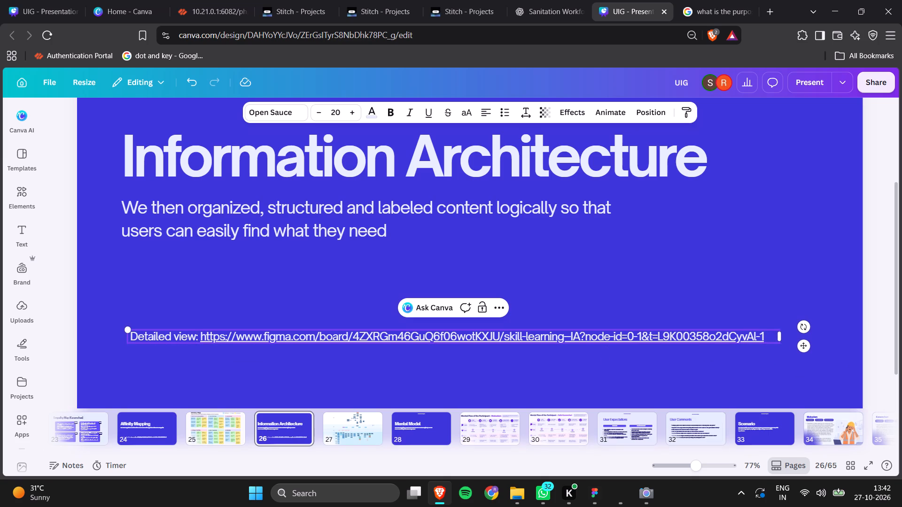
left_click(606, 361)
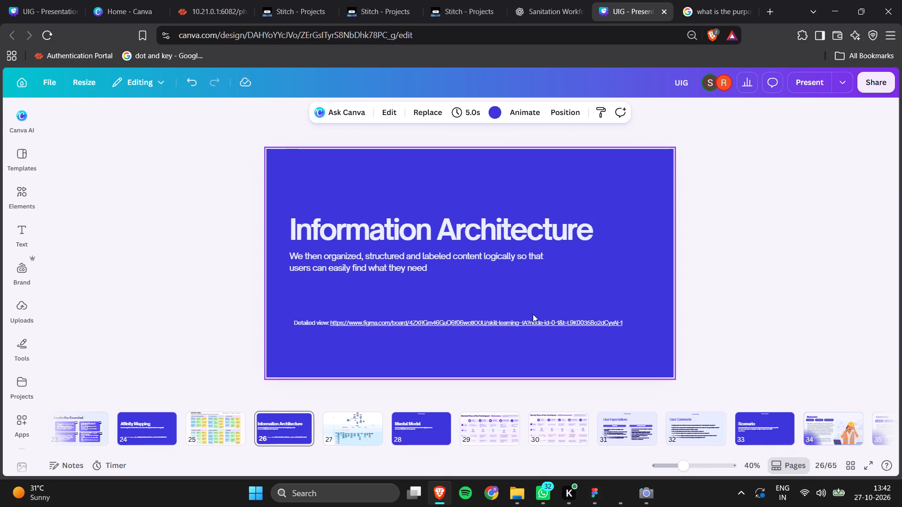
Nudge the "Detailed view" link text box slightly left on the Information Architecture slide.
left_click(532, 323)
key("Left")
key("Left")
key("Left")
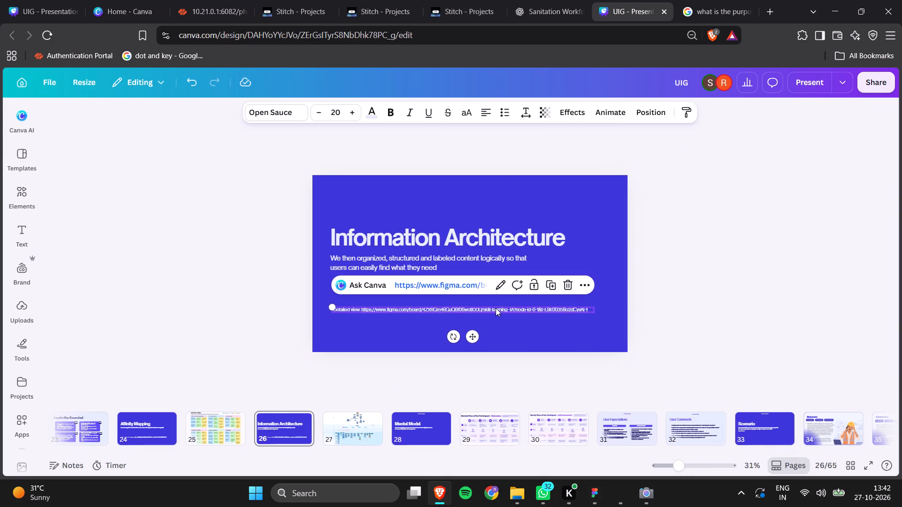
Move the Information Architecture title slide and its diagram slide together to between the Gantt-style chart slide and the first task flow slide.
left_click(408, 431)
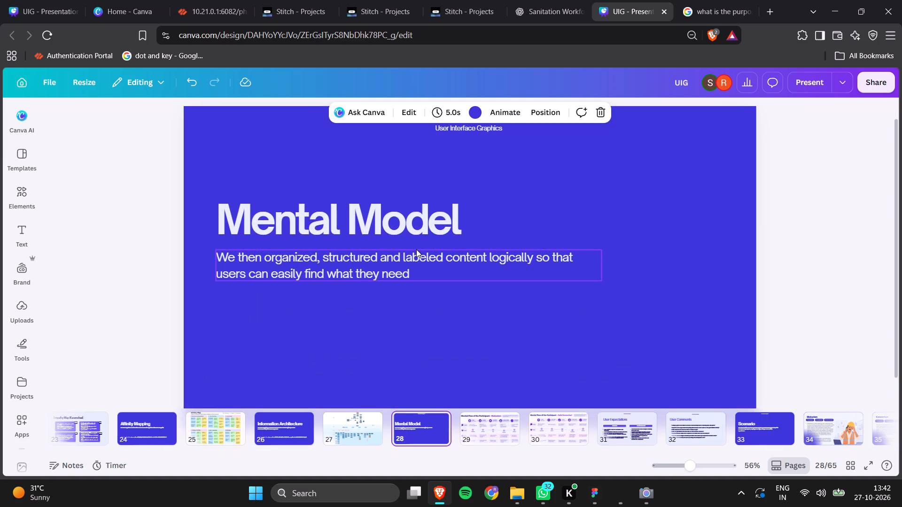
left_click(277, 424)
left_click(424, 434)
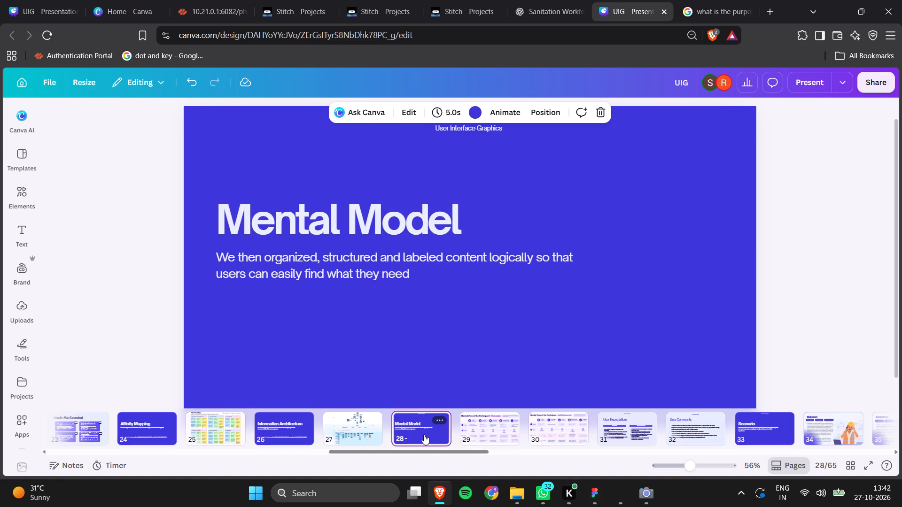
scroll(424, 434, "right", 1)
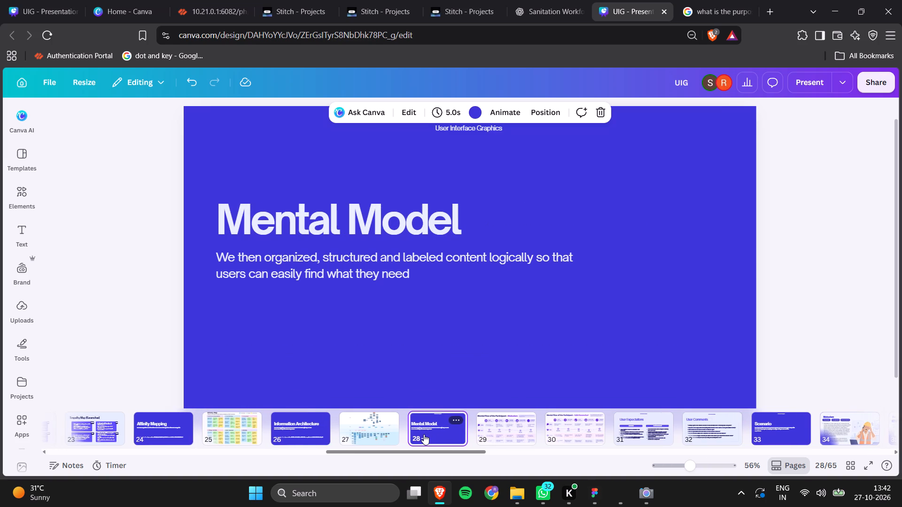
left_click(304, 435)
left_click(381, 431, "shift")
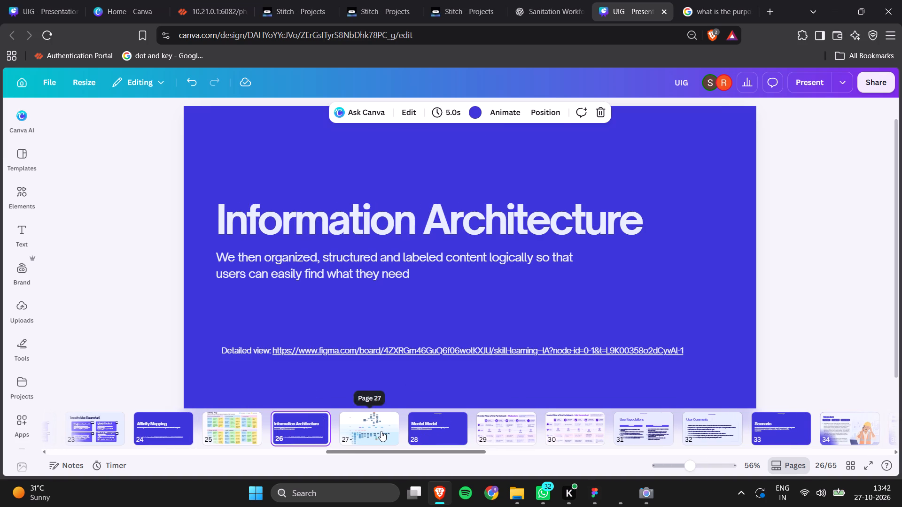
left_click_drag(348, 427, 672, 443)
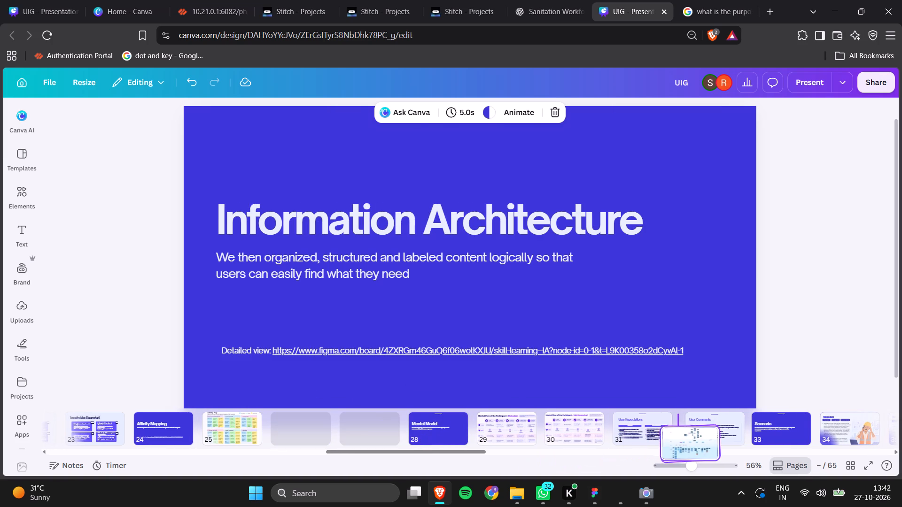
left_click_drag(672, 443, 740, 426)
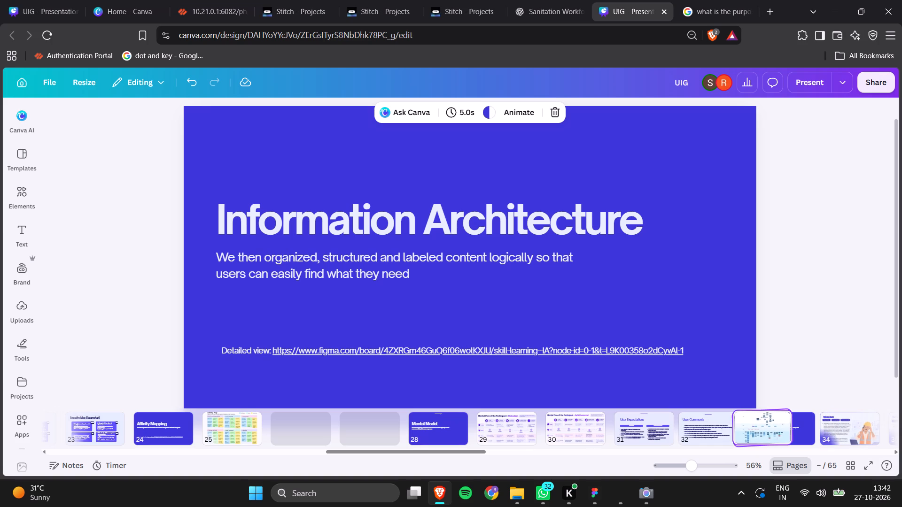
left_click_drag(740, 426, 599, 440)
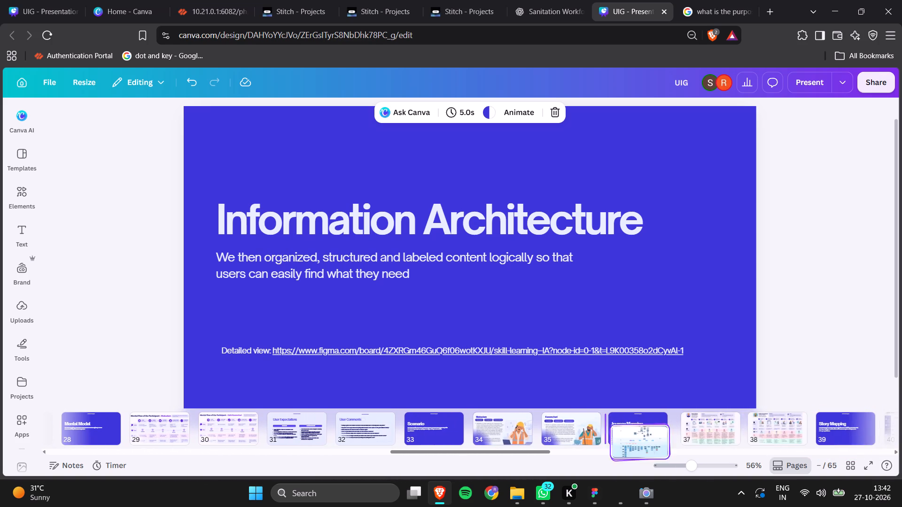
left_click_drag(599, 440, 832, 434)
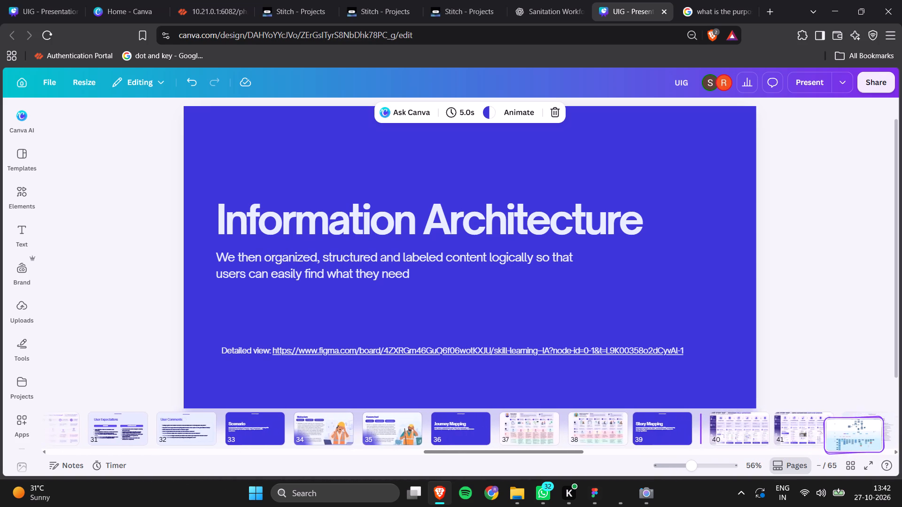
left_click_drag(832, 434, 661, 425)
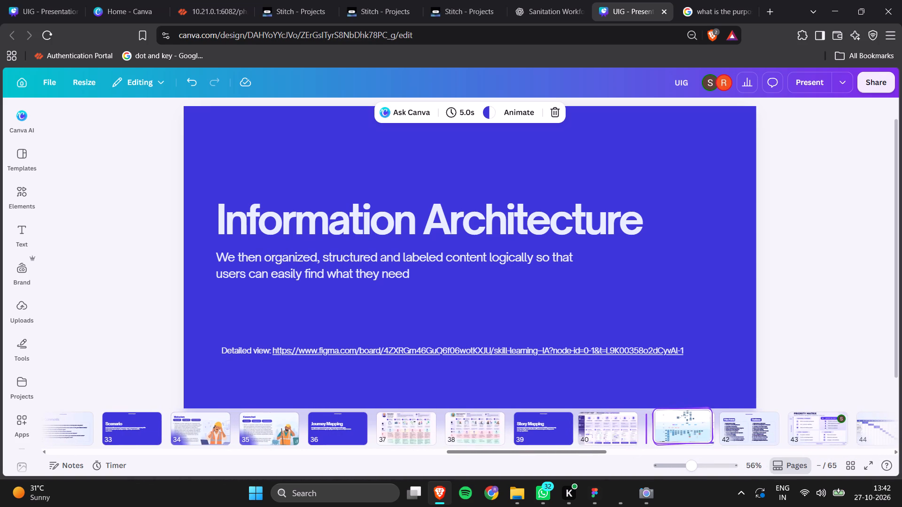
left_click_drag(661, 425, 661, 424)
left_click_drag(661, 424, 838, 440)
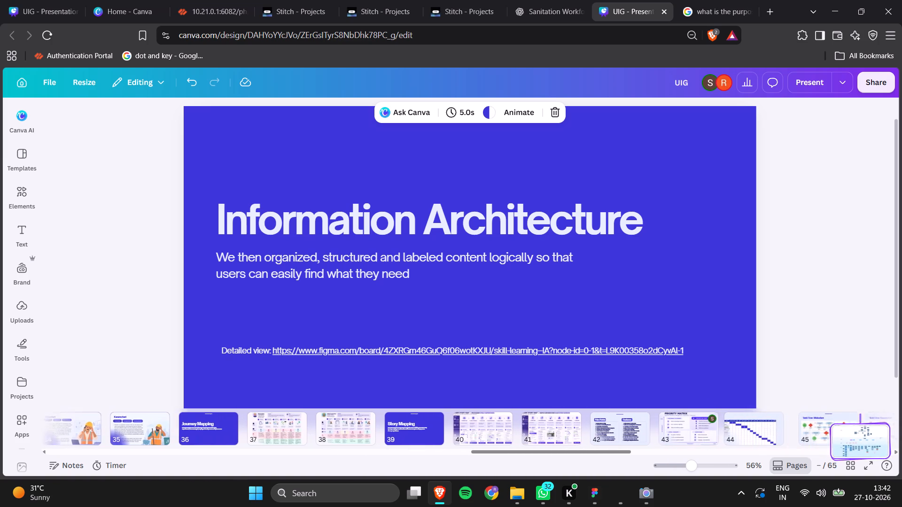
left_click_drag(838, 440, 677, 429)
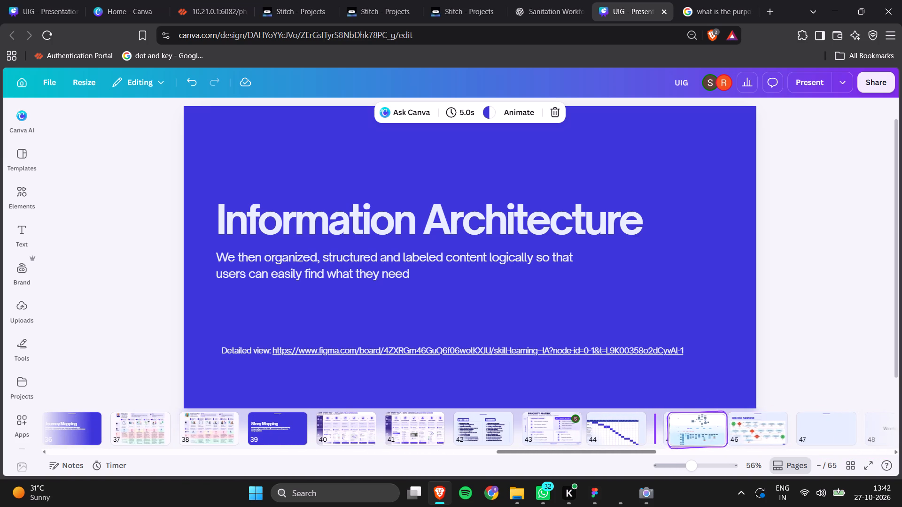
left_click_drag(677, 429, 607, 431)
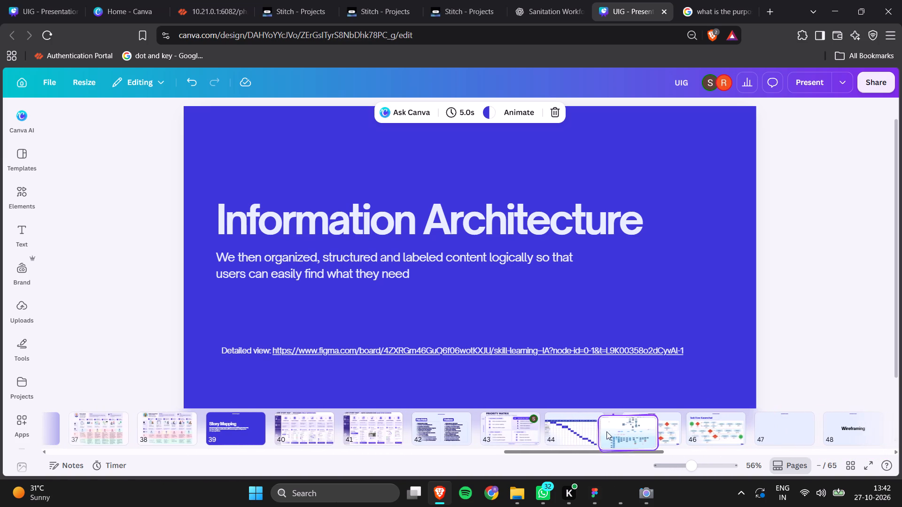
scroll(607, 431, "right", 4)
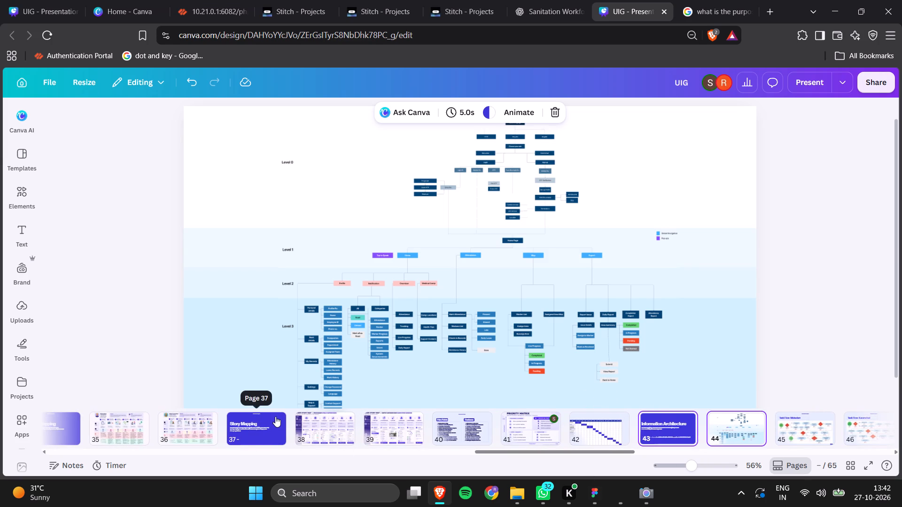
Remove the apostrophe after "users" in the Journey Mapping title slide's description.
left_click(259, 436)
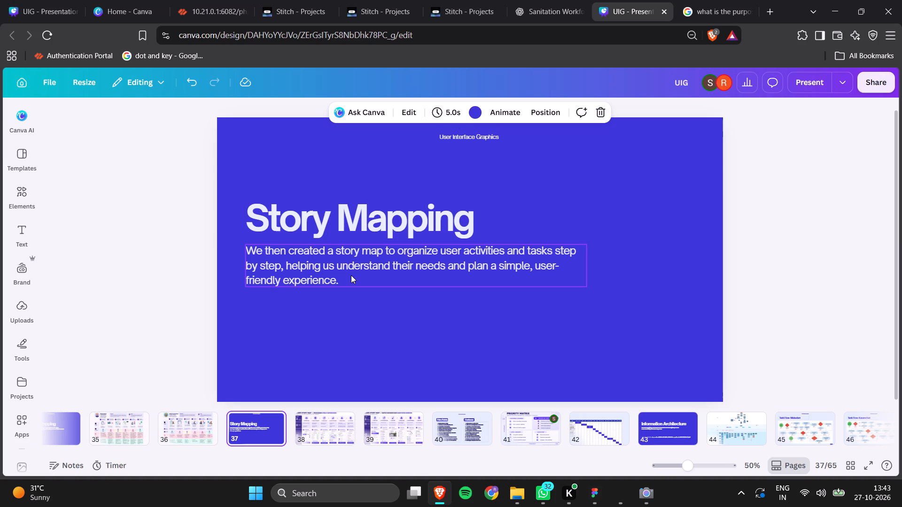
scroll(176, 438, "right", 1)
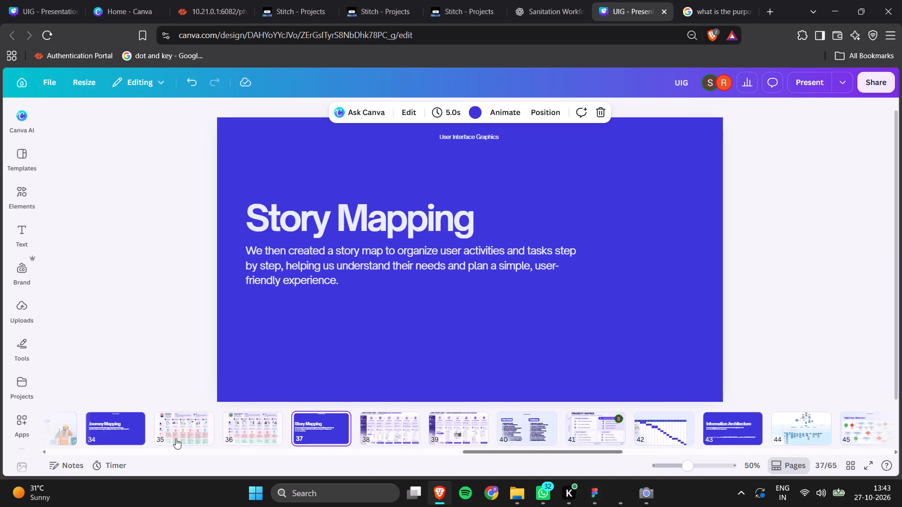
scroll(176, 438, "right", 1)
left_click(115, 431)
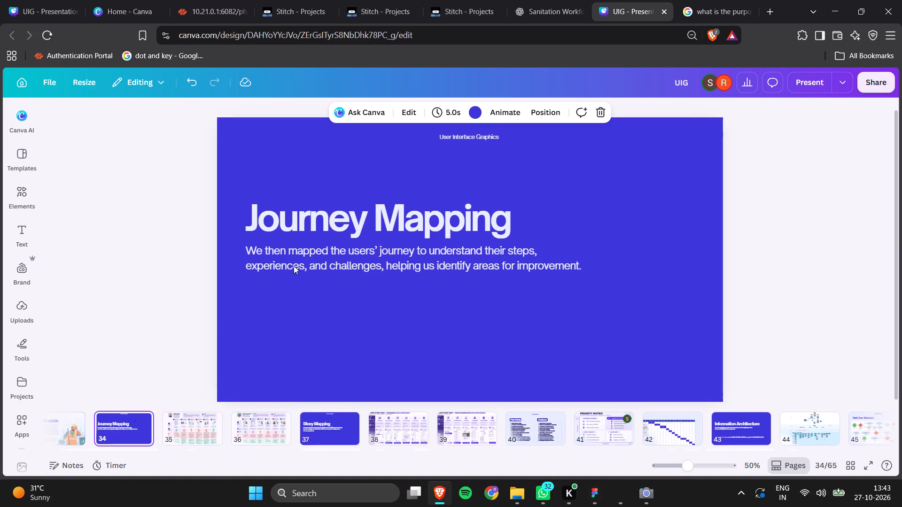
double_click(379, 247)
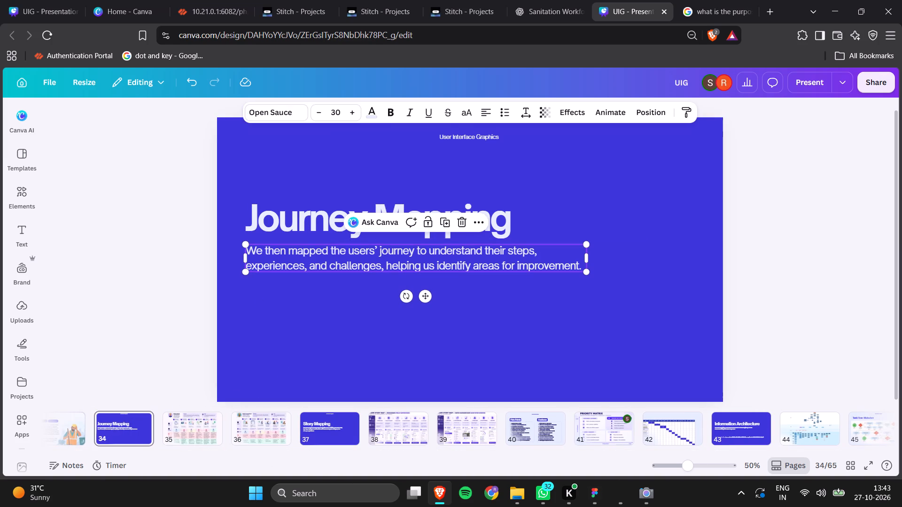
key("BackSpace")
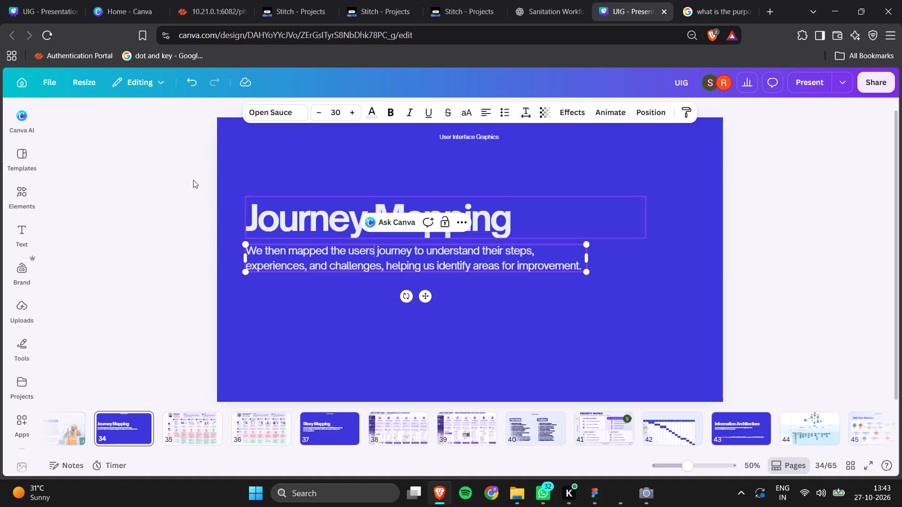
left_click(117, 216)
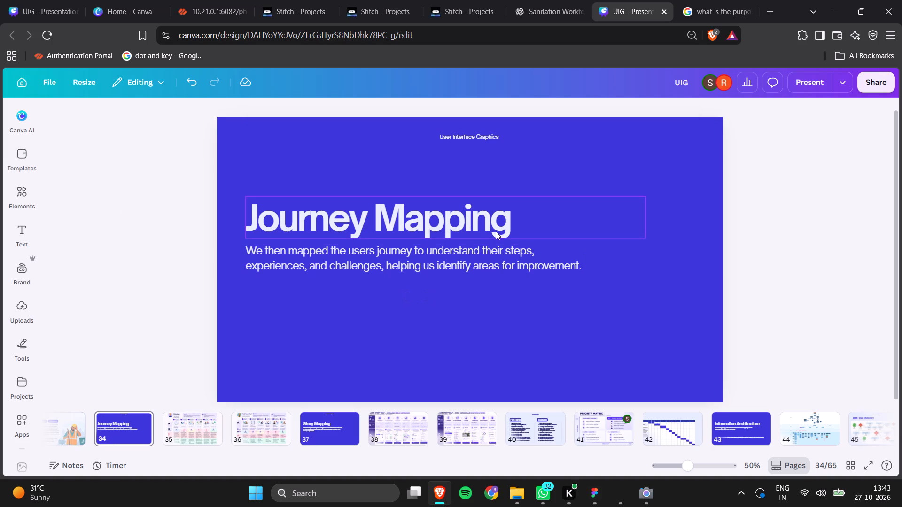
Delete the word "steps," from the Journey Mapping slide's description.
double_click(515, 247)
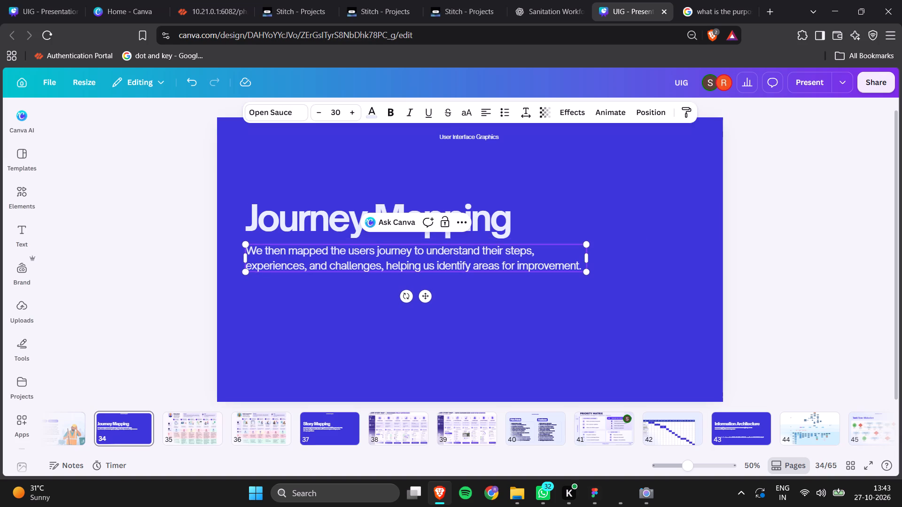
left_click(508, 248)
left_click_drag(504, 248, 543, 249)
left_click_drag(543, 249, 549, 249)
key("BackSpace")
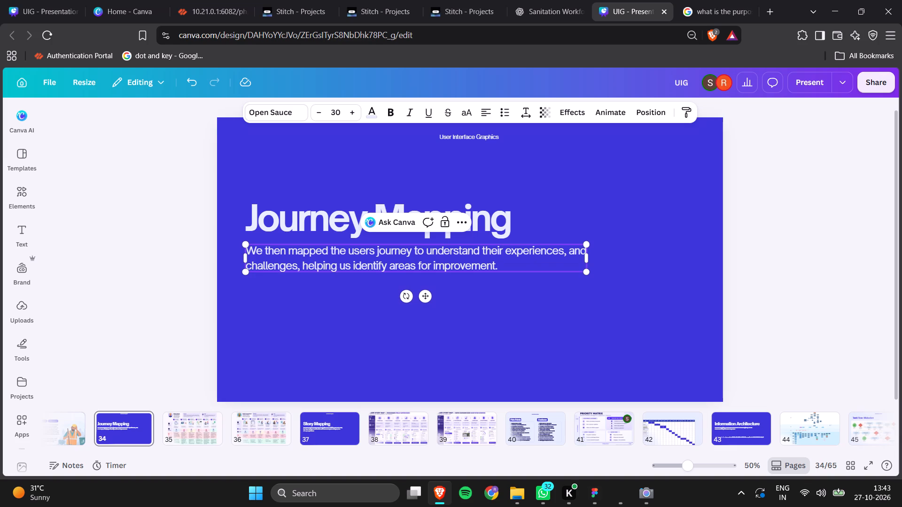
Insert "pain points" after "experiences," in the Journey Mapping slide's description.
left_click(568, 254)
type("pao")
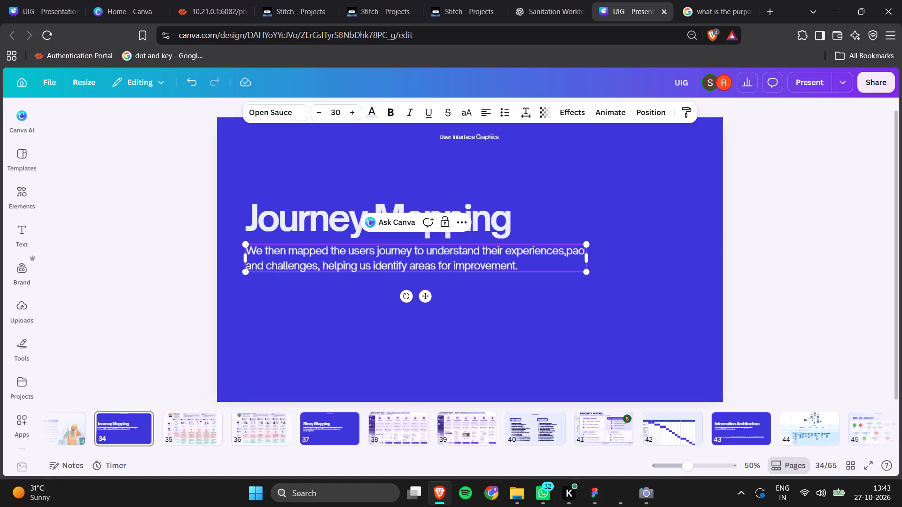
key("BackSpace")
key("i")
key("BackSpace")
key("BackSpace")
key("BackSpace")
key("space")
type("pain [")
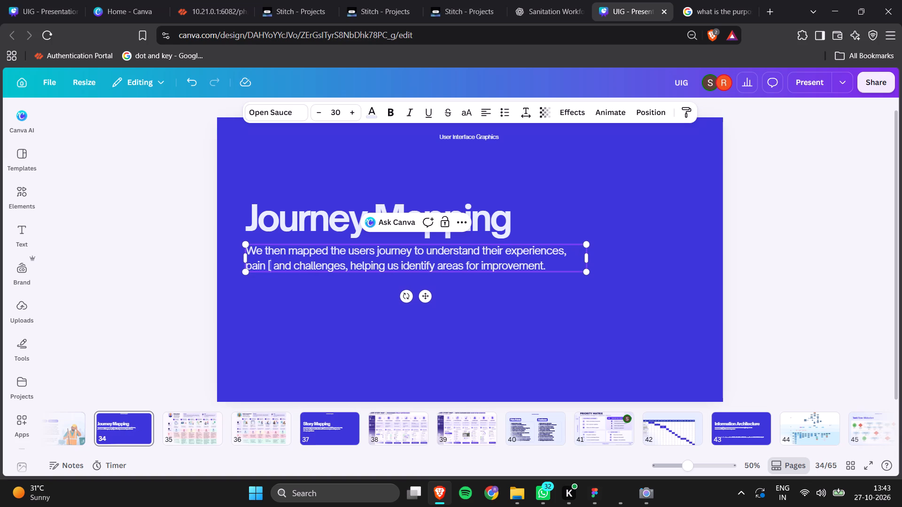
key("BackSpace")
type("points")
left_click(444, 307)
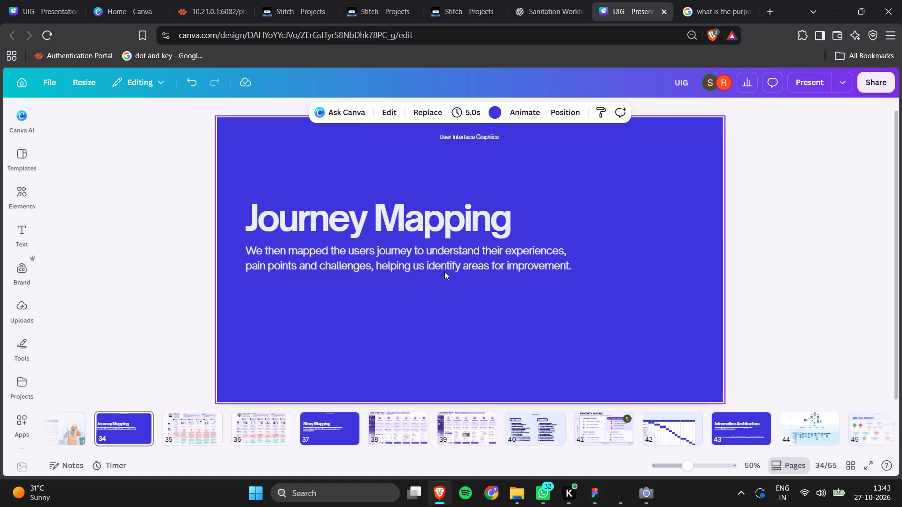
Replace the word "areas" with "opportunities" in the Journey Mapping slide's description.
double_click(476, 267)
double_click(476, 267)
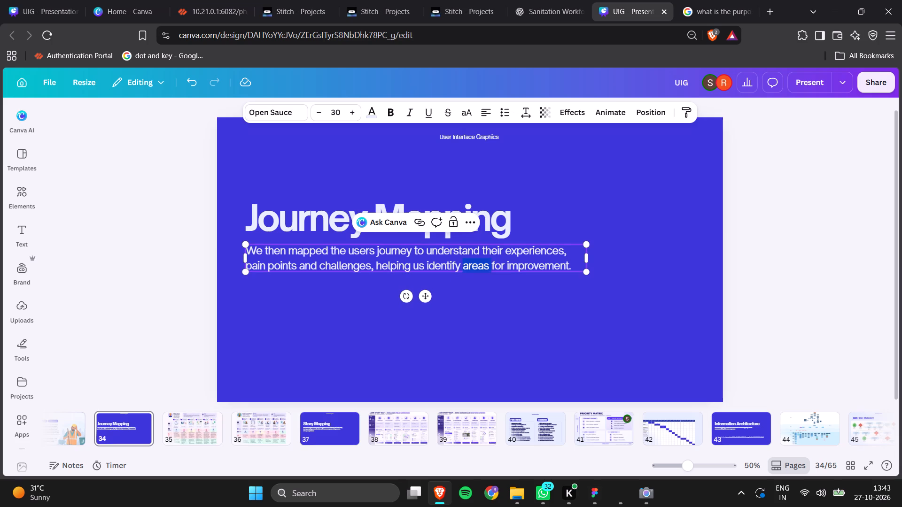
type("oppi")
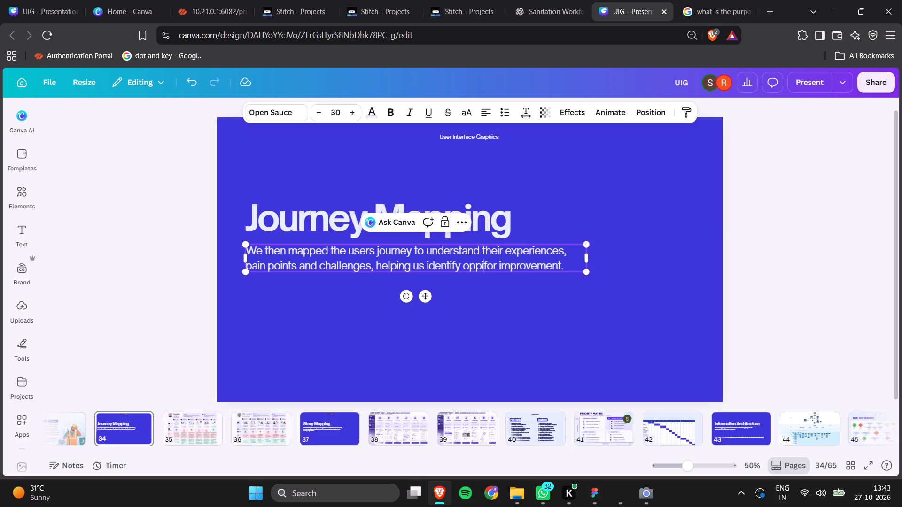
key("BackSpace")
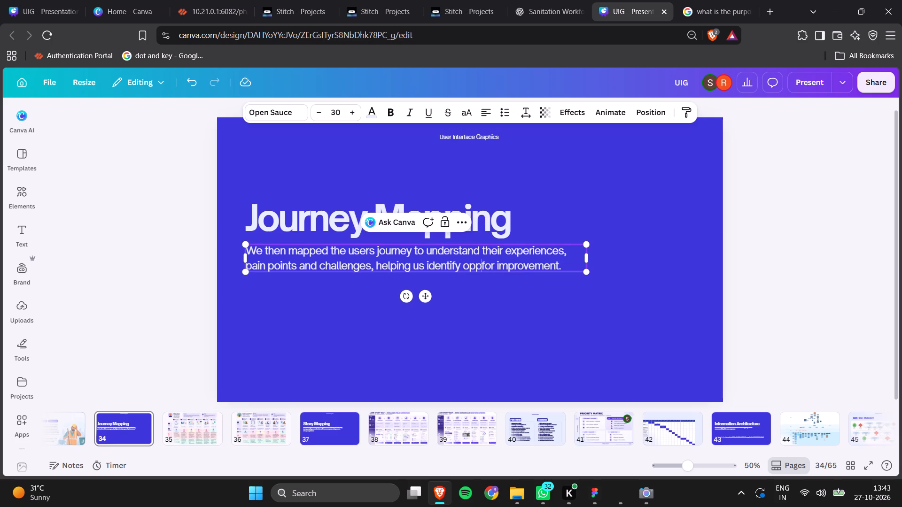
type("rtunities")
key("space")
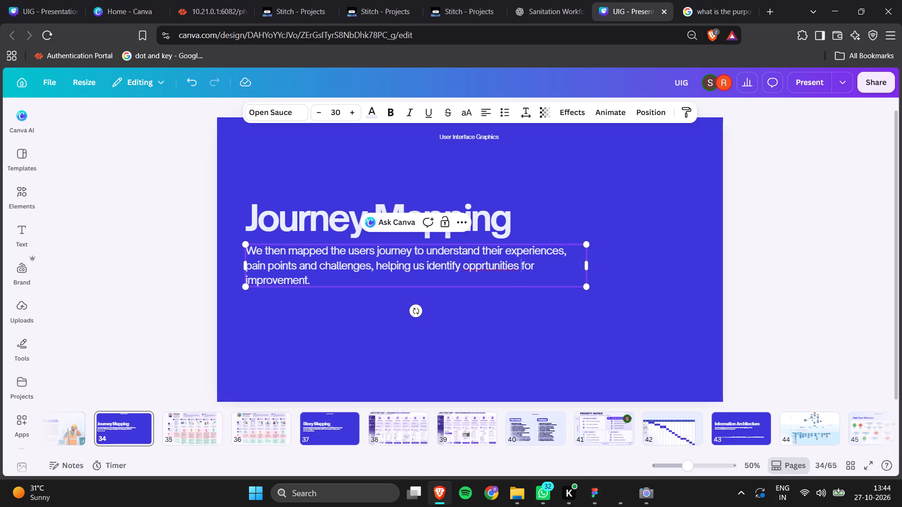
left_click(479, 266)
key("o")
left_click(524, 303)
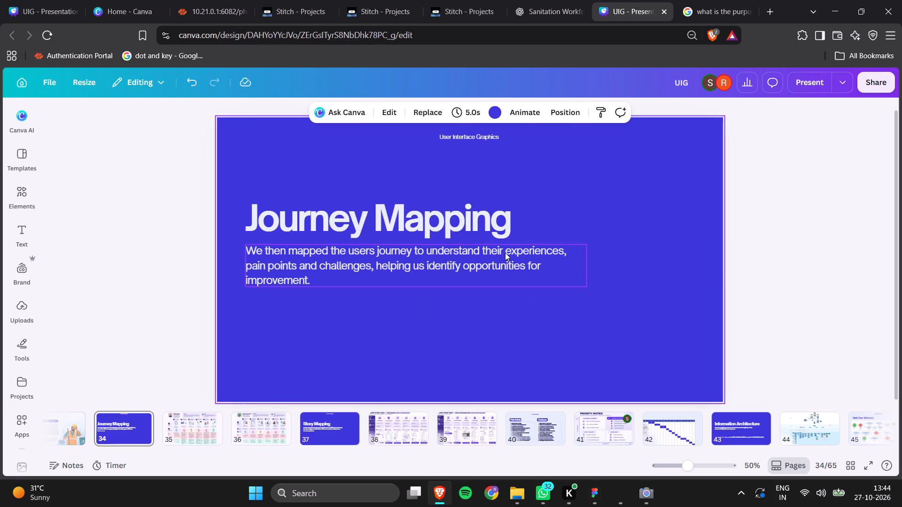
Widen the Journey Mapping description text box to about 1,532 so the text fits on two lines.
left_click(505, 253)
left_click_drag(590, 264, 653, 267)
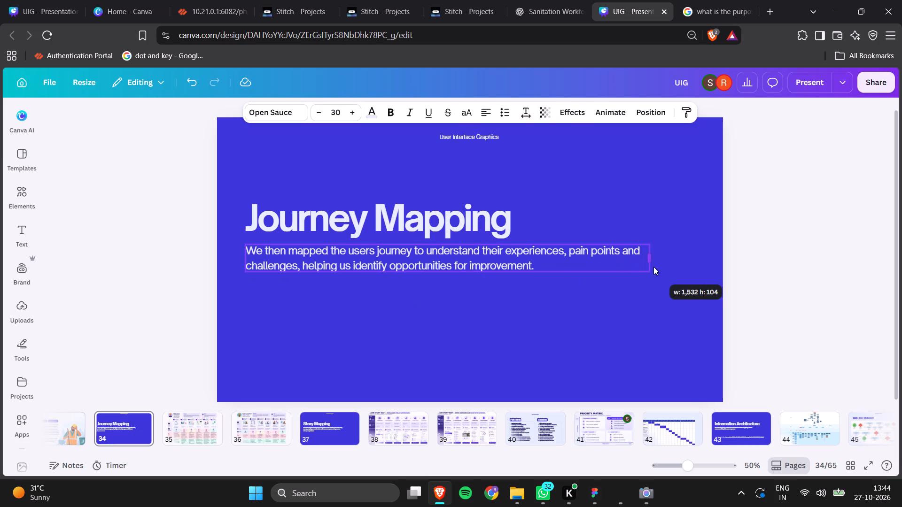
left_click_drag(653, 267, 653, 267)
left_click(623, 318)
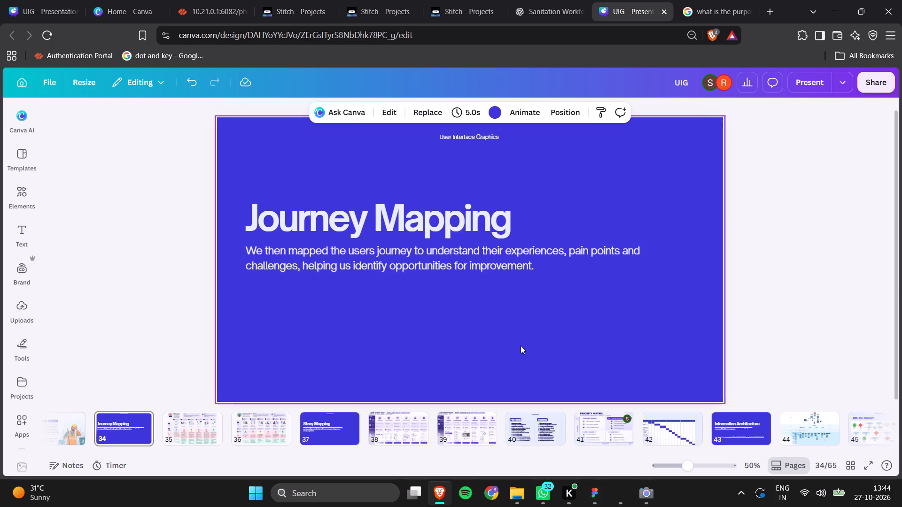
Nudge the Journey Mapping description text box slightly down, away from the title.
left_click(193, 424)
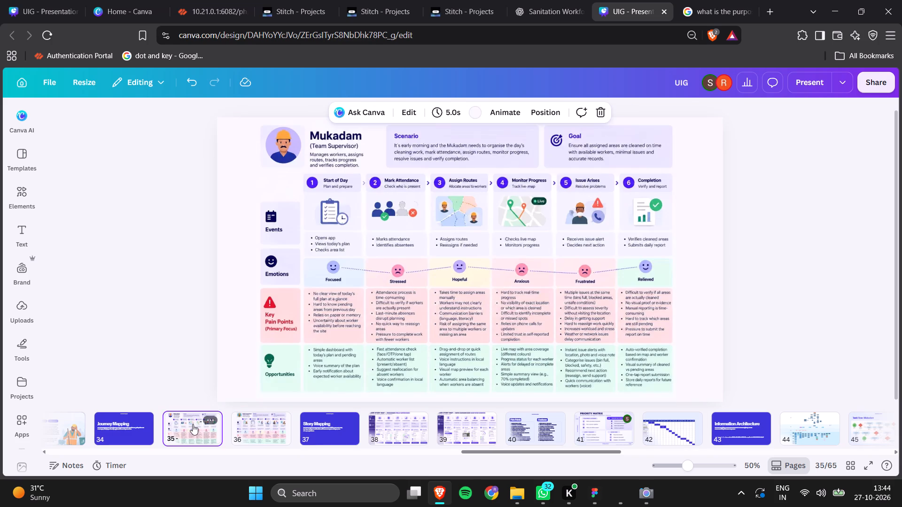
left_click(140, 429)
left_click(335, 266)
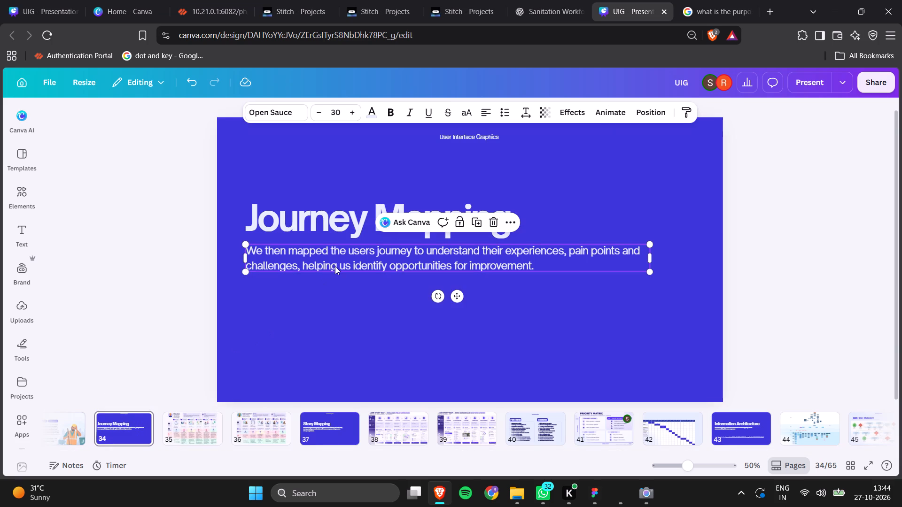
key("Down")
key("Down")
key("Down")
key("Down")
key("Down")
key("Down")
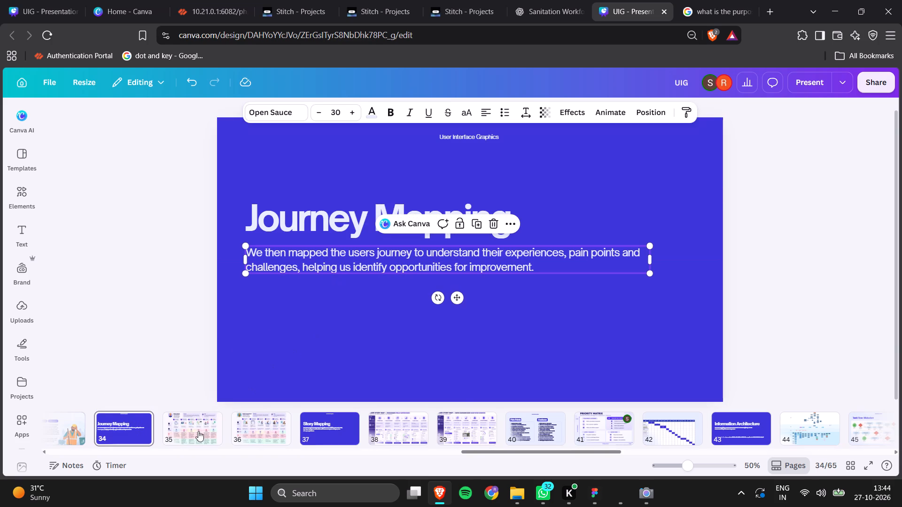
Open the description text on the Story Mapping title slide for editing.
left_click(194, 430)
left_click(276, 419)
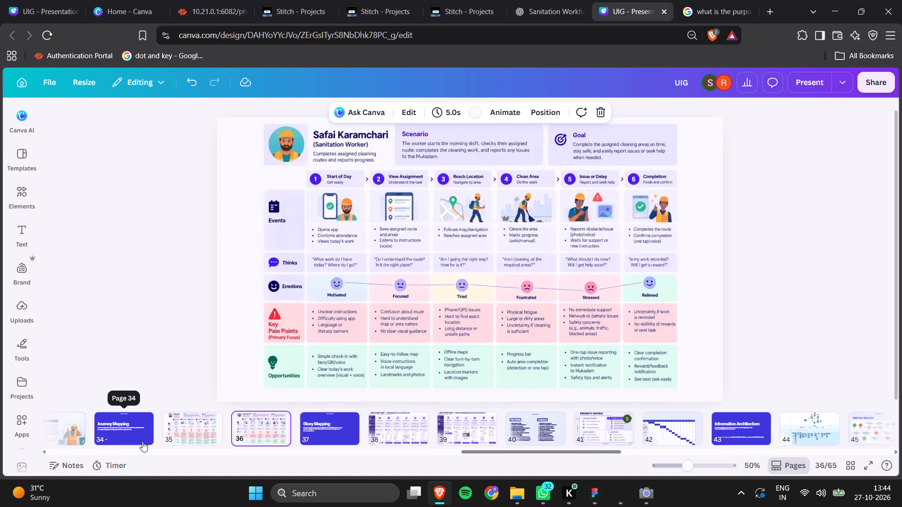
left_click(339, 430)
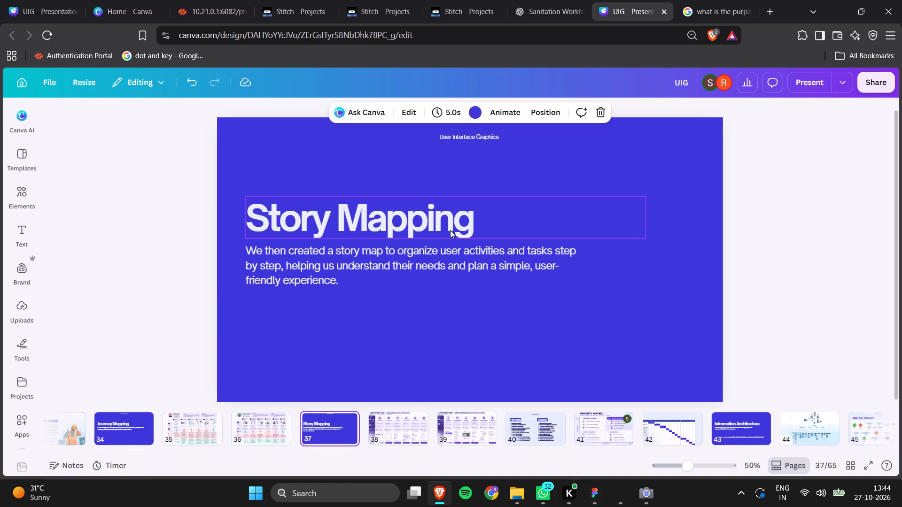
double_click(436, 256)
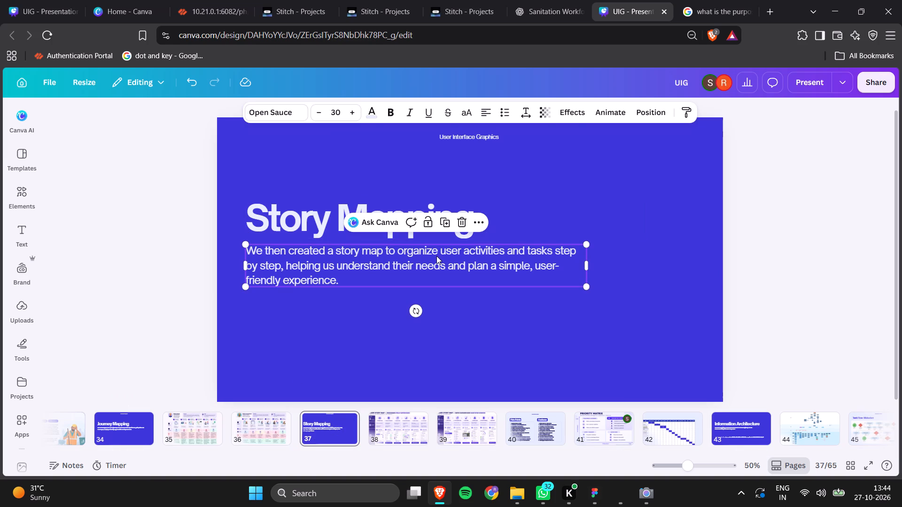
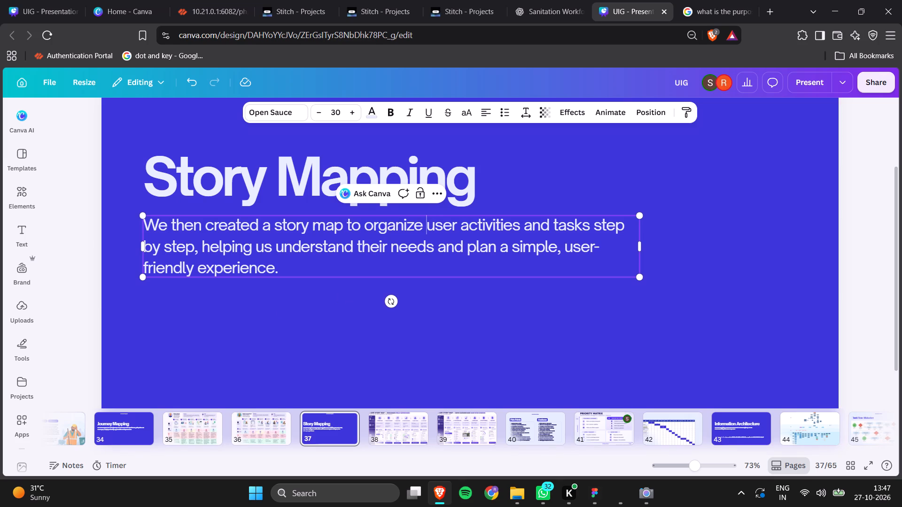
Replace the whole description on the Story Mapping title slide with the opening words "After Journey Mapping we".
left_click(397, 429)
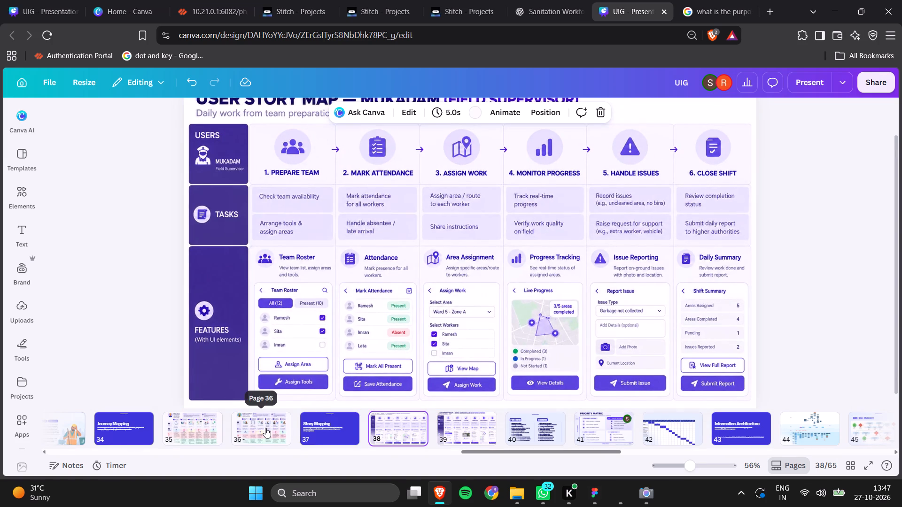
left_click(265, 428)
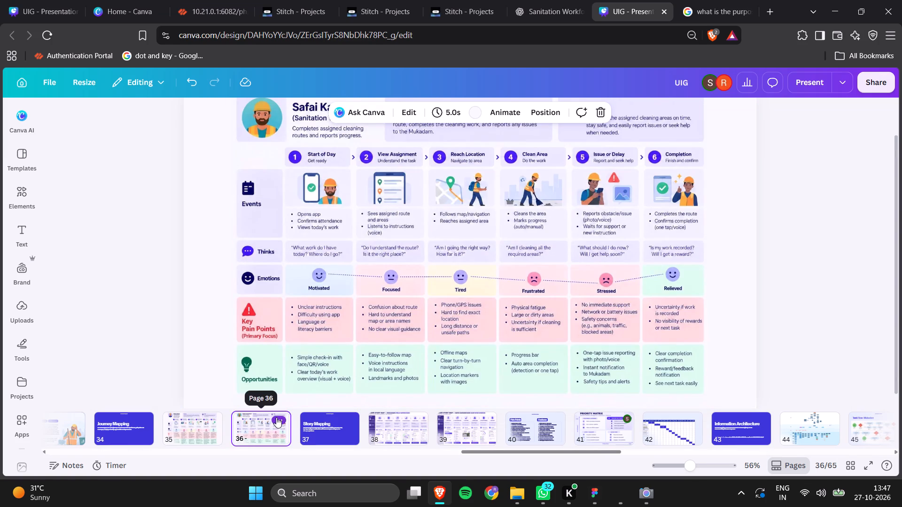
left_click(131, 417)
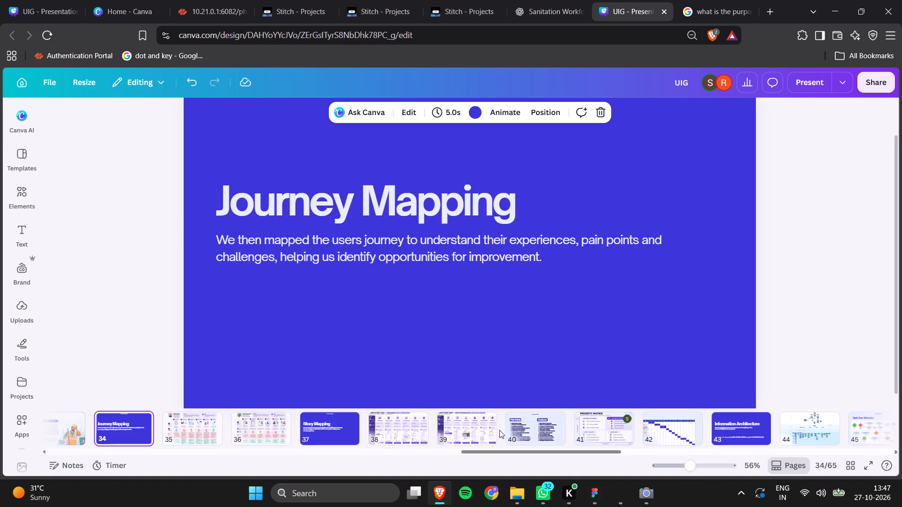
left_click(336, 428)
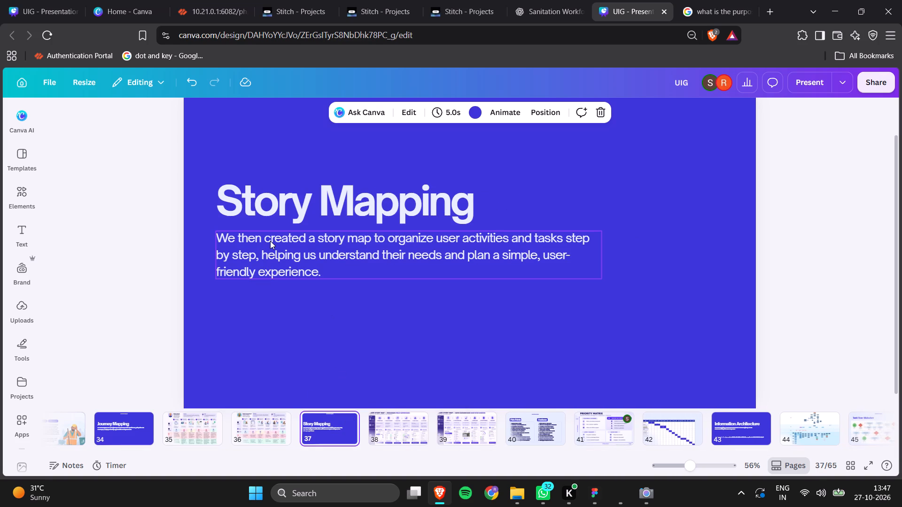
double_click(233, 240)
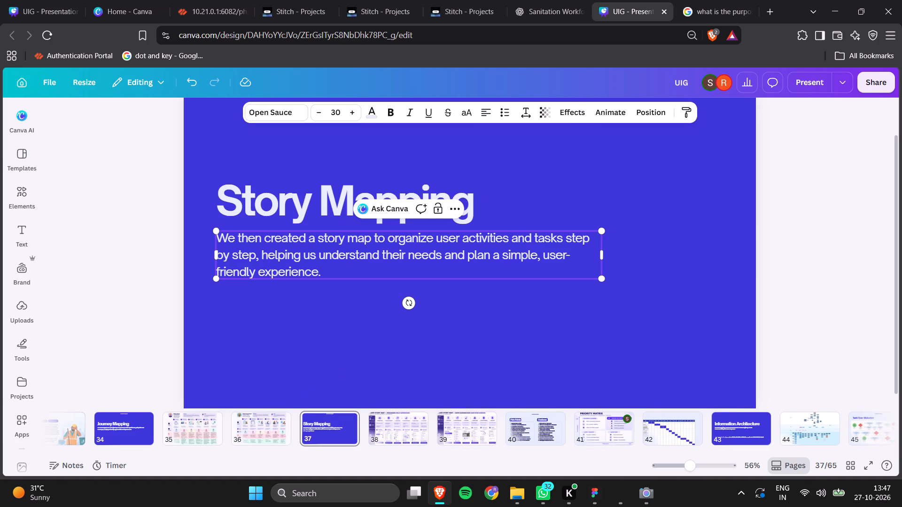
left_click_drag(323, 274, 218, 238)
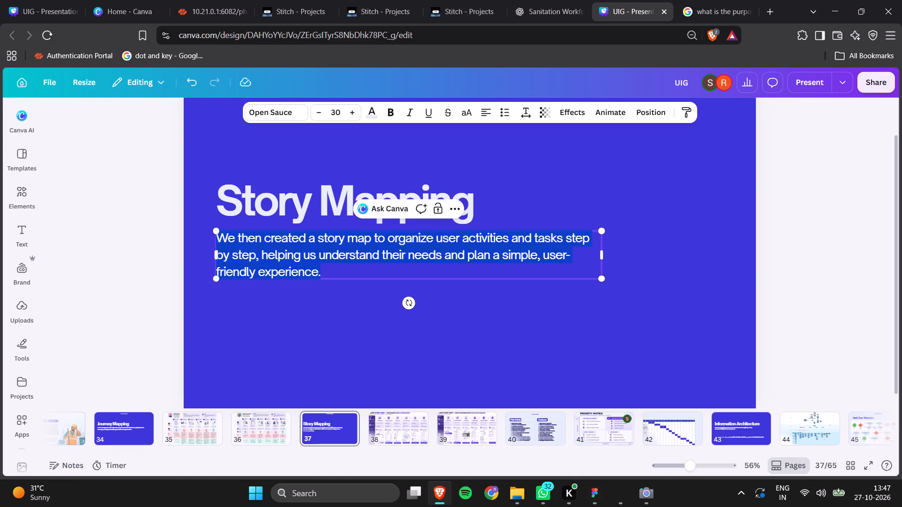
left_click_drag(218, 238, 213, 237)
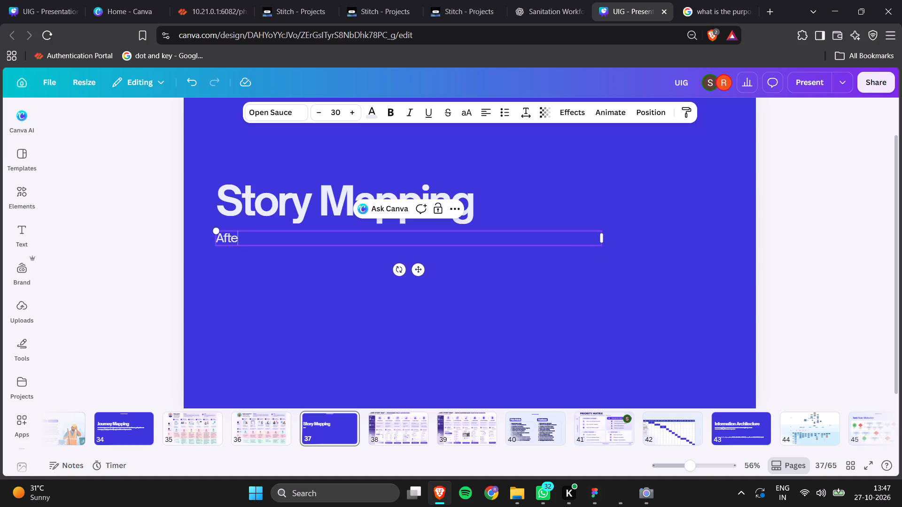
type("jou")
key("BackSpace")
key("BackSpace")
type("ourney m")
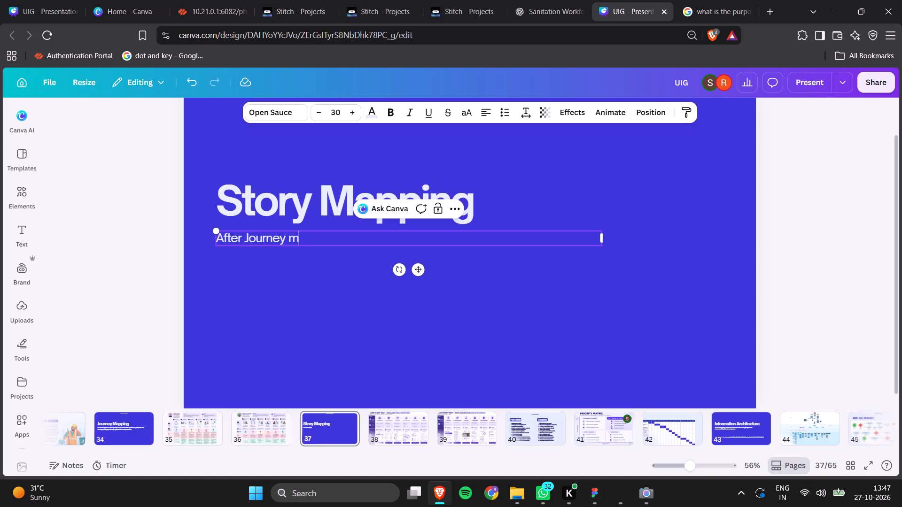
key("BackSpace")
type("apping")
key("space")
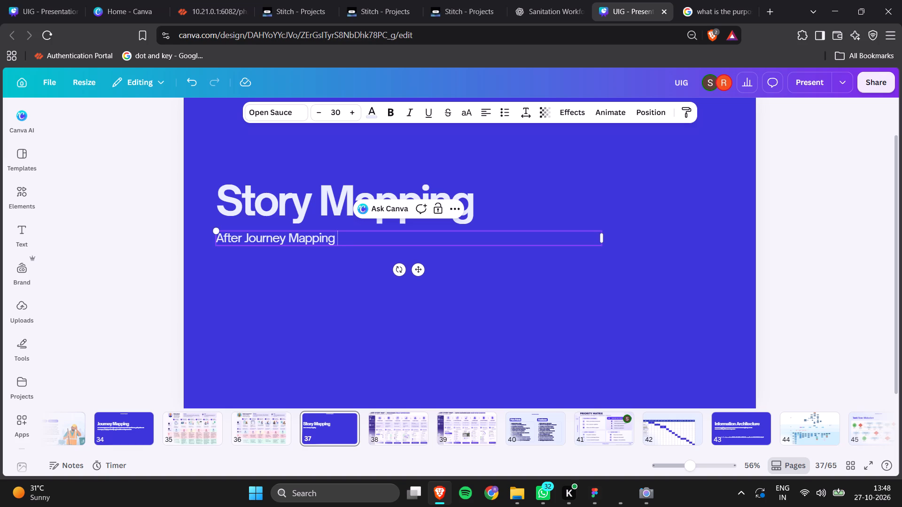
type("we")
key("space")
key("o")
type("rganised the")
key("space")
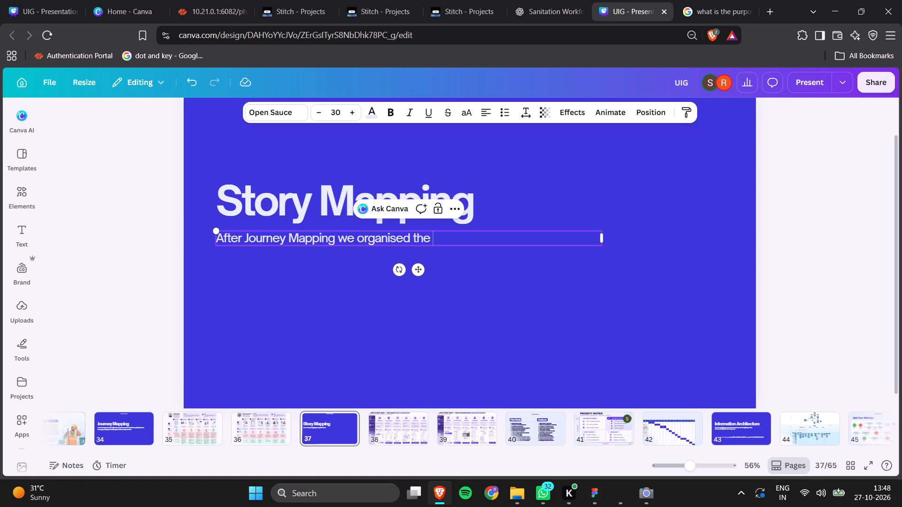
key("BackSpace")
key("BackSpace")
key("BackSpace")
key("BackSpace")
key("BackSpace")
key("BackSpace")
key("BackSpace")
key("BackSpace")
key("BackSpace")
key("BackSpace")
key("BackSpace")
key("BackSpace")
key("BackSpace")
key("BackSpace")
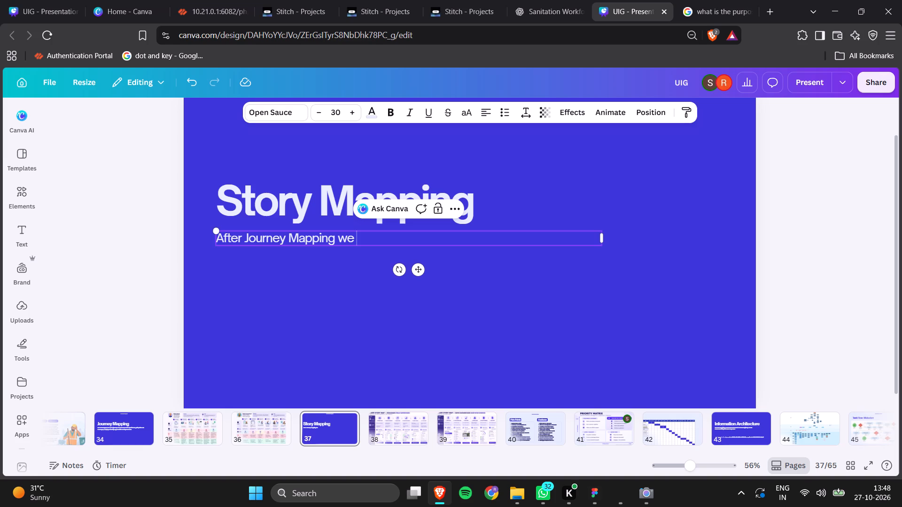
Continue the Story Mapping description with "tried to provide the solution that we could provide on the problems".
type("tried to")
key("space")
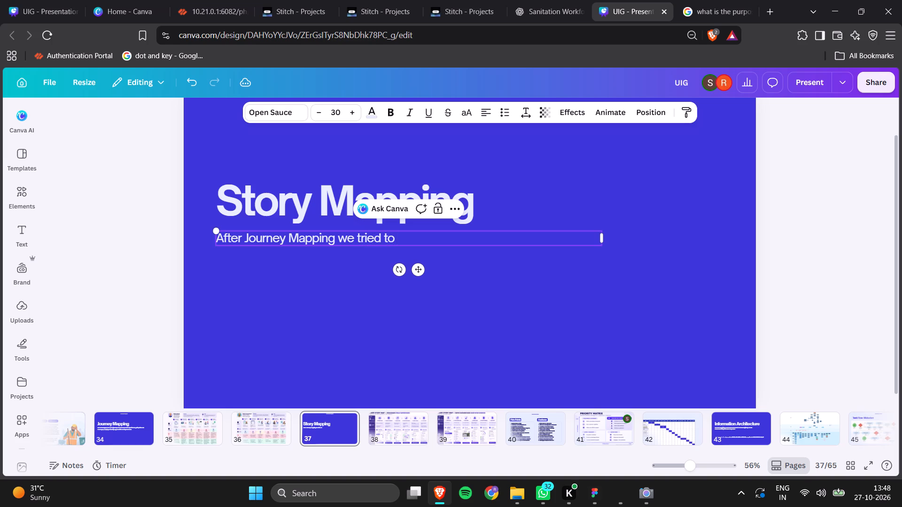
type("provide the")
key("space")
type("solution that we coul")
type("d provi")
type("de")
key("space")
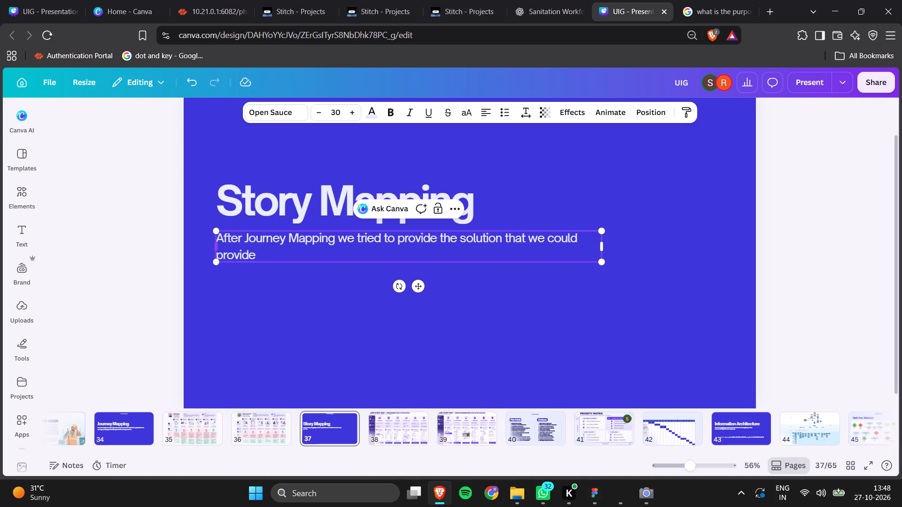
type("on the")
key("space")
type("problems")
key("space")
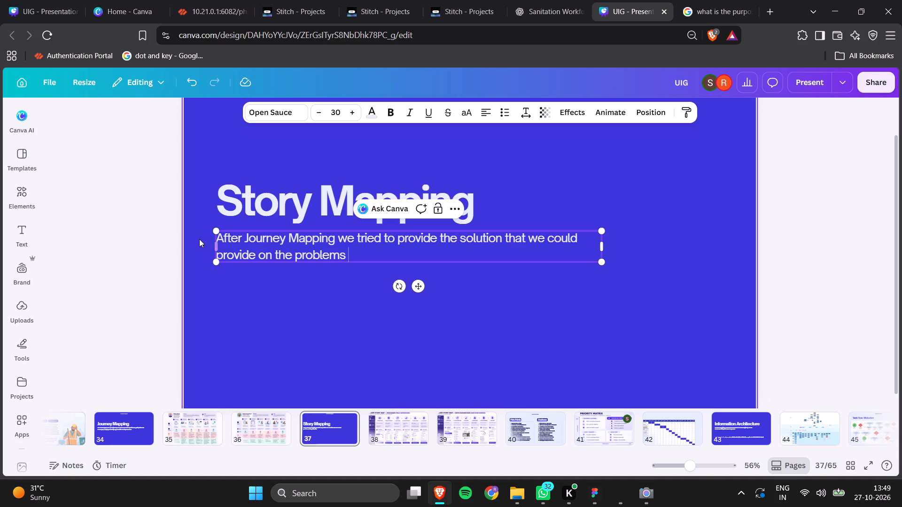
Replace the word "problems" in the Story Mapping description with "pain points identified earlier.".
double_click(298, 252)
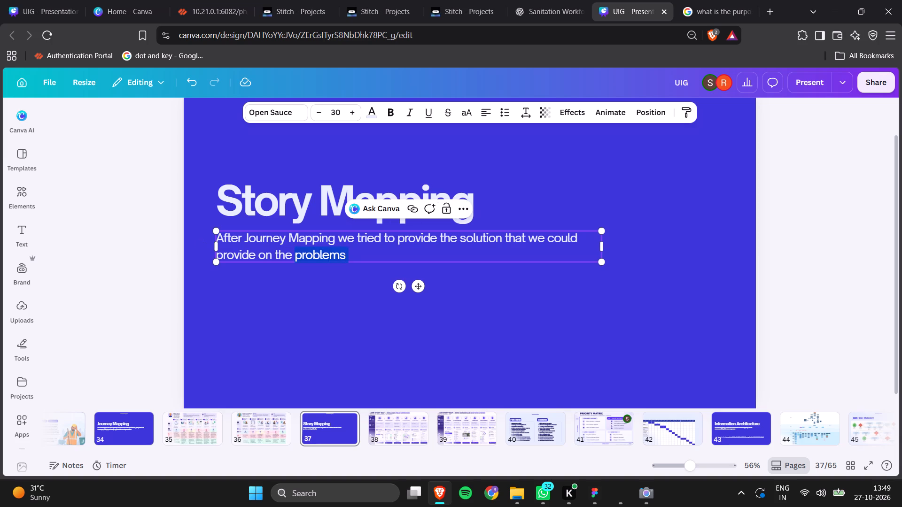
type("pain")
key("space")
type("points")
key("space")
type("identified")
key("space")
type("earlier")
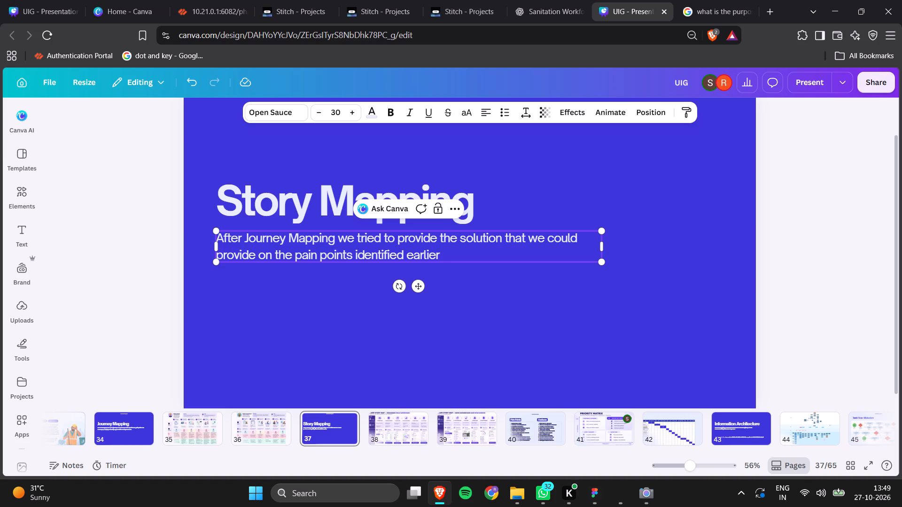
key("period")
left_click(334, 341)
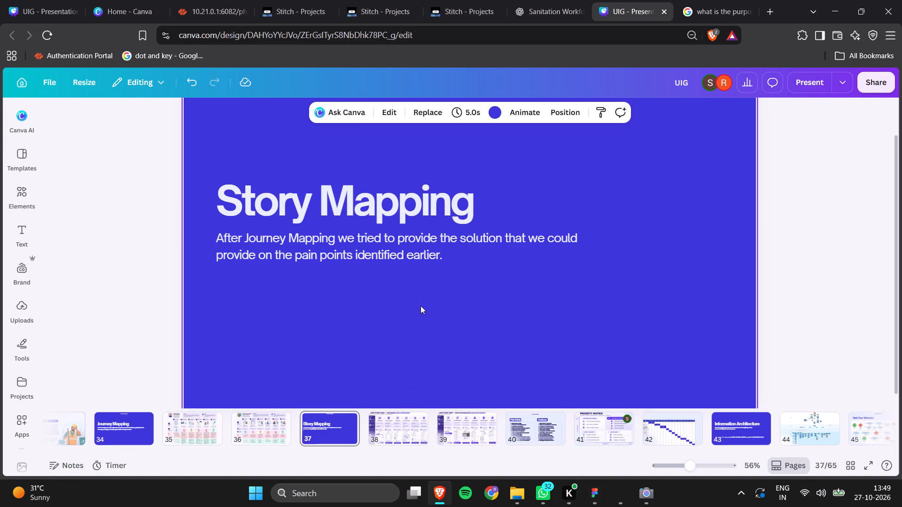
Delete the phrase "that we could provide on" from the Story Mapping description.
double_click(507, 241)
left_click_drag(507, 241, 524, 241)
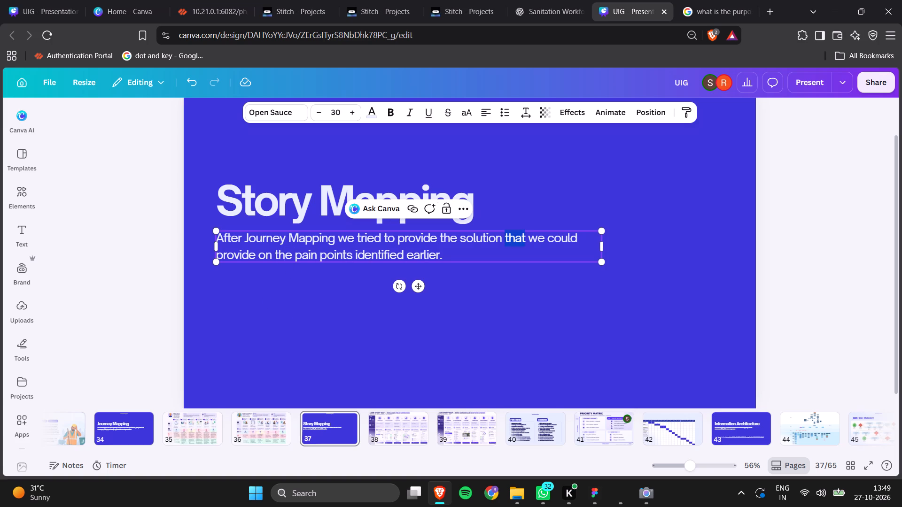
left_click(500, 238)
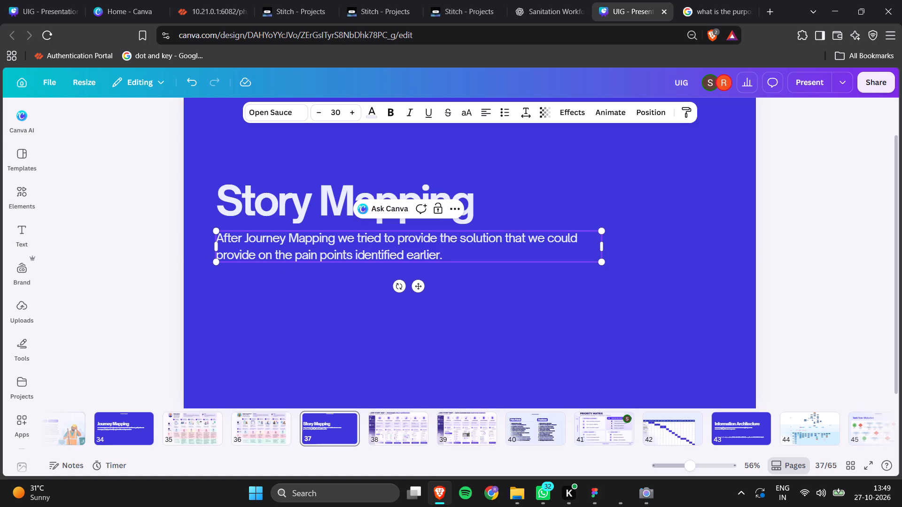
left_click_drag(507, 241, 280, 254)
left_click_drag(280, 254, 550, 242)
left_click(272, 258)
key("BackSpace")
key("BackSpace")
key("BackSpace")
key("BackSpace")
key("BackSpace")
key("BackSpace")
key("BackSpace")
key("BackSpace")
key("BackSpace")
key("BackSpace")
key("BackSpace")
key("BackSpace")
key("BackSpace")
key("BackSpace")
key("BackSpace")
key("BackSpace")
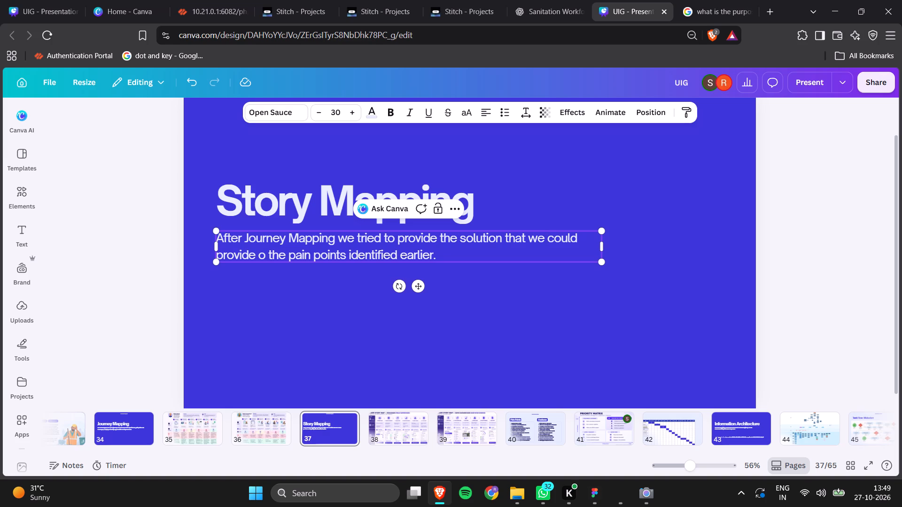
key("BackSpace")
key("BackSpace")
key("BackSpace")
key("BackSpace")
key("BackSpace")
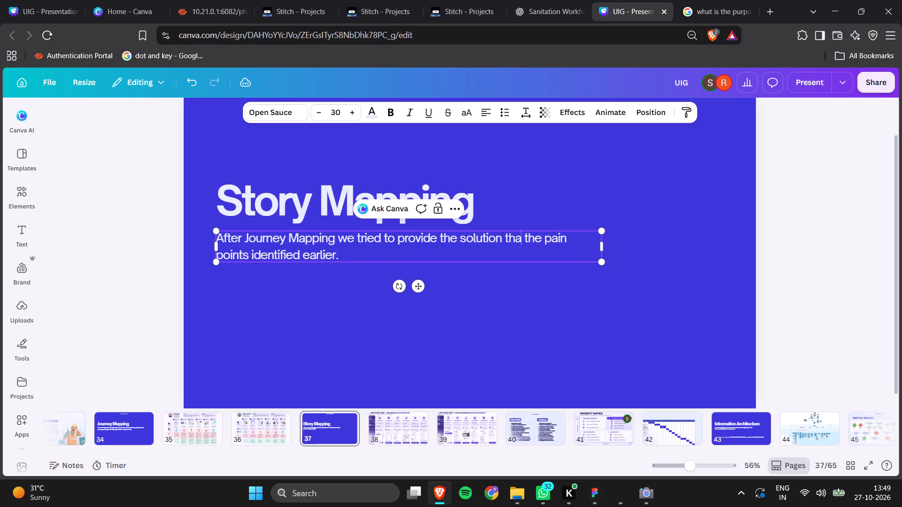
key("BackSpace")
key("BackSpace")
key("BackSpace")
key("BackSpace")
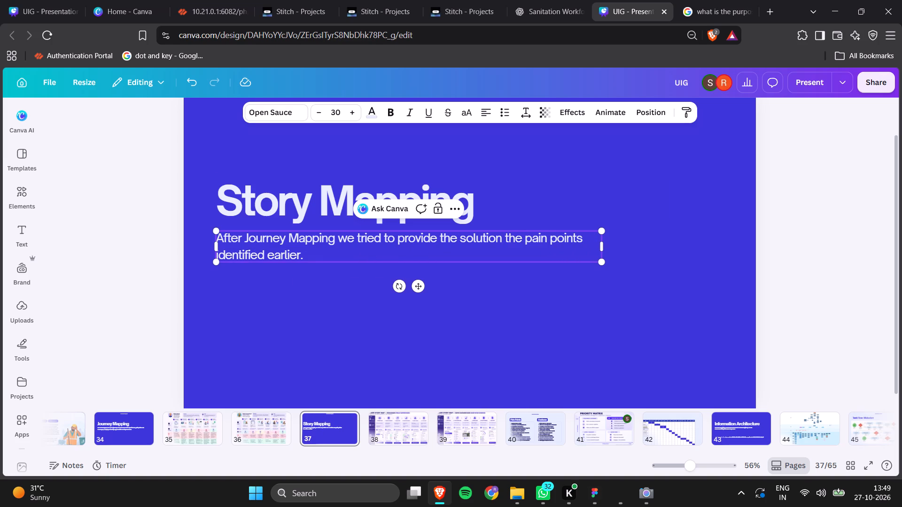
Remove the word "the" before "solution" in the Story Mapping description.
double_click(443, 236)
key("BackSpace")
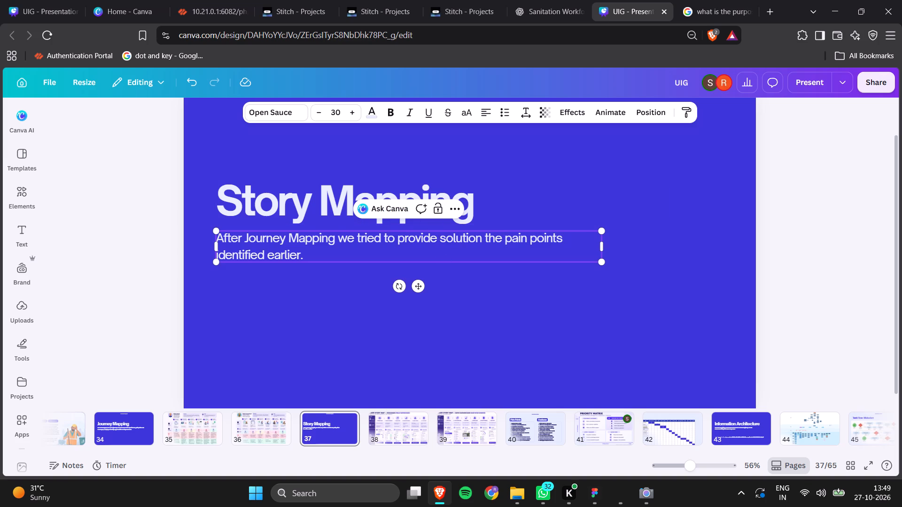
type("s")
key("space")
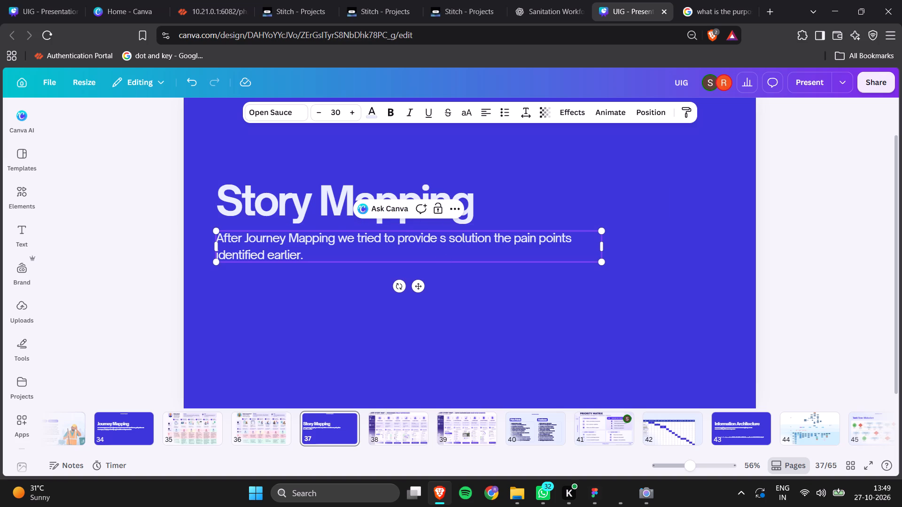
key("backslash")
key("BackSpace")
key("BackSpace")
key("BackSpace")
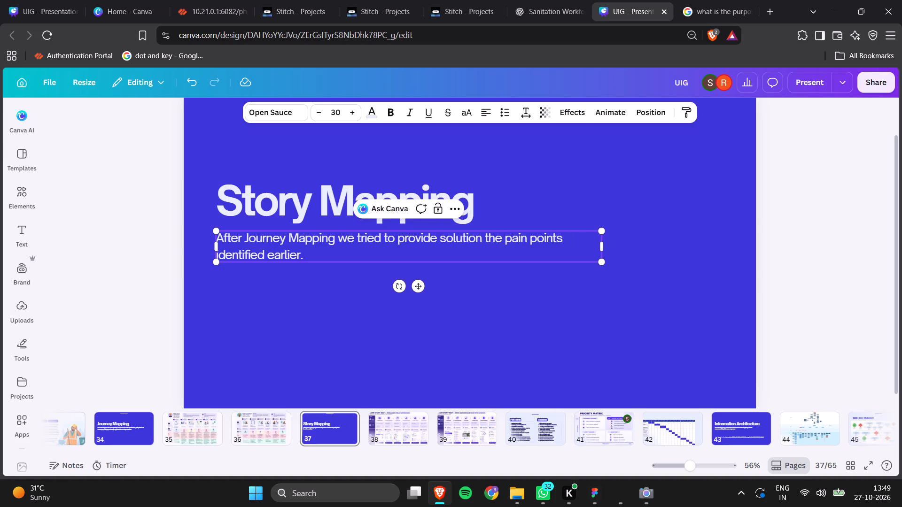
Change "solution" to "solutions for" in the Story Mapping description, ahead of "the pain points".
left_click(483, 240)
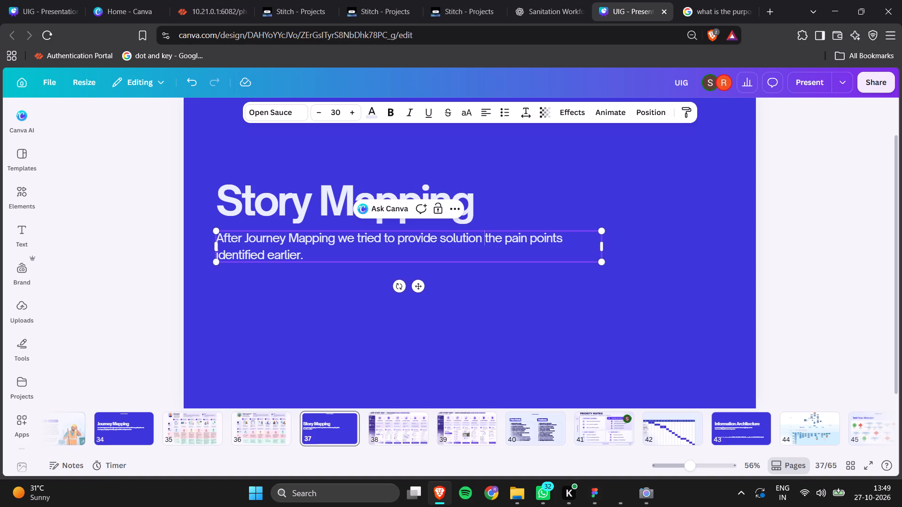
left_click(482, 240)
type("s")
key("space")
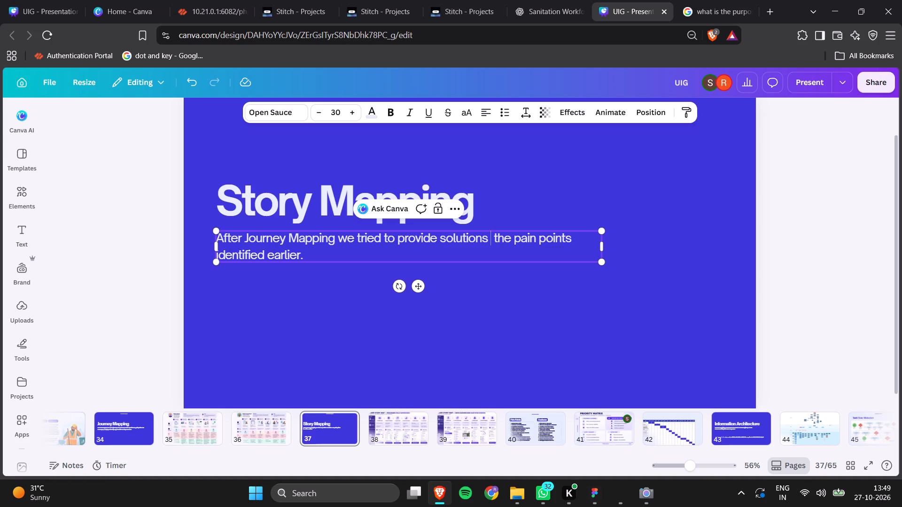
type("for")
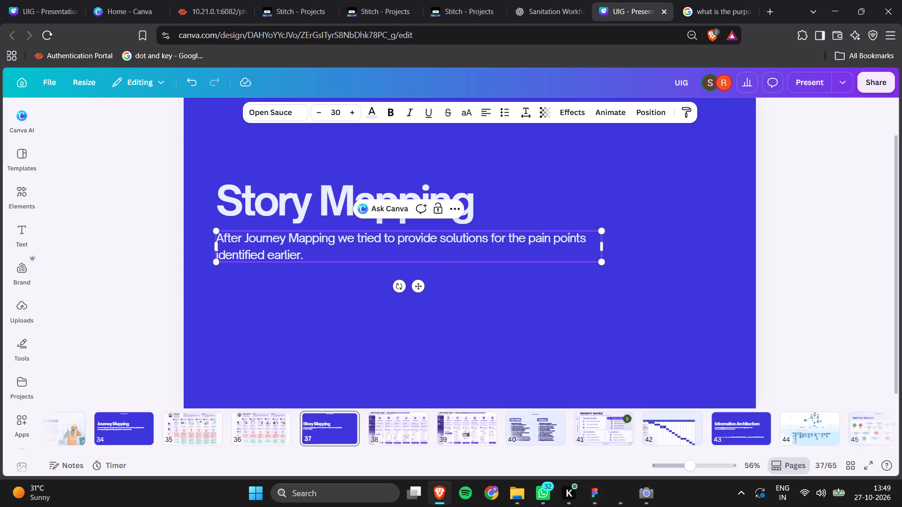
left_click(166, 250)
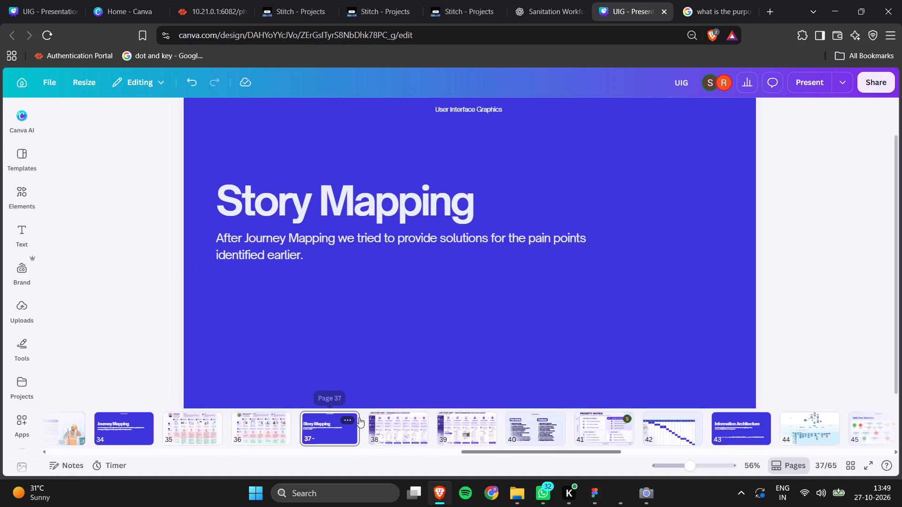
Replace the word "provide" with "suggest" in the Story Mapping description.
double_click(466, 238)
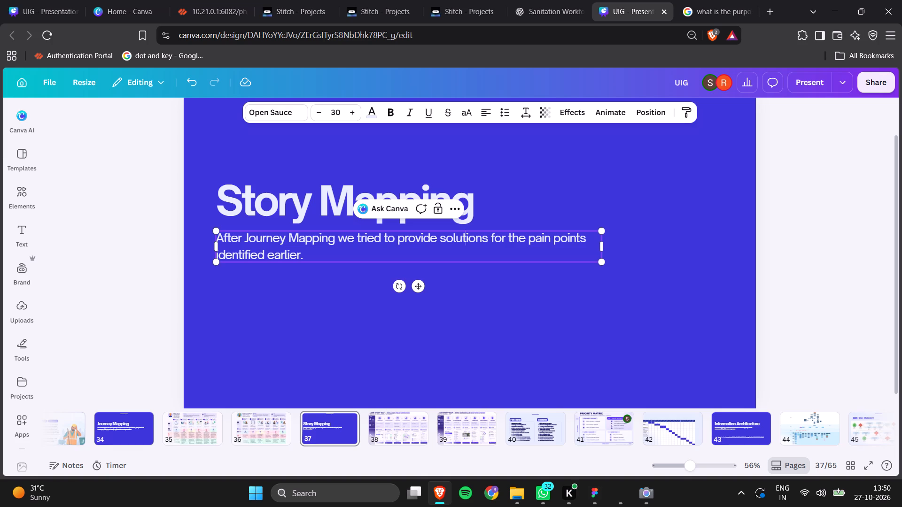
double_click(415, 233)
type("sugget")
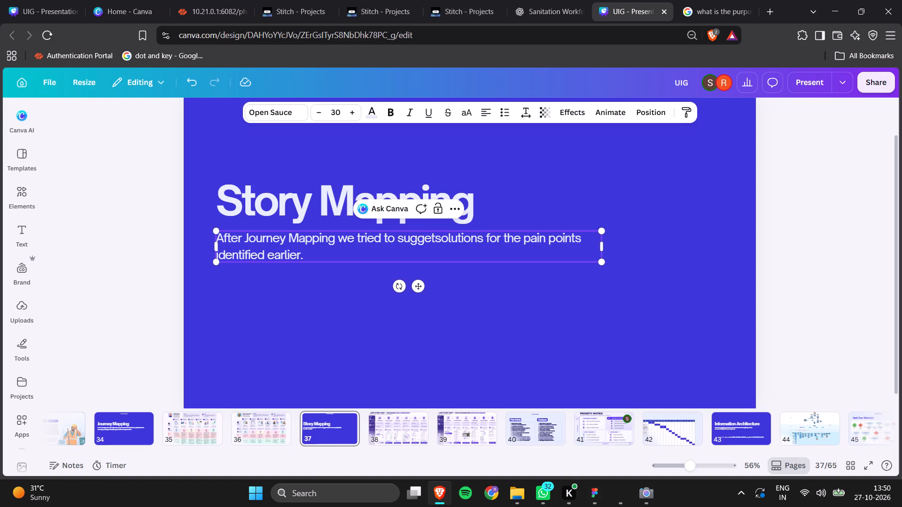
key("BackSpace")
type("st")
key("space")
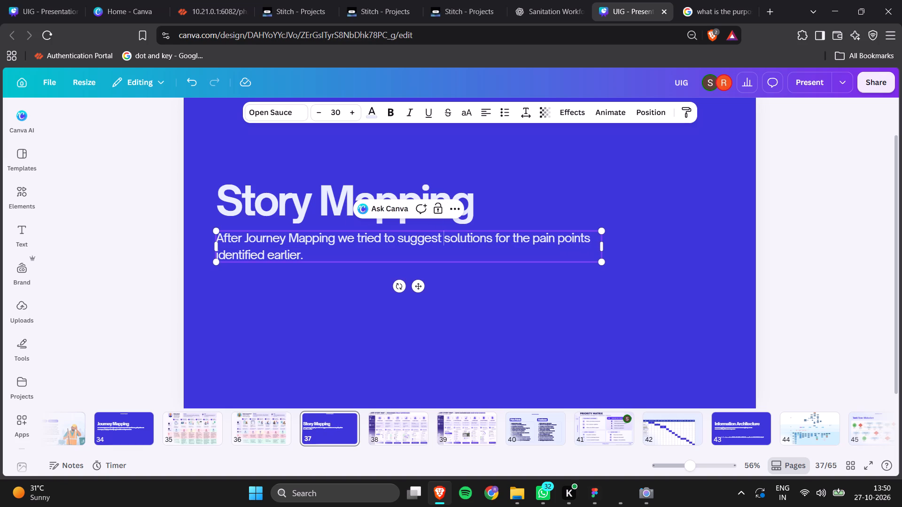
left_click(135, 240)
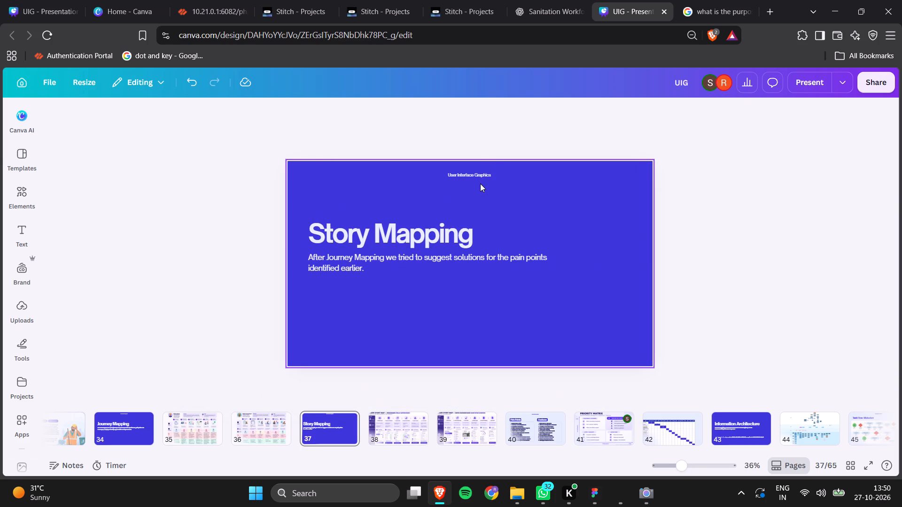
Delete the "User Interface Graphics" header text from the Story Mapping and Journey Mapping title slides.
left_click(477, 177)
key("BackSpace")
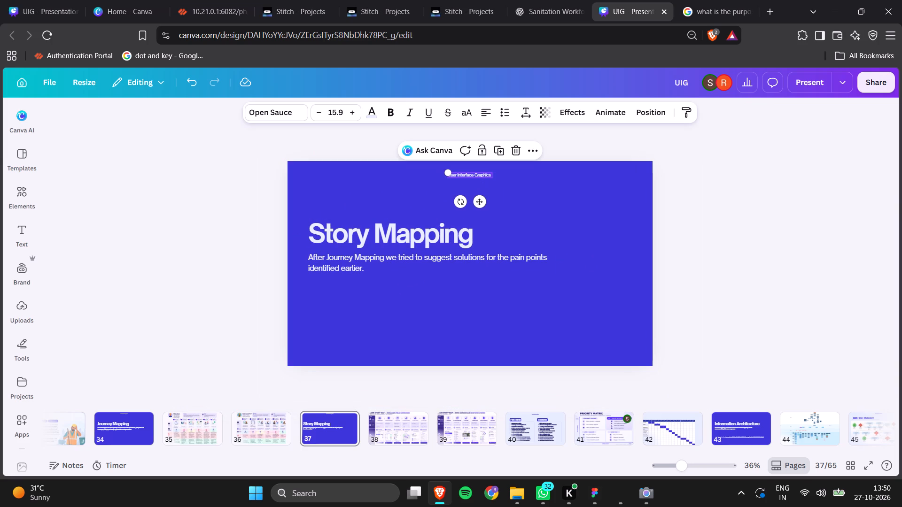
left_click(137, 432)
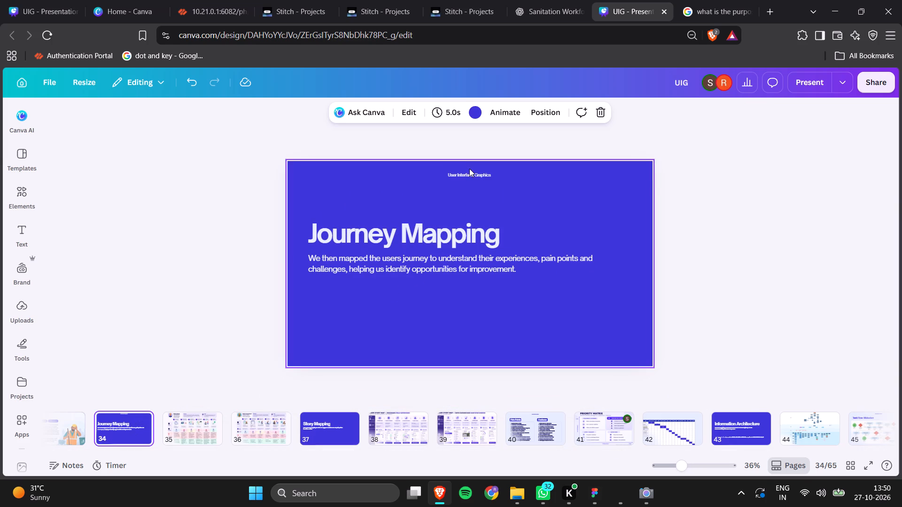
left_click(469, 174)
key("BackSpace")
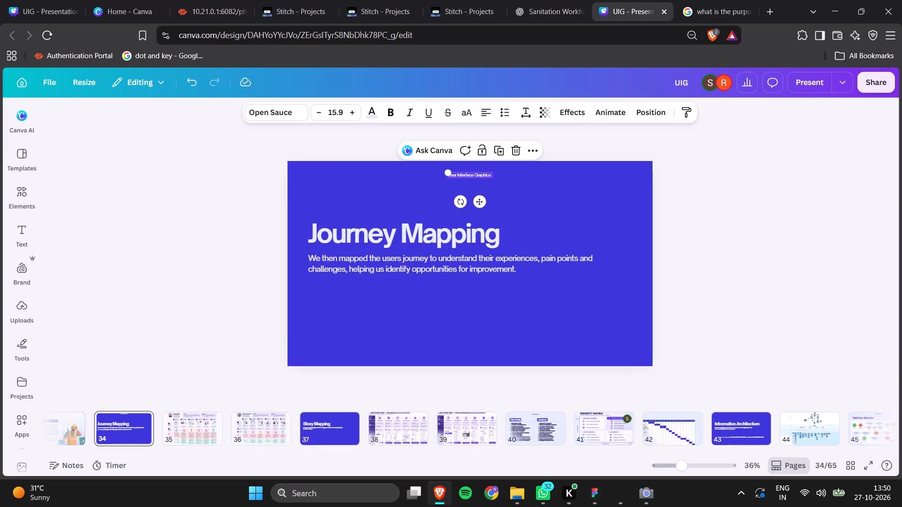
Delete the "User Interface Graphics" header text from the Pain Points and Features slide.
key("Right")
key("Left")
key("Right")
key("Right")
key("Right")
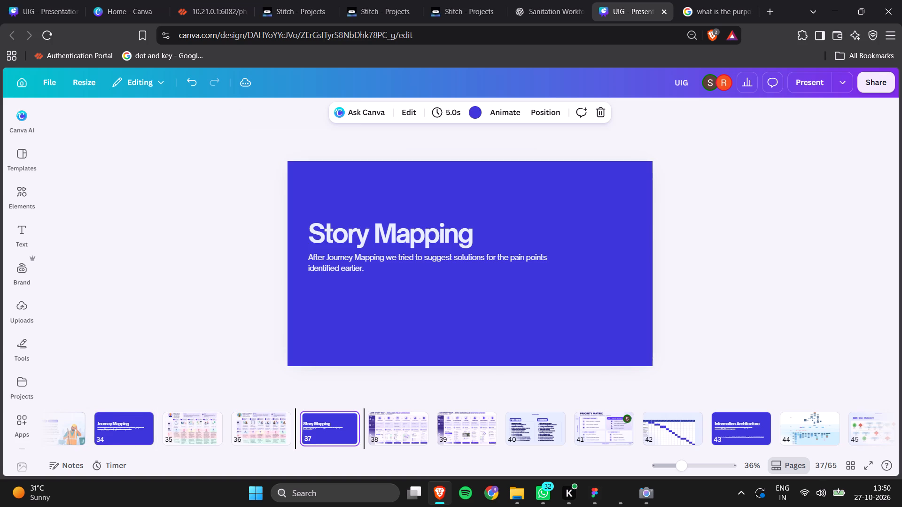
key("Right")
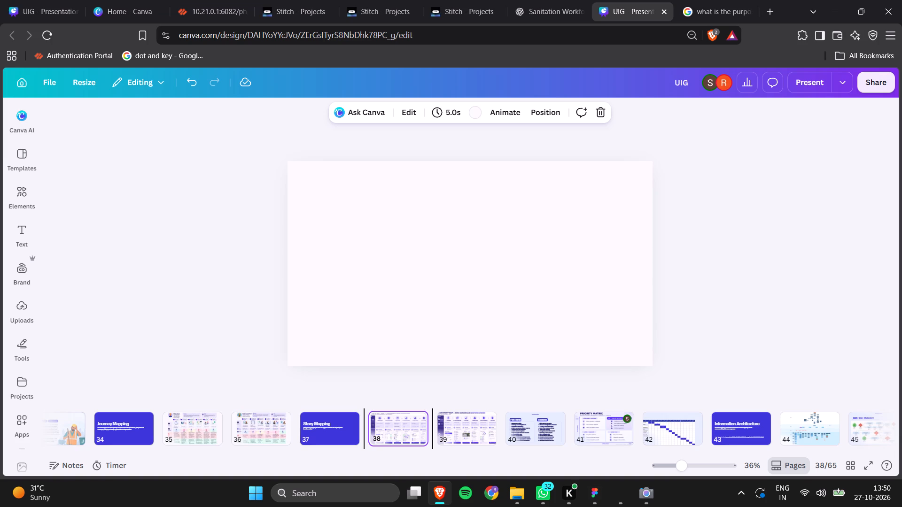
key("Right")
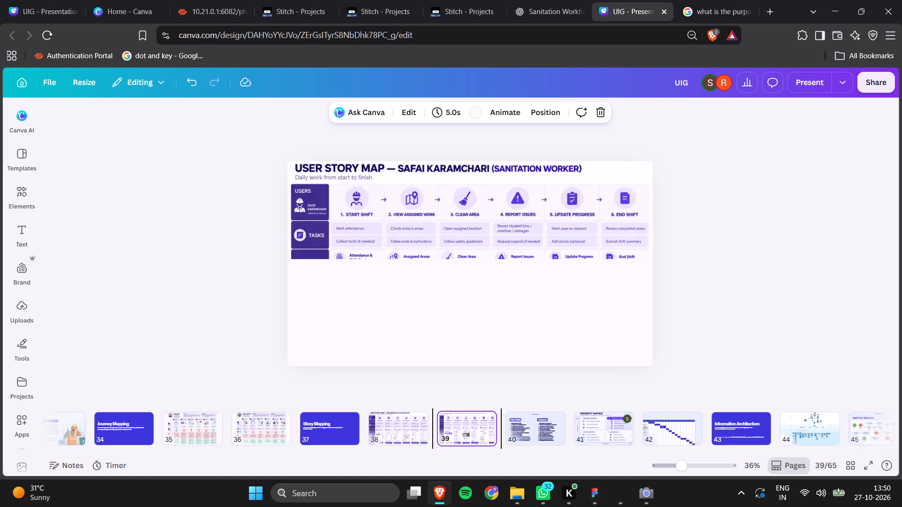
key("Left")
key("Right")
key("Right")
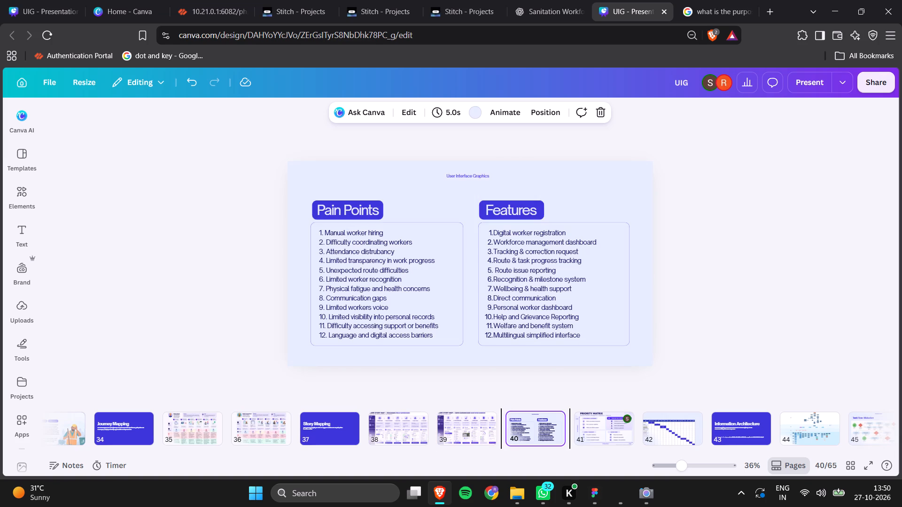
left_click(467, 175)
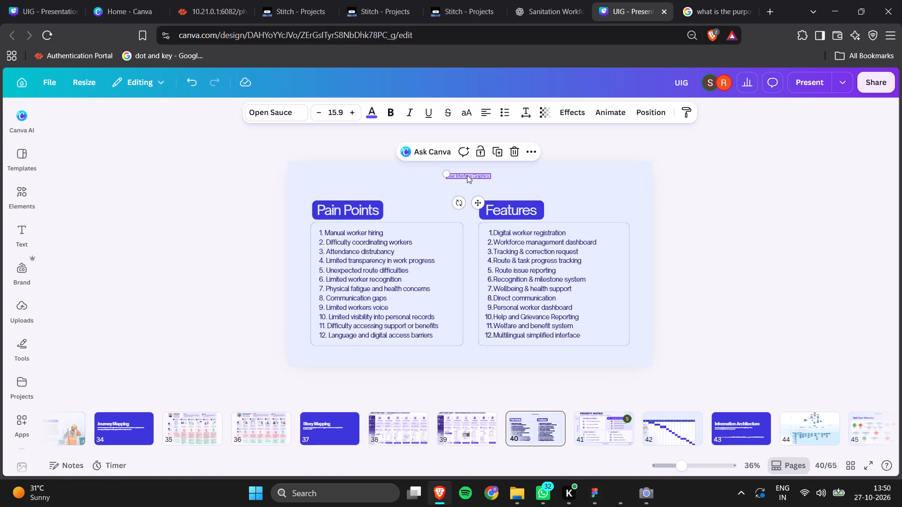
key("BackSpace")
Review the slides from the Mukadam user story map through Pain Points and Features to the Priority Matrix.
key("Left")
key("Left")
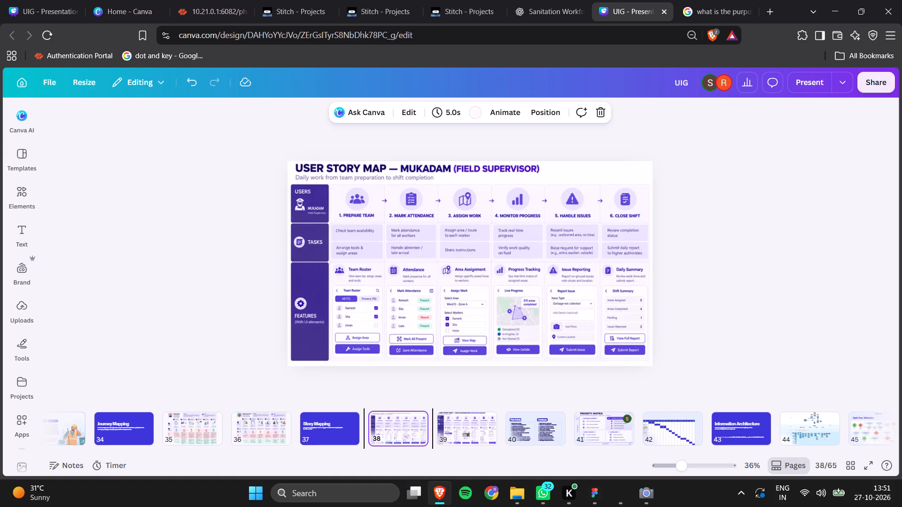
key("Right")
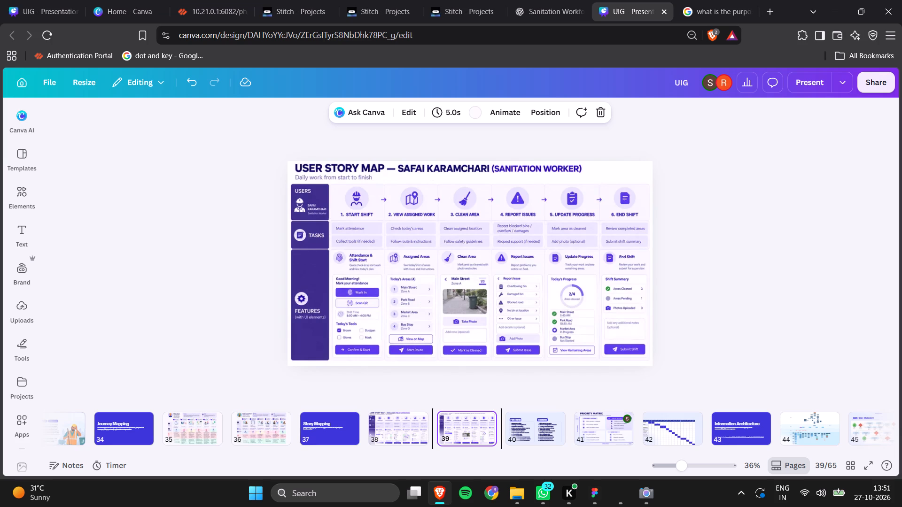
key("Right")
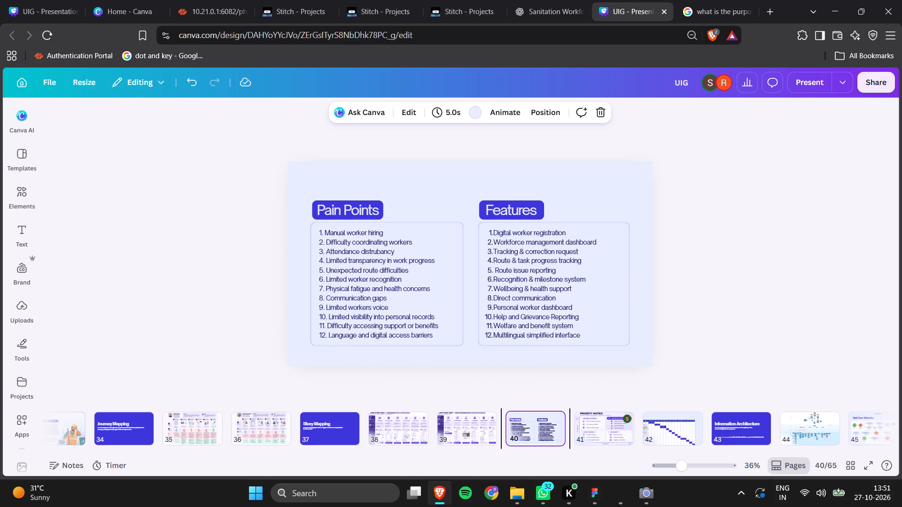
key("Right")
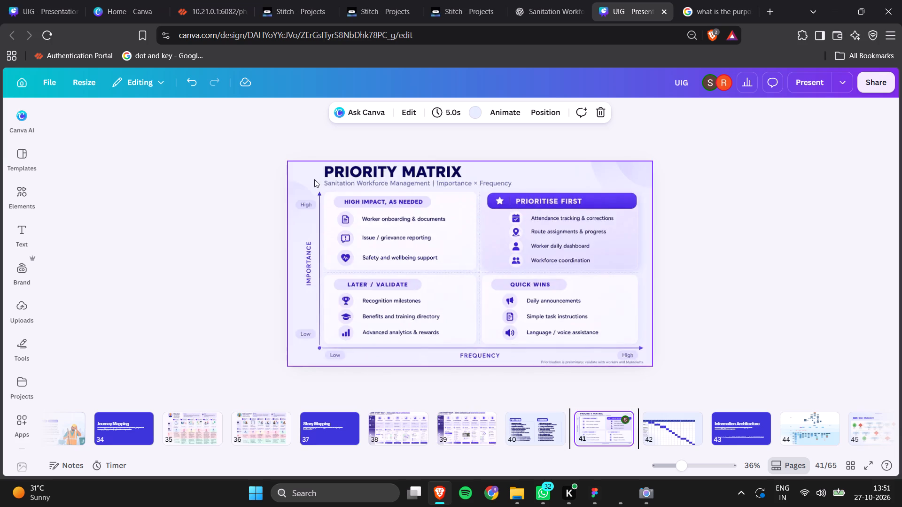
scroll(619, 430, "left", 1)
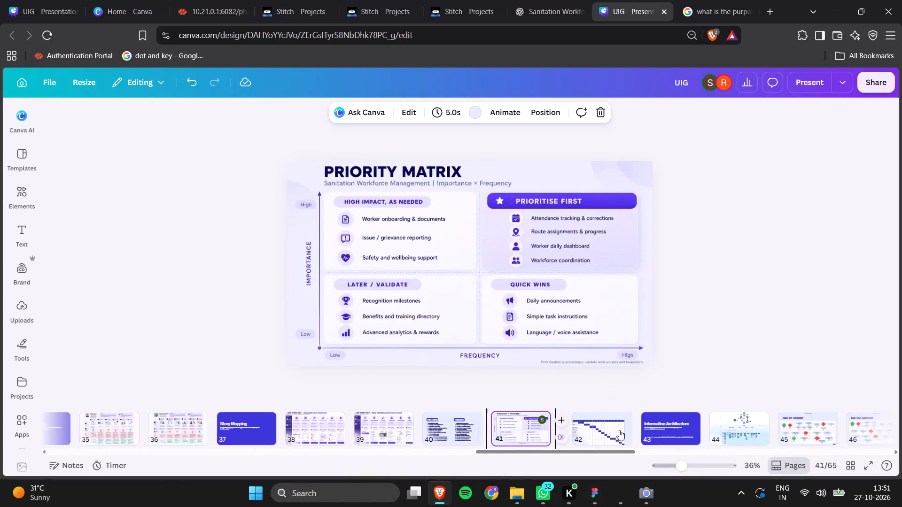
scroll(619, 430, "left", 2)
left_click(444, 432)
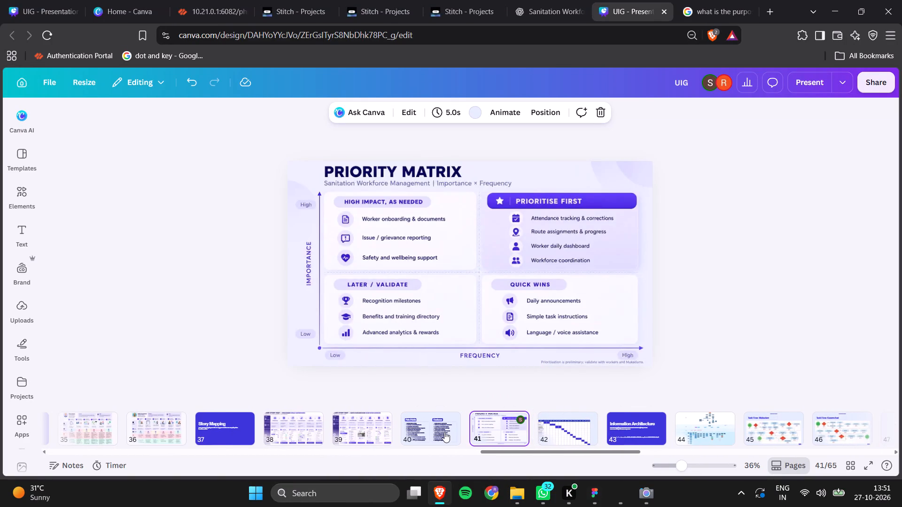
Duplicate the Story Mapping title slide and place the copy between the Pain Points and Features slide and the Priority Matrix slide.
left_click(210, 426)
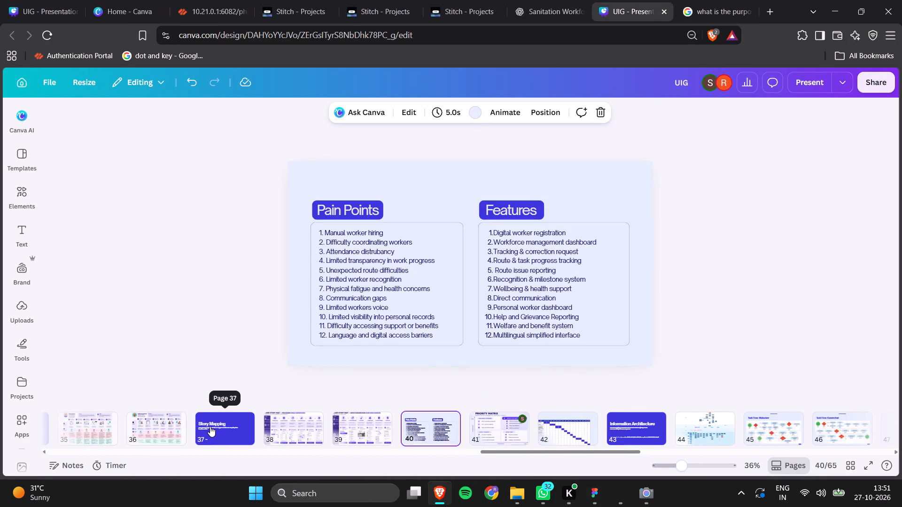
right_click(210, 426)
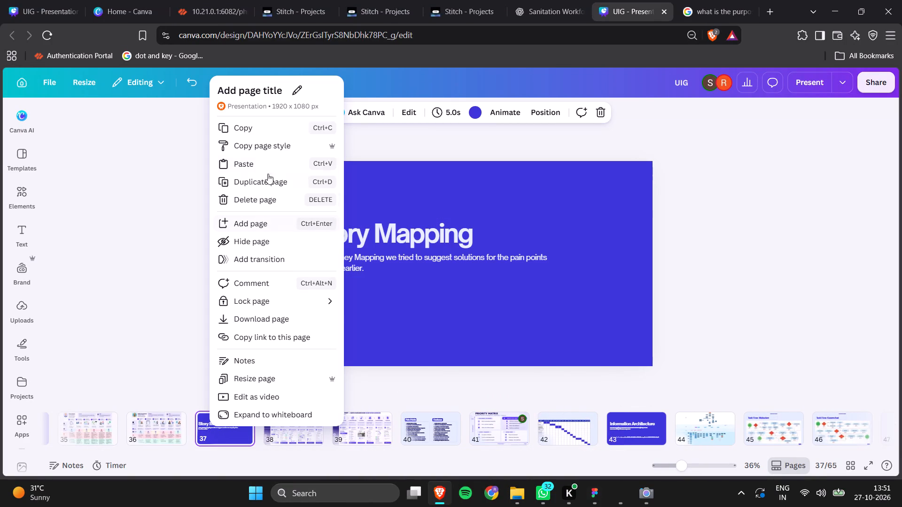
left_click(264, 182)
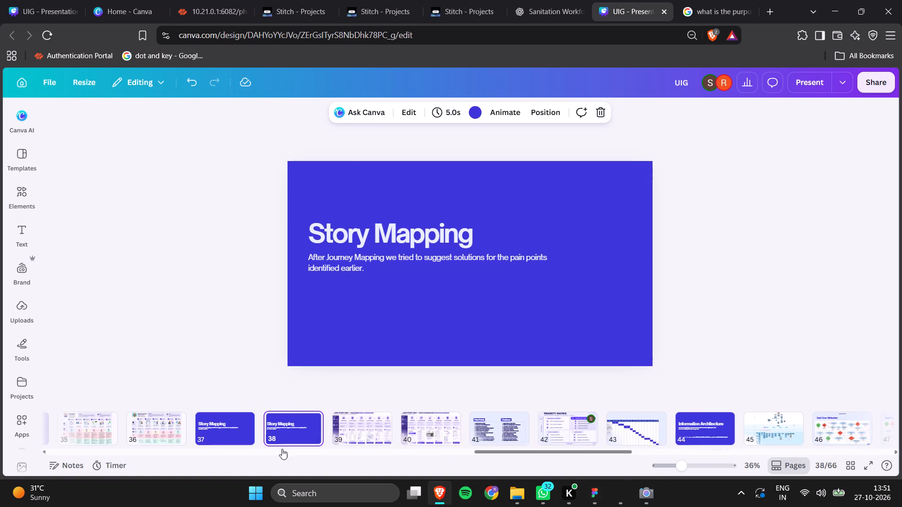
left_click_drag(297, 429, 555, 432)
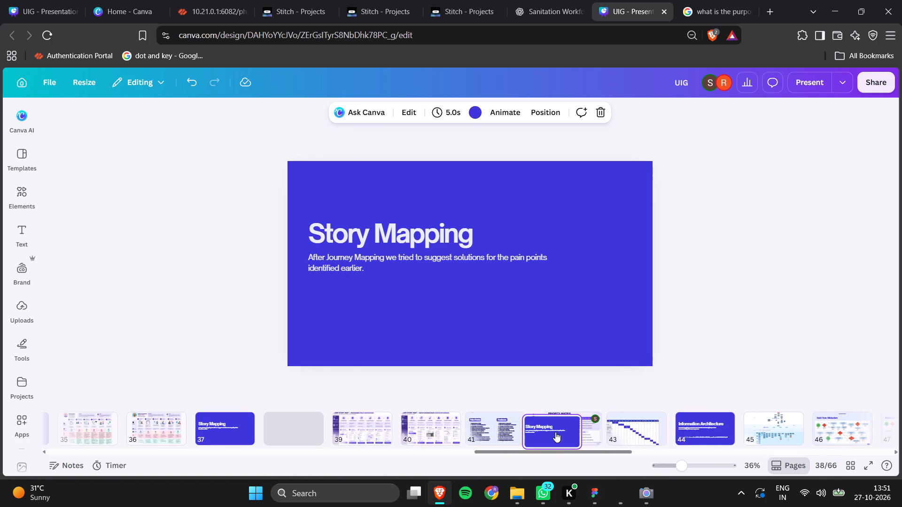
left_click(560, 393)
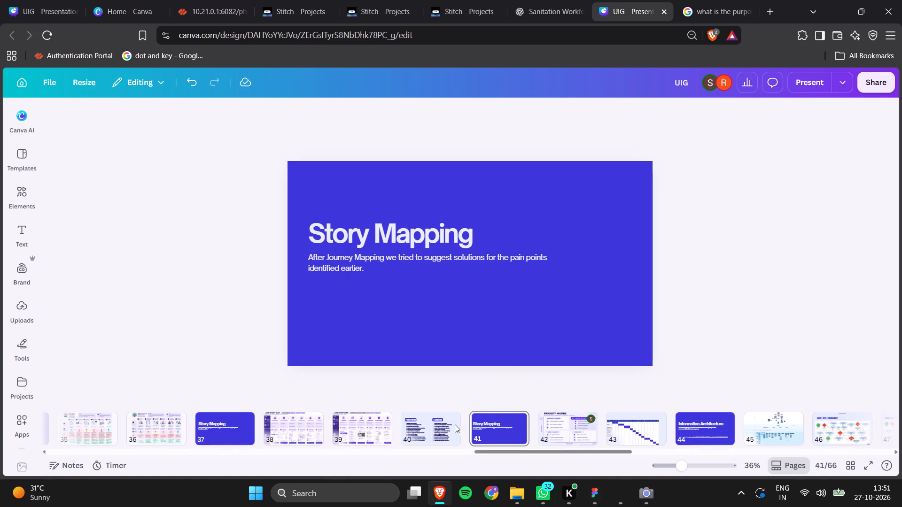
Examine the opening slides on the domain study, process followed, domain understanding and research question, including the hidden pages 6 and 7.
scroll(454, 423, "right", 18)
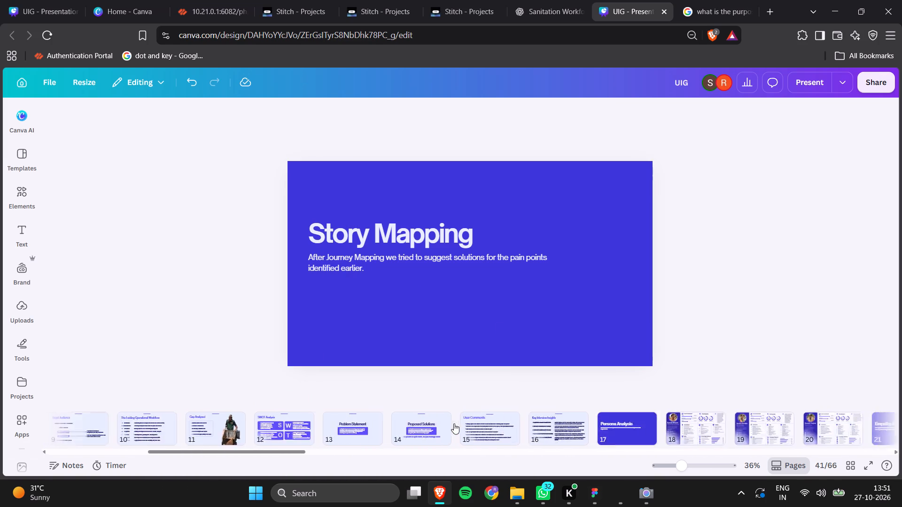
scroll(454, 423, "right", 6)
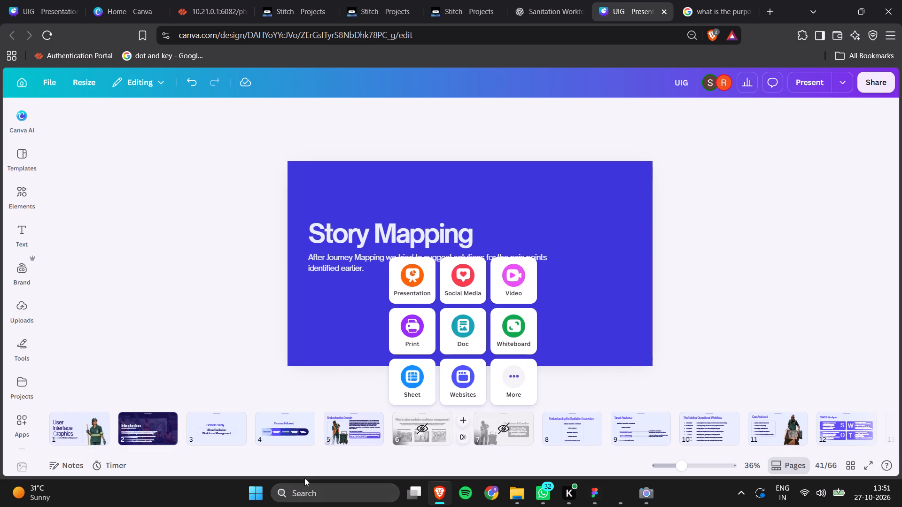
left_click(285, 427)
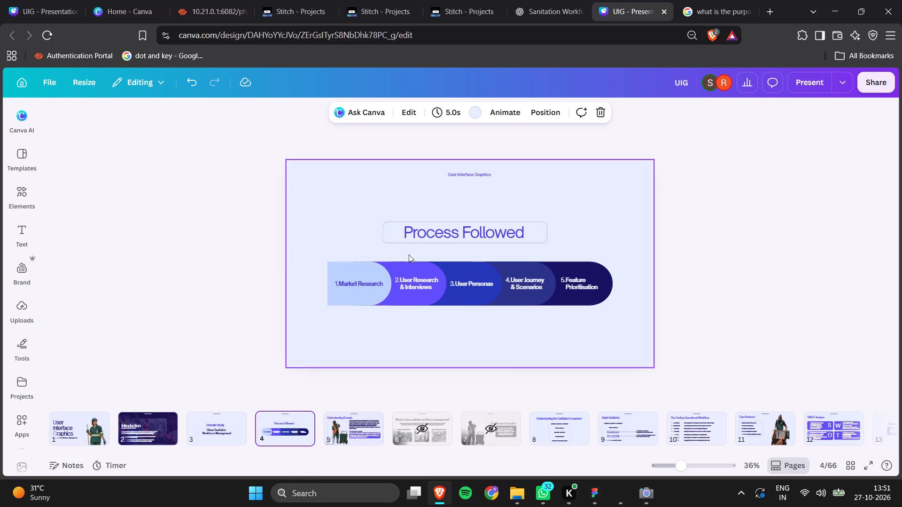
left_click(363, 302)
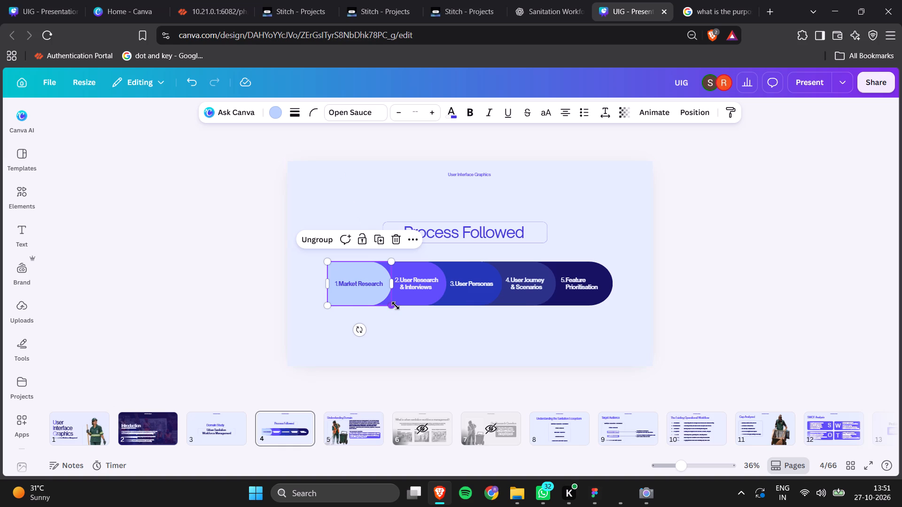
left_click(508, 330)
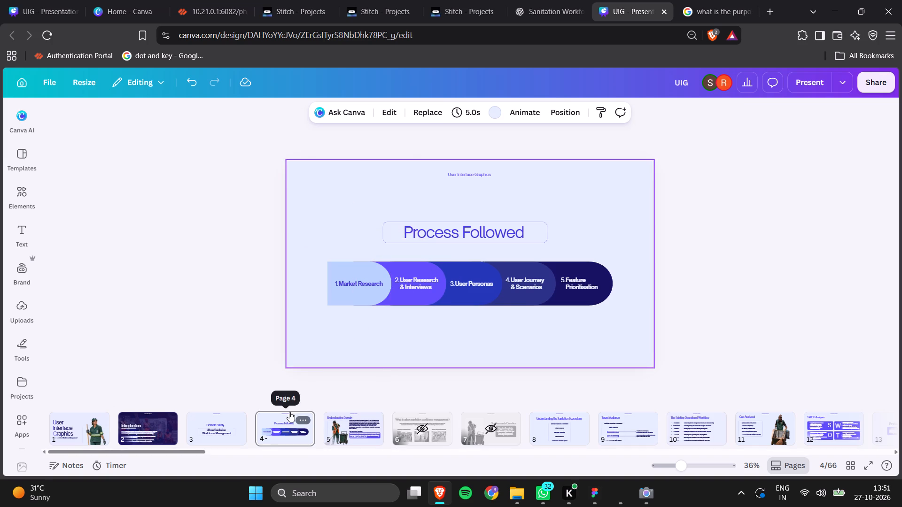
left_click(343, 430)
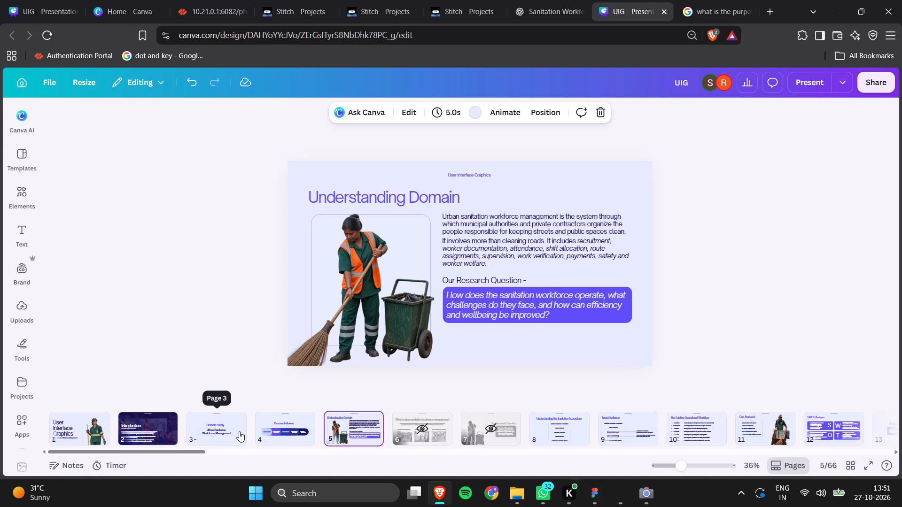
left_click(214, 434)
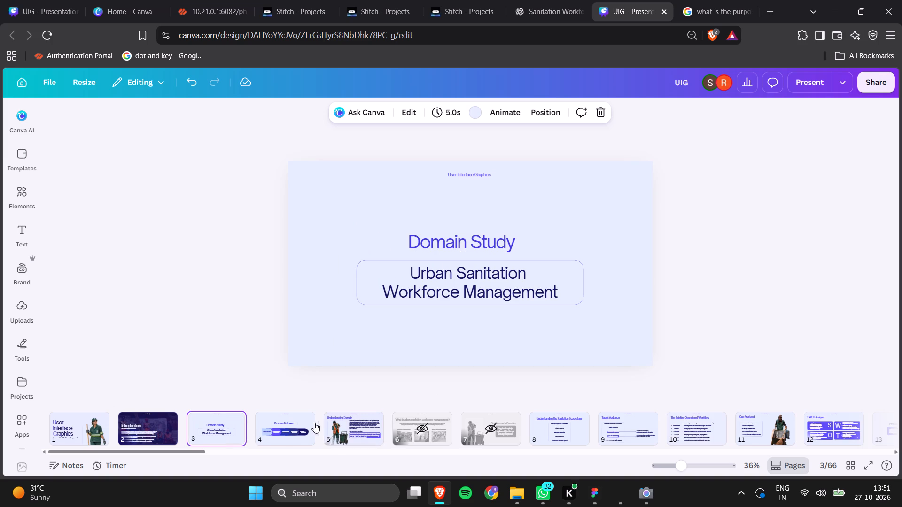
left_click(308, 422)
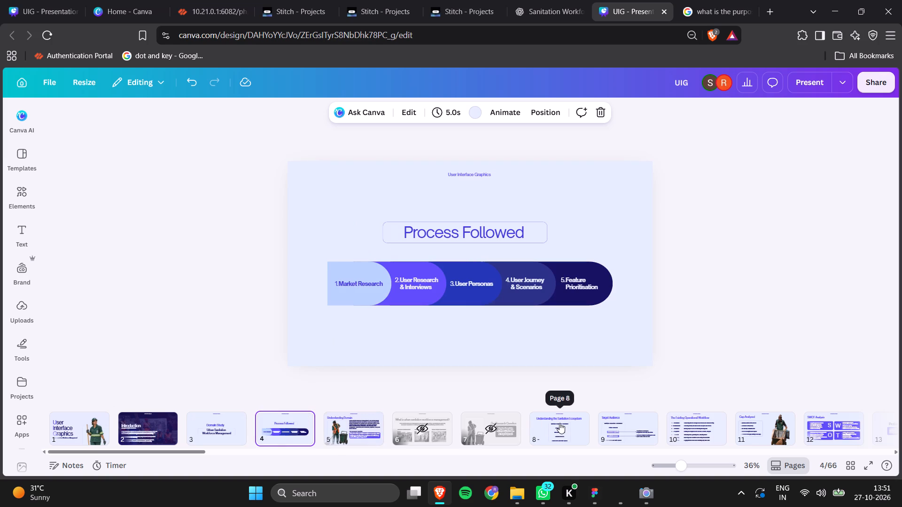
left_click(560, 423)
left_click(435, 426)
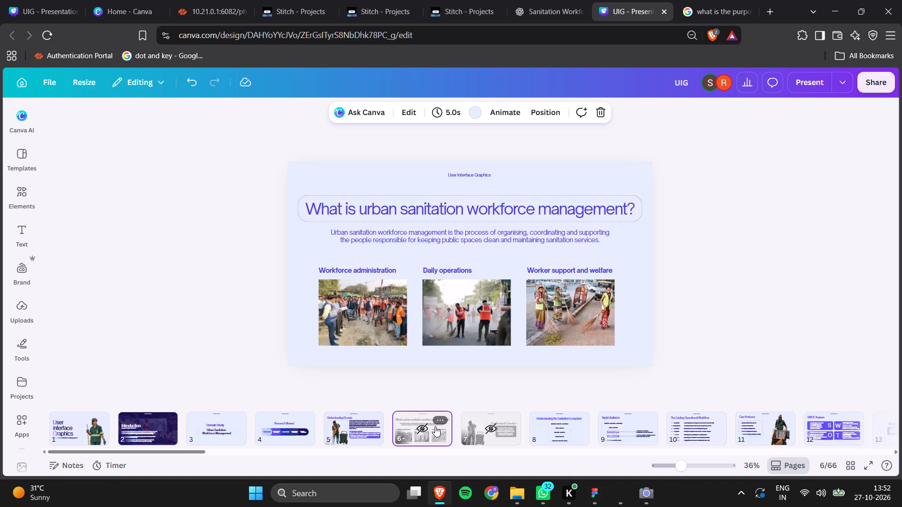
left_click(474, 427)
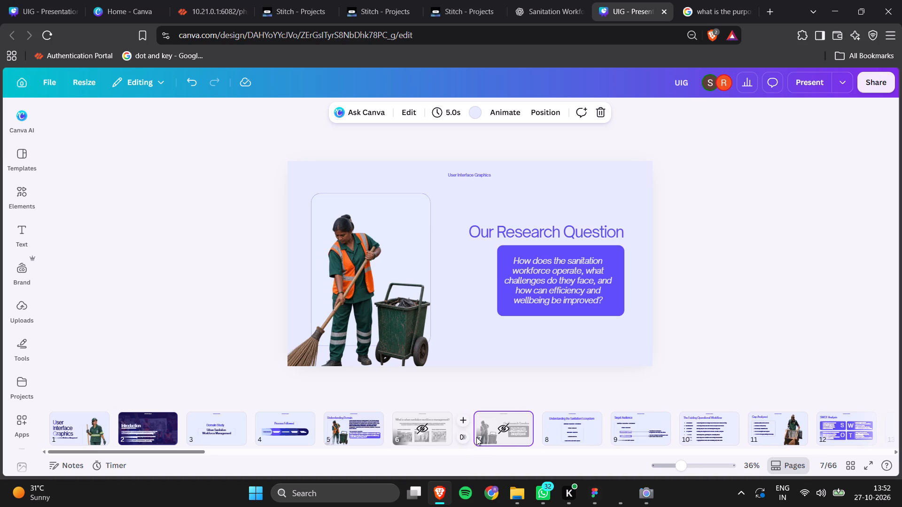
left_click(422, 428)
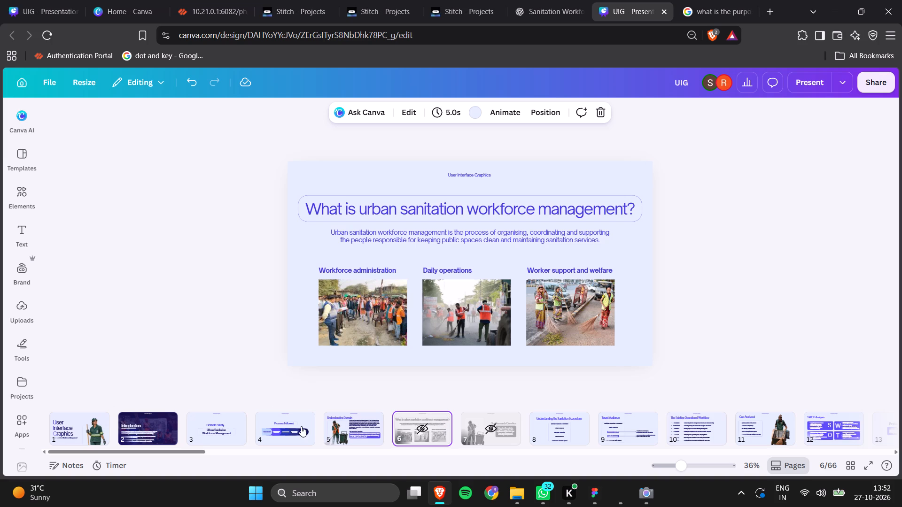
left_click(339, 430)
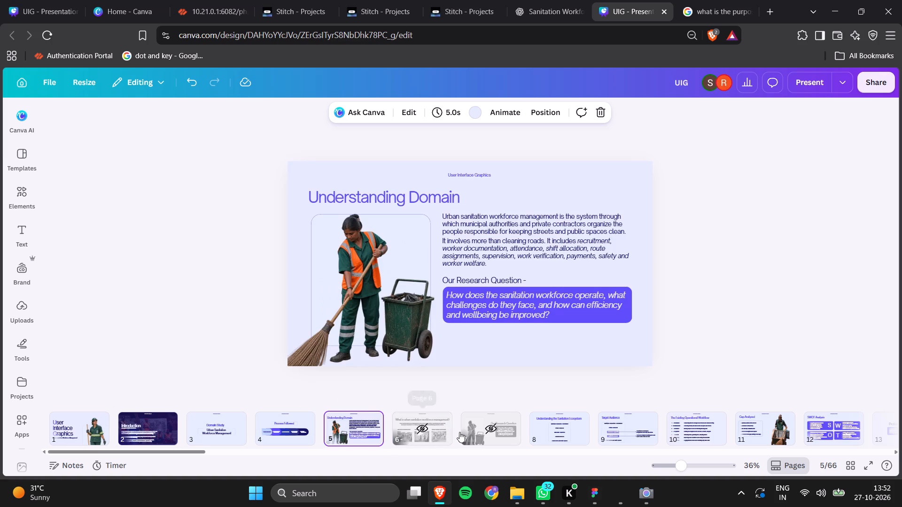
Review the opening slides from the Introduction through Target Audience, comparing Understanding Domain with hidden pages 6 and 7.
left_click(486, 437)
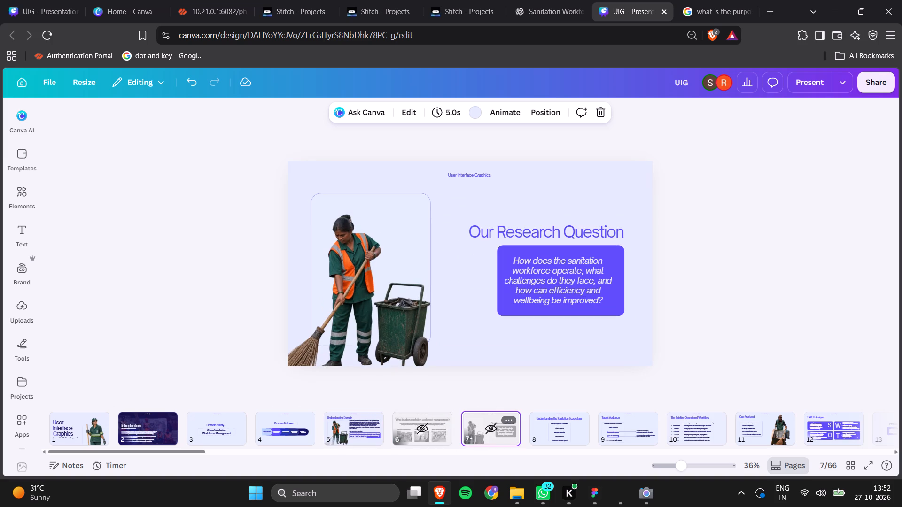
left_click(352, 427)
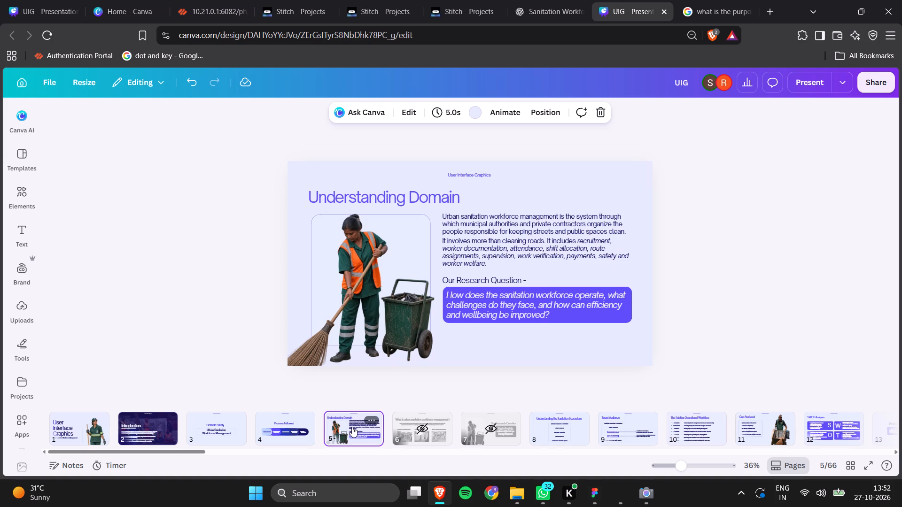
left_click(487, 428)
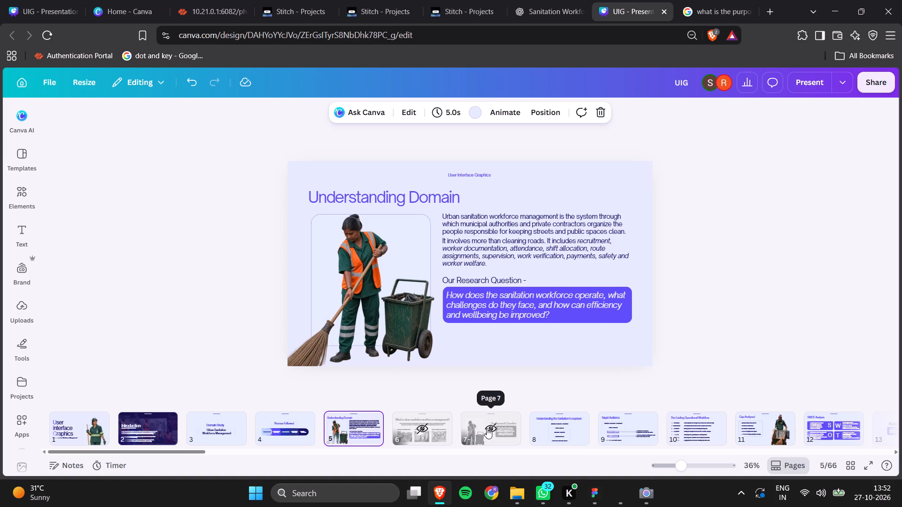
left_click(431, 432)
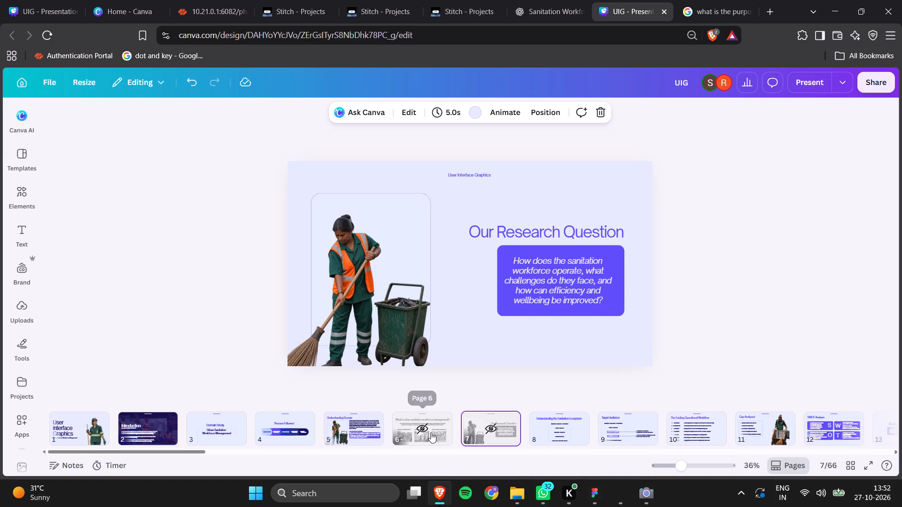
left_click(360, 442)
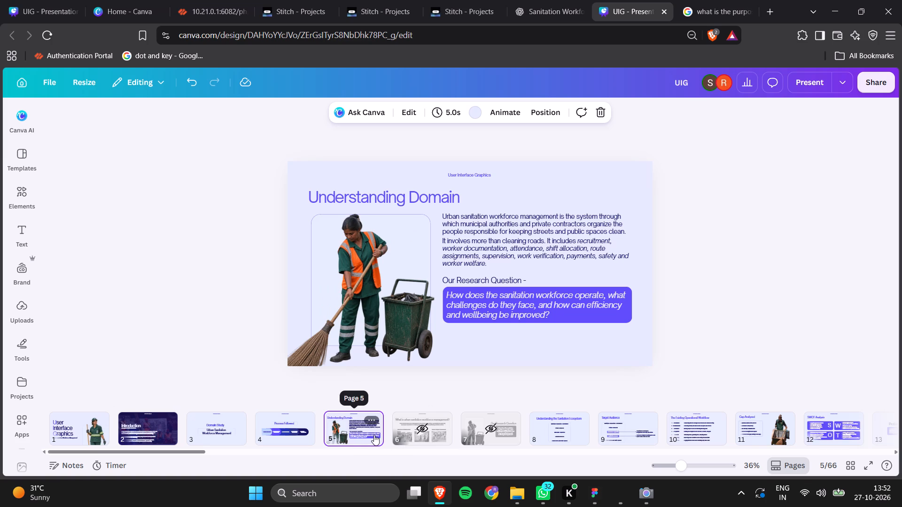
left_click(487, 429)
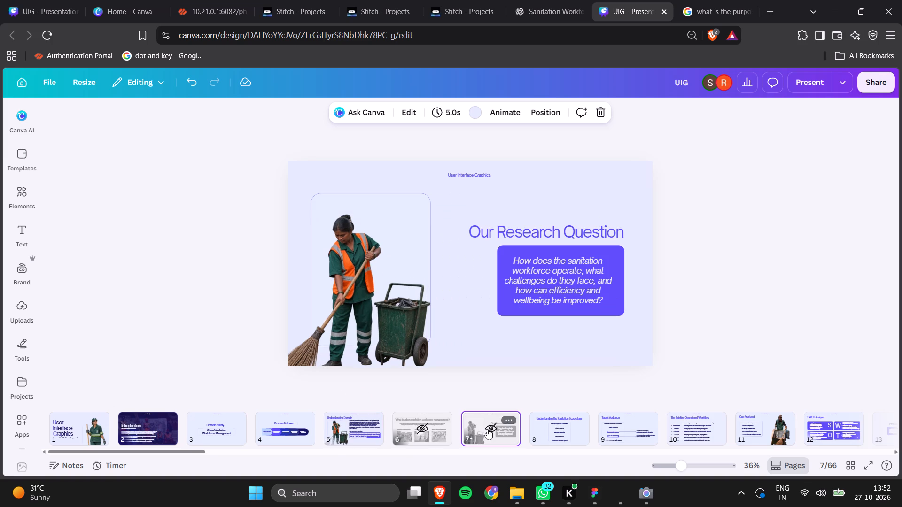
left_click(420, 435)
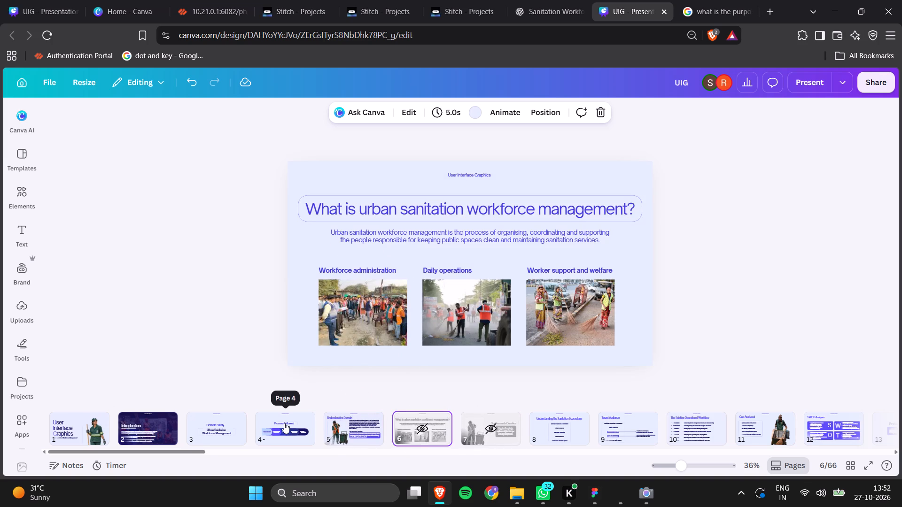
scroll(284, 423, "left", 1)
left_click(158, 424)
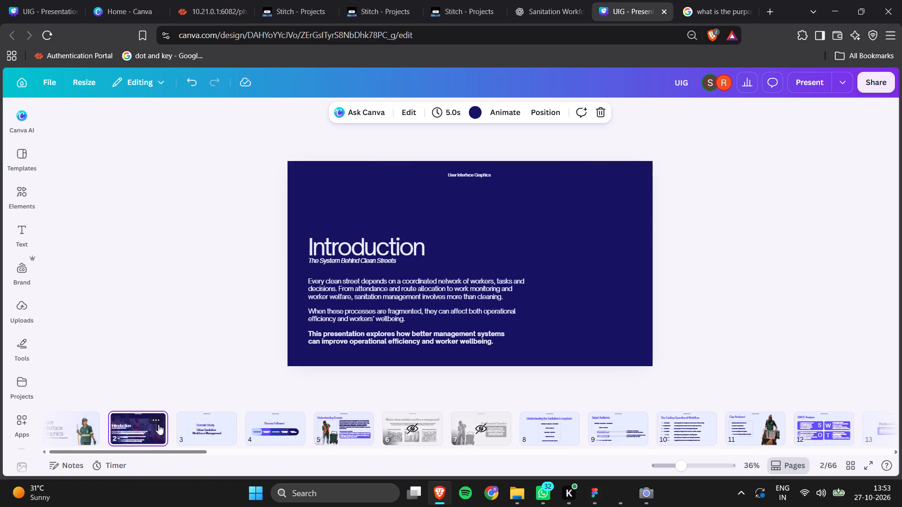
key("Right")
key("Right")
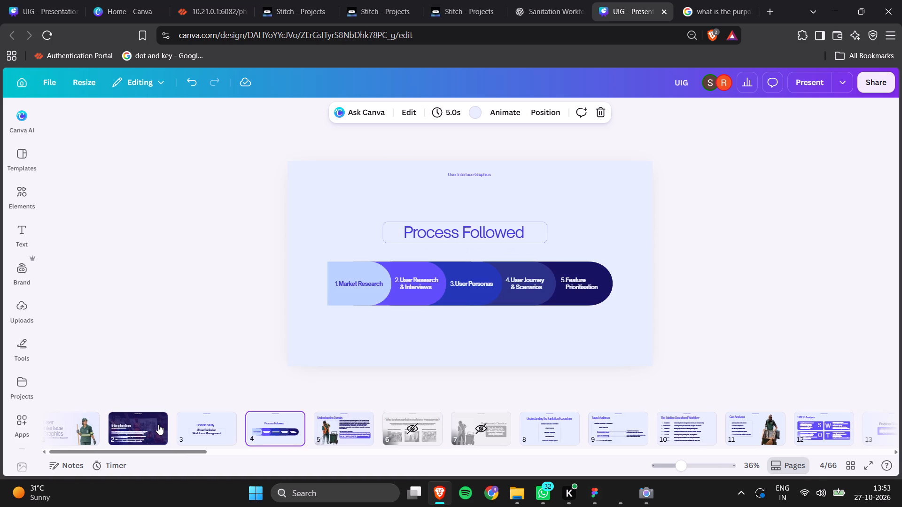
key("Right")
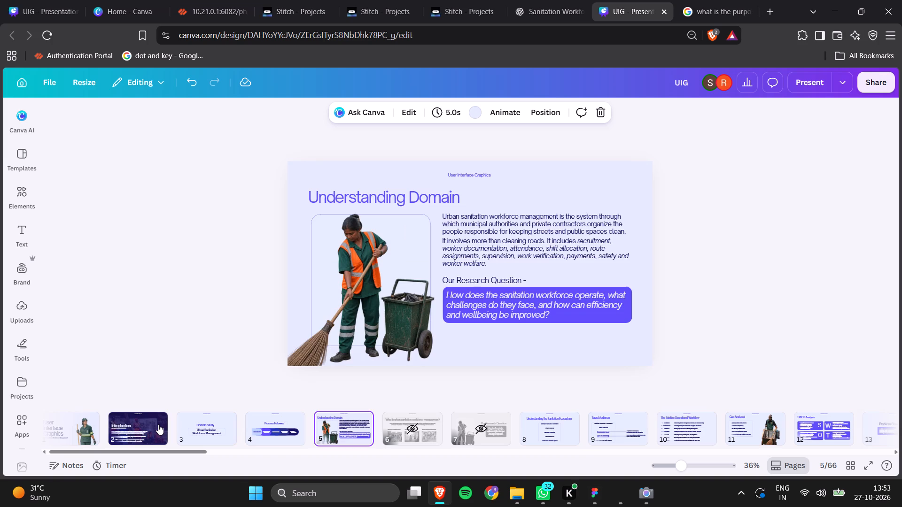
key("Right")
key("Right")
key("Right")
key("Right")
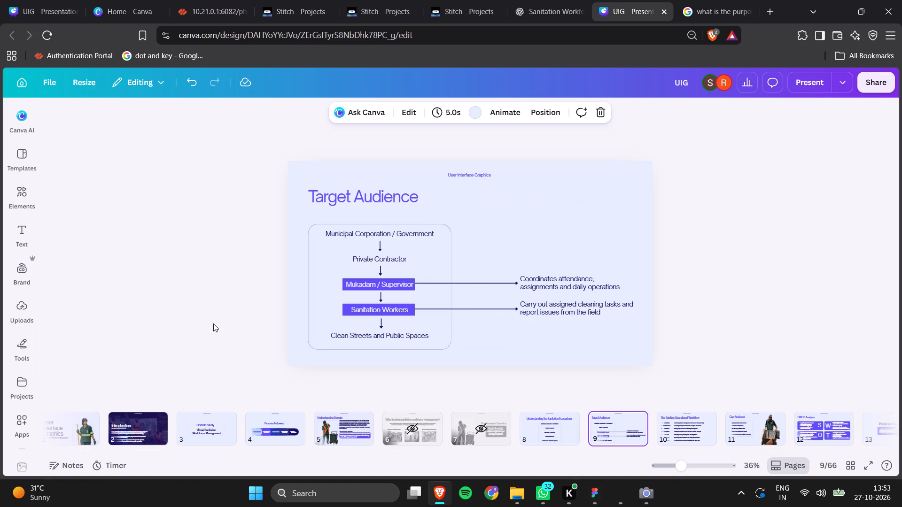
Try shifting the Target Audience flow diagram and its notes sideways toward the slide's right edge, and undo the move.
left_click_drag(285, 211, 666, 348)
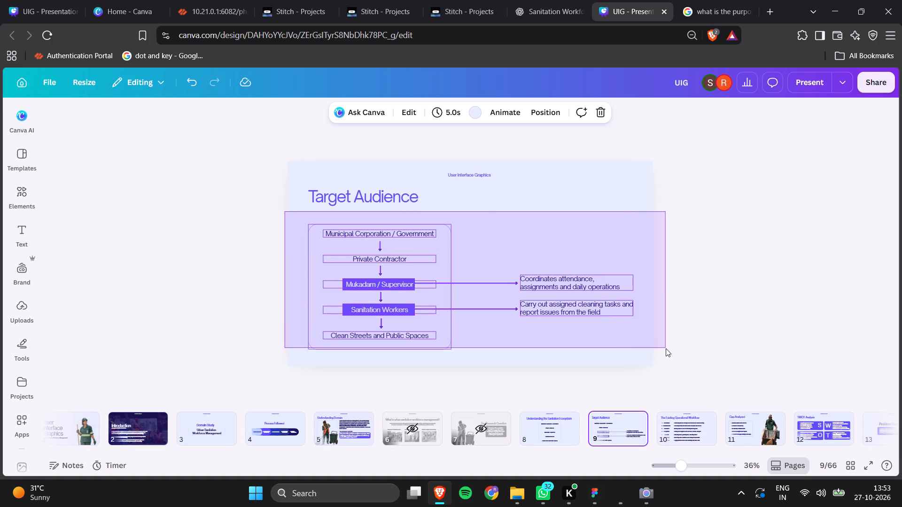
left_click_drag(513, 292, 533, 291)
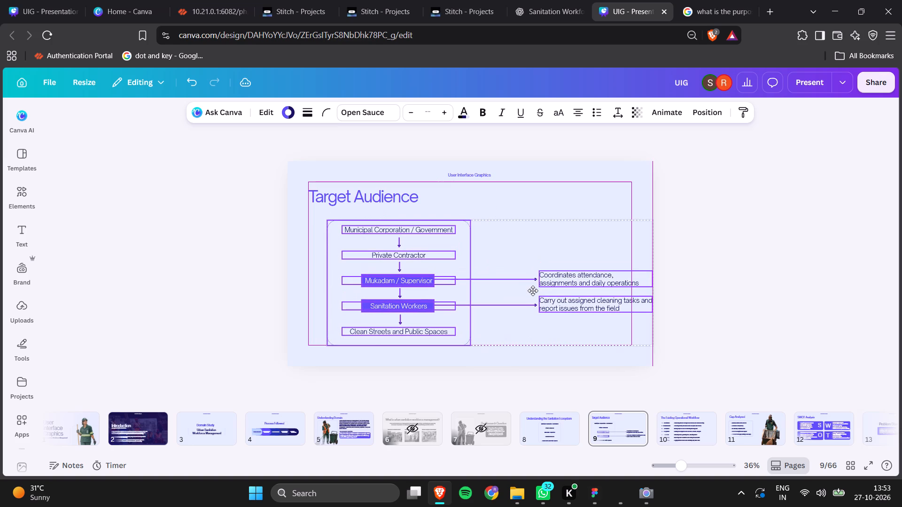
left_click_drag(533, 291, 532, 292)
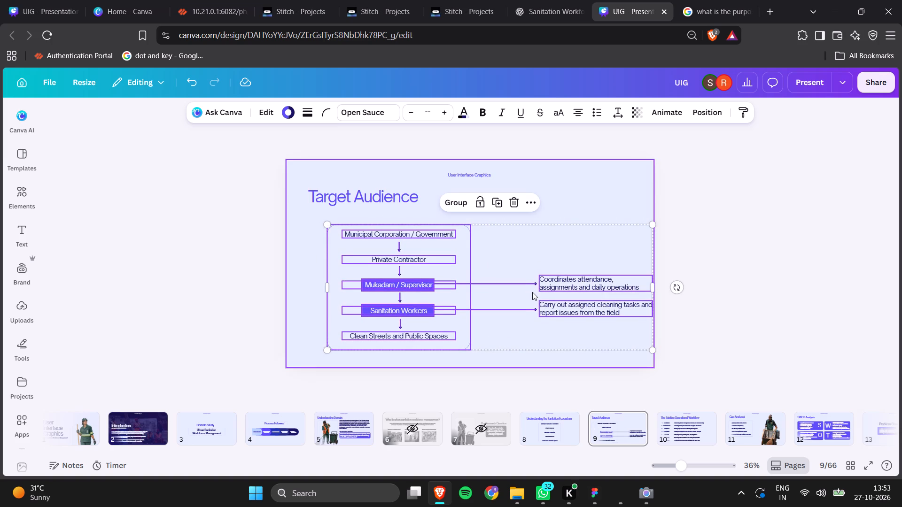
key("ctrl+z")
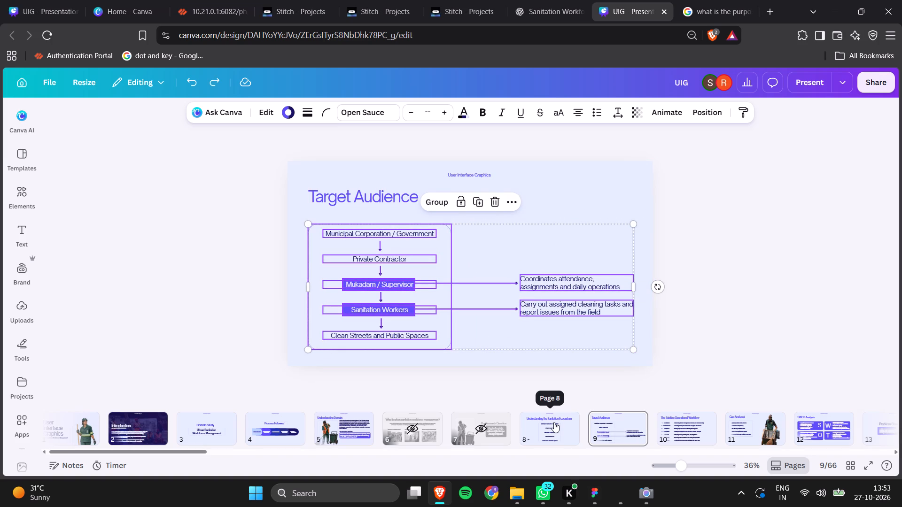
Delete the outlined box around the "Process Followed" title on page 4.
left_click(553, 434)
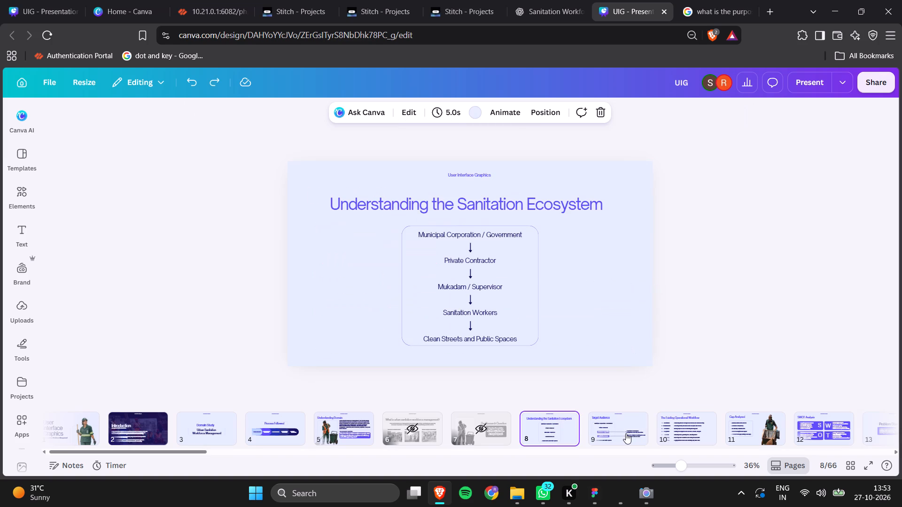
left_click(626, 433)
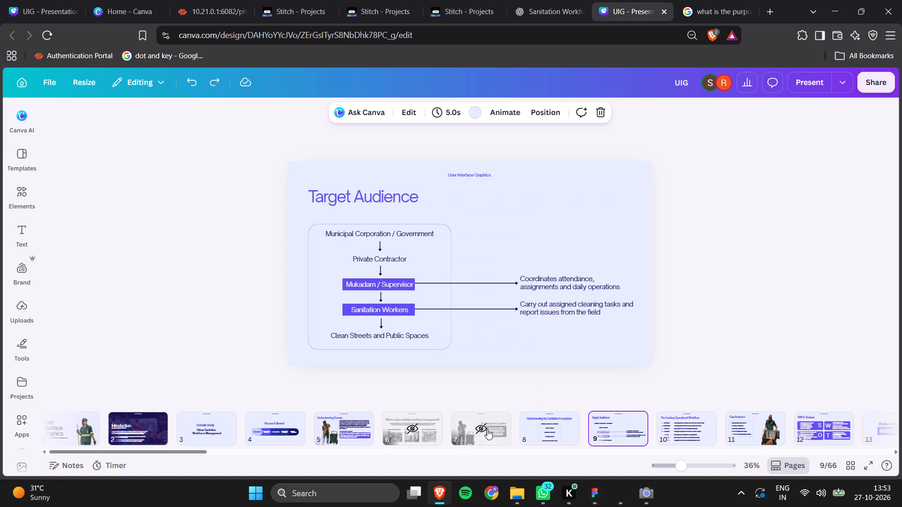
left_click(286, 427)
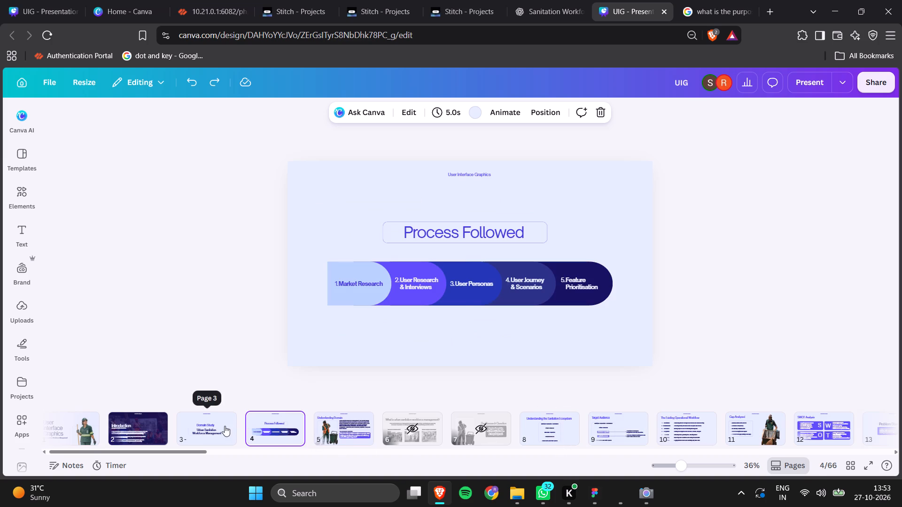
left_click(273, 428)
left_click(195, 430)
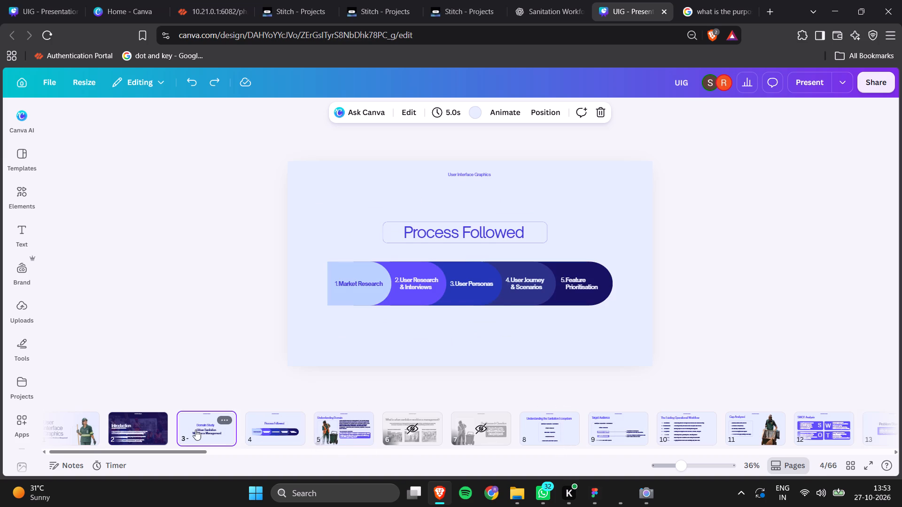
left_click(284, 422)
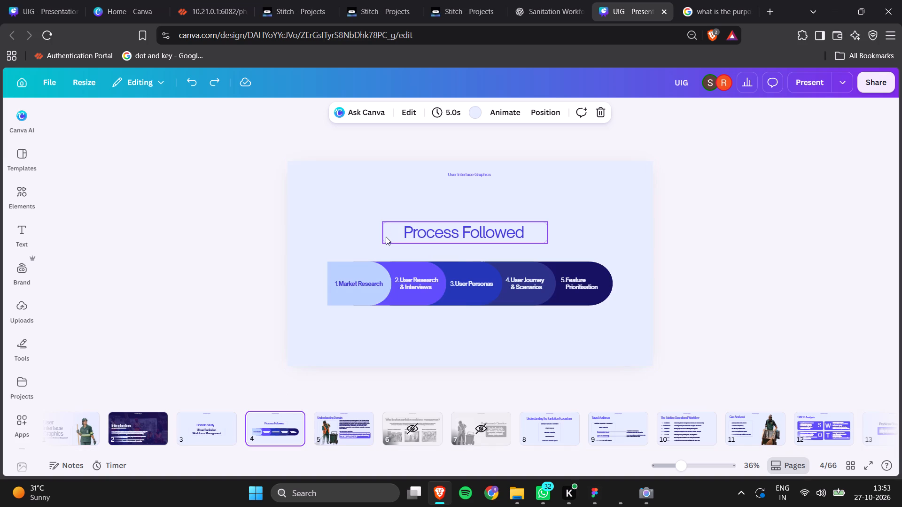
left_click(386, 237)
key("BackSpace")
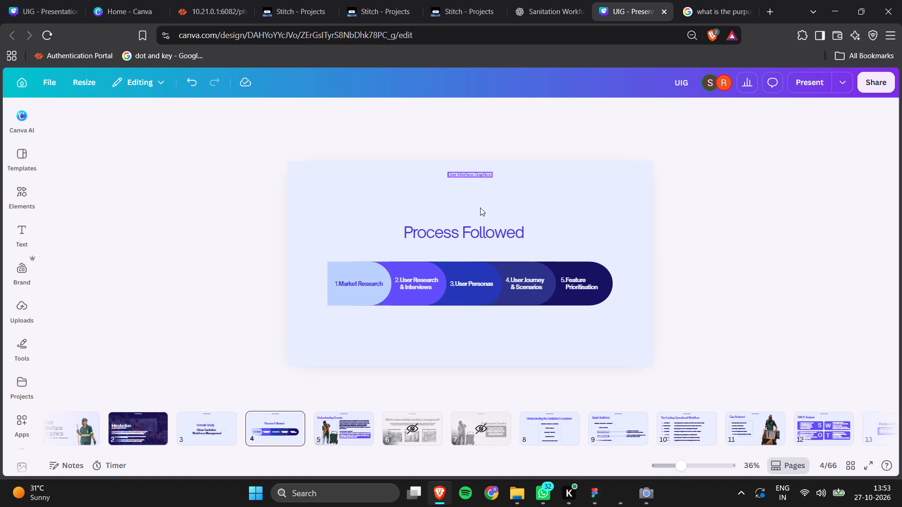
Examine the slides from Domain Study to Target Audience, comparing the Understanding Domain slide with the hidden slides that follow it.
scroll(423, 446, "left", 1)
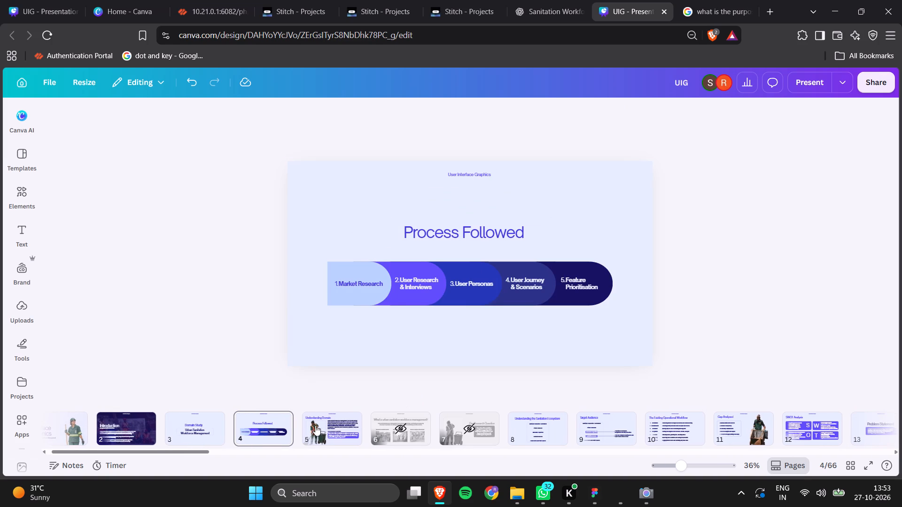
left_click(314, 424)
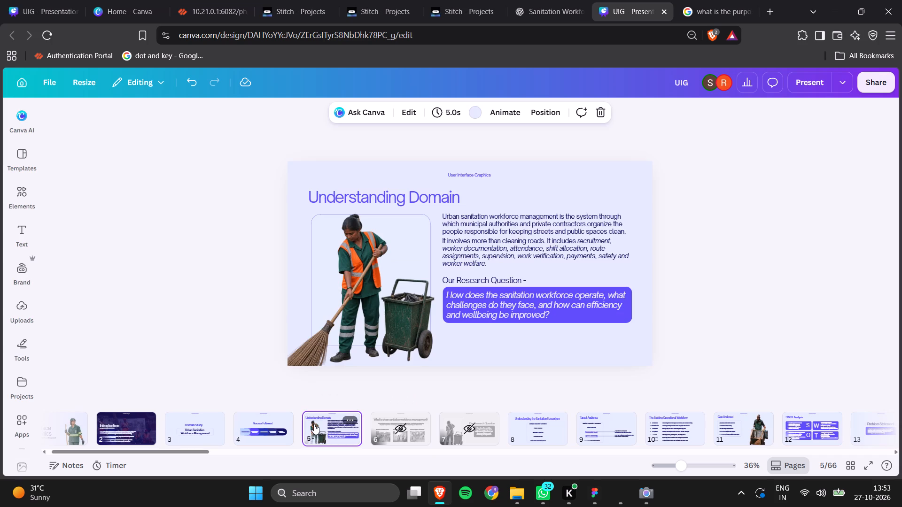
key("Right")
key("Right")
key("Right")
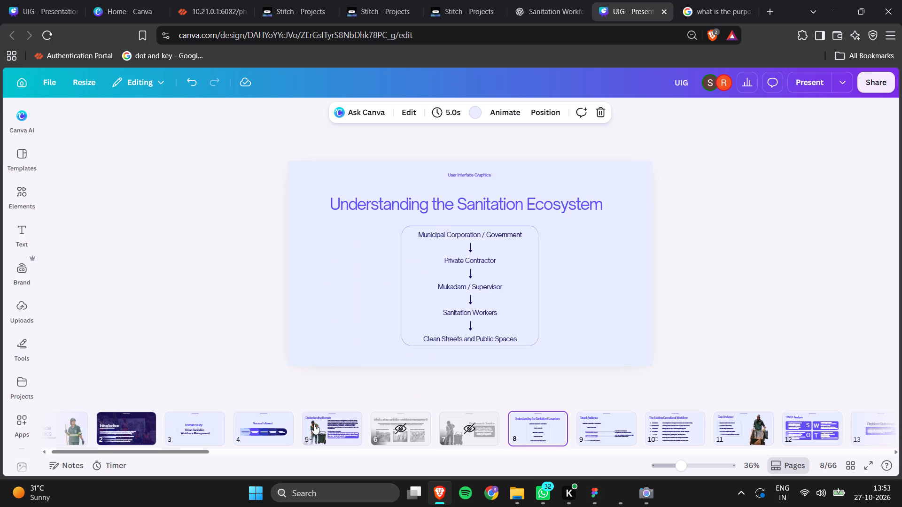
key("Right")
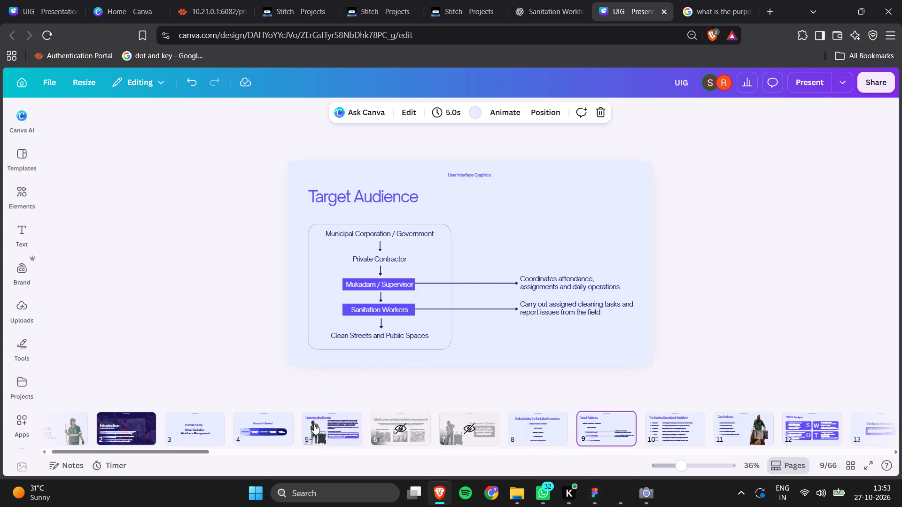
key("Left")
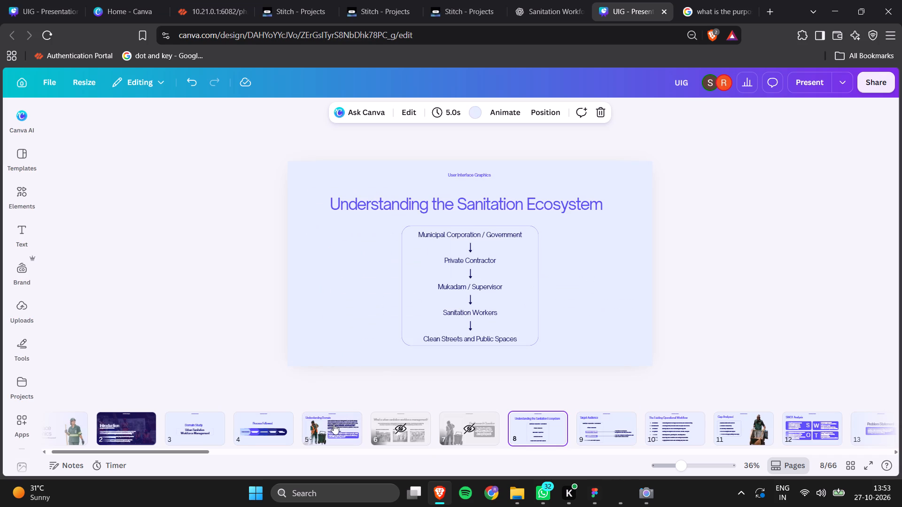
key("Left")
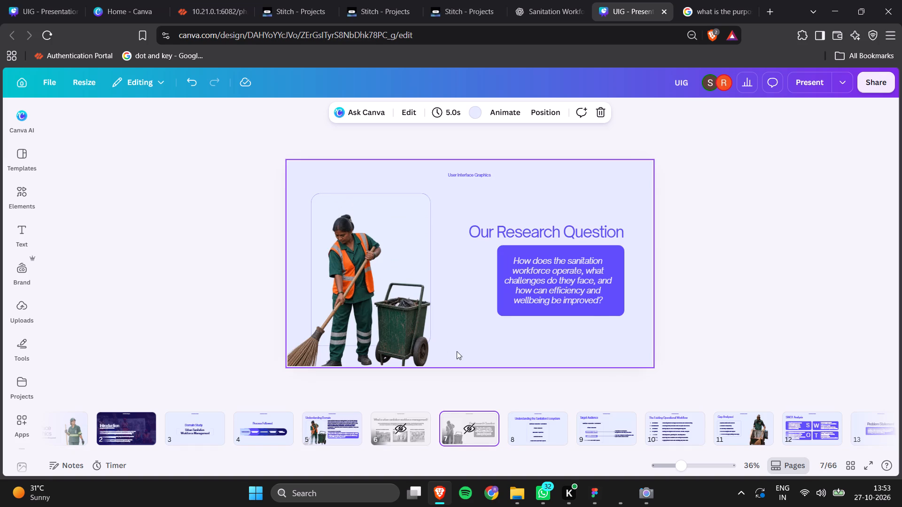
key("Left")
key("Left")
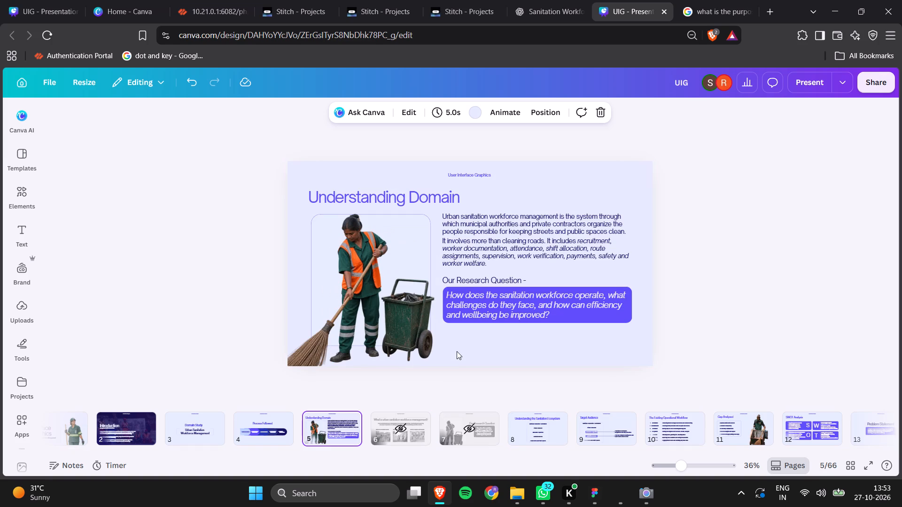
key("Right")
key("Left")
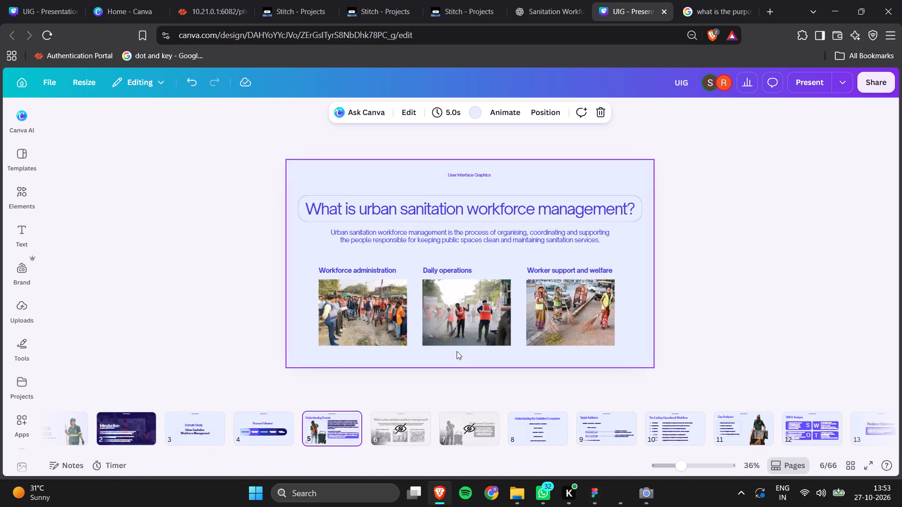
key("Left")
key("Right")
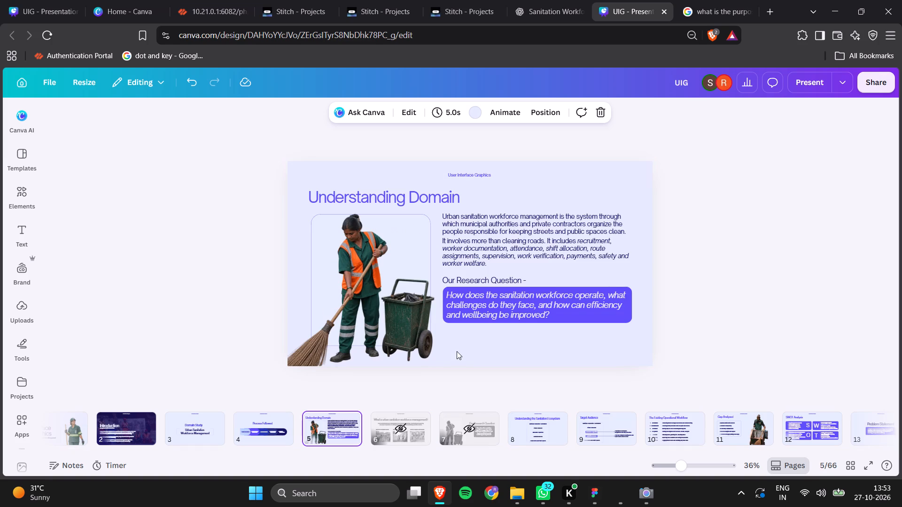
key("Right")
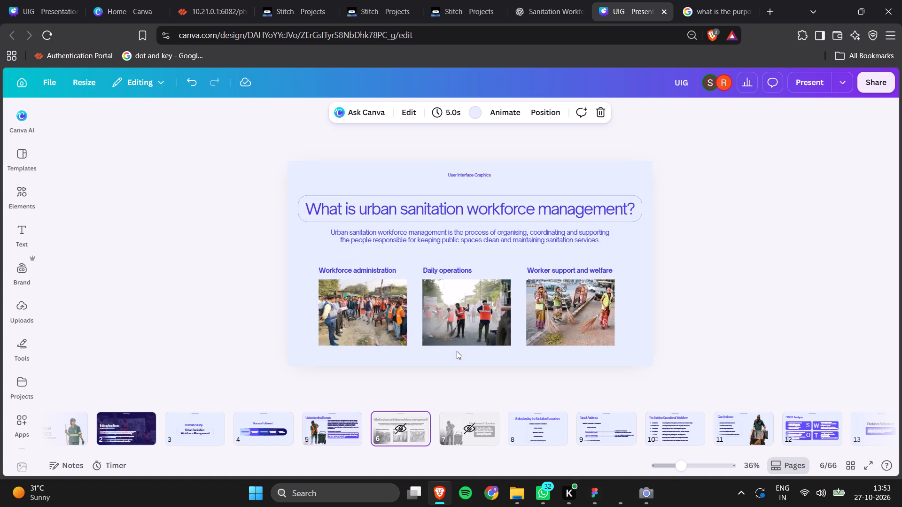
key("Left")
key("Left")
key("Left")
key("Left")
key("Right")
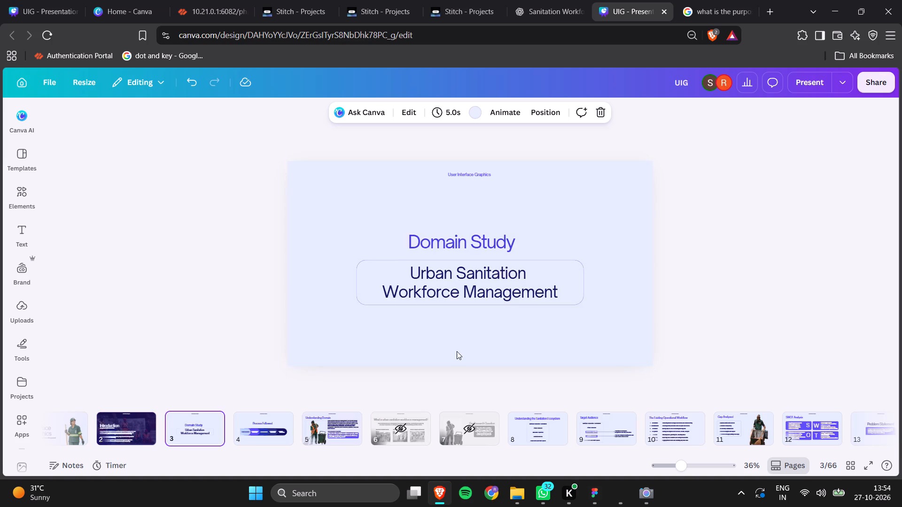
key("Right")
key("Right")
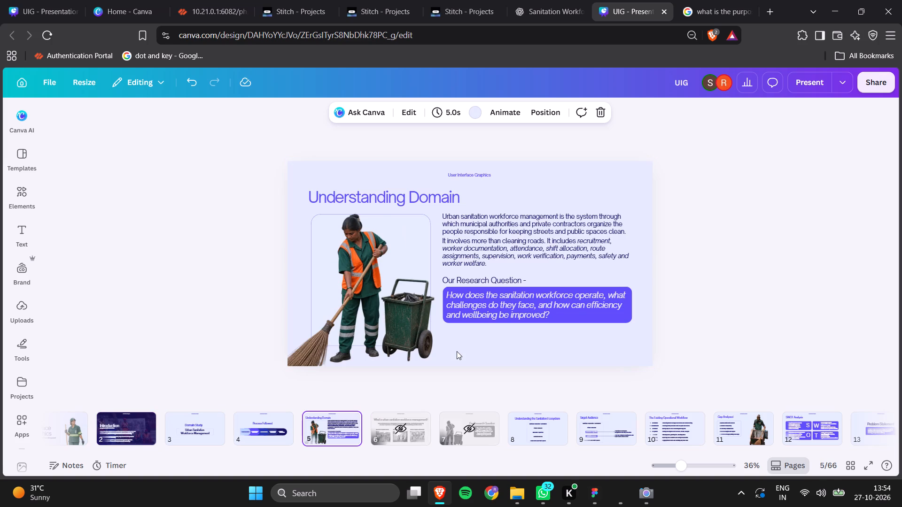
On hidden page 6, move the outlined title box down so it frames the description paragraph.
key("Right")
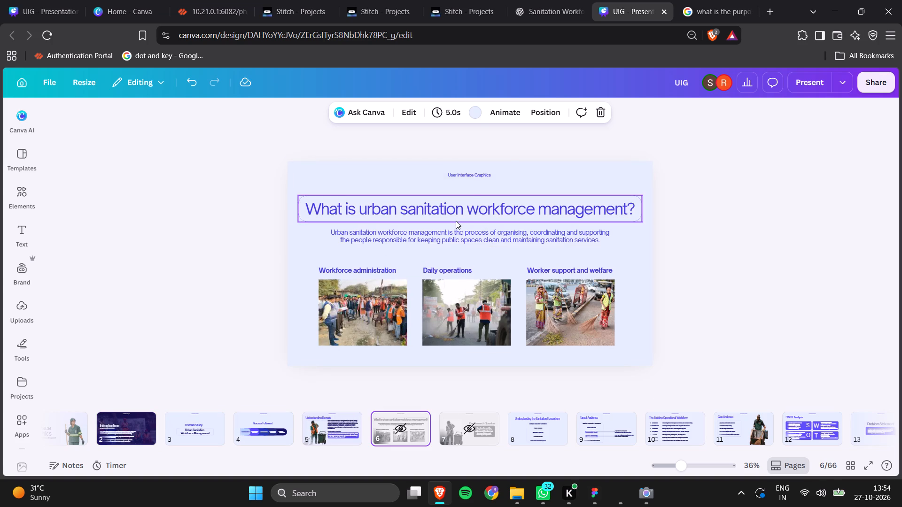
left_click(456, 221)
left_click_drag(482, 246, 480, 260)
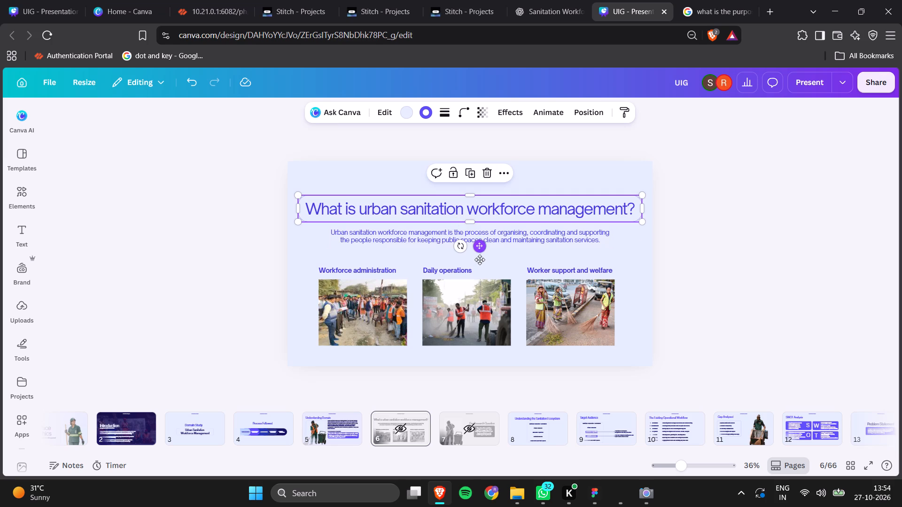
left_click_drag(480, 260, 483, 271)
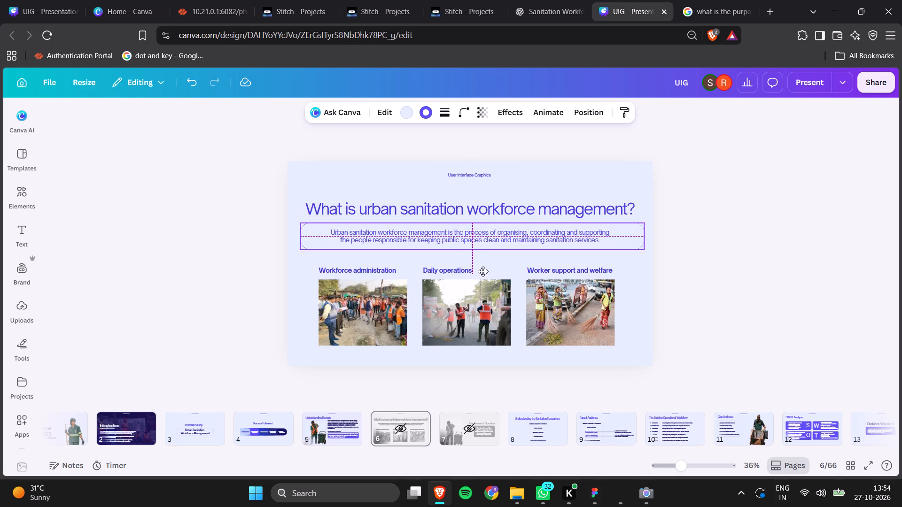
left_click_drag(483, 271, 482, 271)
Stretch the outlined box down around the three photos and narrow both sides to match the slide's content margins.
left_click_drag(468, 252, 482, 350)
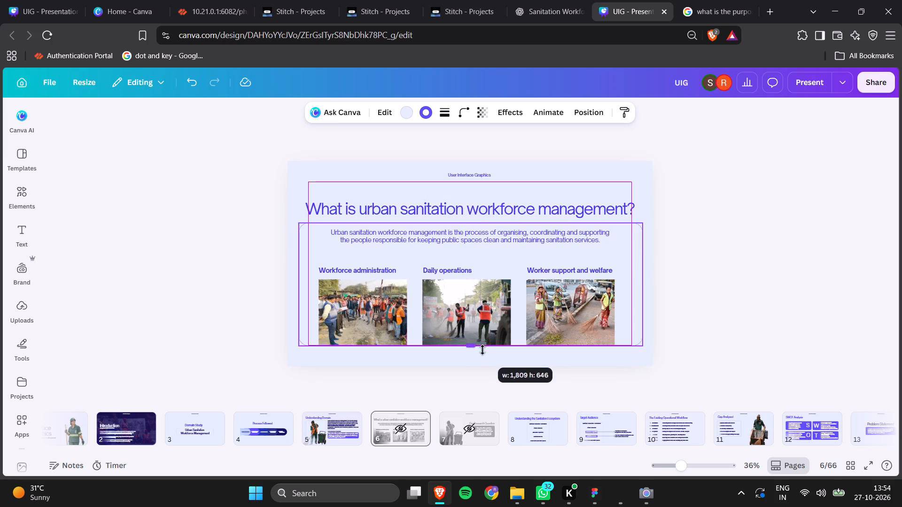
left_click_drag(482, 350, 495, 360)
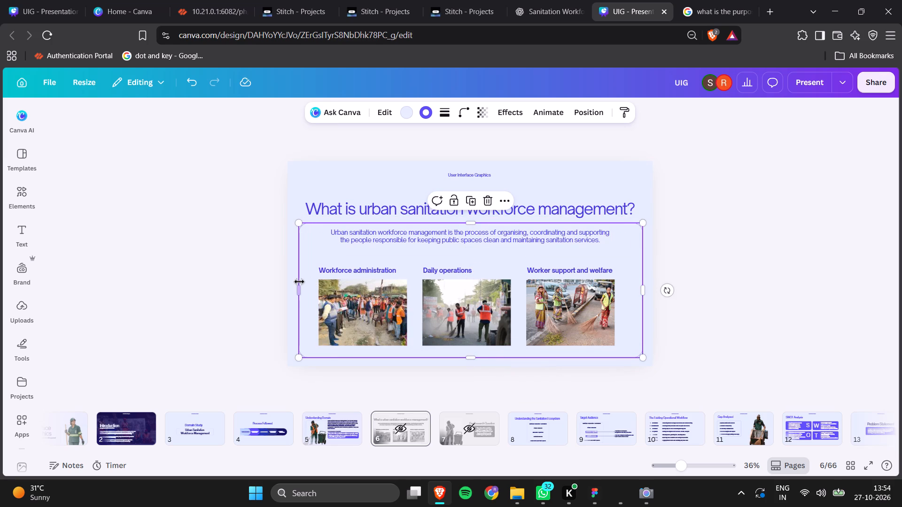
left_click_drag(299, 282, 312, 285)
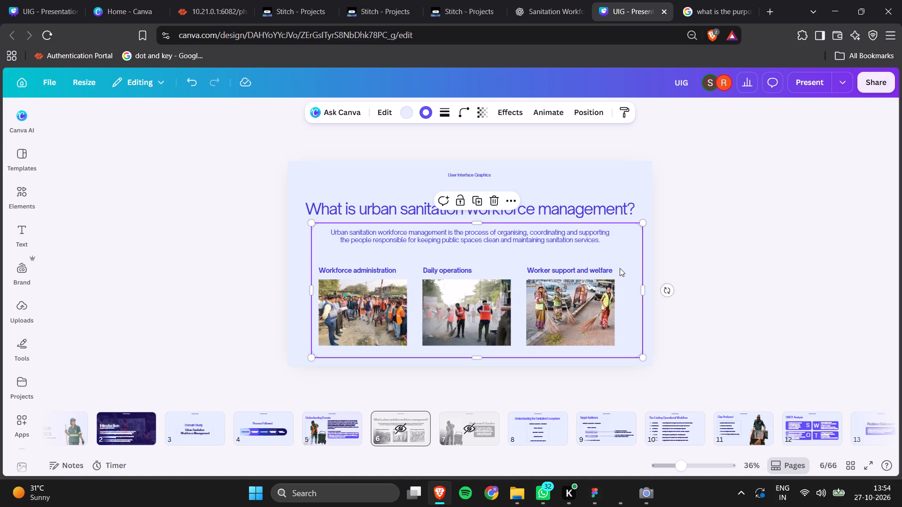
left_click_drag(642, 278, 630, 278)
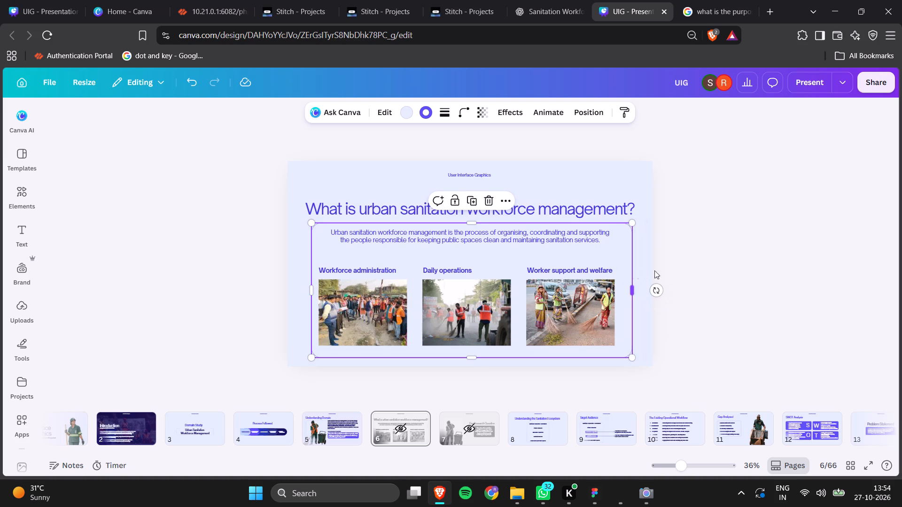
double_click(678, 271)
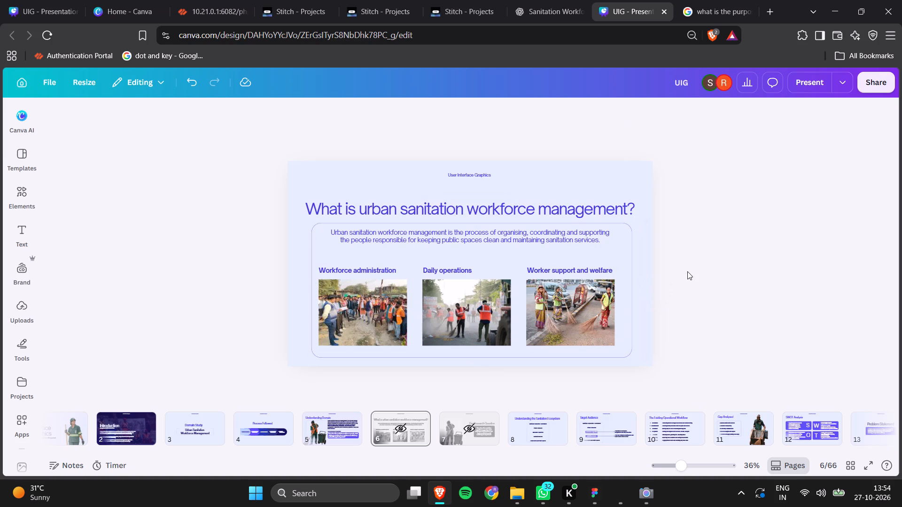
key("Left")
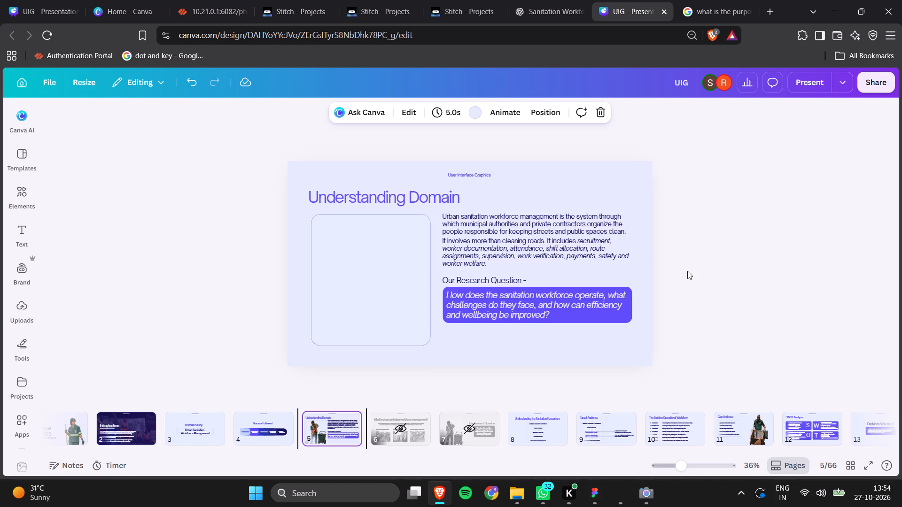
key("Right")
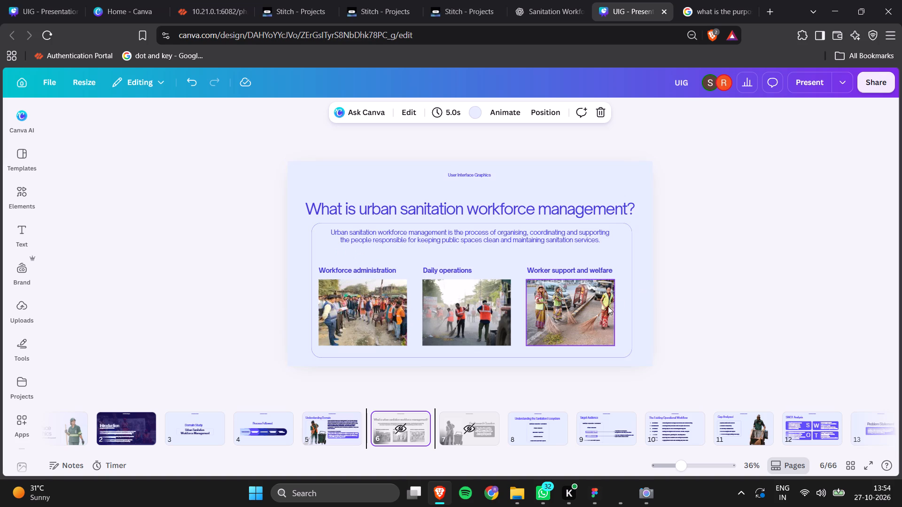
Reduce the outlined box's height so it encloses only the two-line description under the title.
left_click(476, 356)
left_click_drag(476, 356, 477, 302)
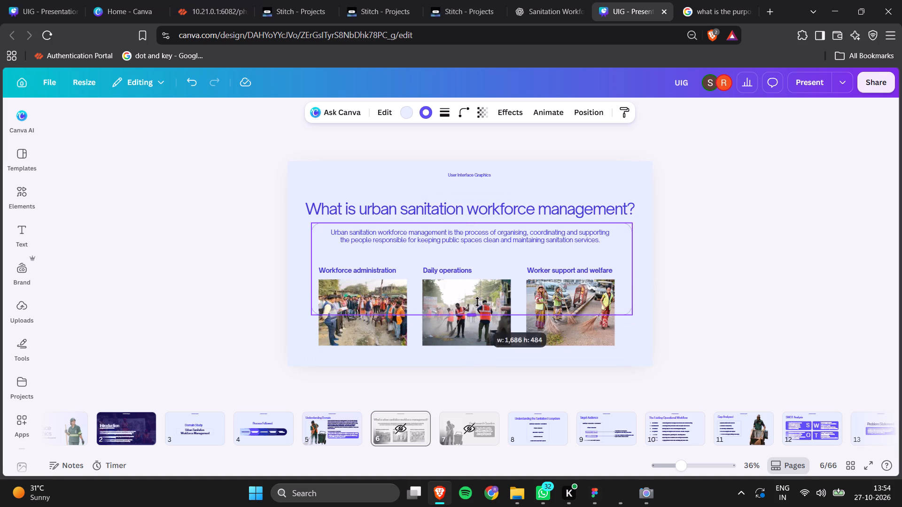
left_click_drag(477, 302, 479, 249)
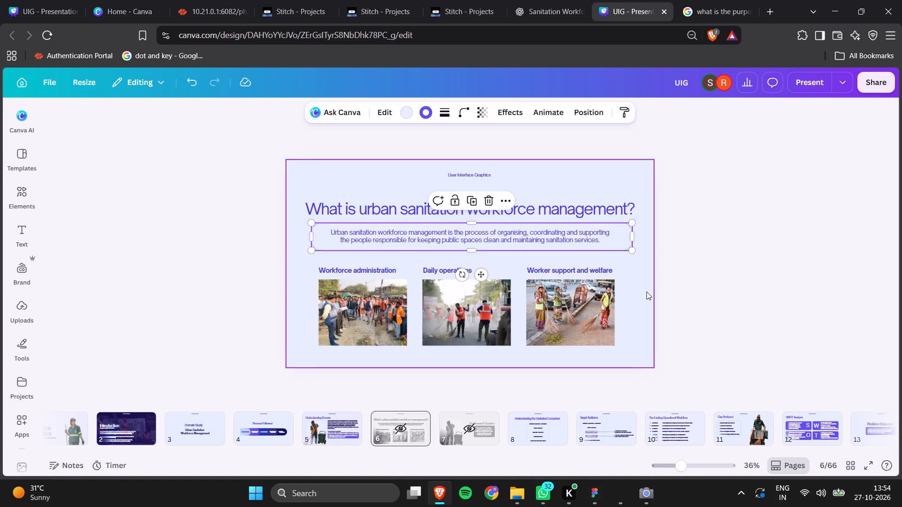
left_click(646, 292)
Compare the layouts of the slides from Understanding Domain through Target Audience, including the hidden pages.
key("Left")
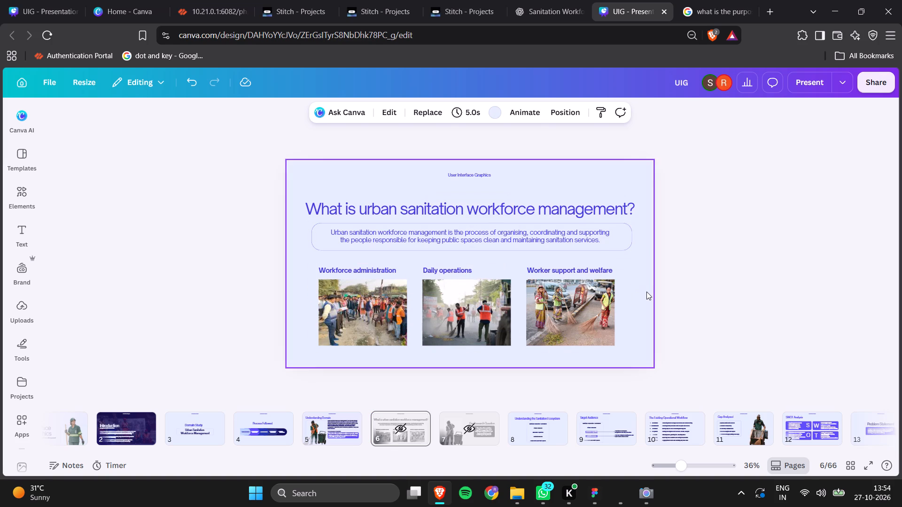
key("Right")
key("Right")
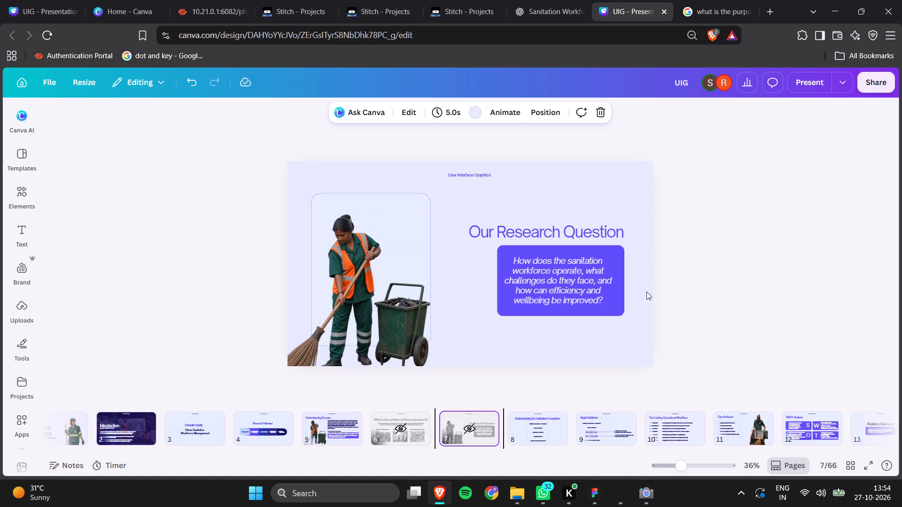
key("Right")
key("Right")
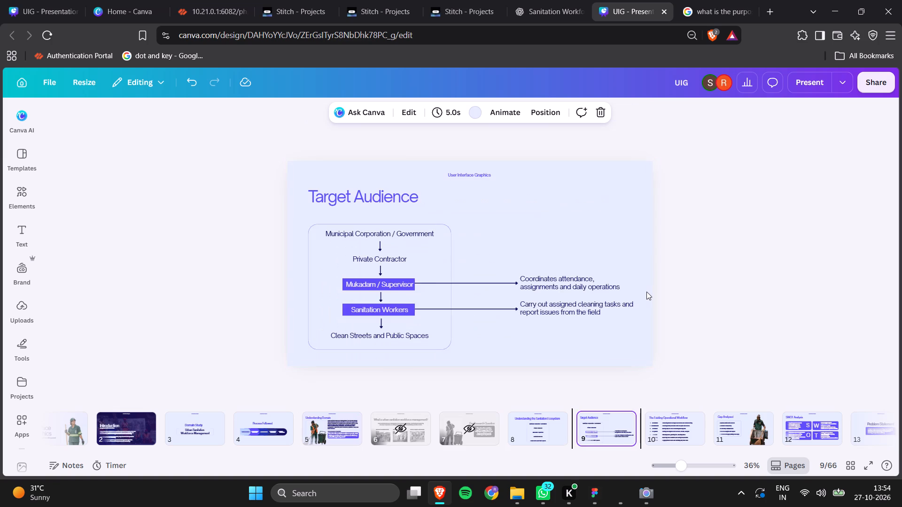
key("Left")
key("Left")
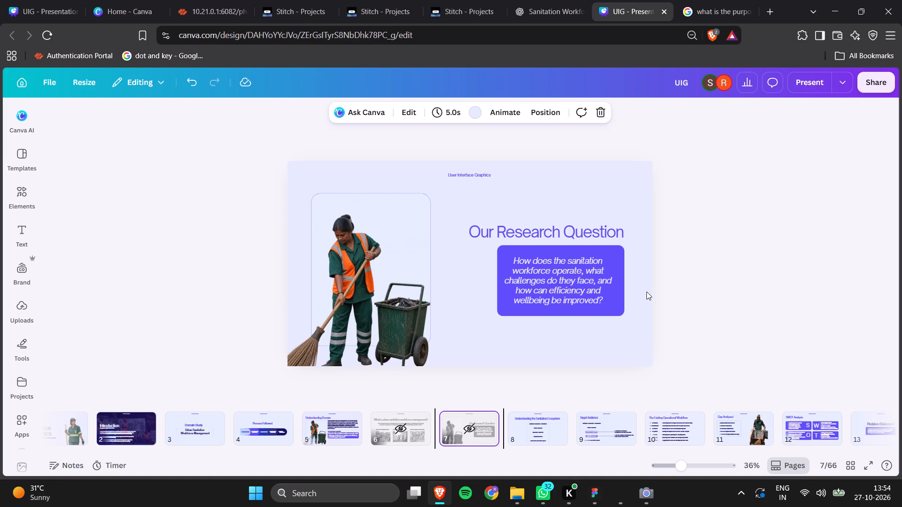
key("Right")
key("Right")
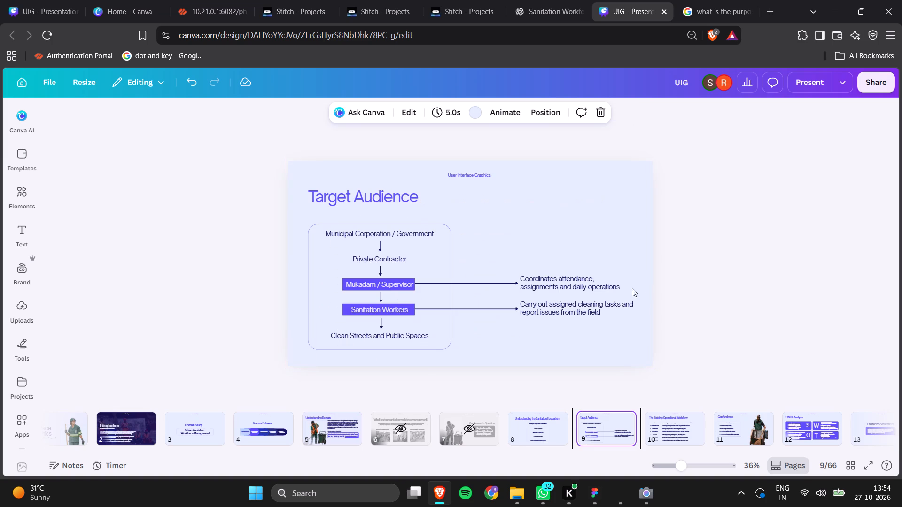
Center the "Target Audience" title horizontally on page 9.
left_click_drag(421, 206, 522, 211)
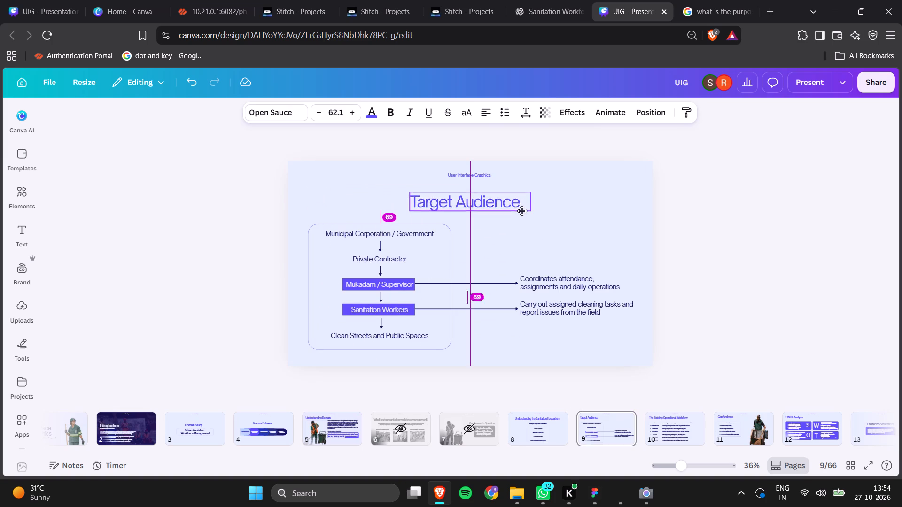
left_click_drag(522, 211, 522, 210)
Move the whole flow diagram with its arrows and notes sideways so the diagram sits centered under the title.
left_click_drag(272, 227, 670, 374)
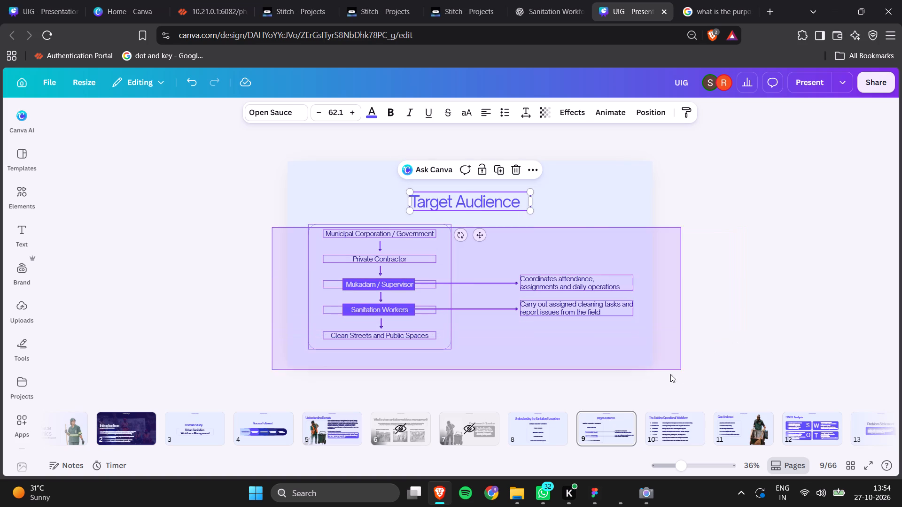
left_click_drag(670, 374, 603, 376)
left_click_drag(425, 303, 499, 302)
left_click(755, 267)
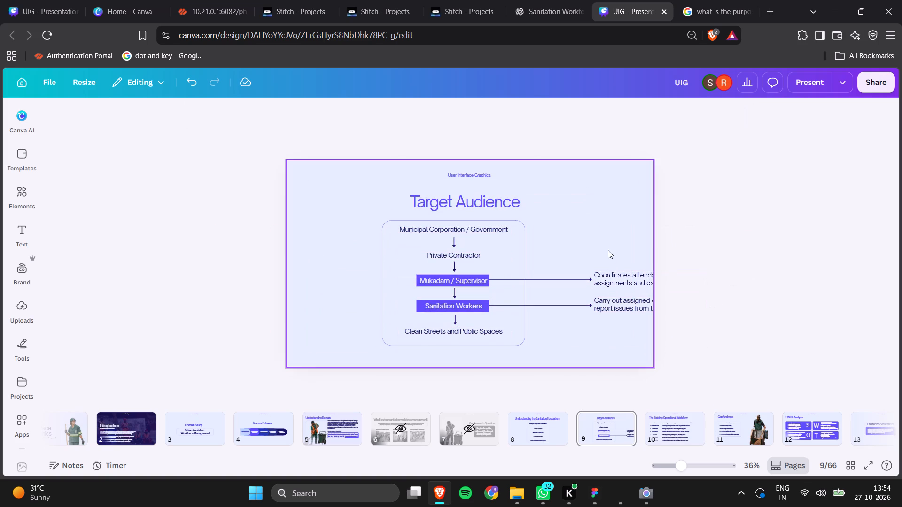
Shorten the horizontal arrows from Mukadam / Supervisor and Sanitation Workers so both end just outside the diagram frame.
left_click(578, 278)
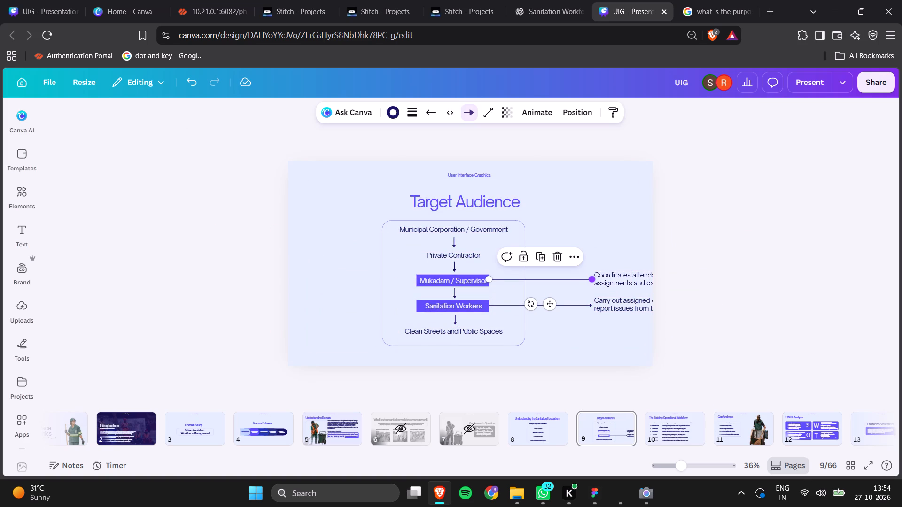
left_click_drag(592, 279, 557, 281)
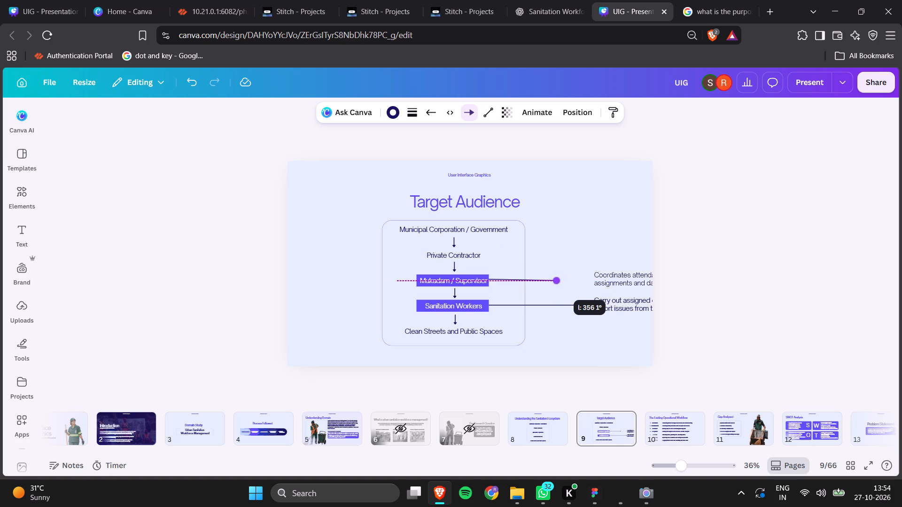
left_click_drag(557, 281, 555, 278)
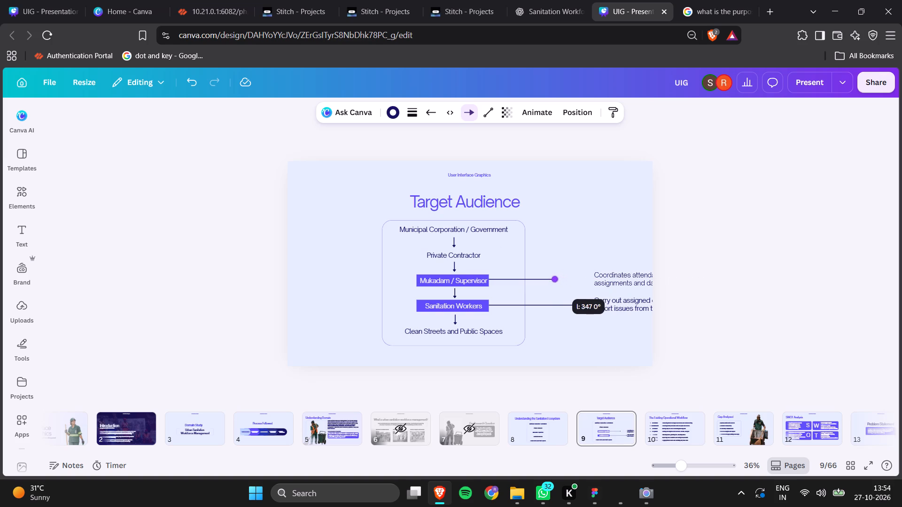
left_click_drag(555, 278, 552, 281)
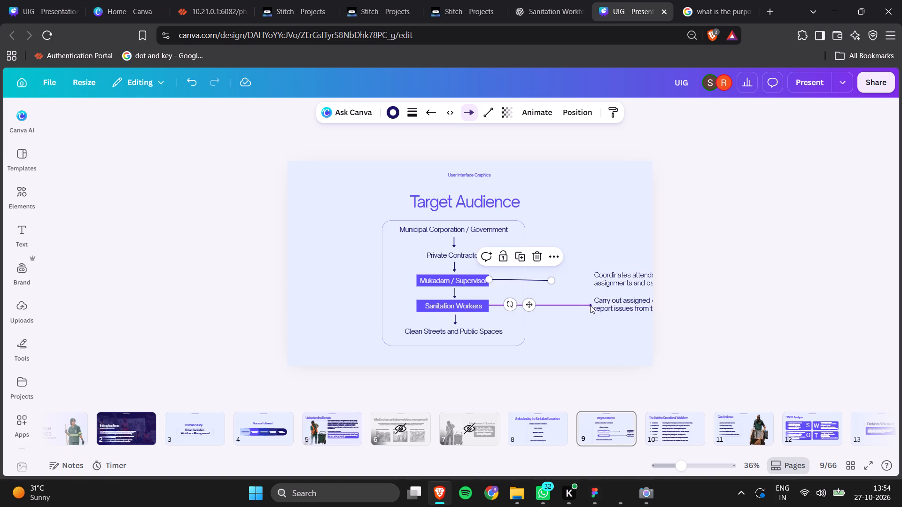
left_click(590, 305)
left_click_drag(591, 307, 549, 307, "shift")
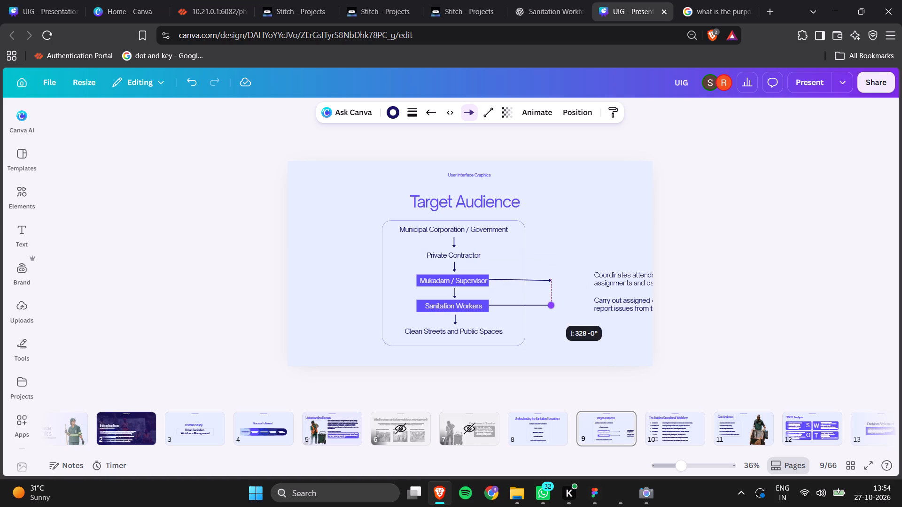
left_click_drag(549, 307, 548, 307, "shift")
Move the "Coordinates attendance" note beside its shortened arrow and narrow its text box to about 416 wide.
left_click_drag(619, 282, 595, 284)
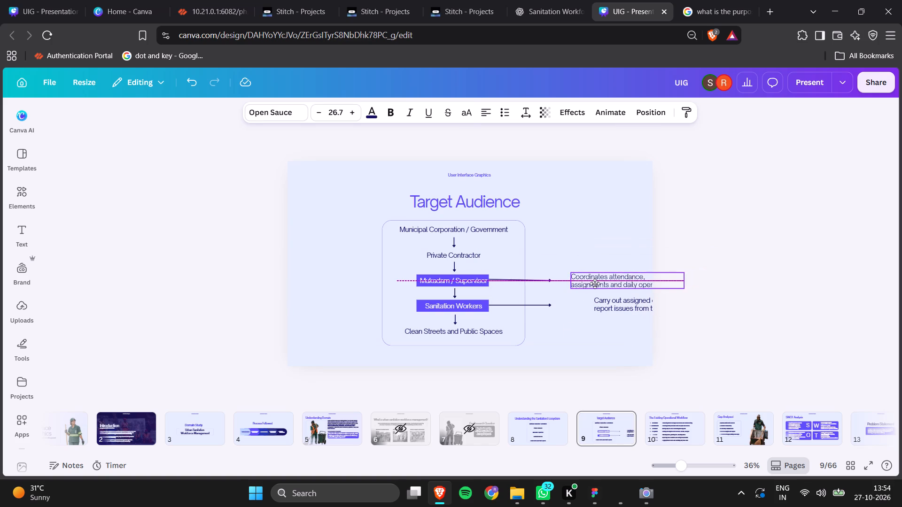
left_click_drag(595, 284, 584, 271)
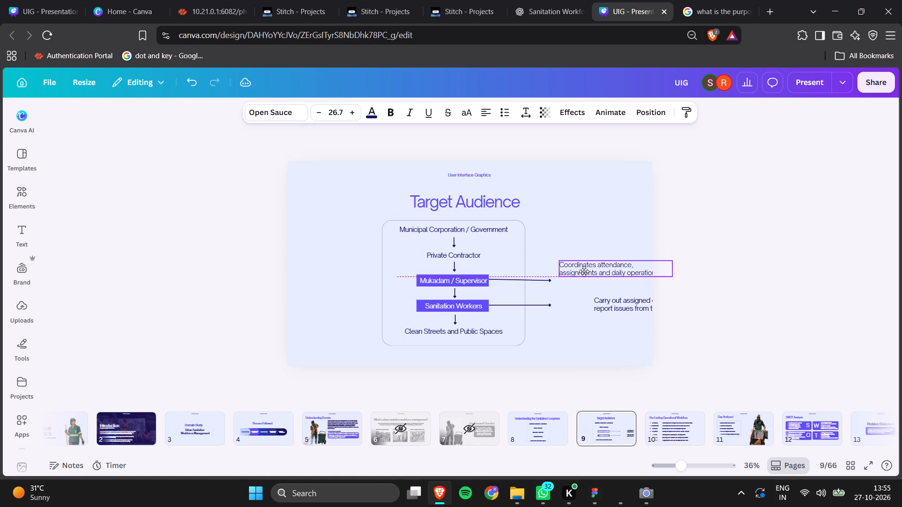
left_click_drag(584, 271, 583, 272)
left_click_drag(674, 269, 636, 272)
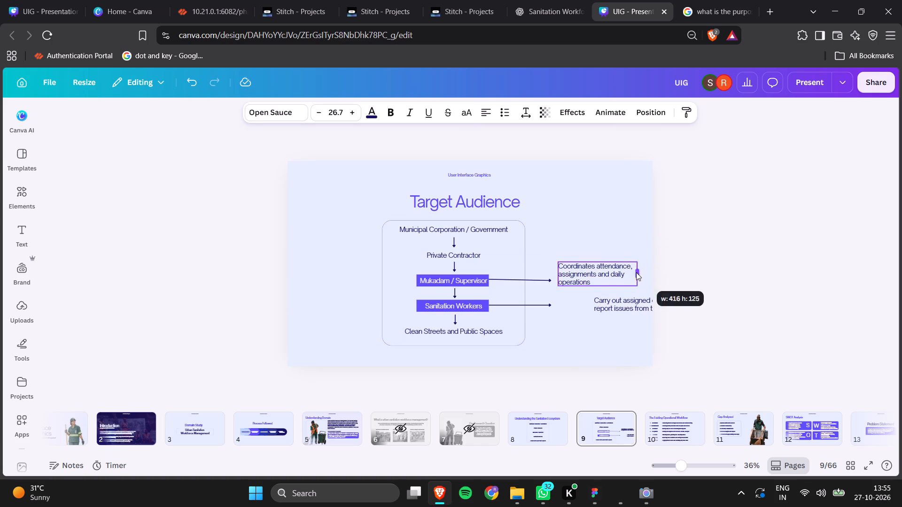
left_click_drag(636, 272, 639, 268)
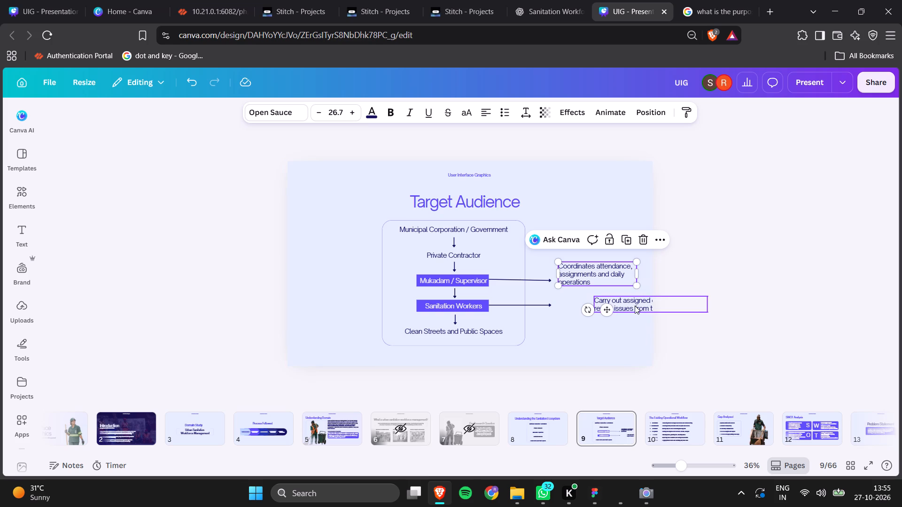
Align the "Carry out assigned cleaning tasks" note under the note above and narrow it to wrap onto four lines.
left_click_drag(633, 306, 596, 313)
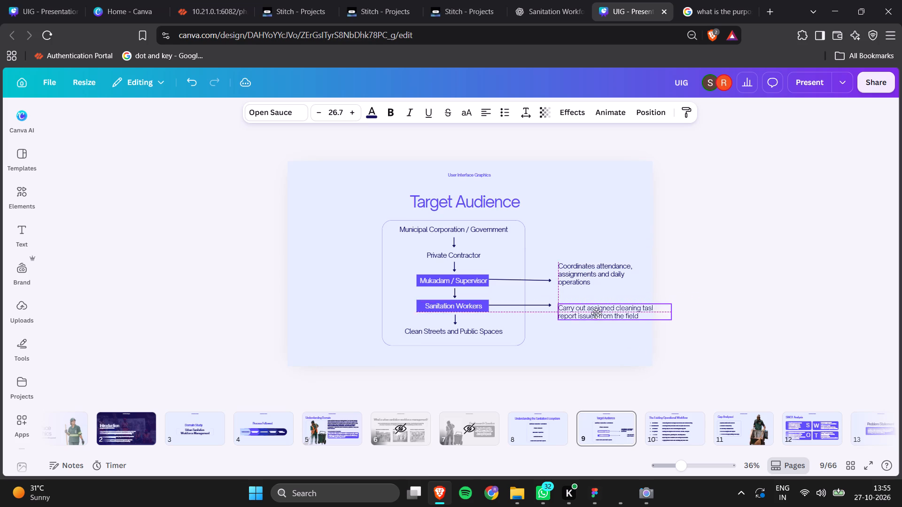
left_click_drag(596, 313, 595, 311)
left_click_drag(674, 310, 617, 311)
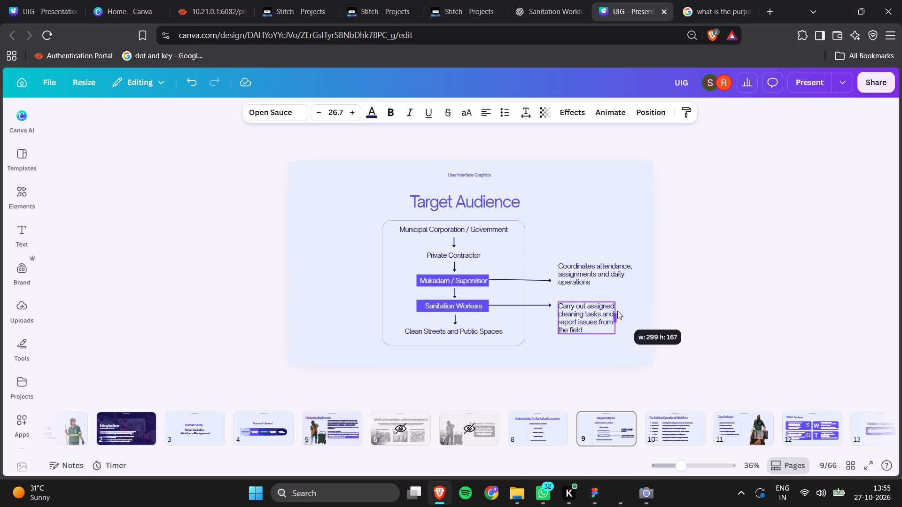
left_click_drag(617, 311, 625, 309)
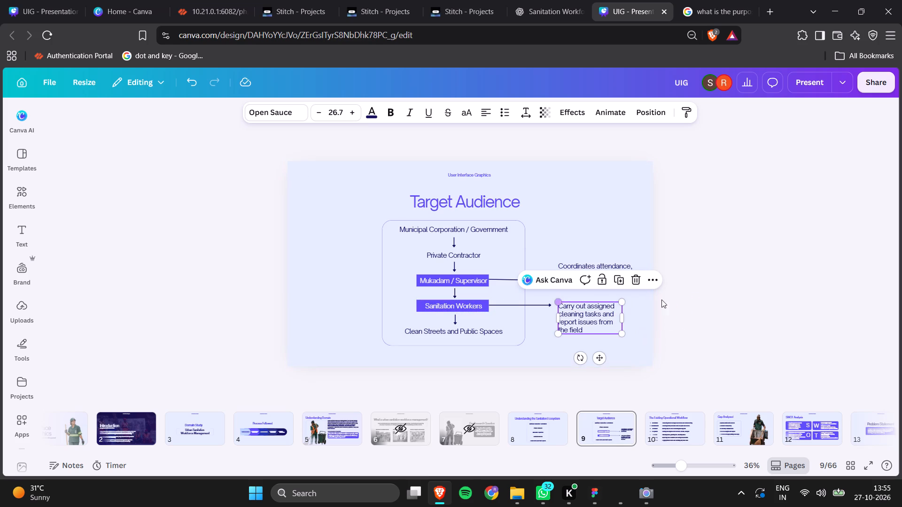
left_click(676, 301)
Delete the slightly slanted arrow between Mukadam / Supervisor and its note.
left_click(550, 281)
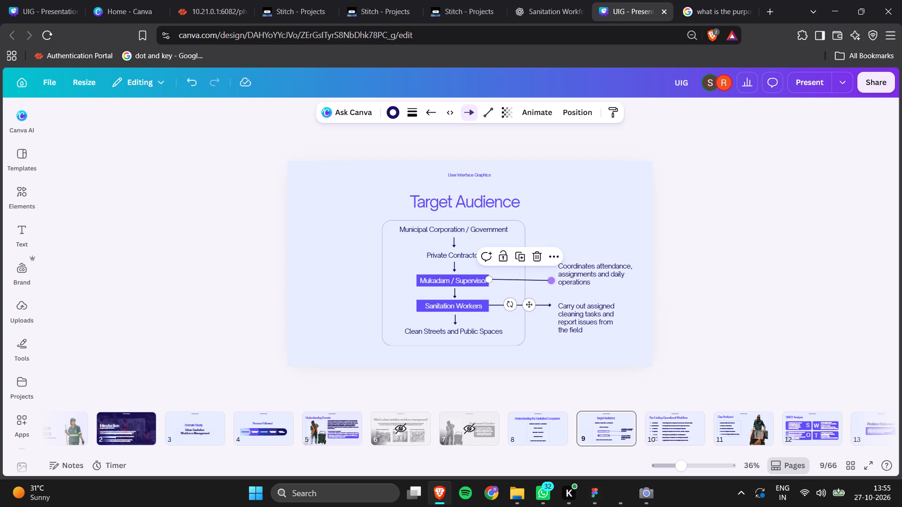
left_click(550, 281)
key("BackSpace")
Duplicate the Sanitation Workers arrow straight up to Mukadam / Supervisor so it points level toward the "Coordinates attendance" note.
left_click(532, 304)
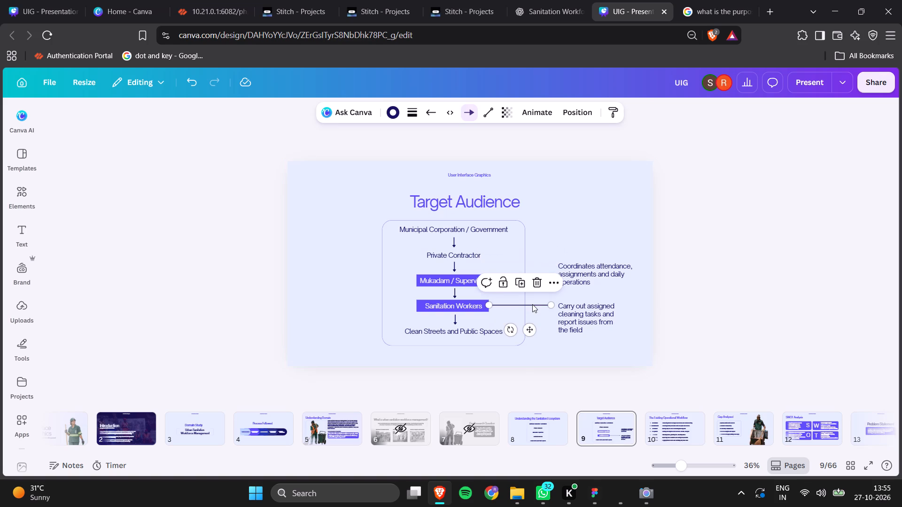
left_click_drag(532, 304, 530, 281, "alt")
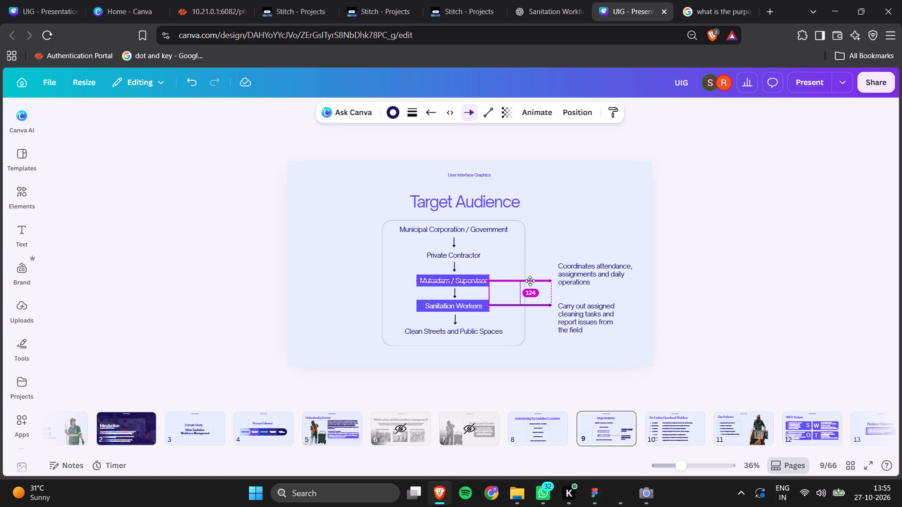
left_click_drag(530, 281, 530, 280, "alt")
left_click(571, 279)
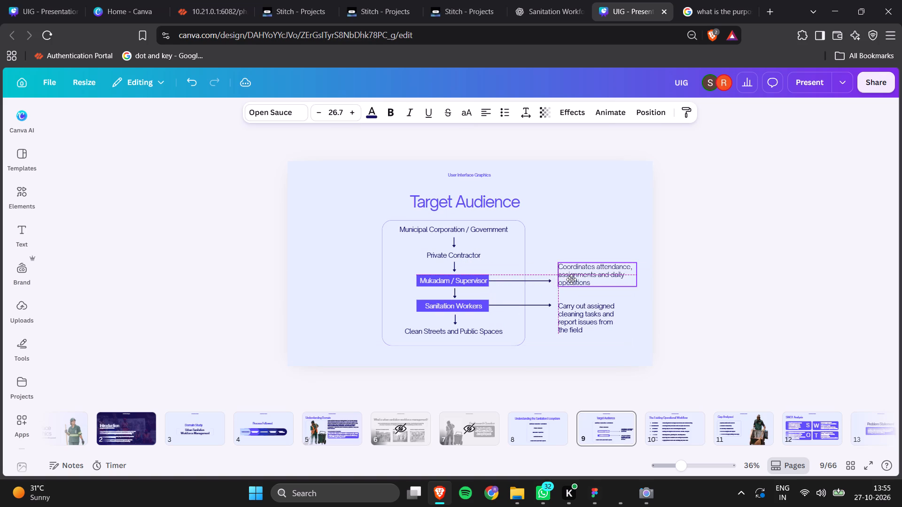
left_click(628, 321)
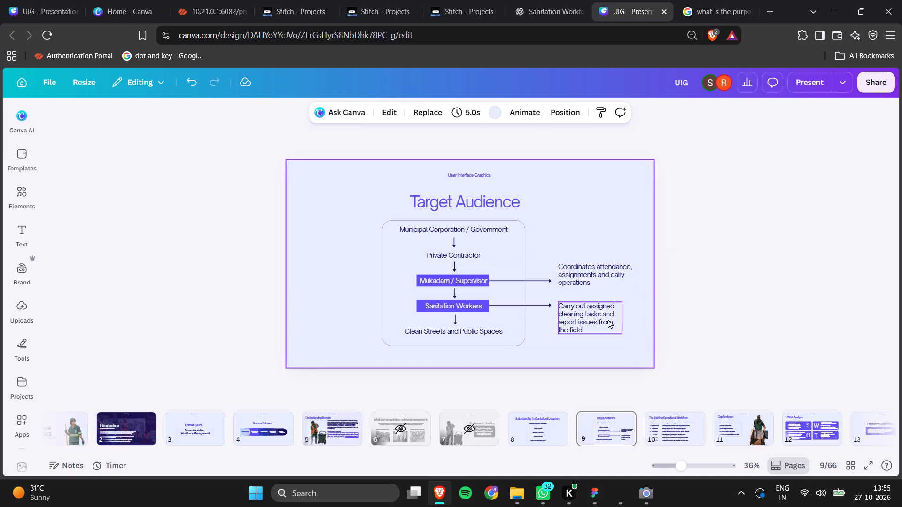
left_click(597, 215)
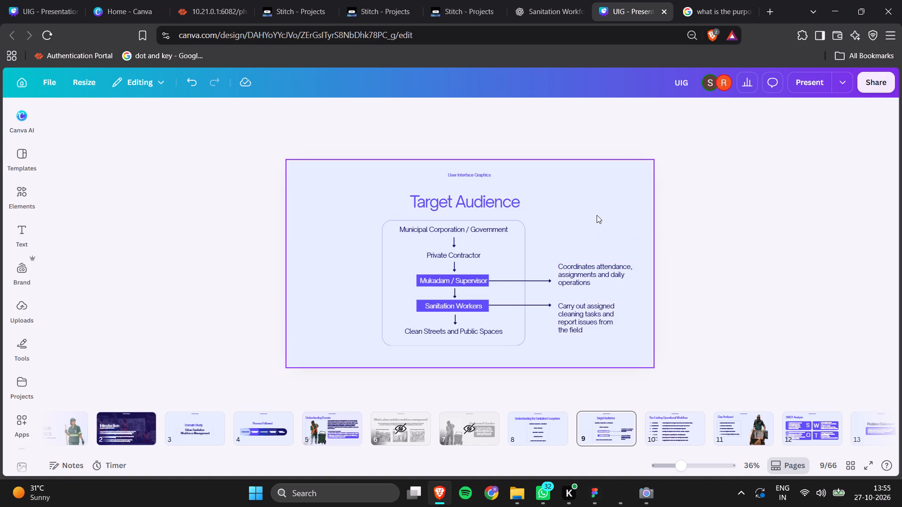
Copy the rounded outline frame from slide 8 and paste it onto slide 10, The Existing Operational Workflow.
key("Right")
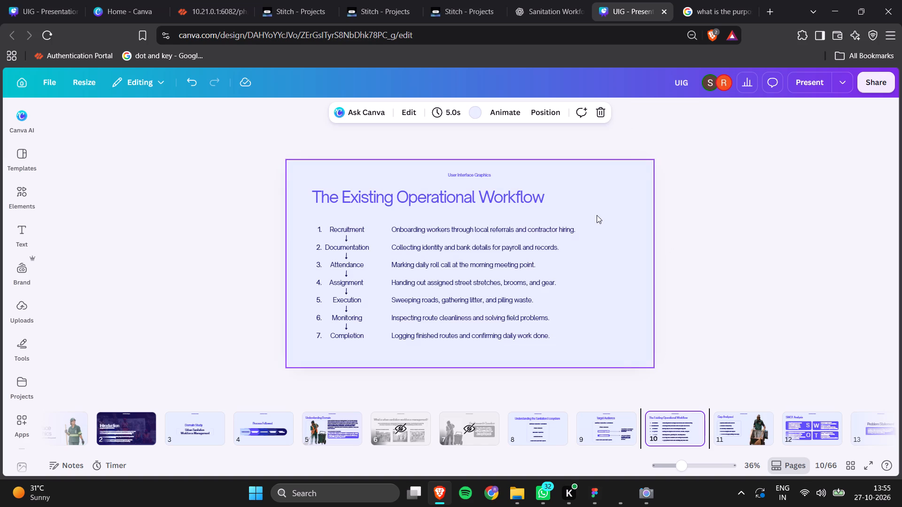
key("Right")
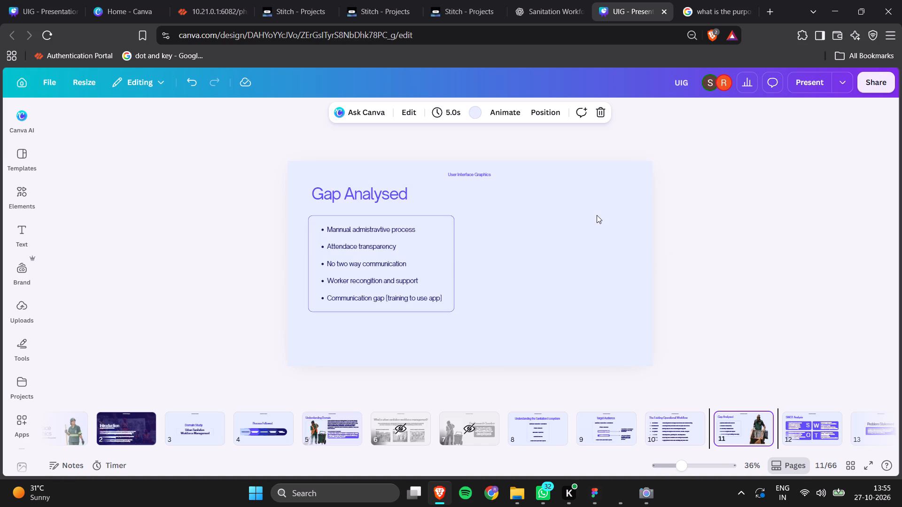
key("Right")
key("Left")
key("Left")
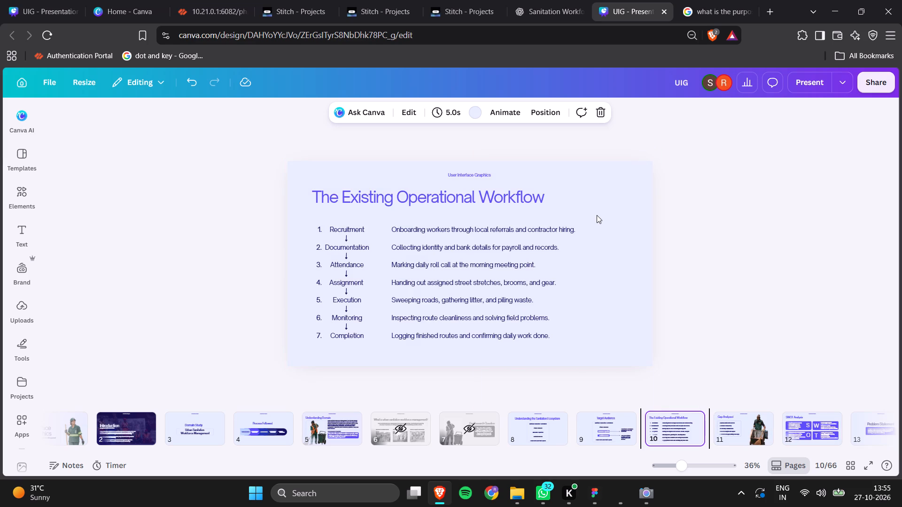
left_click(530, 434)
left_click(530, 289)
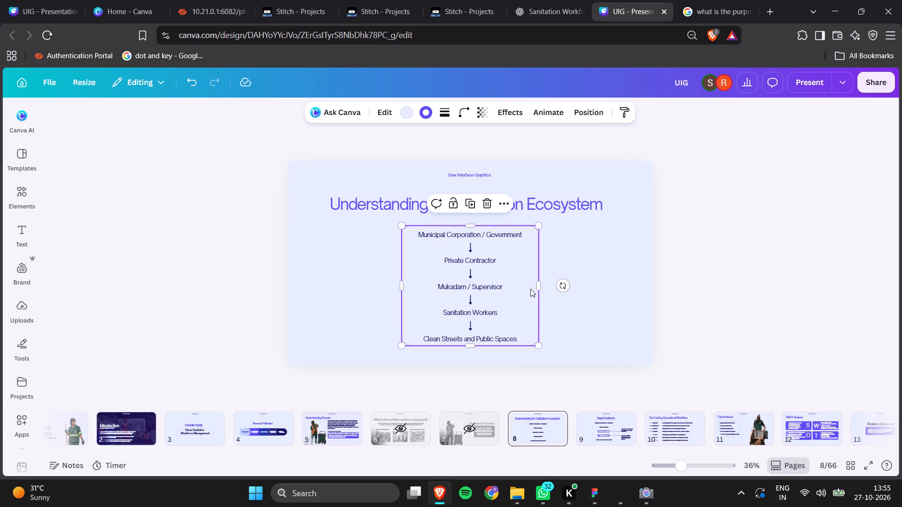
key("ctrl+c")
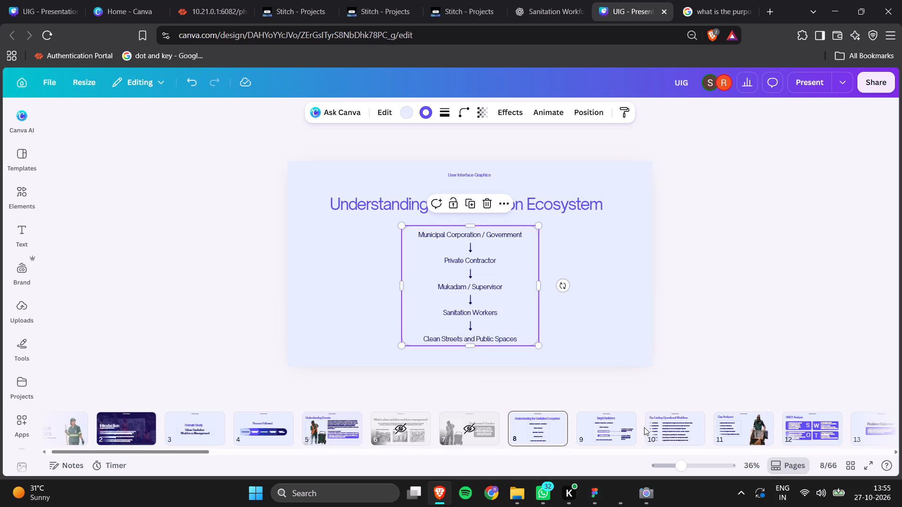
left_click(660, 427)
key("ctrl+v")
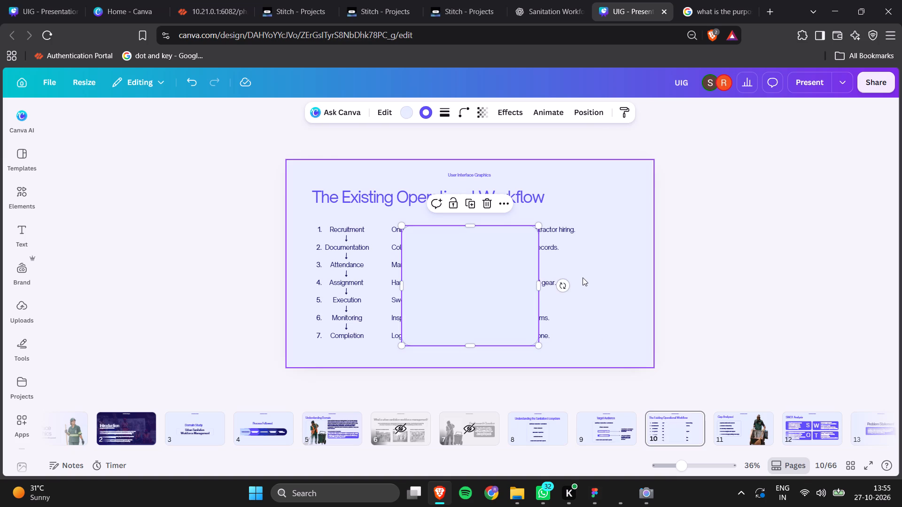
Remove the pasted frame's fill and resize it to enclose all seven workflow rows with even margins.
left_click_drag(404, 284, 403, 284)
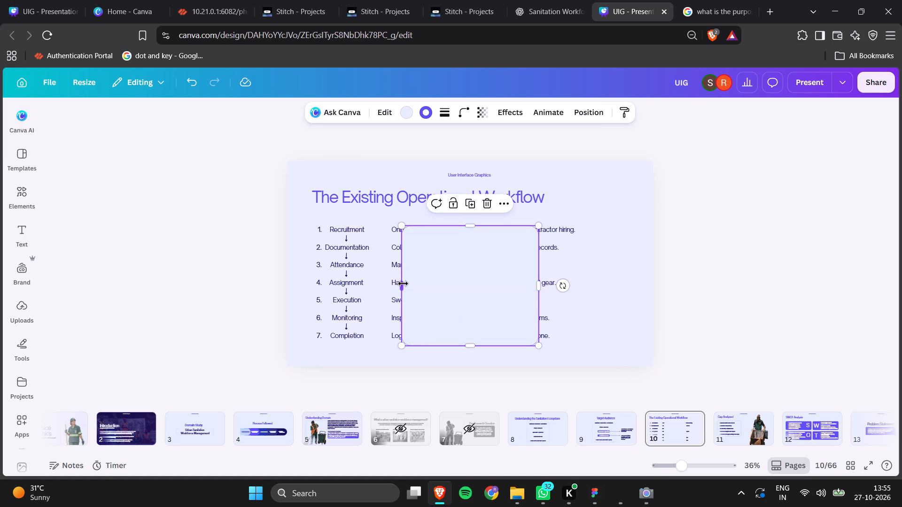
left_click_drag(403, 284, 308, 272)
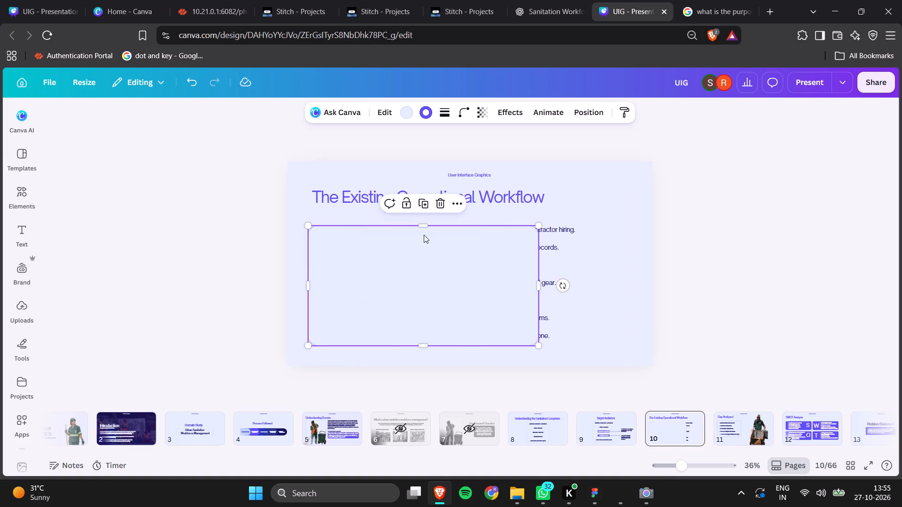
left_click(421, 225)
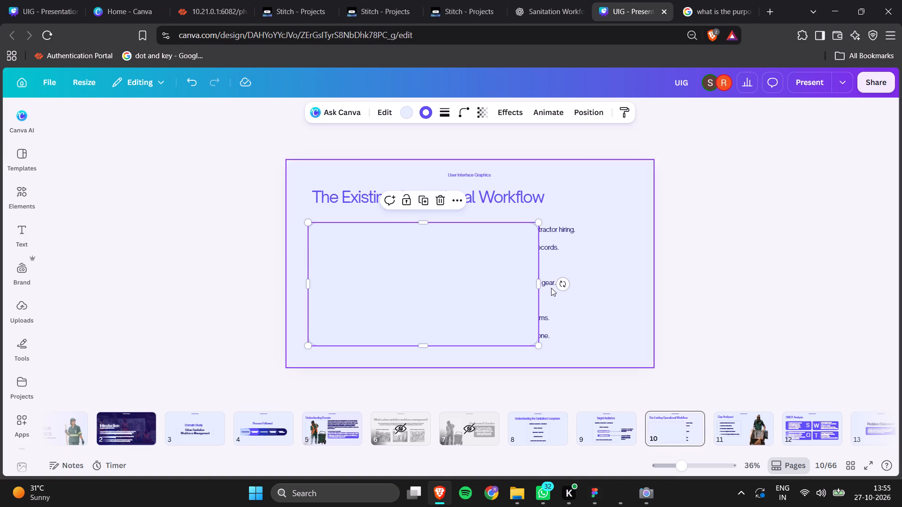
left_click(407, 111)
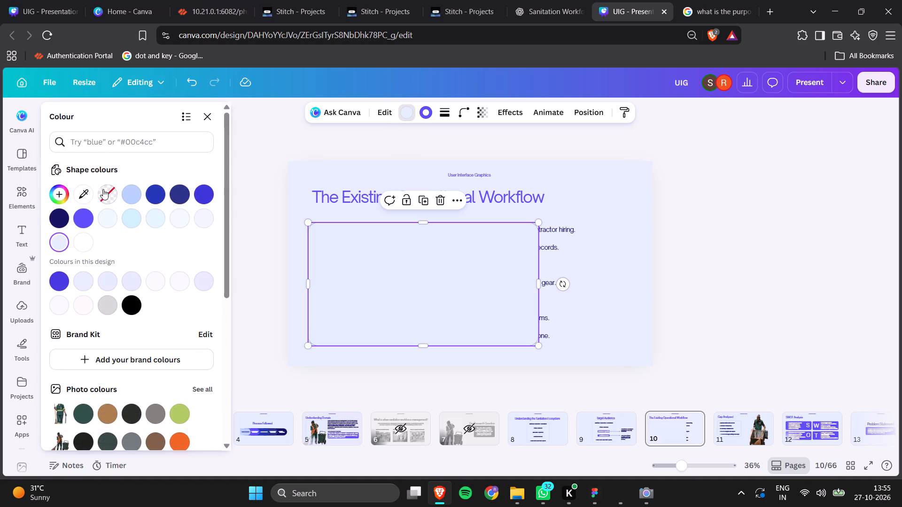
left_click(104, 192)
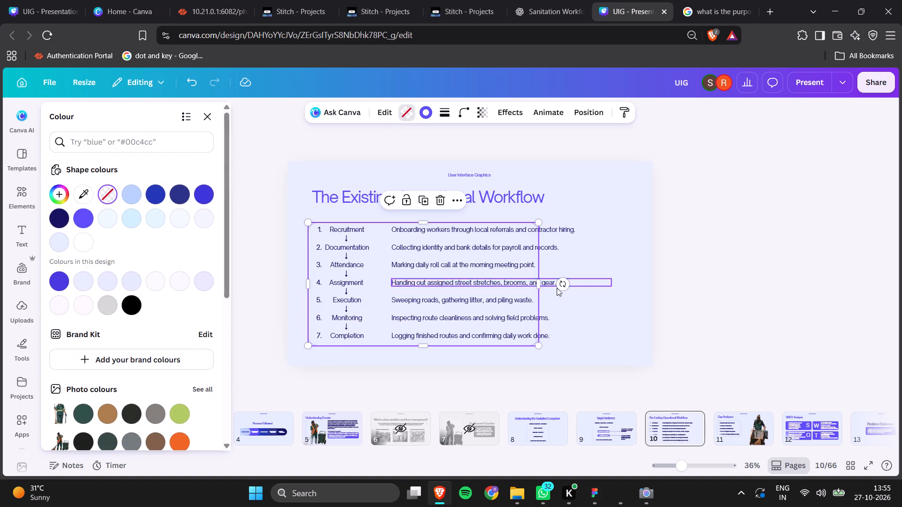
left_click_drag(538, 293, 592, 292)
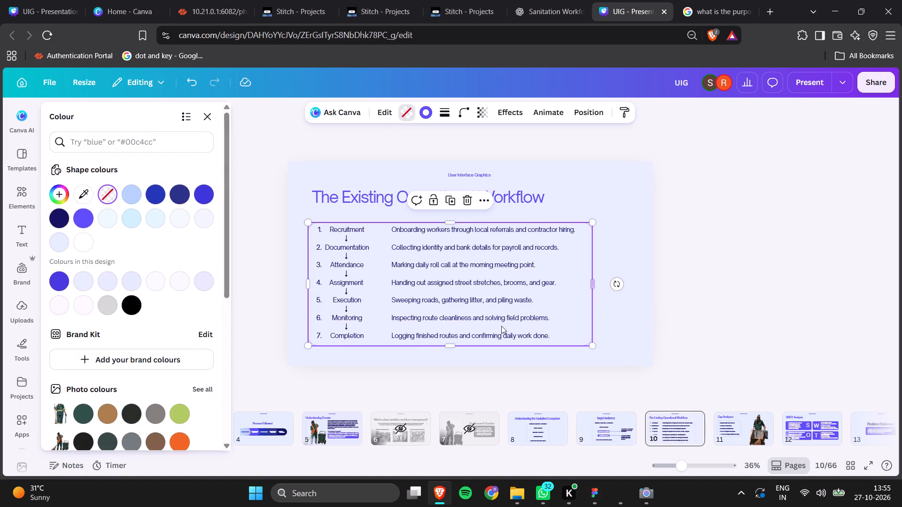
left_click_drag(453, 347, 457, 353)
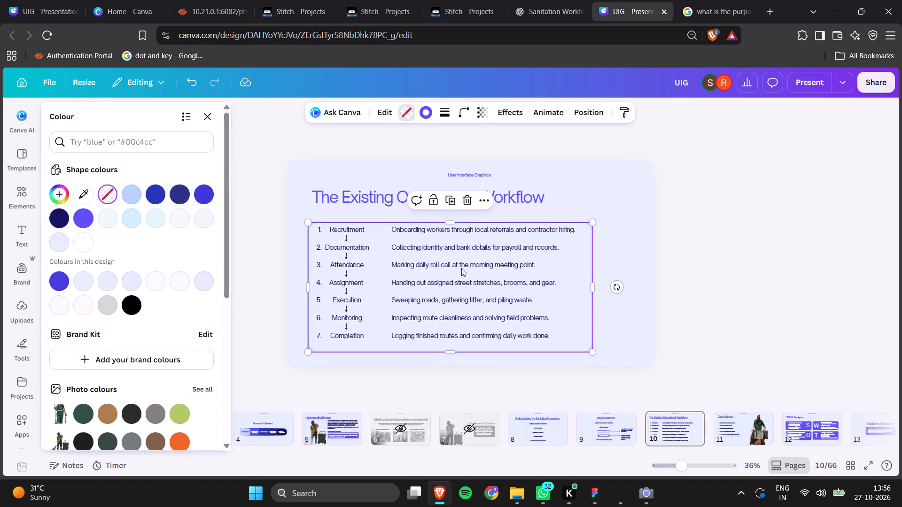
left_click_drag(459, 224, 458, 216)
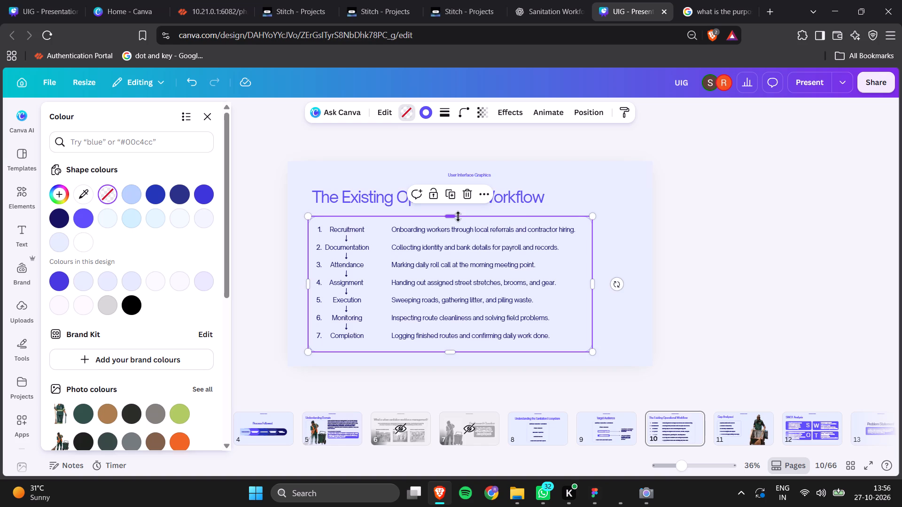
left_click(635, 208)
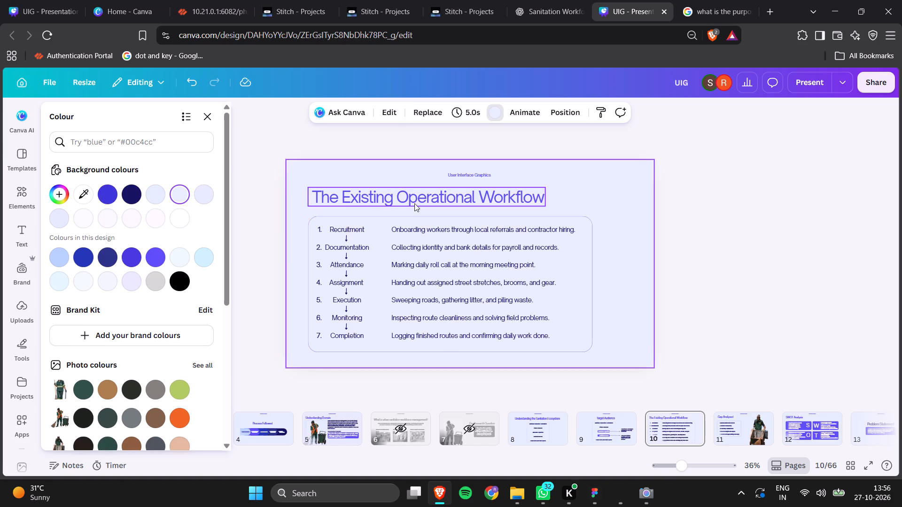
Change the text alignment of the title and workflow rows 1 to 6 so each line starts at its box's left edge.
left_click_drag(283, 188, 471, 326)
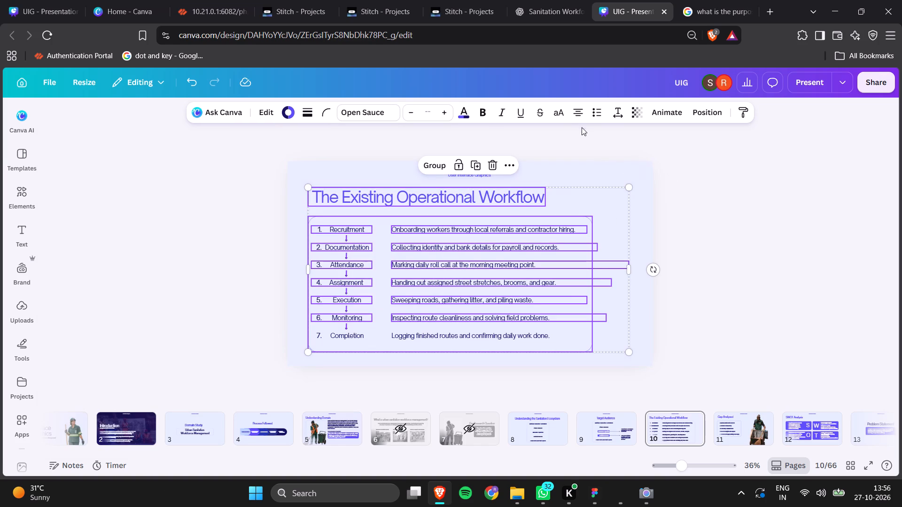
left_click(582, 110)
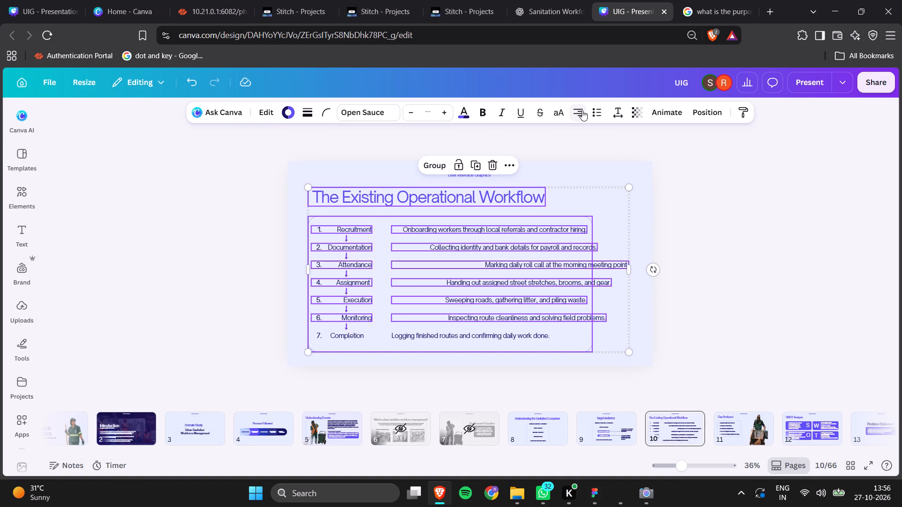
left_click(582, 110)
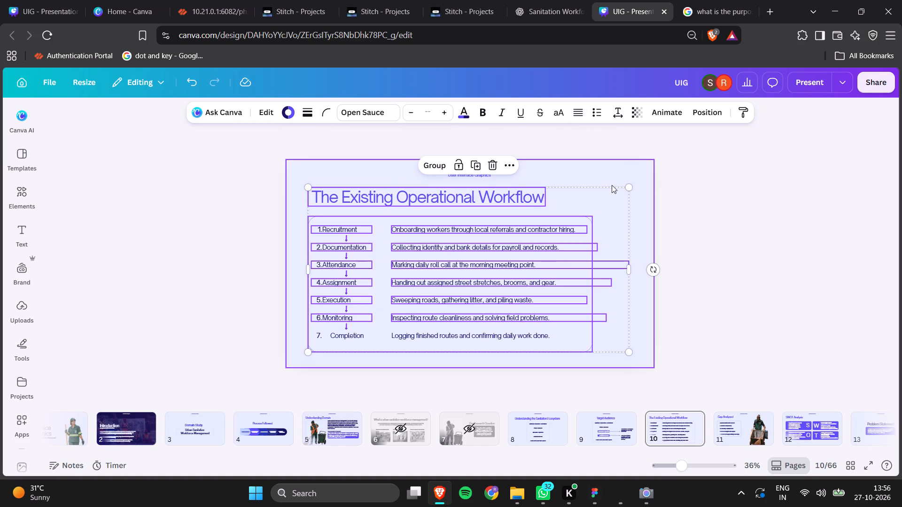
left_click(612, 185)
Move the "The Existing Operational Workflow" title horizontally to about the middle of the slide, at its original height.
left_click_drag(509, 193, 541, 195)
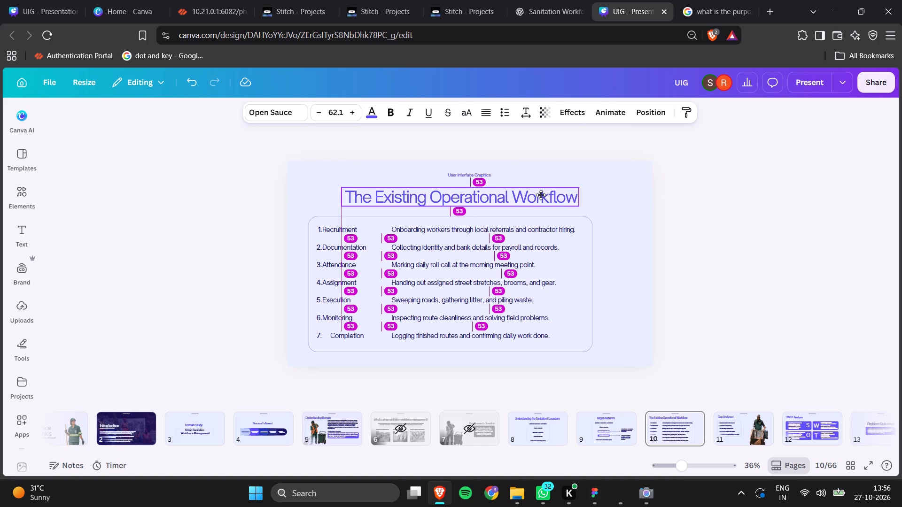
left_click_drag(541, 195, 545, 198)
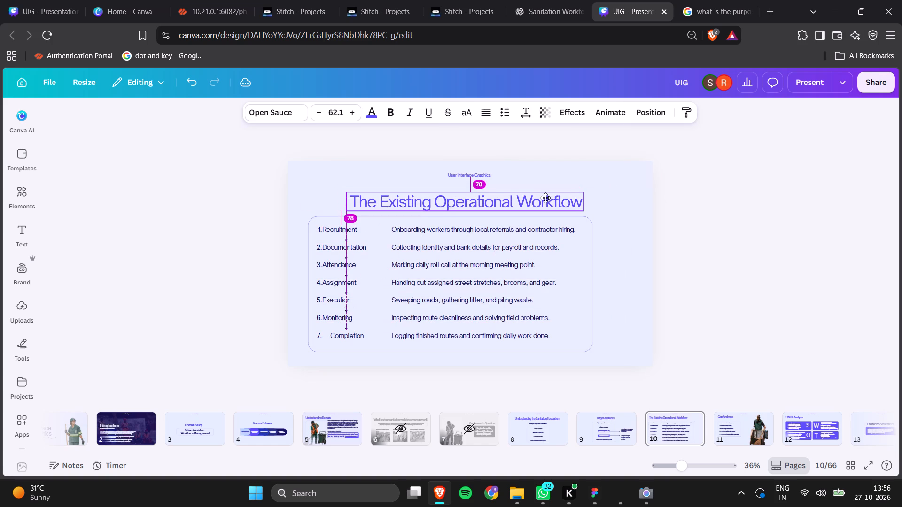
left_click_drag(545, 198, 545, 193)
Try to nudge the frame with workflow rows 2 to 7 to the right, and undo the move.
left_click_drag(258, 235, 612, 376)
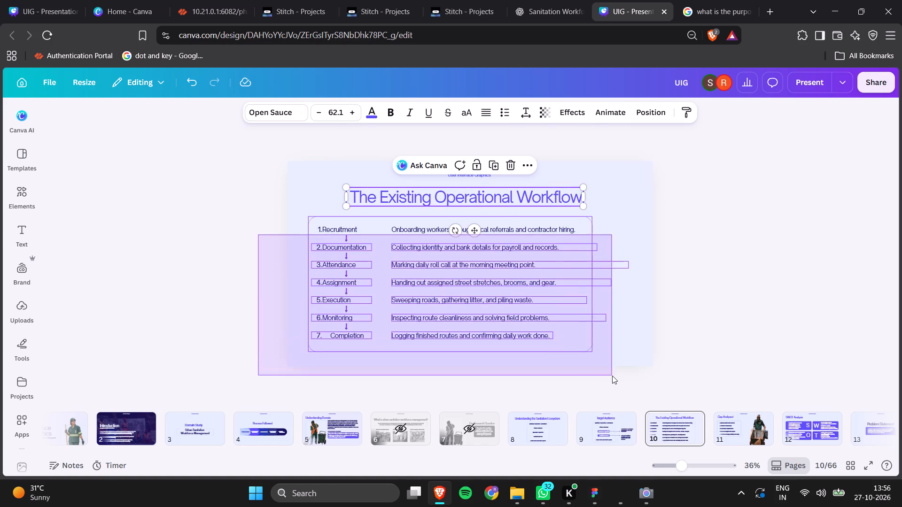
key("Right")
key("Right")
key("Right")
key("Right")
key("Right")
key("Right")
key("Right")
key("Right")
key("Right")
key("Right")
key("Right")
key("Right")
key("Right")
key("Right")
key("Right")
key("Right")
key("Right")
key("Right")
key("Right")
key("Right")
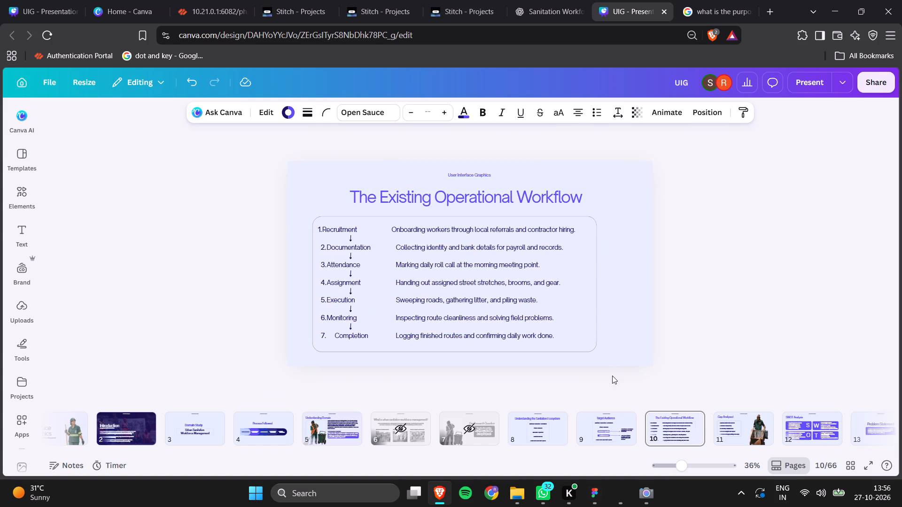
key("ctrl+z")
Select the frame with all seven workflow rows and arrows, and nudge them right until centered on the slide.
left_click_drag(241, 225, 466, 262)
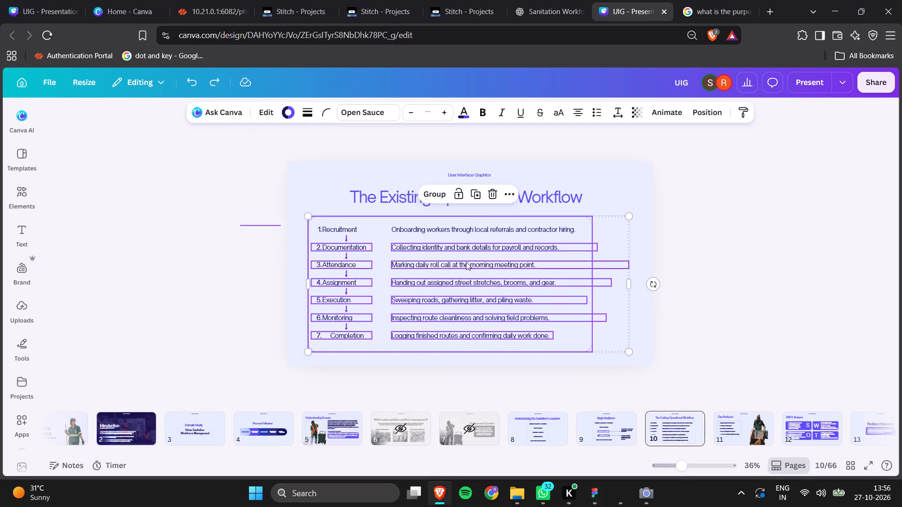
left_click_drag(466, 262, 653, 366)
key("Right")
key("Right")
key("Right")
key("Right")
key("Right")
key("Right")
key("Right")
key("Right")
key("Right")
key("Right")
key("Right")
key("Right")
key("Right")
key("Right")
key("Right")
key("Right")
key("Right")
key("Right")
key("Right")
key("Right")
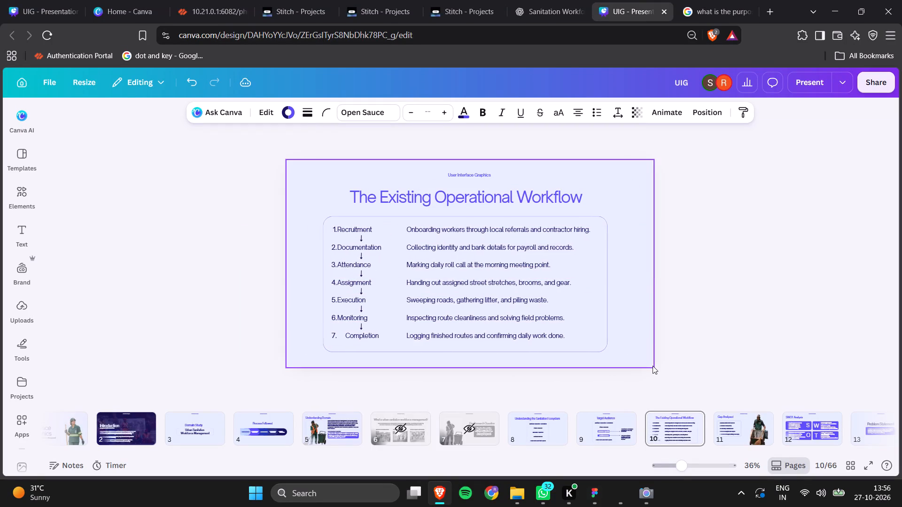
key("Right")
key("Right")
key("Right")
key("Right")
key("Right")
key("Right")
key("Right")
key("Right")
key("Right")
key("Right")
key("Right")
key("Right")
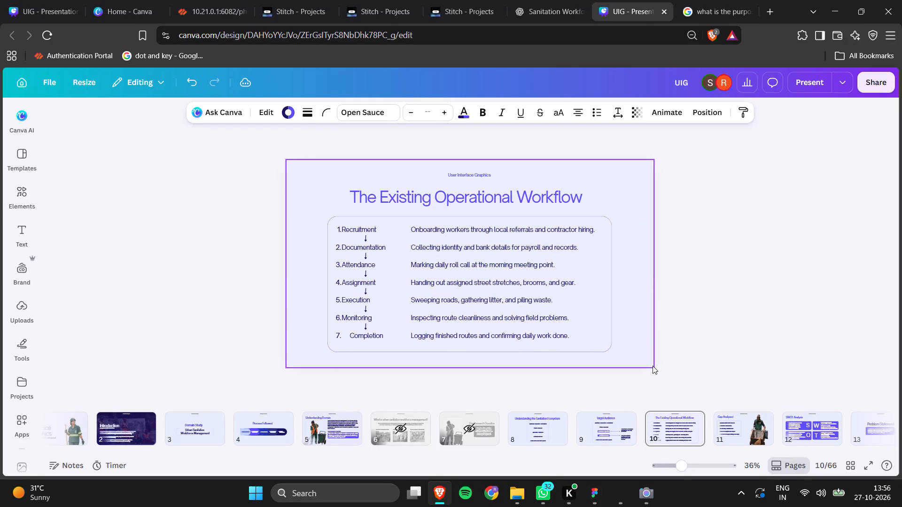
left_click(426, 369)
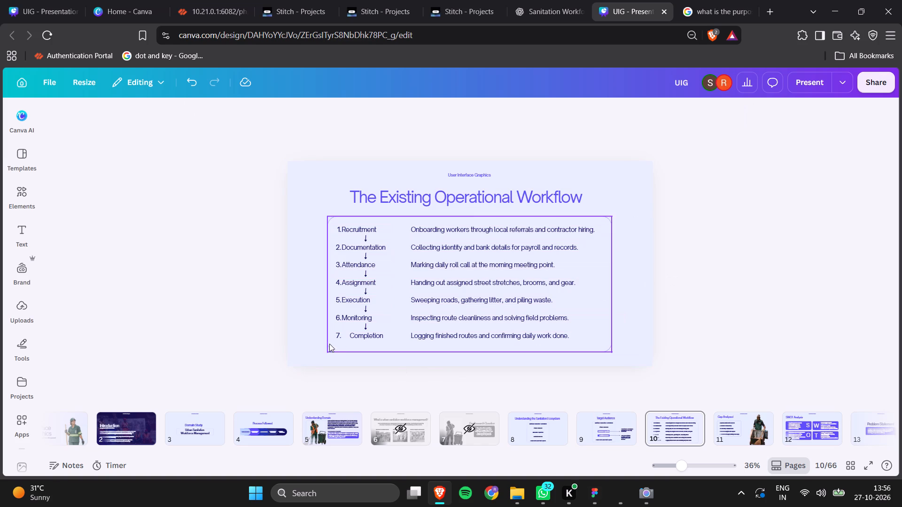
Send the outline frame behind the workflow rows and arrows, placing it just above the slide title in the layer order.
double_click(351, 337)
double_click(351, 337)
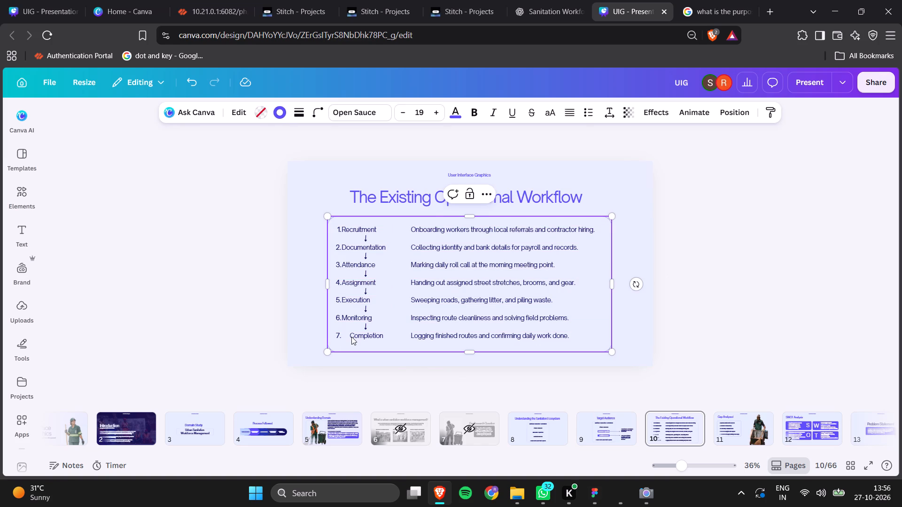
triple_click(349, 336)
double_click(362, 336)
left_click(729, 114)
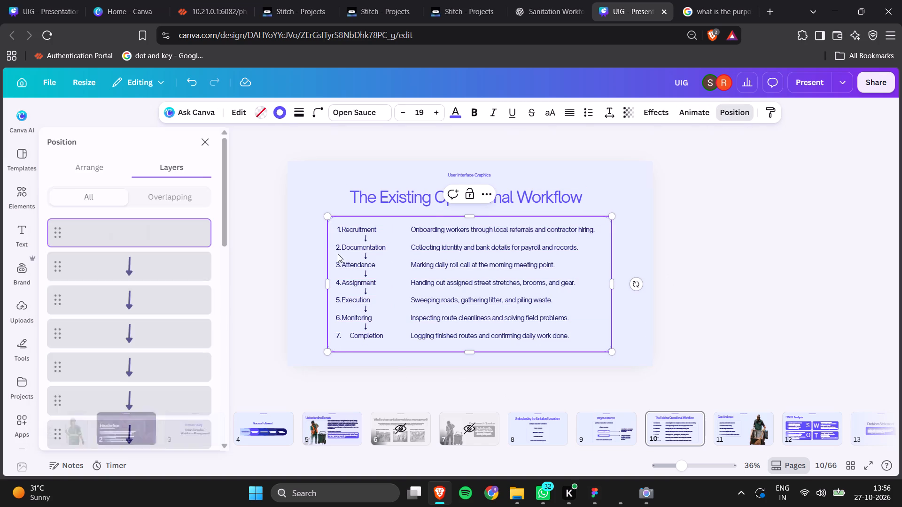
left_click_drag(148, 227, 156, 452)
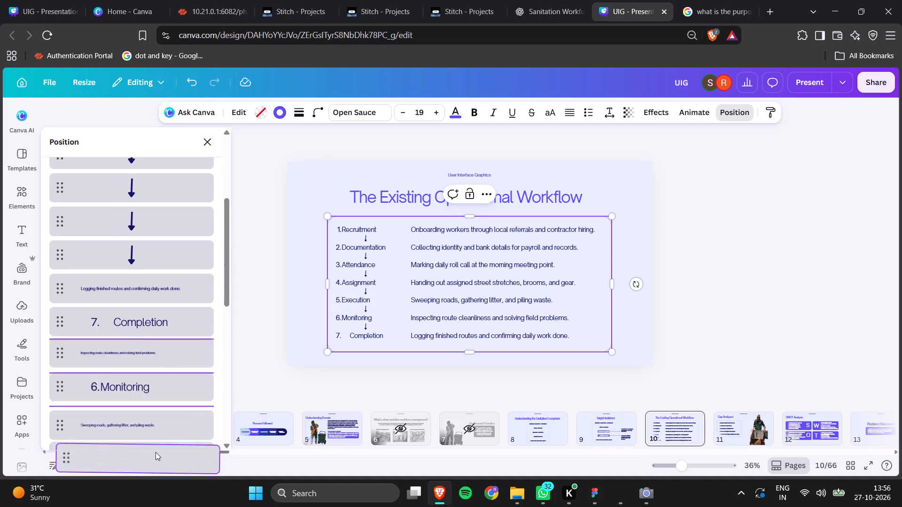
left_click_drag(156, 452, 153, 385)
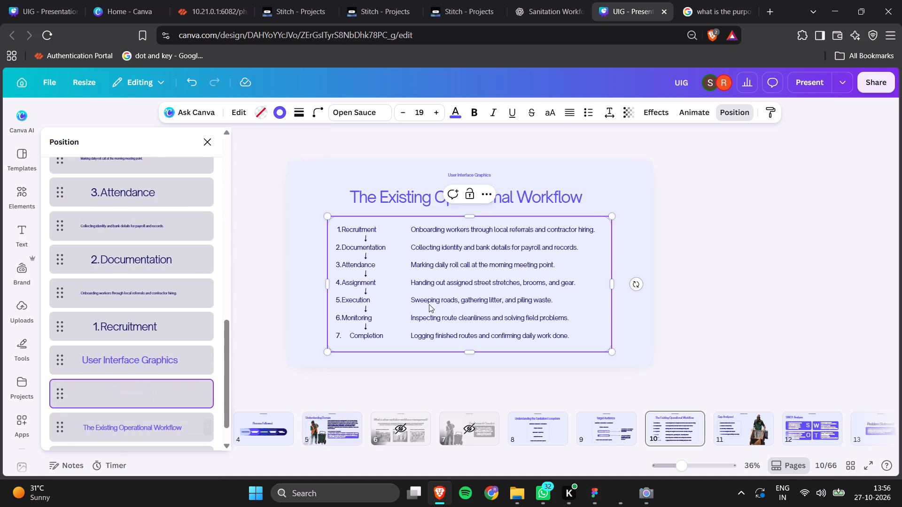
Narrow the "7. Completion" text box to about 240 wide so its label sits next to the number like the other rows.
double_click(356, 335)
left_click(350, 335)
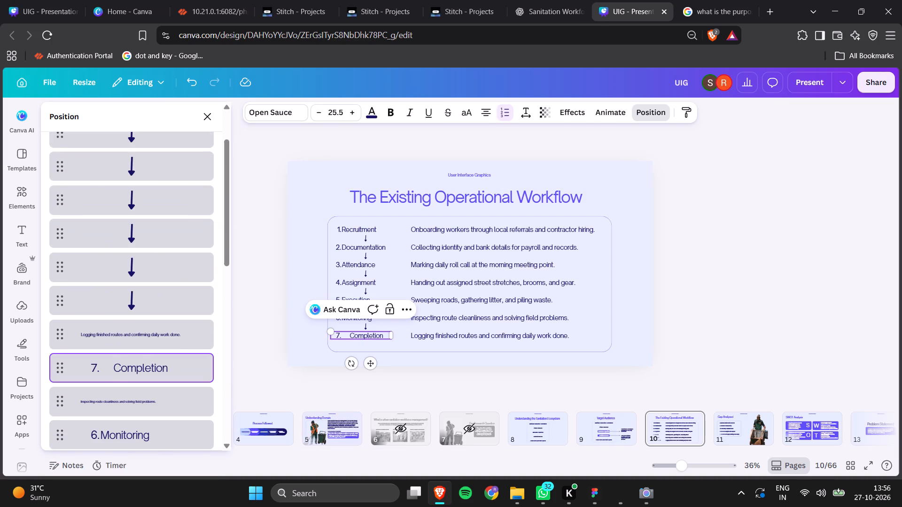
key("BackSpace")
key("BackSpace")
key("ctrl+z")
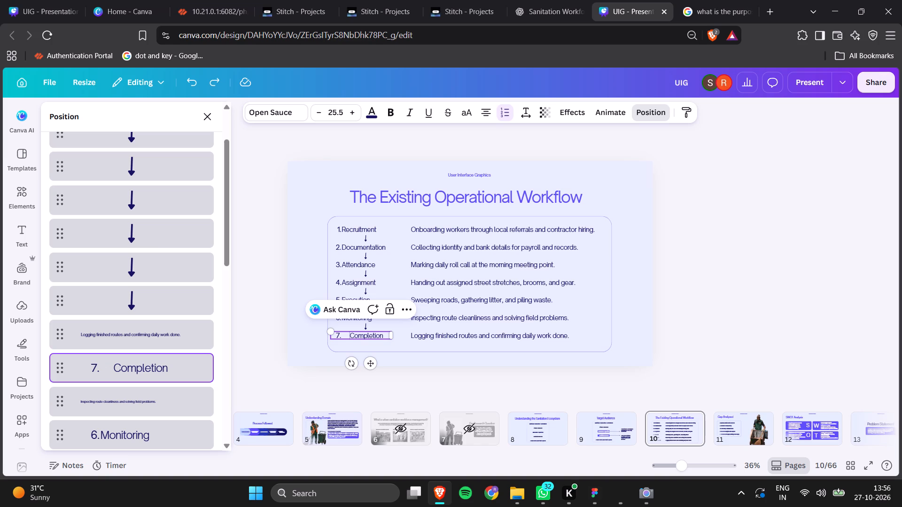
left_click(345, 336)
left_click_drag(393, 337, 378, 337)
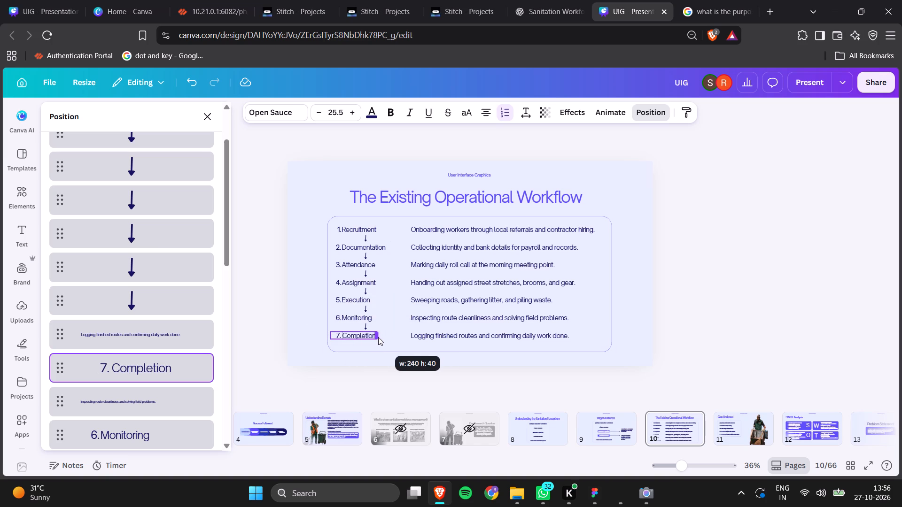
left_click_drag(378, 337, 379, 337)
left_click(438, 364)
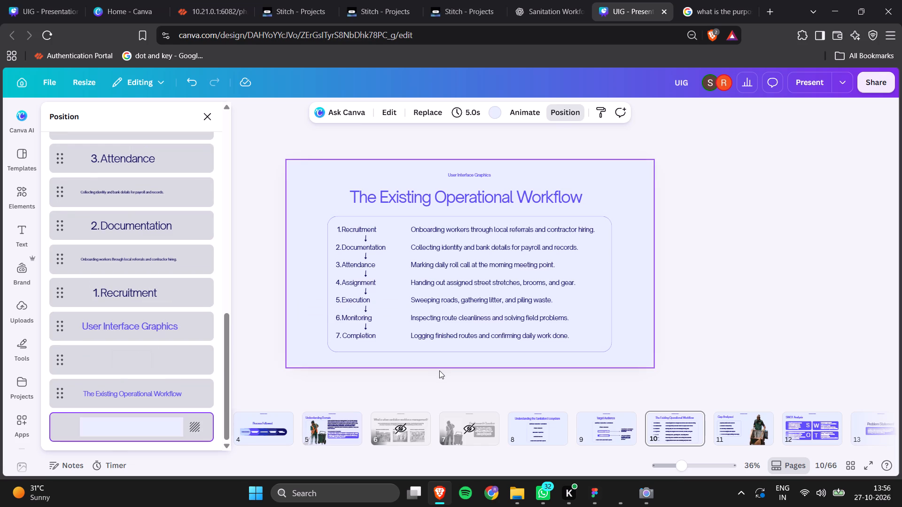
Select all six downward arrows together and nudge them left until they sit under the middle of the step labels.
left_click(366, 240)
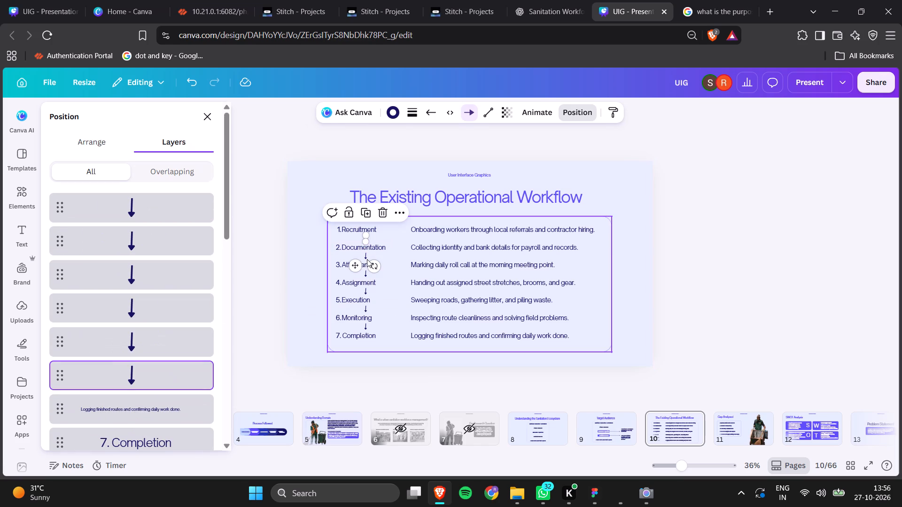
left_click(175, 207)
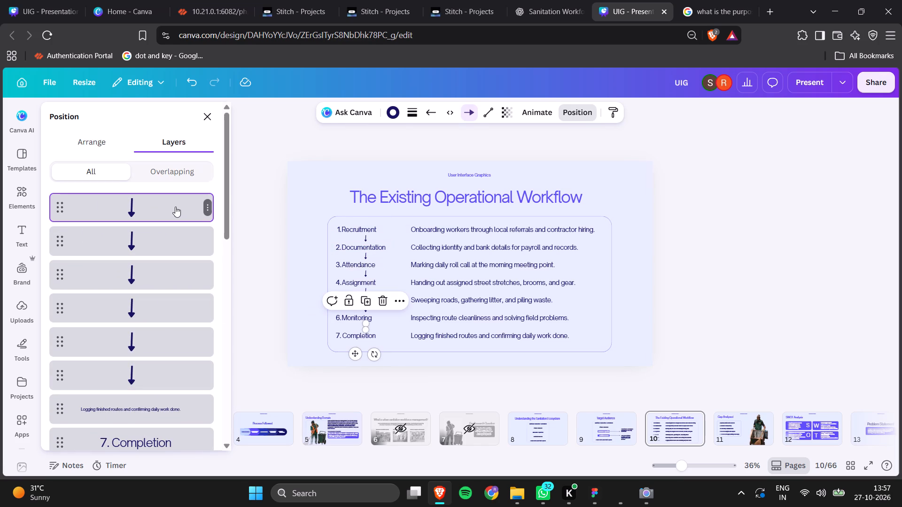
left_click(176, 376, "shift")
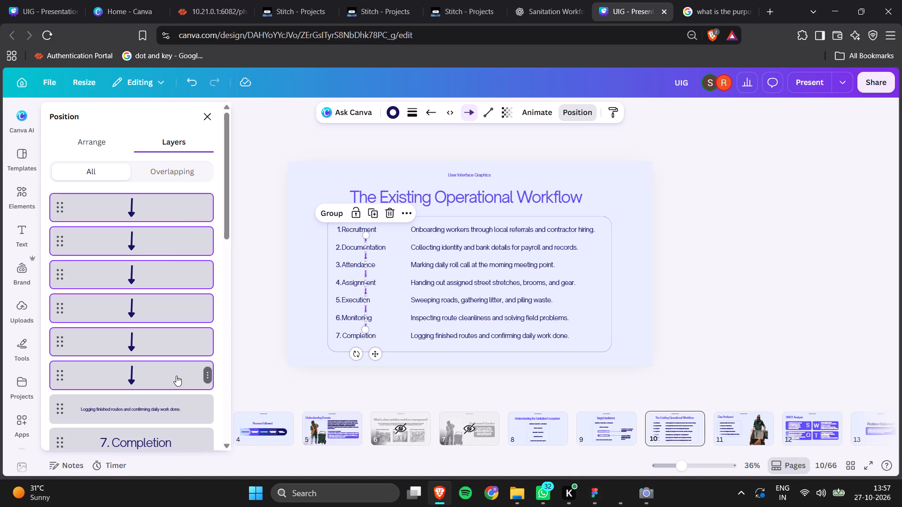
key("Left")
key("Left")
key("Left")
key("Left")
key("Left")
key("Left")
key("Left")
key("Left")
key("Left")
key("Left")
key("Left")
key("Left")
key("Left")
key("Left")
key("Left")
key("Left")
key("Left")
key("Left")
key("Left")
key("Left")
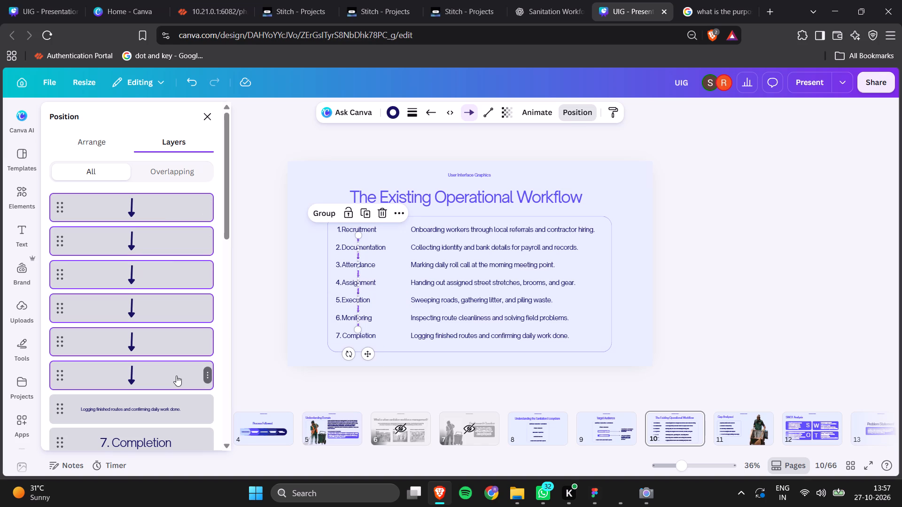
key("Left")
key("Left")
key("Left")
key("Left")
key("Left")
key("Left")
key("Left")
key("Left")
key("Left")
key("Left")
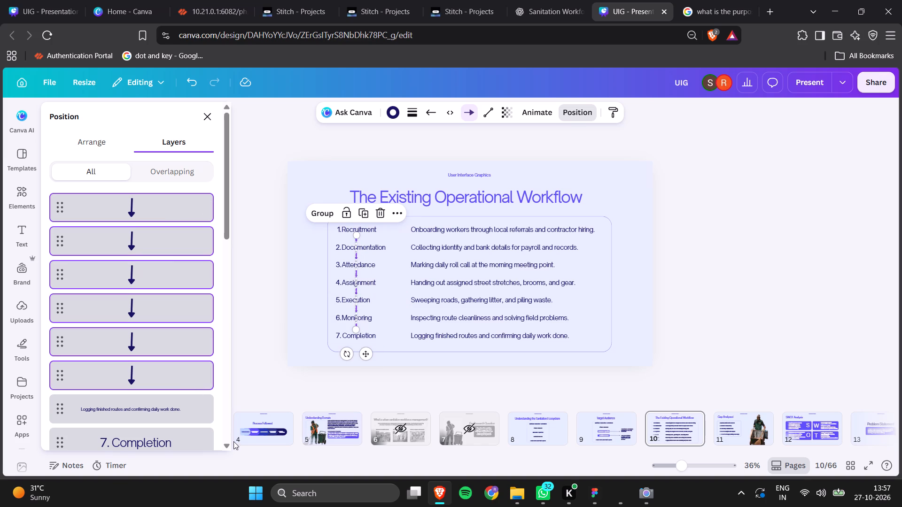
left_click(357, 382)
left_click(357, 382)
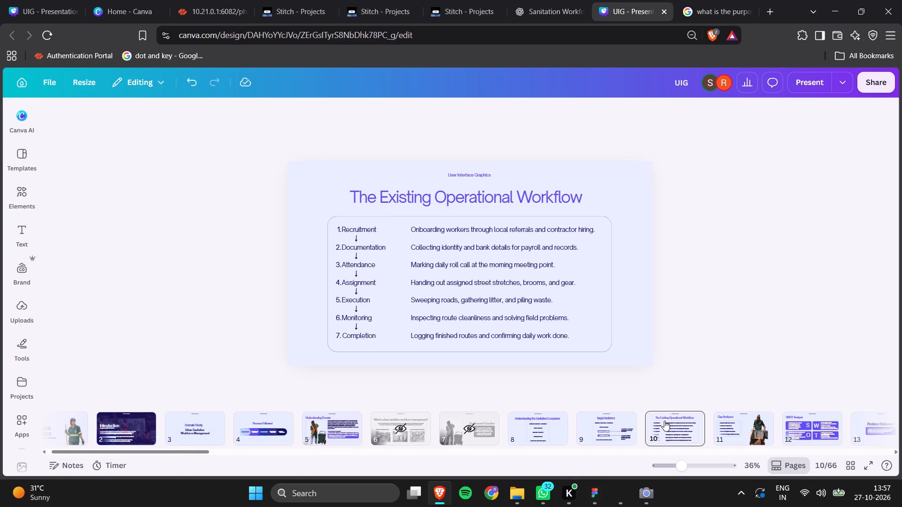
Add a straight line to the workflow slide and rotate it to vertical.
key("l")
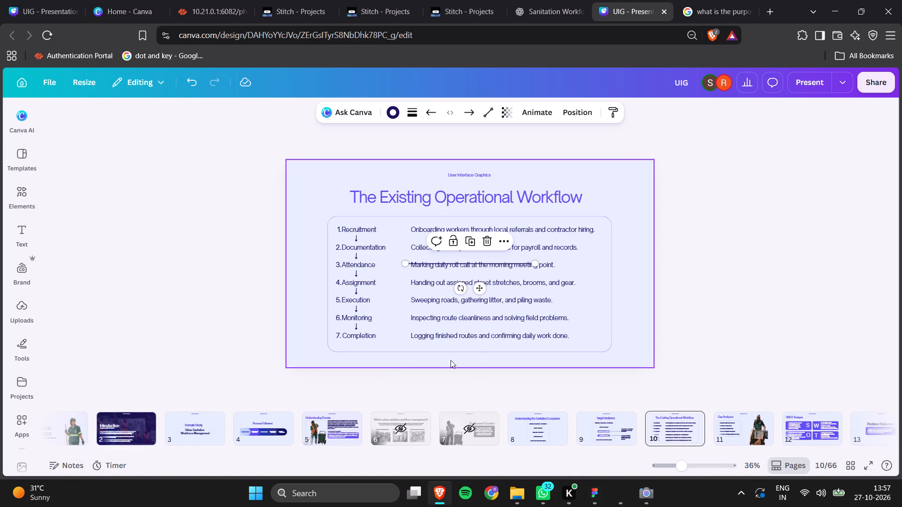
left_click_drag(460, 291, 426, 258)
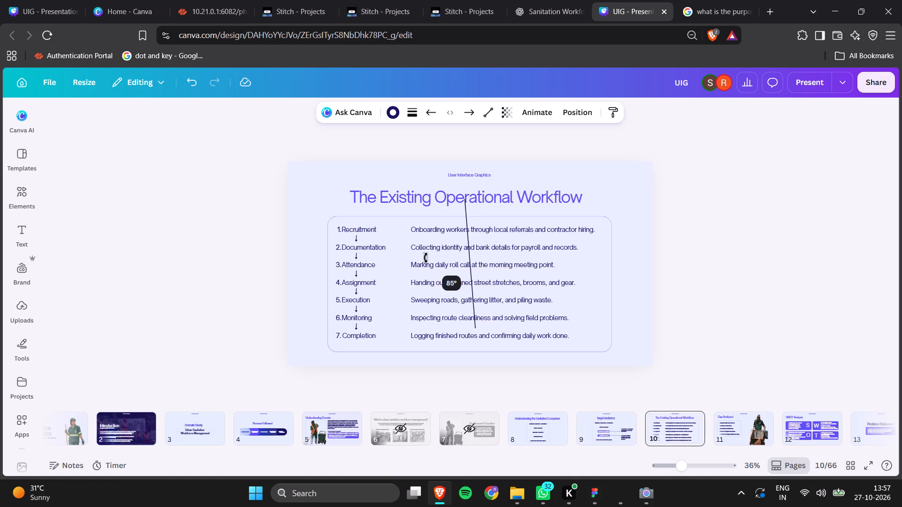
left_click_drag(426, 258, 427, 253)
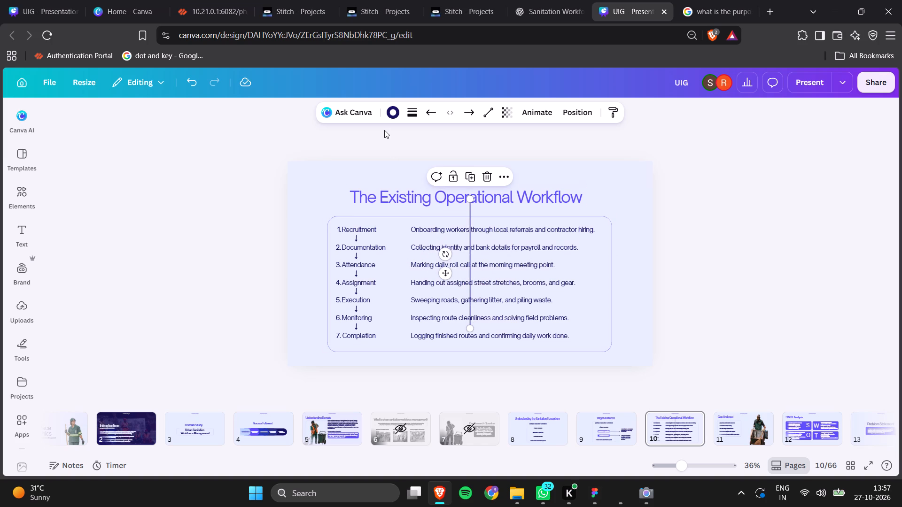
Set the vertical line's stroke weight to 2 and its colour to the vivid indigo already used in the design.
left_click(416, 108)
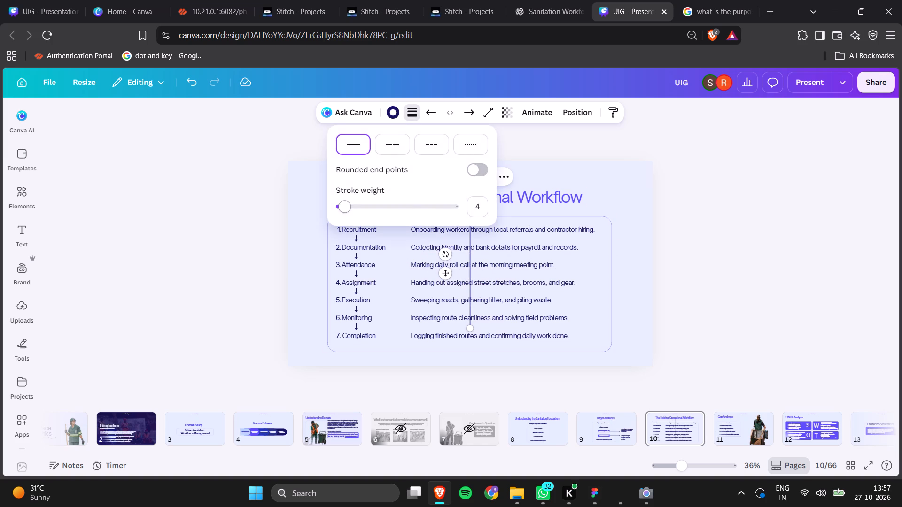
left_click(476, 207)
key("2")
key("Return")
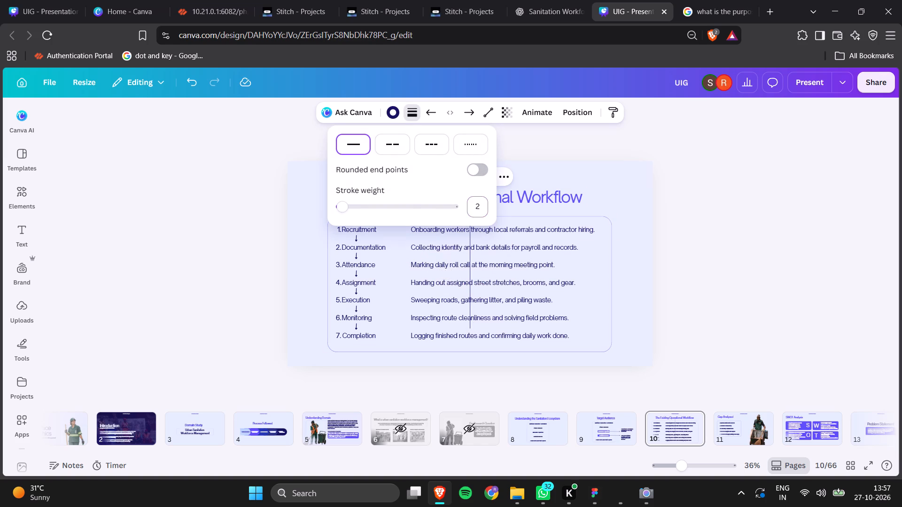
left_click(387, 112)
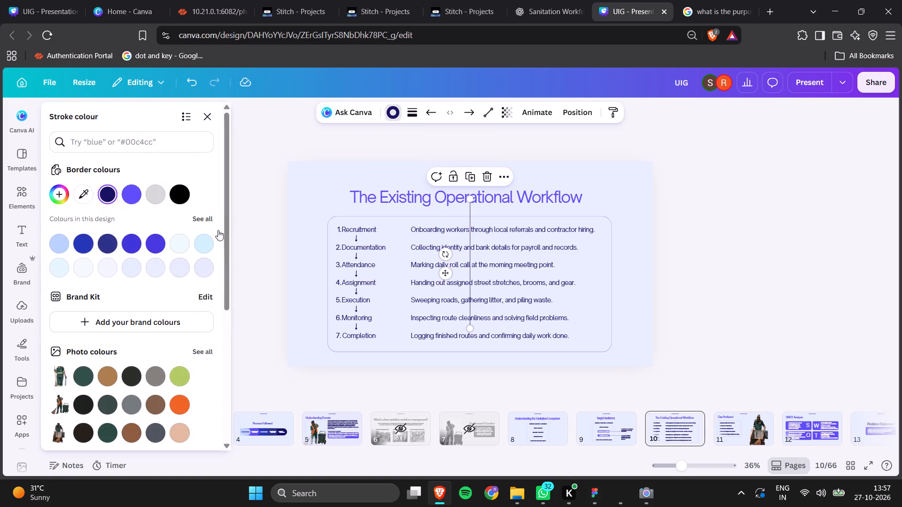
left_click(126, 203)
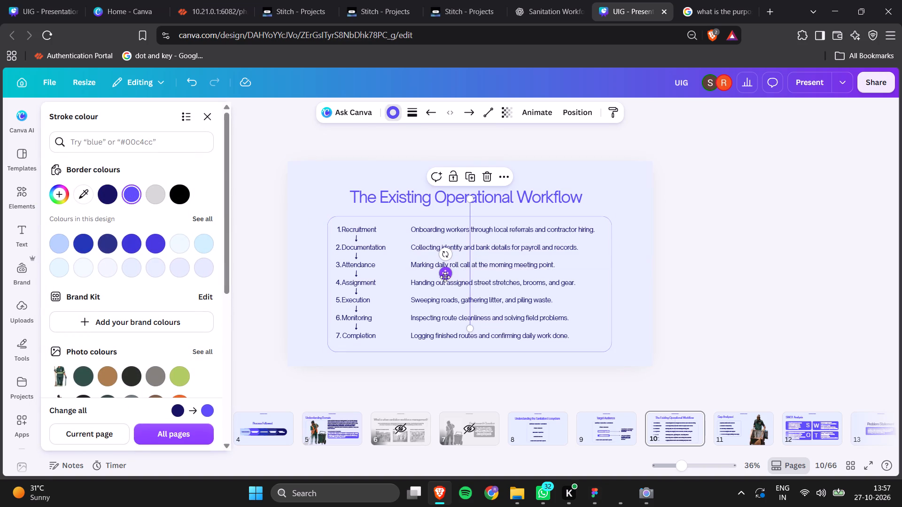
Move the vertical line between the step labels and their descriptions, inside the outline frame.
left_click_drag(449, 277, 377, 300)
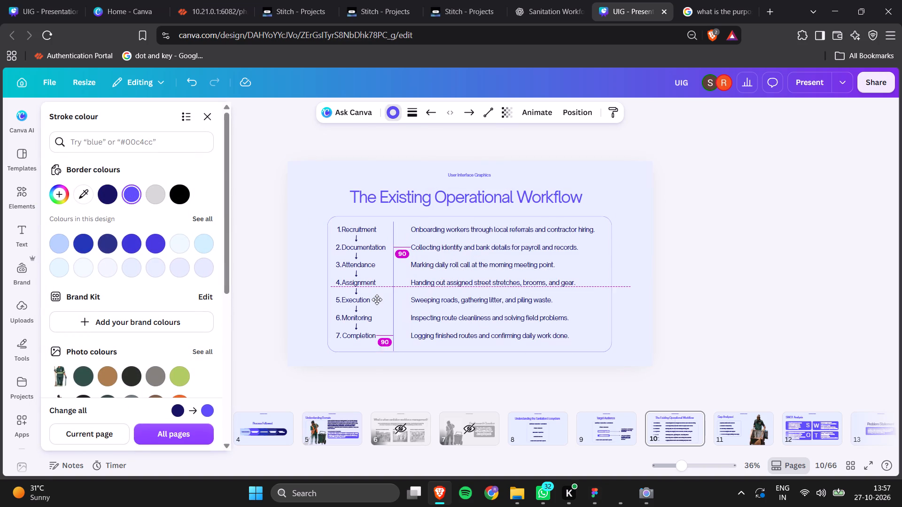
left_click_drag(377, 300, 374, 300)
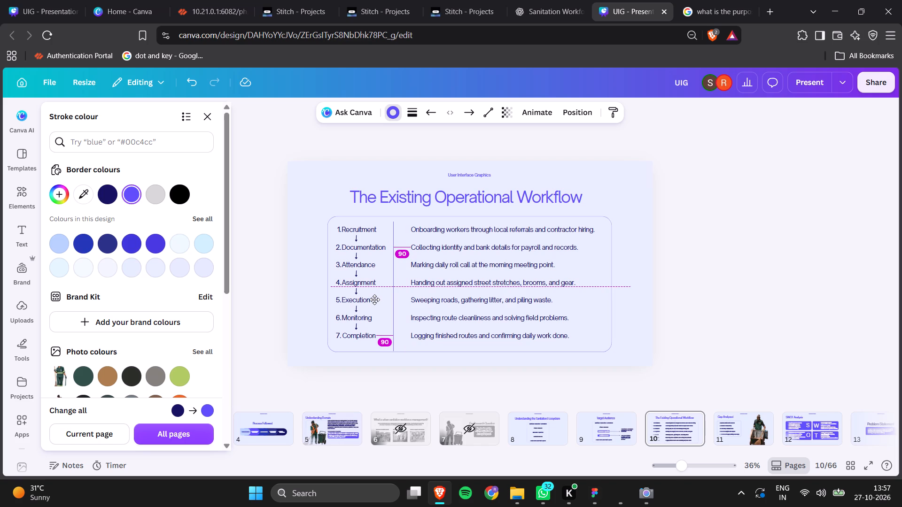
left_click_drag(374, 300, 375, 300)
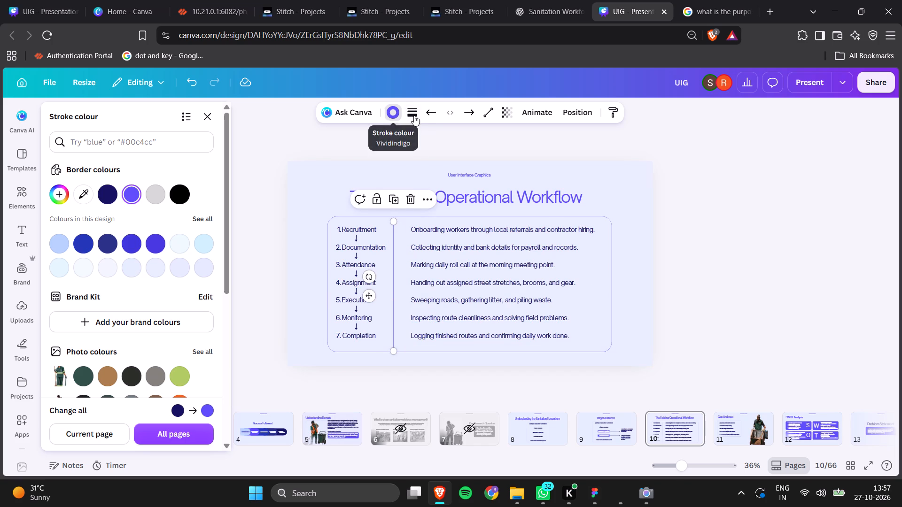
Set the vertical divider line's stroke weight to 1.
left_click(416, 115)
left_click(481, 206)
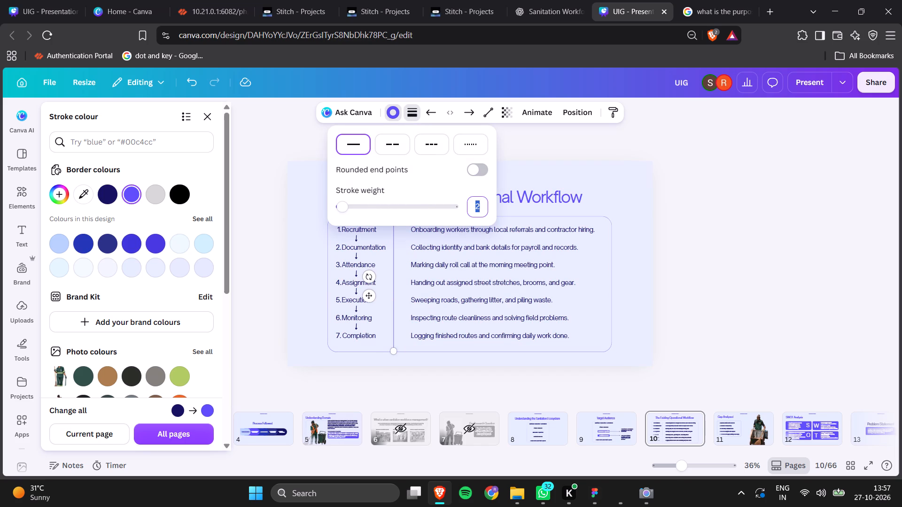
key("1")
key("Return")
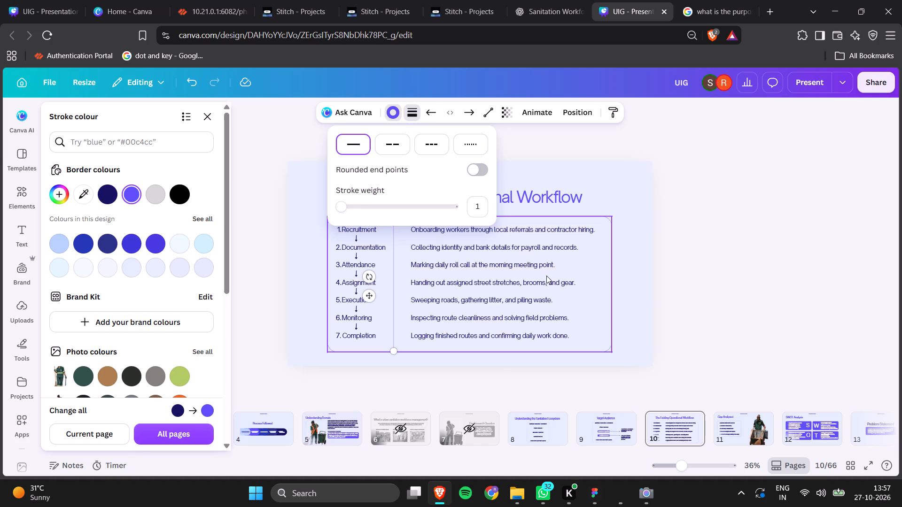
Shorten the divider line from its lower end and center it vertically within the outline frame.
left_click_drag(393, 349, 392, 338)
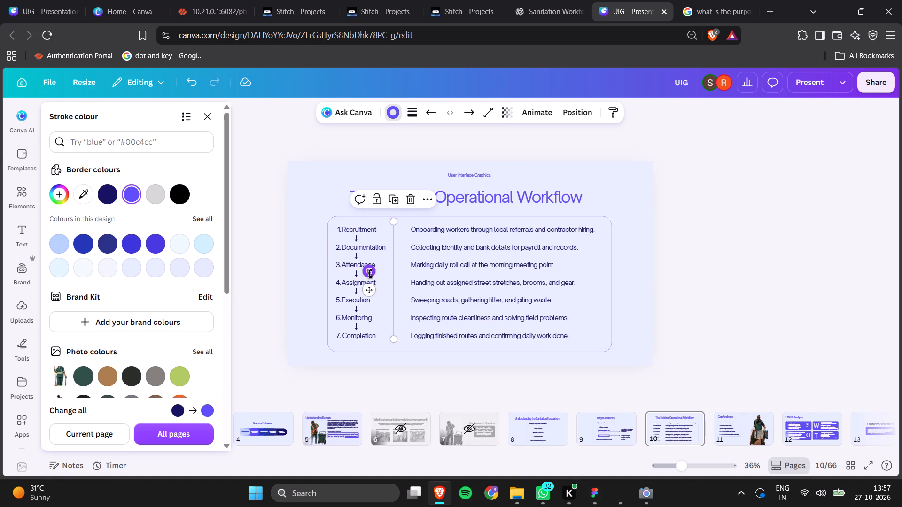
left_click_drag(367, 289, 367, 299)
left_click_drag(367, 299, 367, 294)
left_click(474, 403)
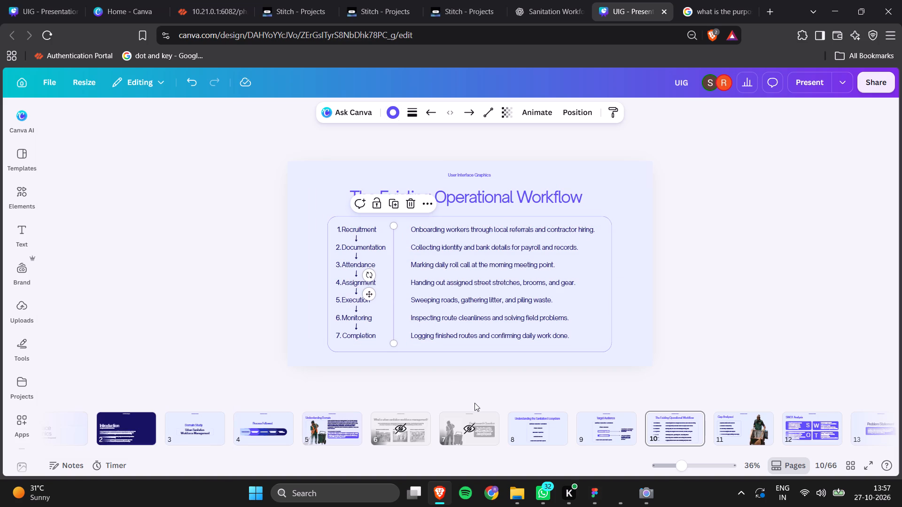
left_click(474, 403)
On the "Gap Analysed" slide, move the bullet list together with its outline box slightly right and down.
key("Right")
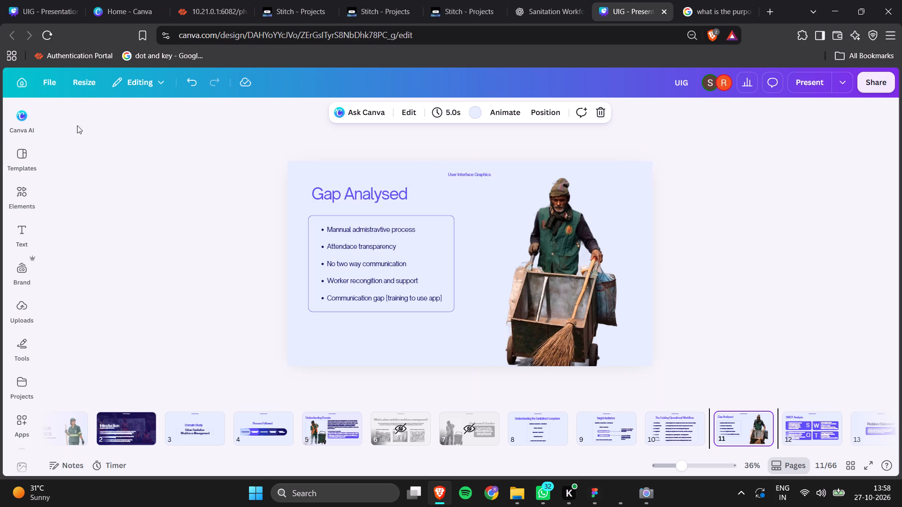
left_click_drag(278, 212, 400, 311)
left_click_drag(400, 284, 420, 293)
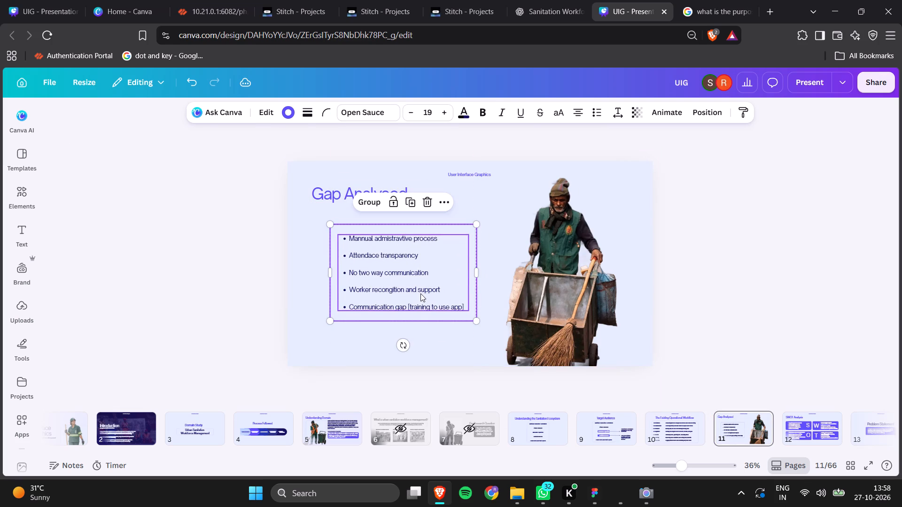
Move the "Gap Analysed" title right and down above the bullet list, and narrow its text box to fit the title.
left_click_drag(349, 191, 366, 194)
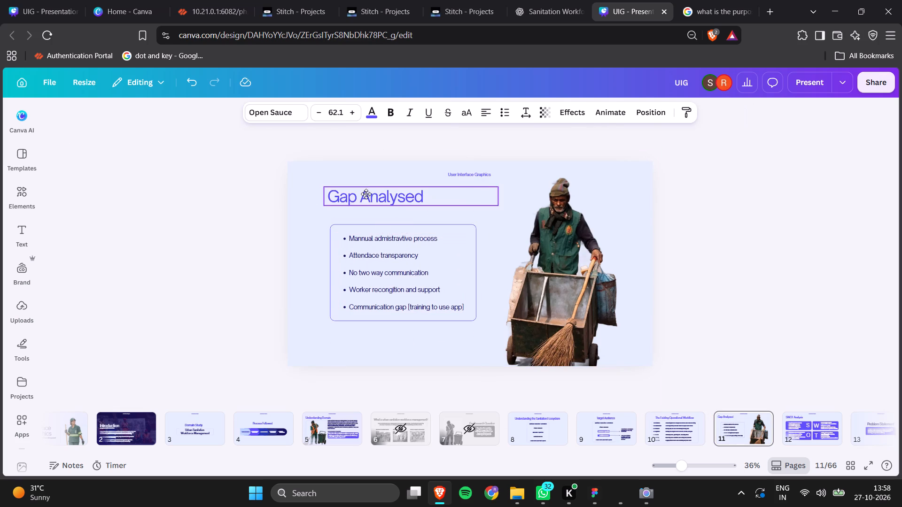
left_click_drag(366, 194, 389, 196)
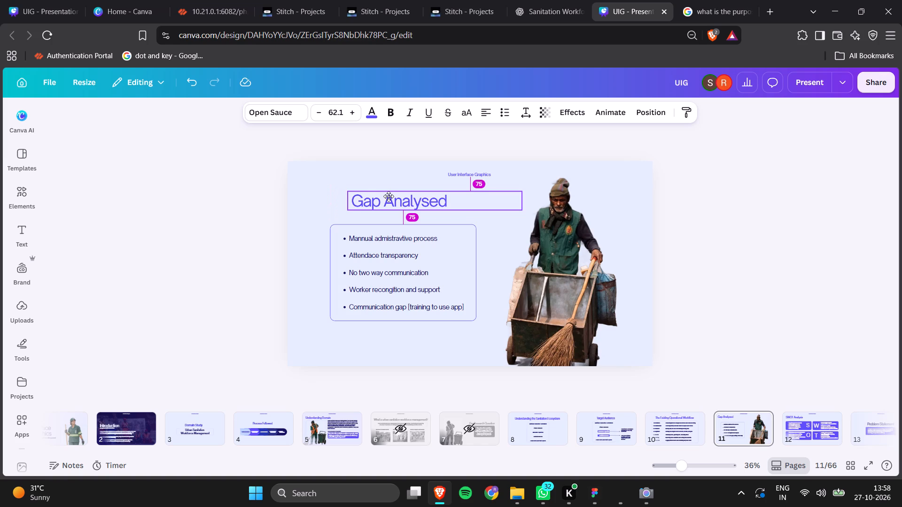
left_click_drag(523, 201, 499, 193)
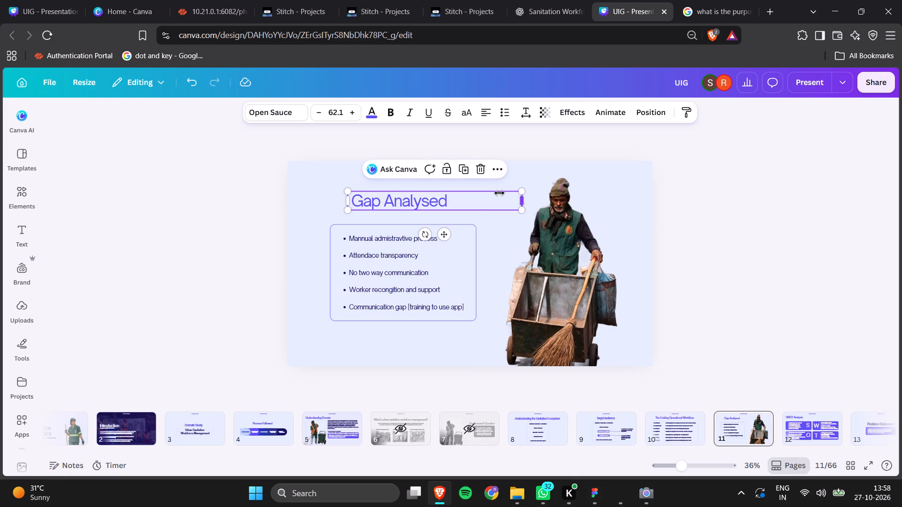
left_click_drag(499, 193, 461, 195)
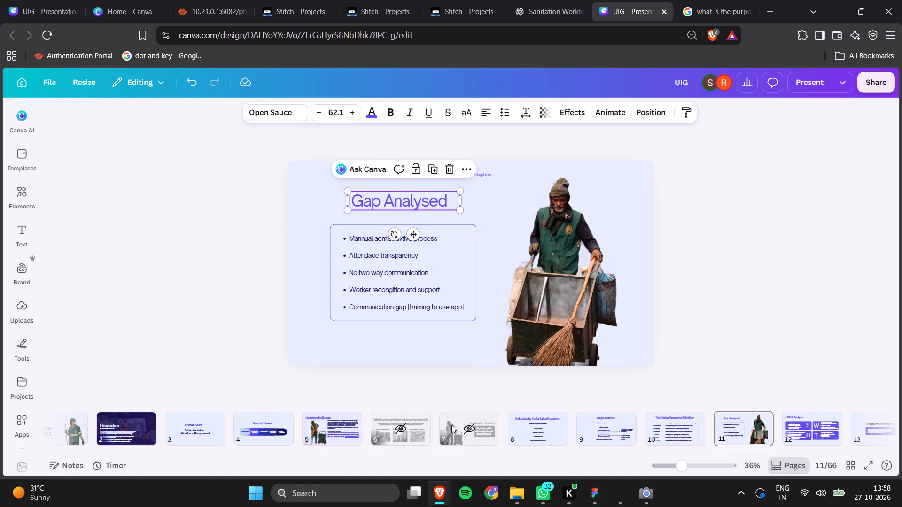
On "The Existing Operational Workflow" slide, move the title left so its text box lines up with the outline frame's left edge.
left_click(532, 424)
key("Right")
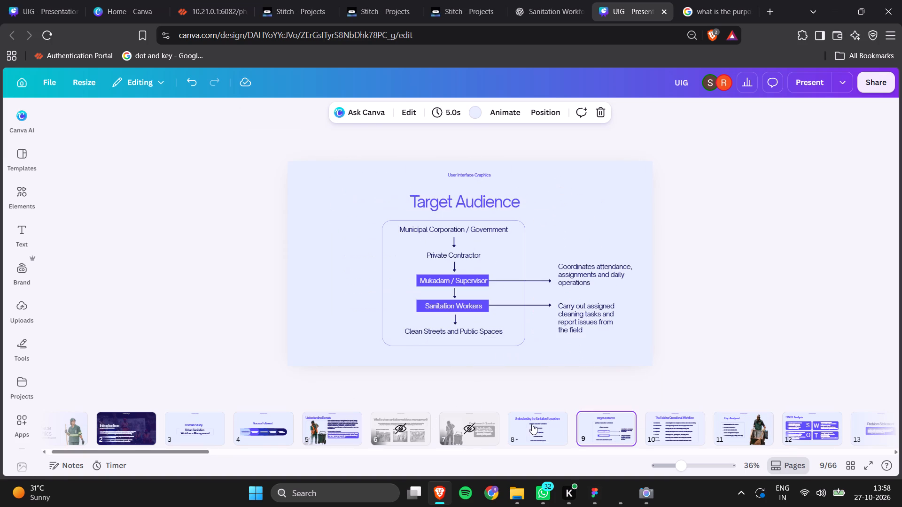
key("Right")
key("Right")
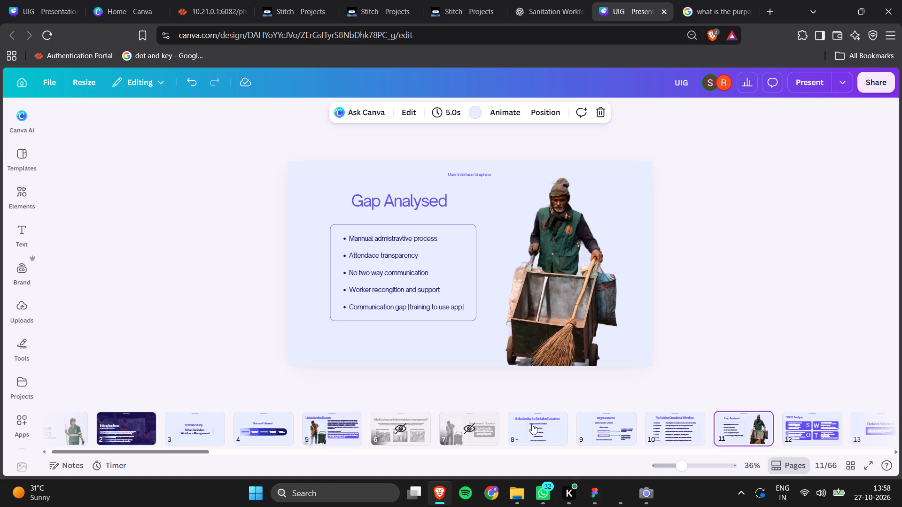
key("Left")
key("Right")
key("Left")
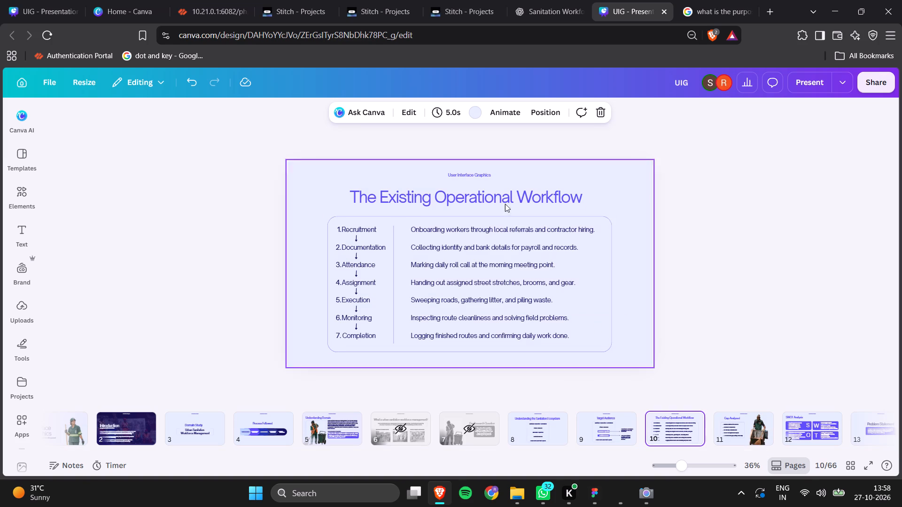
left_click_drag(505, 192, 476, 190)
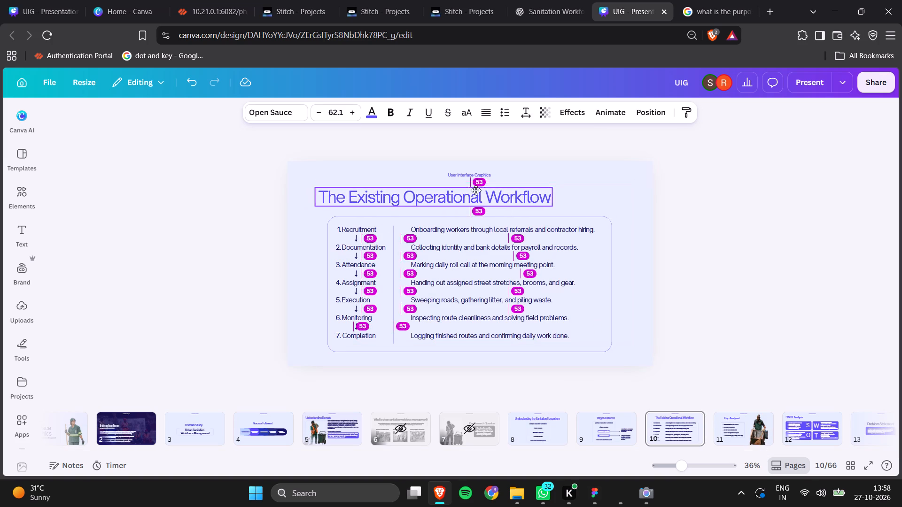
left_click_drag(476, 190, 483, 190)
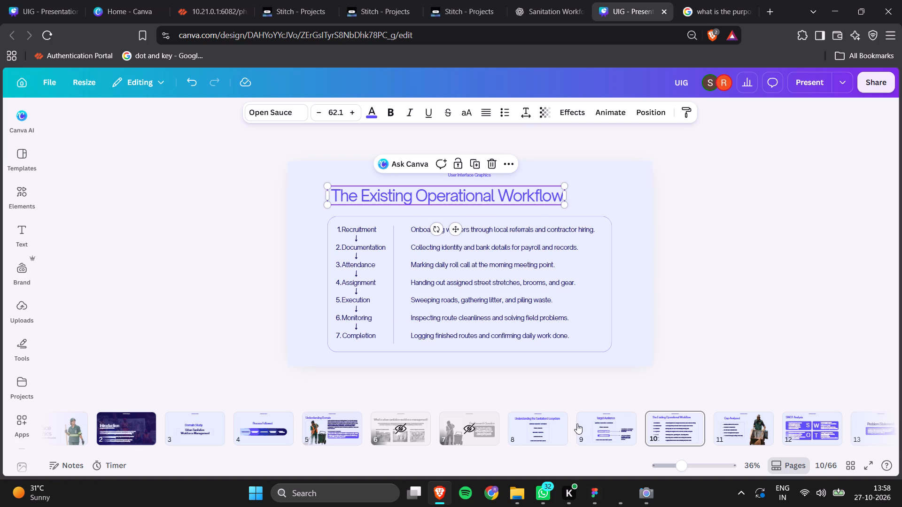
On the "Target Audience" slide, center the title text within its box and move the title left, beyond the diagram frame's left edge.
left_click(619, 427)
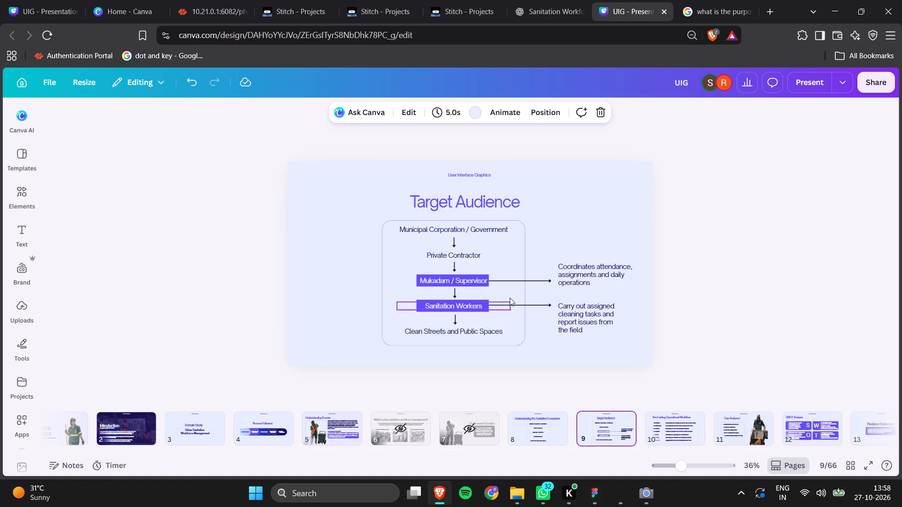
left_click_drag(495, 204, 467, 203)
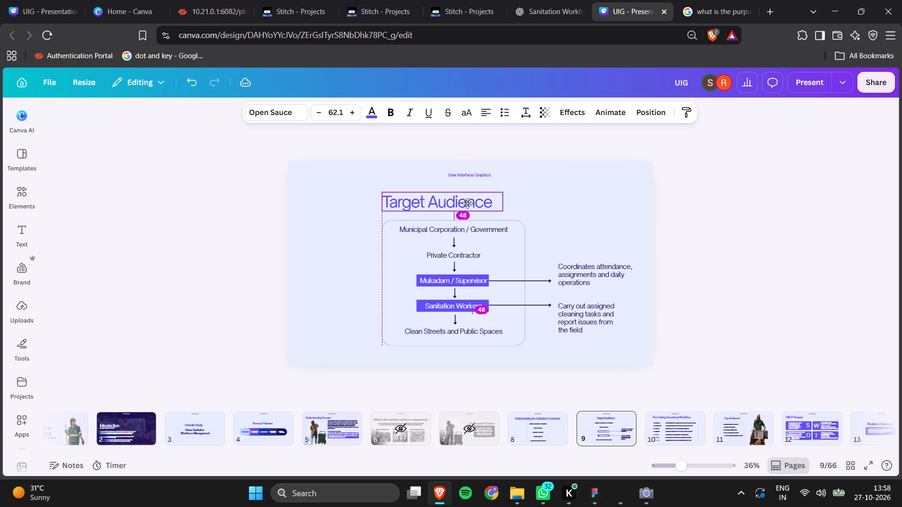
left_click_drag(467, 203, 468, 203)
left_click(601, 235)
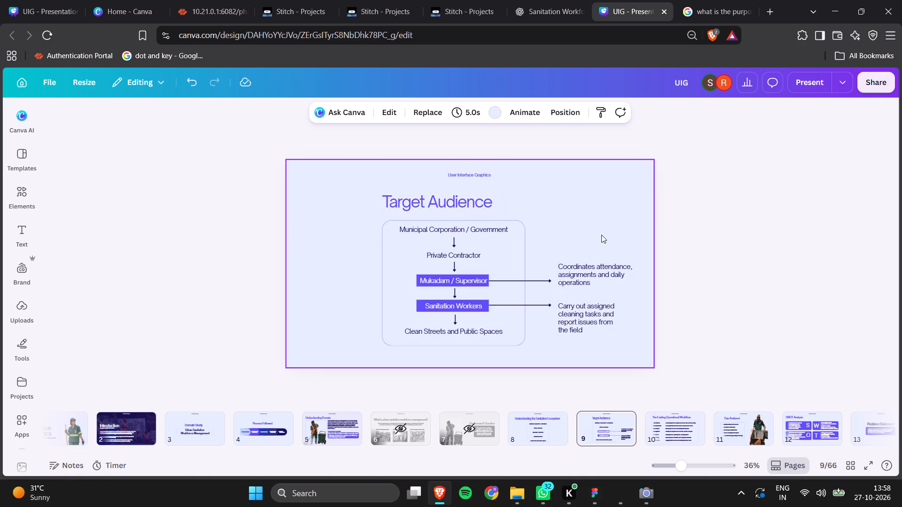
left_click(442, 196)
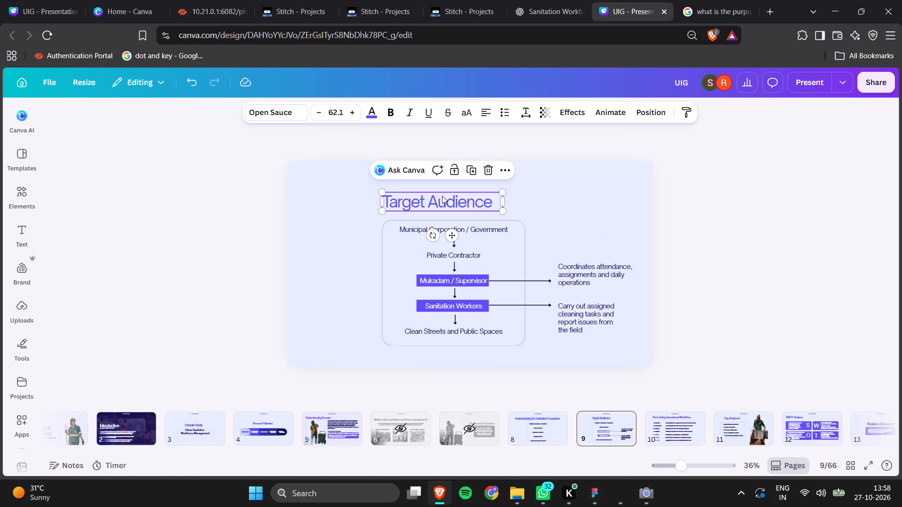
left_click(490, 111)
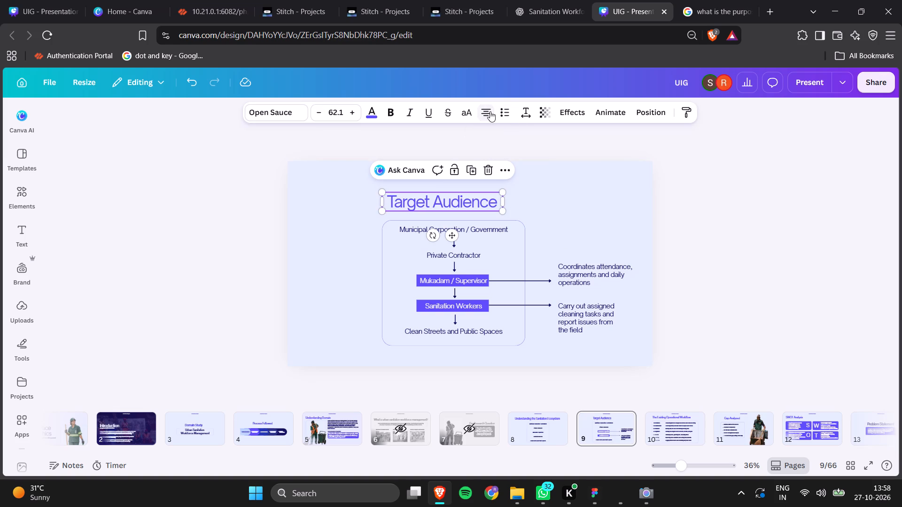
left_click(574, 188)
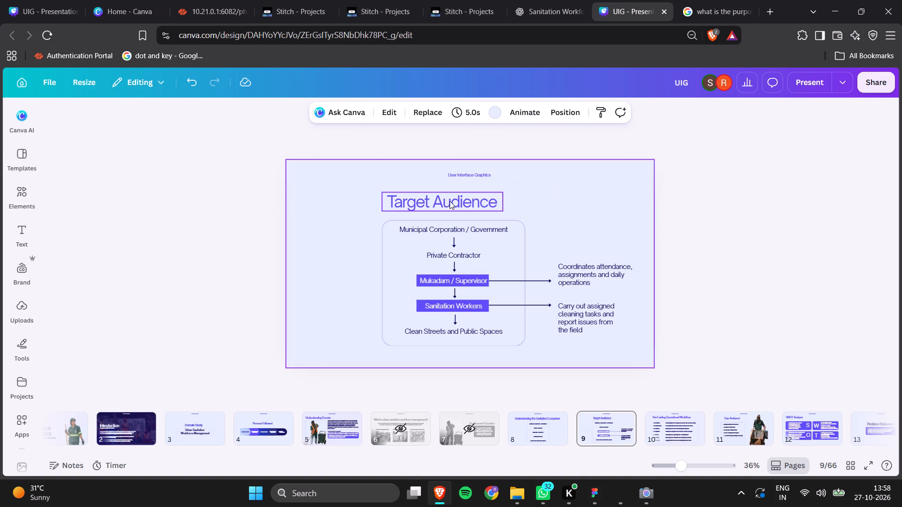
left_click_drag(451, 202, 377, 203)
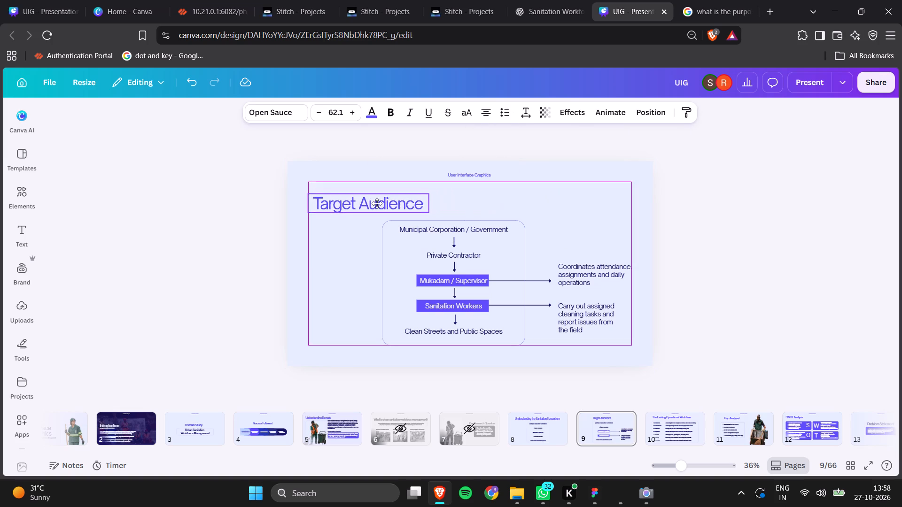
left_click_drag(377, 203, 379, 204)
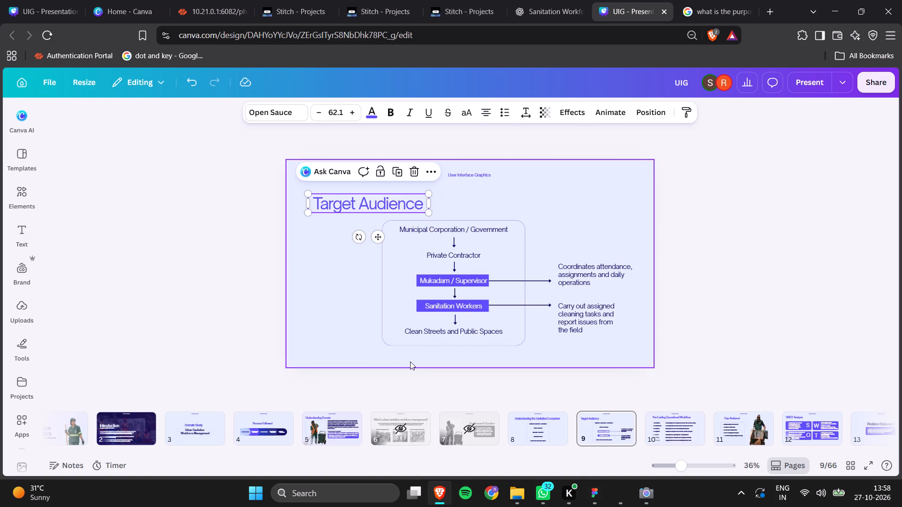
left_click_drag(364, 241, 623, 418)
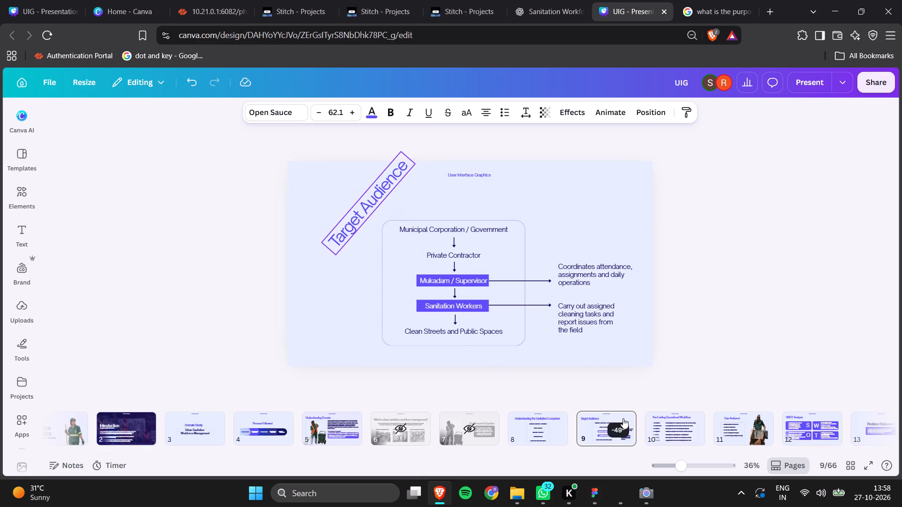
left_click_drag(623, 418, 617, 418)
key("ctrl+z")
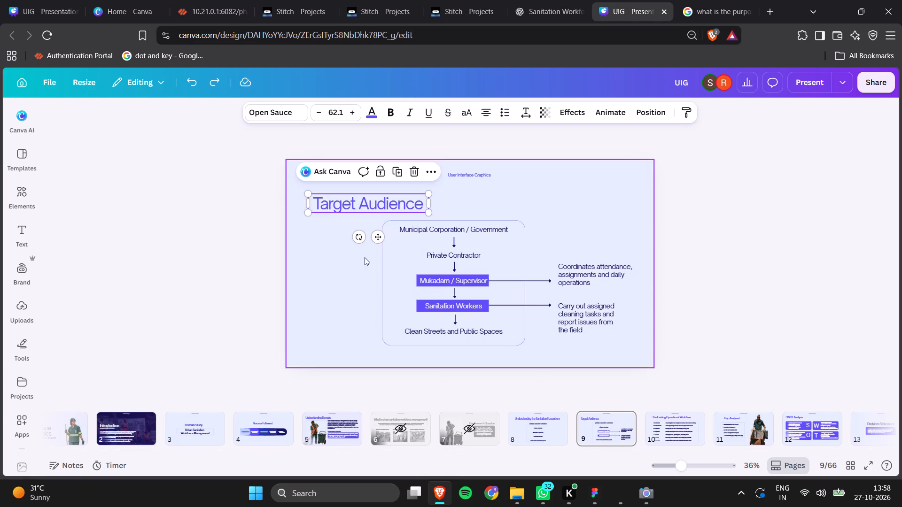
Move the whole "Target Audience" diagram, with its frame, arrows and two descriptions, slightly left at the same height.
left_click_drag(692, 239, 627, 219)
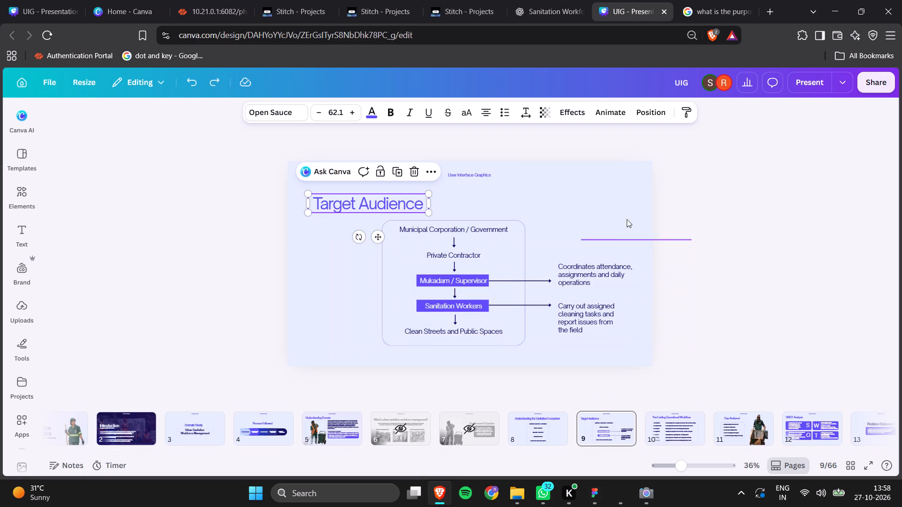
left_click_drag(627, 219, 656, 210)
left_click_drag(651, 207, 463, 322)
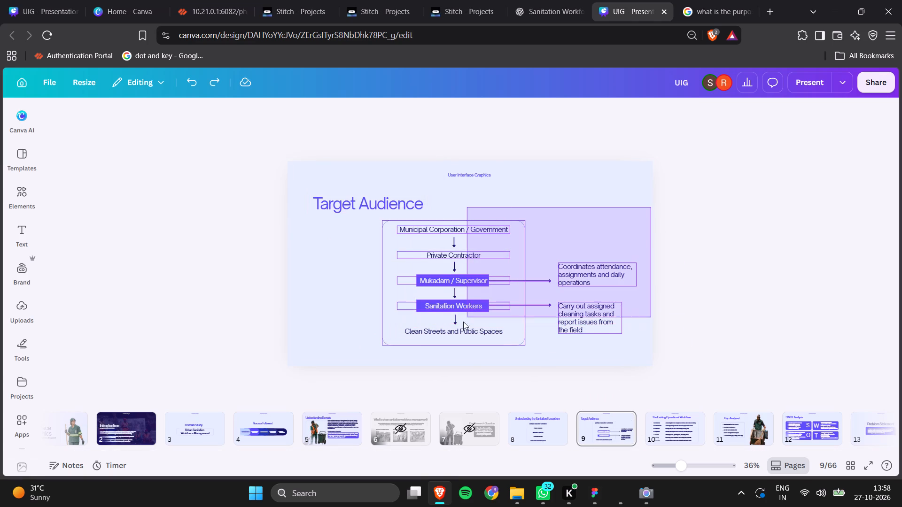
left_click_drag(463, 322, 463, 354)
left_click_drag(467, 306, 421, 315)
key("ctrl+z")
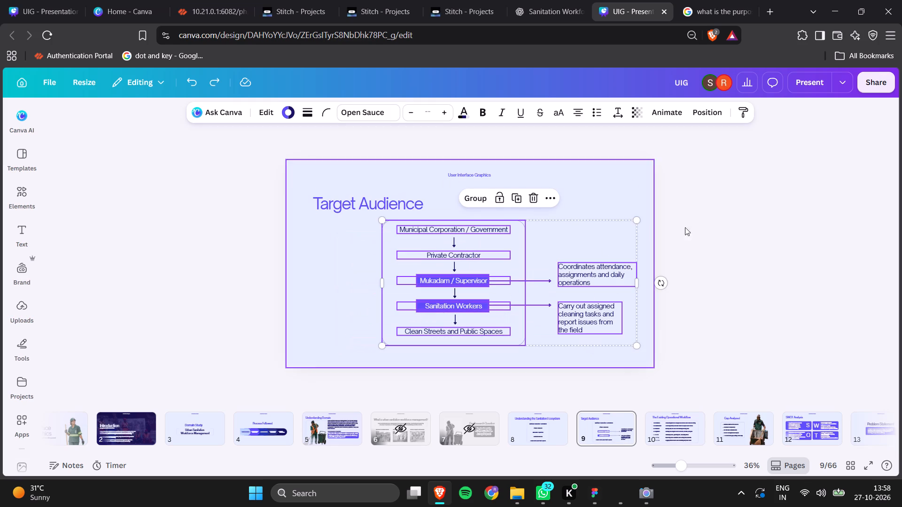
left_click_drag(684, 229, 325, 354)
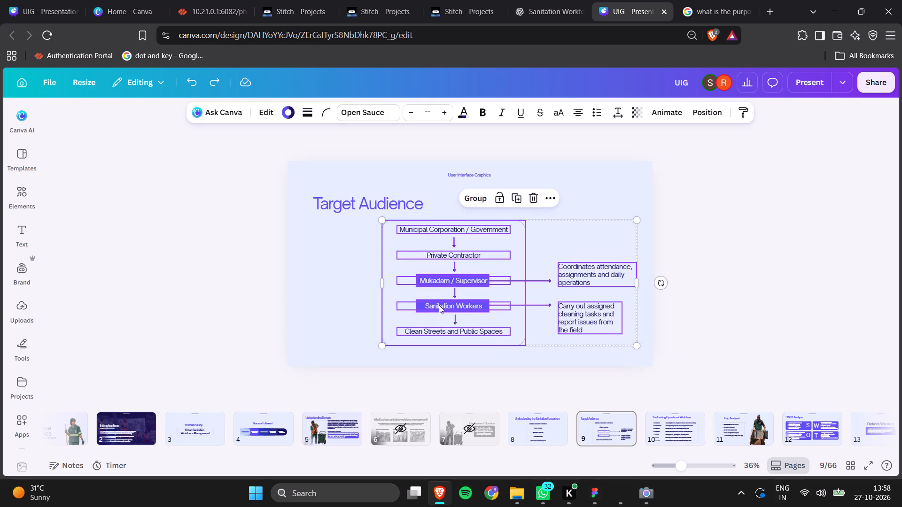
left_click_drag(439, 305, 414, 305)
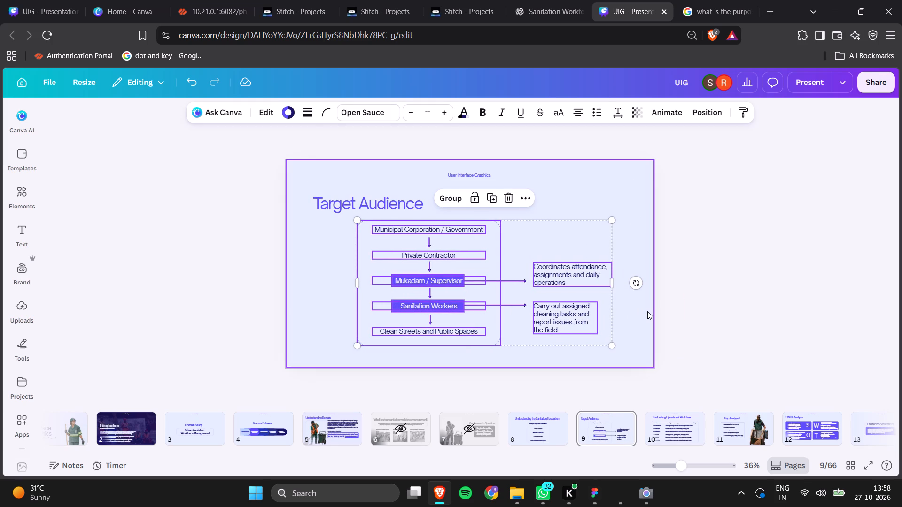
double_click(647, 312)
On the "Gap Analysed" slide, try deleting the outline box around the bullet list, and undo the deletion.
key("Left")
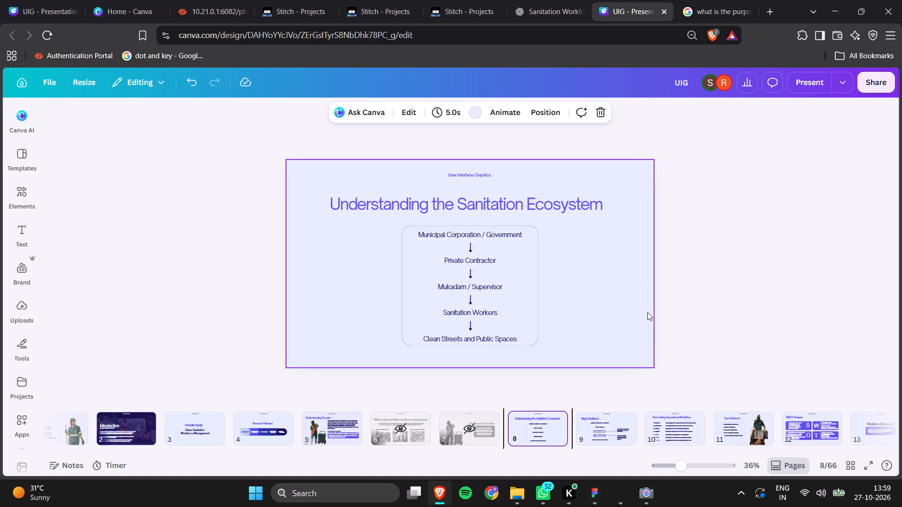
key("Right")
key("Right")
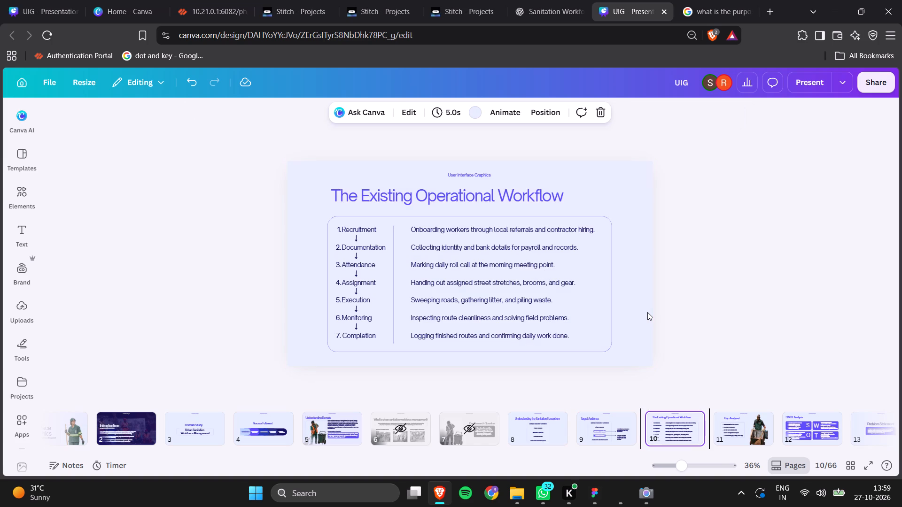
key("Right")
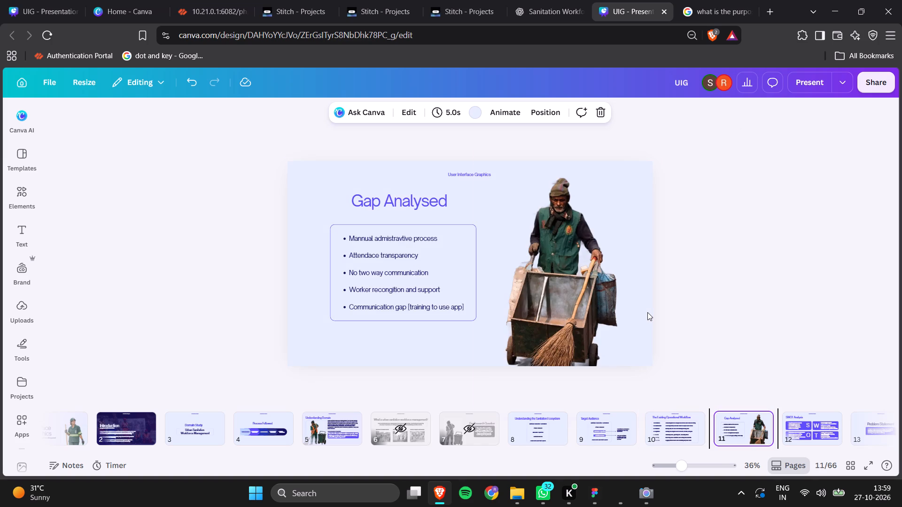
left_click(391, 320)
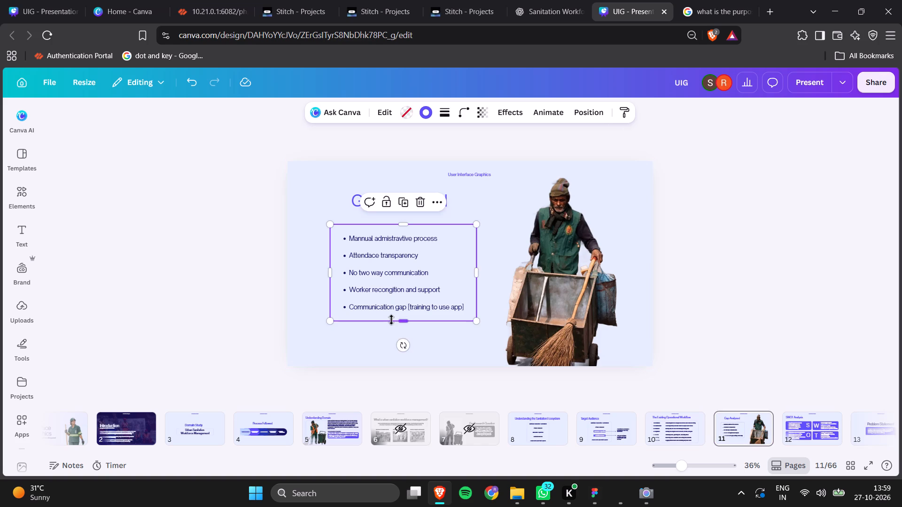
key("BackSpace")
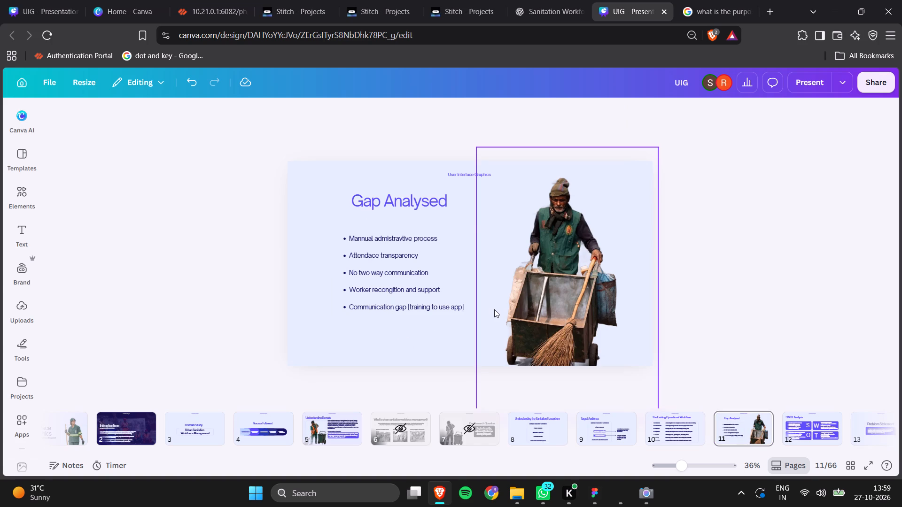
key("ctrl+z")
On the "Gap Analysed" slide, reshape the outline box to surround the worker photo instead of the list, about 681 wide and extended upward.
left_click_drag(366, 322, 577, 276)
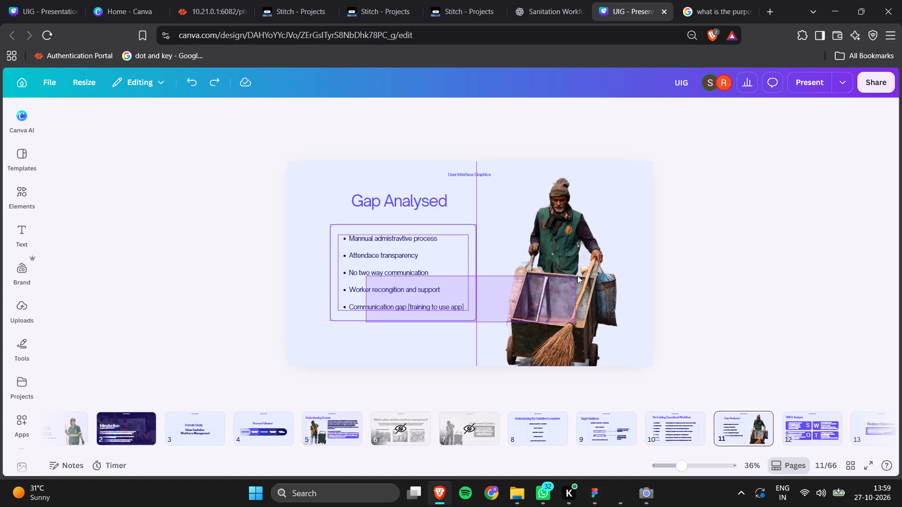
left_click_drag(577, 276, 421, 318)
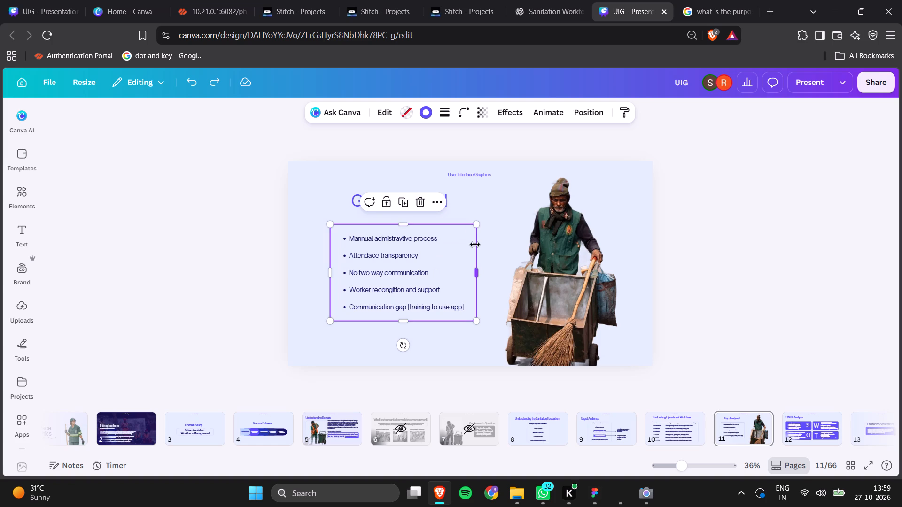
left_click_drag(478, 246, 624, 234)
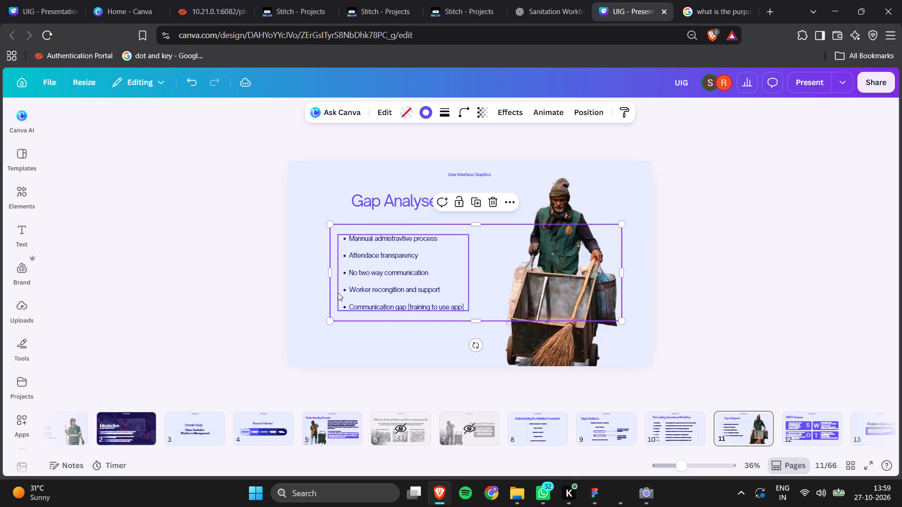
left_click_drag(330, 280, 493, 280)
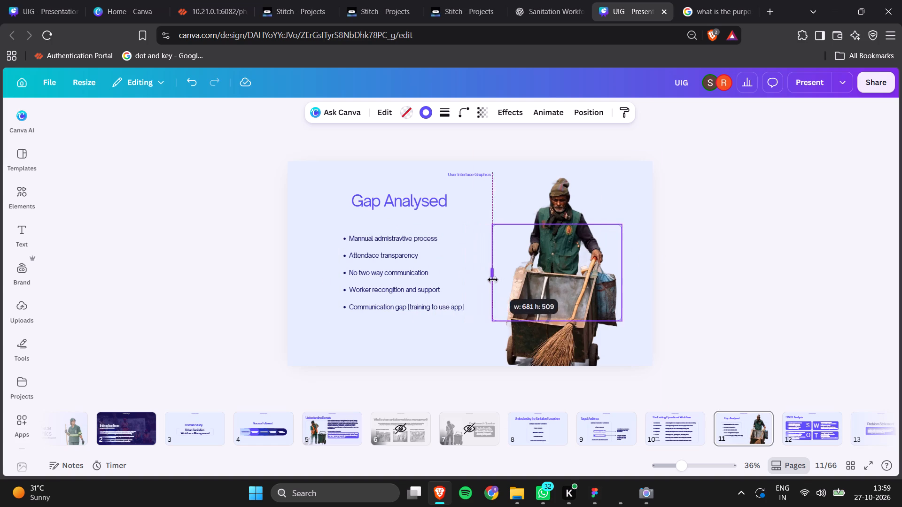
left_click_drag(553, 228, 557, 198)
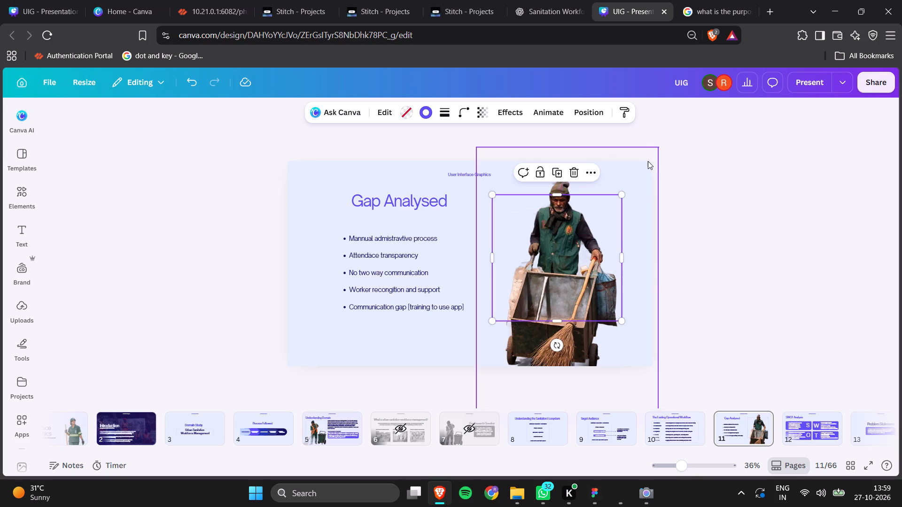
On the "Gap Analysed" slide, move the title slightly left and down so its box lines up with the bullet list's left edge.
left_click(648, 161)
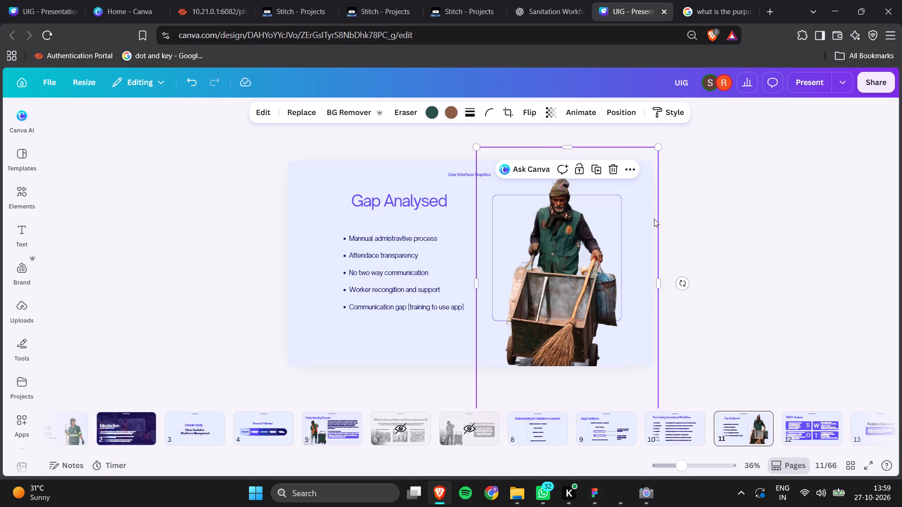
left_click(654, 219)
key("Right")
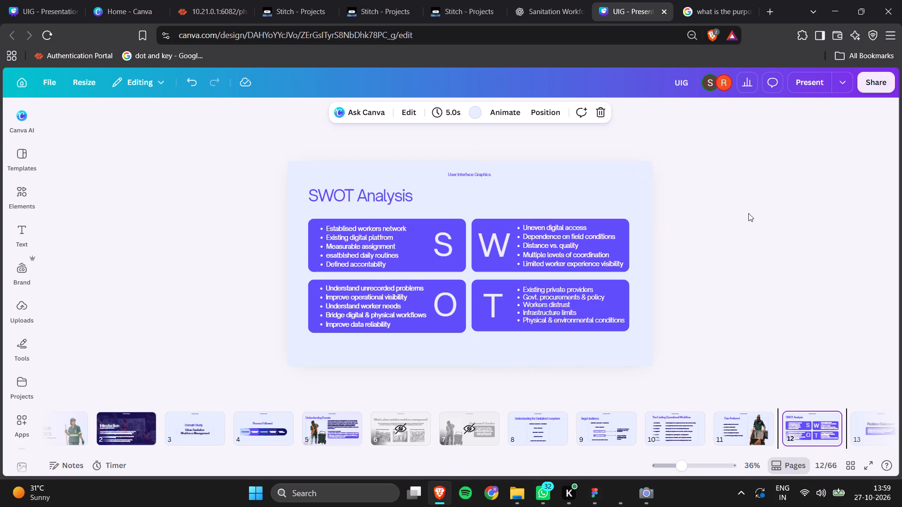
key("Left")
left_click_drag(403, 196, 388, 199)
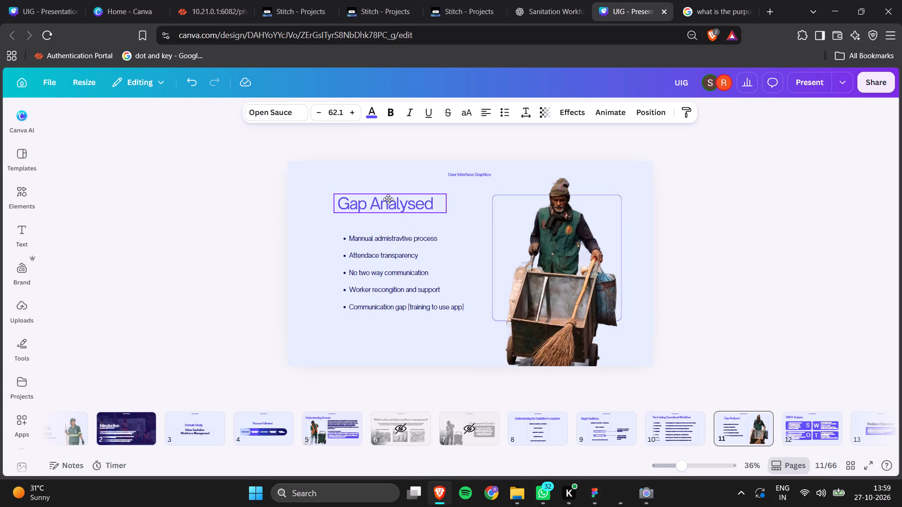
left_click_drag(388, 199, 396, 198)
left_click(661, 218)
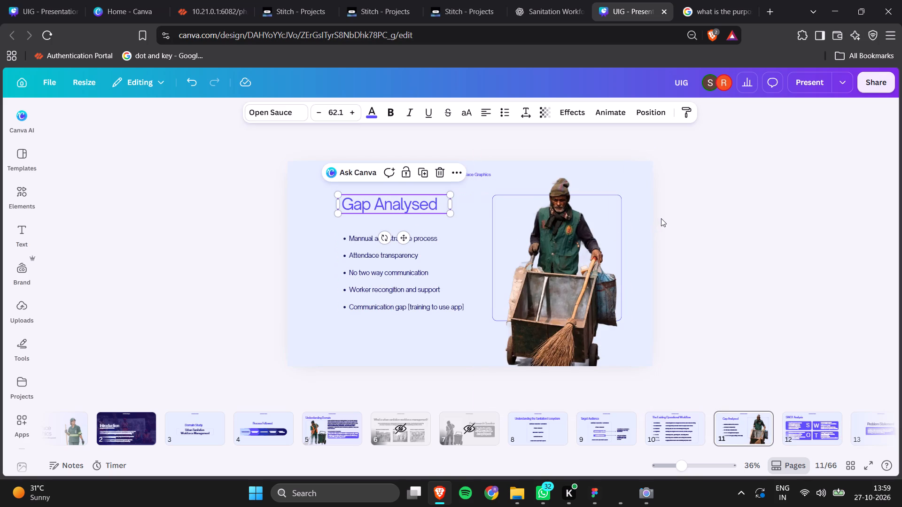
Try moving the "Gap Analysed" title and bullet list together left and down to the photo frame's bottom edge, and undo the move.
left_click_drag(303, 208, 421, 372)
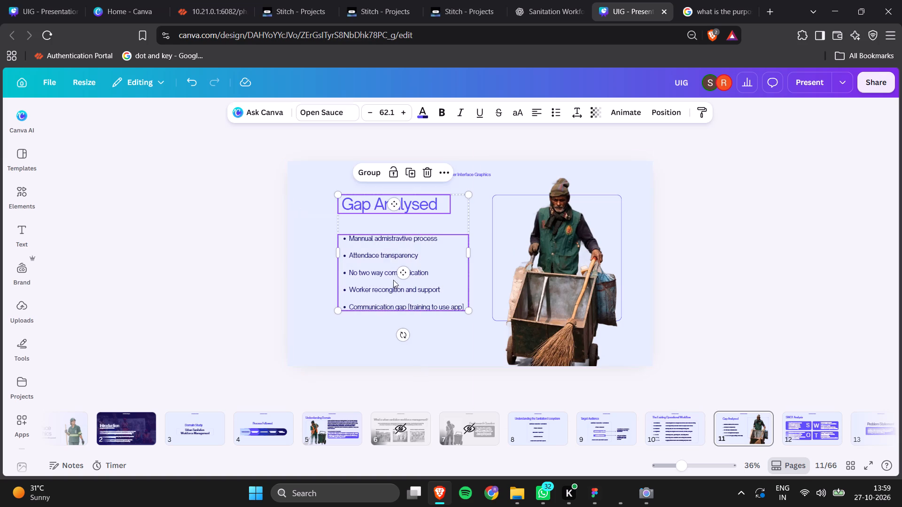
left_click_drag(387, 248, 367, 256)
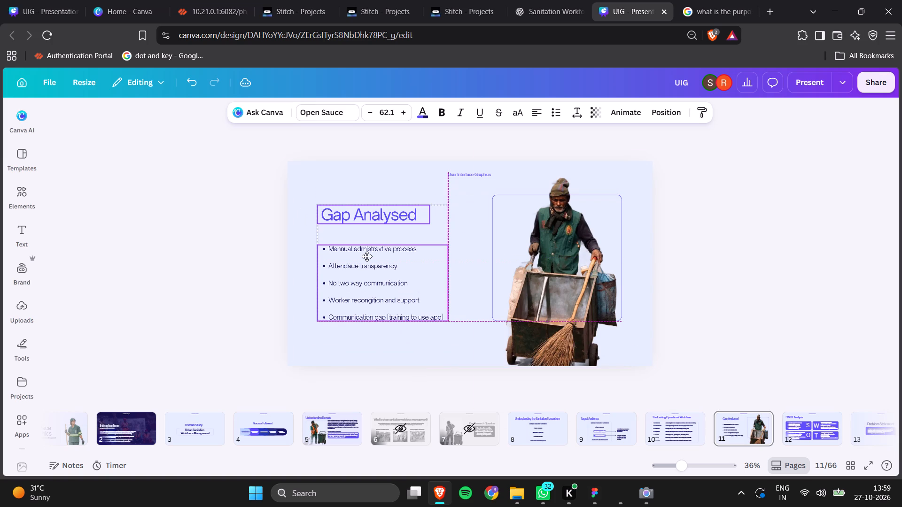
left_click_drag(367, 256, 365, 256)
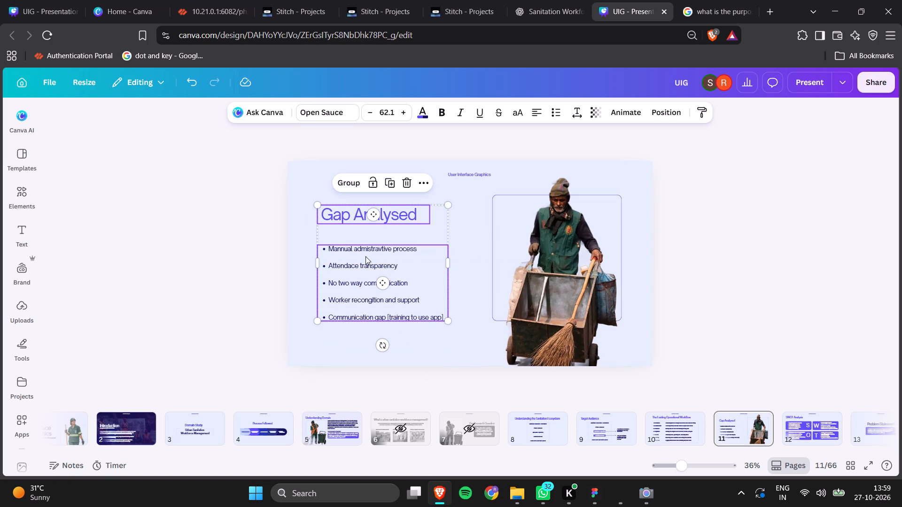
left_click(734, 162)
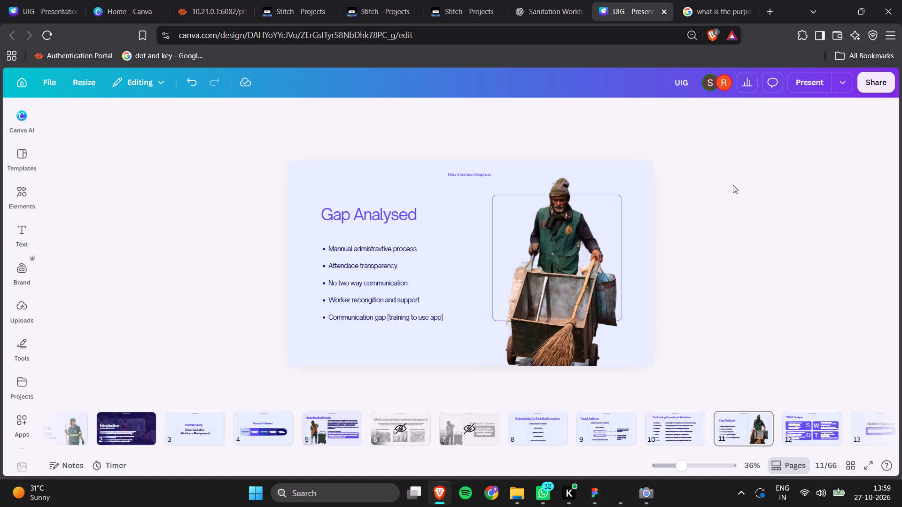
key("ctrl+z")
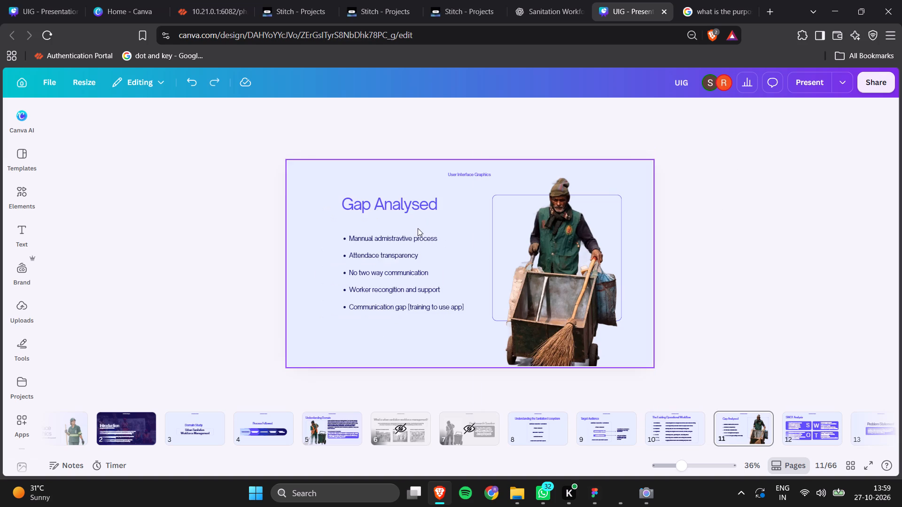
Move the "Gap Analysed" title left, level with the photo frame's top, and shift the bullet list left and slightly up beneath it.
left_click_drag(400, 207, 381, 209)
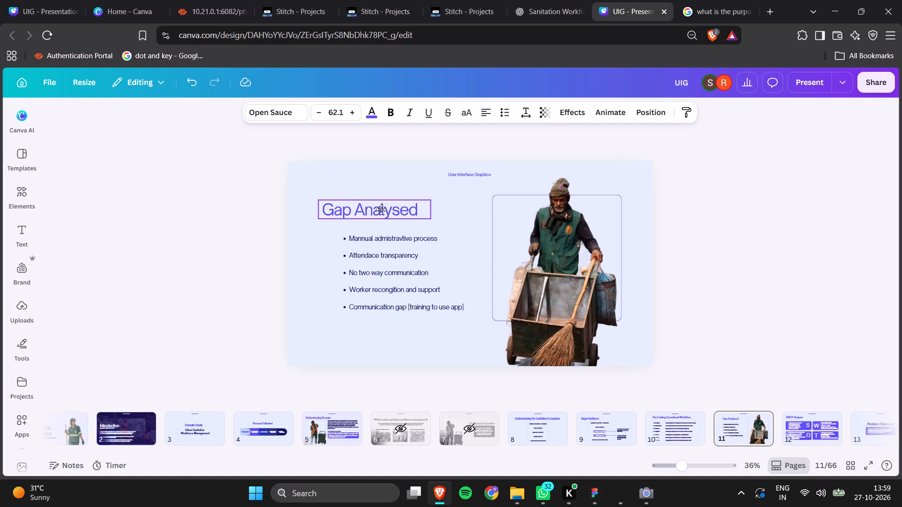
left_click_drag(381, 209, 371, 208)
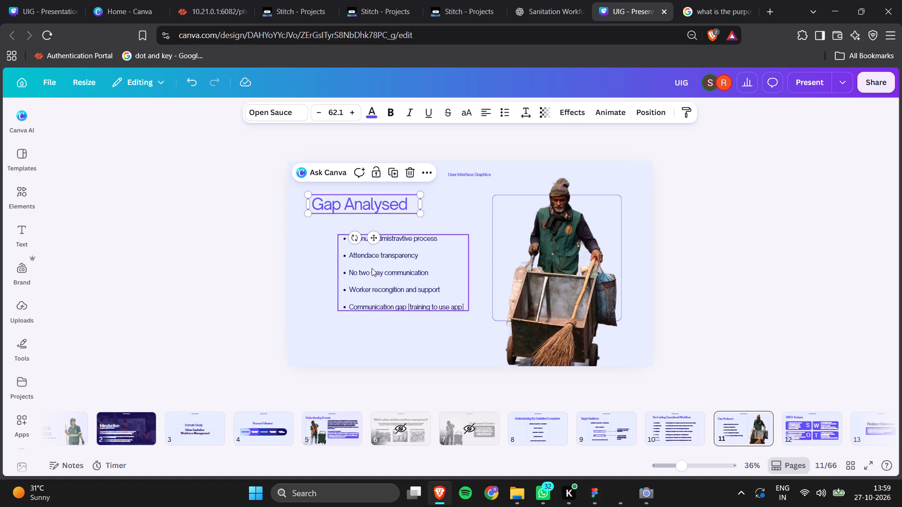
left_click_drag(372, 268, 354, 266)
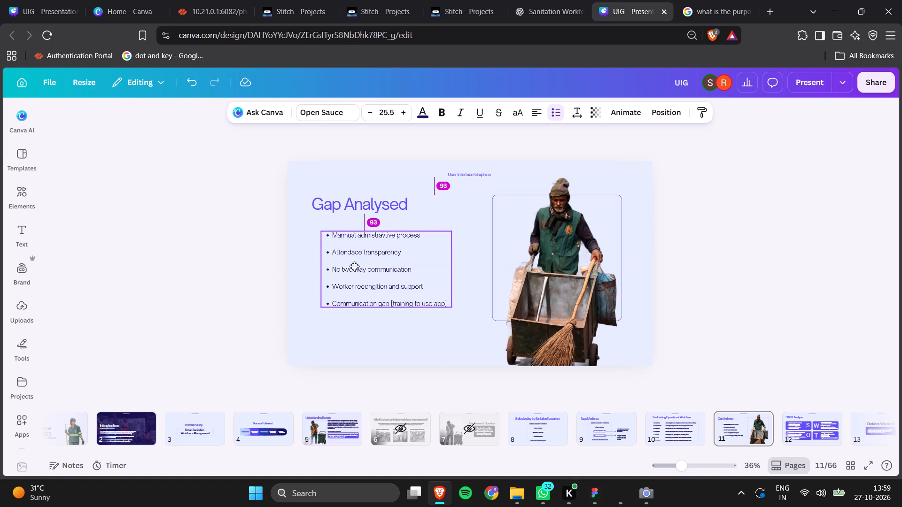
left_click_drag(354, 266, 354, 266)
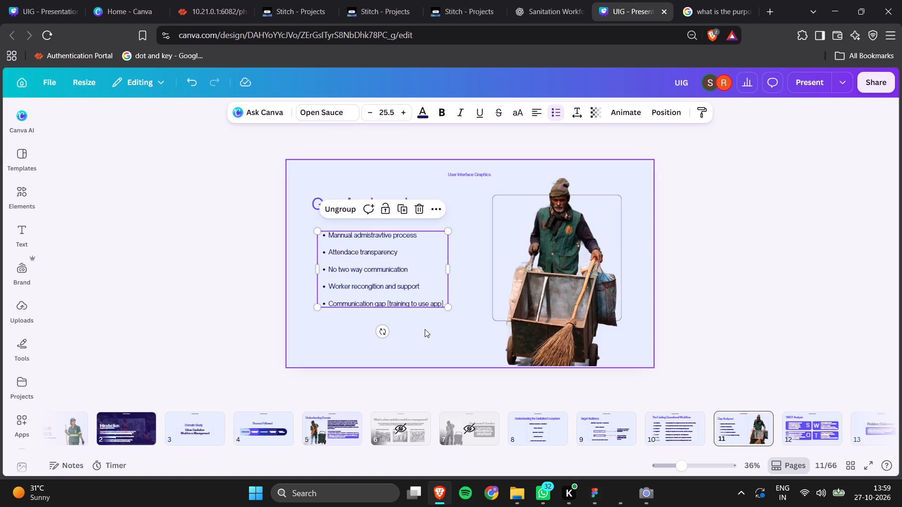
left_click(425, 330)
On the "Persona Analysis" slide, append "Which is-" to the description and start a new line under it.
key("Right")
key("Right")
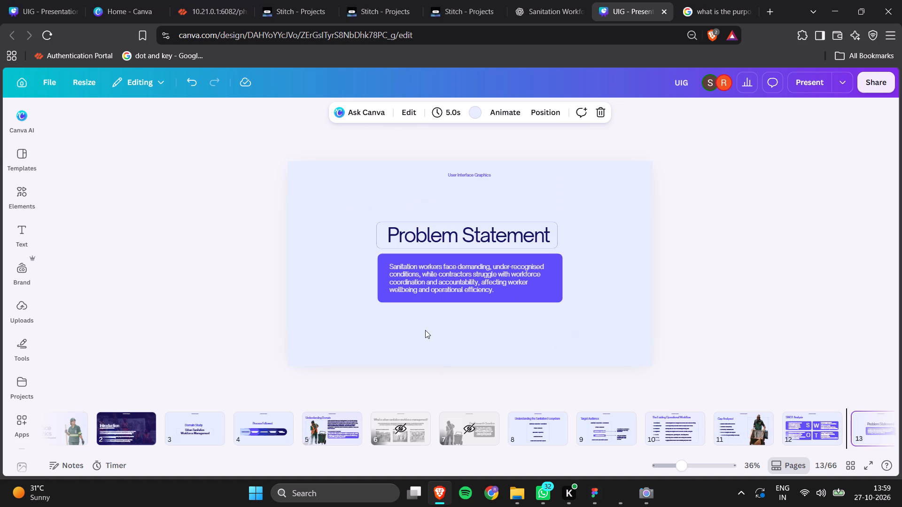
key("Right")
key("Right")
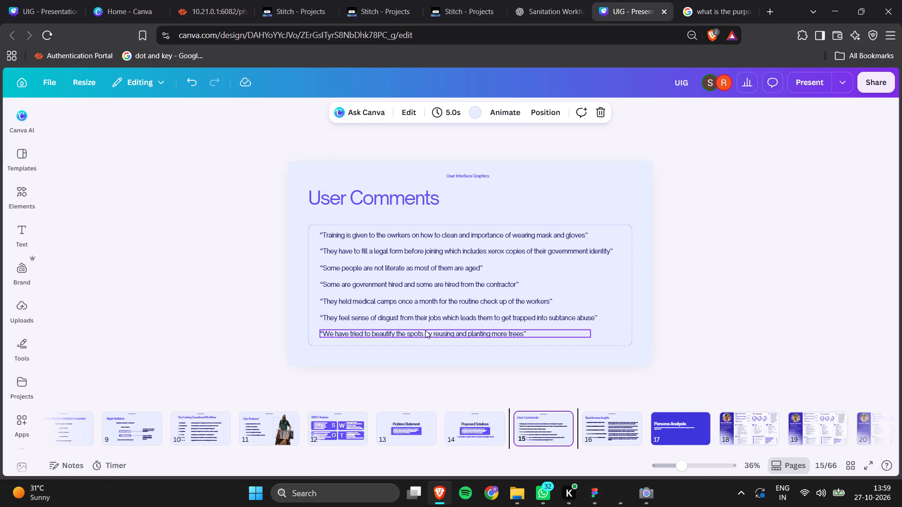
key("Right")
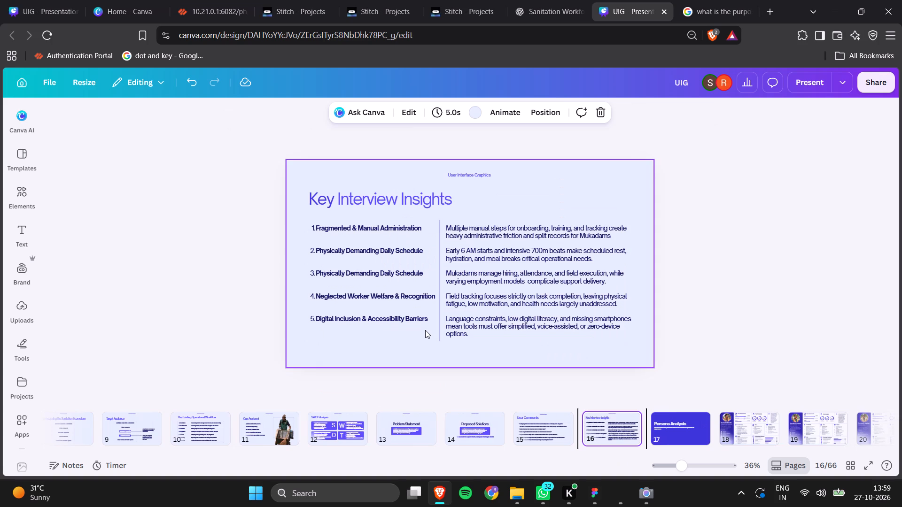
key("Right")
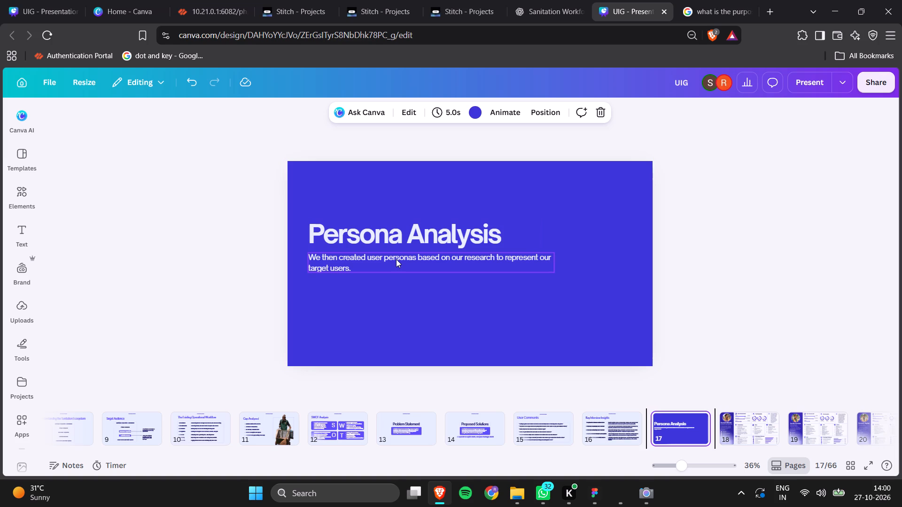
left_click(382, 271)
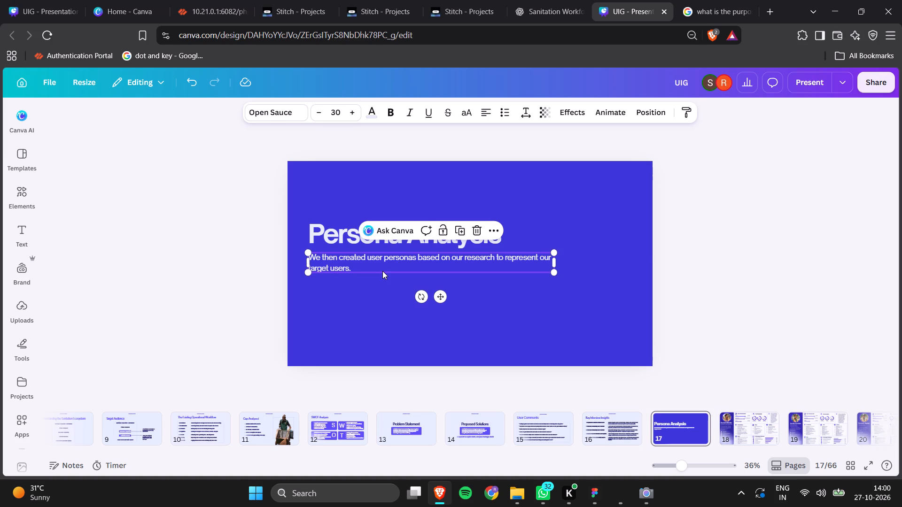
double_click(382, 271)
left_click(382, 271)
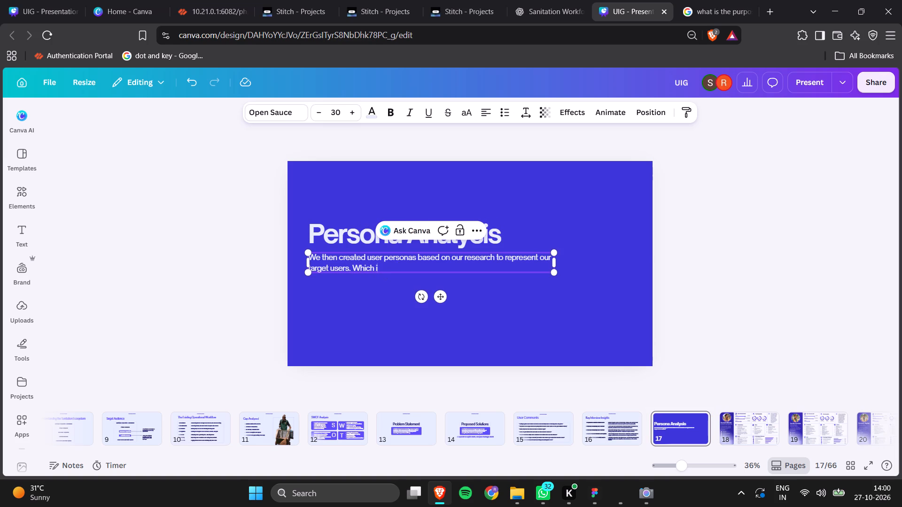
key("minus")
key("Return")
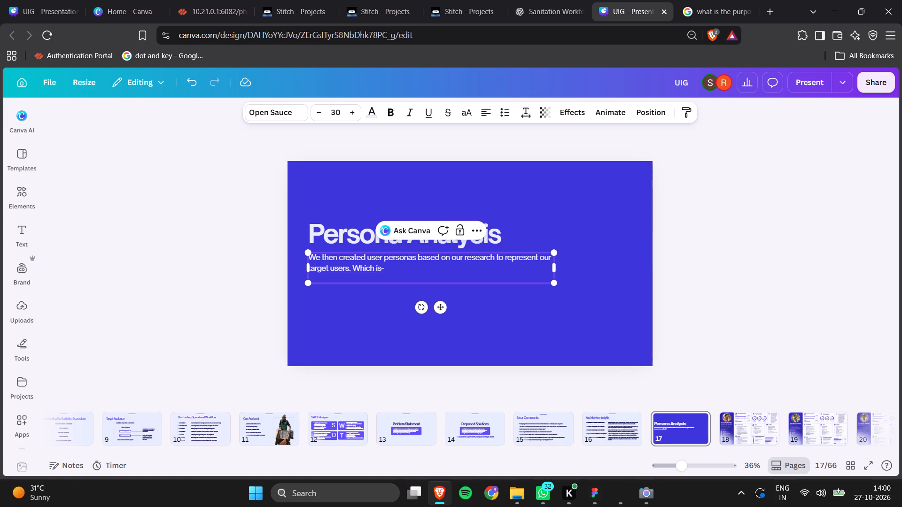
Add the line "A female sanitation worker" under the "Persona Analysis" description.
type("a")
key("space")
key("BackSpace")
key("BackSpace")
type("wo")
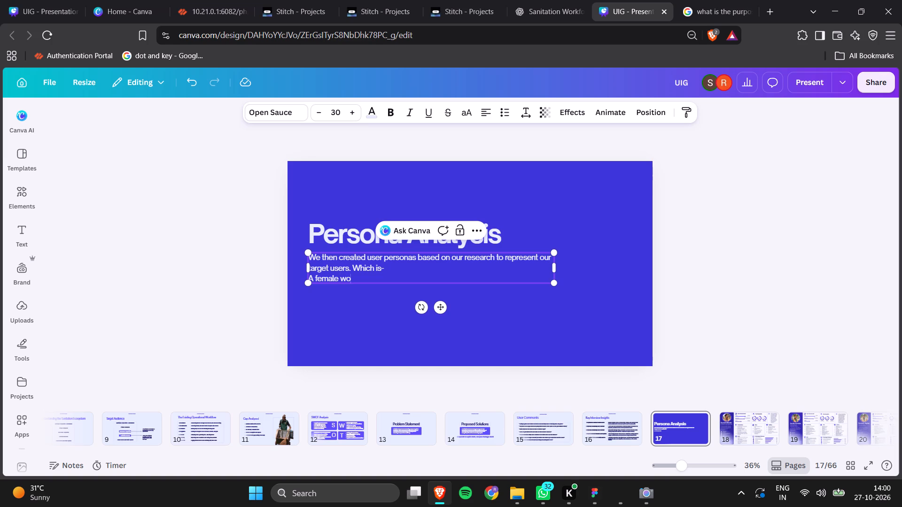
key("BackSpace")
key("BackSpace")
type("sanitation s")
key("BackSpace")
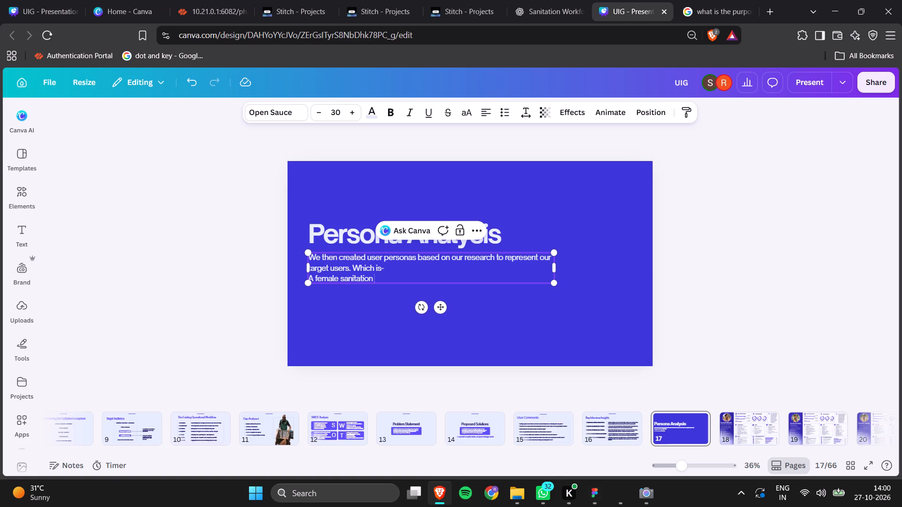
type("worker")
Add the line "A male sanitation worker" below the female sanitation worker line on the "Persona Analysis" slide.
key("Return")
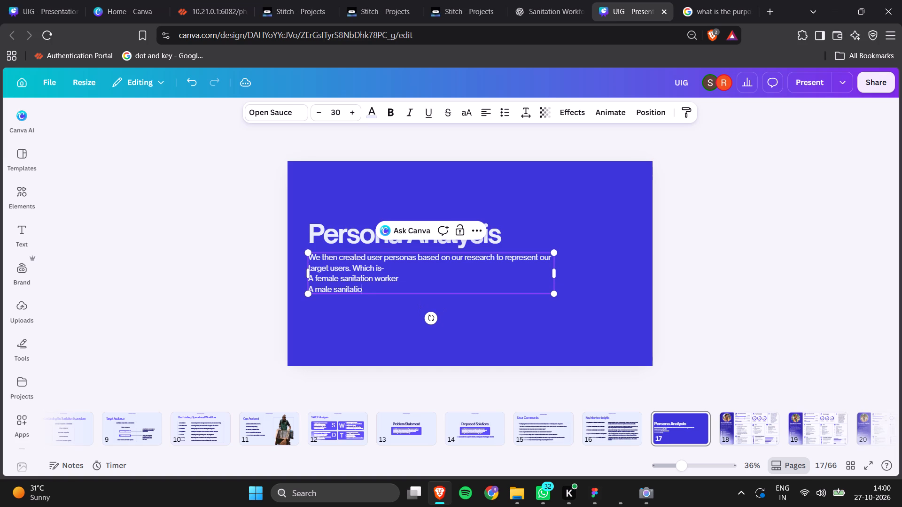
key("r")
type("ker")
Add a third line reading "The Mukadam" below "A male sanitation worker", correcting its spelling and capitalization.
key("Return")
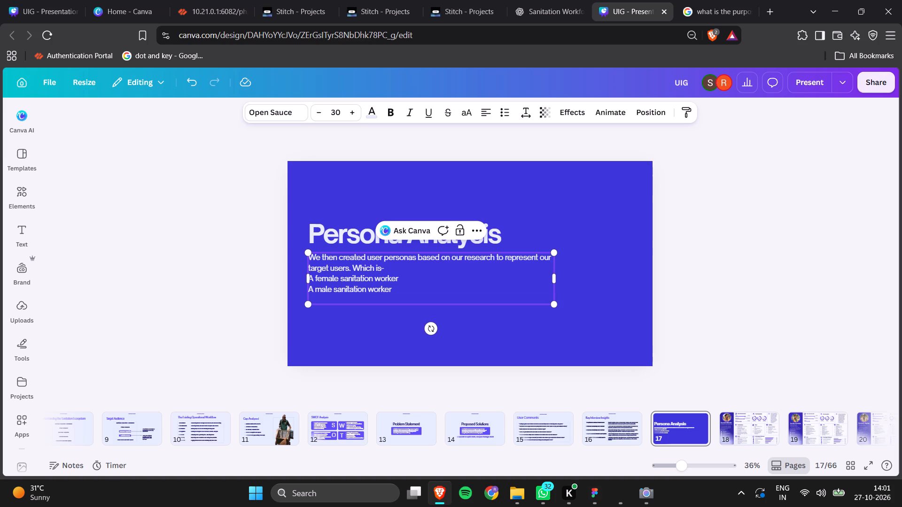
type("the muka")
type("adam")
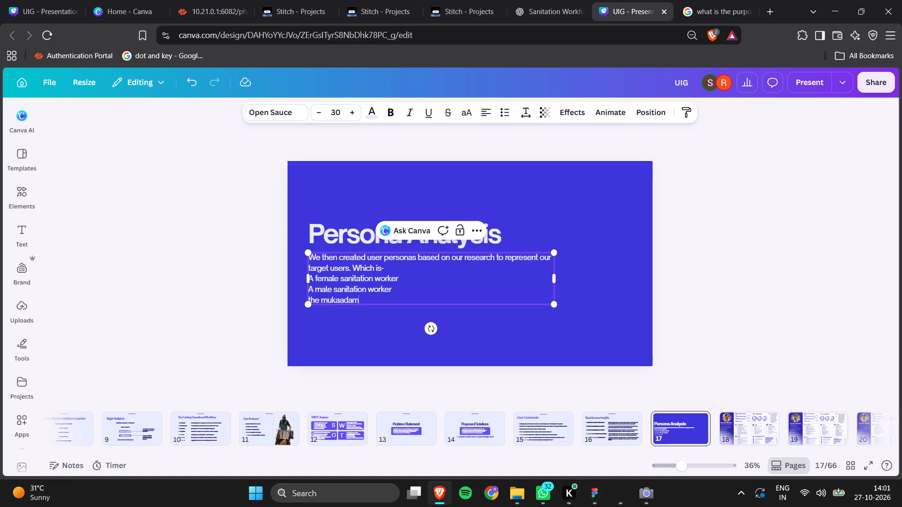
left_click(342, 300)
key("BackSpace")
left_click(328, 300)
key("BackSpace")
left_click(312, 300)
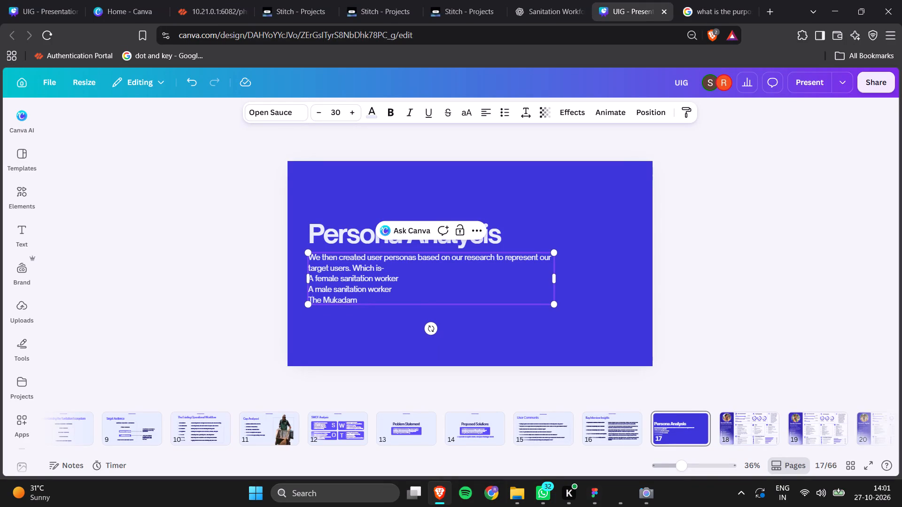
Review the three persona slides, then the "Problem Statement", "User Comments" and "Key Interview Insights" slides.
left_click(762, 414)
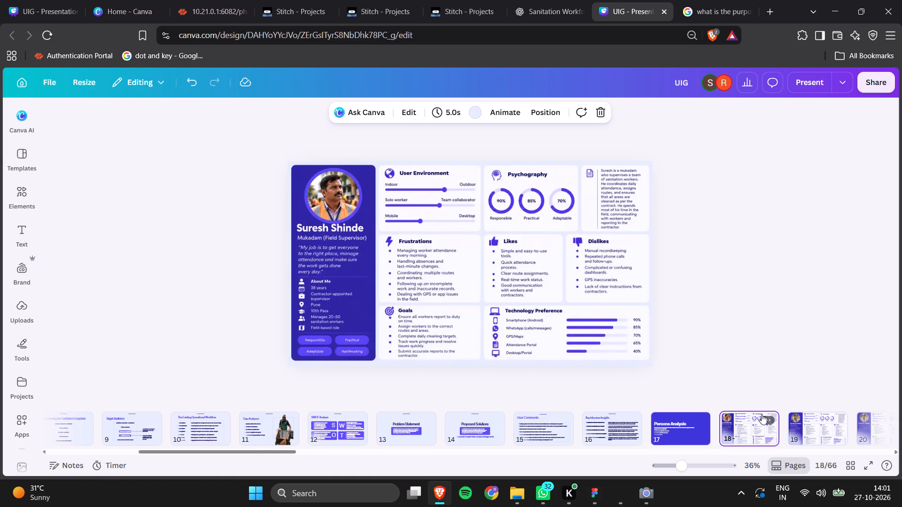
left_click(833, 435)
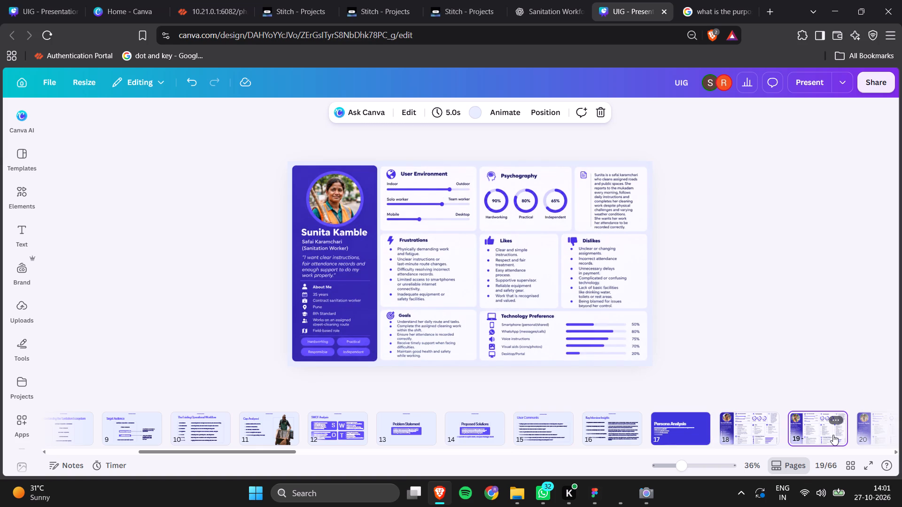
left_click(879, 435)
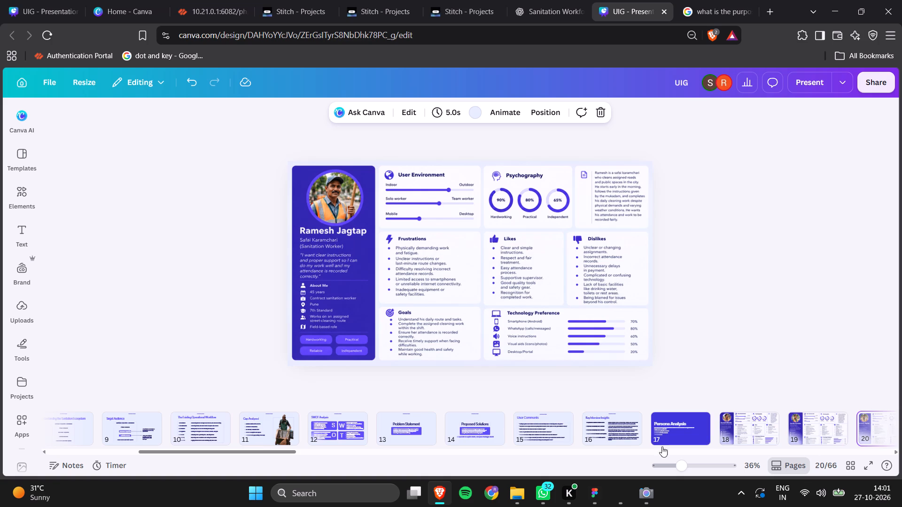
left_click(384, 421)
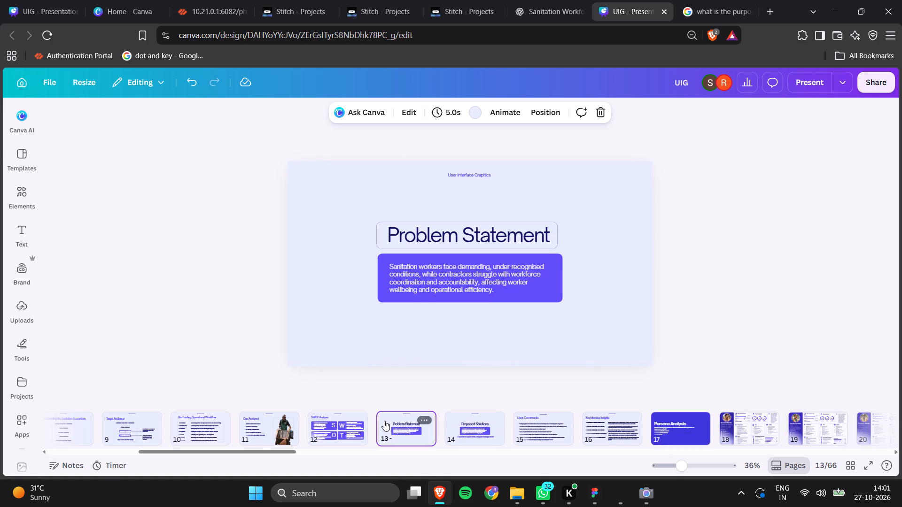
left_click(541, 425)
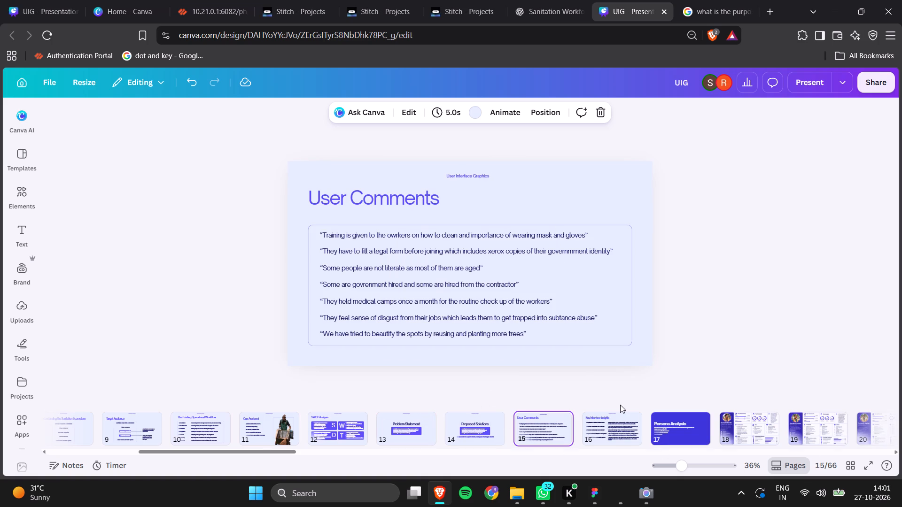
left_click(612, 429)
On the "Persona Analysis" slide, move "The Mukadam" from the last line to its own line above the female sanitation worker.
left_click(664, 433)
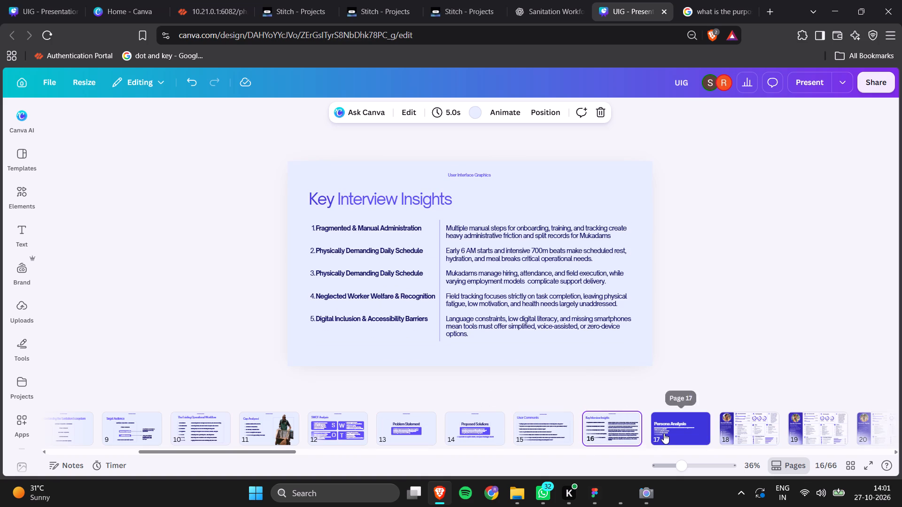
triple_click(343, 298)
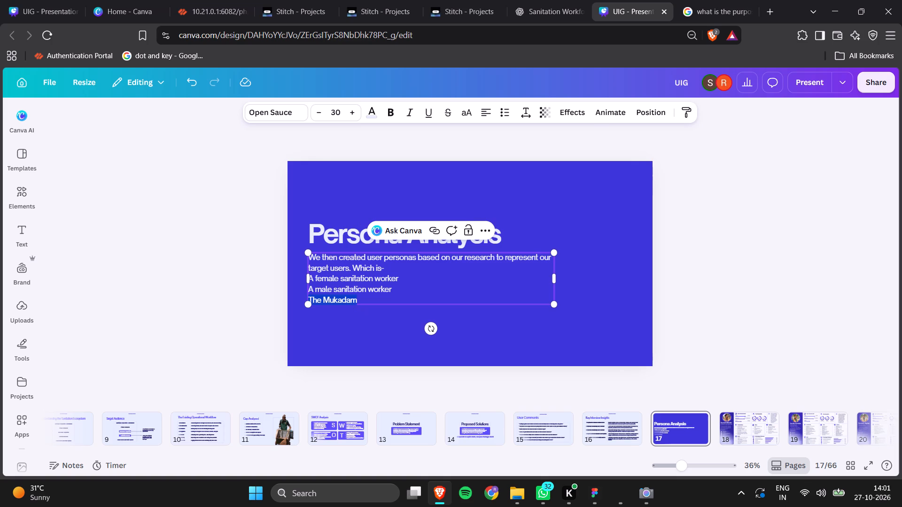
key("ctrl+c")
key("BackSpace")
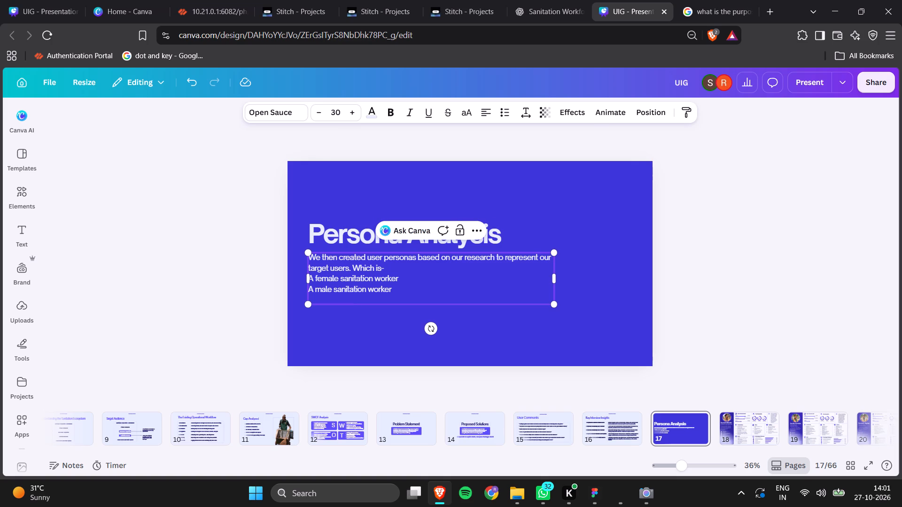
left_click(311, 276)
left_click(316, 278)
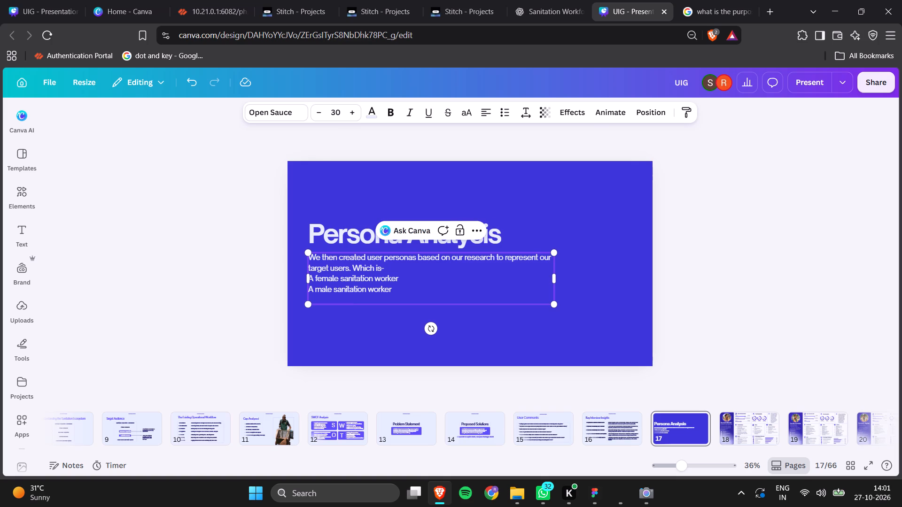
left_click(311, 279)
double_click(312, 279)
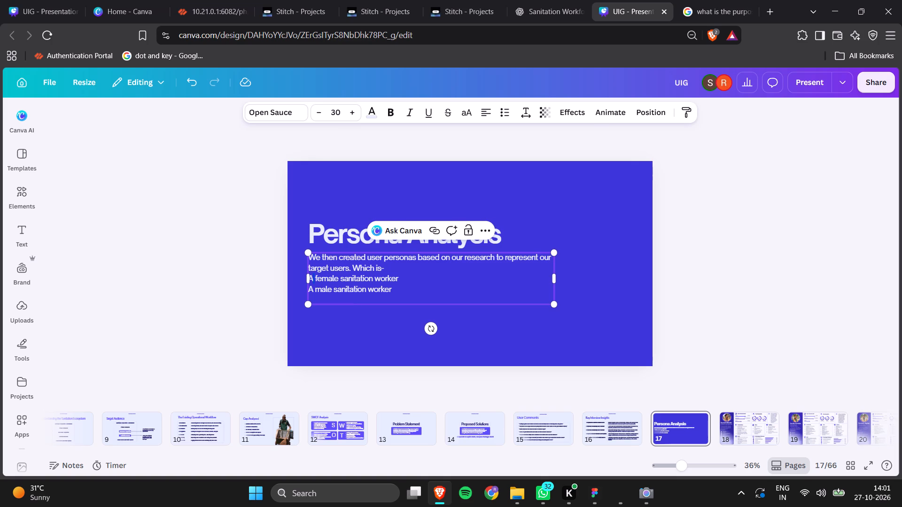
key("Left")
key("ctrl+v")
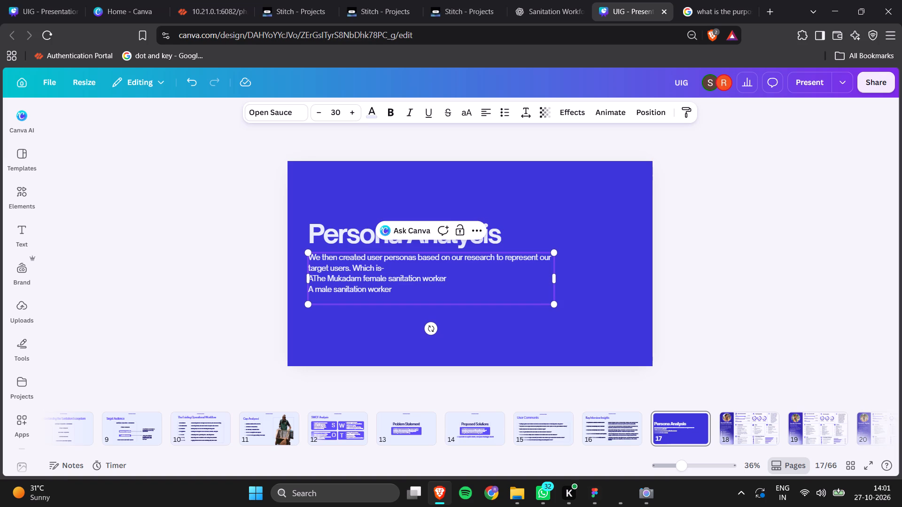
key("Return")
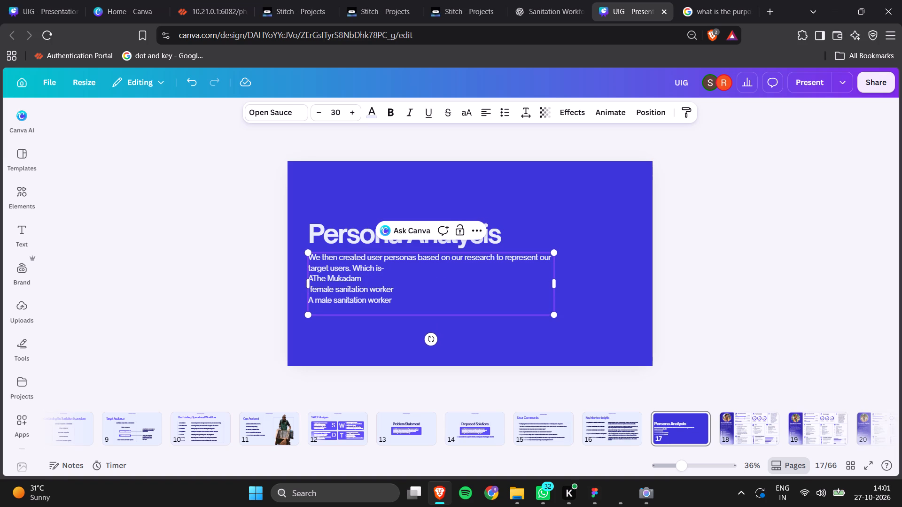
left_click(313, 282)
key("BackSpace")
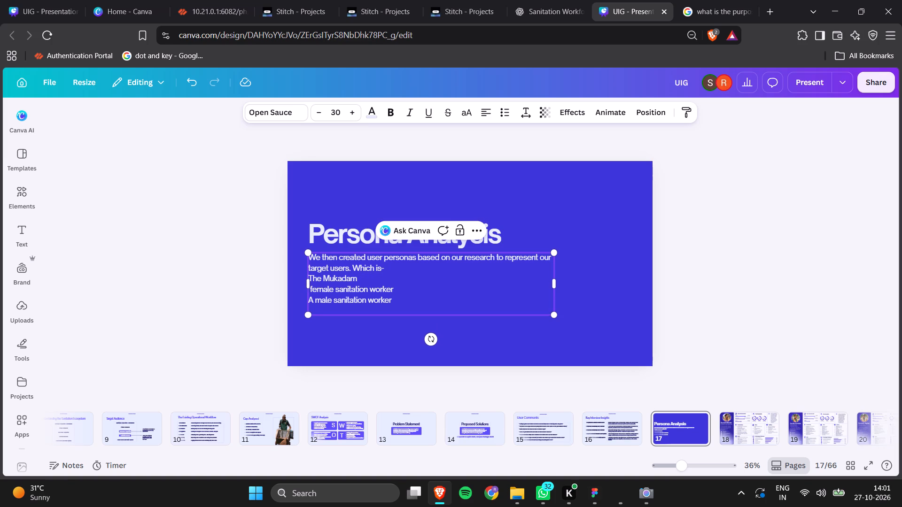
Put the article "A" back in front of "female sanitation worker".
left_click(310, 287)
type("AN")
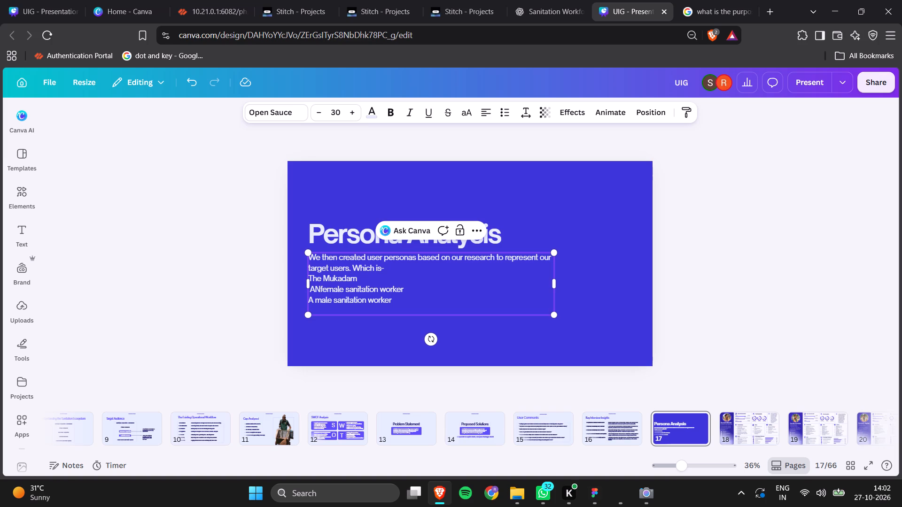
key("BackSpace")
key("space")
Format the Mukadam, female worker and male worker lines as a numbered list.
left_click_drag(341, 288, 412, 288)
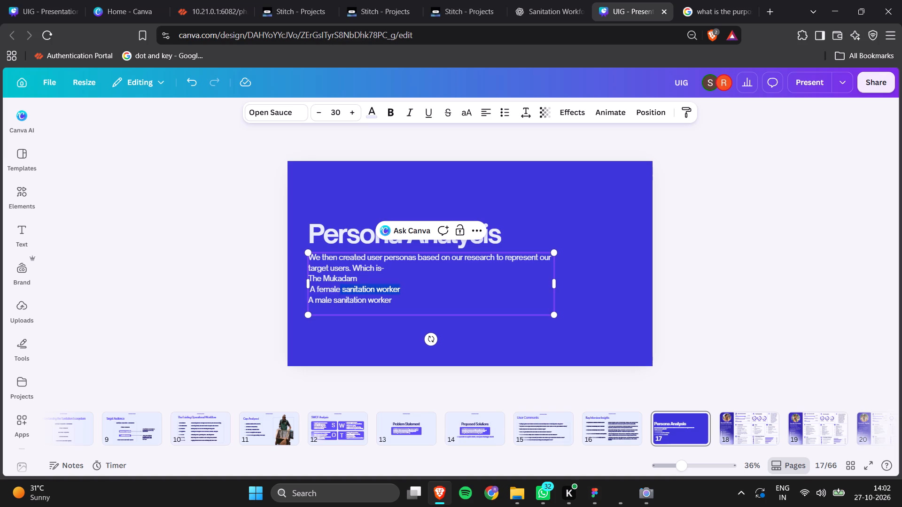
left_click_drag(412, 288, 412, 287)
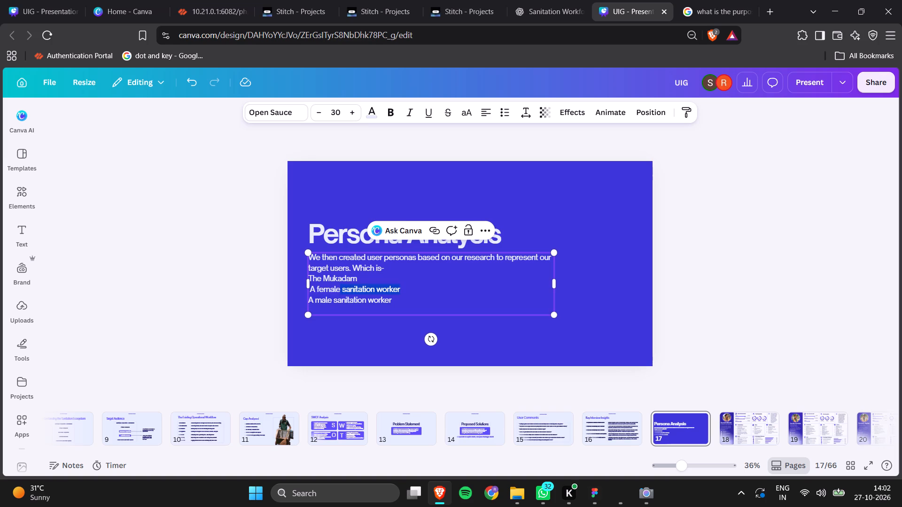
left_click_drag(399, 305, 322, 287)
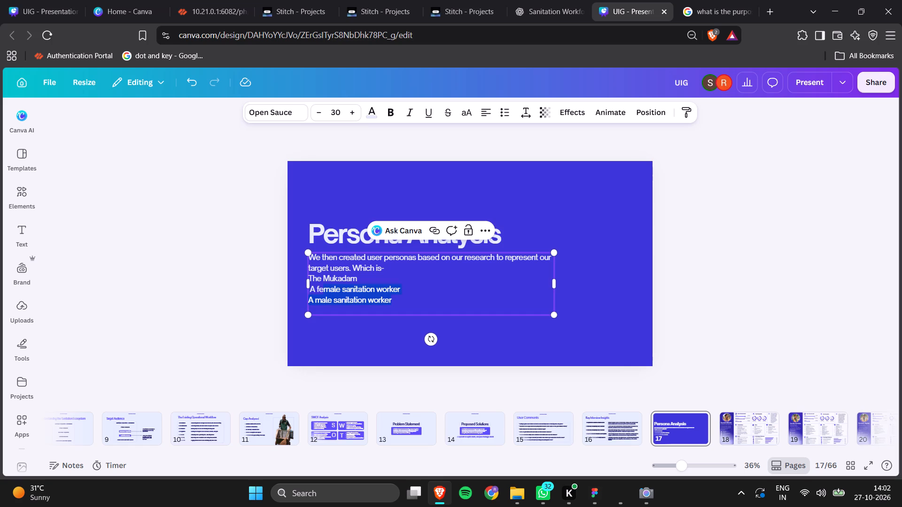
left_click_drag(396, 304, 311, 276)
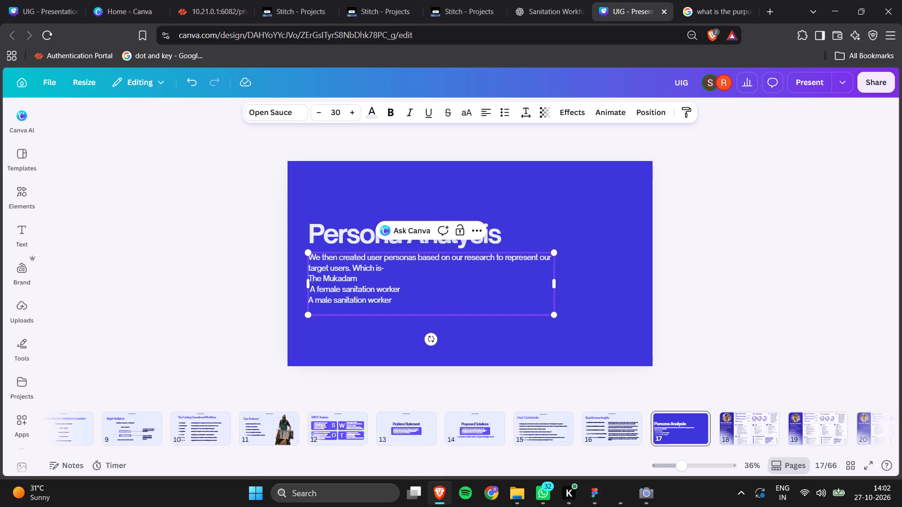
left_click_drag(396, 302, 308, 278)
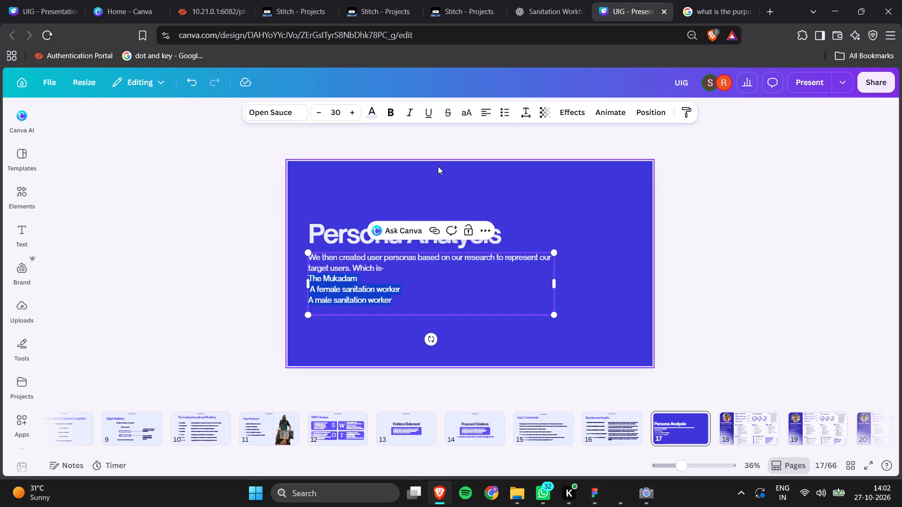
left_click(502, 114)
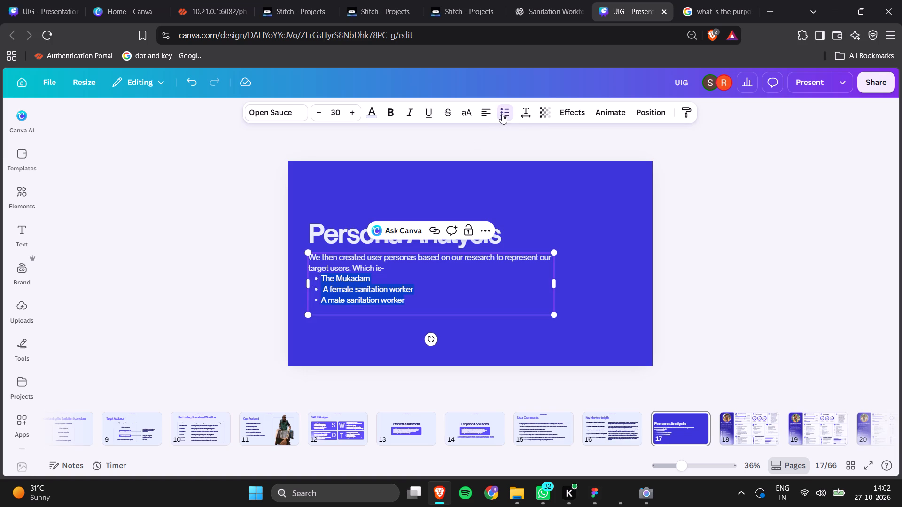
left_click(502, 114)
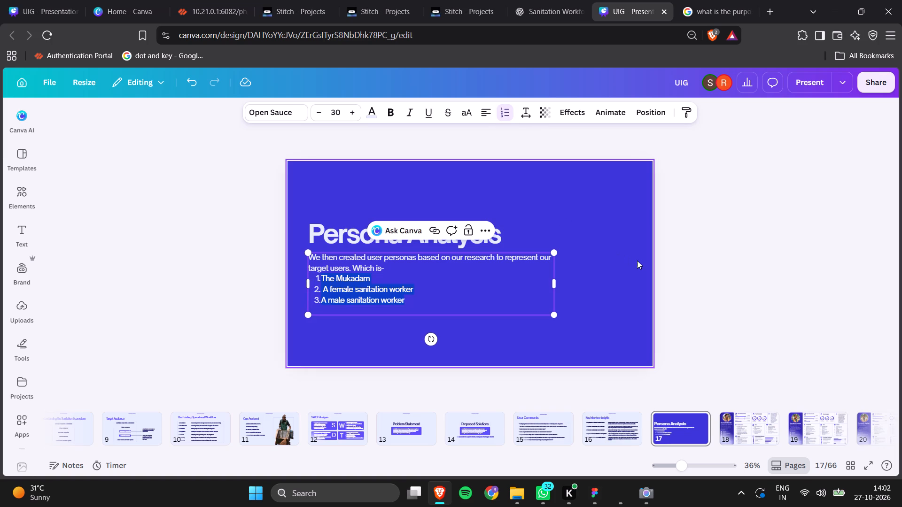
left_click(638, 261)
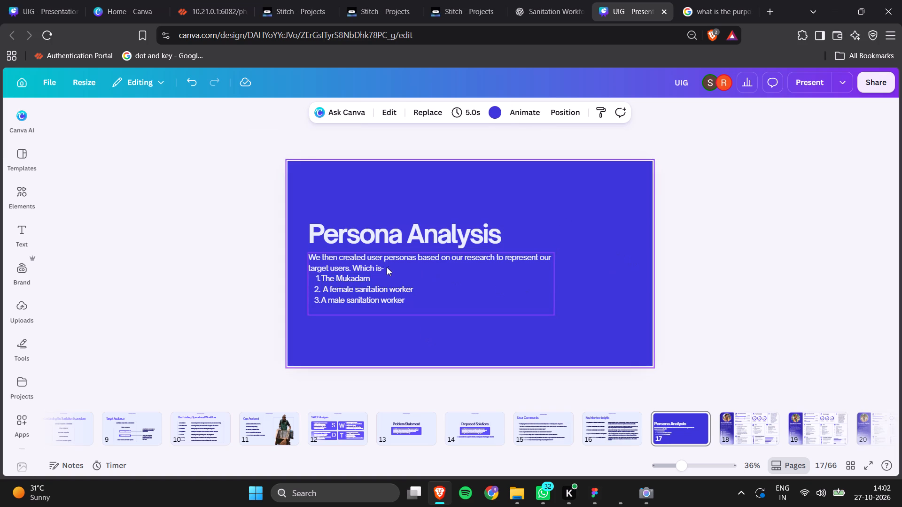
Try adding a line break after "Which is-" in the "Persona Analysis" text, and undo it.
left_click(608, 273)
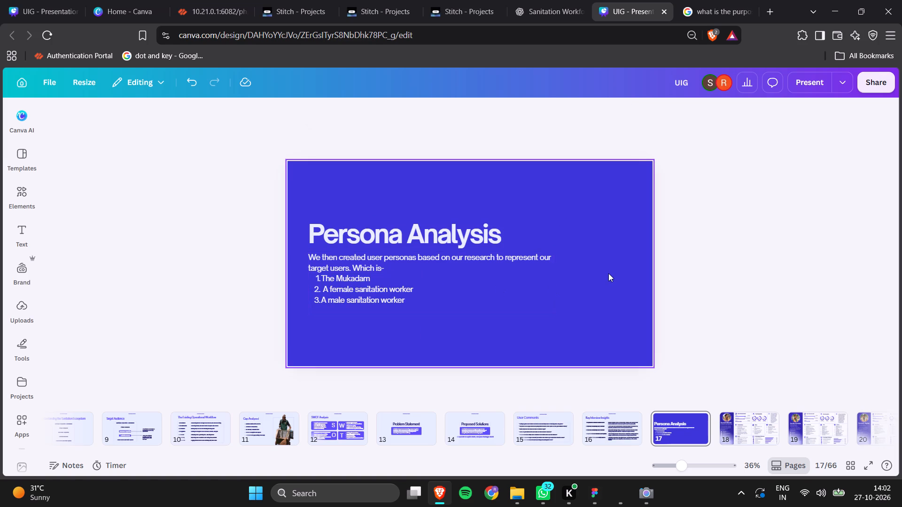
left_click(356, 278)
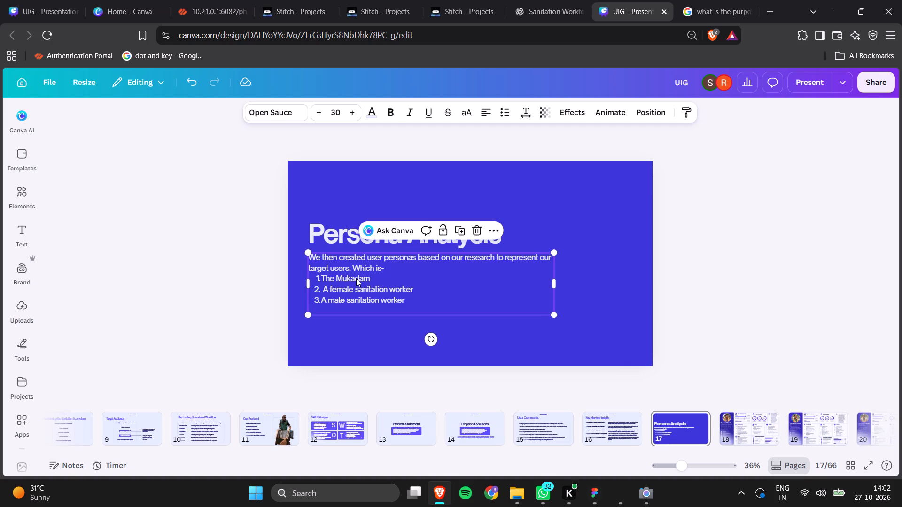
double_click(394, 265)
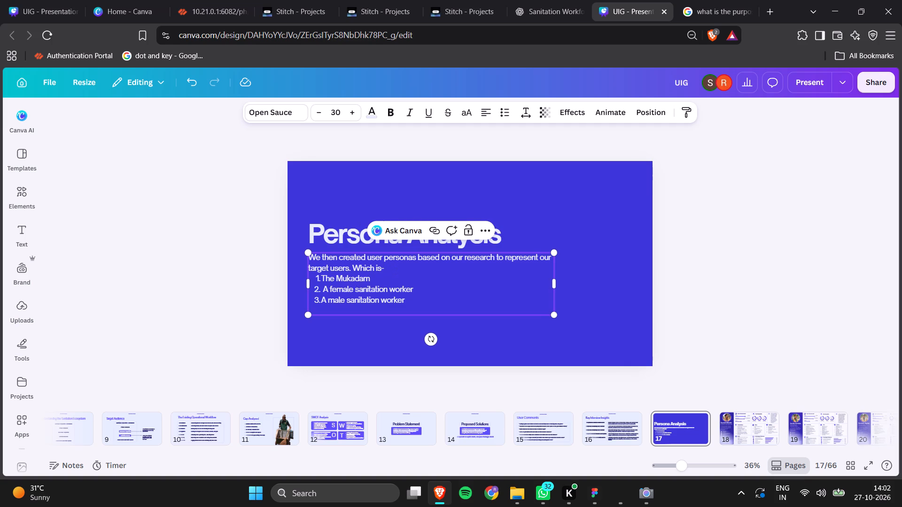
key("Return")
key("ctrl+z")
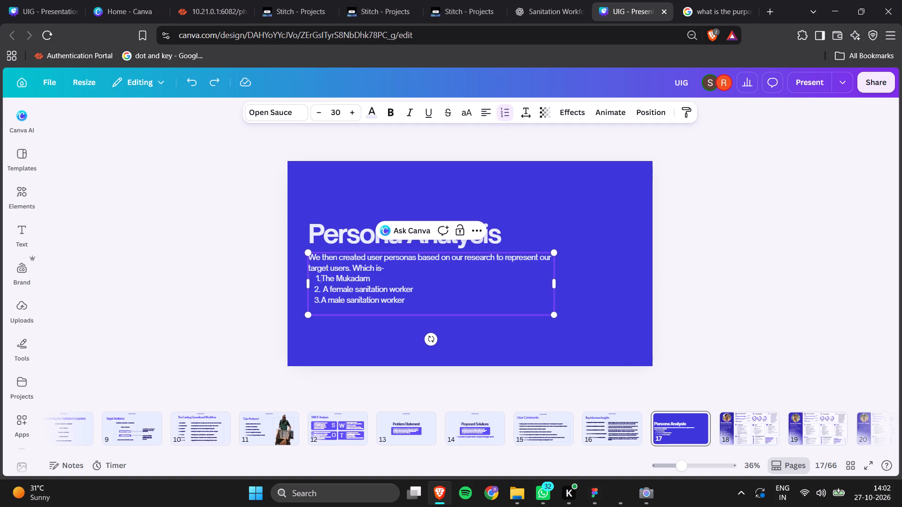
Slightly increase the line spacing of the "Persona Analysis" body text.
left_click(317, 277)
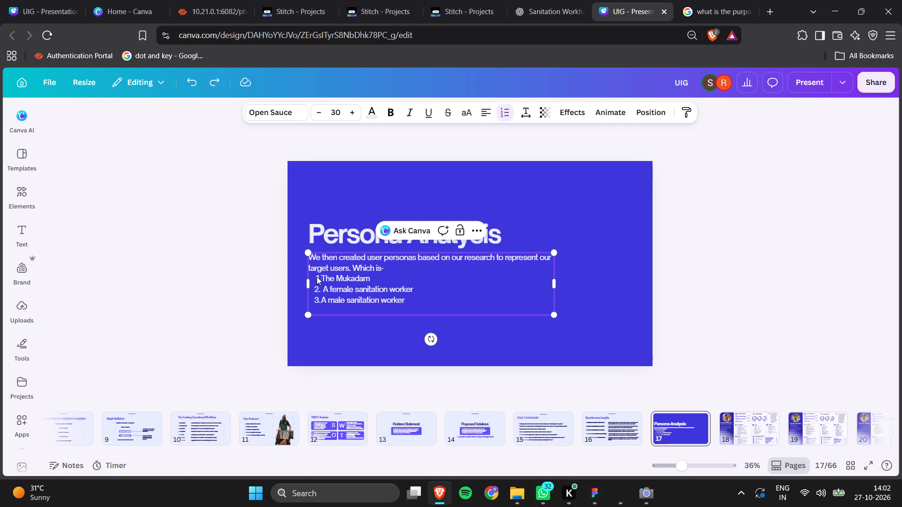
double_click(315, 277)
left_click(315, 277)
left_click_drag(377, 277, 355, 272)
left_click_drag(355, 272, 302, 280)
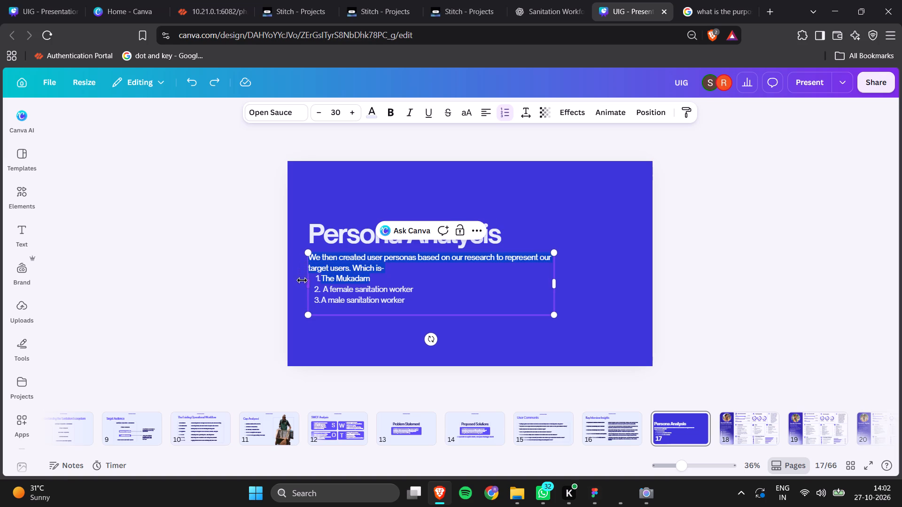
left_click_drag(302, 280, 305, 268)
left_click_drag(305, 268, 309, 269)
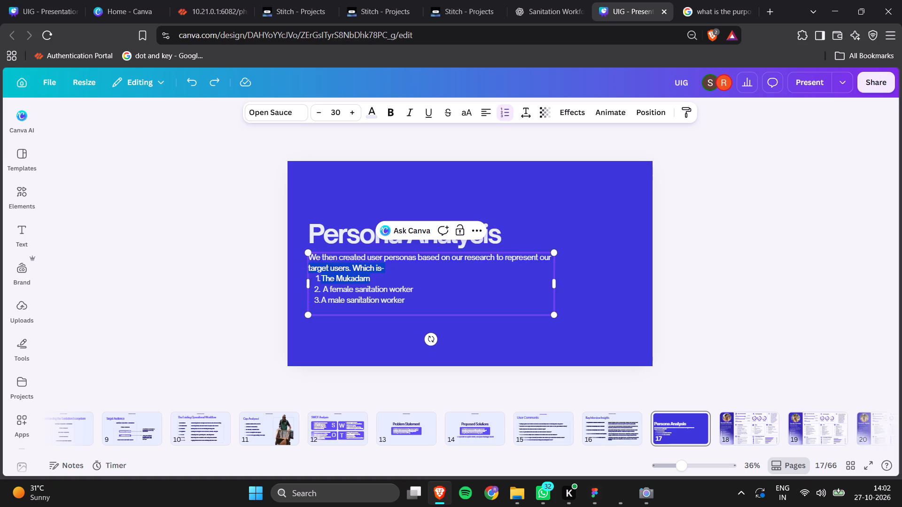
left_click_drag(309, 269, 311, 269)
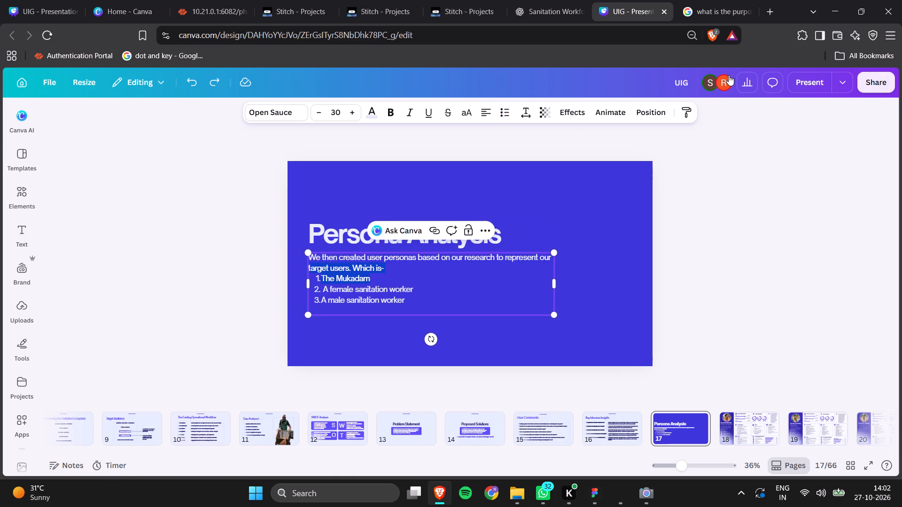
left_click(519, 108)
left_click_drag(506, 193, 512, 194)
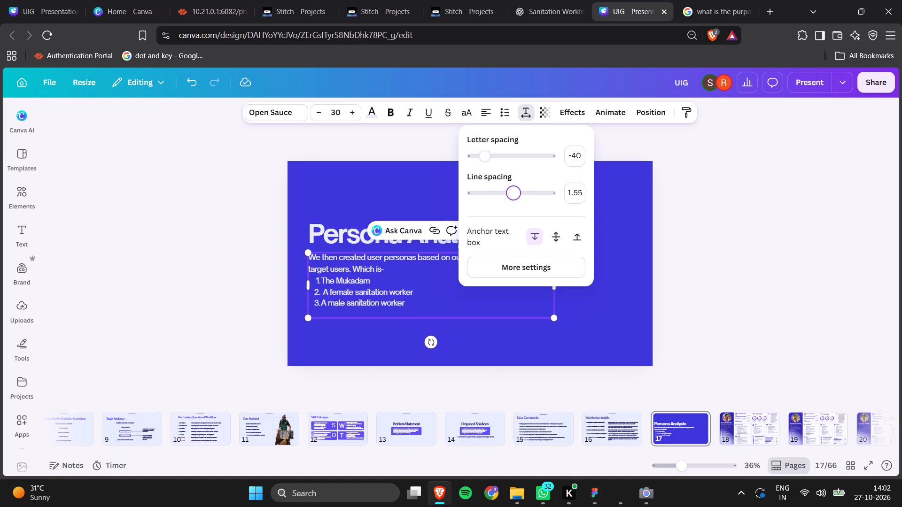
left_click_drag(512, 194, 512, 193)
left_click(641, 220)
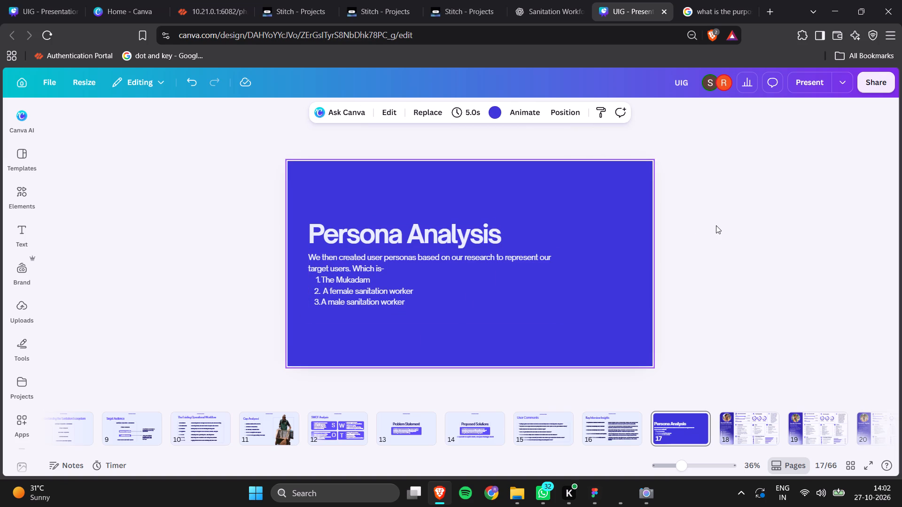
Widen the "Persona Analysis" body text box so the sentence ending in "target users." fits on one line.
left_click(458, 261)
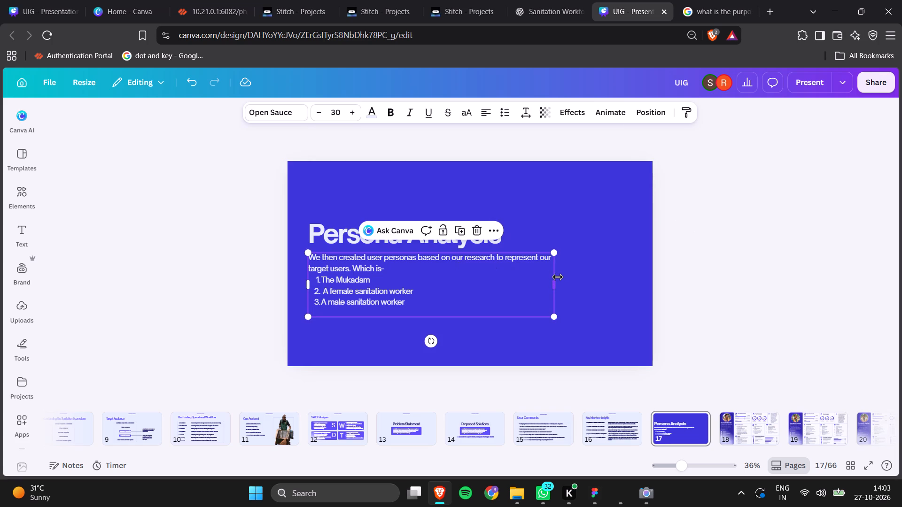
left_click_drag(558, 277, 612, 274)
left_click(643, 285)
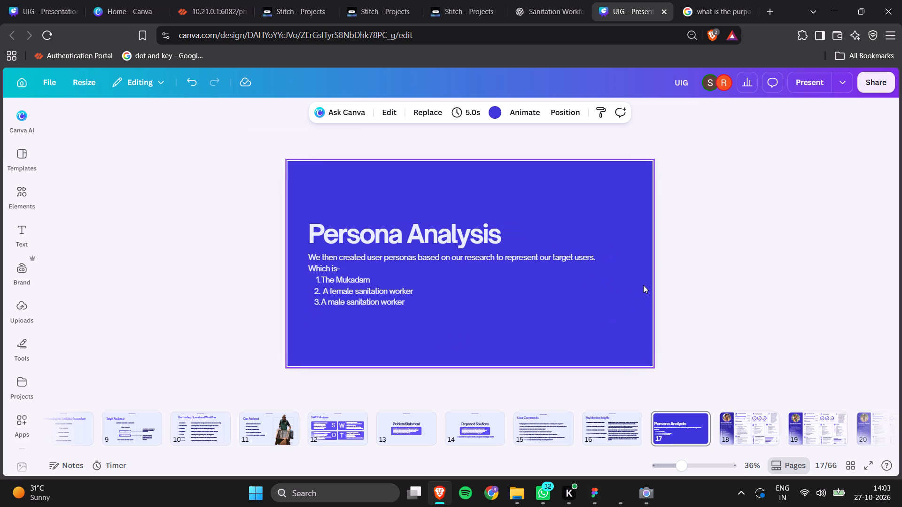
Add a space before "A male sanitation worker" and before "The Mukadam" to align the numbered list items.
double_click(323, 301)
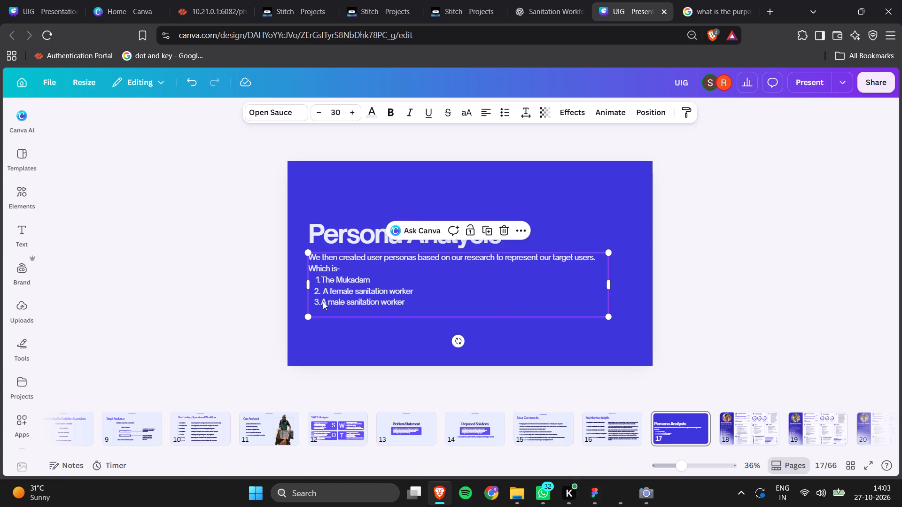
left_click(323, 301)
key("space")
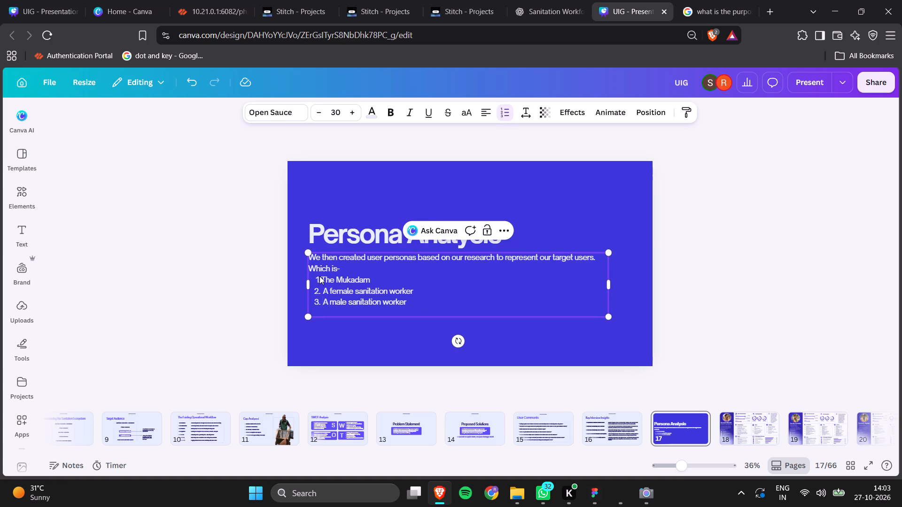
double_click(321, 277)
left_click(321, 277)
key("space")
left_click(215, 279)
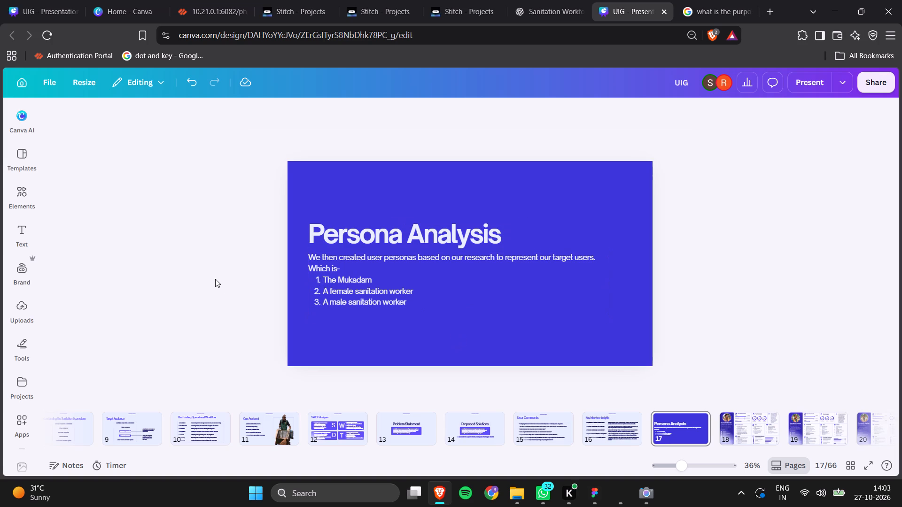
Review the Mukadam and female worker persona slides and the slides leading up to "Persona Analysis".
key("Right")
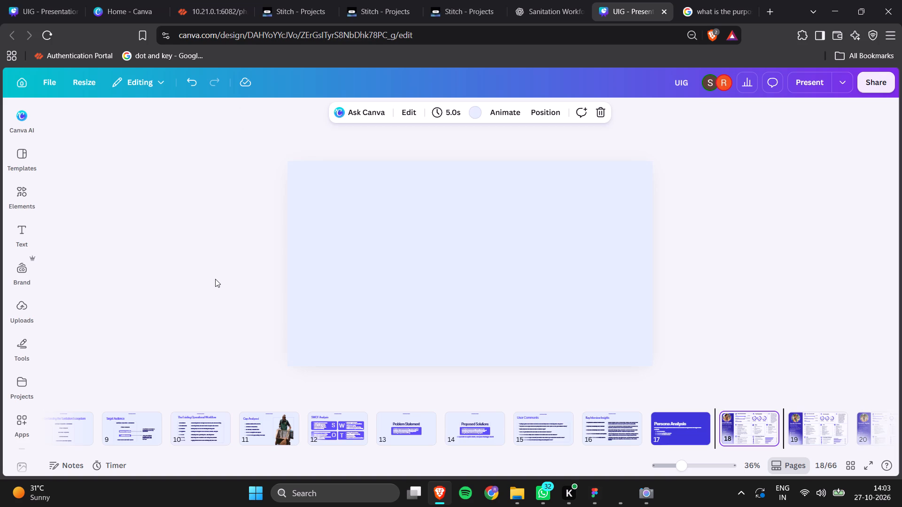
key("Right")
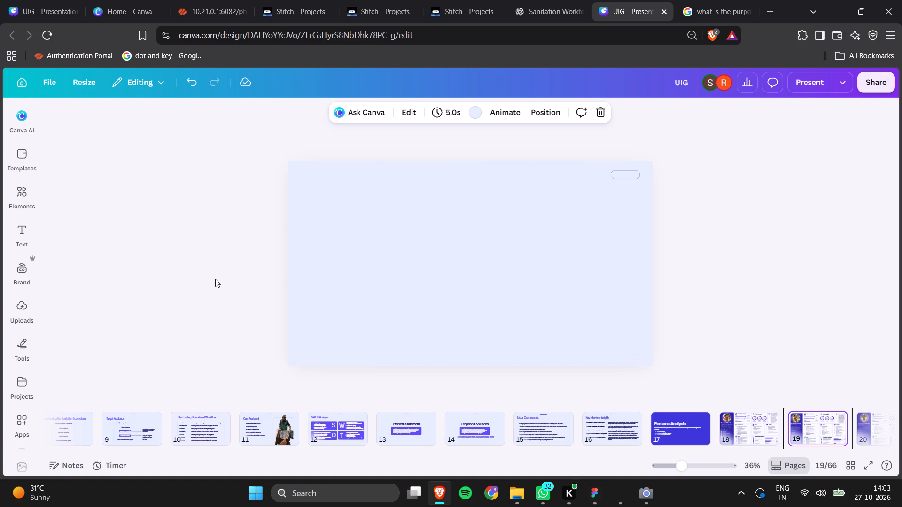
key("Left")
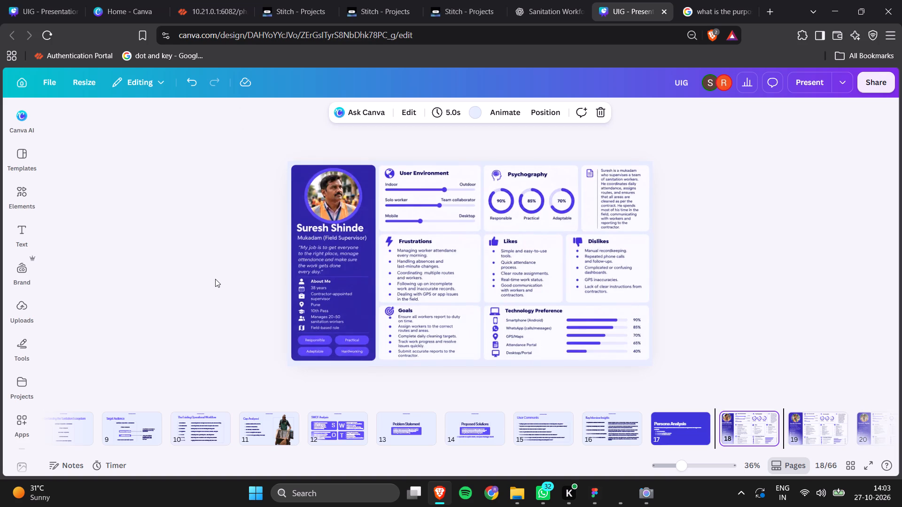
key("Left")
key("Left")
key("Left")
key("Left")
key("Right")
key("Right")
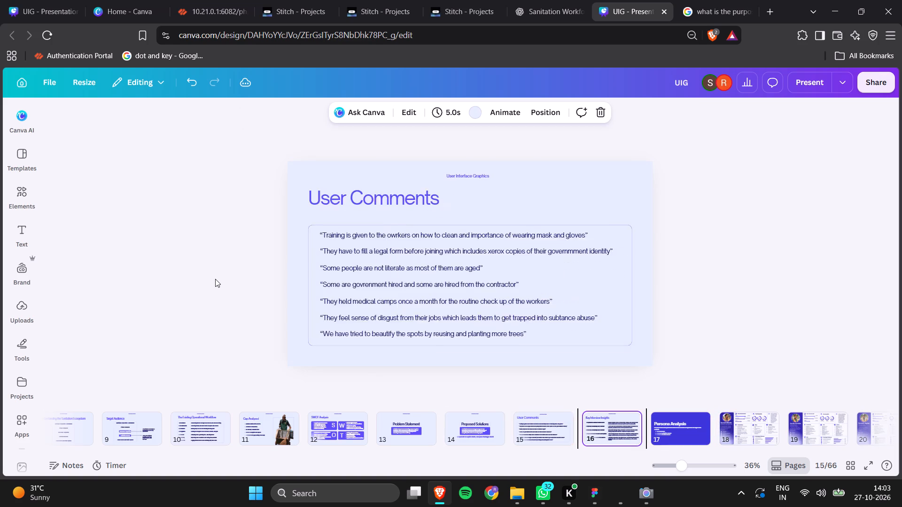
key("Right")
key("Right")
key("Right")
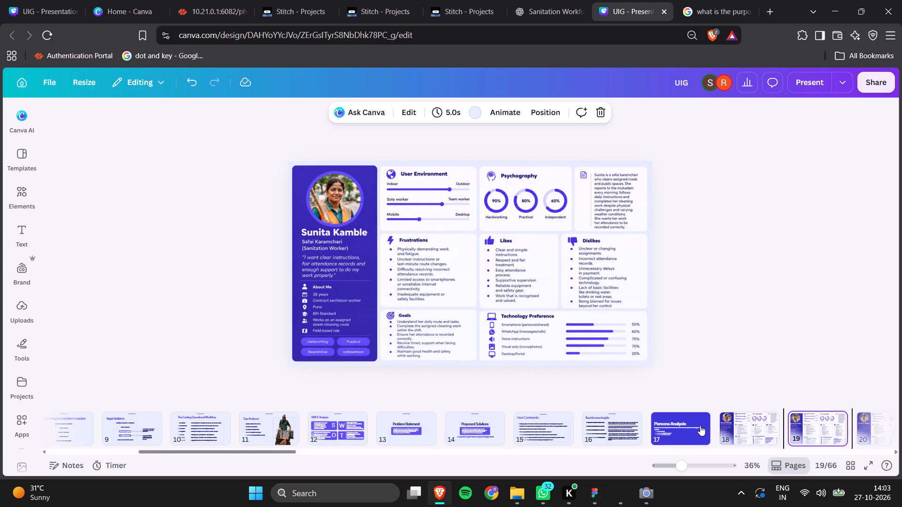
Move the female sanitation worker's persona slide to position 20, directly before the "Empathy Mapping" slide.
scroll(701, 426, "left", 3)
left_click_drag(637, 425, 744, 430)
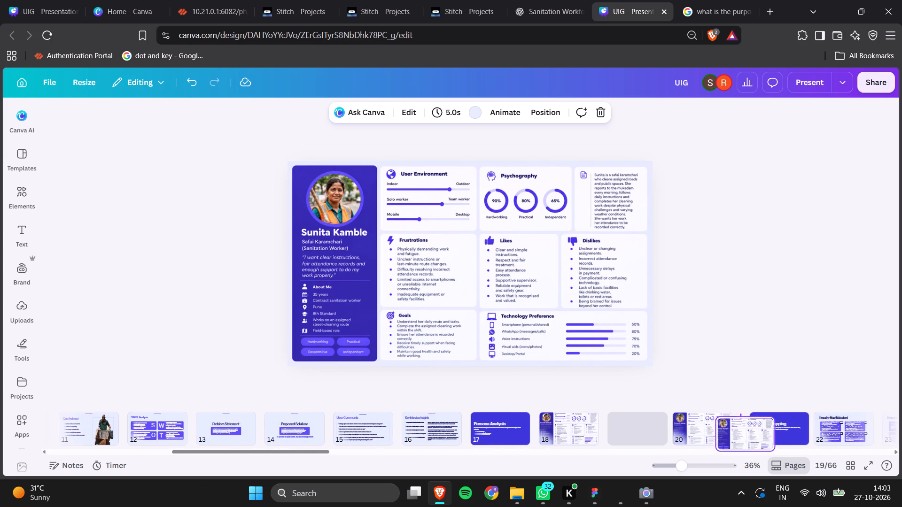
left_click_drag(744, 430, 744, 429)
left_click(729, 349)
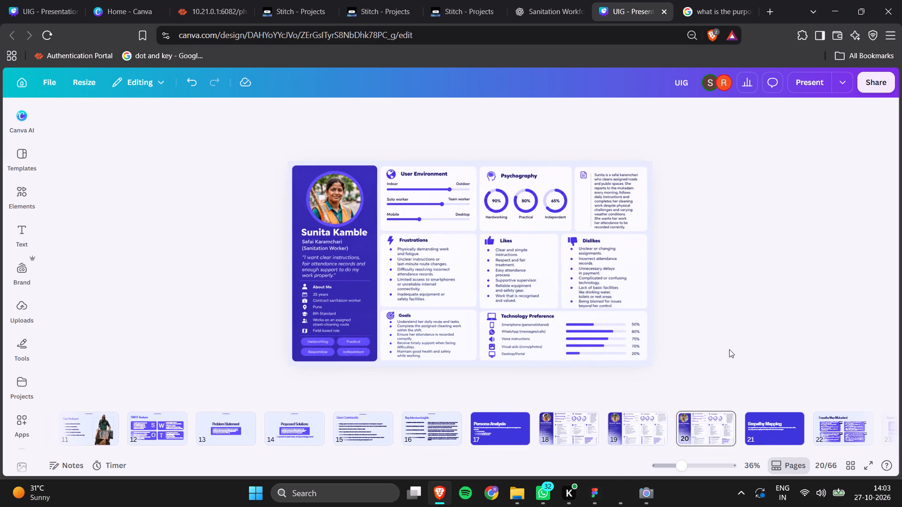
On the "Empathy Mapping" slide, insert "then" after "We" in the description.
key("Right")
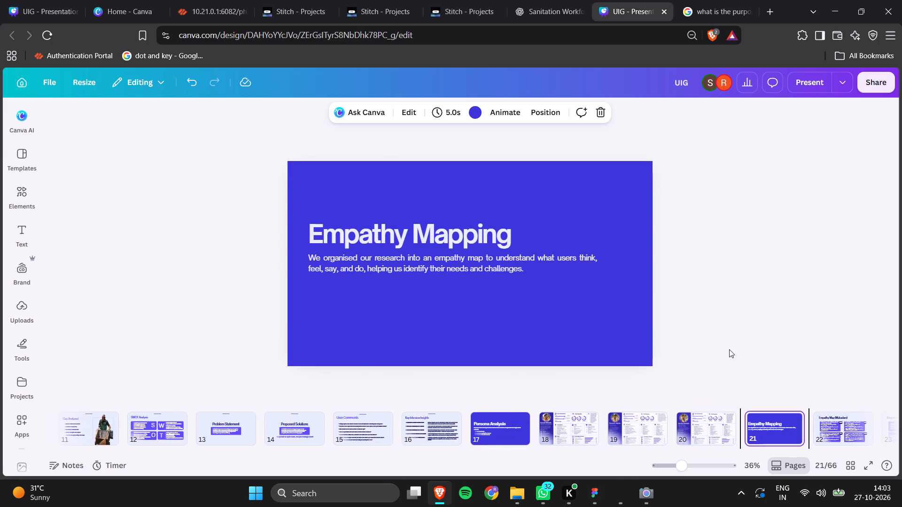
double_click(334, 264)
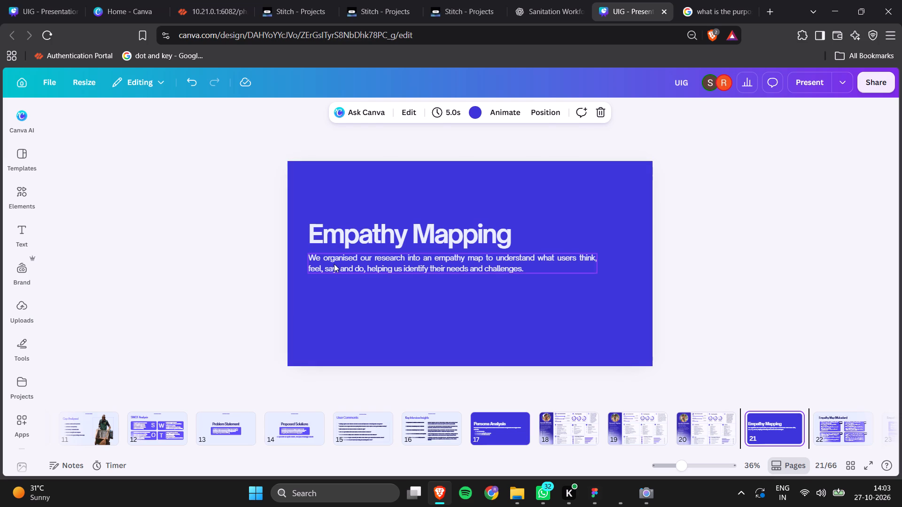
left_click(322, 261)
type("THEN")
key("BackSpace")
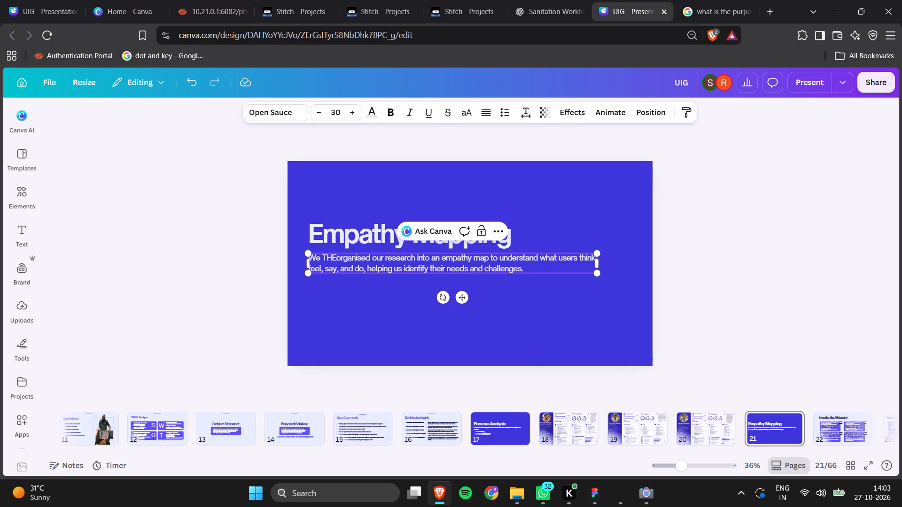
key("BackSpace")
key("BackSpace")
key("BackSpace")
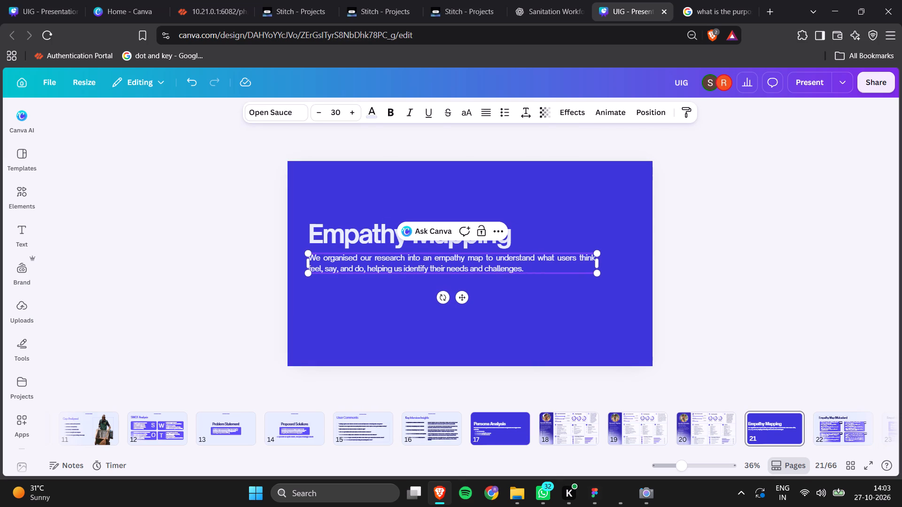
type("then")
key("space")
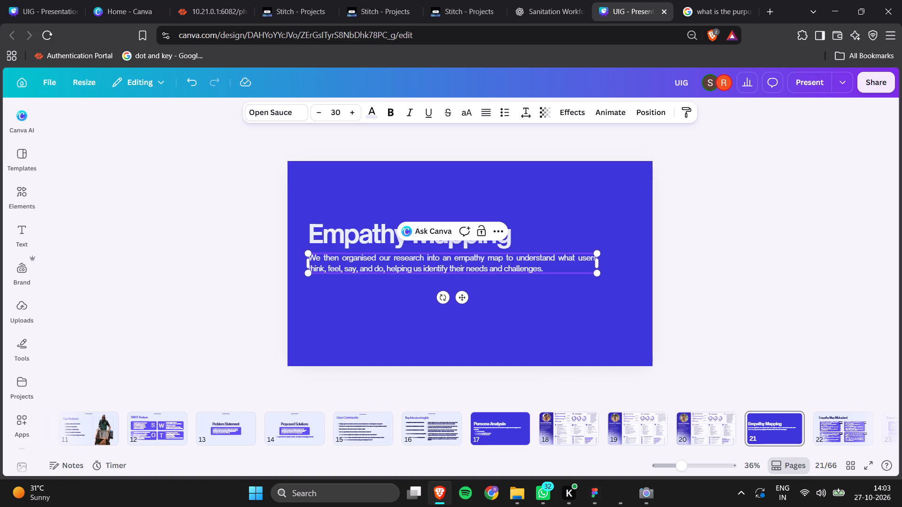
Change the "Empathy Mapping" description from justified to left alignment.
left_click(486, 115)
left_click(683, 240)
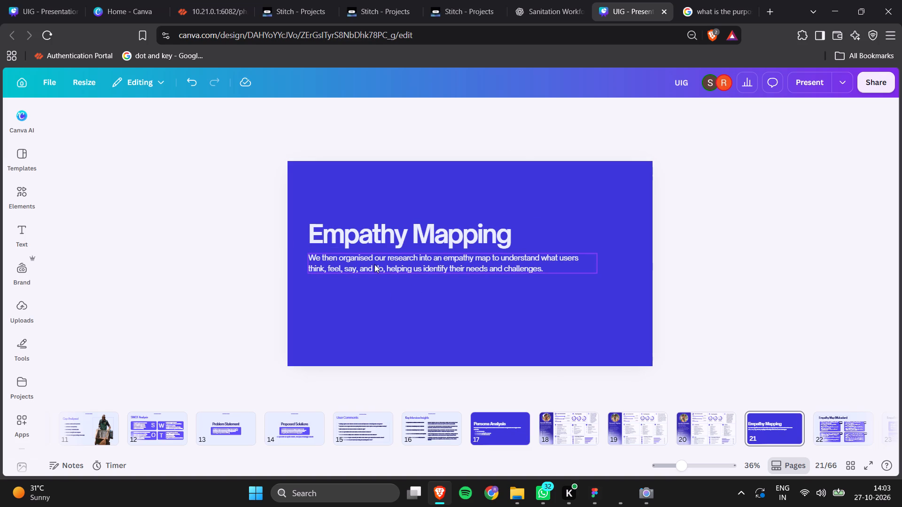
On the "Empathy Mapping" slide, reword the description's opening to "We then empathized with the personas we made to understand".
double_click(342, 260)
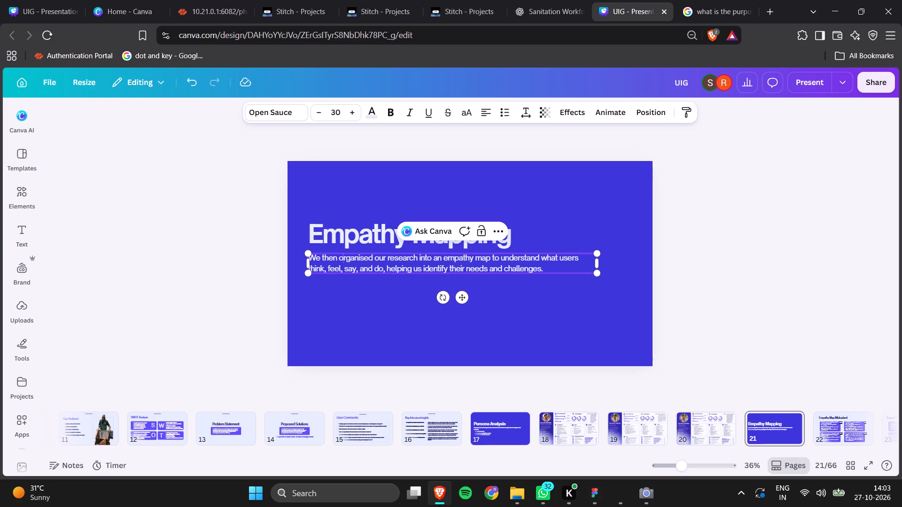
left_click_drag(339, 259, 443, 257)
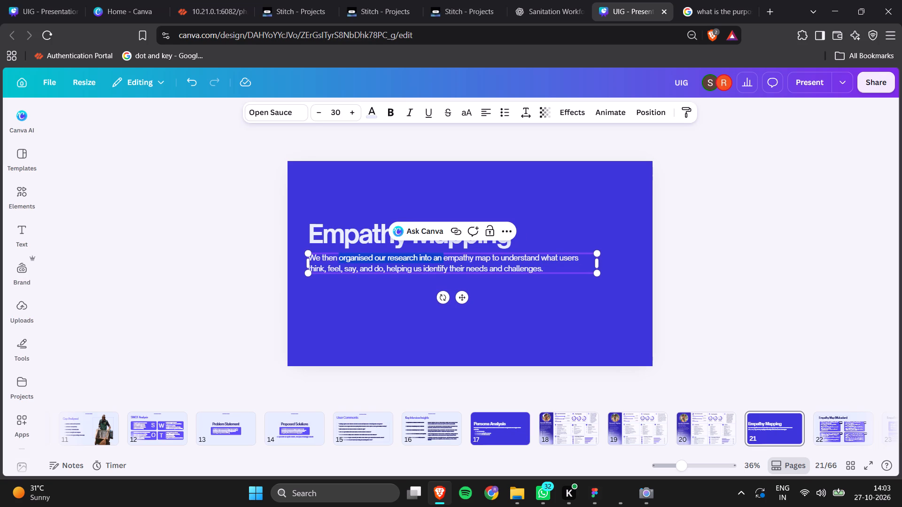
key("BackSpace")
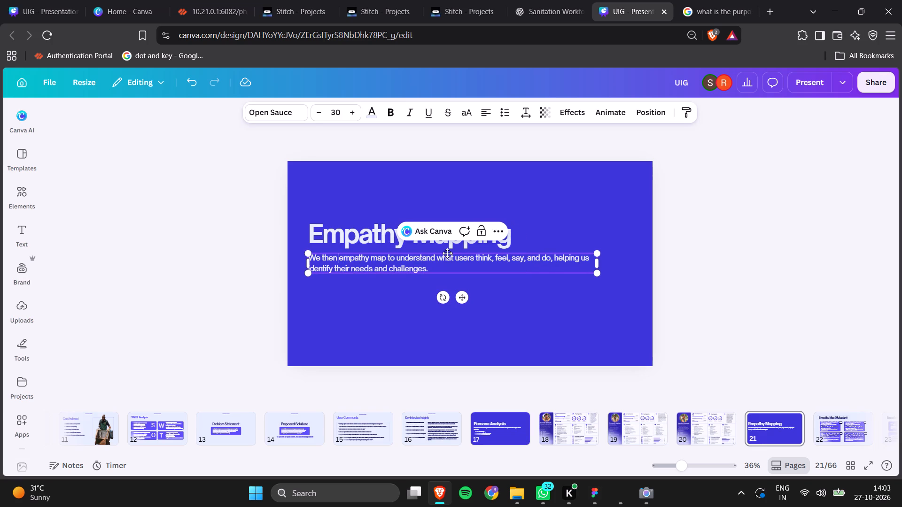
left_click(371, 257)
key("BackSpace")
key("BackSpace")
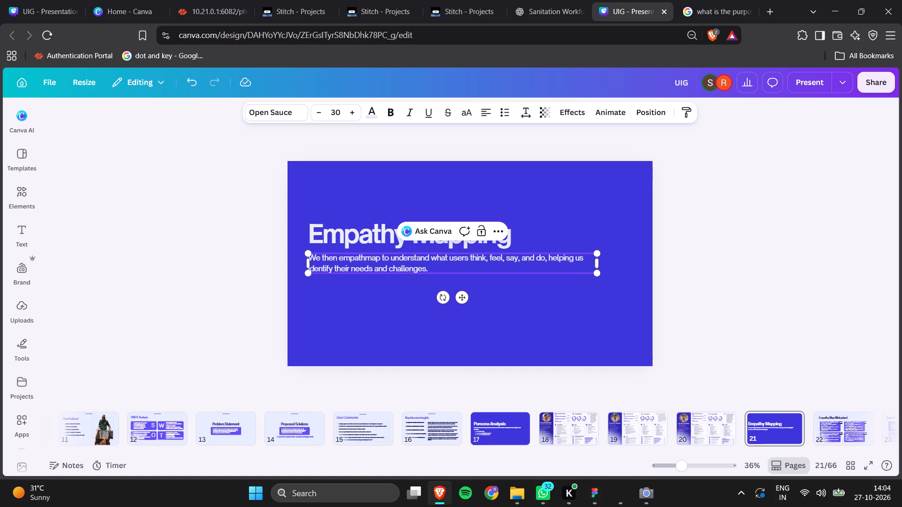
type("is")
key("BackSpace")
type("zed")
key("space")
type("with the")
key("space")
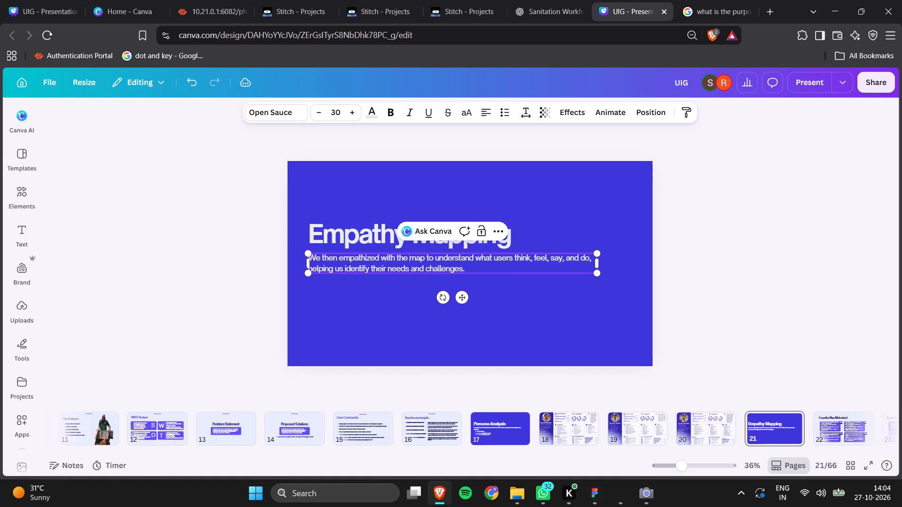
type("personas")
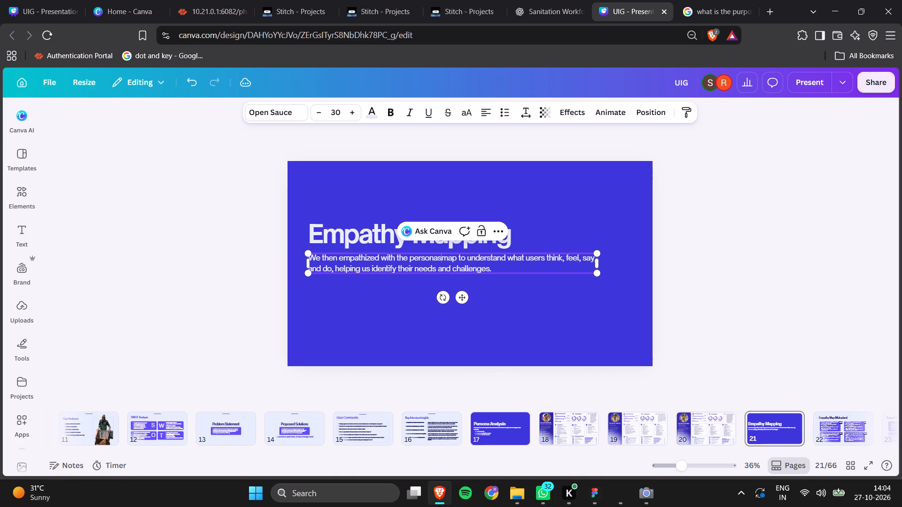
key("space")
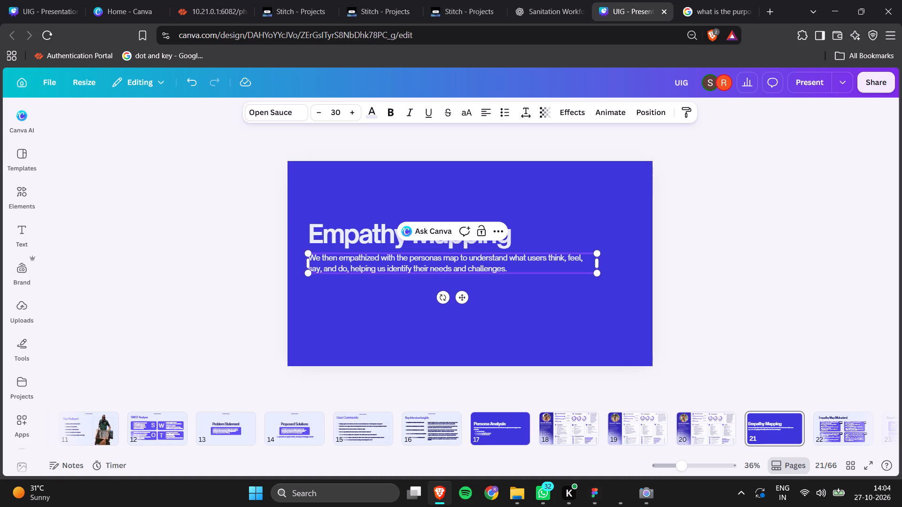
type("we made")
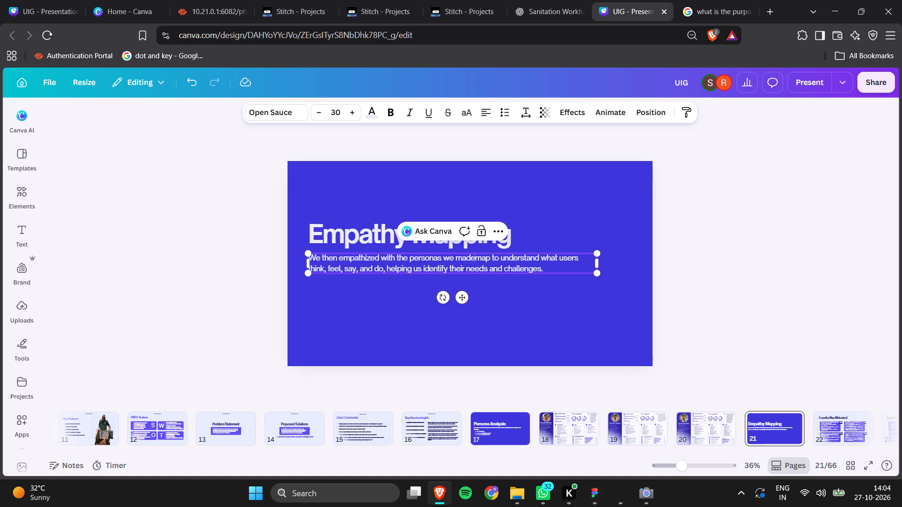
key("space")
double_click(487, 258)
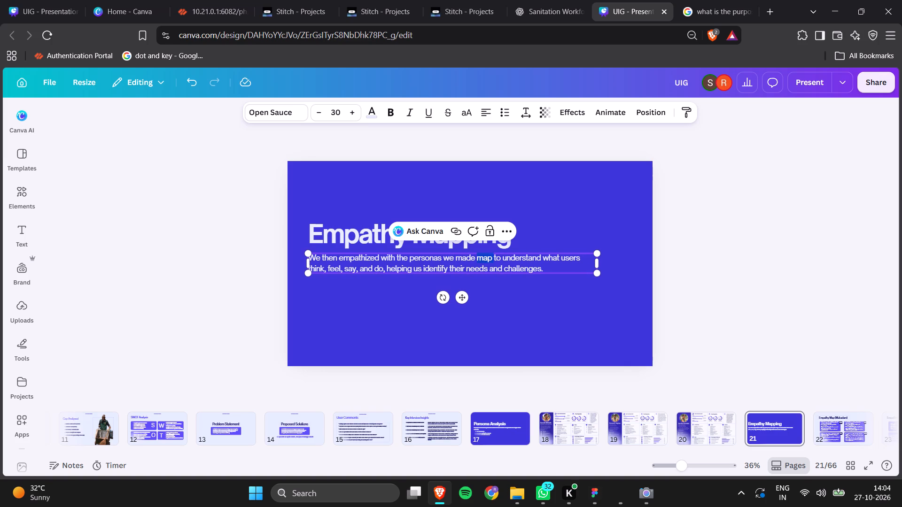
key("BackSpace")
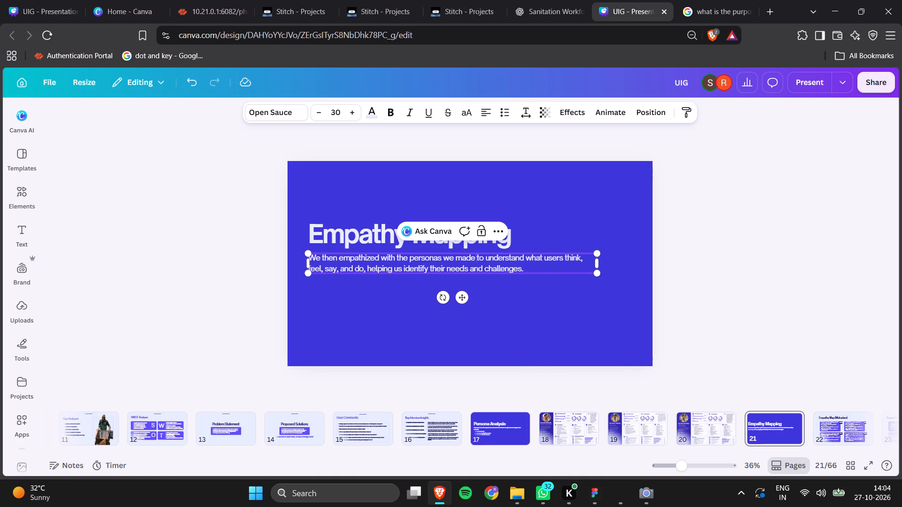
In the "Empathy Mapping" description, reword the end of the verb list to "and actually do", dropping the comma before "helping us".
left_click(543, 271)
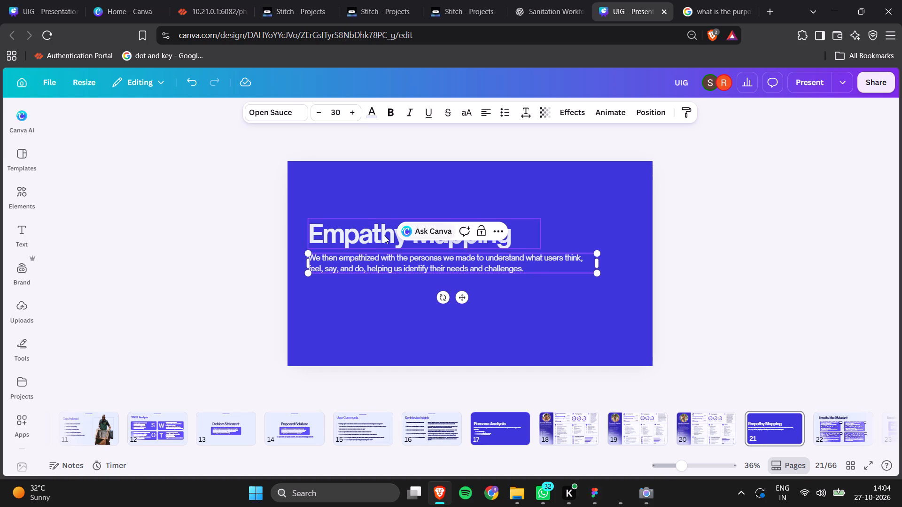
left_click(364, 272)
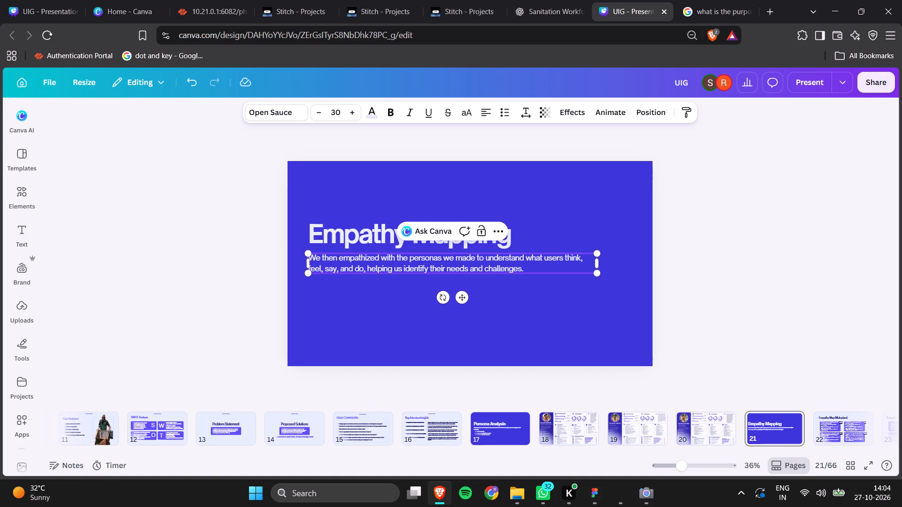
key("Right")
key("BackSpace")
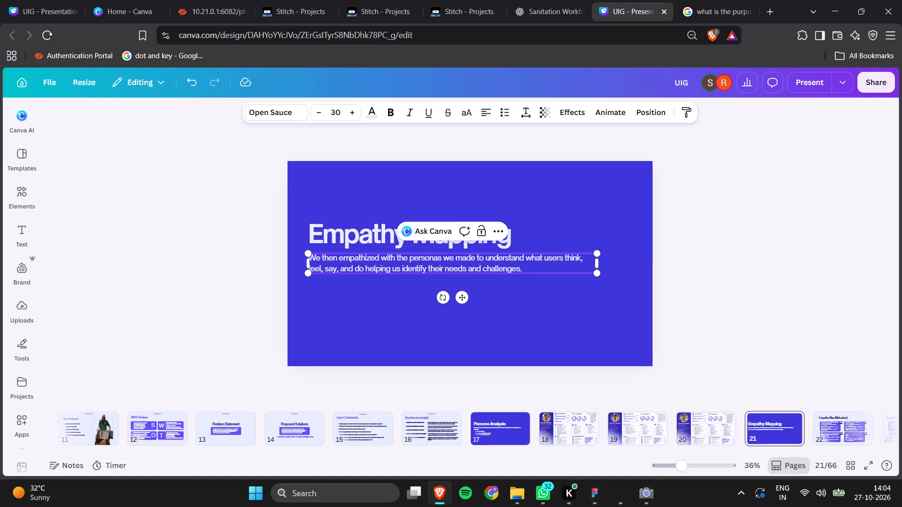
type("es")
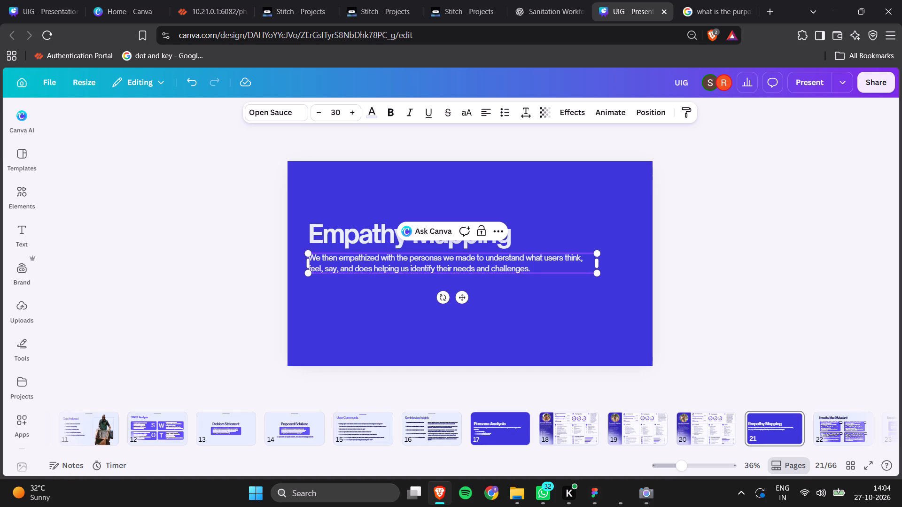
key("BackSpace")
key("BackSpace")
key("BackSpace")
key("BackSpace")
type("actually do")
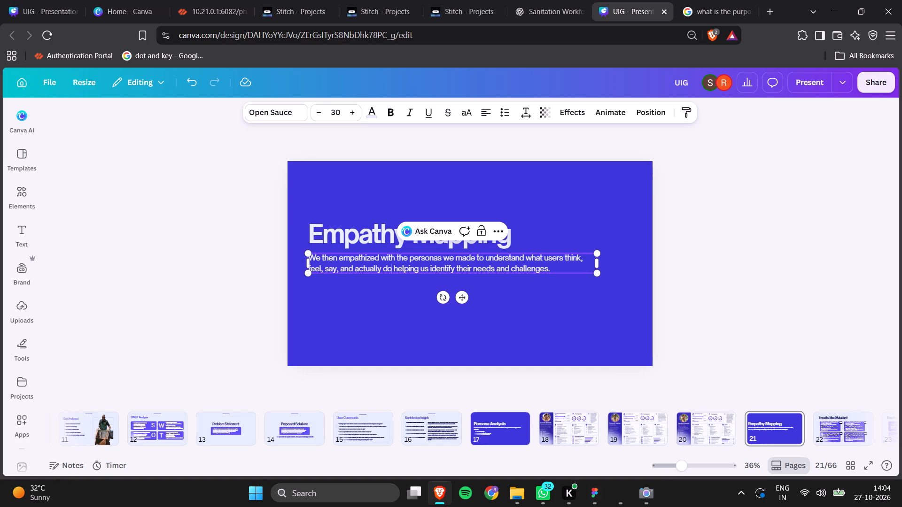
left_click(582, 292)
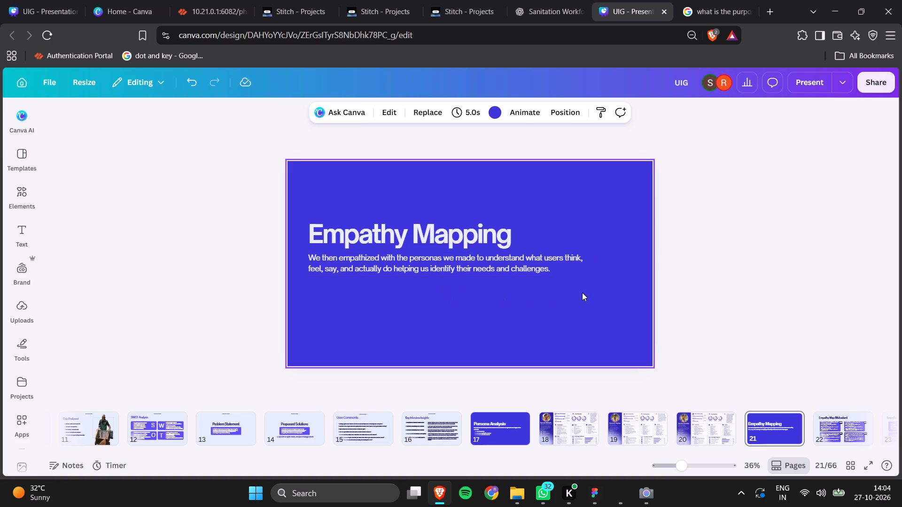
Review the slides from the personas through the empathy maps, "Affinity Mapping" and "Mental Model" sections, checking their descriptions.
left_click(570, 421)
key("Right")
key("Right")
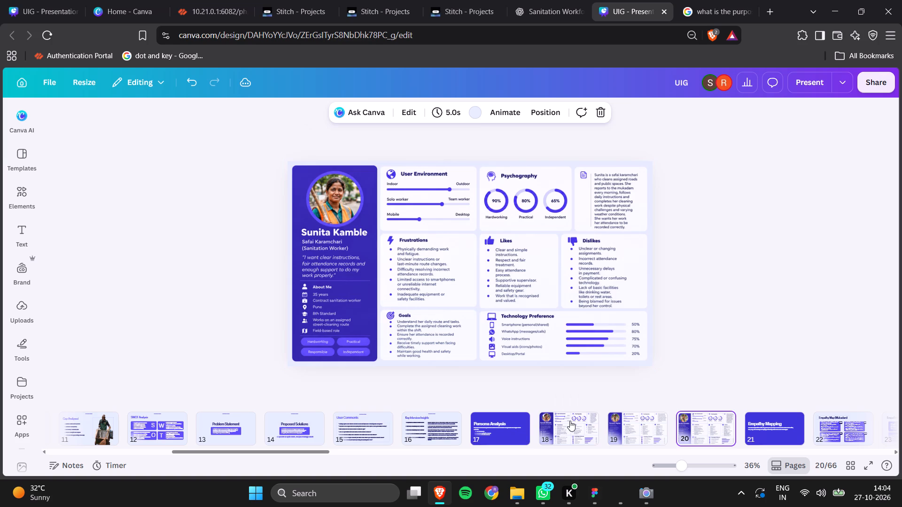
key("Right")
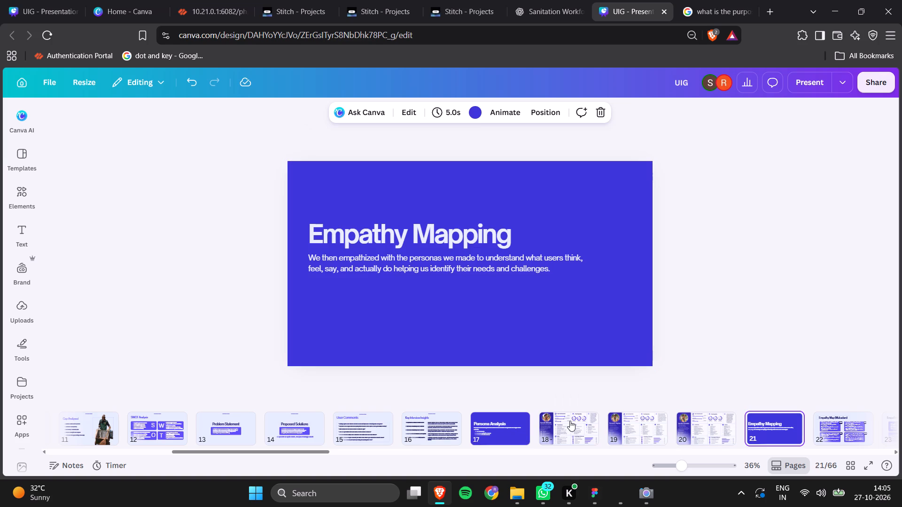
key("Right")
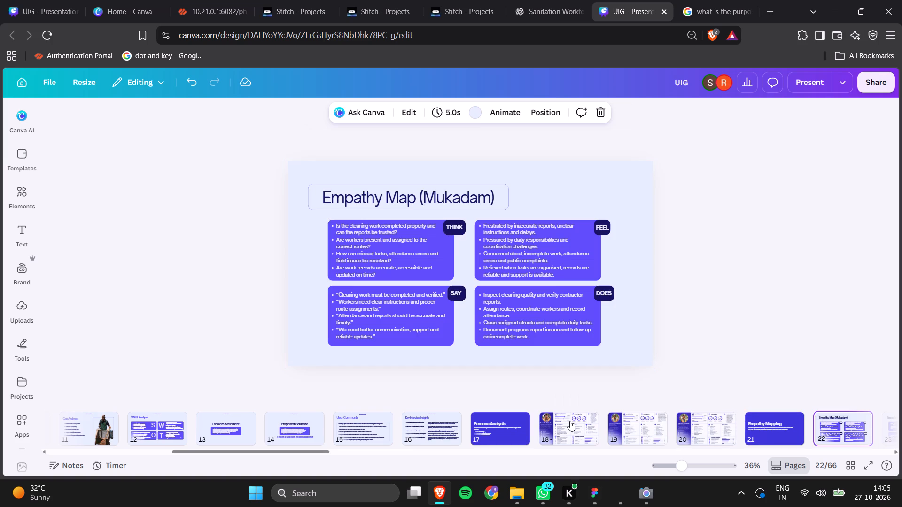
key("Right")
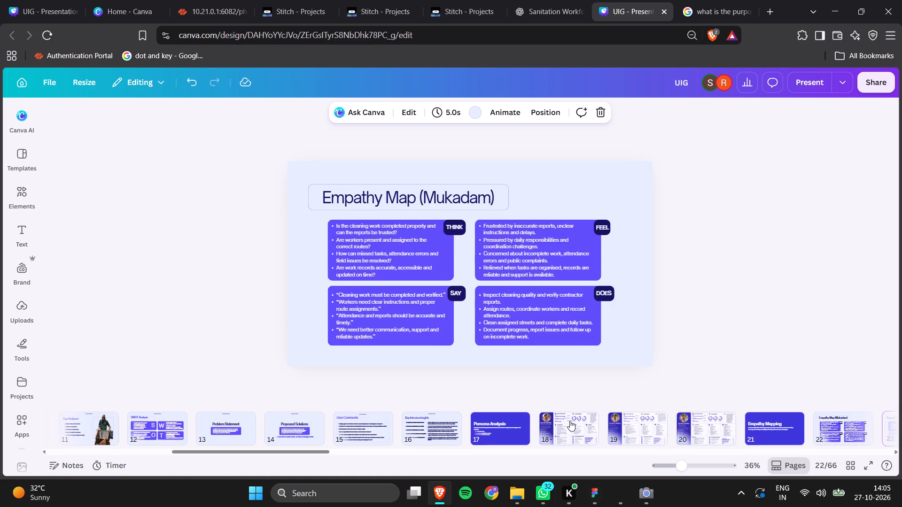
key("Left")
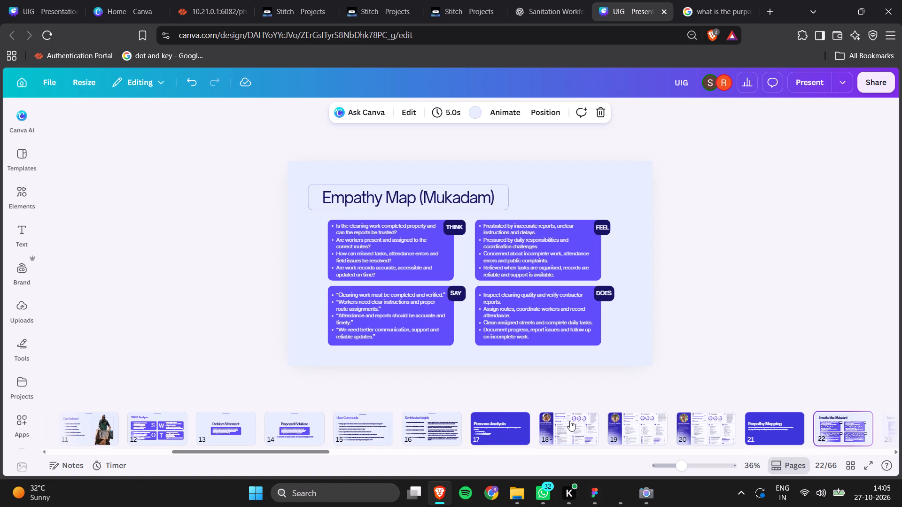
key("Right")
key("Left")
key("Right")
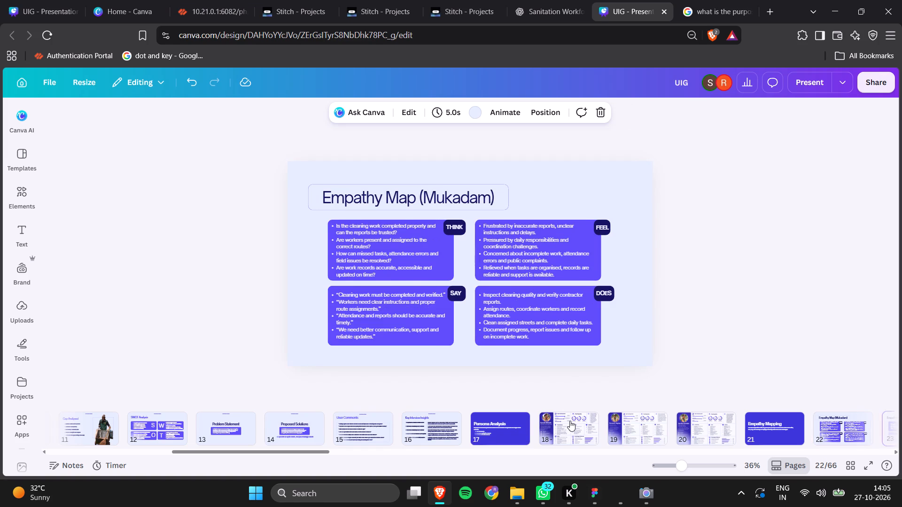
key("Right")
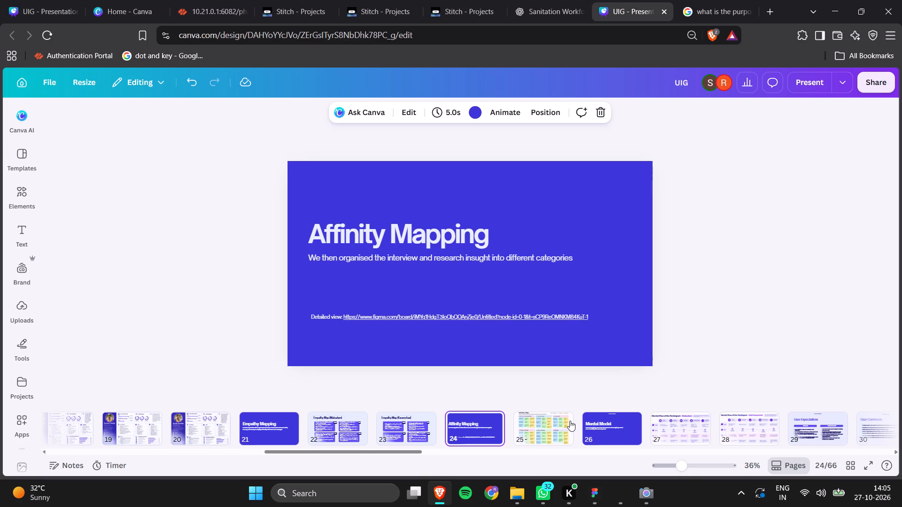
key("Right")
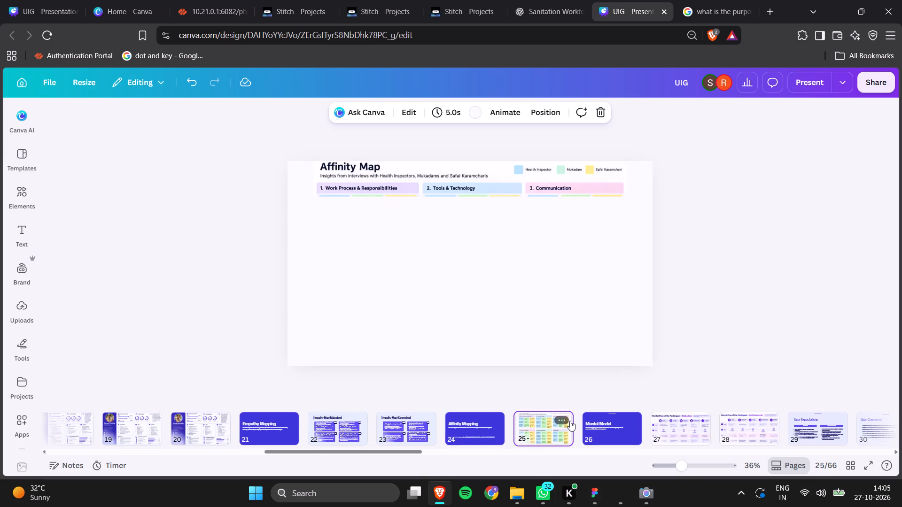
key("Right")
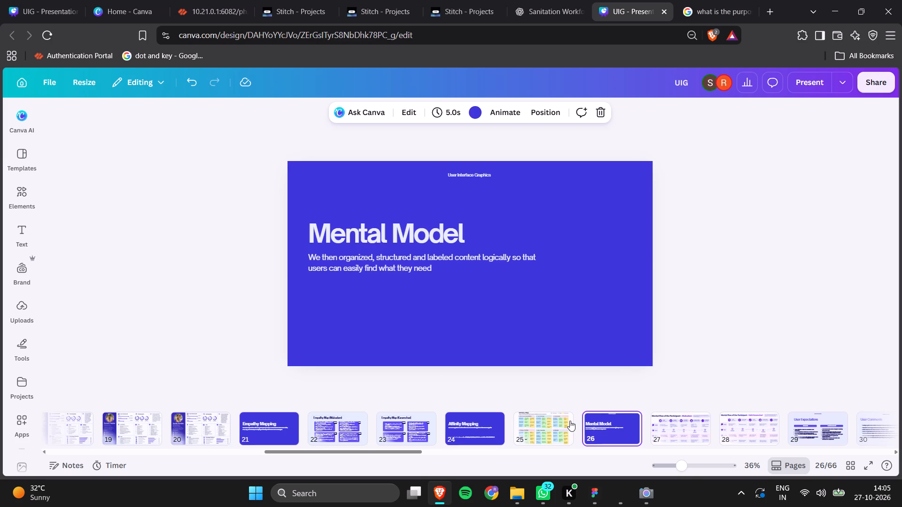
key("Right")
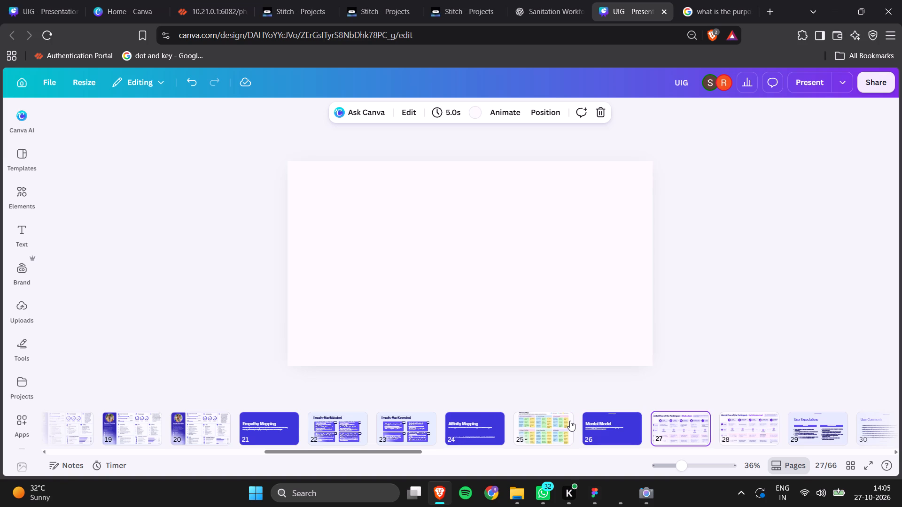
key("Right")
key("Left")
key("Left")
key("Left")
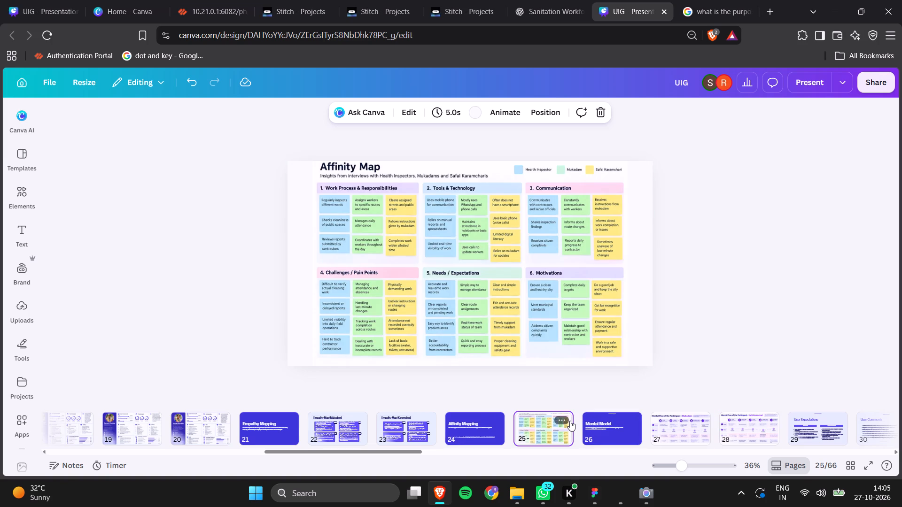
key("Left")
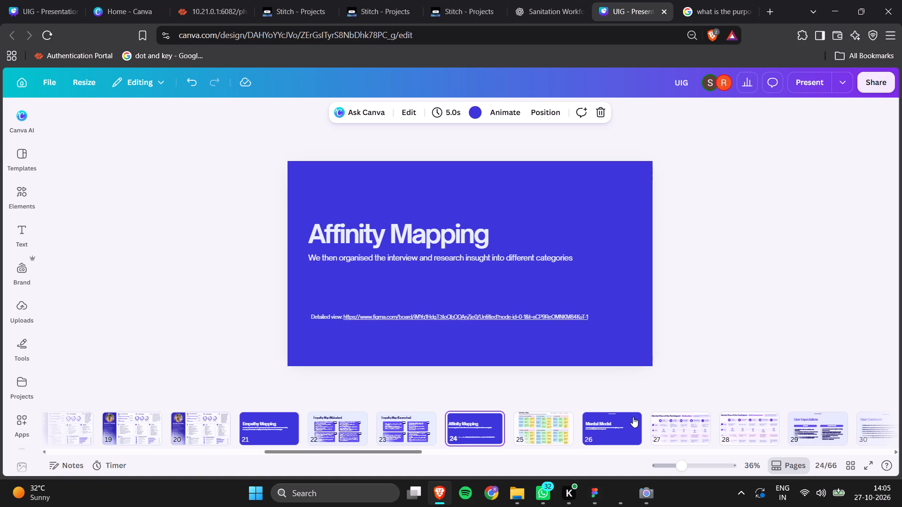
On the "Affinity Mapping" slide, correct the misspelled word after "research" in the description to "insights".
double_click(478, 262)
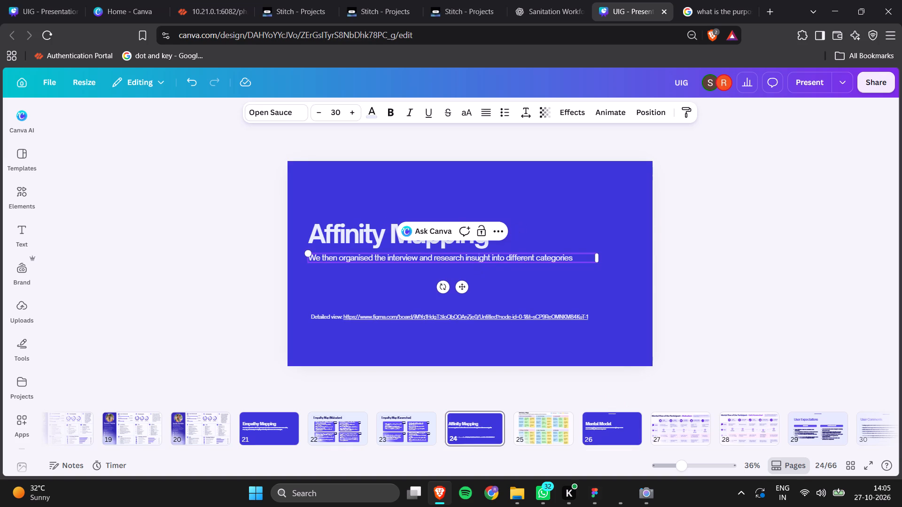
key("BackSpace")
key("i")
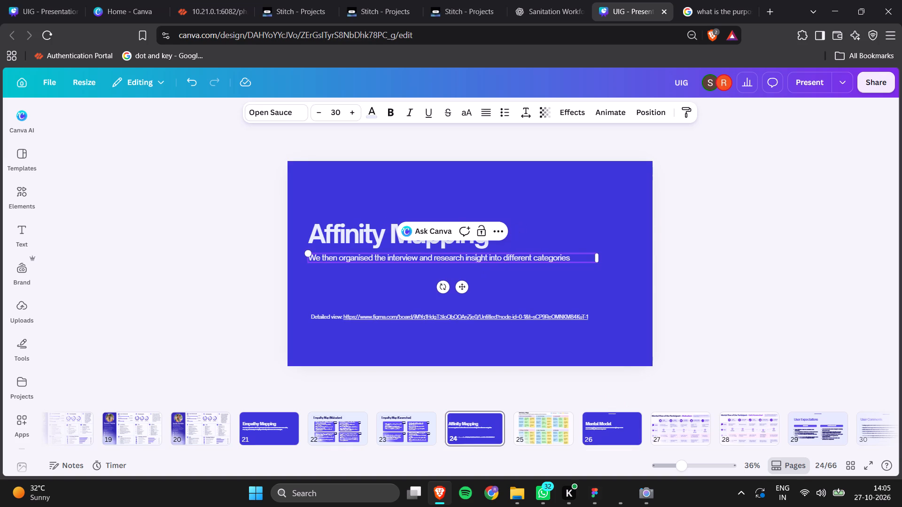
key("Right")
key("Right")
key("Right")
key("s")
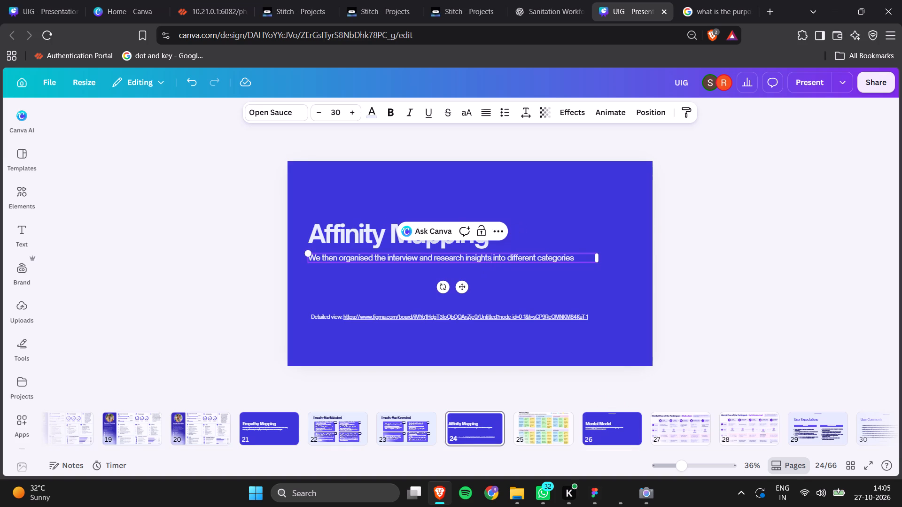
left_click(622, 300)
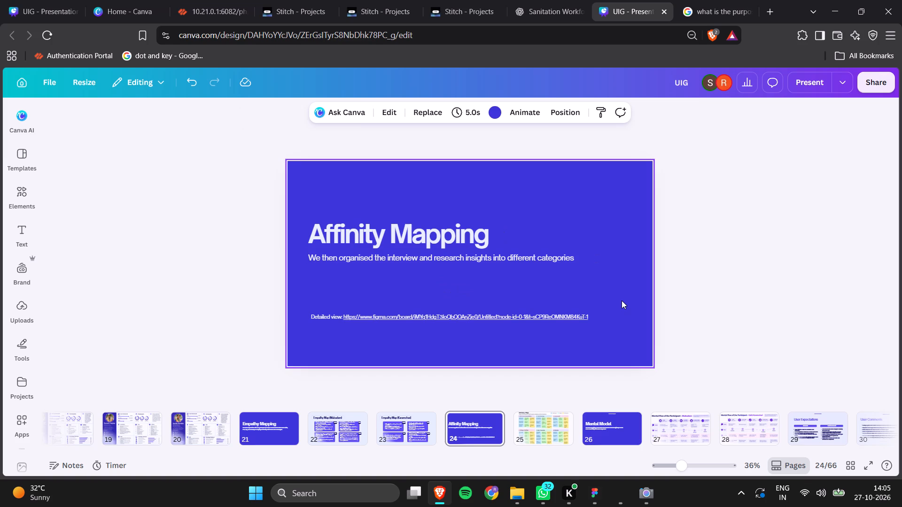
Add a period at the end of the "Affinity Mapping" description.
double_click(578, 255)
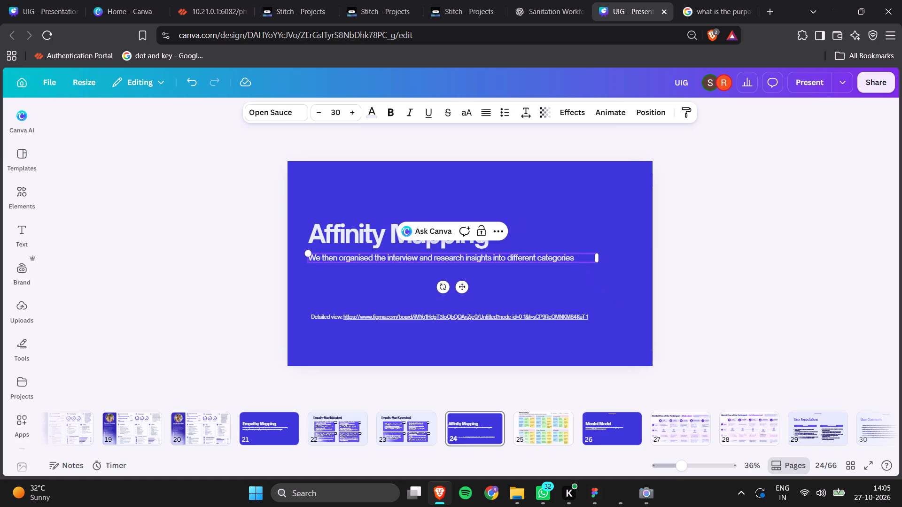
key("period")
Compare the "Mental Model" section description with the Mukadam mental flow slide that follows it.
left_click(622, 284)
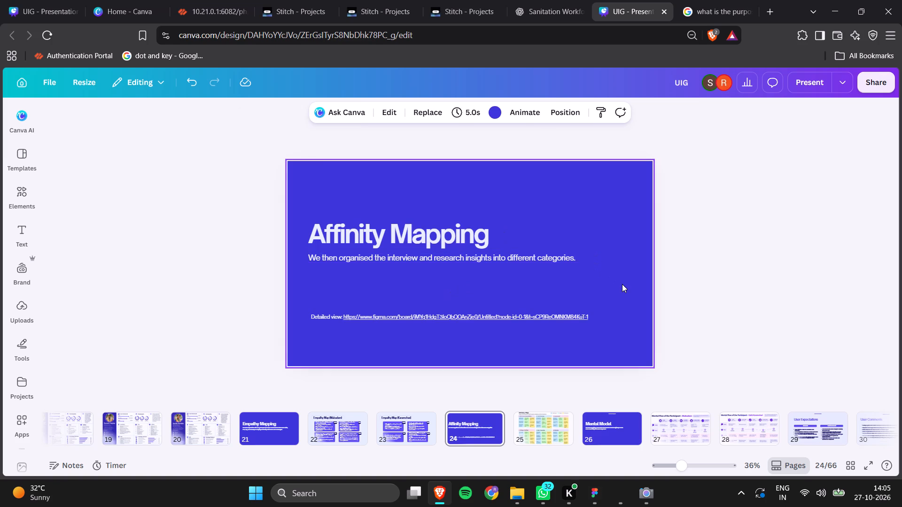
key("Right")
key("Right")
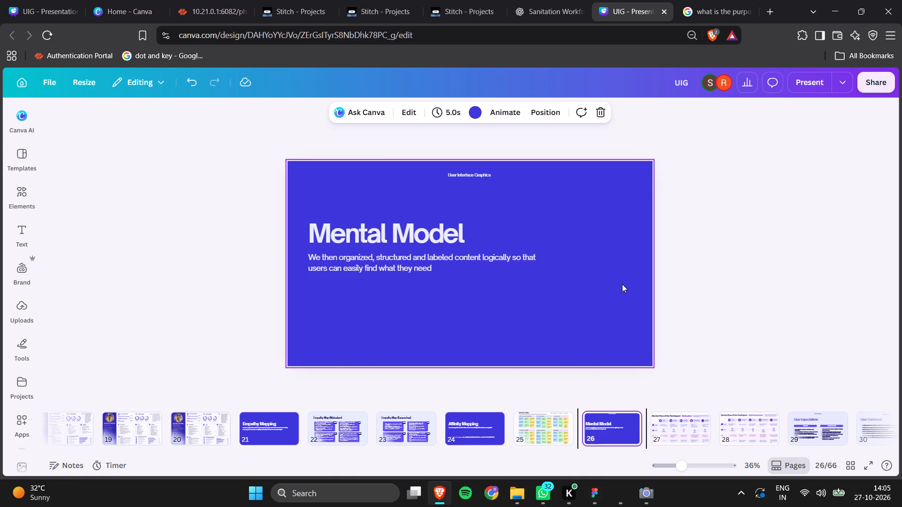
key("Left")
key("Right")
key("Right")
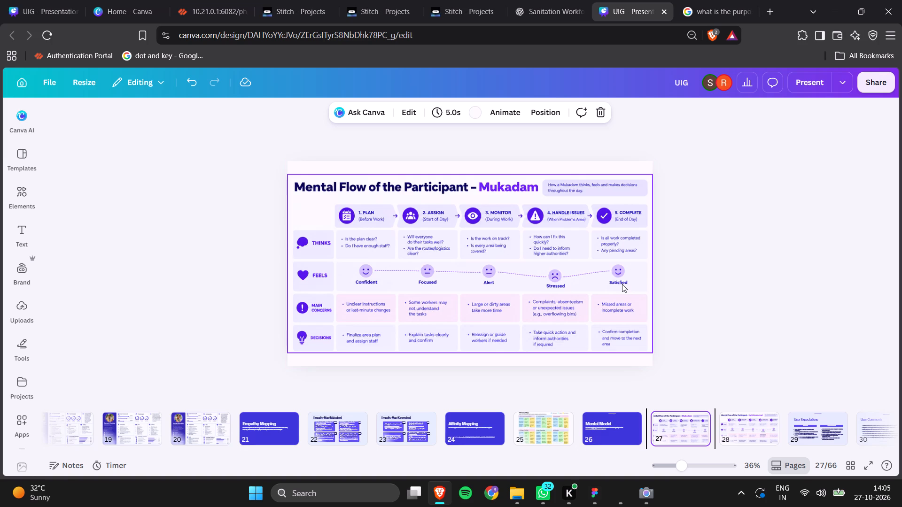
key("Left")
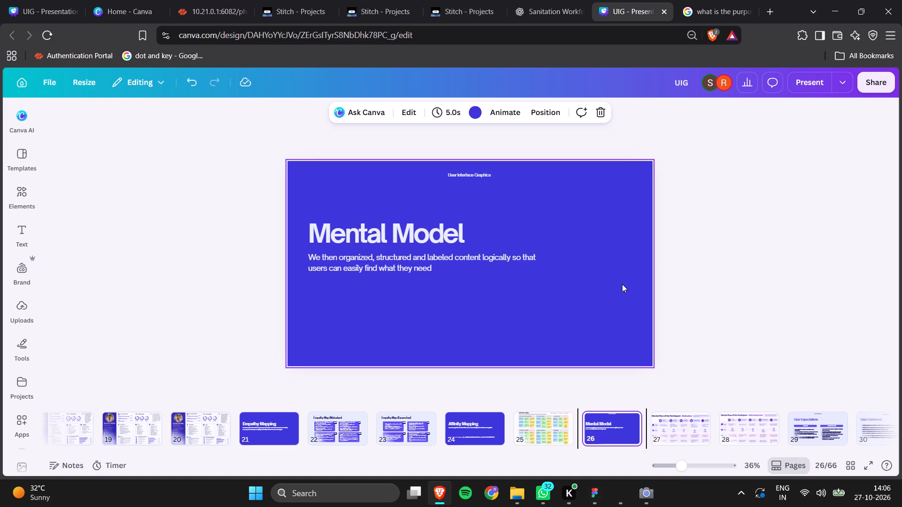
key("Right")
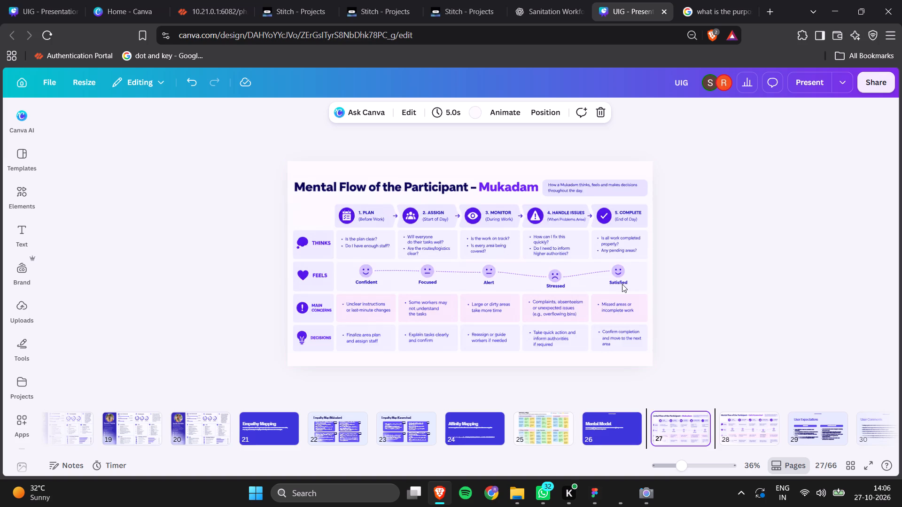
key("Left")
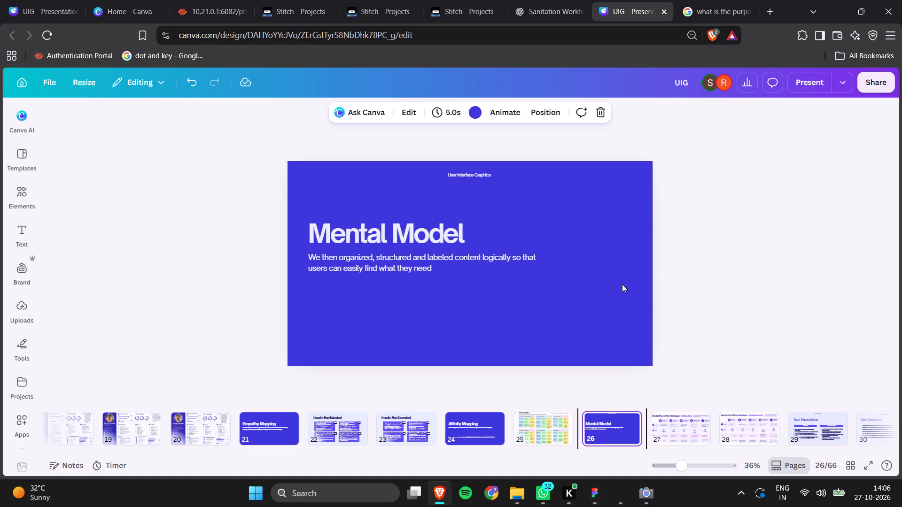
key("Right")
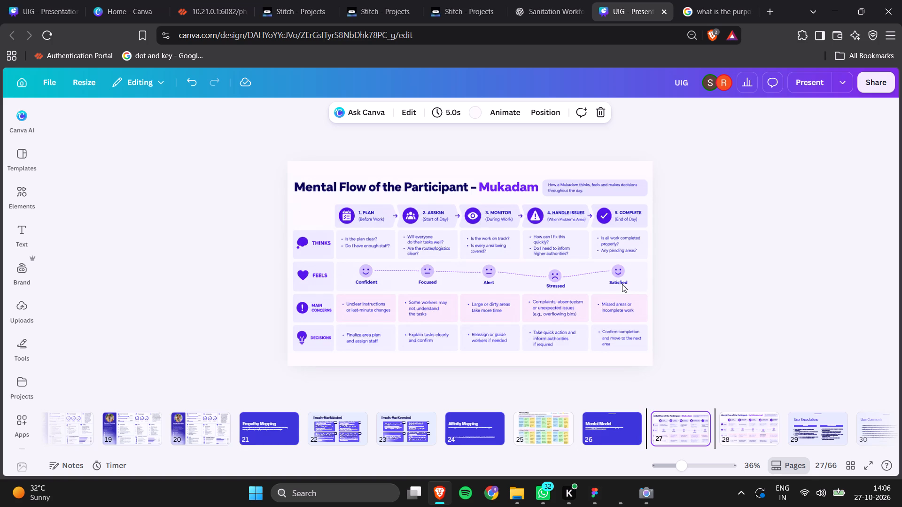
key("Left")
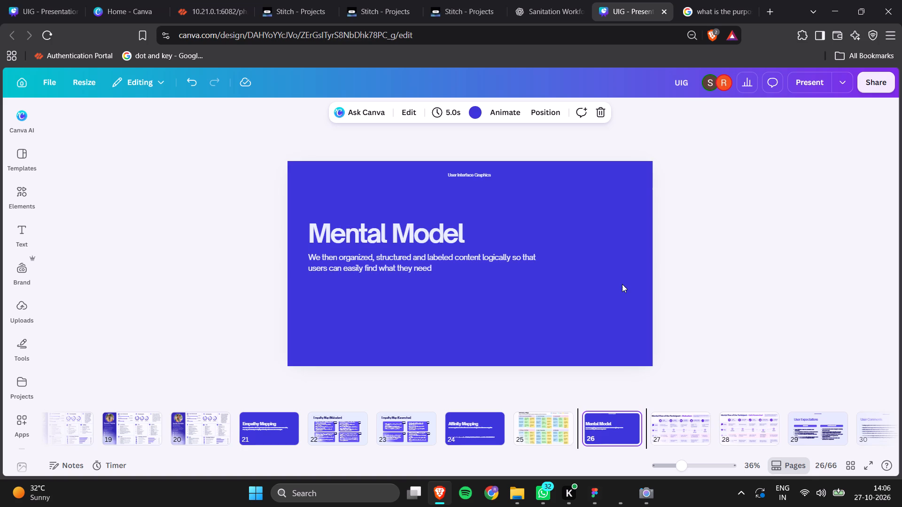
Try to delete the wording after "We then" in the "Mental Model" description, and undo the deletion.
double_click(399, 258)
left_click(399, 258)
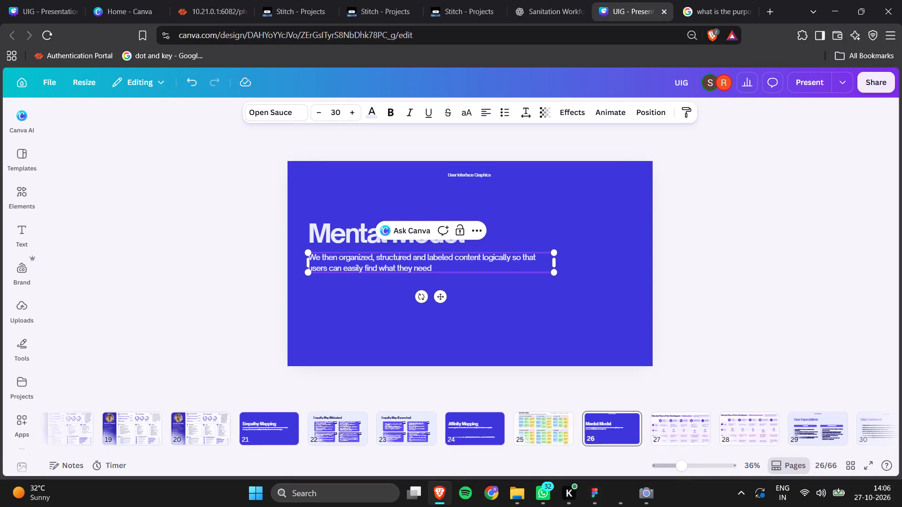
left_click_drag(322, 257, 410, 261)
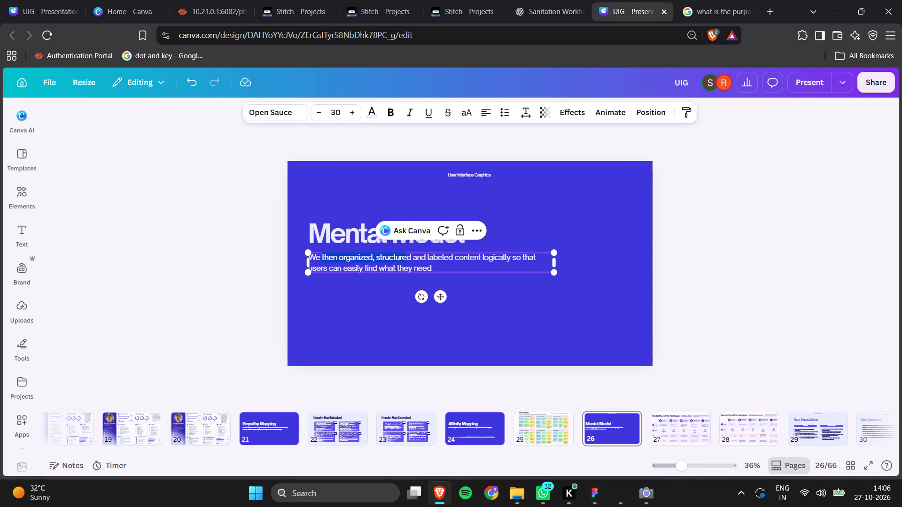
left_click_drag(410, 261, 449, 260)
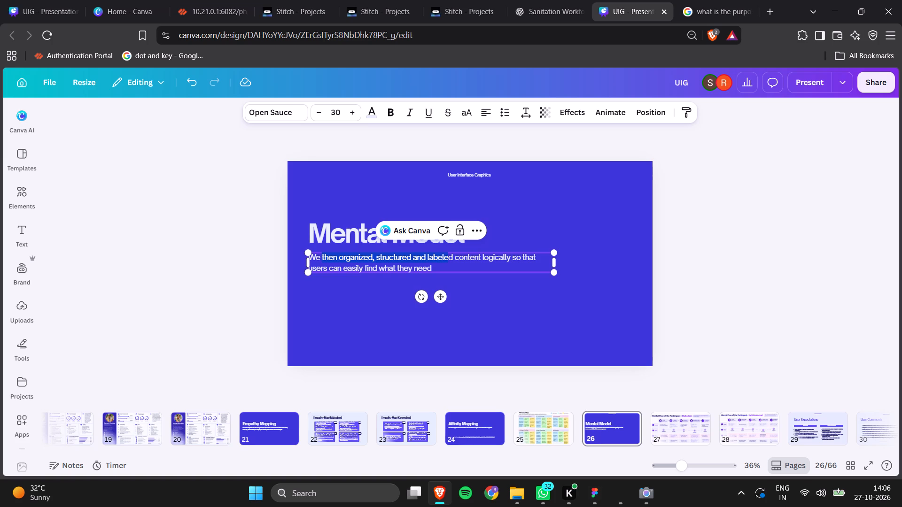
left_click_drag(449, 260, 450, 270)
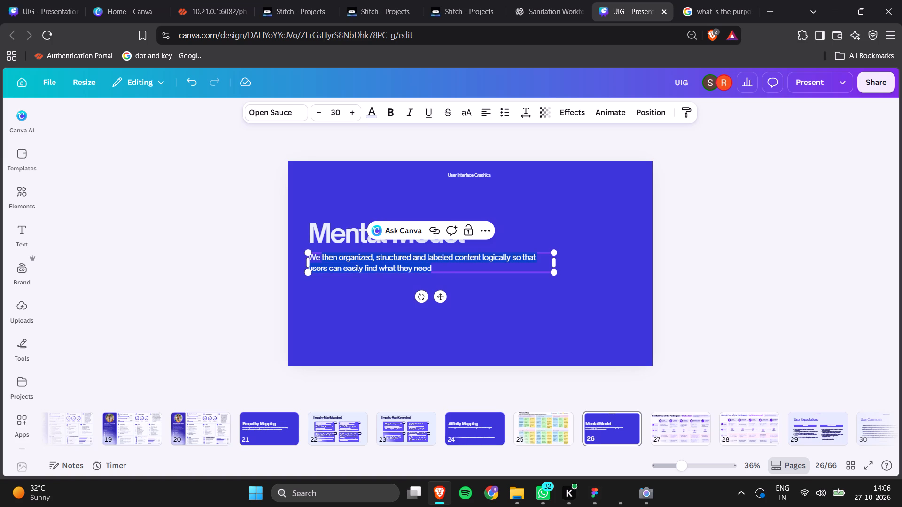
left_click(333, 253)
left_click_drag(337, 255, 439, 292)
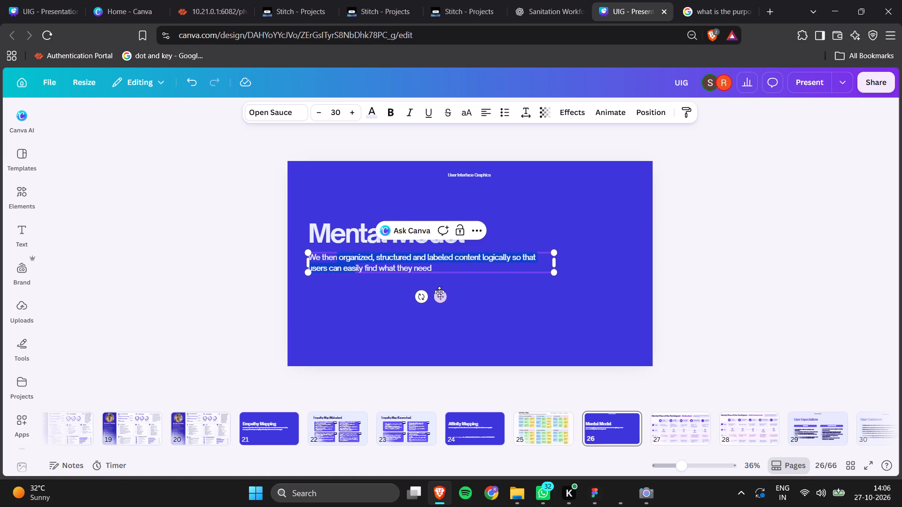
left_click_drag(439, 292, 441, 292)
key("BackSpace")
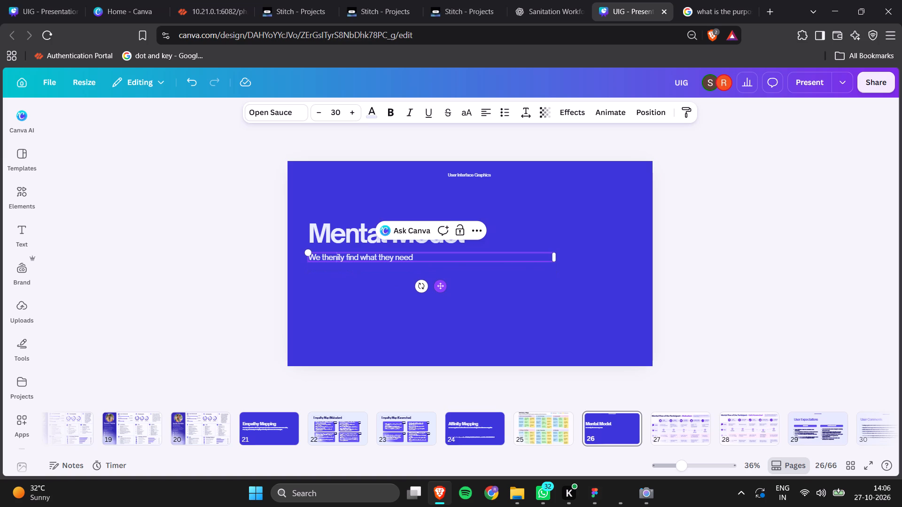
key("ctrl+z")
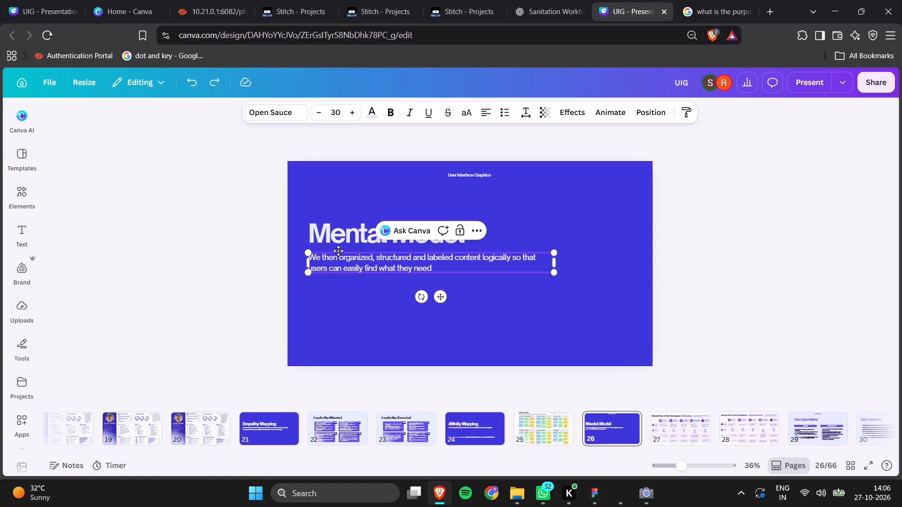
In the "Mental Model" description, replace everything after "We then" with "made a note of how the target users feel throughout the day".
left_click_drag(338, 256, 438, 269)
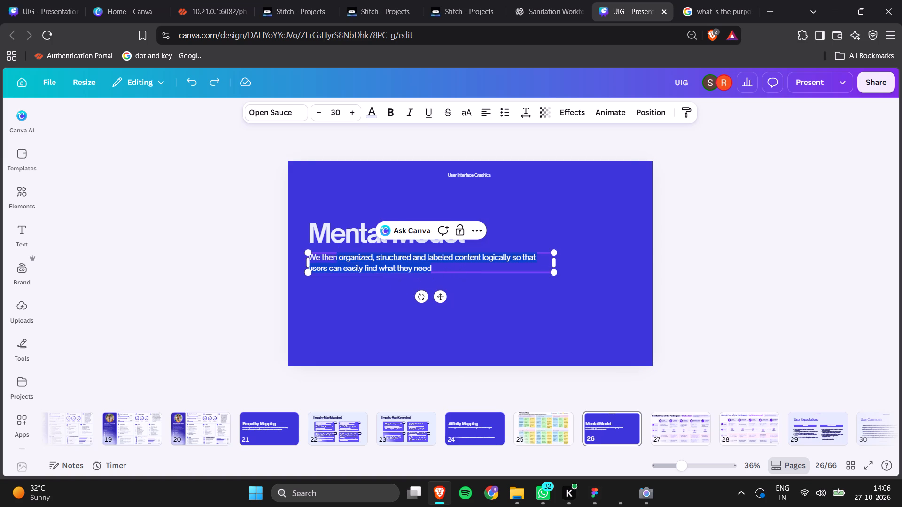
left_click_drag(438, 269, 435, 269)
key("BackSpace")
key("space")
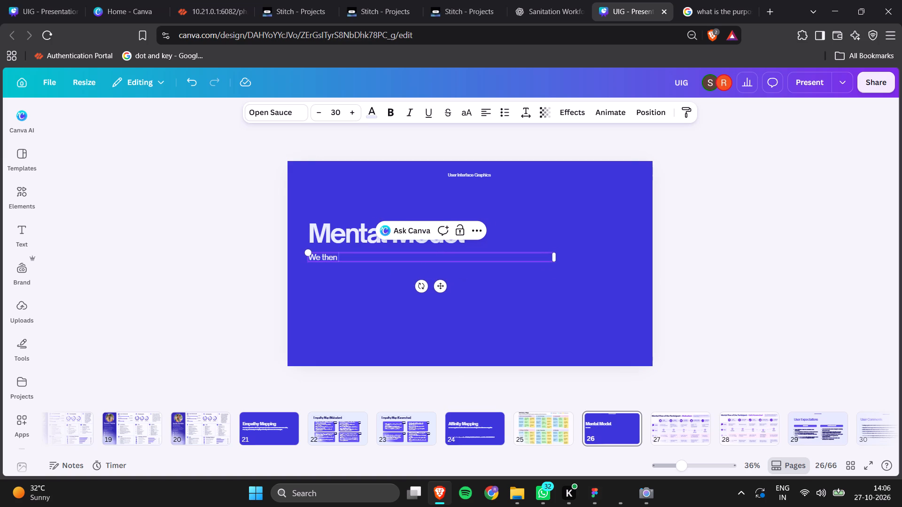
type("ma")
type("de")
key("space")
type("a")
key("space")
type("note o")
type("f how the")
key("space")
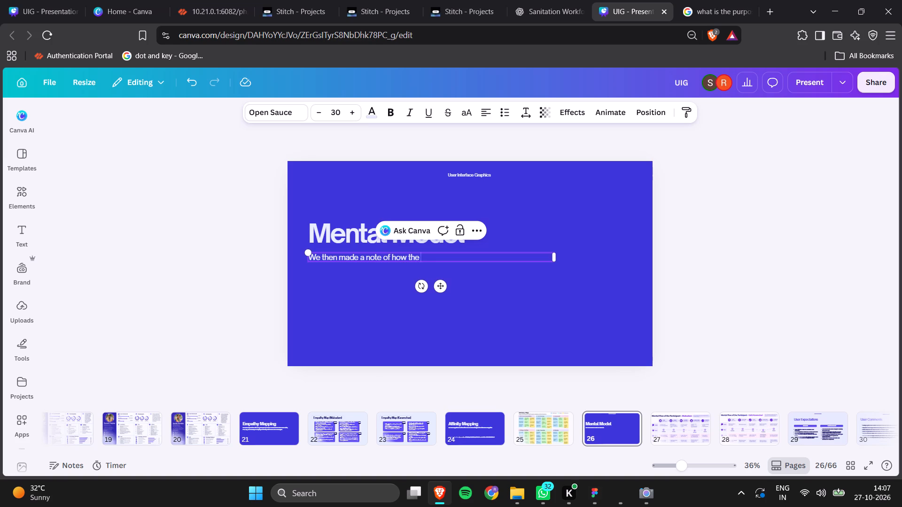
type("target use")
type("rs fee")
type("l th")
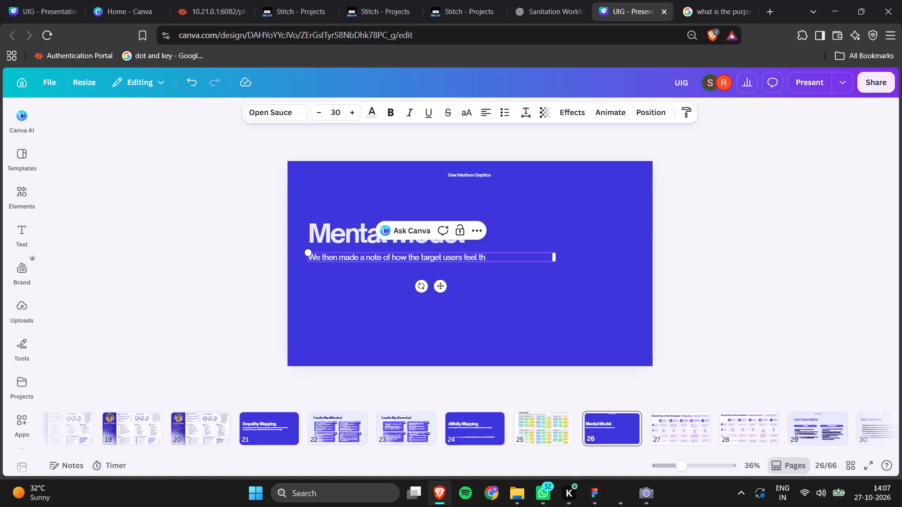
type("rough")
type("oi")
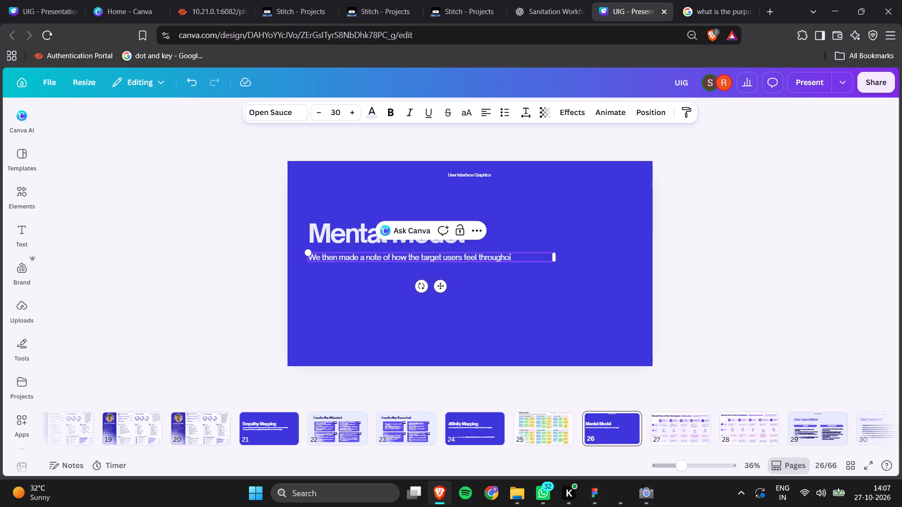
key("BackSpace")
type("ut the day")
key("space")
Finish the "Mental Model" description with "in order to understand the User Expectations.".
type("in order to")
key("space")
type("en")
key("BackSpace")
key("BackSpace")
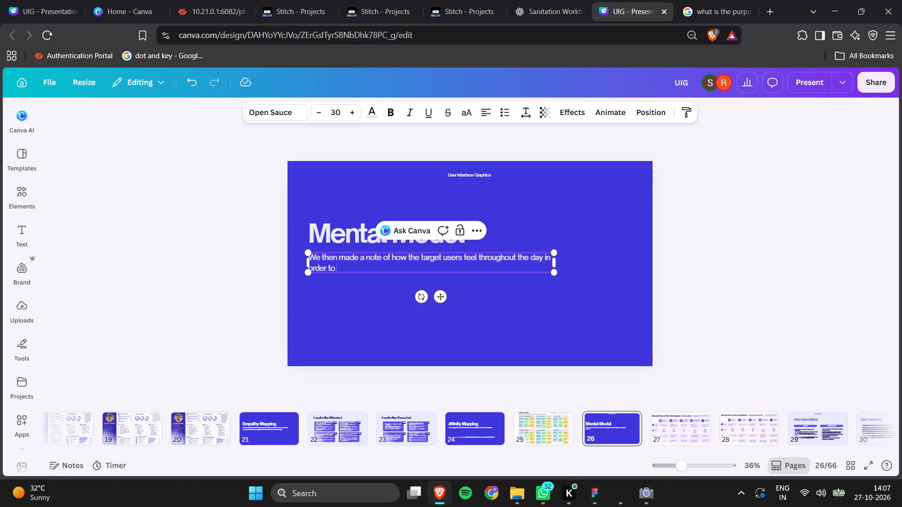
type("un")
type("derstand the")
key("space")
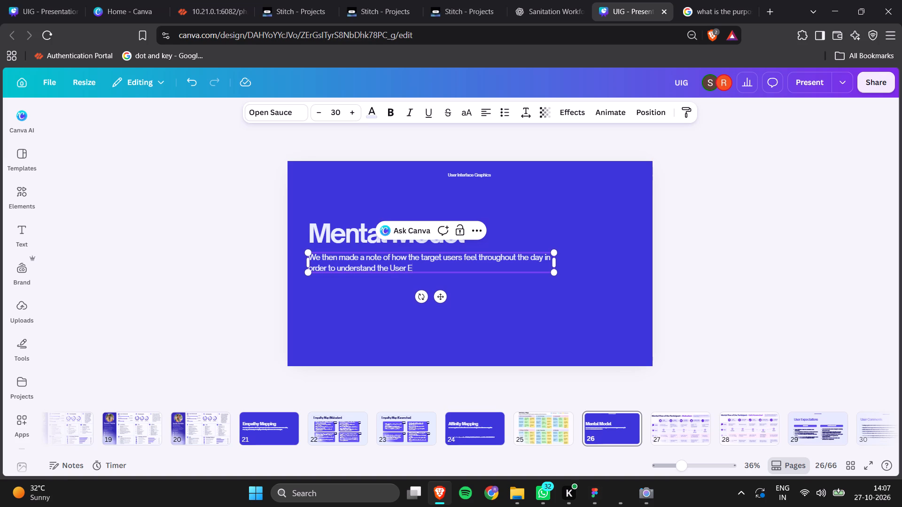
type("xpectations")
key("period")
left_click(468, 293)
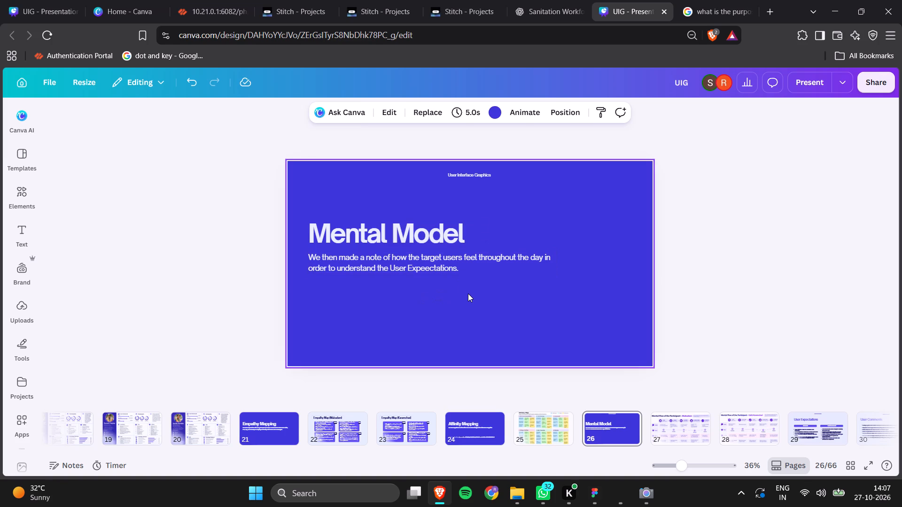
Look through the page thumbnails around the "Mental Model" slide, from the Persona Analysis section to the Journey Mapping section.
scroll(418, 439, "right", 3)
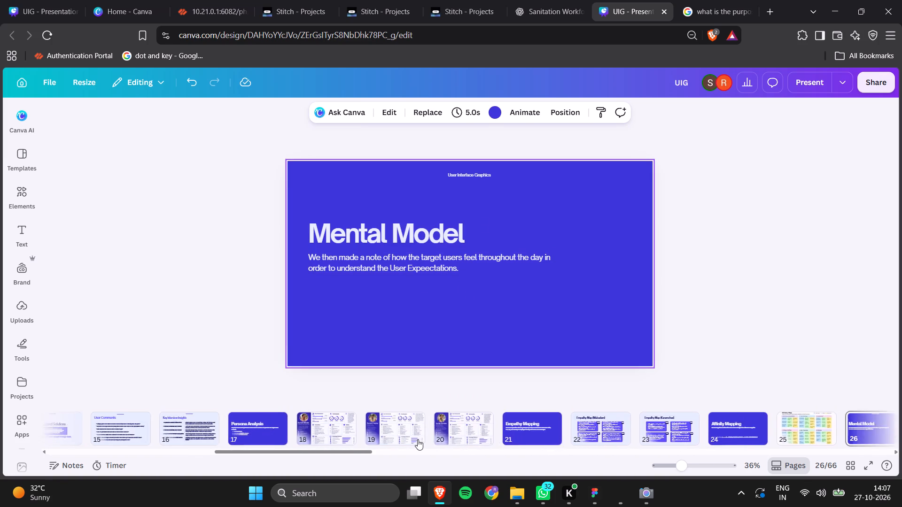
scroll(418, 439, "right", 2)
scroll(418, 439, "left", 3)
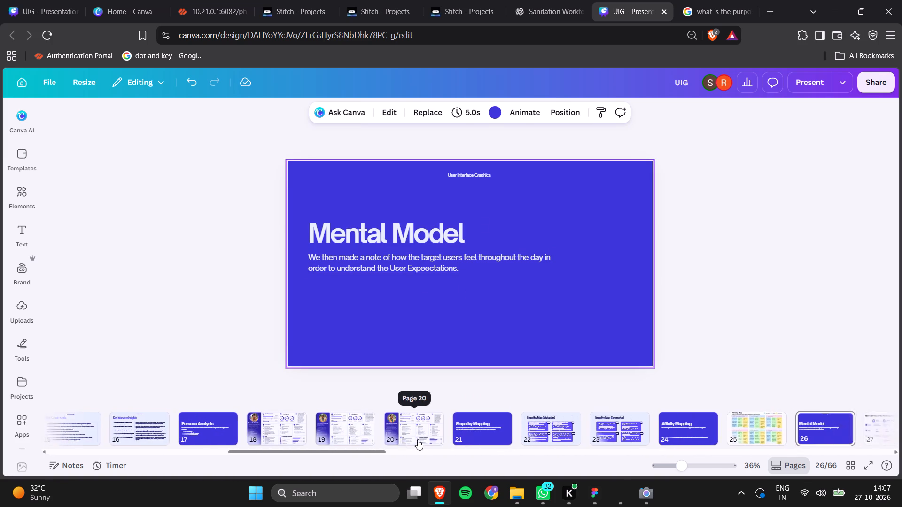
scroll(418, 439, "left", 5)
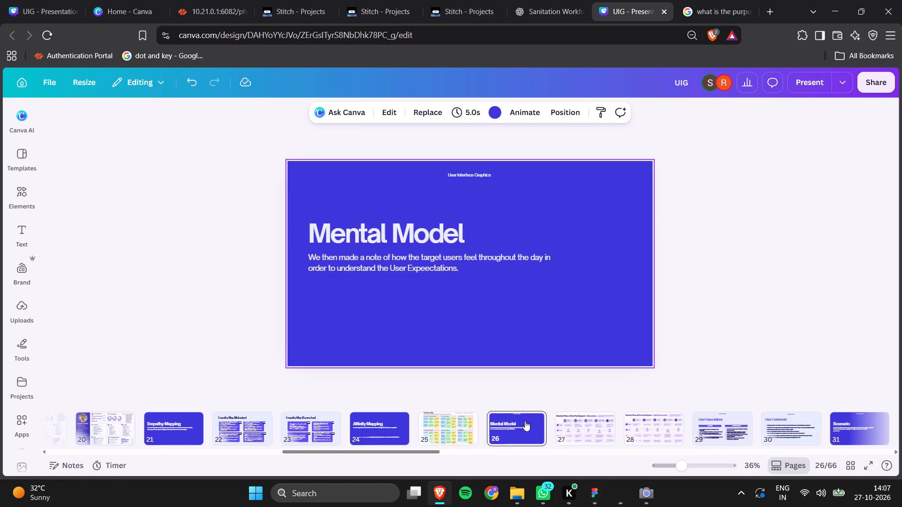
scroll(528, 421, "left", 4)
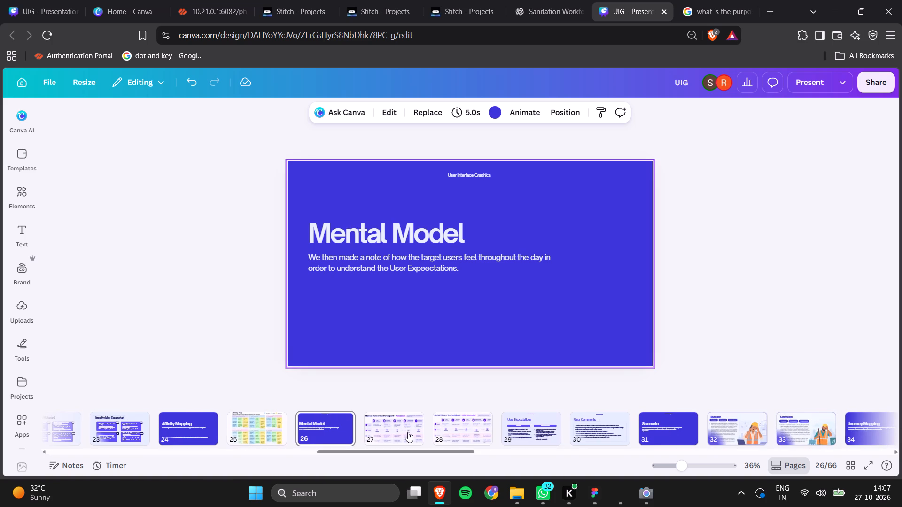
Delete the small "User Interface Graphics" header text from the "Mental Model" slide.
left_click(482, 357)
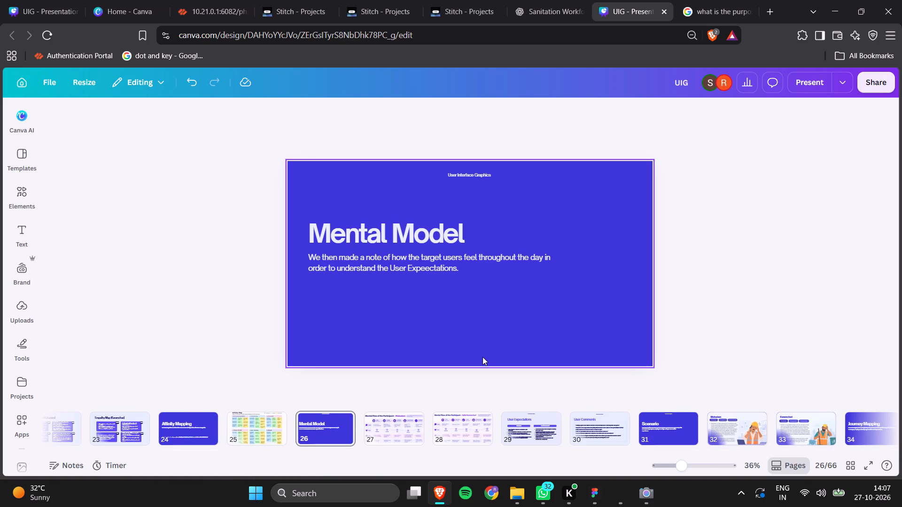
left_click(476, 176)
key("BackSpace")
Nudge the description text on the "Mental Model" slide down by three small increments.
left_click(403, 272)
key("Down")
key("Down")
key("Down")
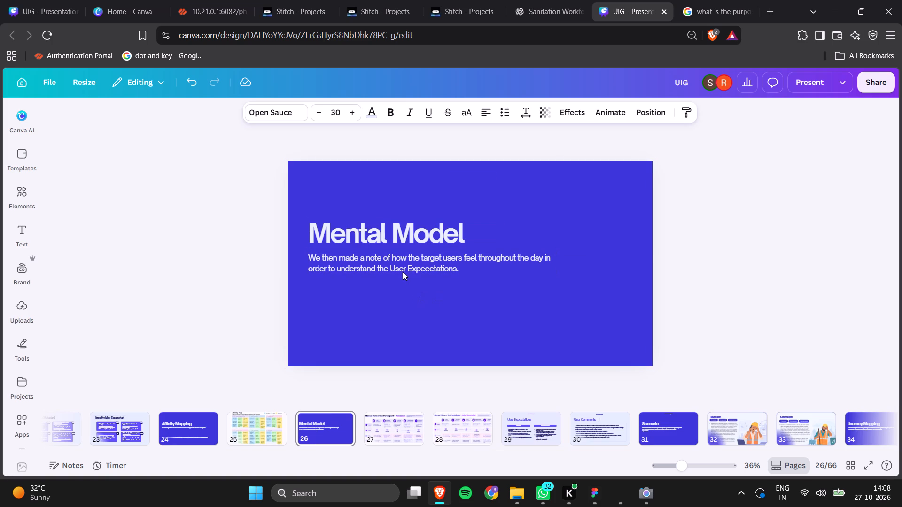
left_click(397, 300)
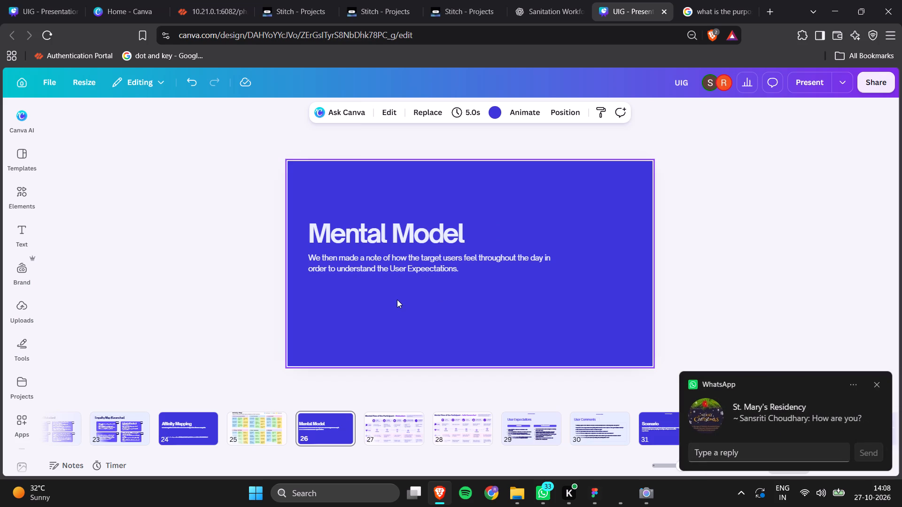
Compare the layouts of the "Mental Flow of the Participant" slides for Mukadam and Safai Karamchari.
key("Right")
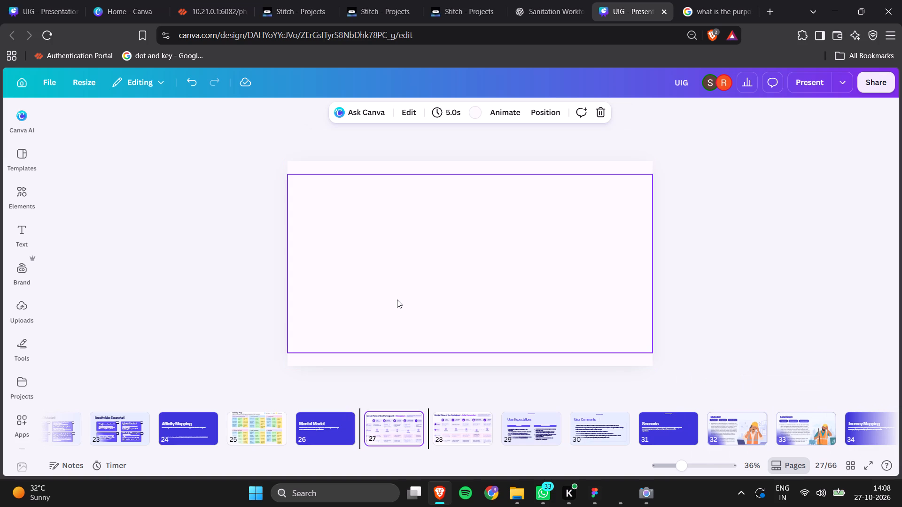
key("Right")
key("Left")
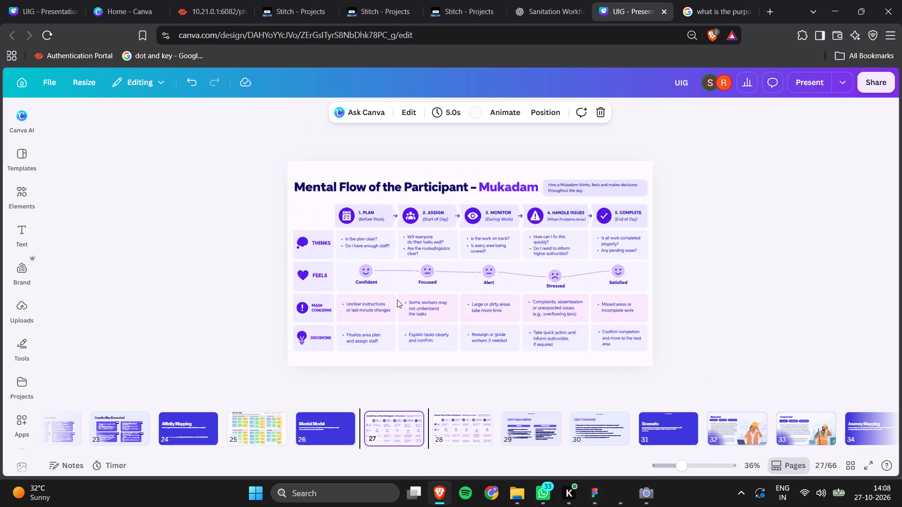
key("Right")
key("Left")
key("Right")
key("Left")
key("Right")
left_click(369, 251)
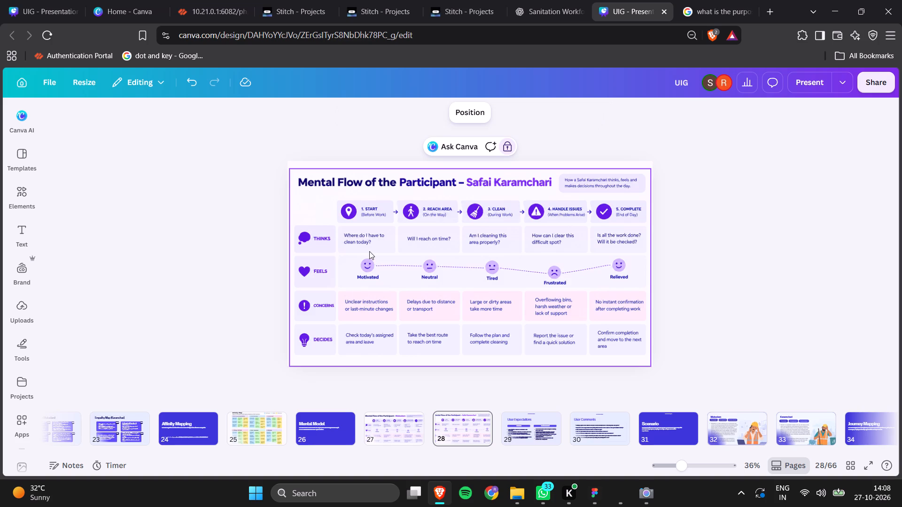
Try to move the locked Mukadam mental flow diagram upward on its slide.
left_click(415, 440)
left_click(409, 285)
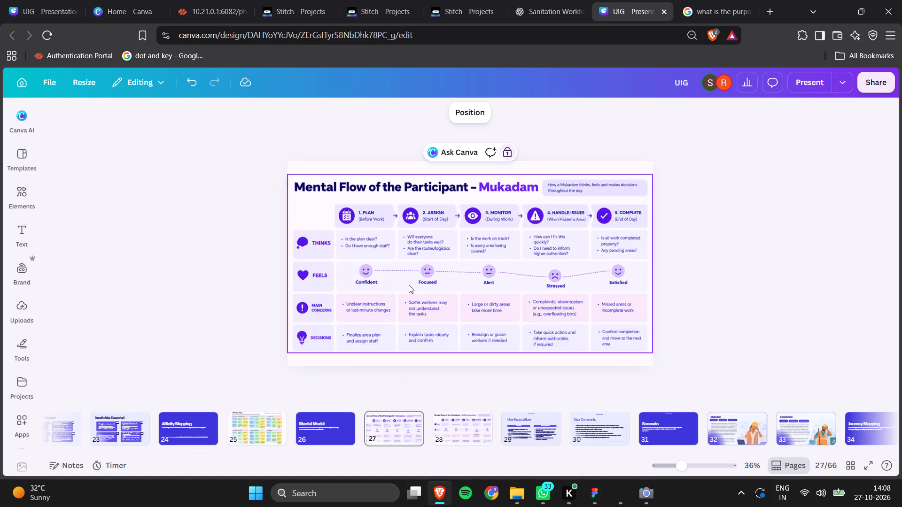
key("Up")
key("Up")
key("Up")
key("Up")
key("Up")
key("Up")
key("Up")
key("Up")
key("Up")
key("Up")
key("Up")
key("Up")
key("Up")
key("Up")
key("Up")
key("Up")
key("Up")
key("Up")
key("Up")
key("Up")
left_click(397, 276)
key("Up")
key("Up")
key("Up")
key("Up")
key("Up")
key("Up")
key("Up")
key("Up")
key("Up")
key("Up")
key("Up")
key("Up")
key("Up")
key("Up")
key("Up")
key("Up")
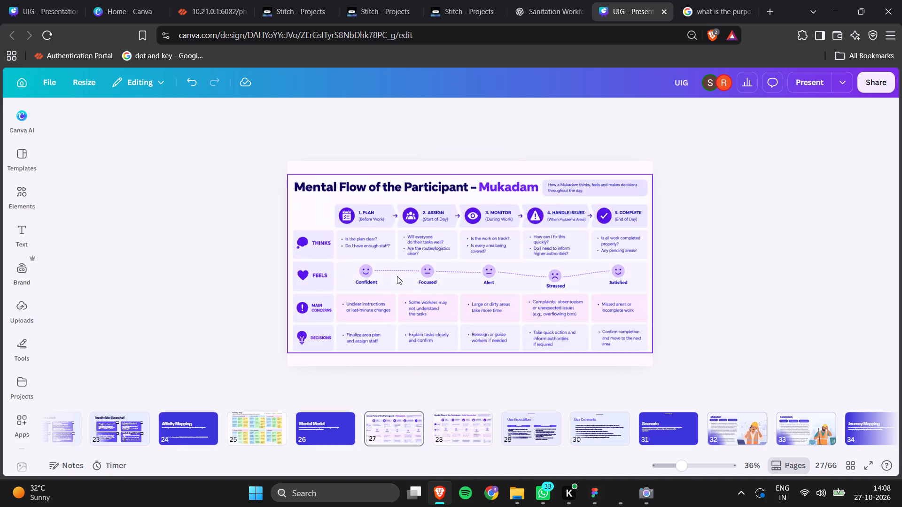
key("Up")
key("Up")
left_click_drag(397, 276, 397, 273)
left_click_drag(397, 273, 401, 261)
Unlock the Mukadam mental flow diagram and nudge it slightly upward on its slide.
right_click(512, 222)
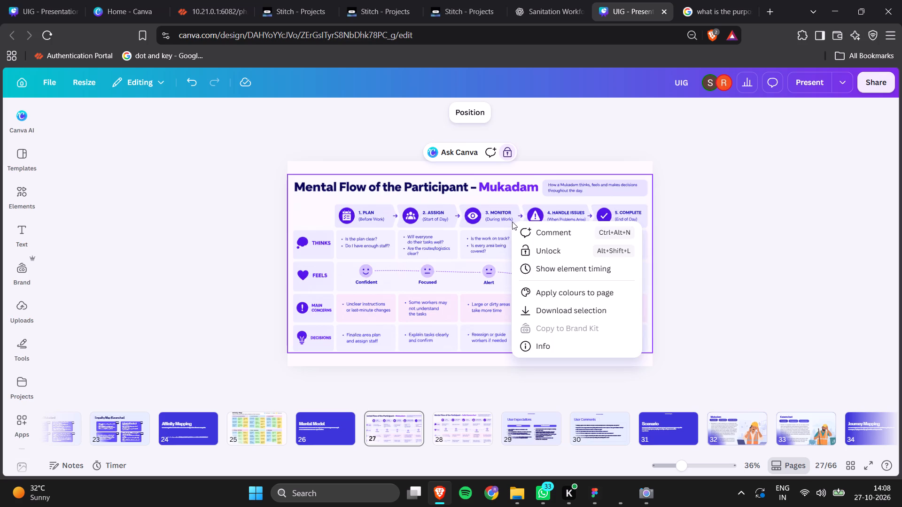
left_click(513, 151)
left_click(507, 153)
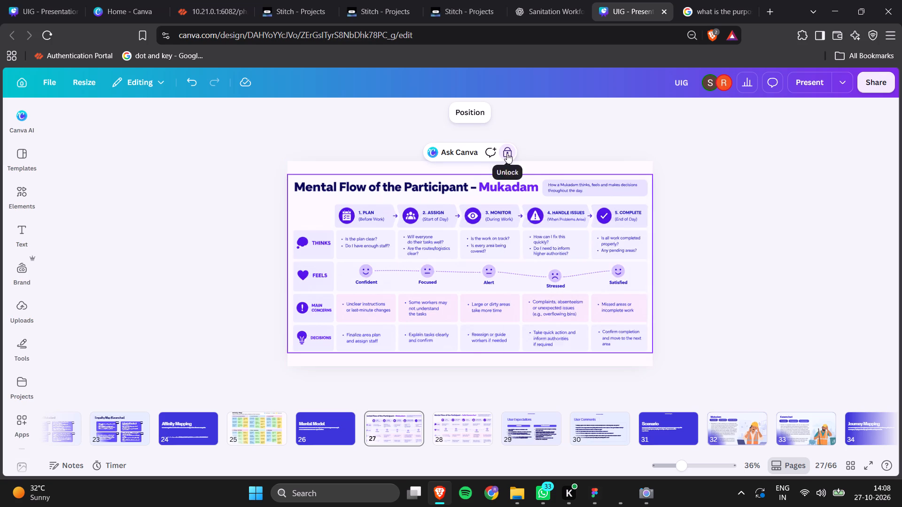
left_click(842, 183)
left_click(658, 236)
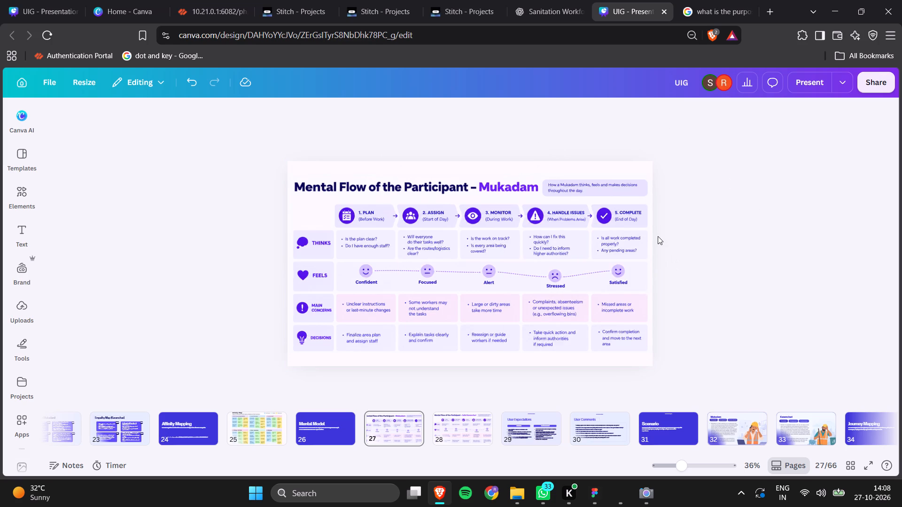
left_click(545, 273)
key("Up")
key("Up")
key("Up")
key("Up")
key("Up")
key("Up")
key("Up")
key("Up")
key("Up")
key("Up")
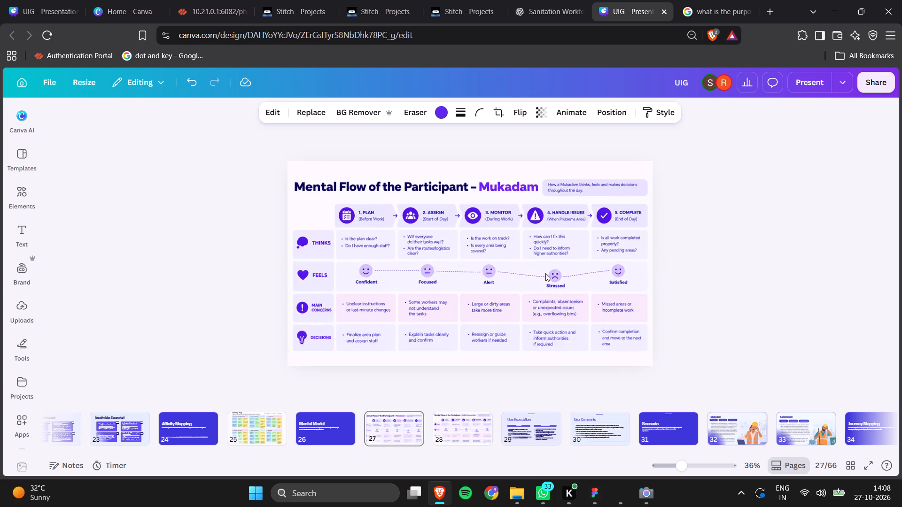
key("Up")
key("Up")
key("Up")
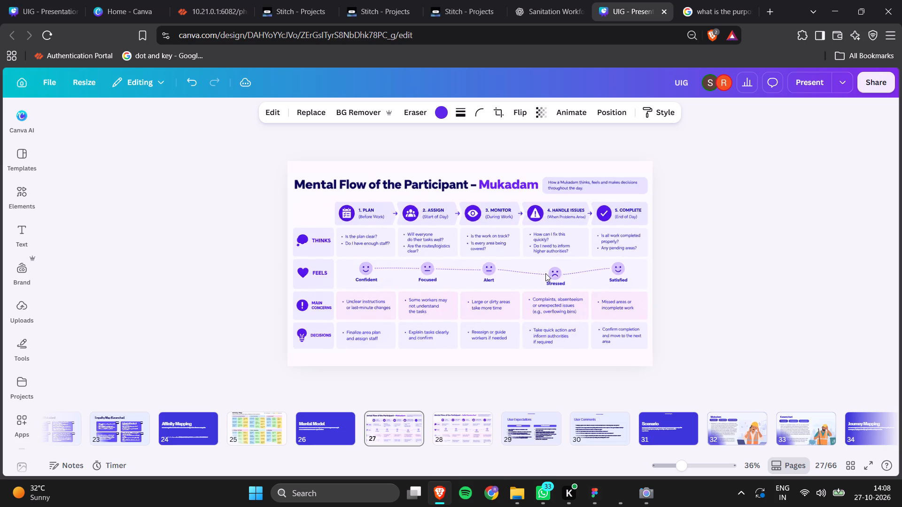
Compare the diagram placement on the Mukadam and Safai Karamchari mental flow slides, and check the User Expectations and User Comments slides.
left_click(448, 418)
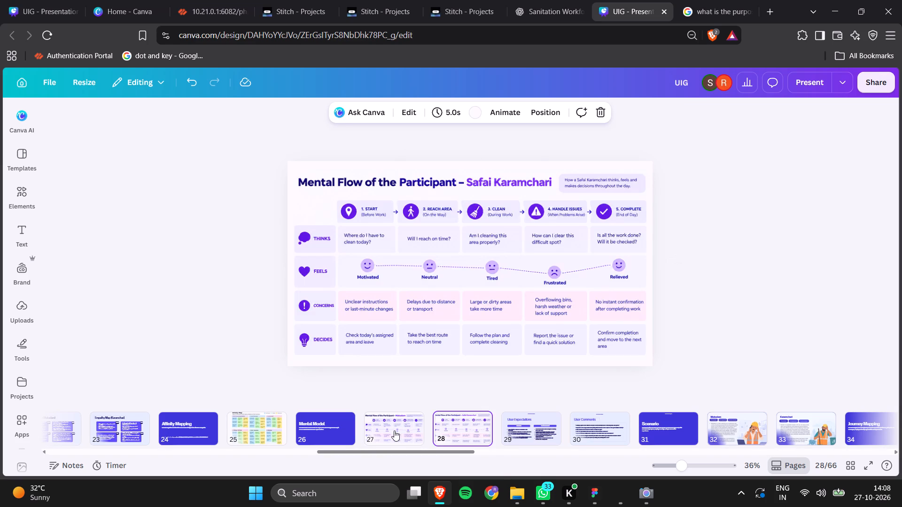
left_click(394, 430)
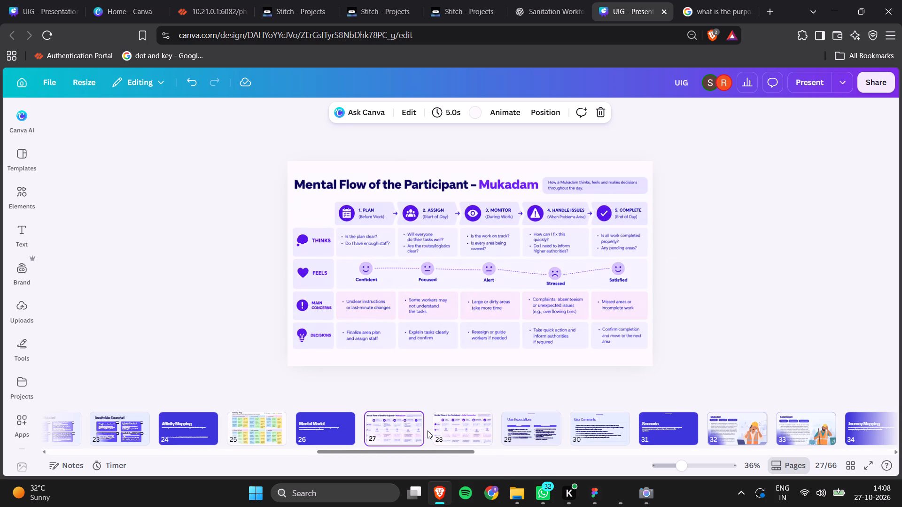
left_click(448, 430)
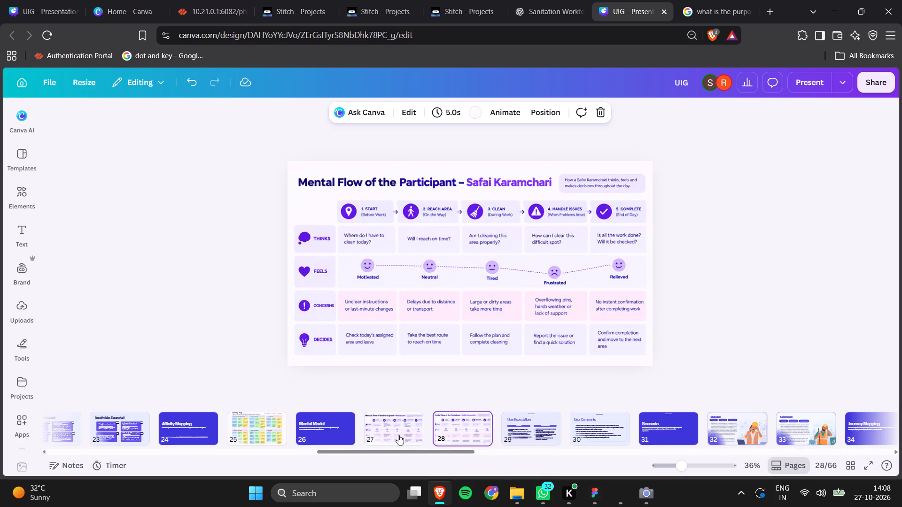
left_click(397, 434)
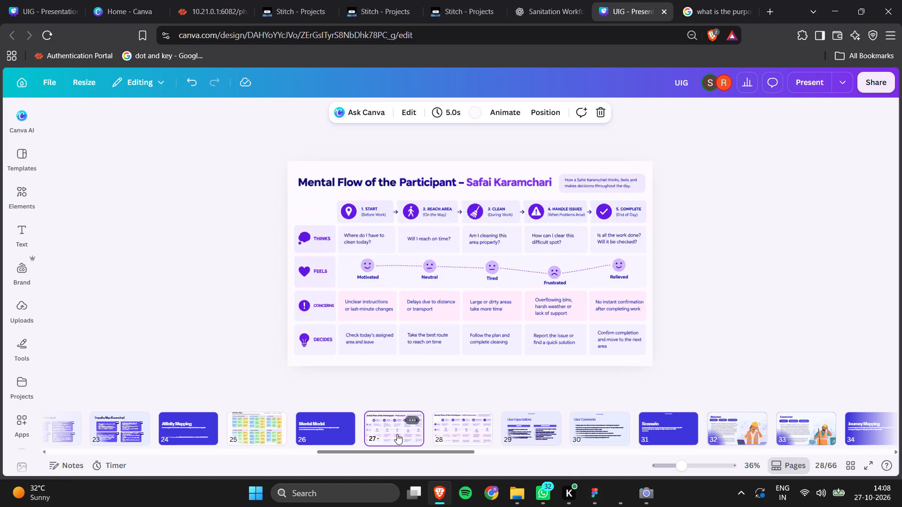
left_click(465, 431)
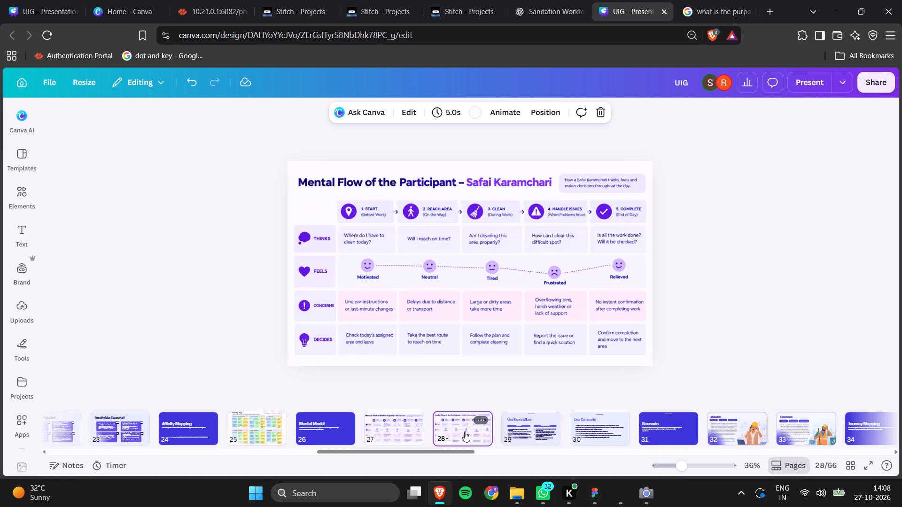
key("Right")
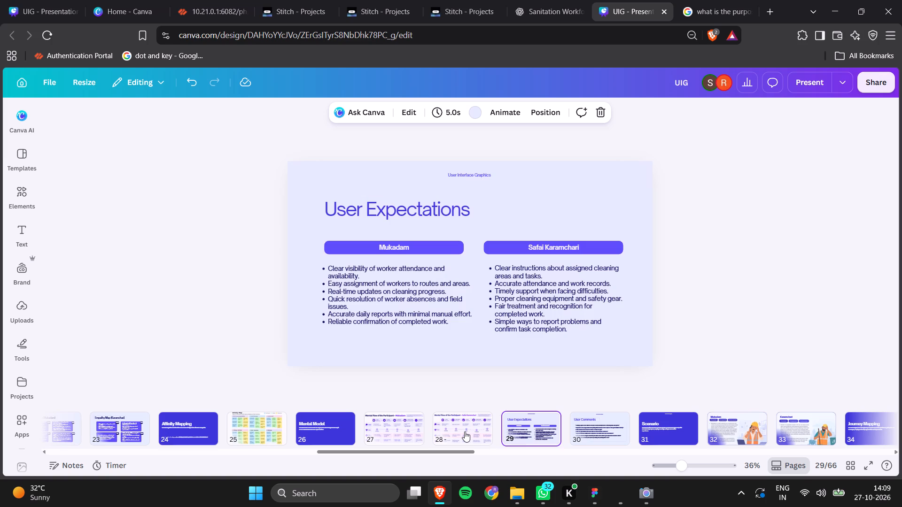
key("Right")
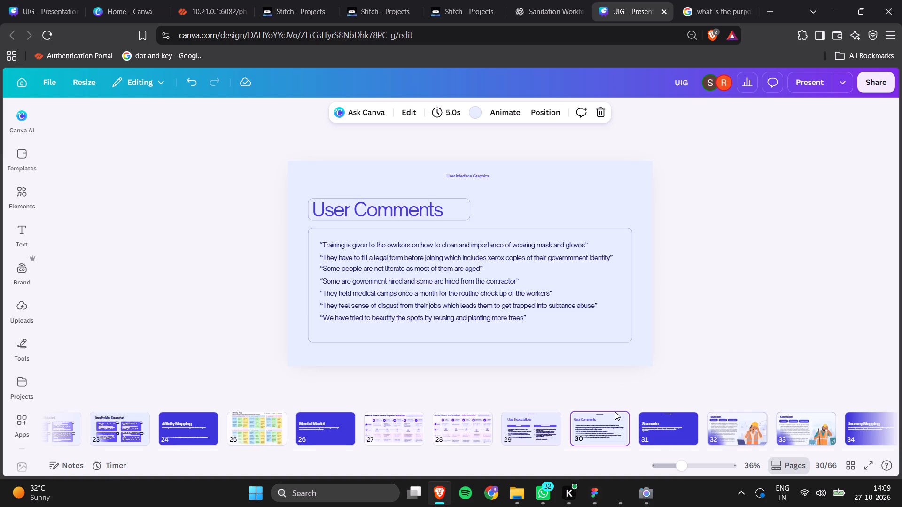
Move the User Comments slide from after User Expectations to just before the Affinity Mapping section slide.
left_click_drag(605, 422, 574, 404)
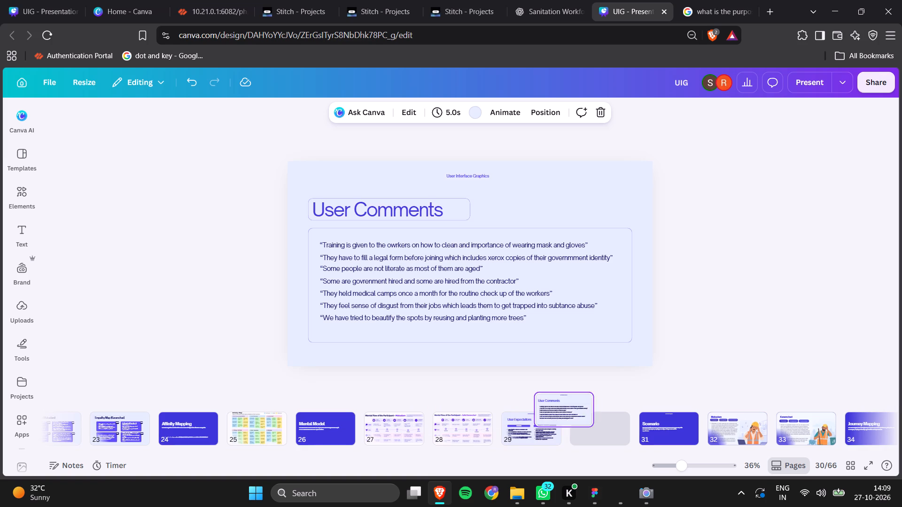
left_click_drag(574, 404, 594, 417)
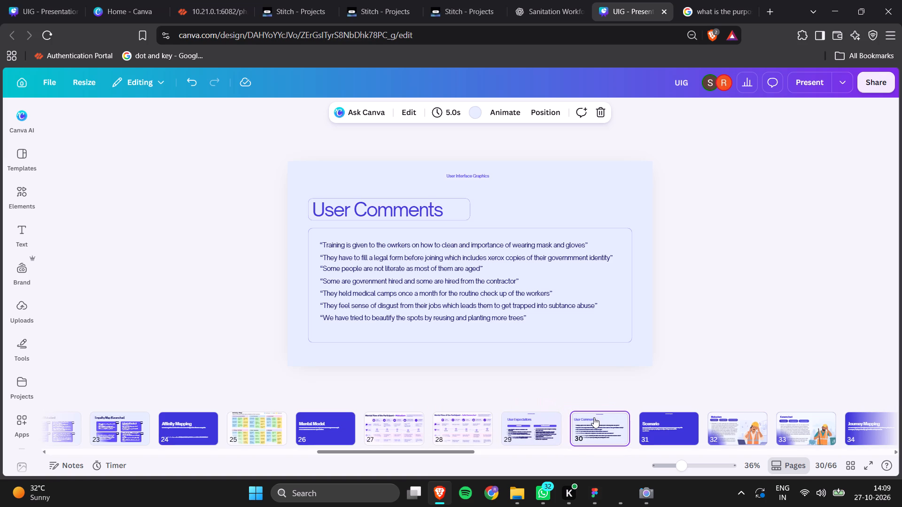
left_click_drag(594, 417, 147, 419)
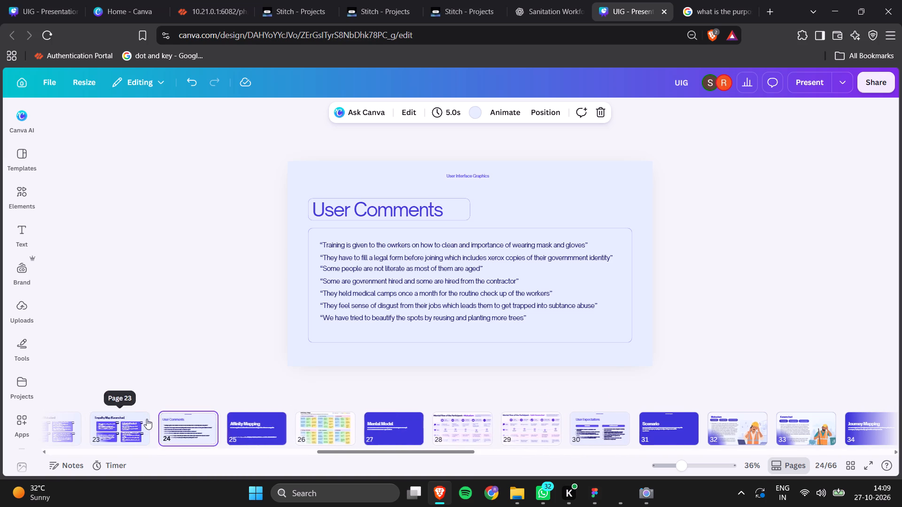
Delete the User Comments slide located between the Karamchari empathy map and the Affinity Mapping section slide.
scroll(147, 419, "right", 12)
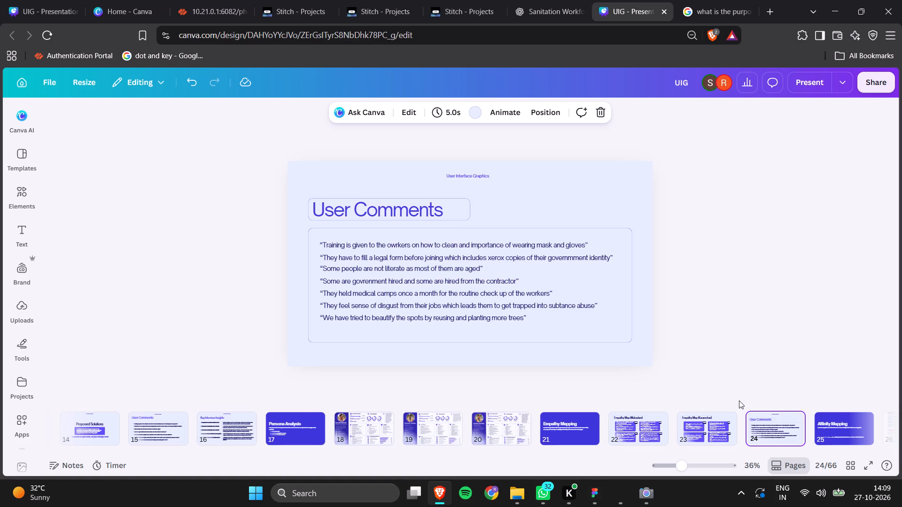
left_click(766, 430)
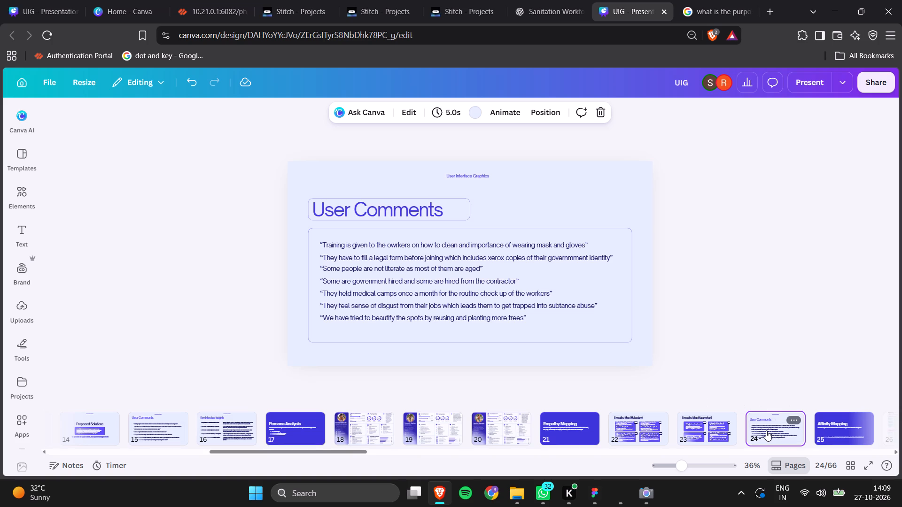
key("BackSpace")
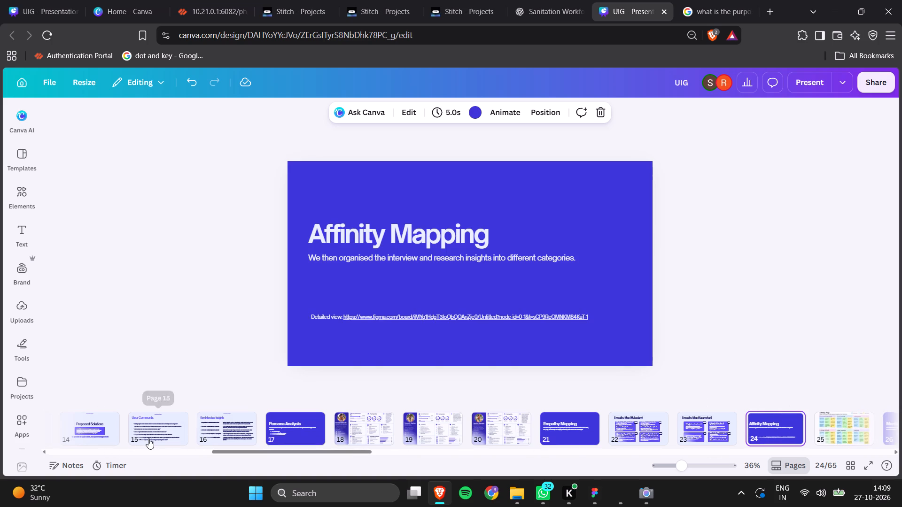
Review the slide sequence from the remaining User Comments slide on page 15 through the Scenario section and its user slides.
left_click(148, 438)
key("Right")
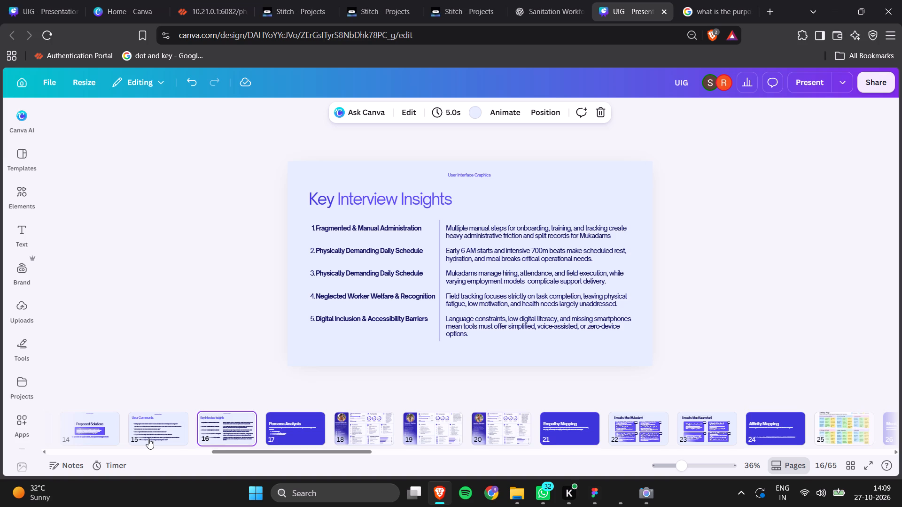
key("Right")
key("Right")
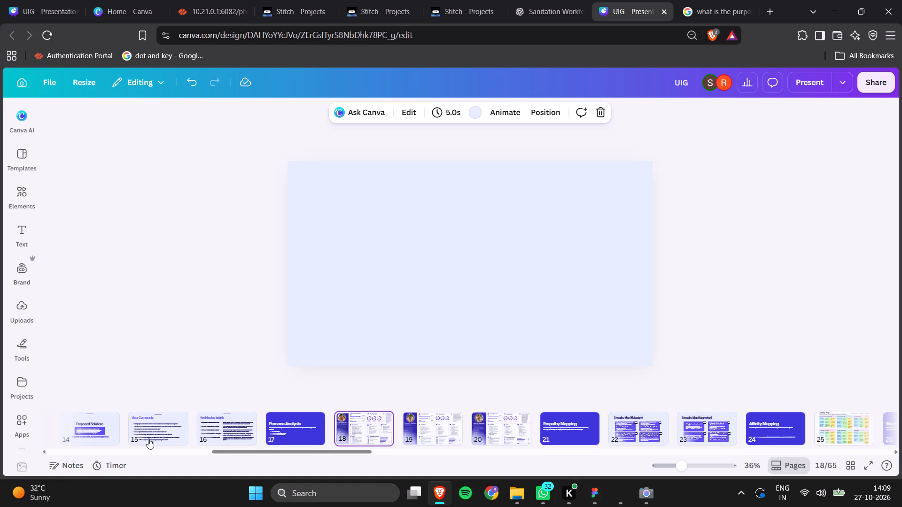
key("Right")
key("Right")
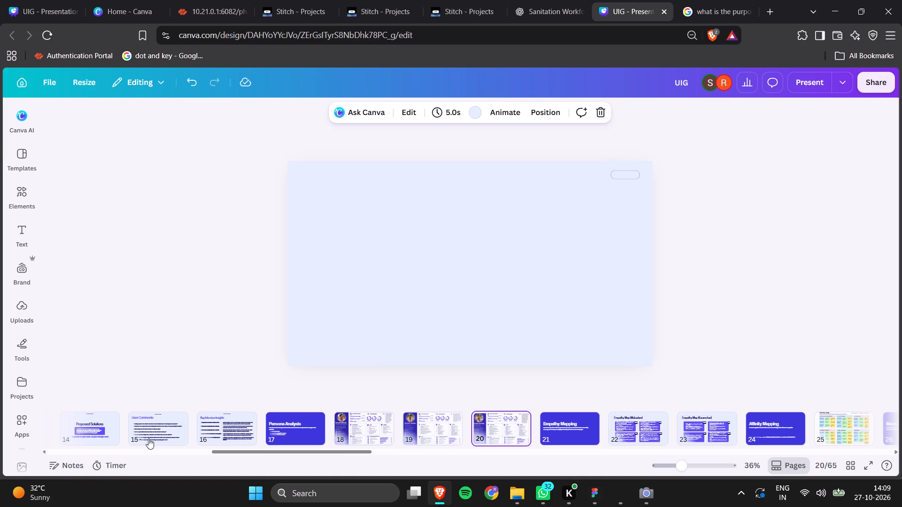
key("Right")
key("Right")
key("Right")
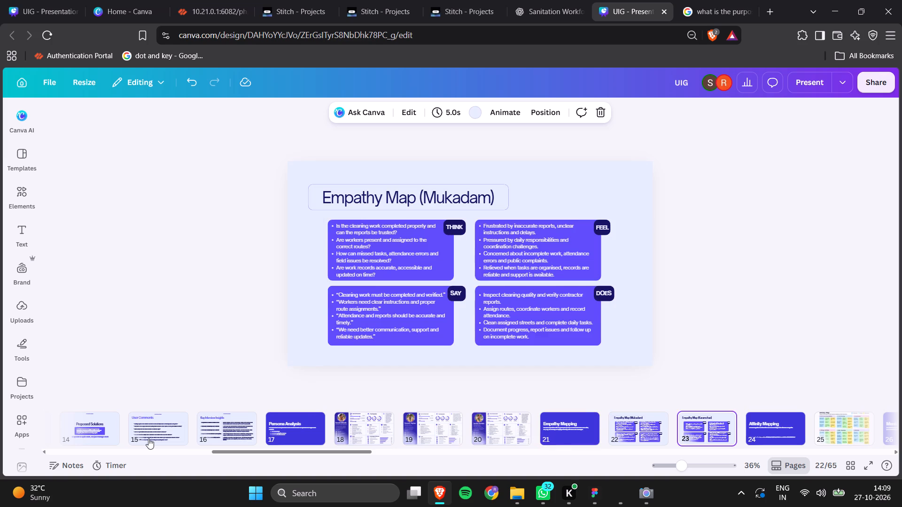
key("Right")
key("Right")
key("Right")
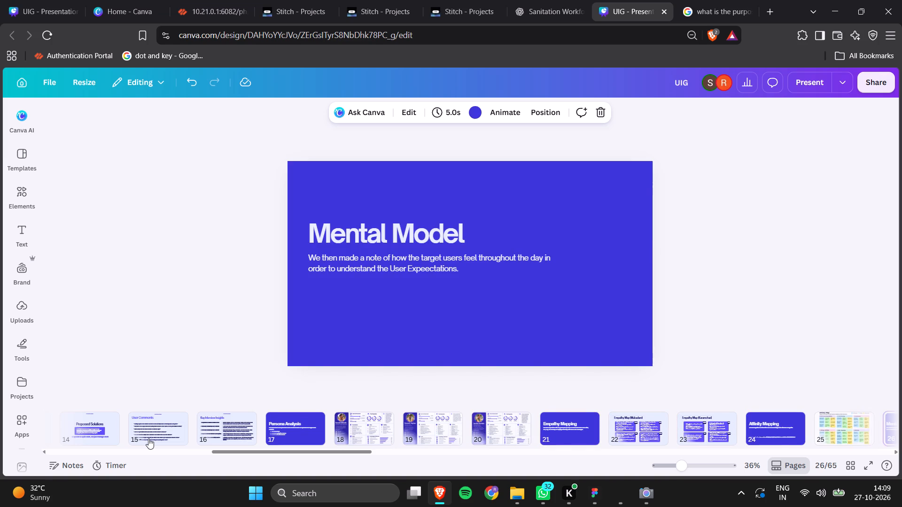
key("Right")
key("Right")
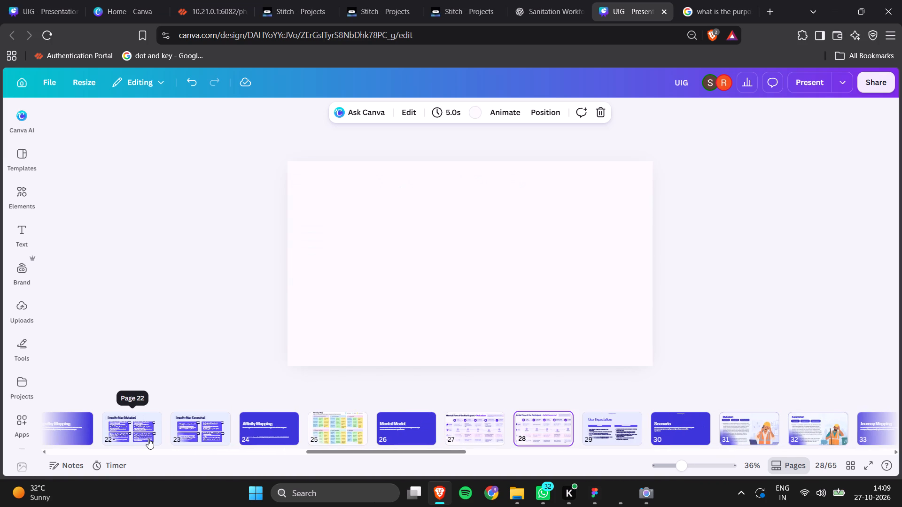
key("Left")
key("Left")
key("Left")
key("Right")
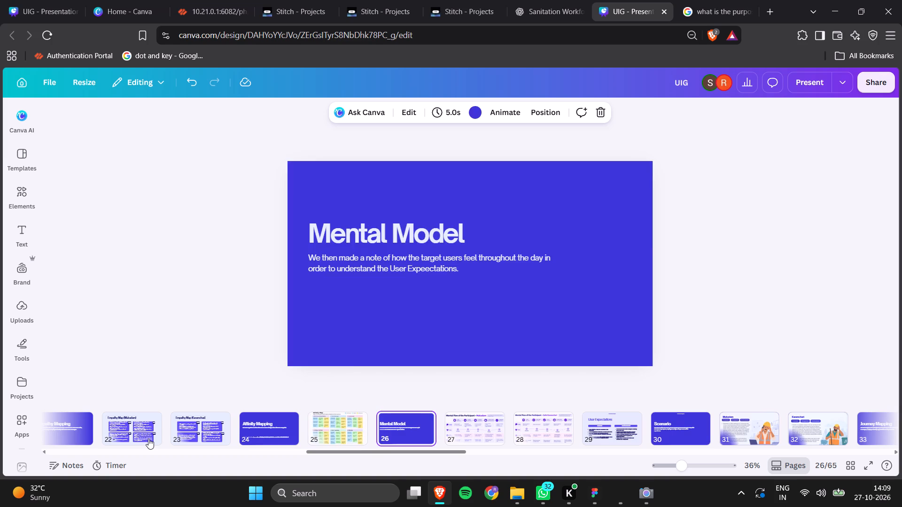
key("Right")
key("Right")
key("Right")
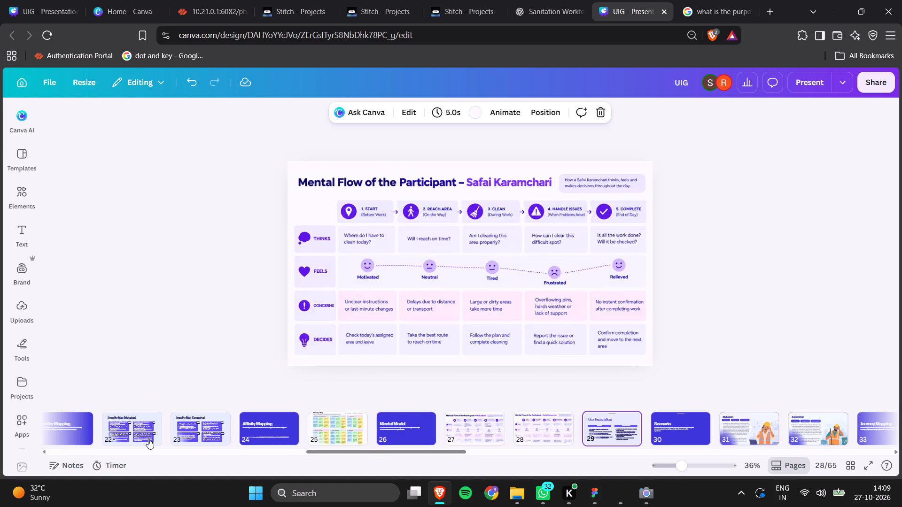
key("Right")
key("Right")
key("Right")
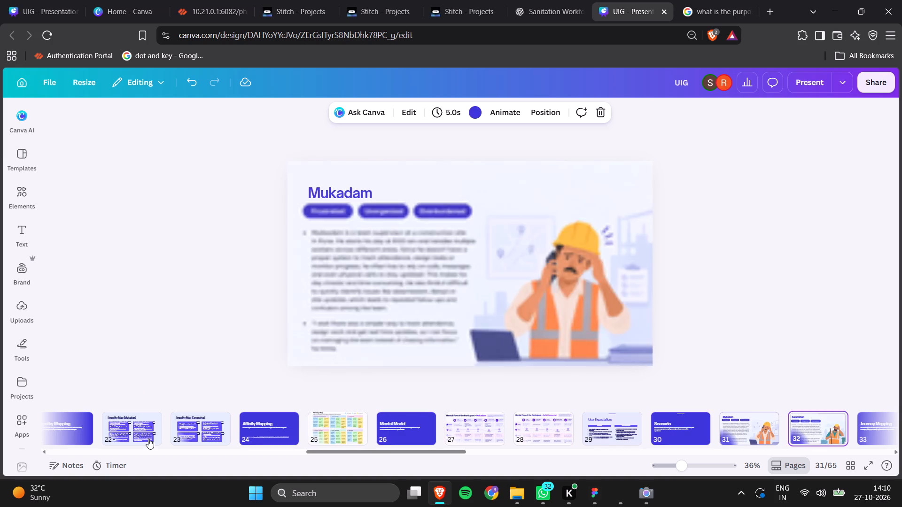
key("Left")
key("Left")
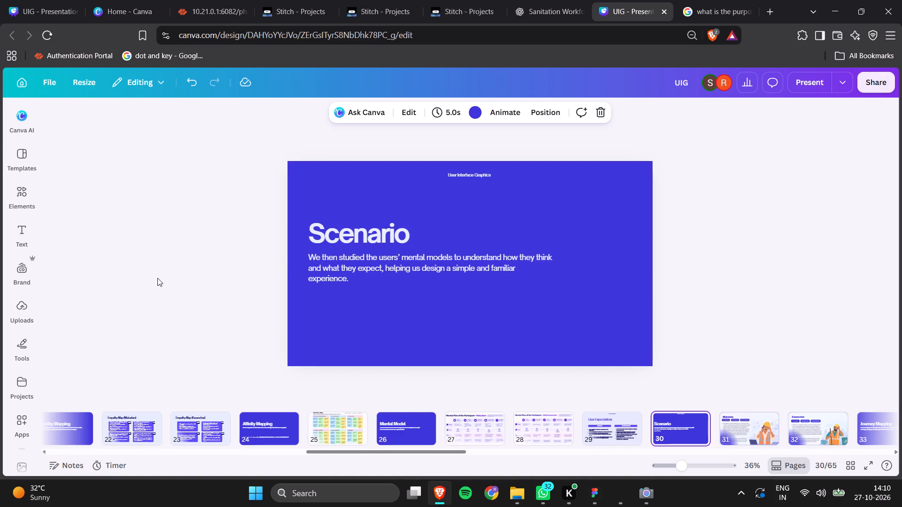
Delete the small "User Interface Graphics" header text from the Scenario section slide.
left_click(463, 174)
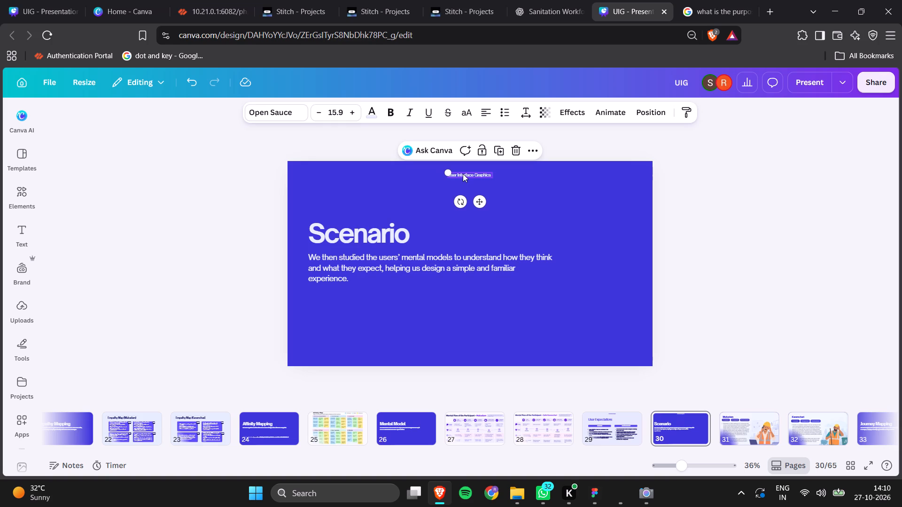
key("BackSpace")
Extend the Scenario section slide's title to read "Scenario taken".
double_click(392, 232)
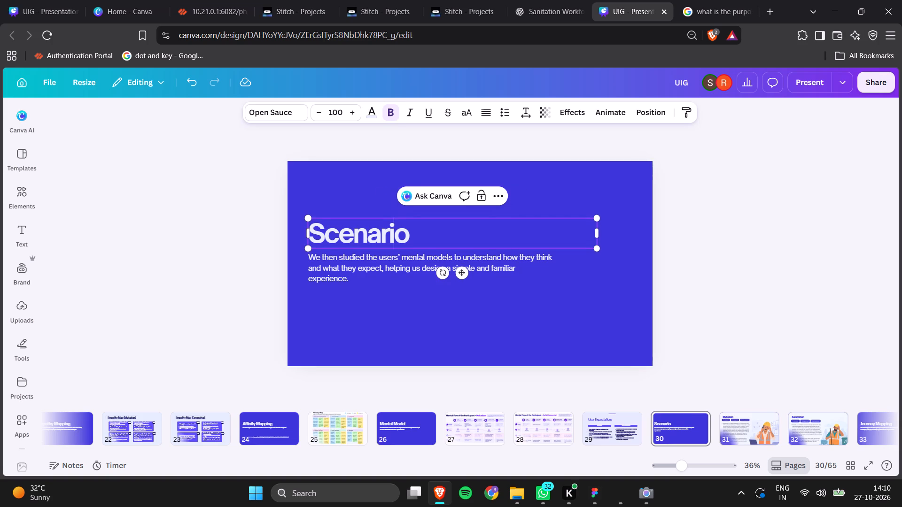
left_click(424, 232)
key("t")
type("taken")
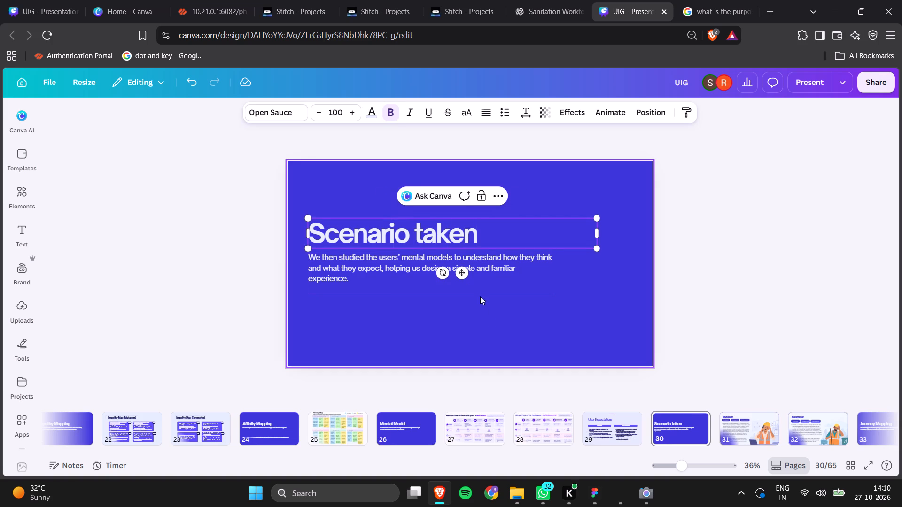
left_click(490, 317)
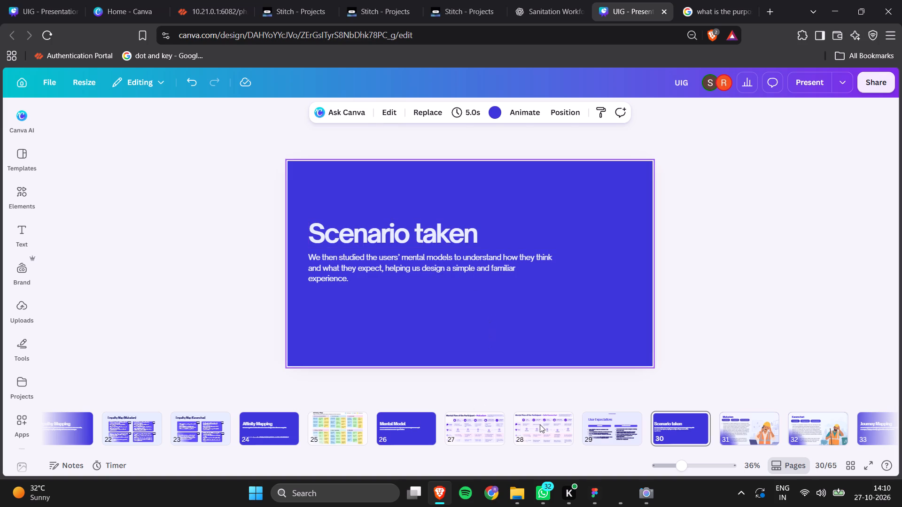
Replace the mental-models description under the "Scenario taken" title with the opening words "We further took a scenerio".
left_click(692, 429)
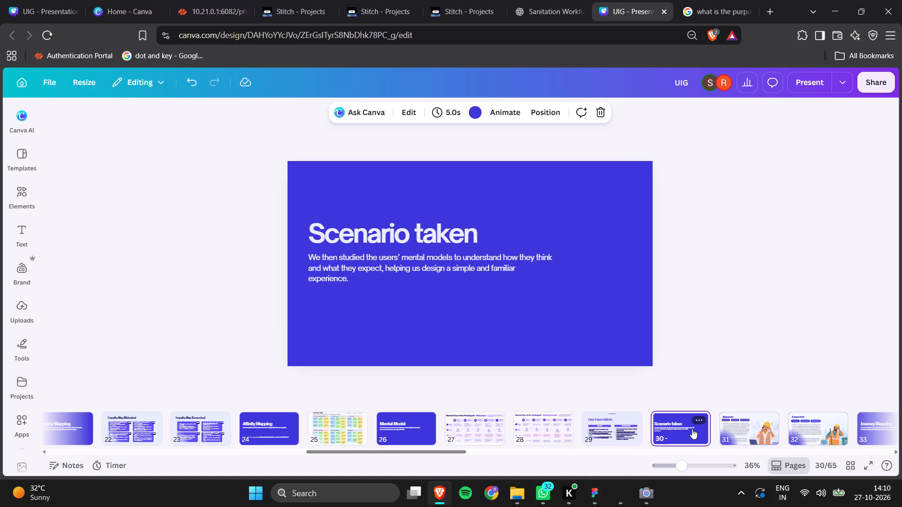
left_click(760, 430)
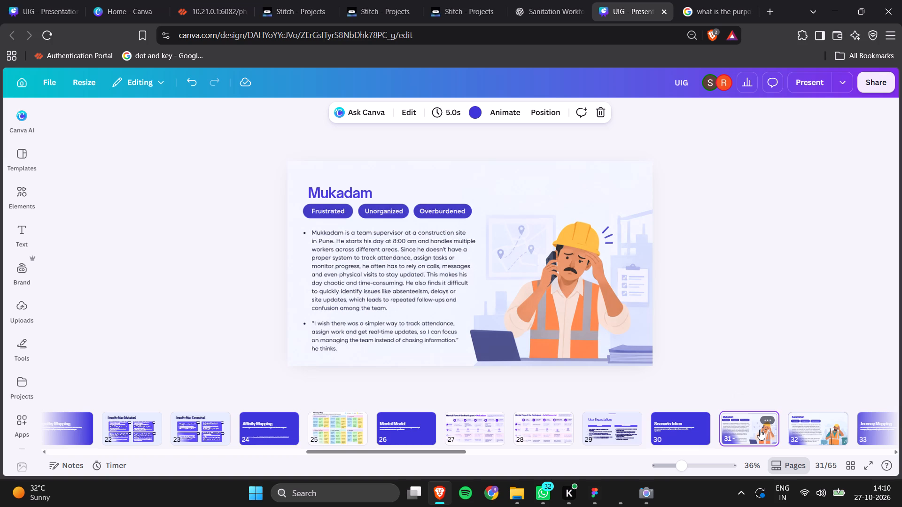
left_click(683, 432)
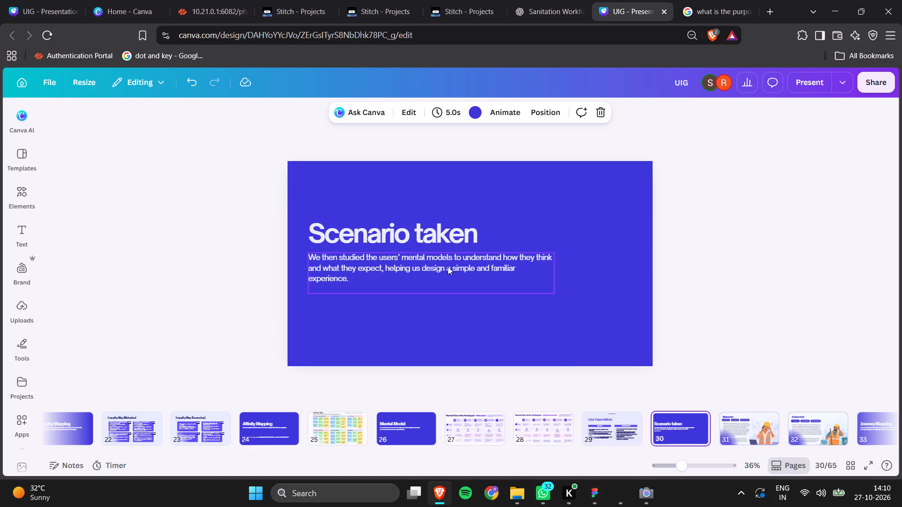
left_click(447, 266)
double_click(362, 278)
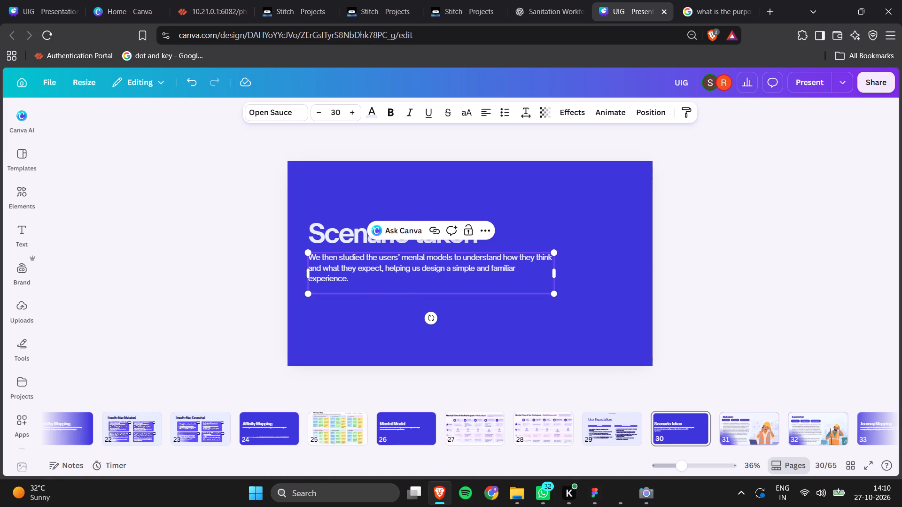
left_click_drag(362, 278, 314, 258)
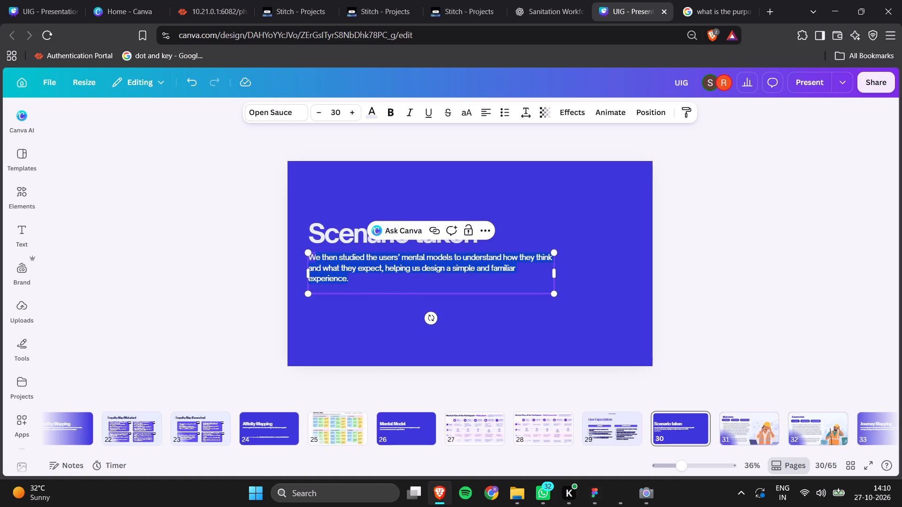
left_click_drag(314, 258, 324, 259)
key("BackSpace")
key("BackSpace")
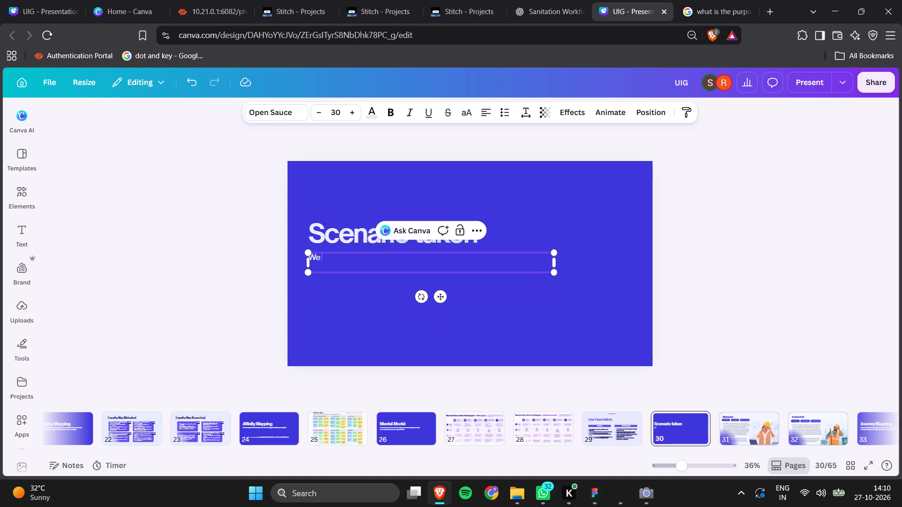
type("further took a")
key("space")
type("scnerio")
key("space")
left_click(379, 259)
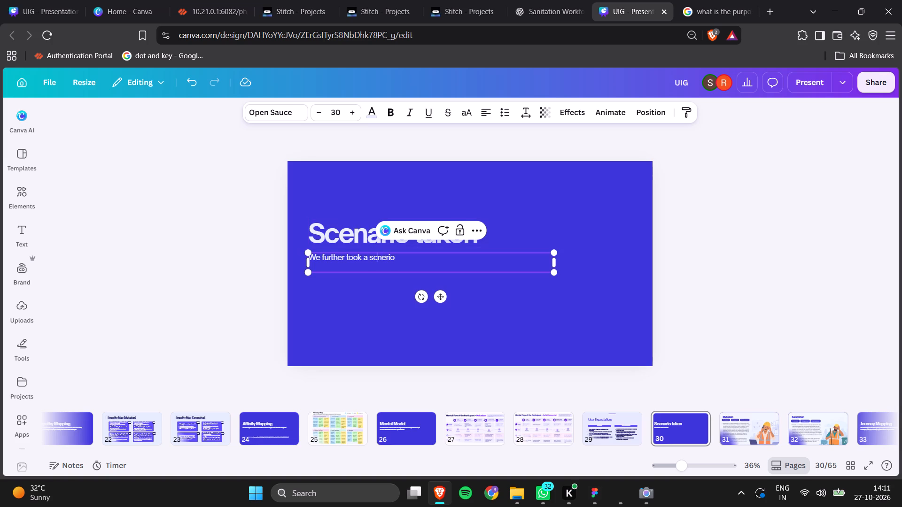
key("e")
left_click(422, 257)
Continue the description with "for both the Mukadam and the Safai Karamchari individually".
type("for bo")
type("th")
key("space")
type("the")
key("space")
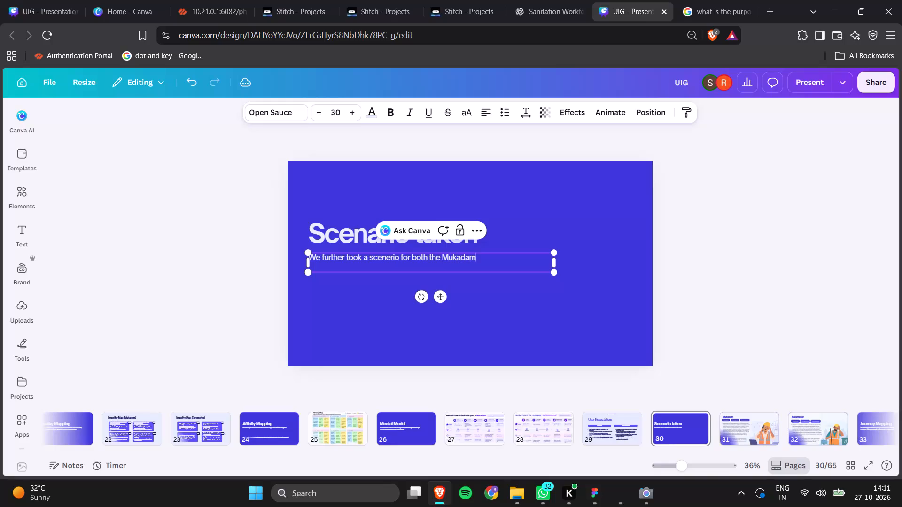
key("space")
type("and")
key("space")
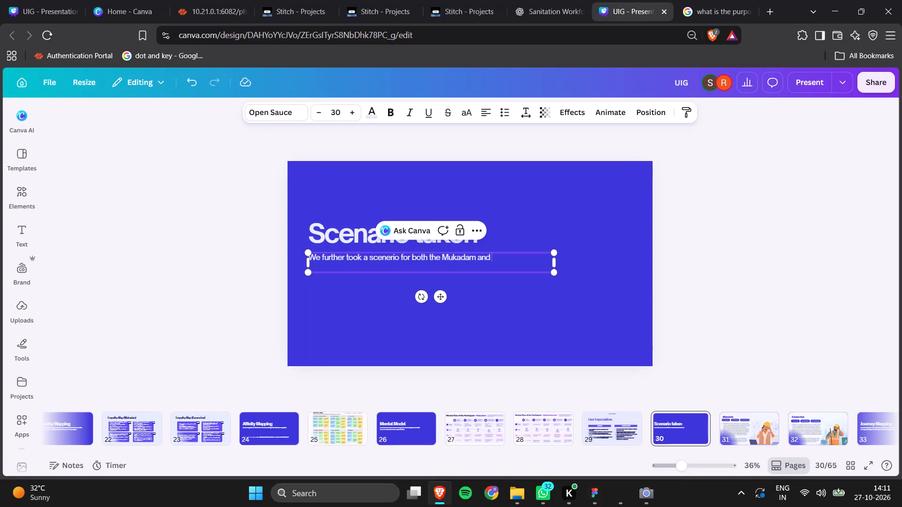
type("the")
key("space")
type("afai")
key("space")
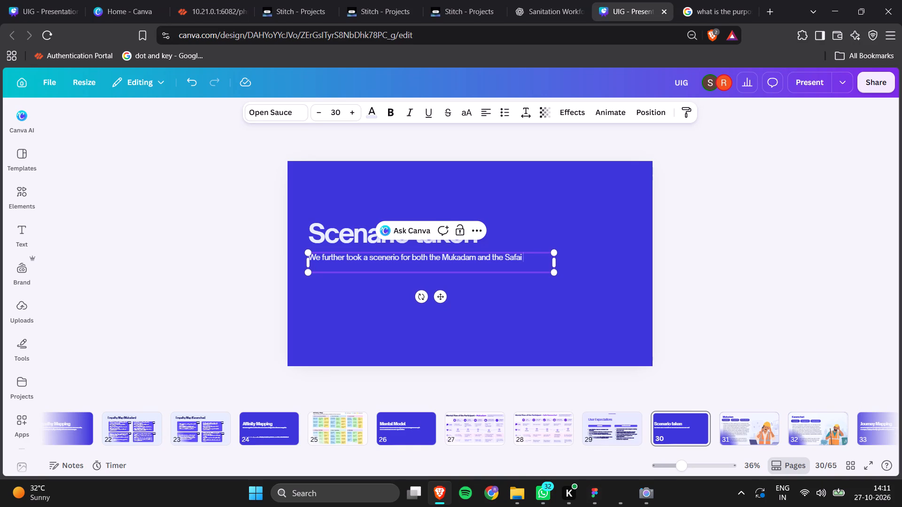
type("ara")
type("mchari individuall")
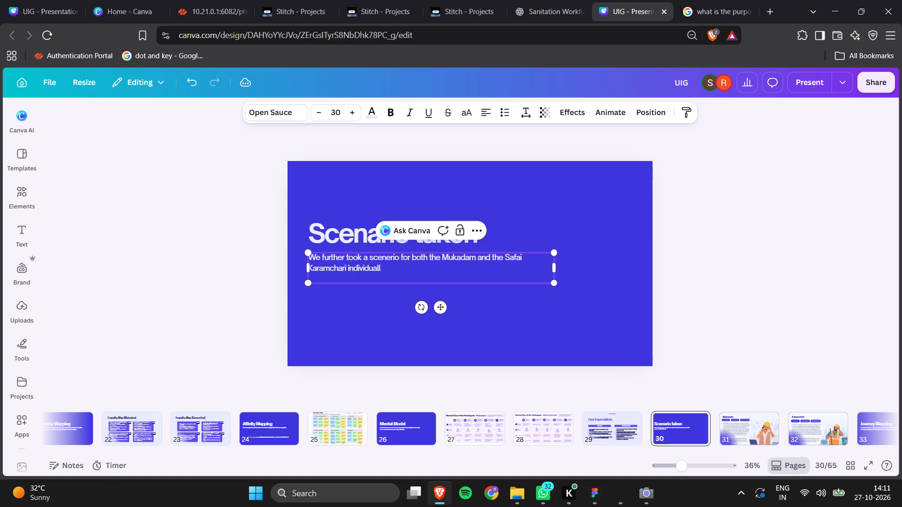
key("y")
key("space")
Complete the description's sentence with "to better understand how the app would function.".
type("to better ub")
key("BackSpace")
type("nderstand how the")
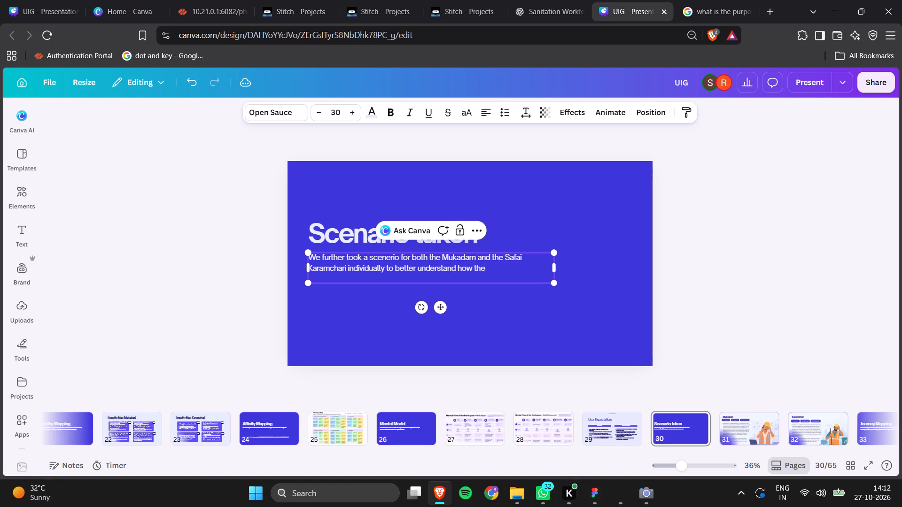
key("space")
key("a")
type("pp")
key("space")
type("would fun")
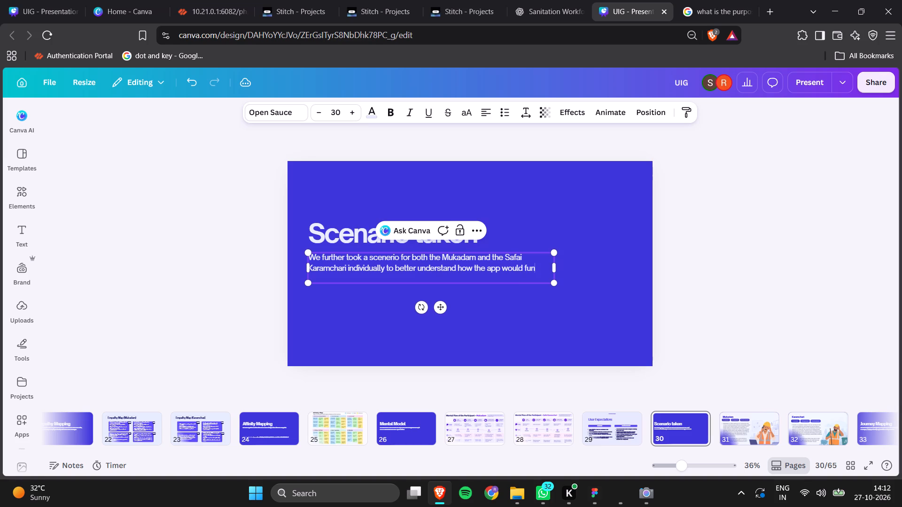
type("ction")
key("period")
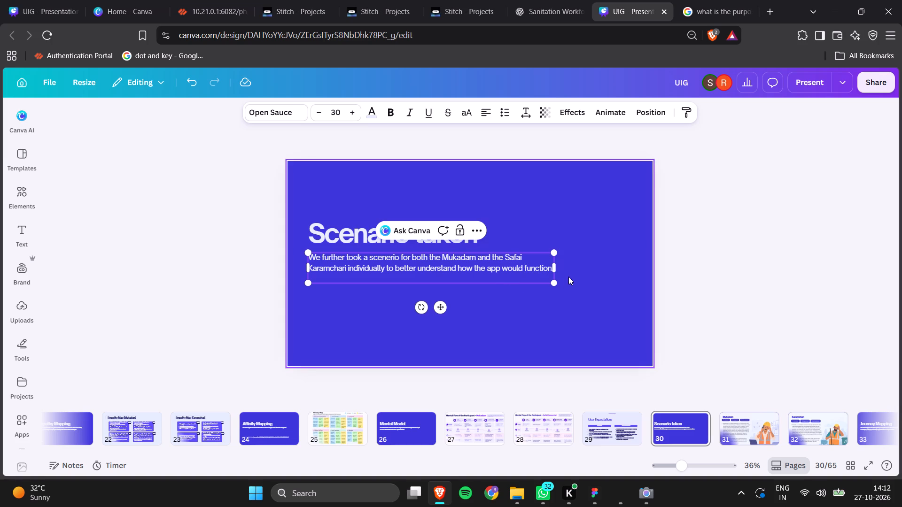
Widen the description text box to match the width of the title's text box.
left_click_drag(555, 267, 595, 269)
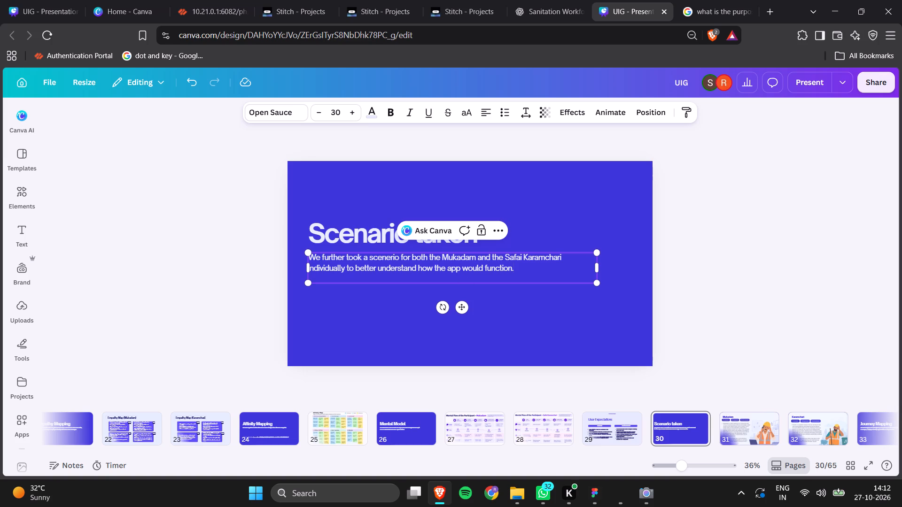
Replace "app would function." at the end of the description with "task could me completed efficiently.".
left_click_drag(447, 268, 510, 273)
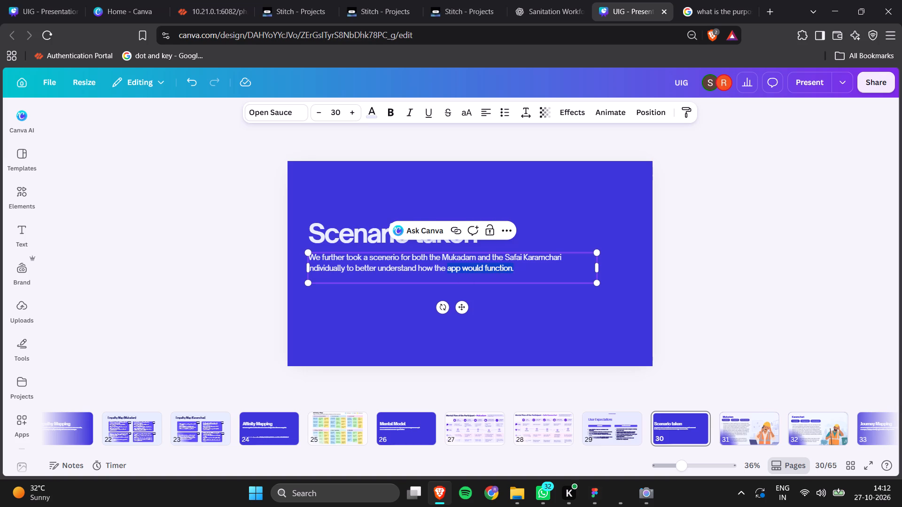
key("BackSpace")
type("task")
key("space")
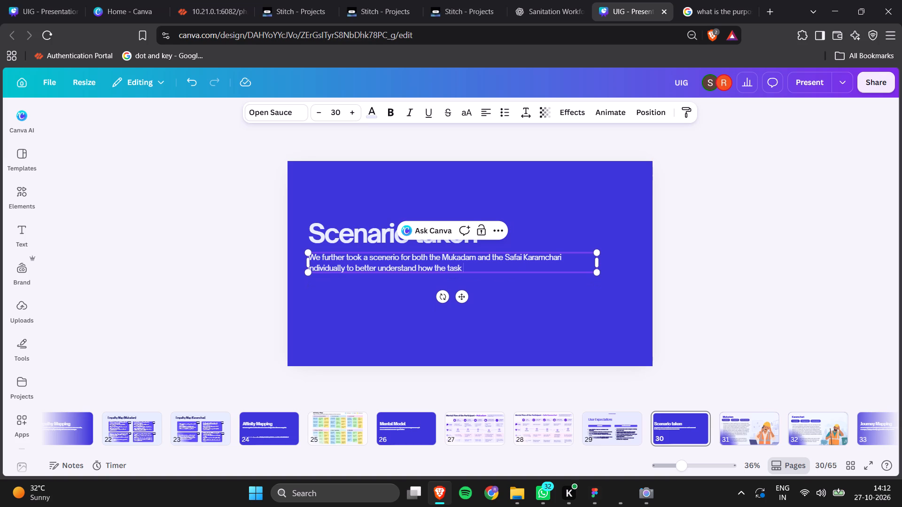
type("could me completed")
key("space")
type("efficiently")
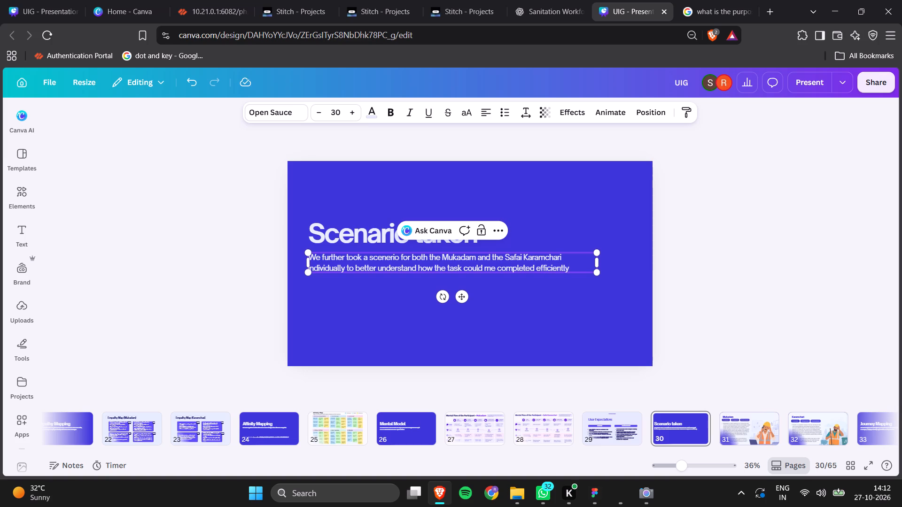
key("period")
Review the slides from Affinity Mapping through User Expectations to the Scenario taken slide.
left_click(564, 306)
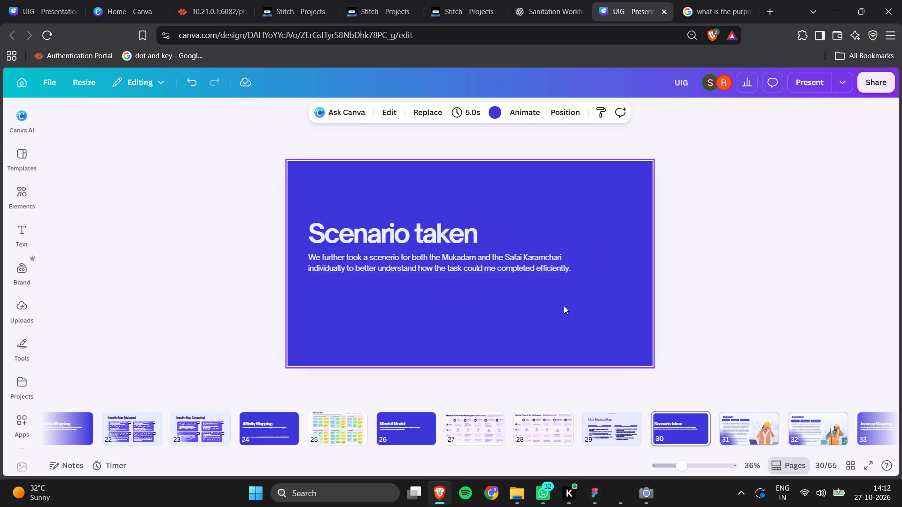
left_click(268, 429)
key("Right")
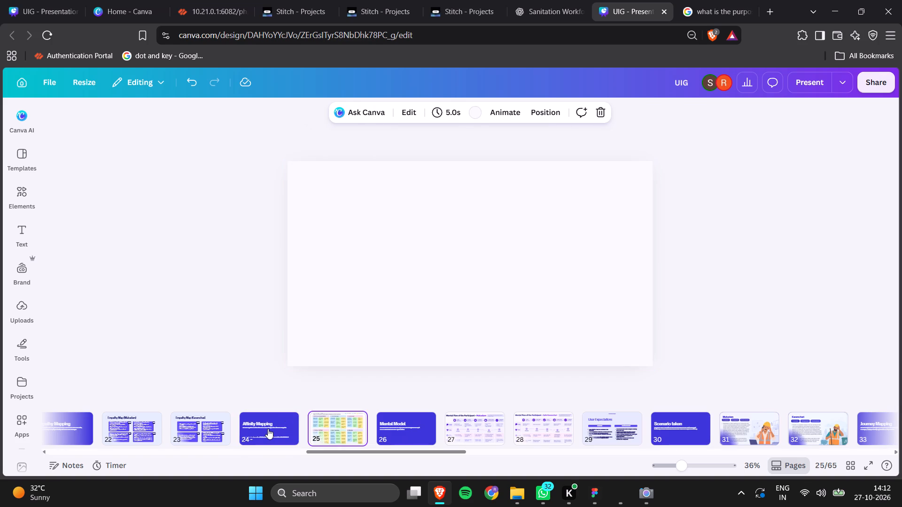
key("Right")
key("Right")
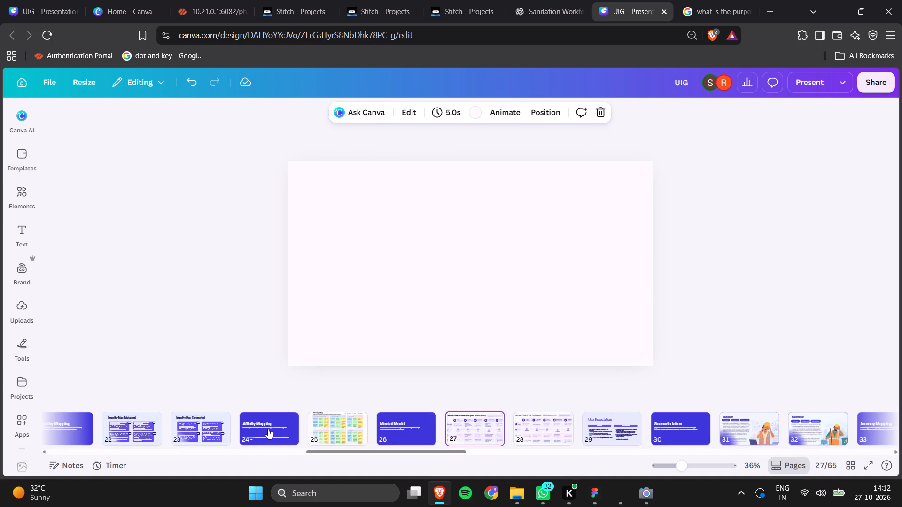
key("Right")
key("Right")
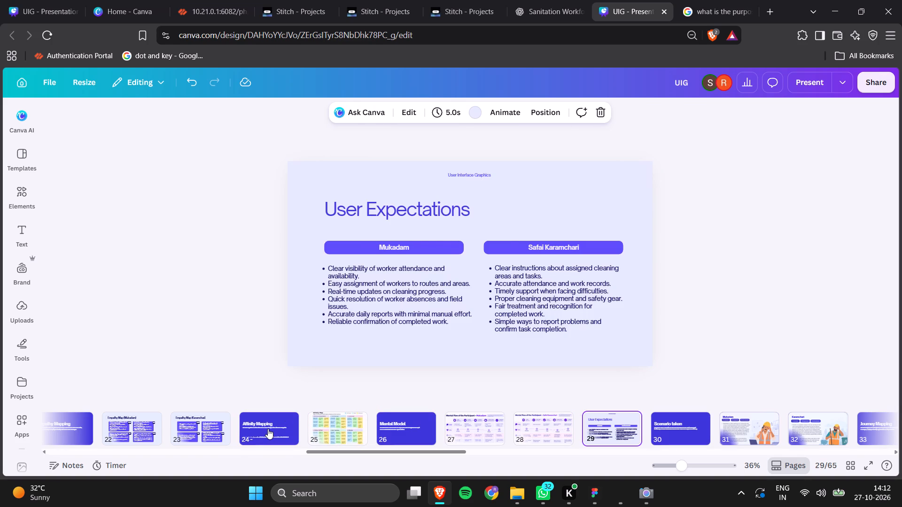
key("Right")
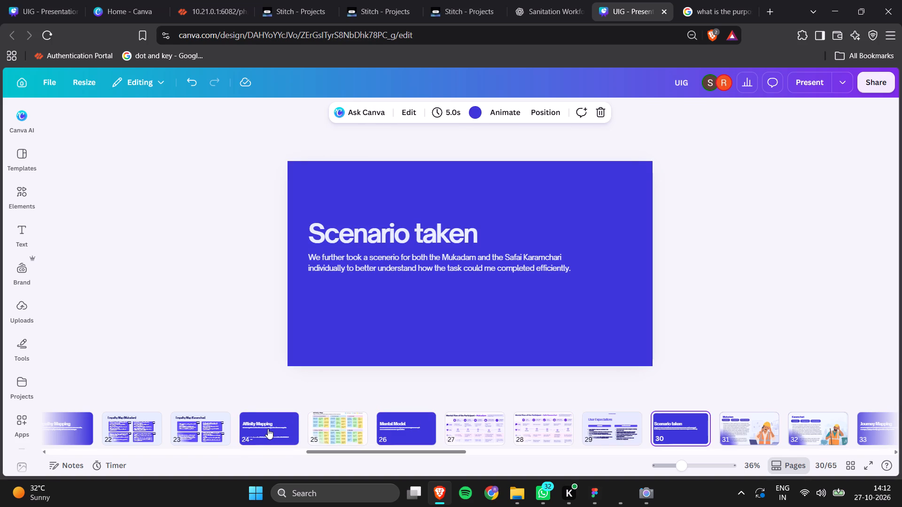
Narrow the description text box on the Scenario taken slide so it wraps onto three lines, and nudge it slightly right.
left_click(445, 260)
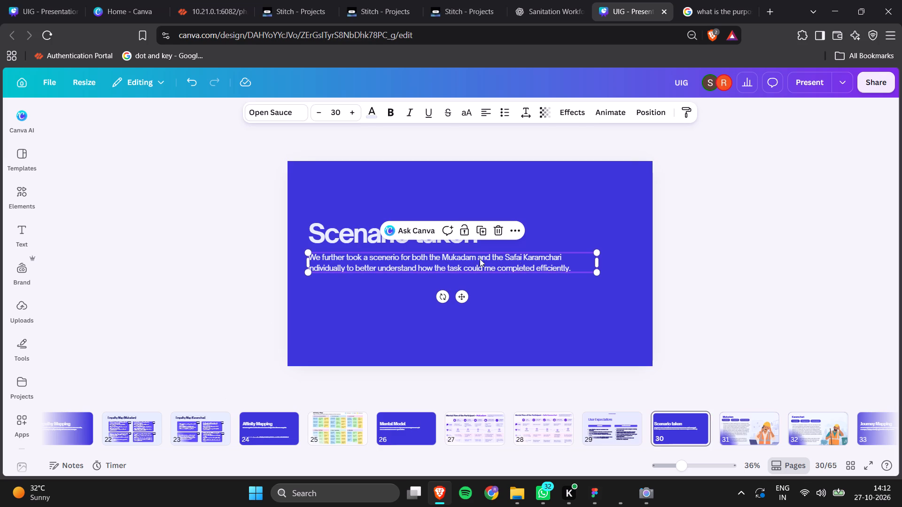
left_click(597, 259)
left_click_drag(597, 259, 560, 265)
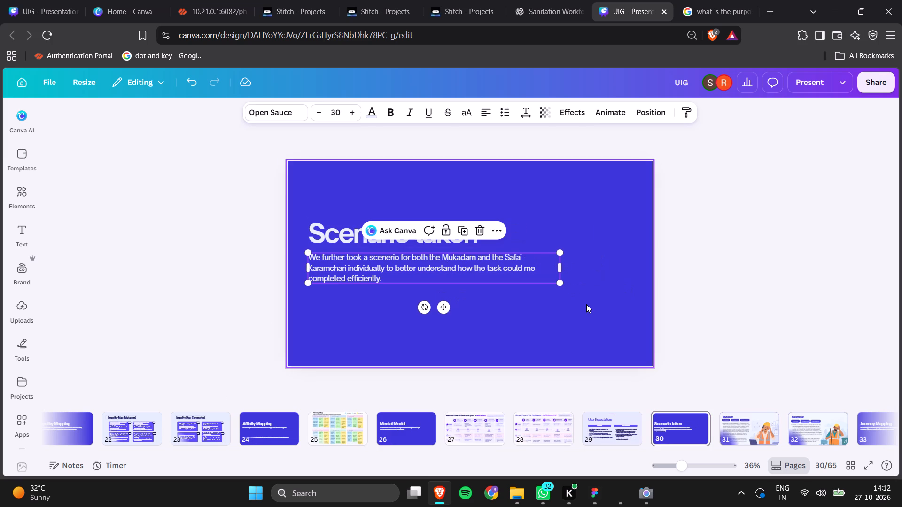
key("Right")
key("Right")
key("Right")
key("Right")
key("Right")
key("Right")
key("Right")
key("Right")
key("Right")
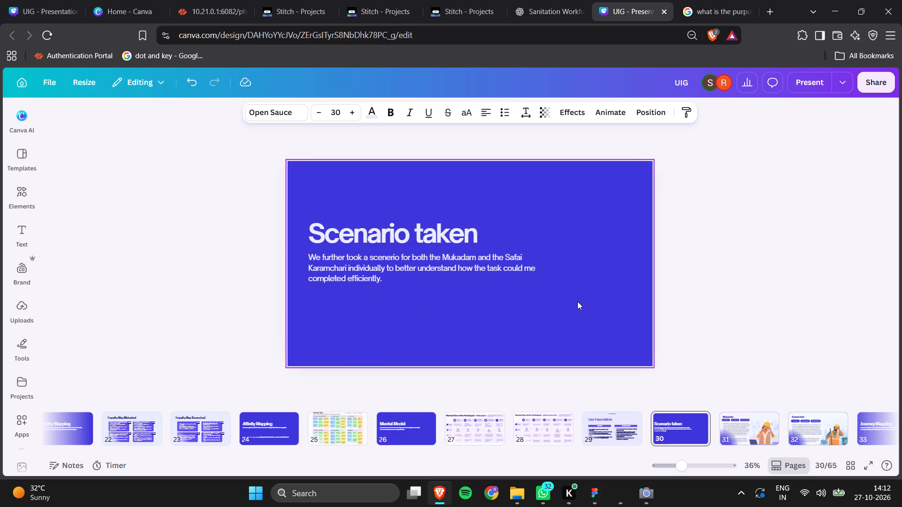
key("Left")
key("Left")
key("Left")
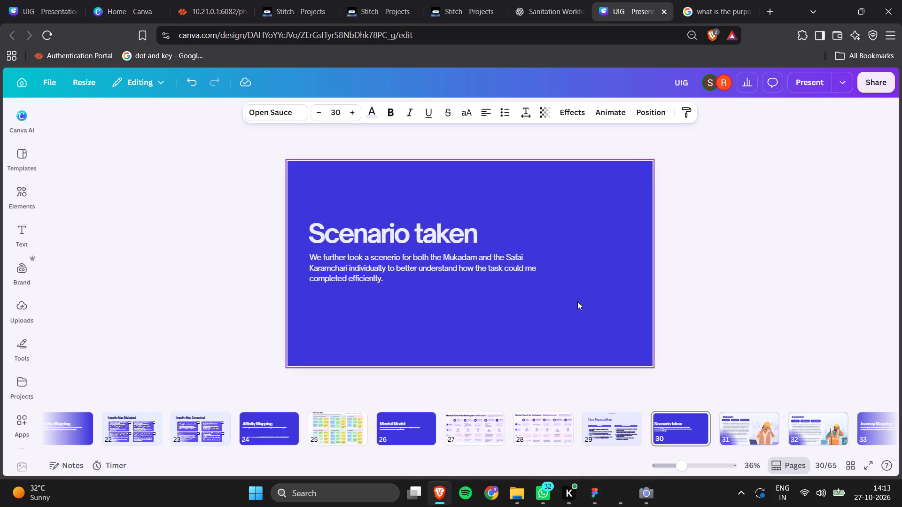
left_click(584, 317)
Remove "experiences," from the Journey Mapping slide's description so it reads "understand their pain points and challenges".
key("Right")
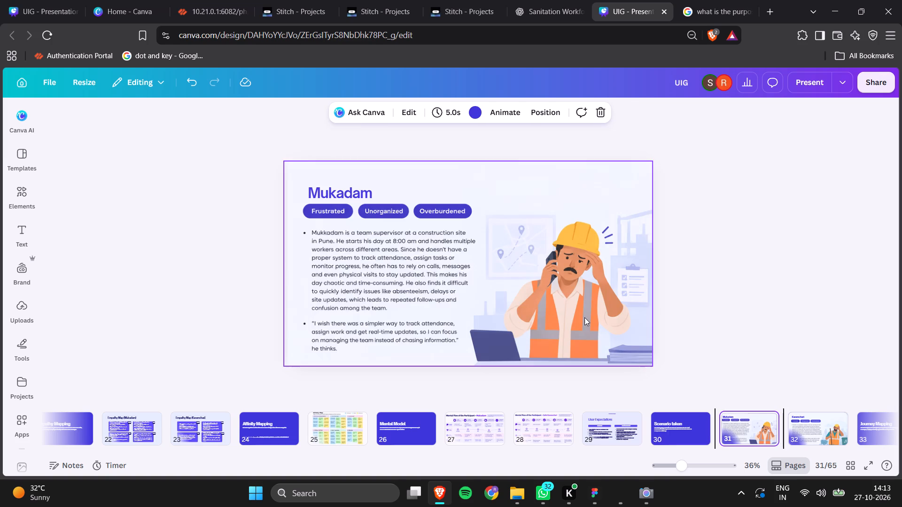
left_click(408, 331)
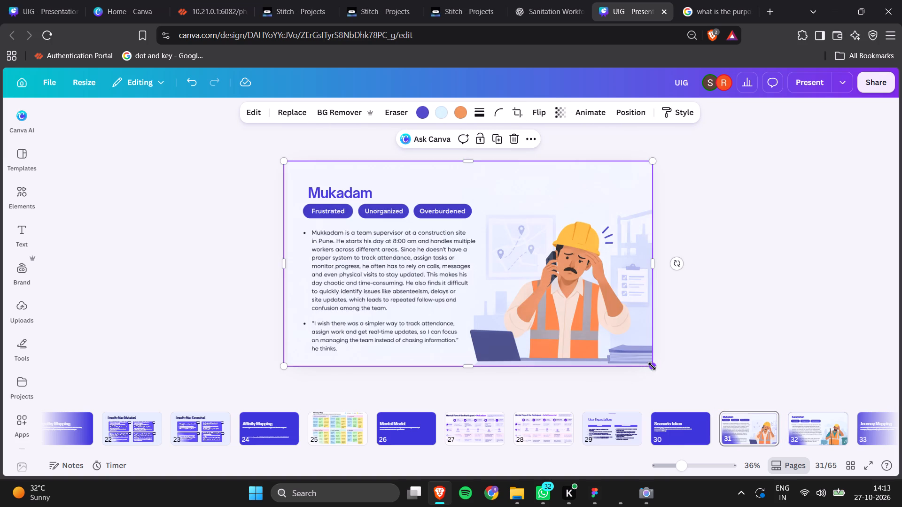
left_click(720, 254)
key("Right")
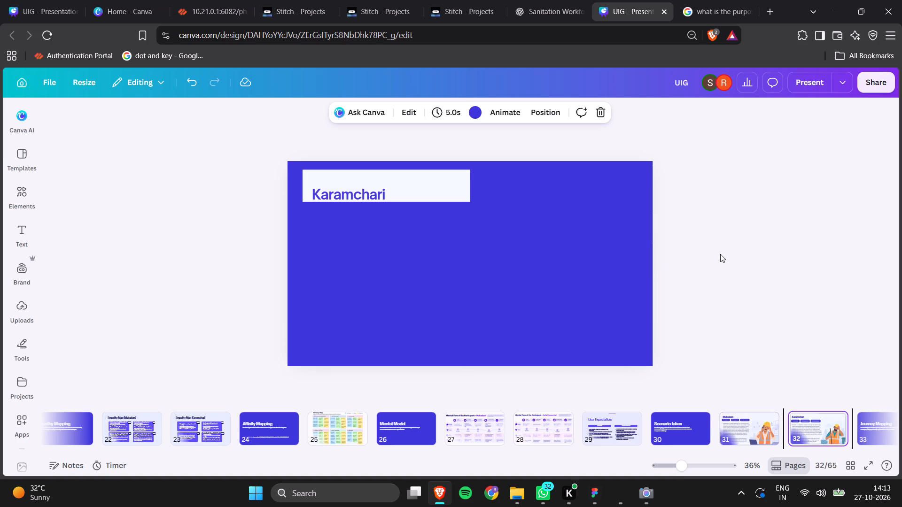
key("Right")
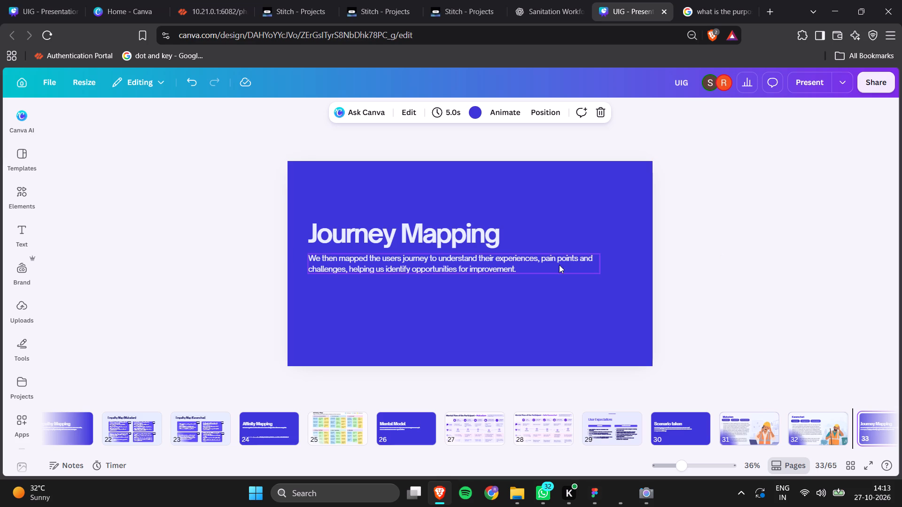
double_click(535, 253)
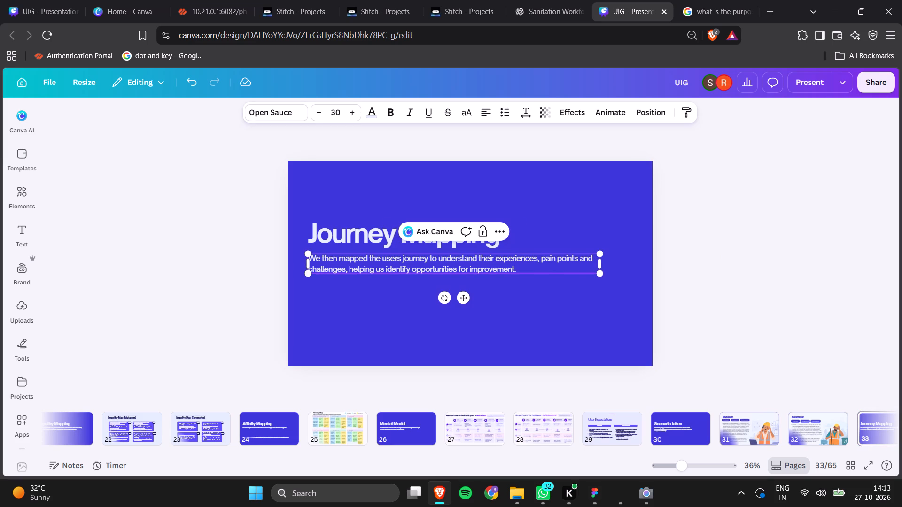
left_click_drag(539, 259, 497, 261)
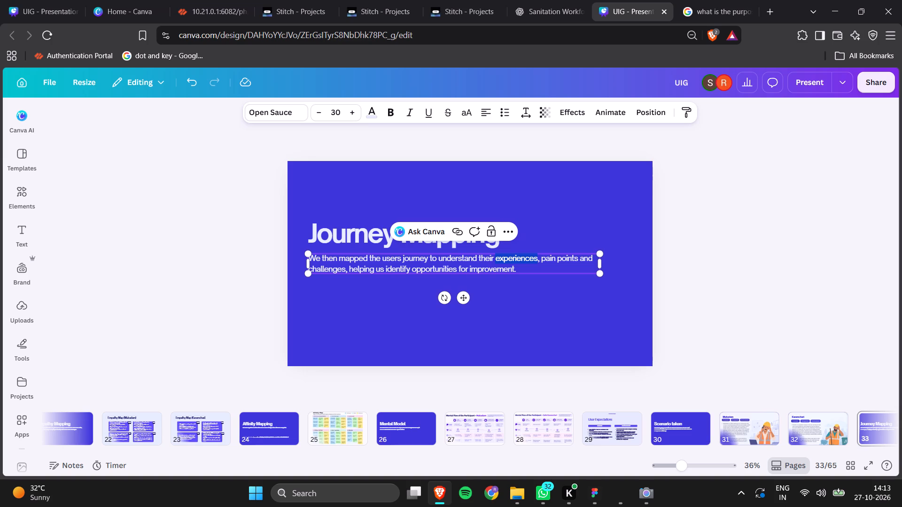
key("ctrl+c")
key("BackSpace")
key("Right")
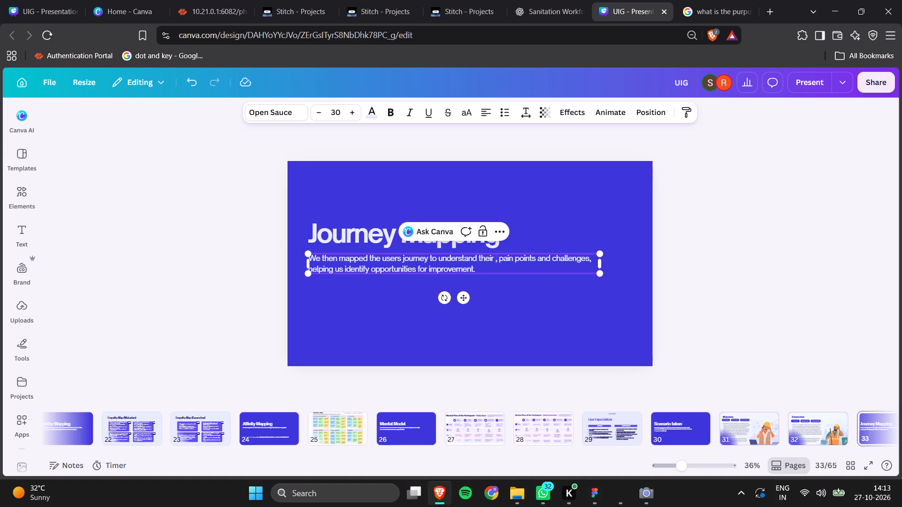
key("BackSpace")
key("BackSpace")
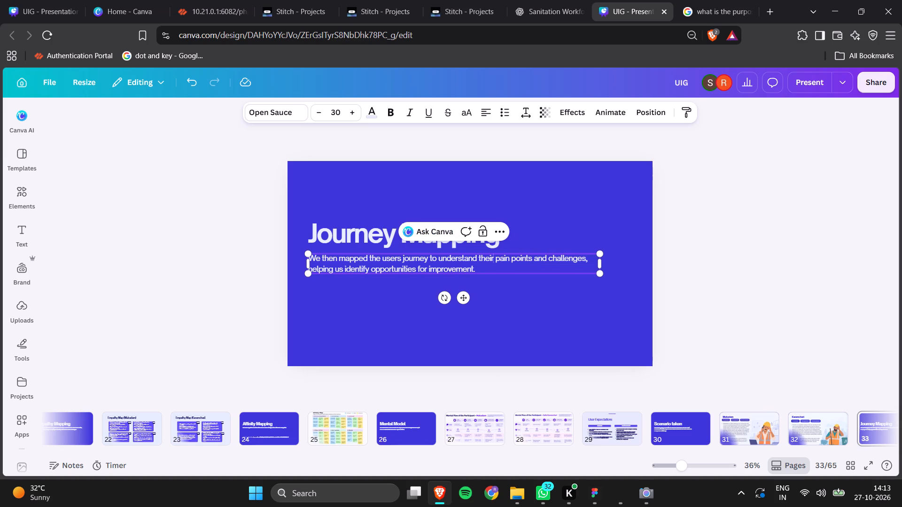
left_click(744, 294)
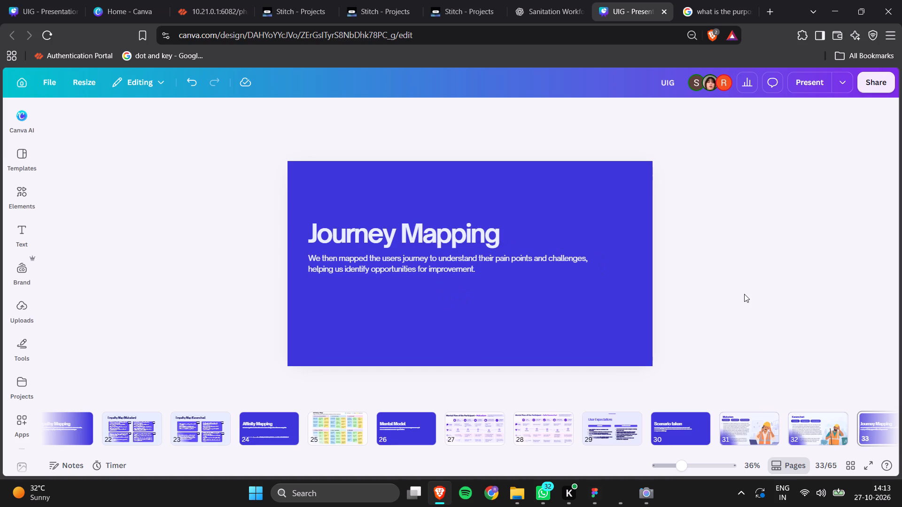
Look through the slides after Journey Mapping, covering the Mukadam and Safai Karamchari journey maps and the story mapping section.
key("Right")
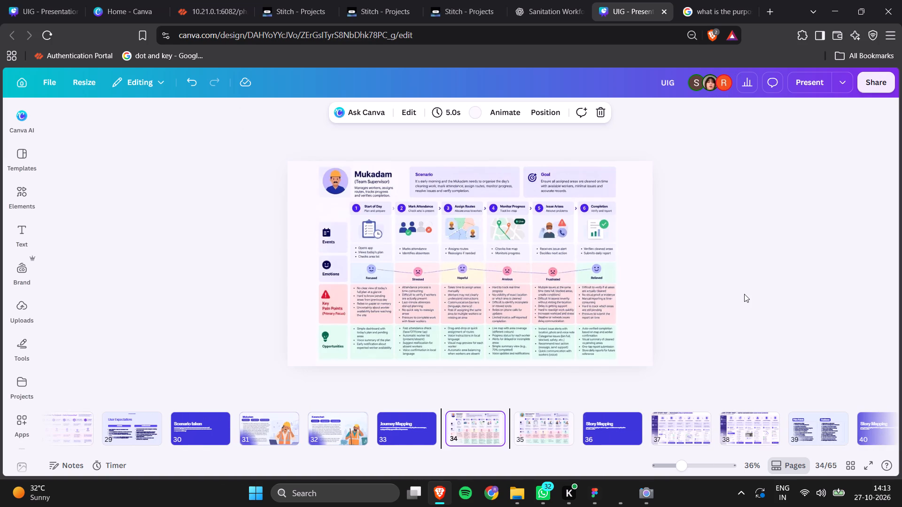
key("Right")
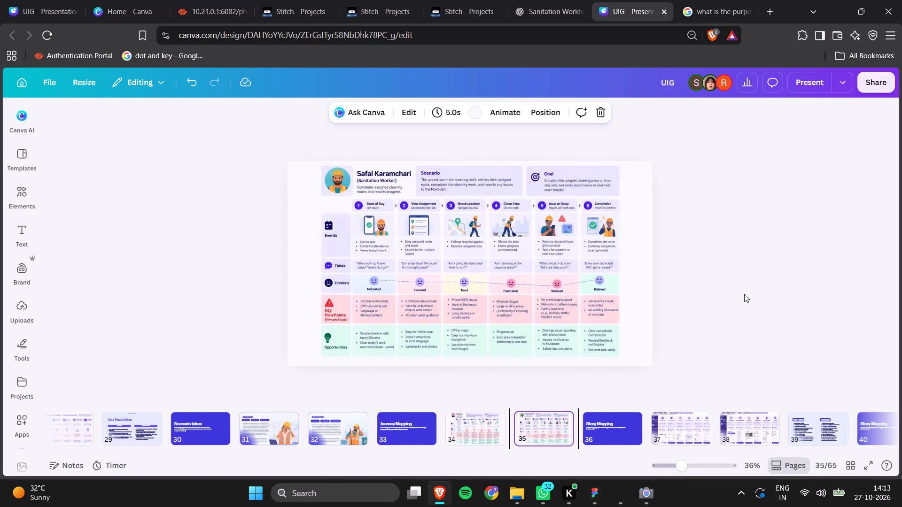
key("Right")
key("Right")
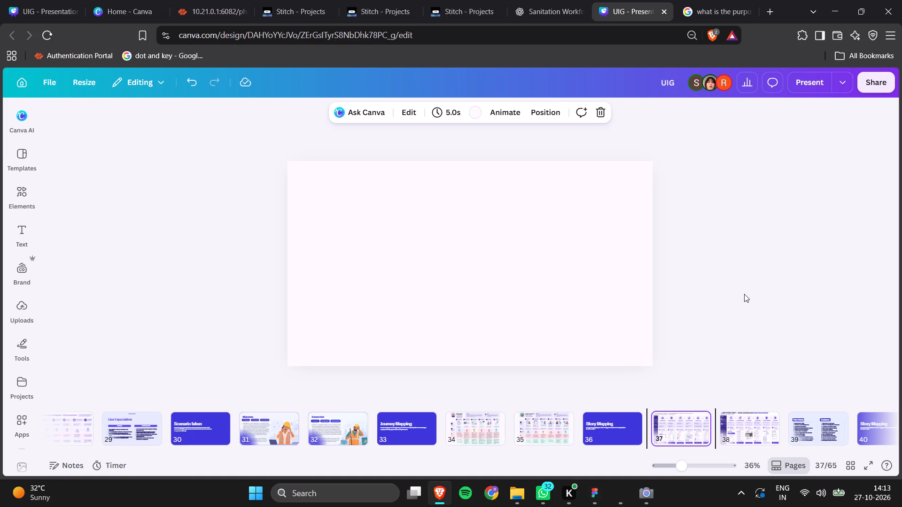
key("Right")
key("Right")
key("Right")
key("Right")
key("Right")
key("Right")
key("Right")
key("Right")
key("Right")
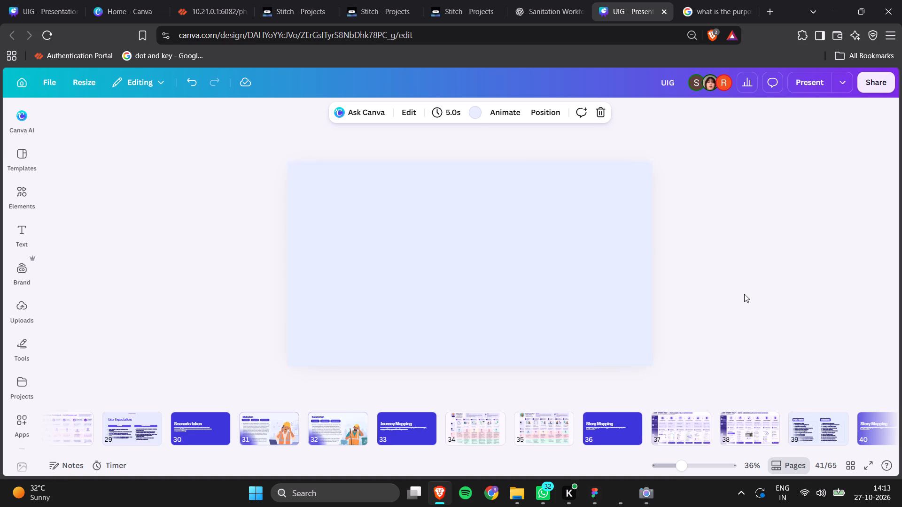
Change the title of the second Story Mapping section slide, slide 40, to "Priority Mapping".
key("Left")
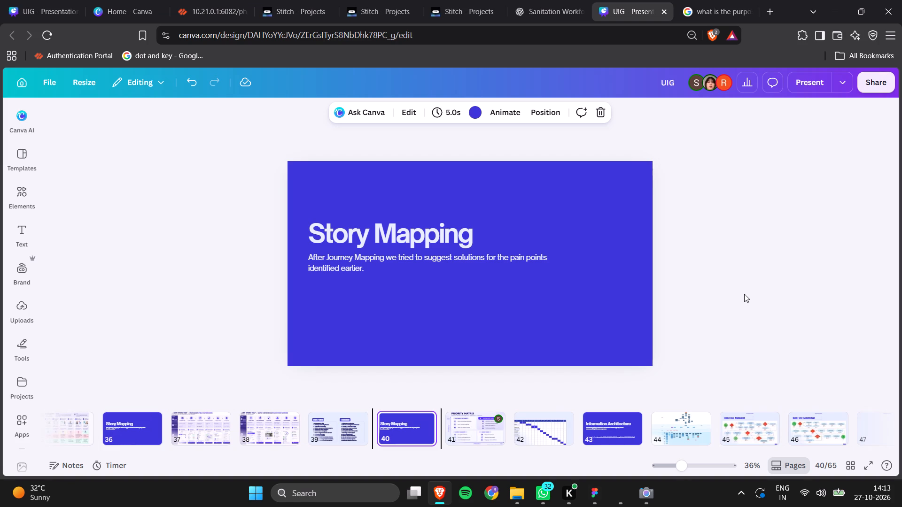
double_click(352, 239)
left_click(364, 239)
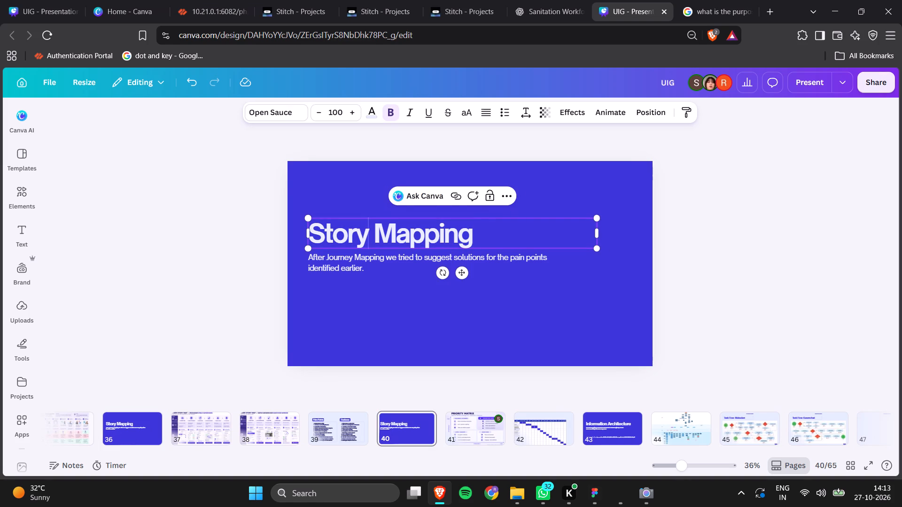
left_click_drag(364, 239, 313, 237)
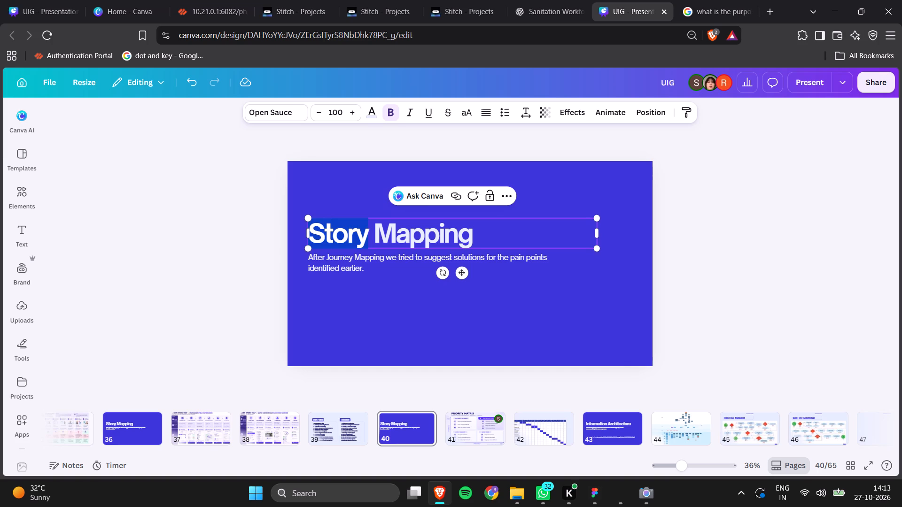
key("r")
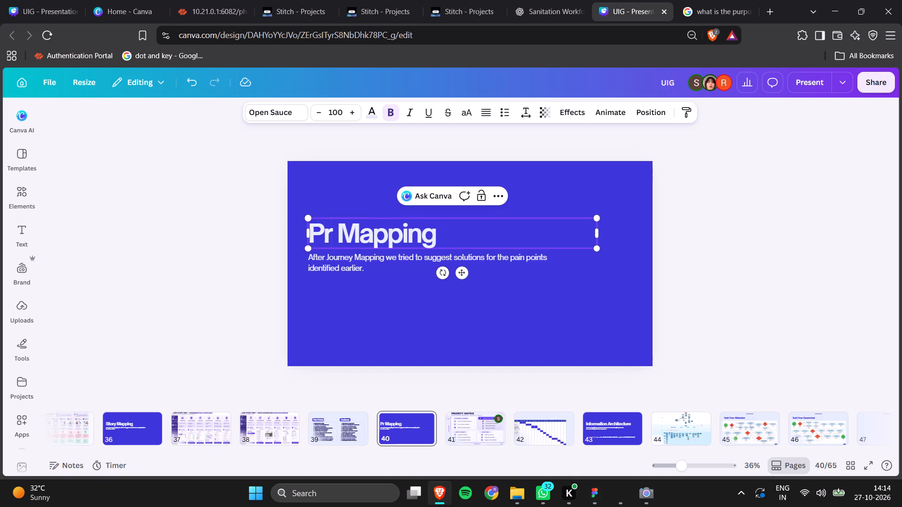
type("iority")
key("space")
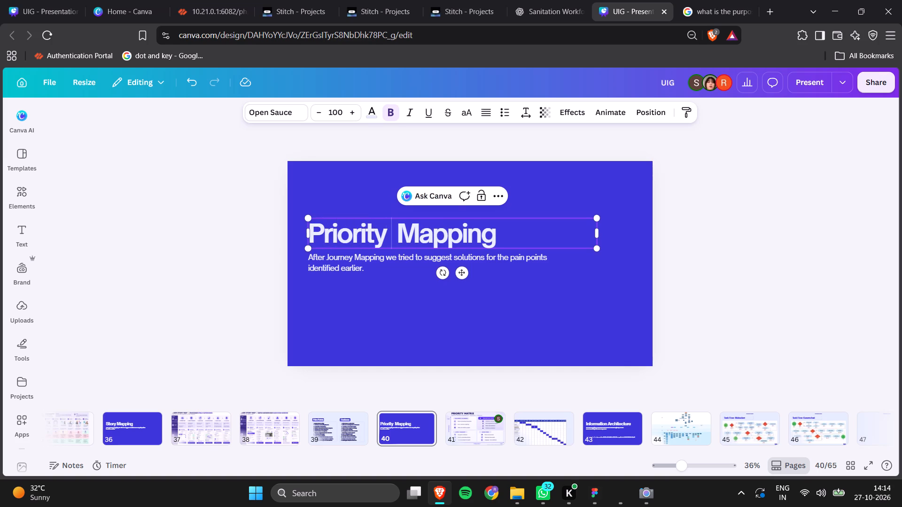
key("BackSpace")
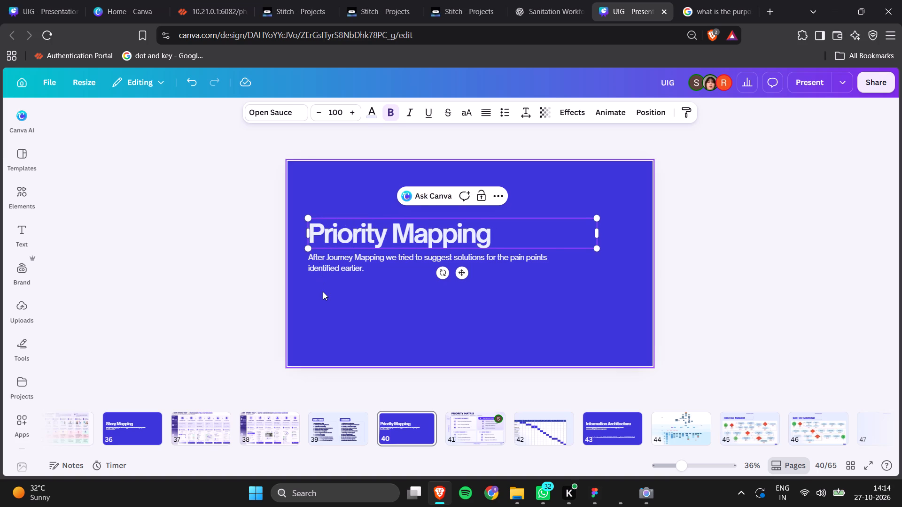
left_click(323, 292)
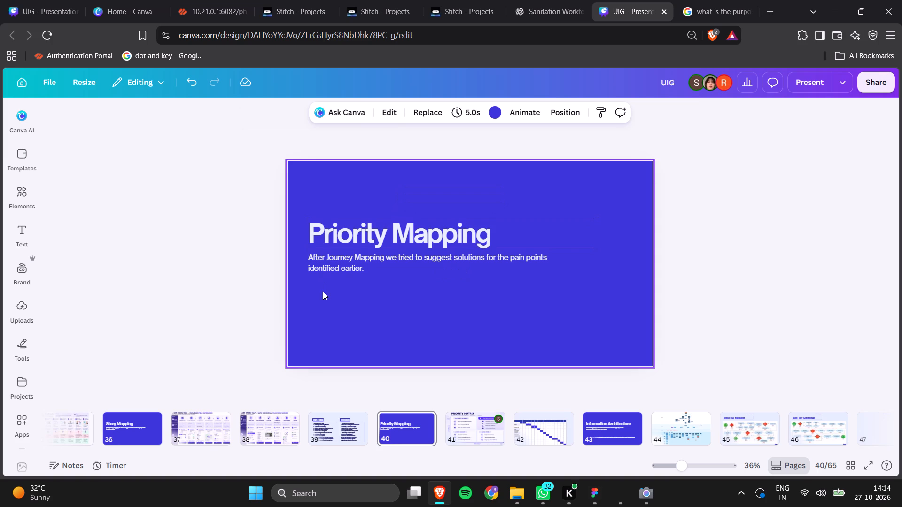
Replace the Priority Mapping description after the word "After" with "understanding what features we had to integrade".
double_click(330, 272)
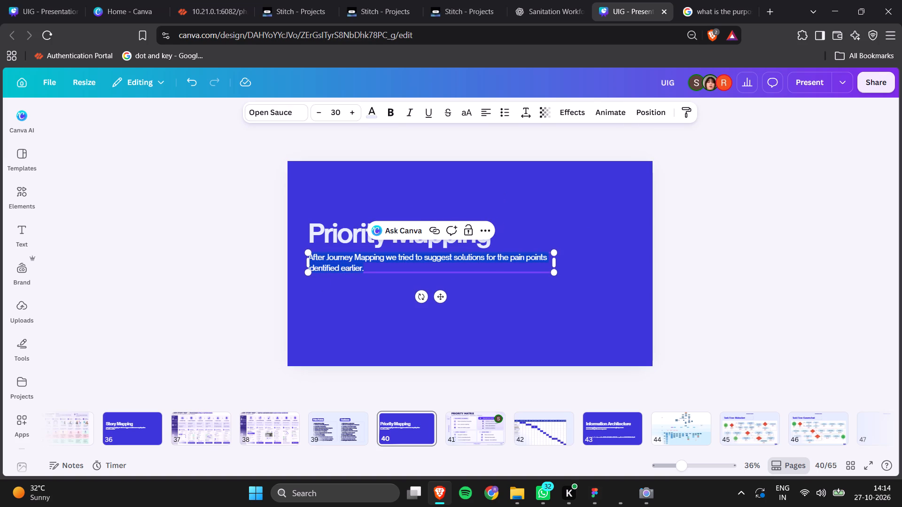
left_click(379, 267)
left_click_drag(377, 269, 337, 261)
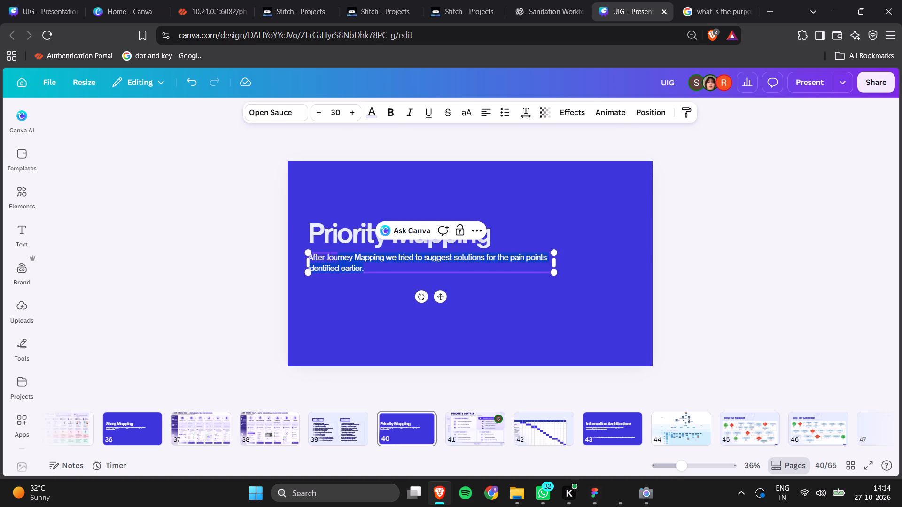
left_click_drag(337, 261, 326, 260)
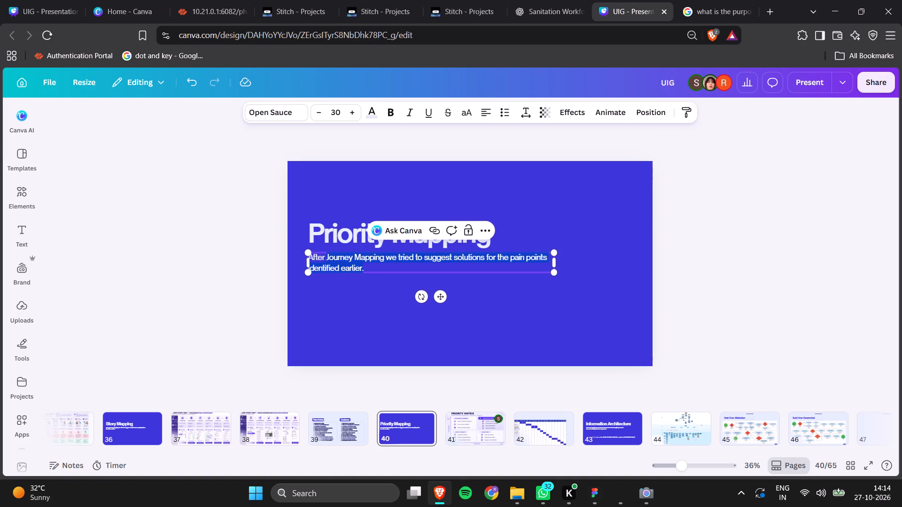
type("understanding")
key("space")
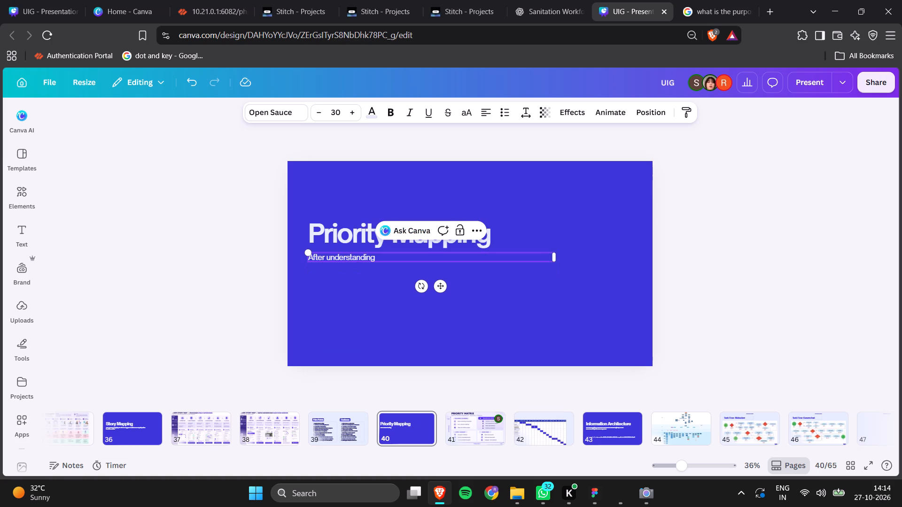
type("what")
key("space")
type("features we had to inti")
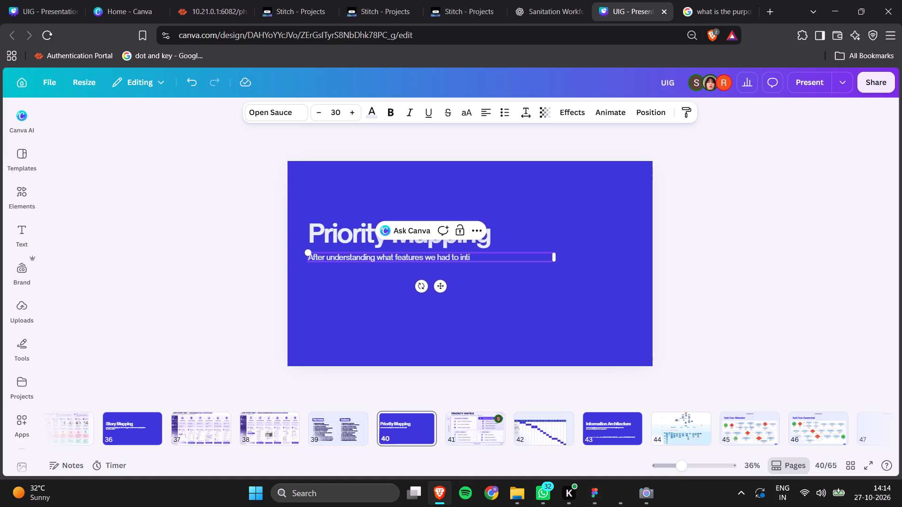
key("BackSpace")
type("egrade")
key("space")
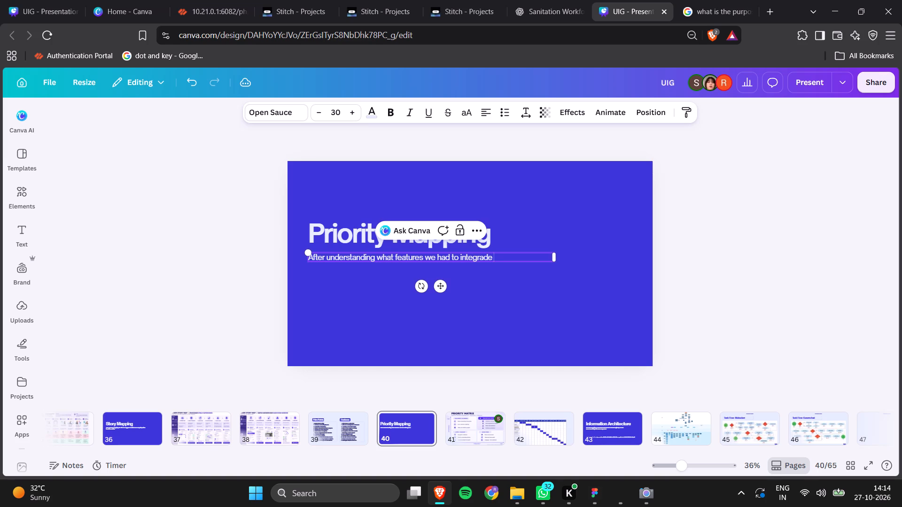
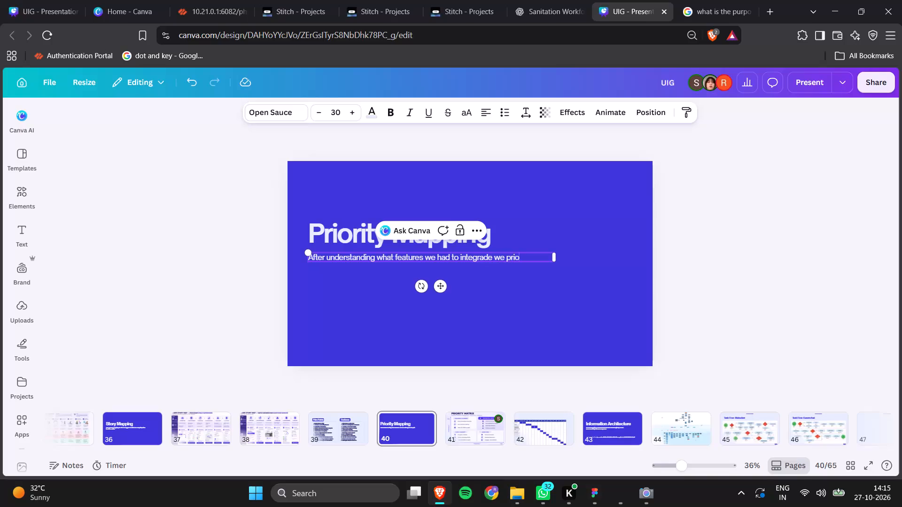
Continue the Priority Mapping description on slide 40 by completing "prioratized" and adding "them on the basis of their fre".
type("rati")
type("zed")
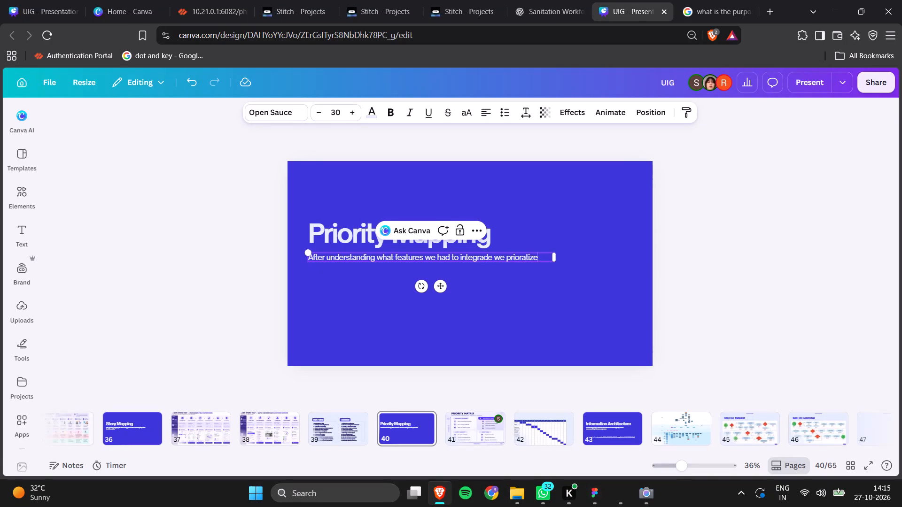
key("space")
type("them on the basis o")
type("f their")
key("space")
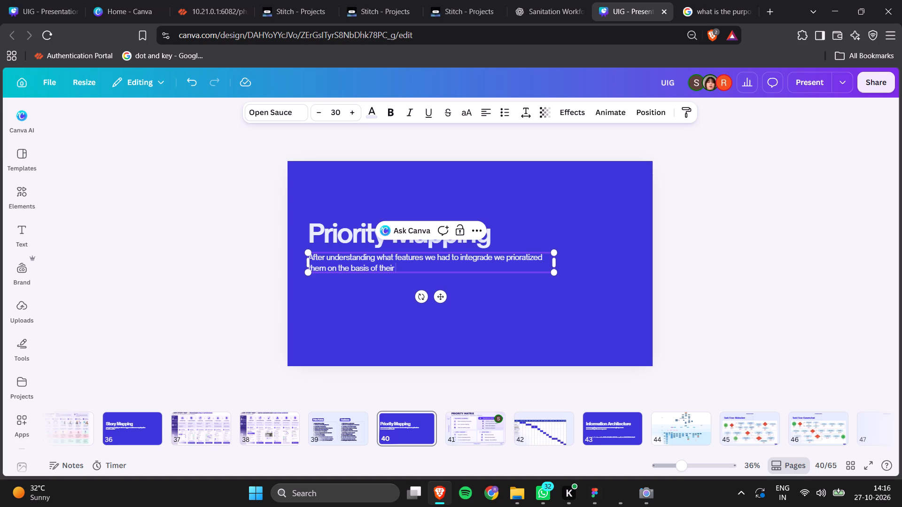
type("fre")
Look through the slides from User Comments to Mental Model, checking the interview insights, empathy maps and affinity map layouts.
scroll(459, 409, "up", 1)
scroll(459, 409, "right", 9)
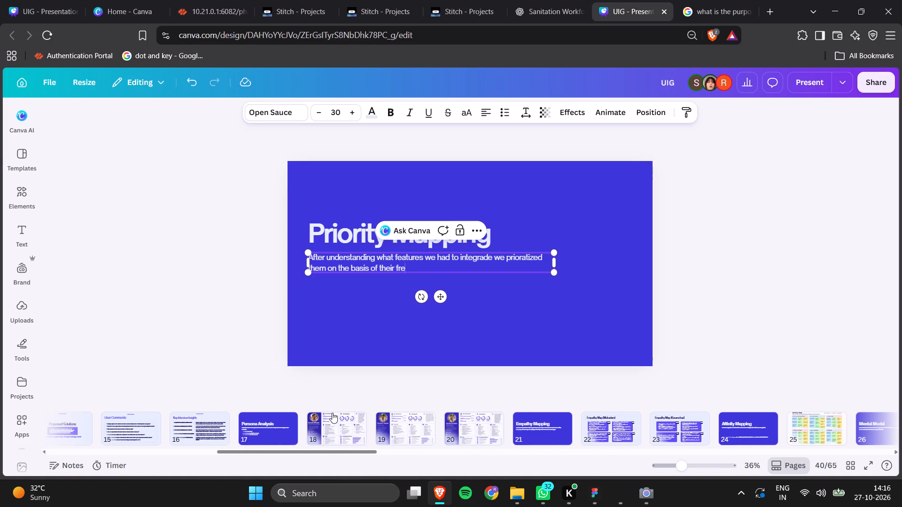
scroll(332, 413, "right", 3)
left_click(335, 430)
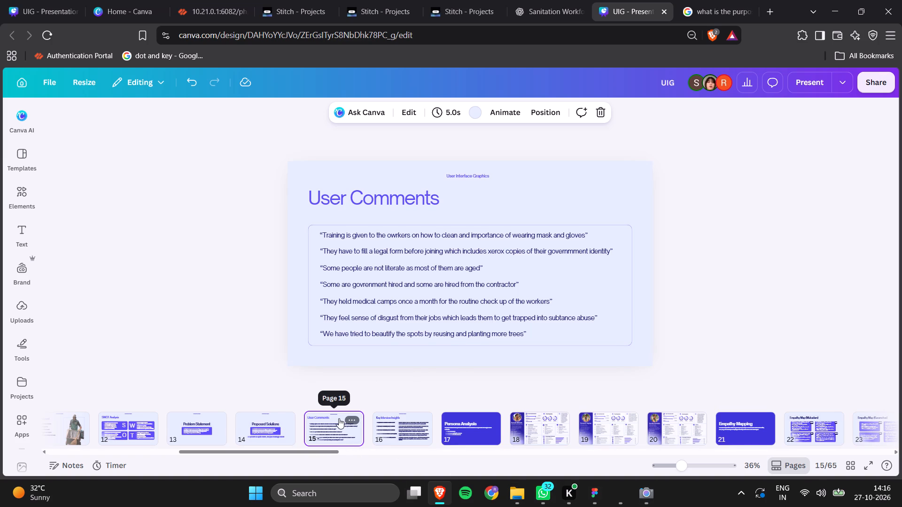
key("Right")
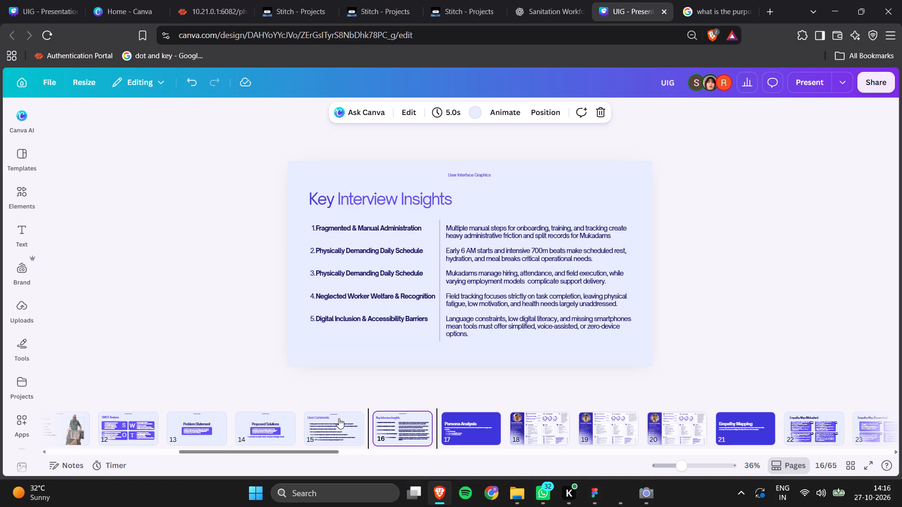
key("Right")
key("Right")
key("Right")
key("Right")
key("Right")
key("Right")
key("Right")
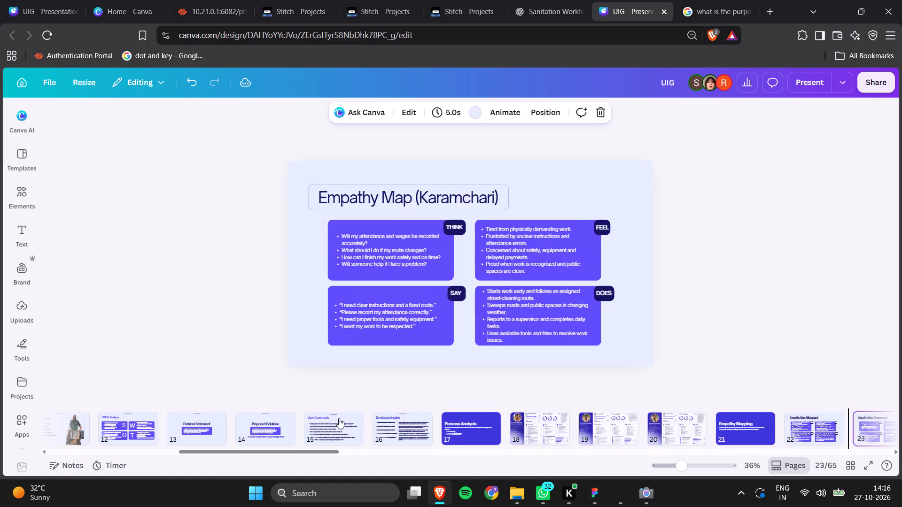
key("Right")
key("Right")
key("Left")
key("Left")
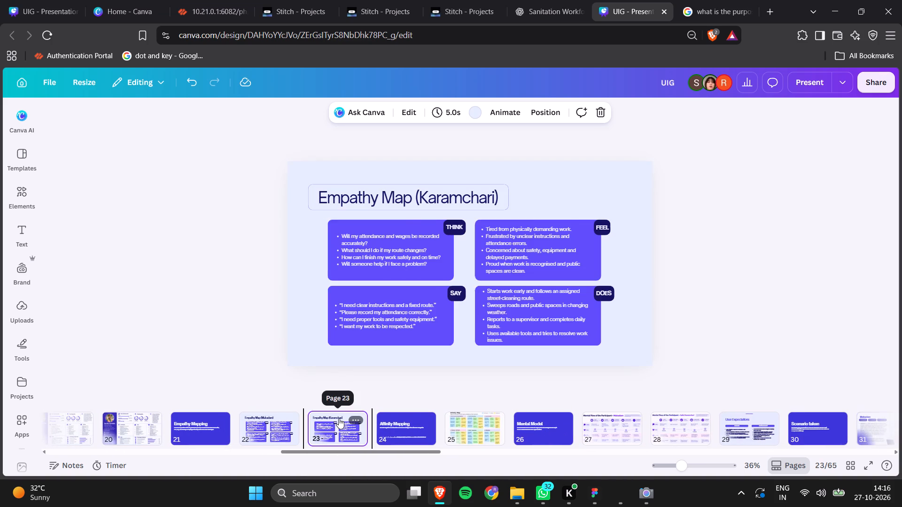
key("Left")
key("Right")
key("Right")
key("Right")
key("Right")
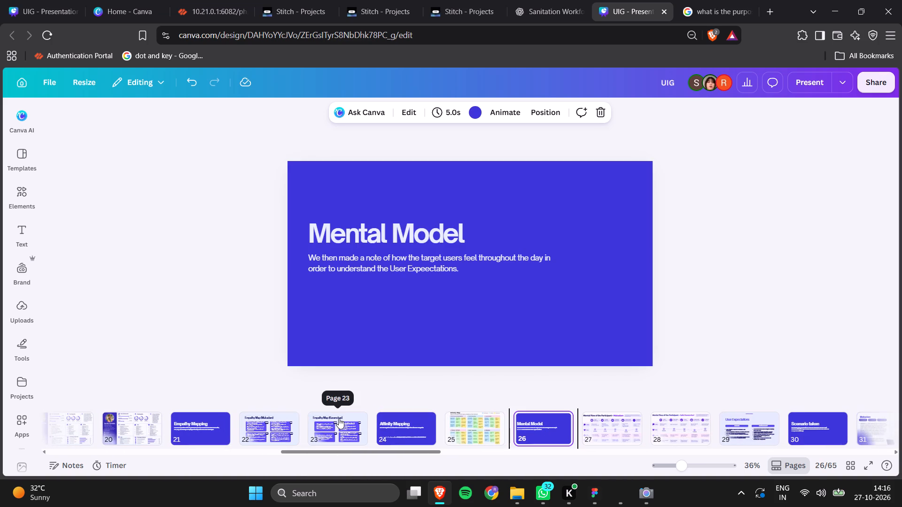
key("Left")
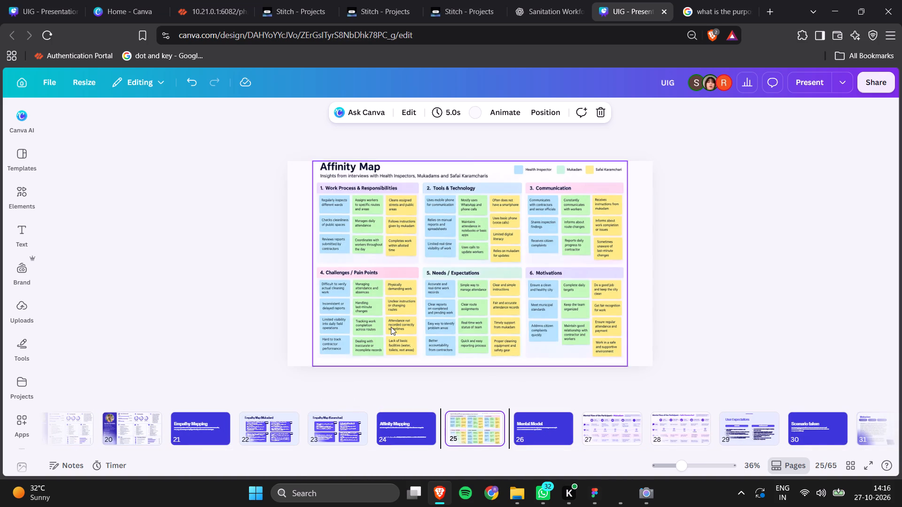
Nudge the Affinity Map image on slide 25 down so its heading clears the slide's top edge.
left_click(391, 327)
key("Down")
key("Down")
key("Down")
key("Down")
key("Down")
key("Down")
key("Down")
key("Down")
key("Down")
key("Down")
key("Down")
key("Down")
key("Down")
key("Down")
key("Down")
key("Down")
key("Down")
key("Down")
key("Down")
key("Down")
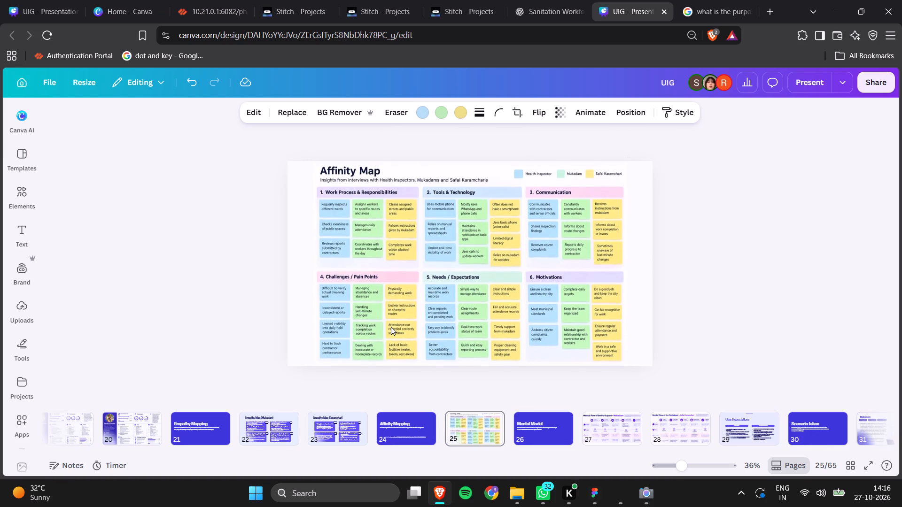
key("Down")
key("Down")
key("Down")
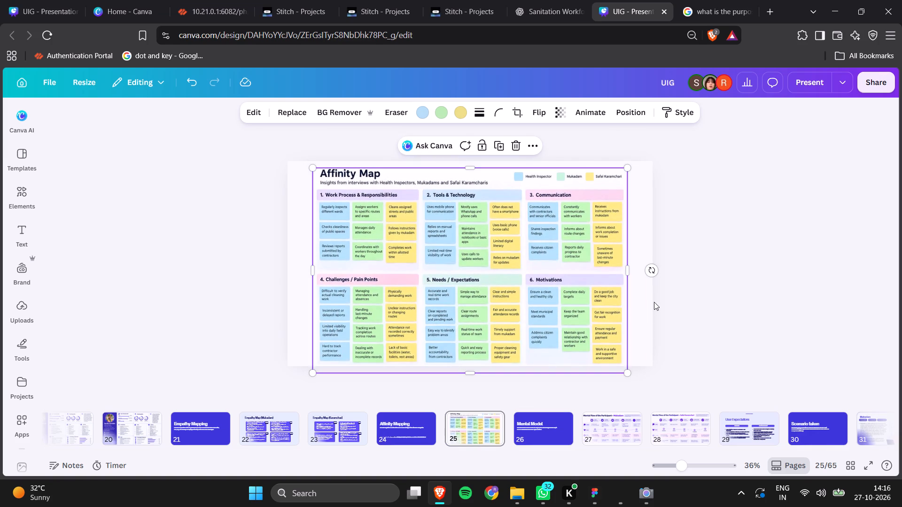
left_click(653, 297)
key("Left")
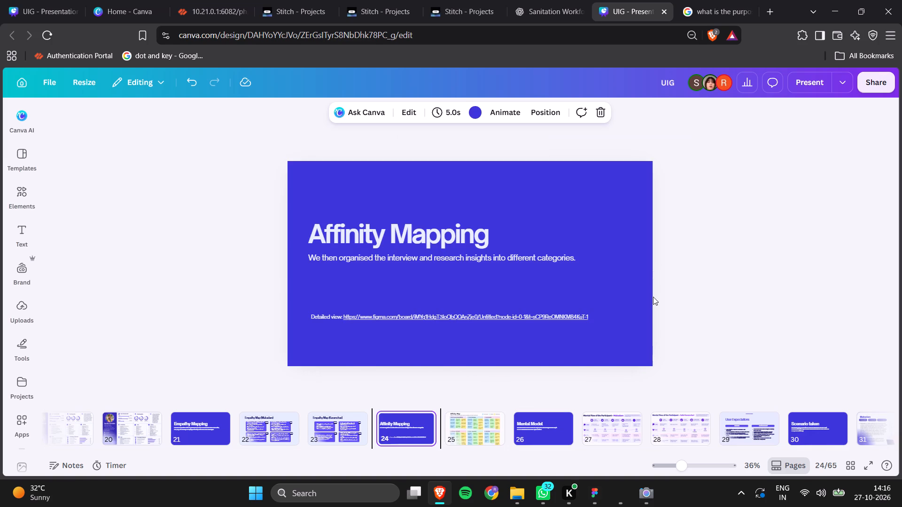
key("Right")
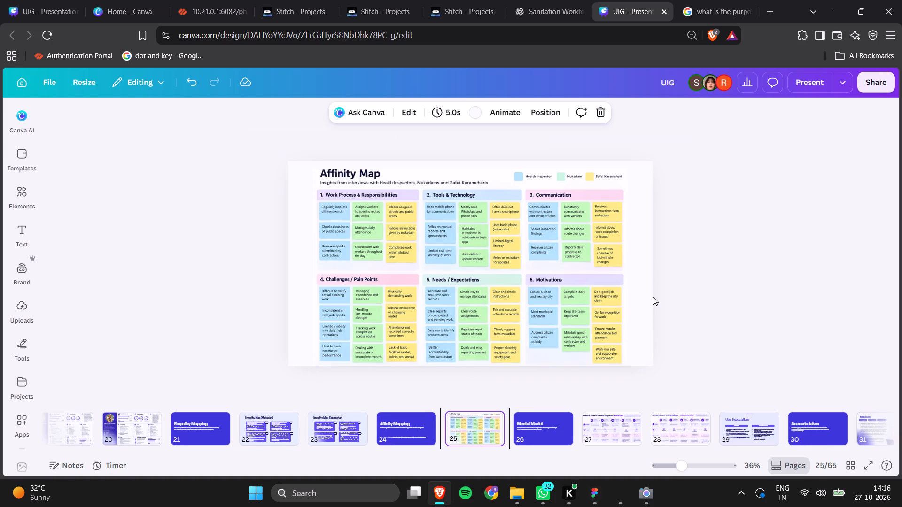
Nudge the Affinity Map image back up by three small increments.
left_click(607, 282)
key("Up")
key("Up")
key("Up")
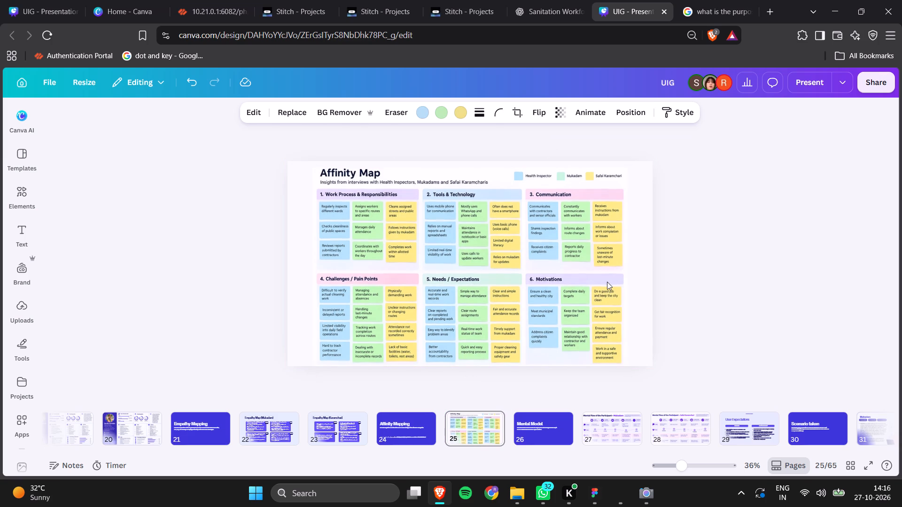
left_click(716, 297)
Look through the slides after the Affinity Map, covering the mental flows, User Expectations, Scenario taken and the Mukadam scenario.
key("Right")
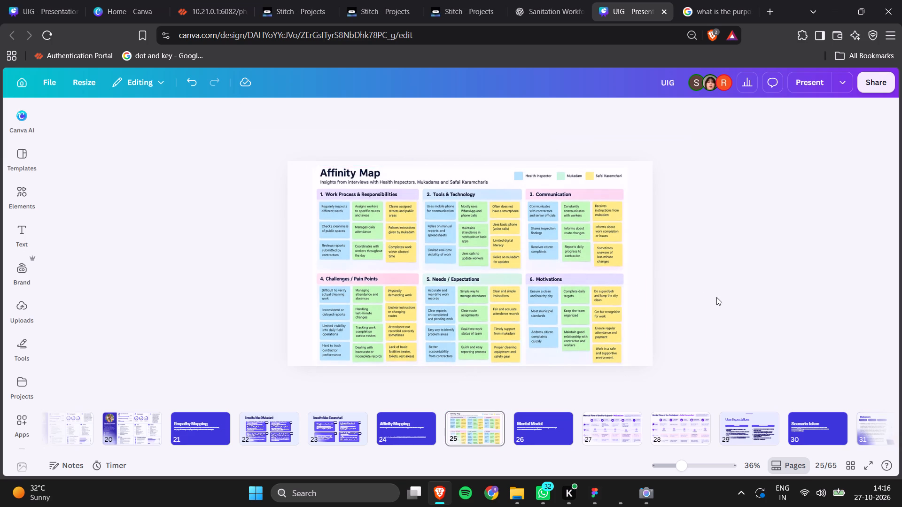
key("Right")
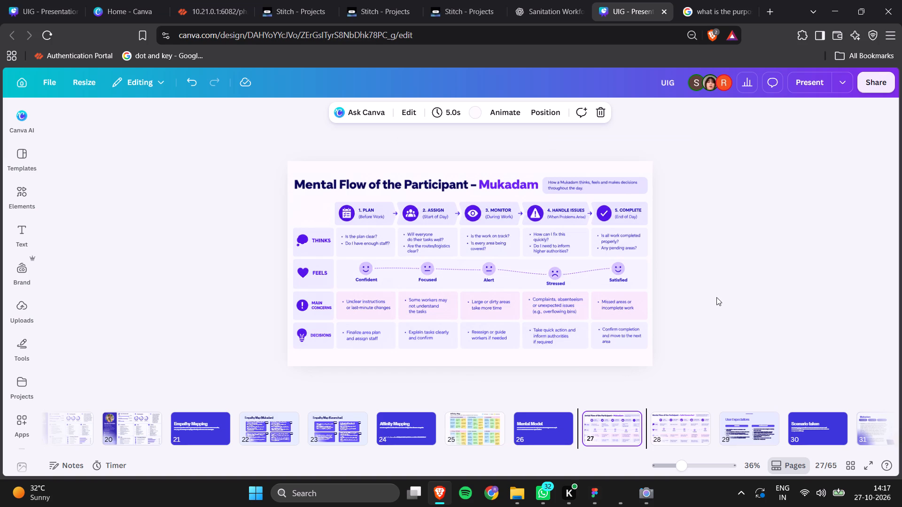
key("Right")
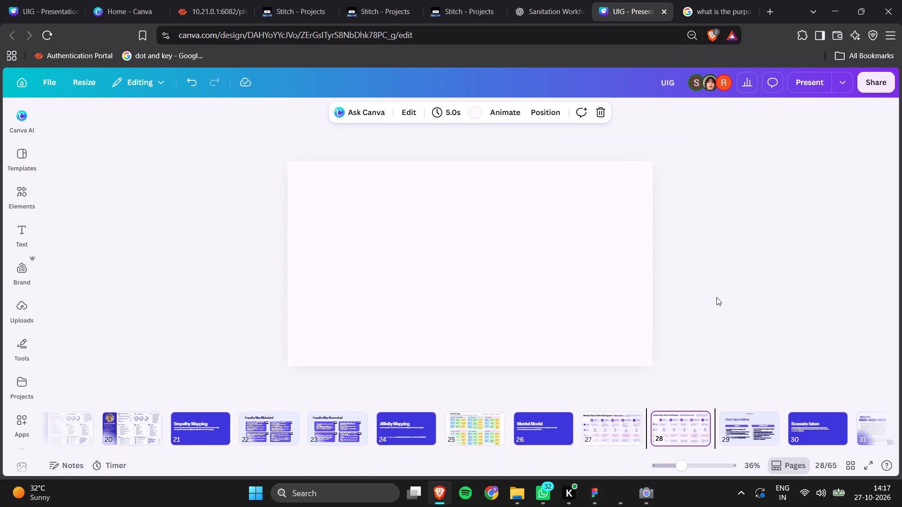
key("Left")
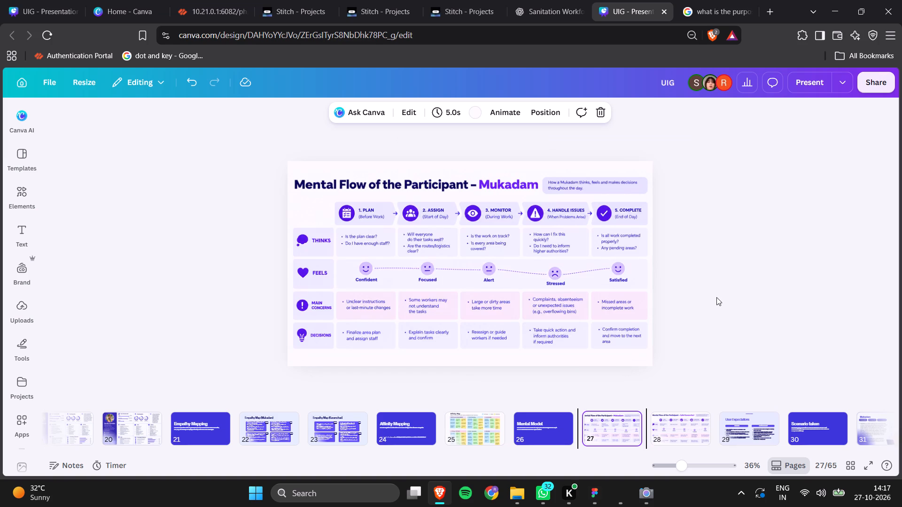
key("Down")
key("Down")
key("Down")
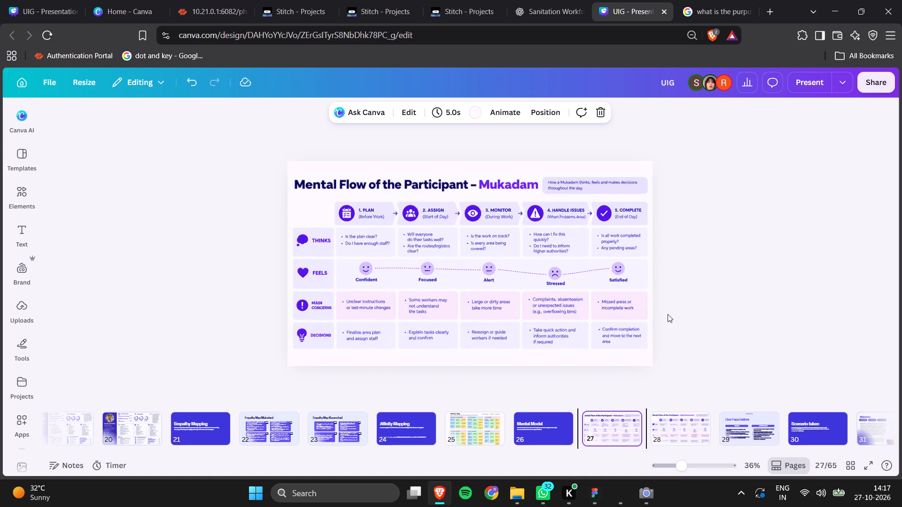
left_click(668, 314)
key("Right")
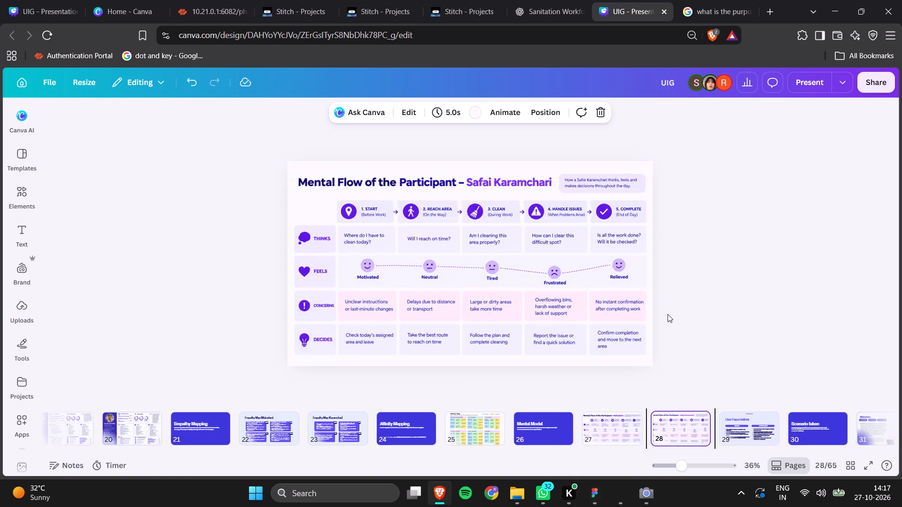
key("Right")
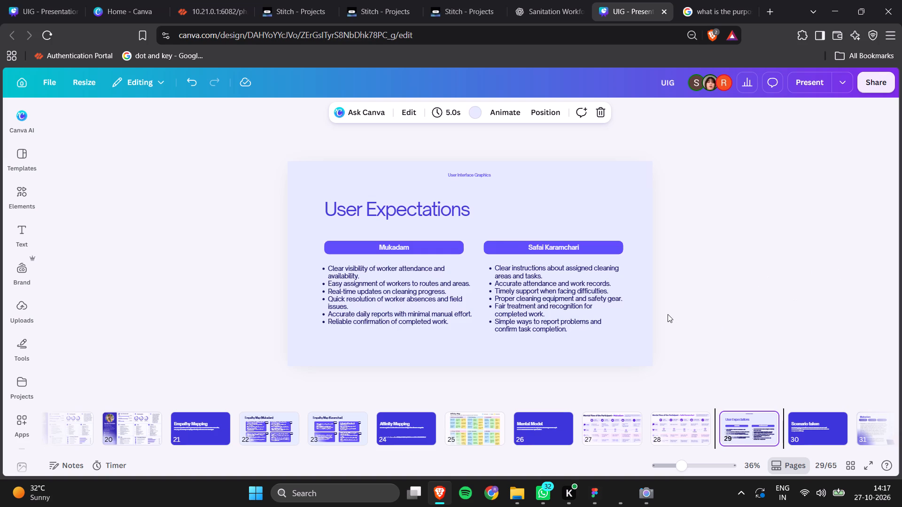
key("Right")
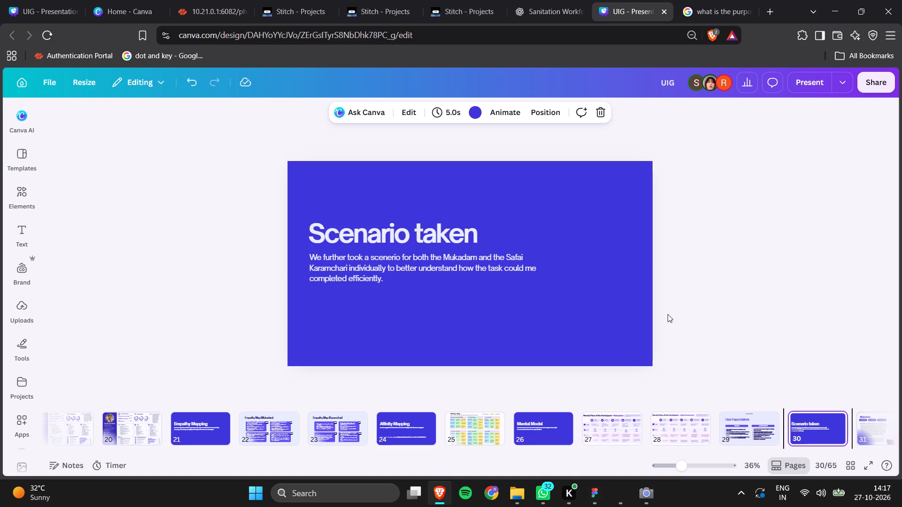
key("Right")
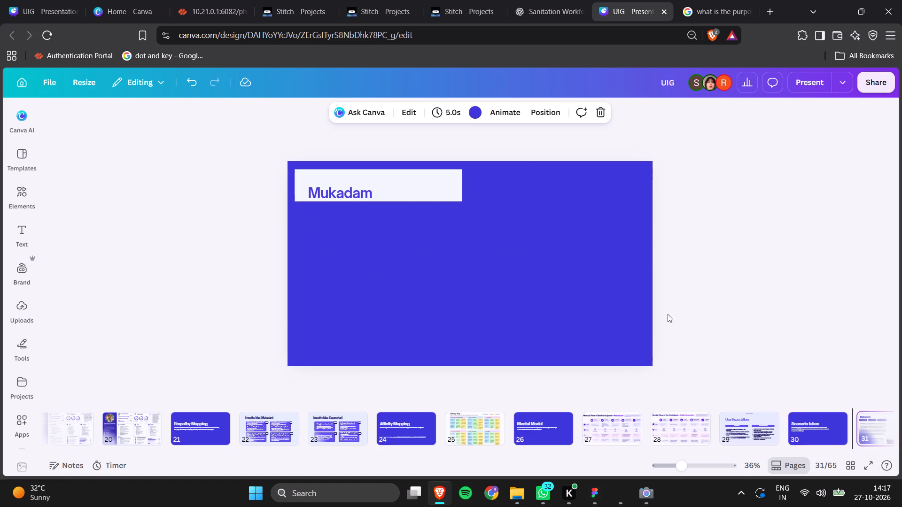
Set the Mukadam title's font size on slide 31 to 73, matching the User Expectations title on slide 29.
double_click(327, 192)
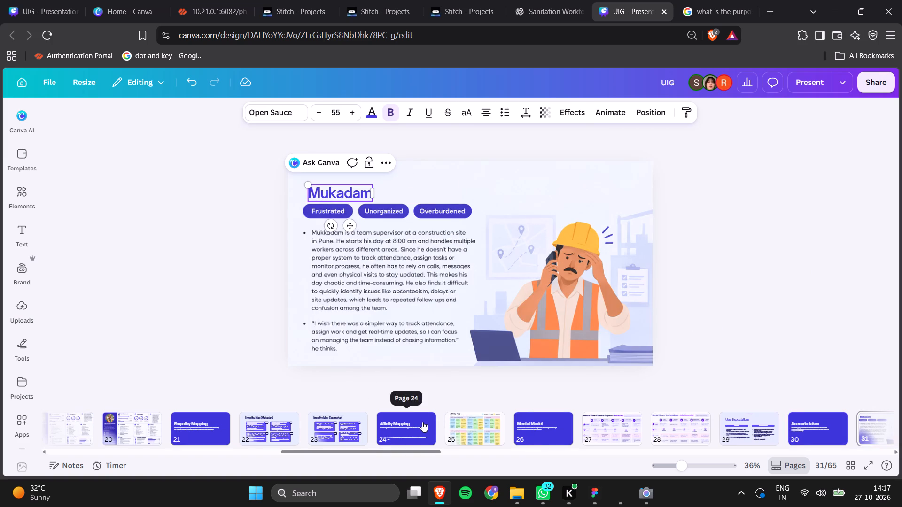
left_click(467, 424)
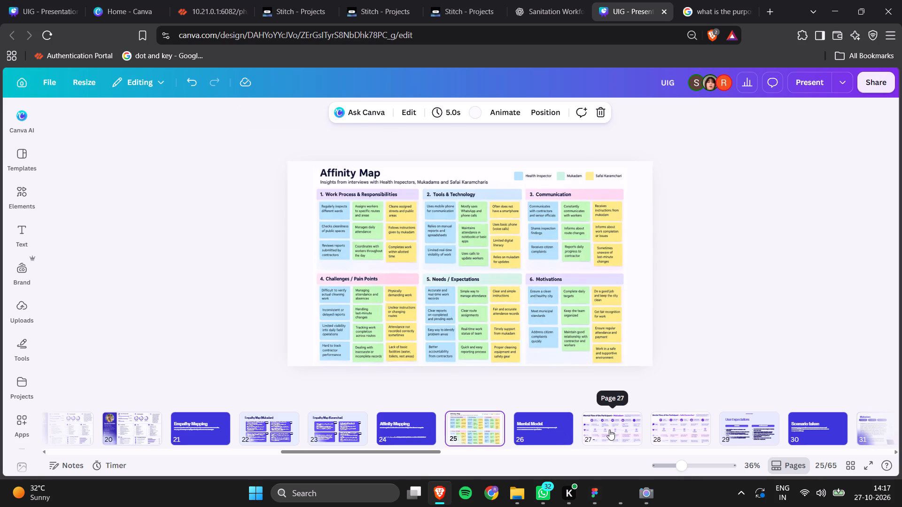
left_click(747, 422)
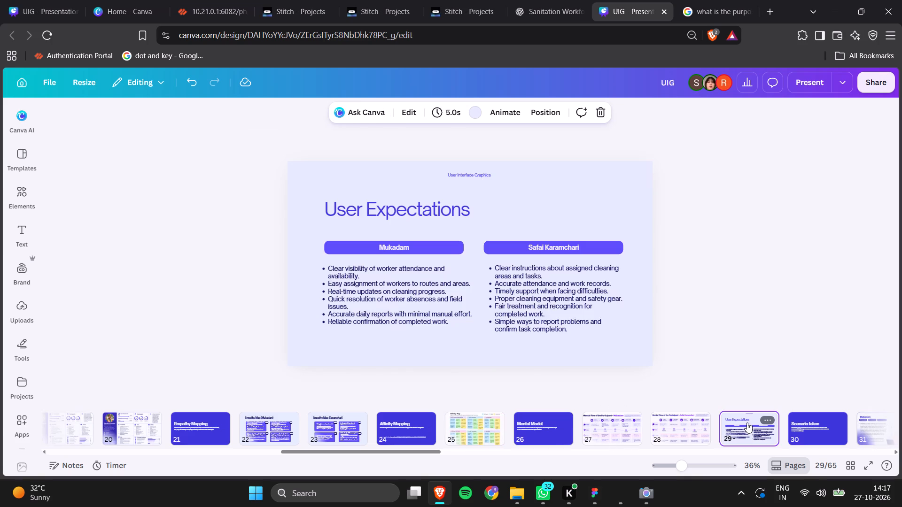
left_click(334, 205)
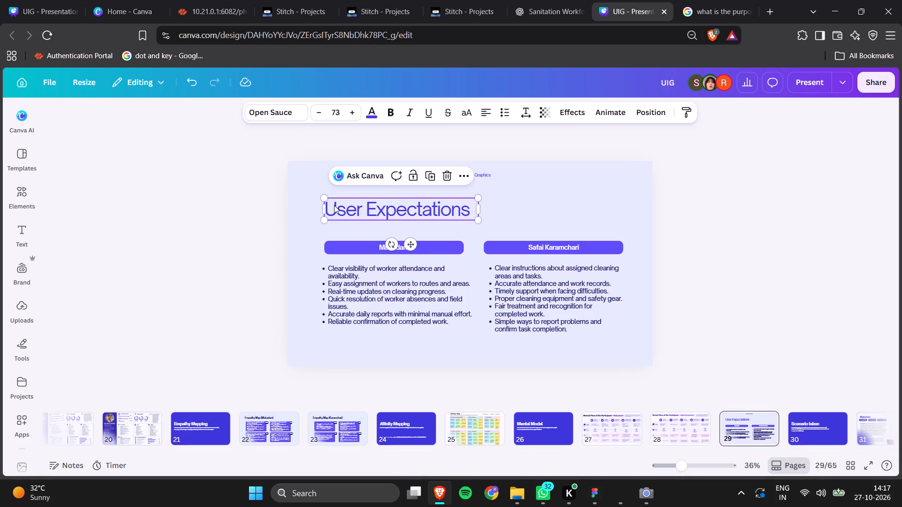
scroll(764, 421, "left", 4)
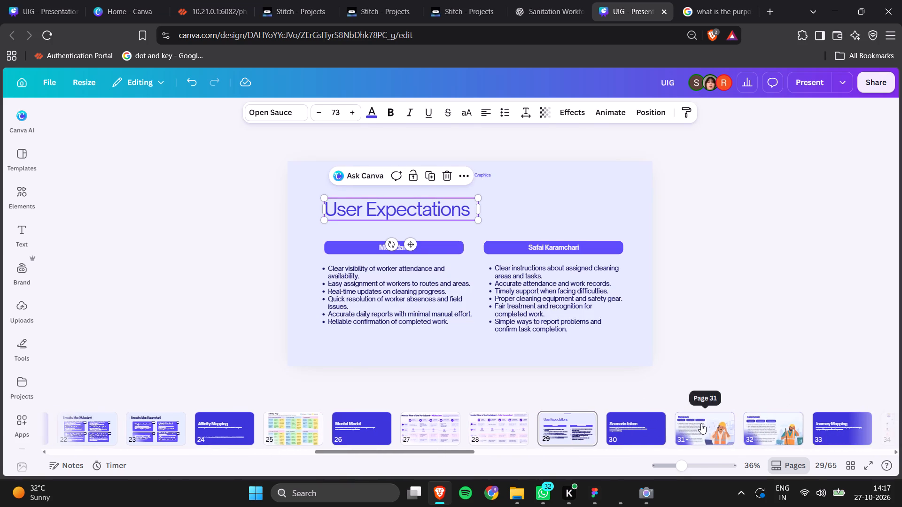
left_click(701, 423)
left_click(353, 194)
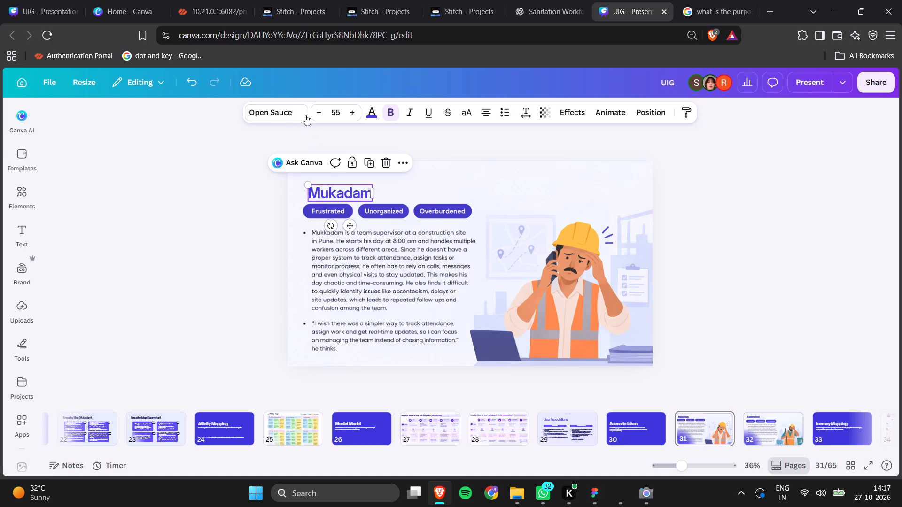
left_click(339, 113)
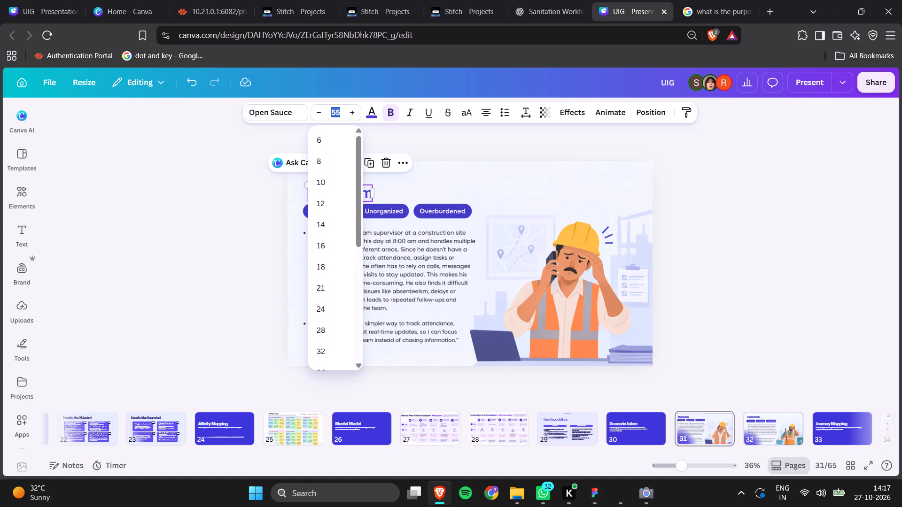
type("73")
key("Return")
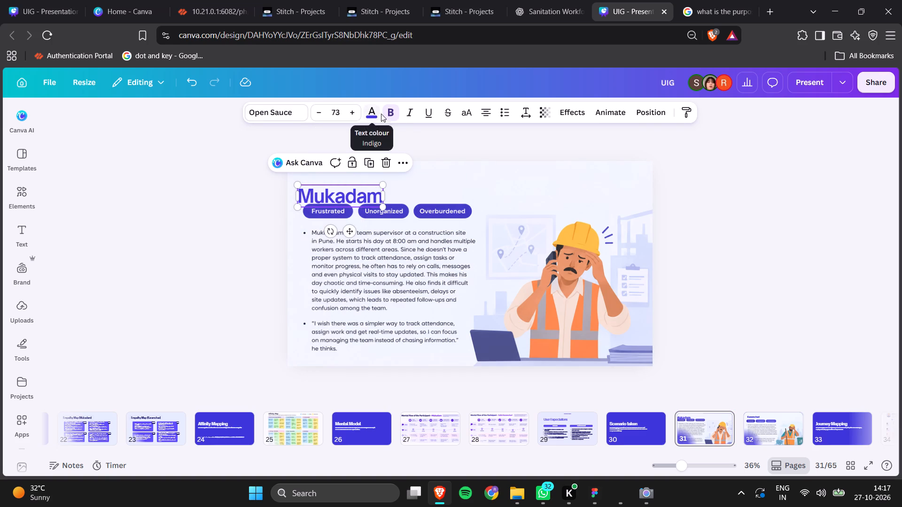
Remove the bold from the Mukadam title on slide 31 and move it up clear of the tags.
left_click(395, 115)
left_click_drag(361, 192, 376, 180)
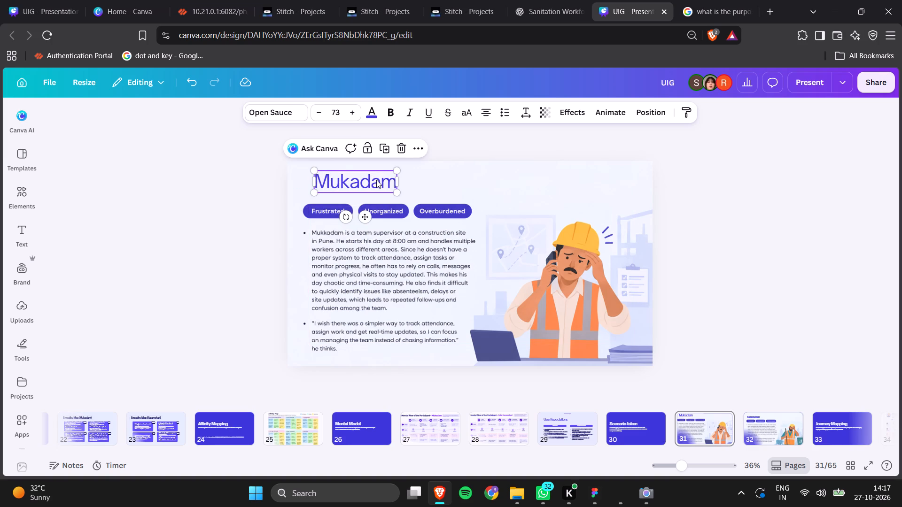
Number the title "1. Mukadam" as plain text without automatic list formatting, and shift it slightly left.
double_click(347, 185)
left_click(347, 185)
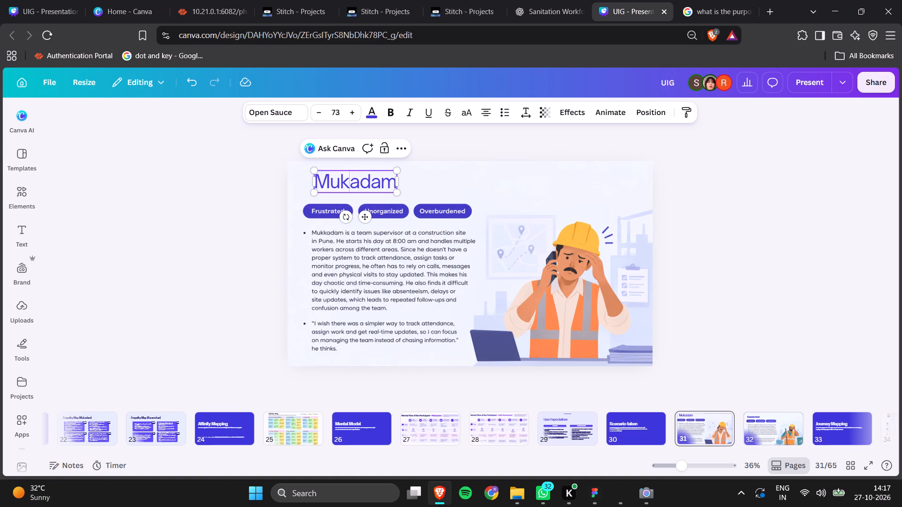
key("Left")
key("Left")
key("Left")
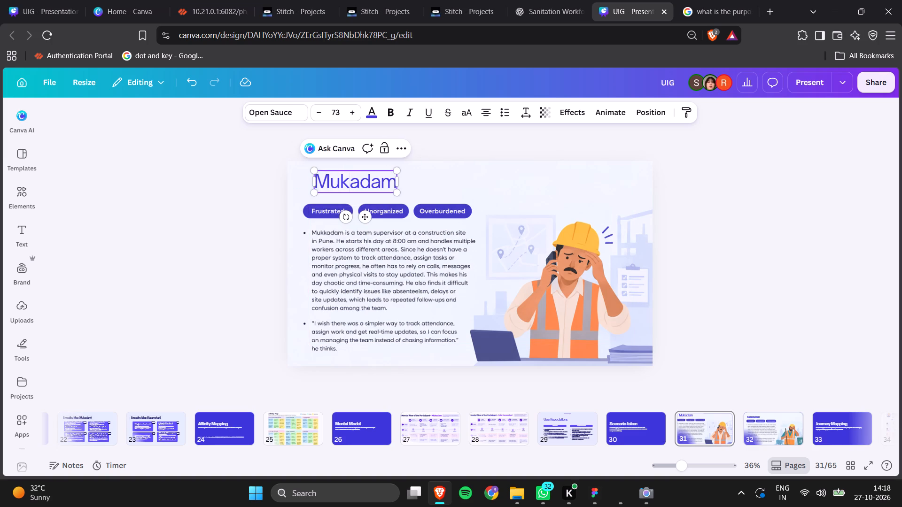
key("Left")
left_click(347, 185)
key("Left")
key("Left")
key("Left")
type("1.")
key("space")
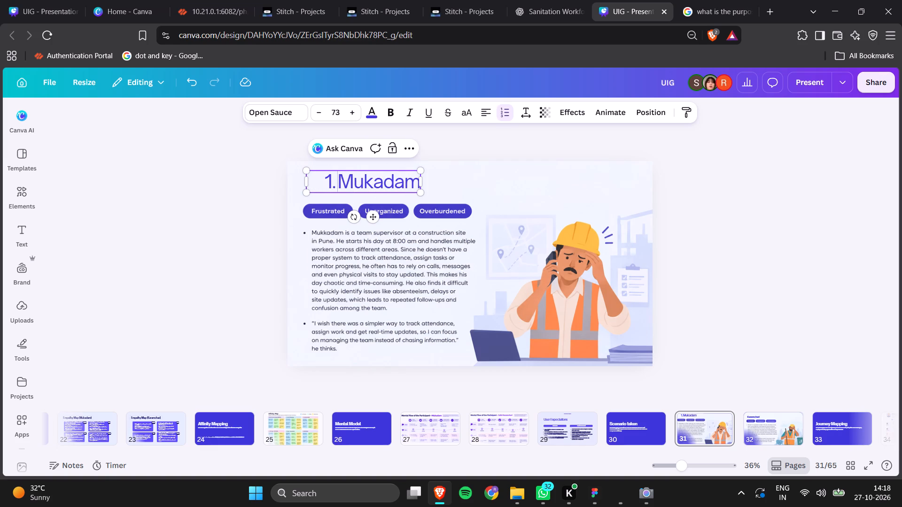
key("ctrl+z")
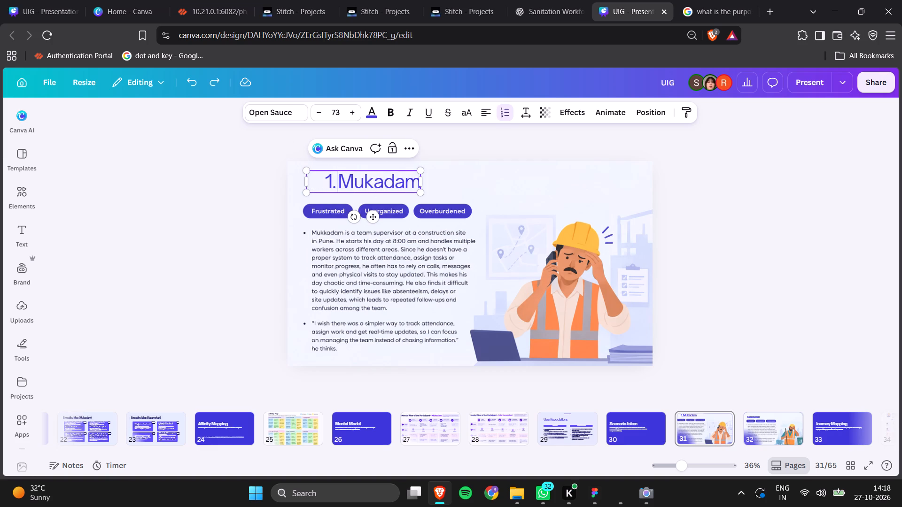
key("ctrl+z")
left_click(205, 217)
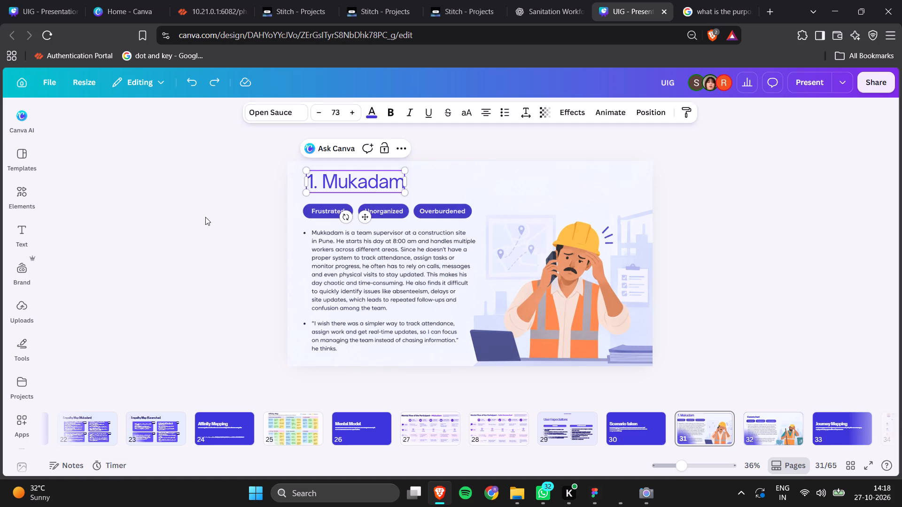
left_click_drag(375, 181, 369, 182)
Shrink the Mukadam illustration slightly from its lower-left corner.
left_click(345, 250)
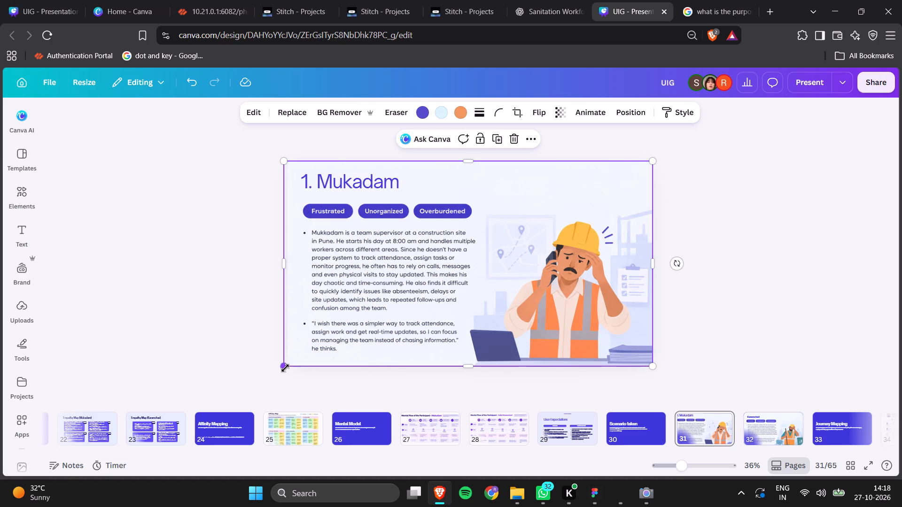
left_click_drag(285, 368, 299, 370)
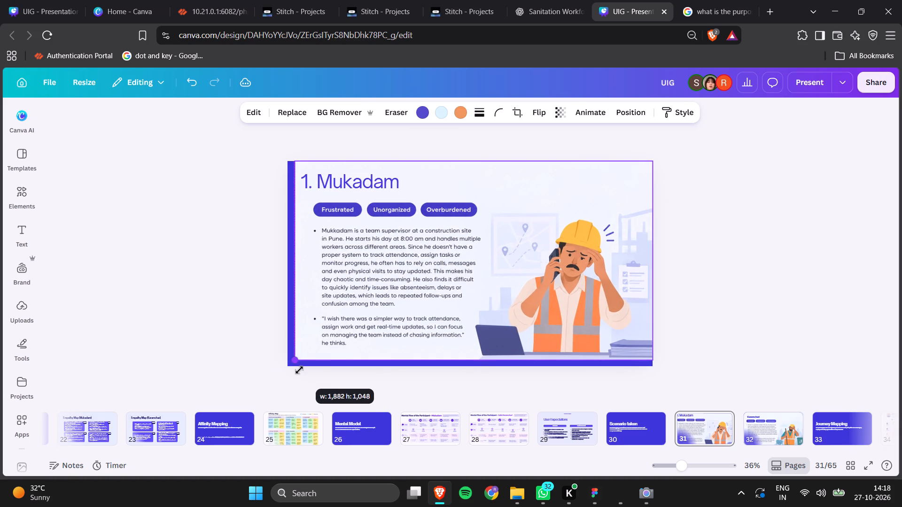
left_click_drag(299, 370, 297, 371)
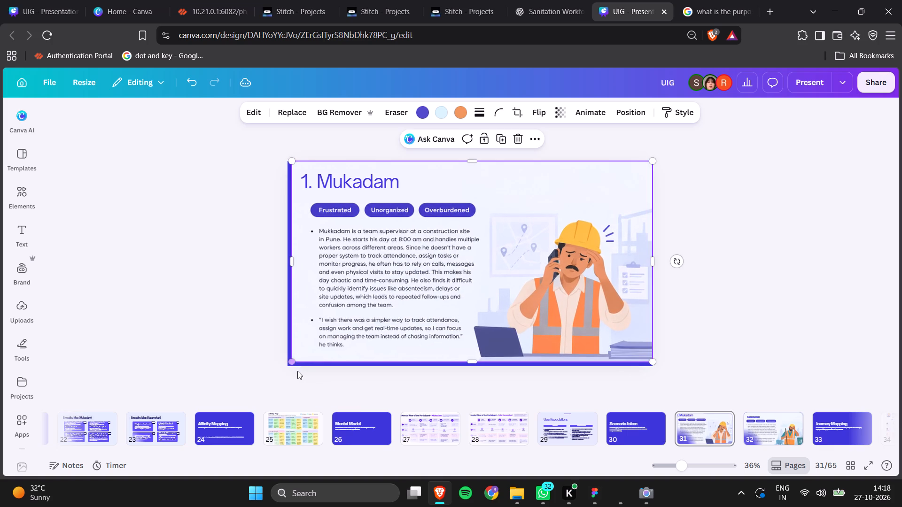
Nudge the Mukadam illustration down until it meets the slide's bottom edge.
key("Down")
key("Down")
key("Down")
key("Down")
key("Down")
key("Down")
key("Down")
key("Down")
key("Down")
key("Down")
key("Down")
key("Down")
key("Down")
key("Down")
key("Down")
key("Down")
key("Down")
key("Down")
key("Down")
key("Down")
key("Down")
key("Down")
key("Down")
key("Down")
key("Down")
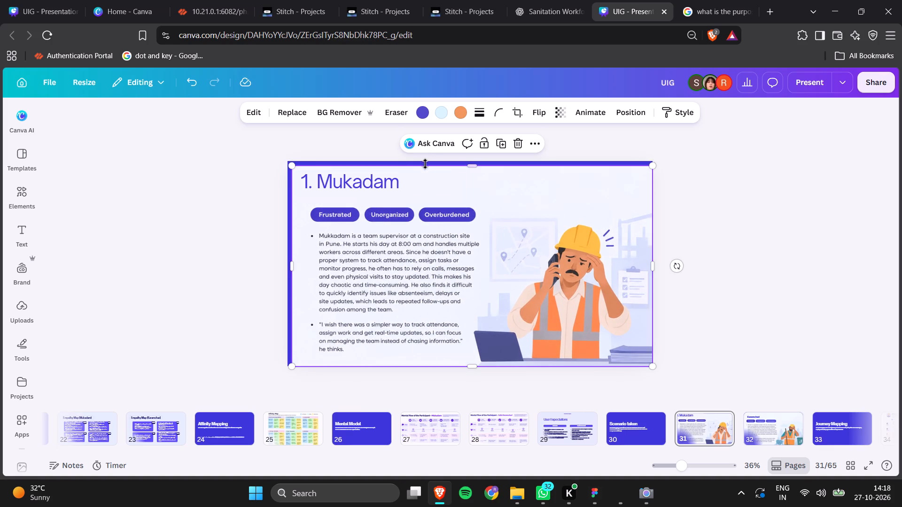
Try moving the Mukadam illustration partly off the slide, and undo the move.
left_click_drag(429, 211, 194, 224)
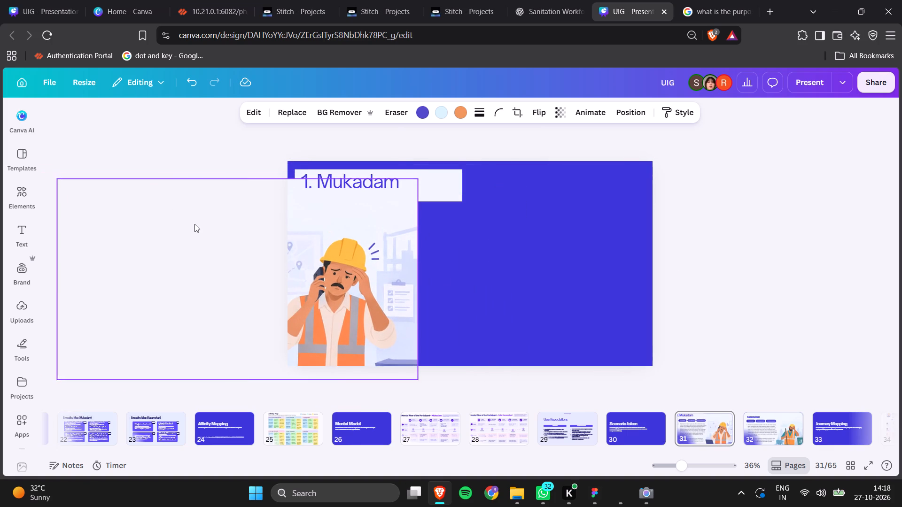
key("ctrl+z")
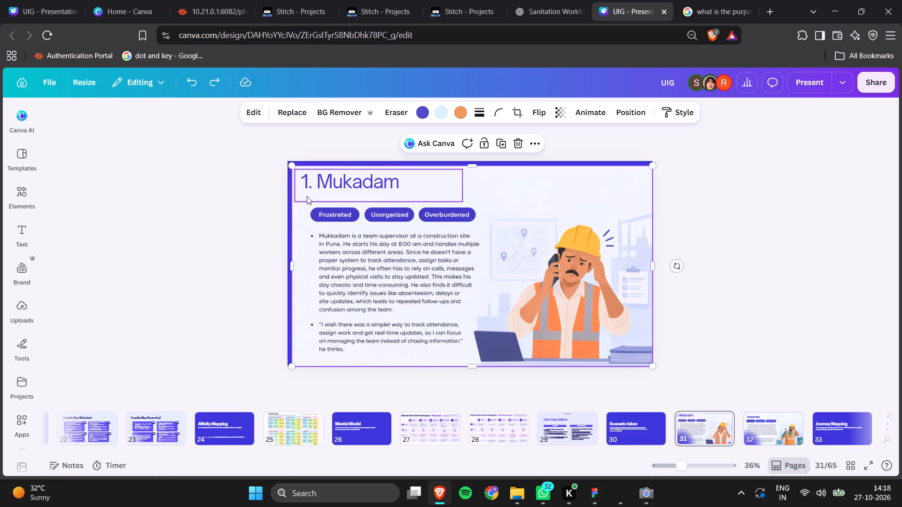
Set slide 31's background to the illustration's pale colour by sampling it with the colour picker.
left_click(307, 196)
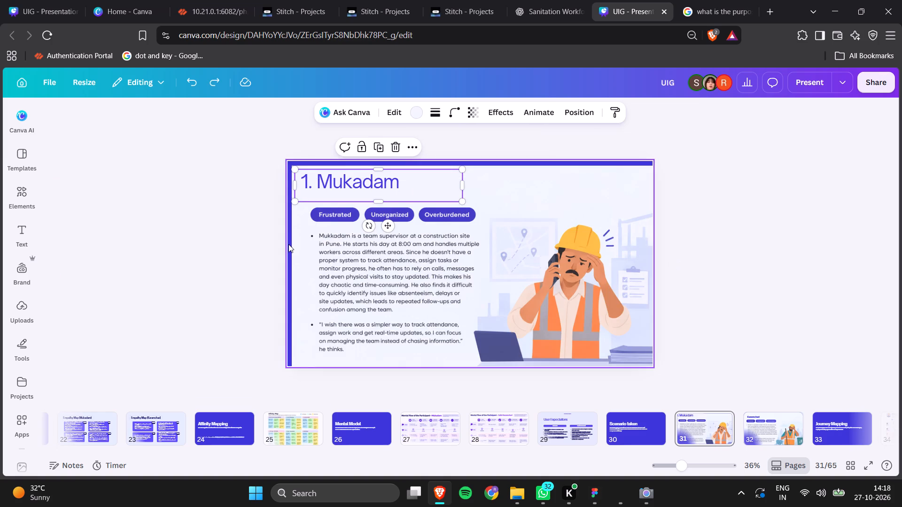
left_click(288, 244)
left_click(503, 116)
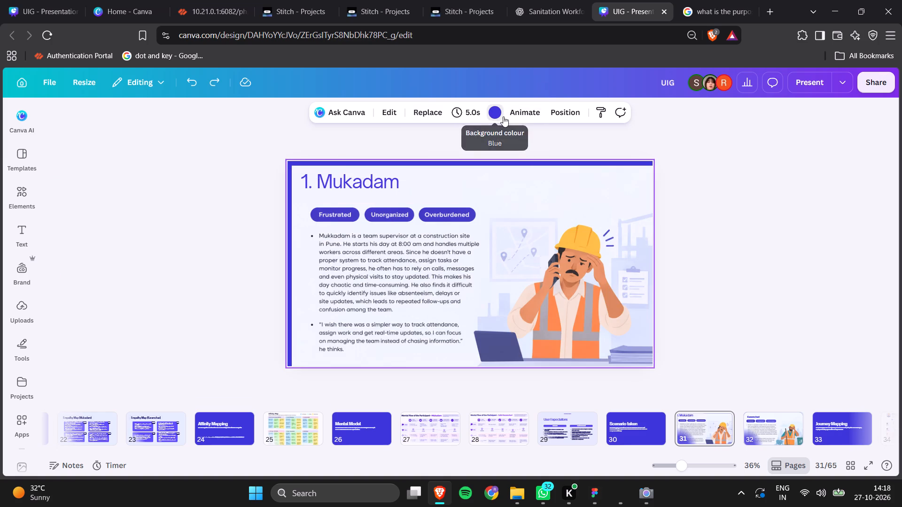
left_click(88, 198)
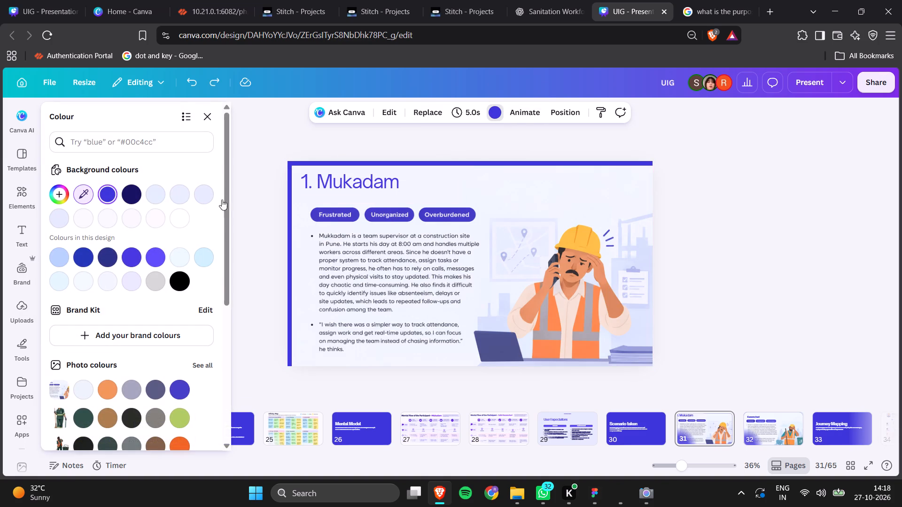
left_click(557, 207)
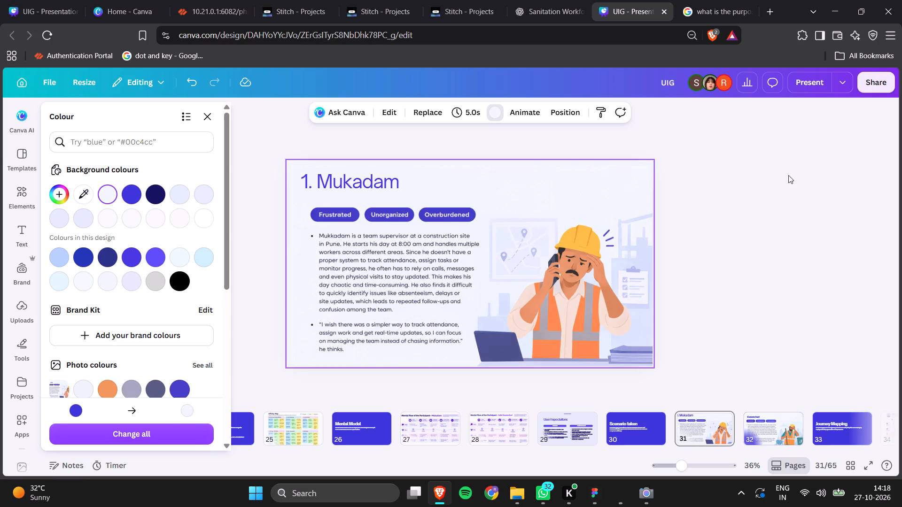
left_click(788, 175)
Nudge the "1. Mukadam" title down, closer to the row of tags.
left_click(380, 188)
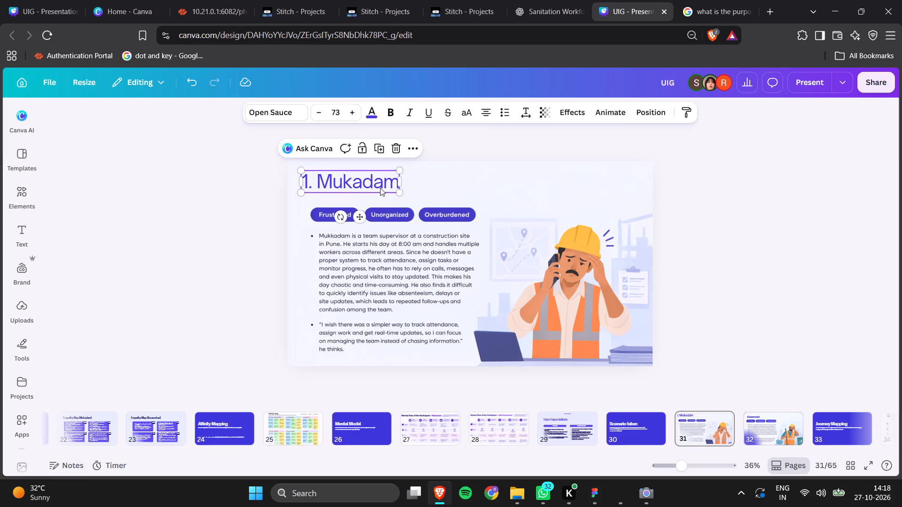
key("Down")
key("Down")
key("Down")
key("Down")
key("Down")
key("Down")
key("Down")
key("Down")
key("Down")
key("Down")
key("Down")
key("Down")
key("Down")
key("Down")
key("Down")
key("Down")
key("Down")
key("Down")
key("Down")
key("Down")
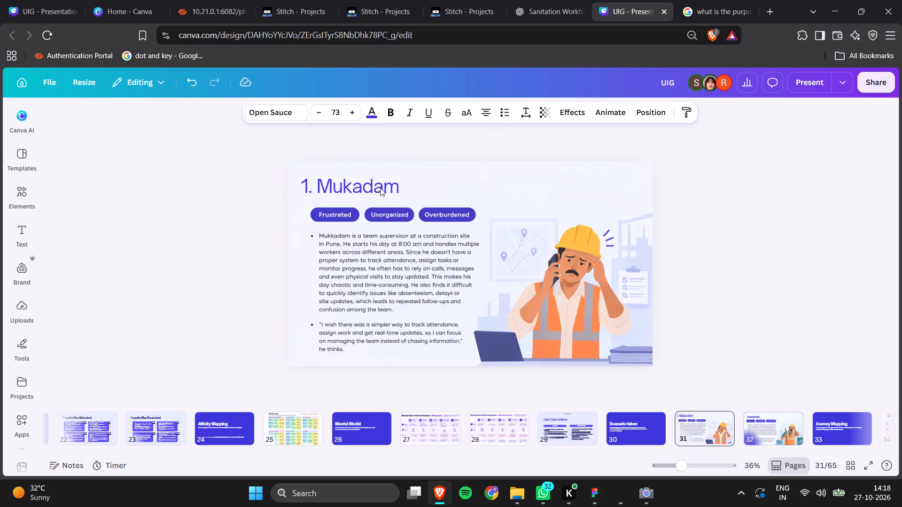
key("Right")
left_click(739, 180)
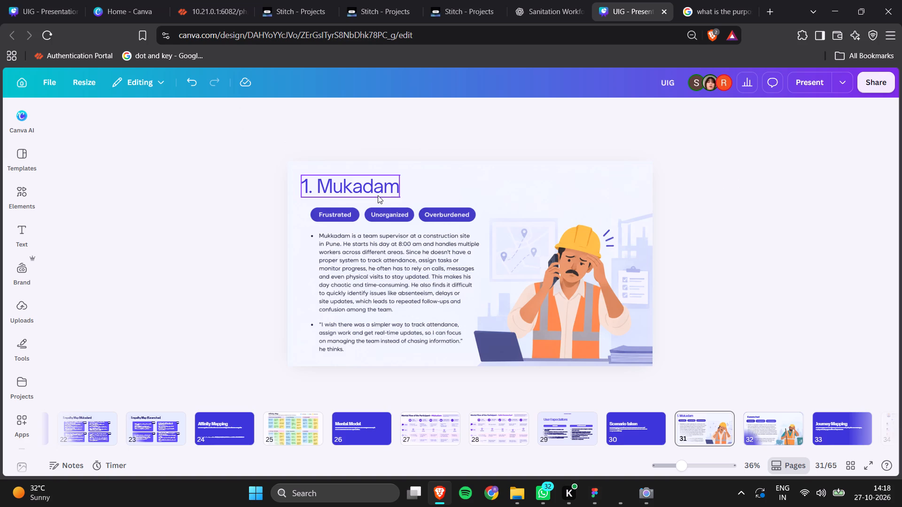
Clear the Karamchari title text on slide 32.
key("Right")
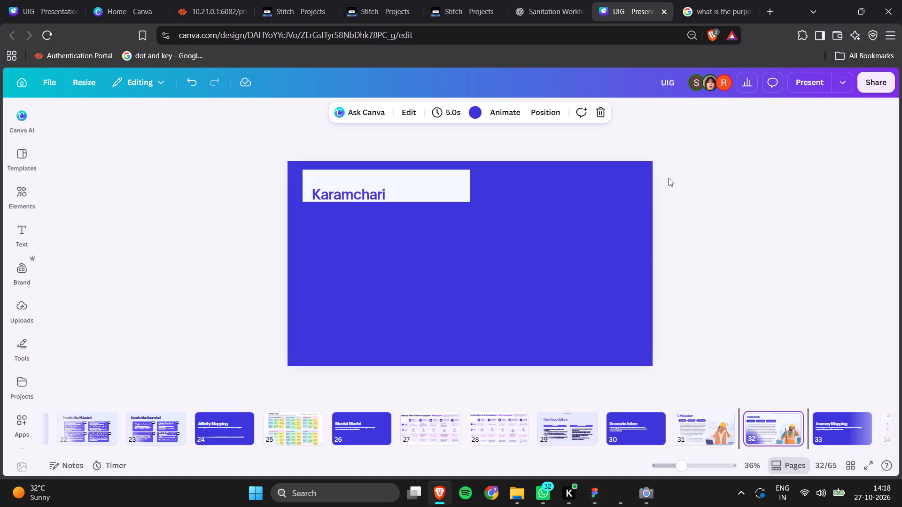
triple_click(348, 192)
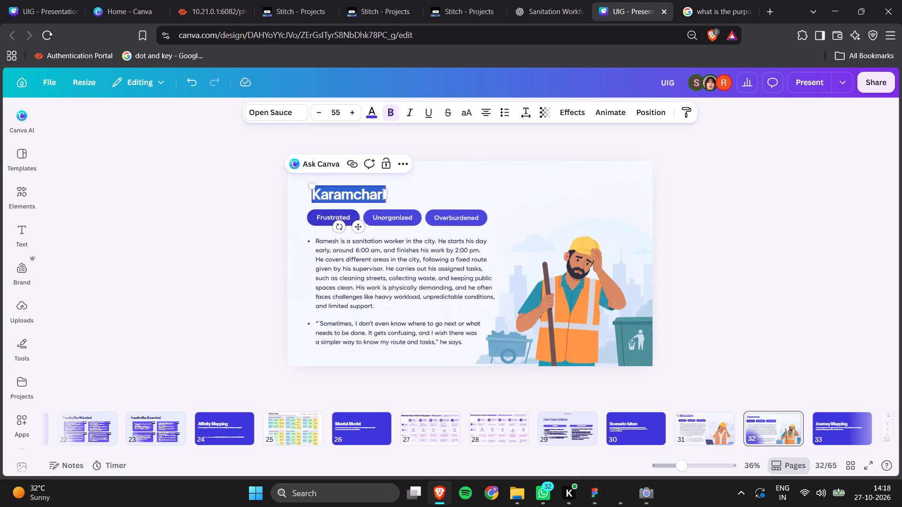
key("ctrl+c")
key("BackSpace")
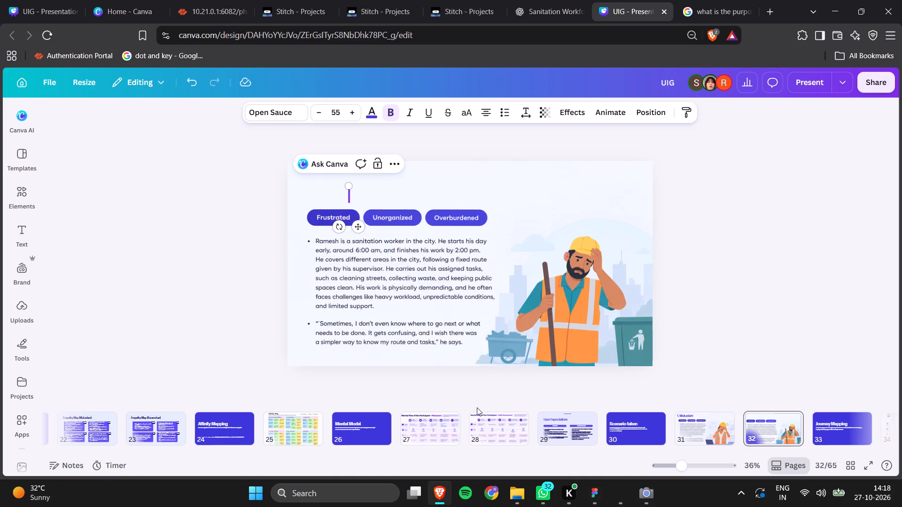
Copy the "1. Mukadam" title from slide 31 and paste it onto slide 32.
left_click(568, 424)
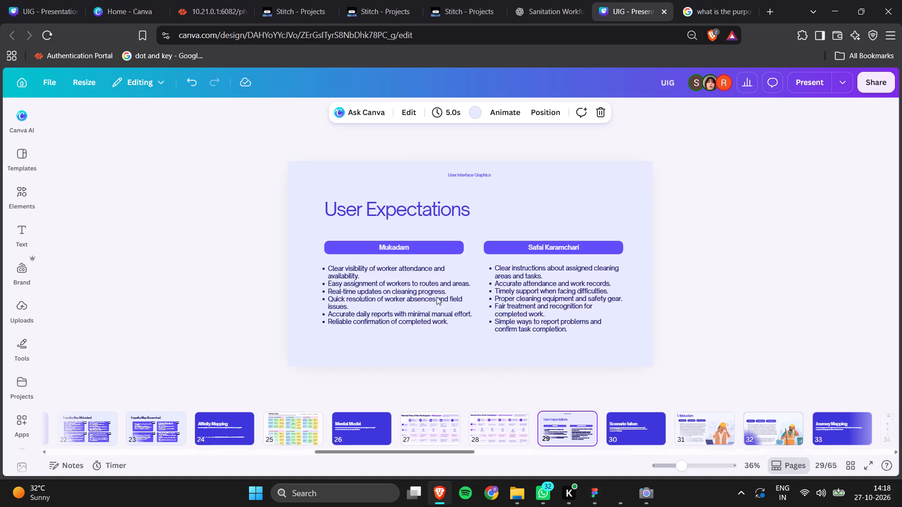
left_click(710, 437)
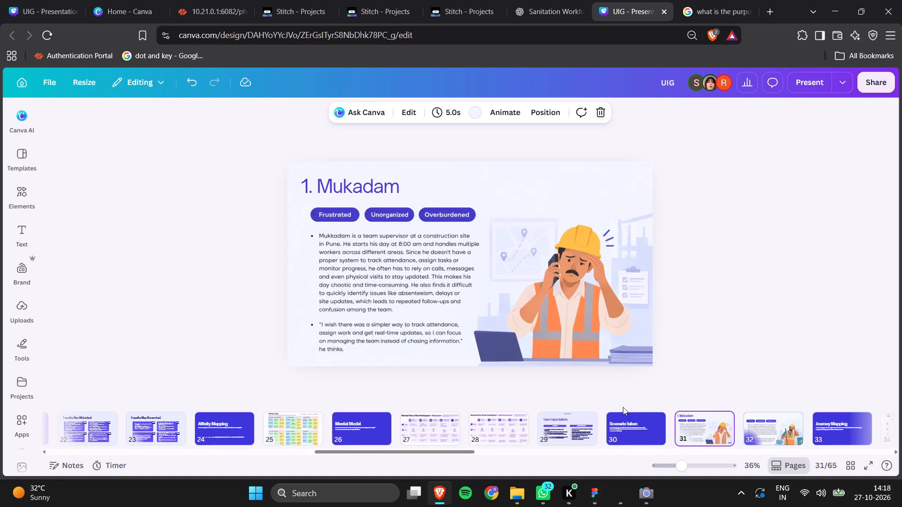
left_click(355, 189)
key("ctrl+c")
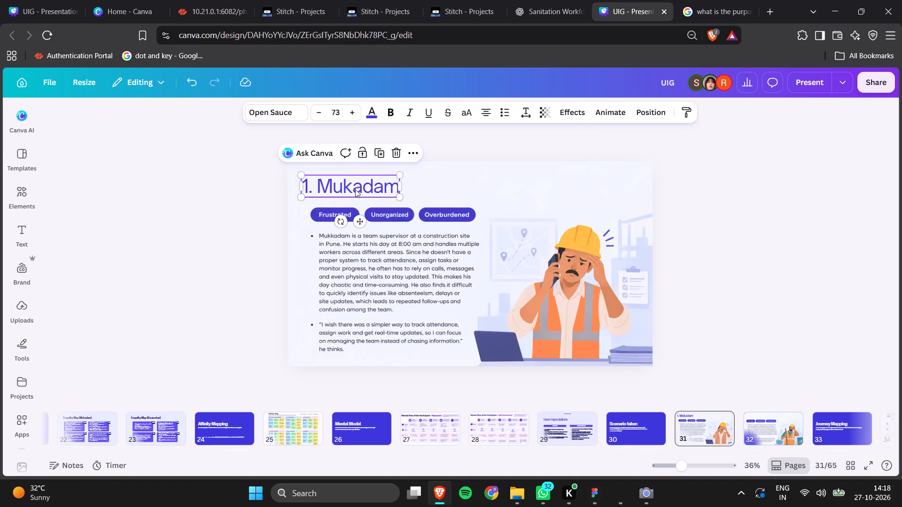
left_click(773, 416)
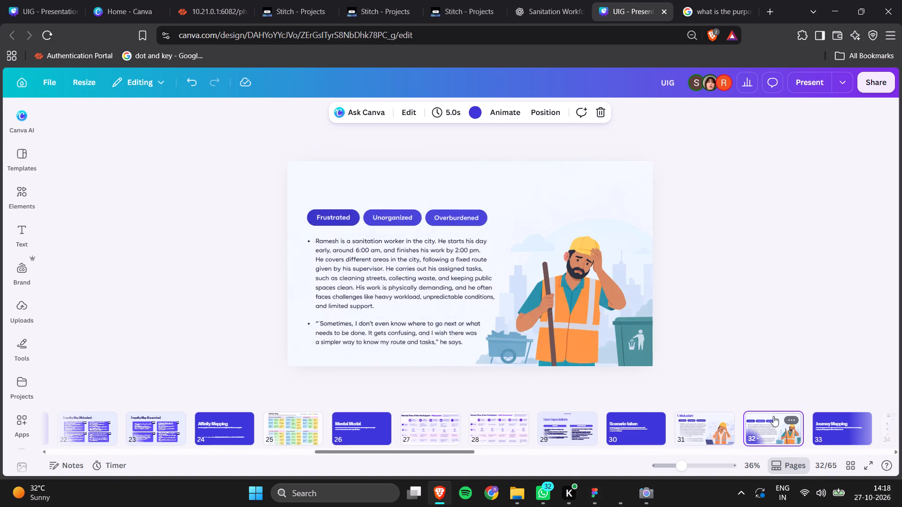
key("ctrl+v")
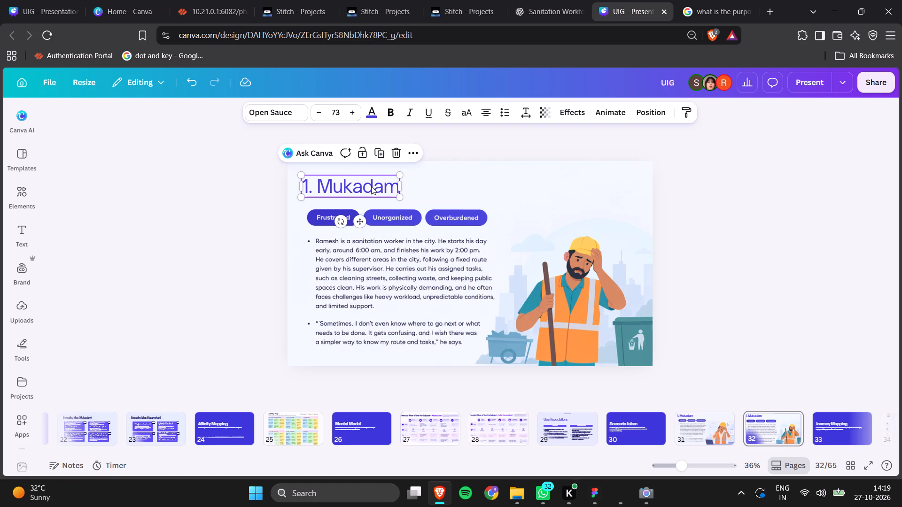
Change the pasted title on slide 32 to read "2. Safai Karamchari".
triple_click(372, 186)
left_click(372, 186)
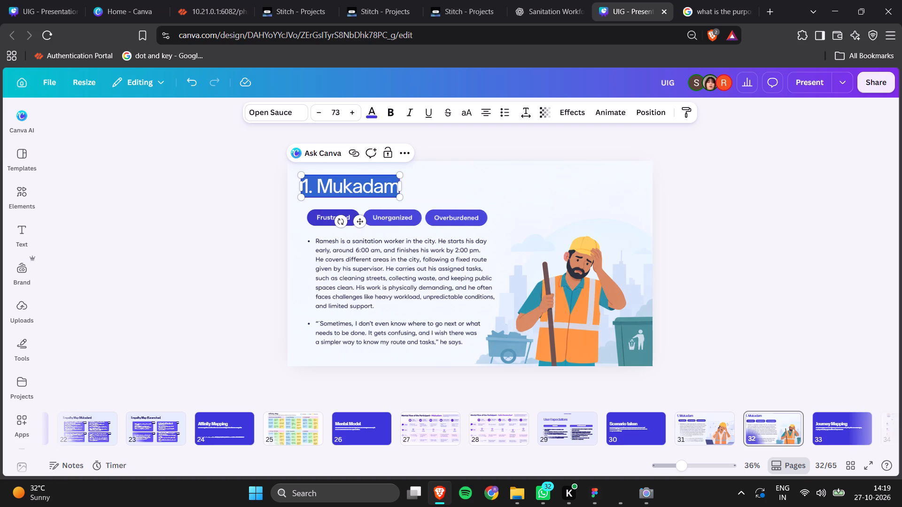
left_click(314, 183)
left_click_drag(317, 185, 395, 202)
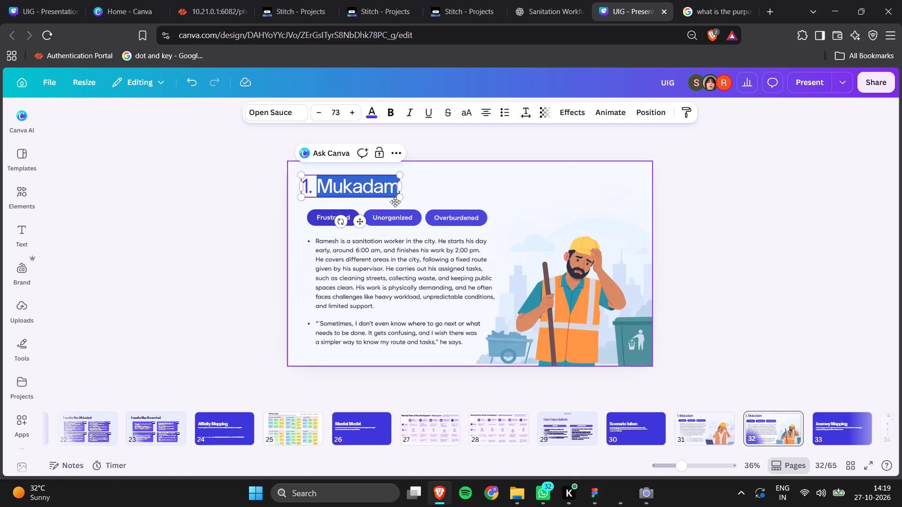
left_click_drag(395, 202, 399, 188)
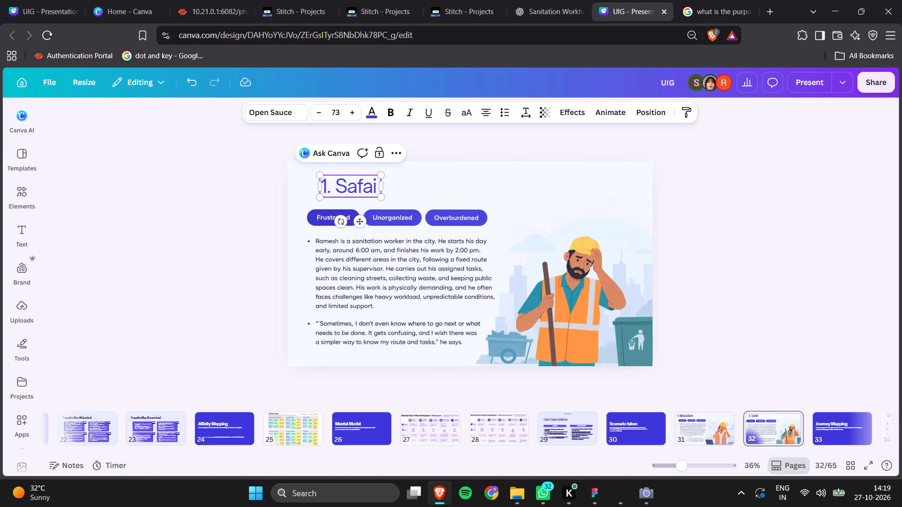
key("BackSpace")
type("mchari")
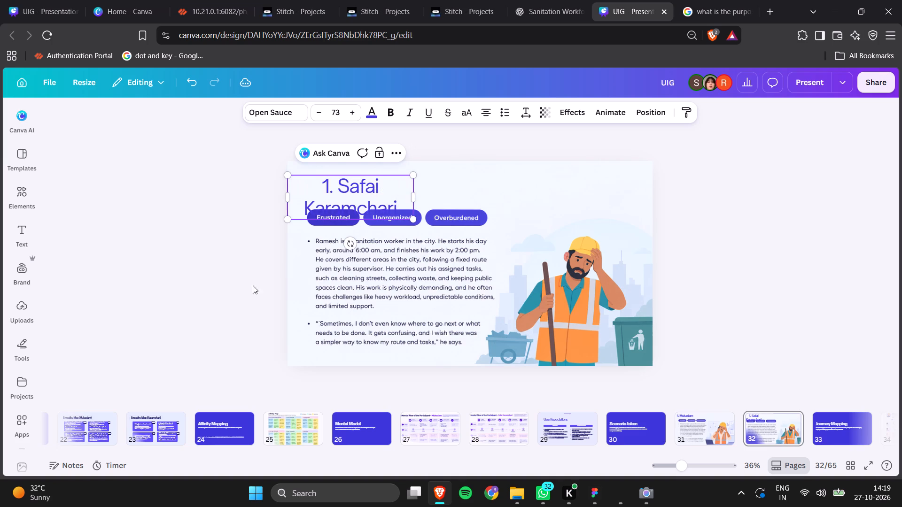
left_click(170, 268)
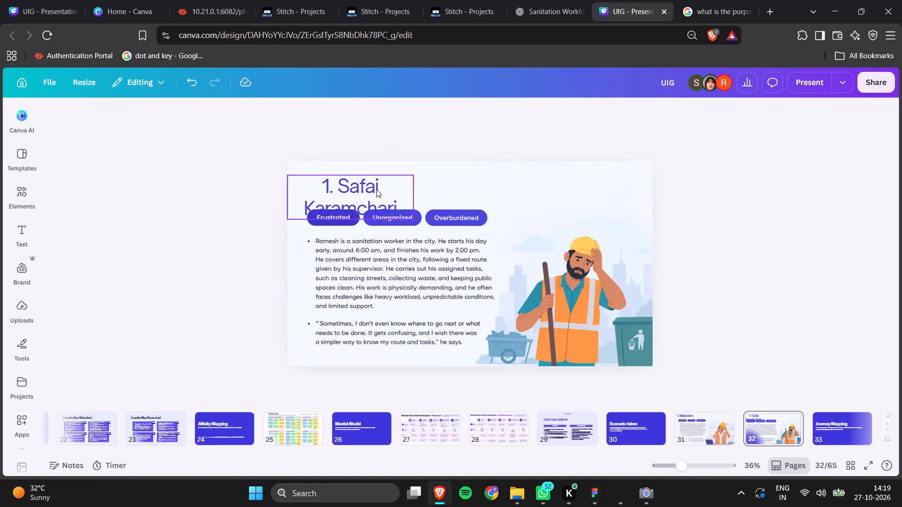
double_click(333, 188)
left_click(330, 188)
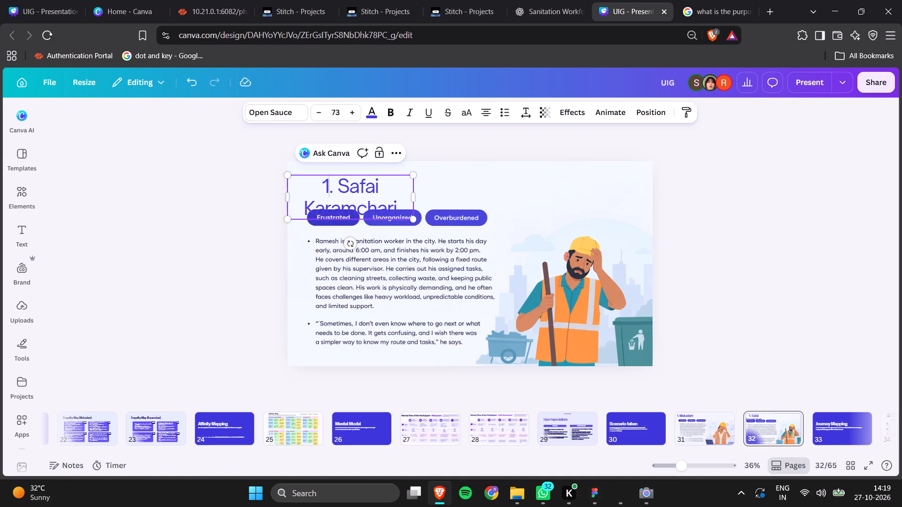
key("BackSpace")
key("2")
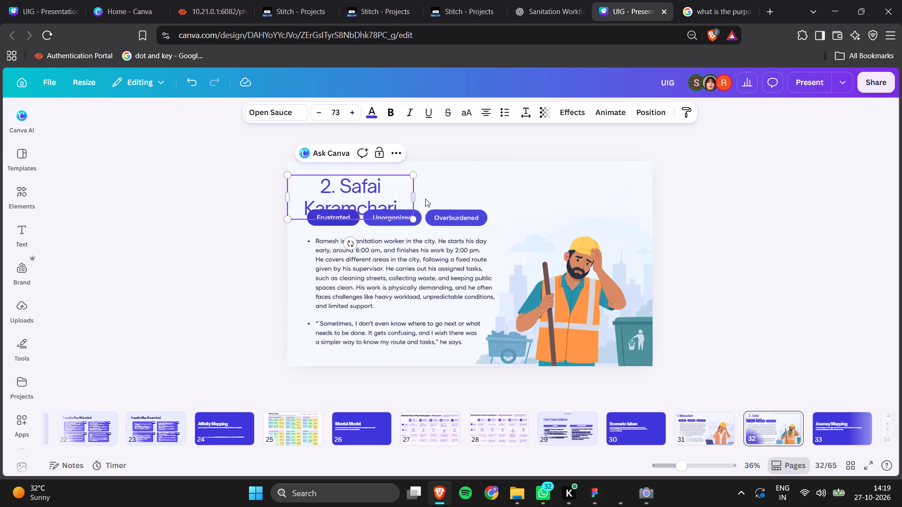
Widen the "2. Safai Karamchari" title box on slide 32 to about 1,000 so the title fits on one line.
left_click_drag(417, 198, 480, 203)
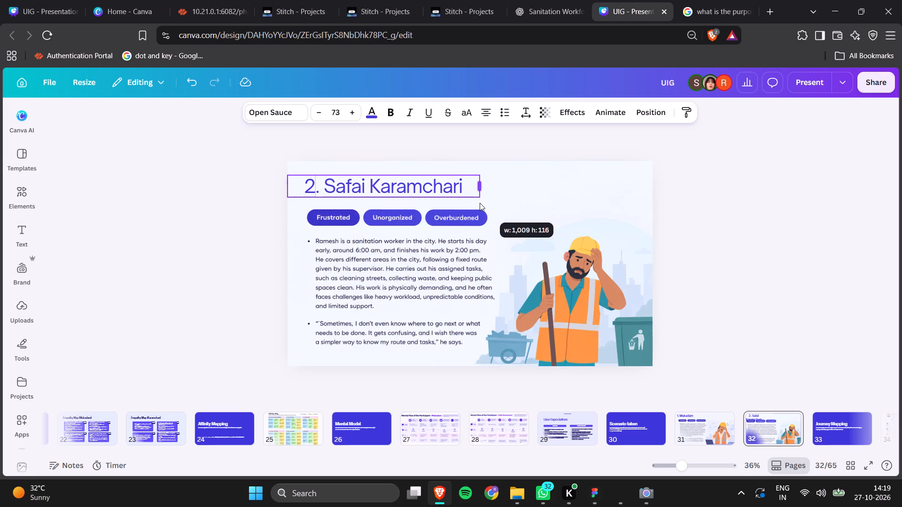
left_click_drag(480, 203, 479, 203)
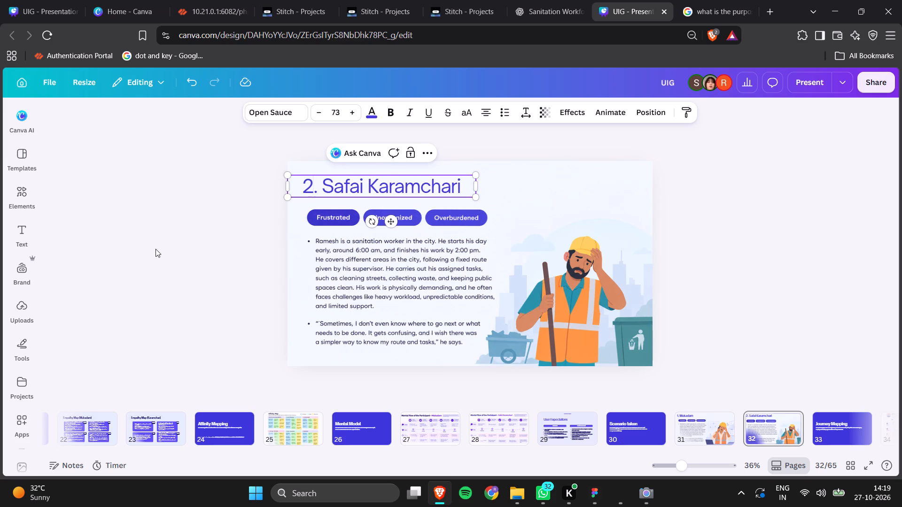
left_click(211, 231)
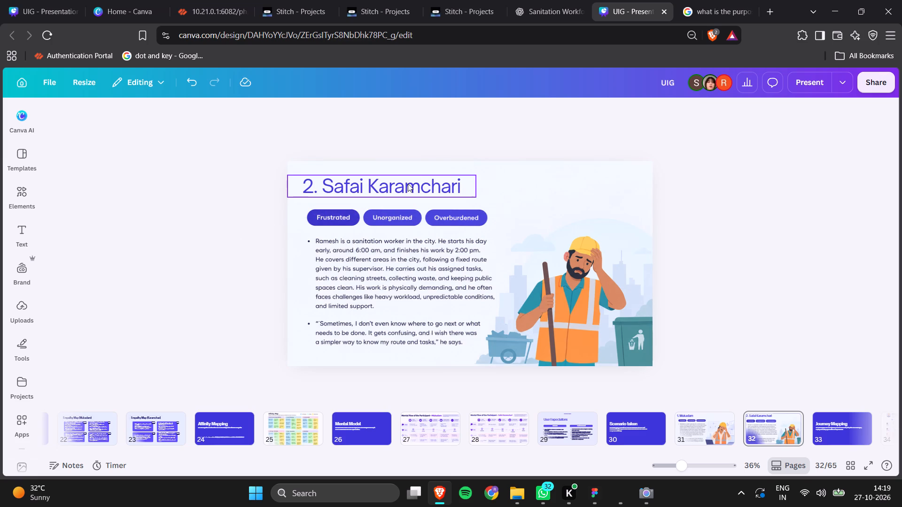
Nudge the "2. Safai Karamchari" title slightly left and down, closer to the row of tags.
left_click(408, 184)
key("Left")
key("Down")
key("Down")
key("Down")
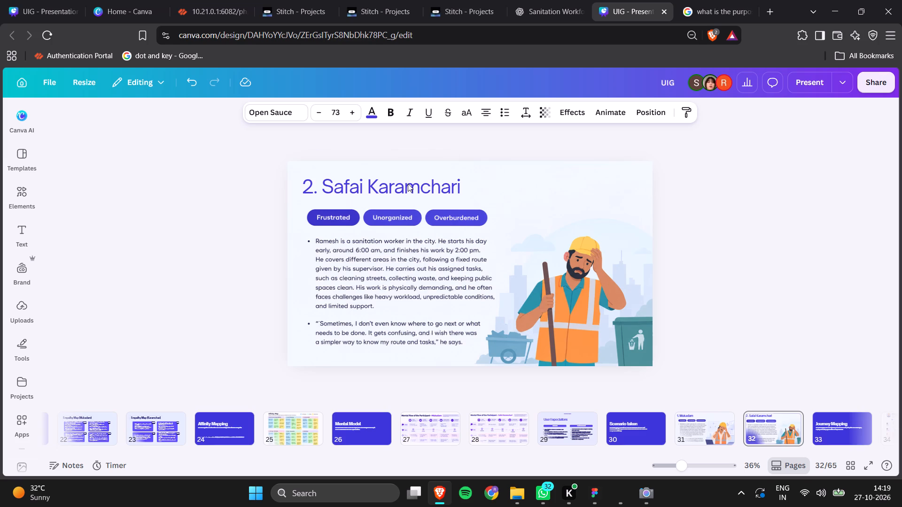
left_click(688, 232)
Check slide 32 against its neighbouring slides, from the Mukadam scenario on slide 31 to slide 34 after Journey Mapping.
key("Right")
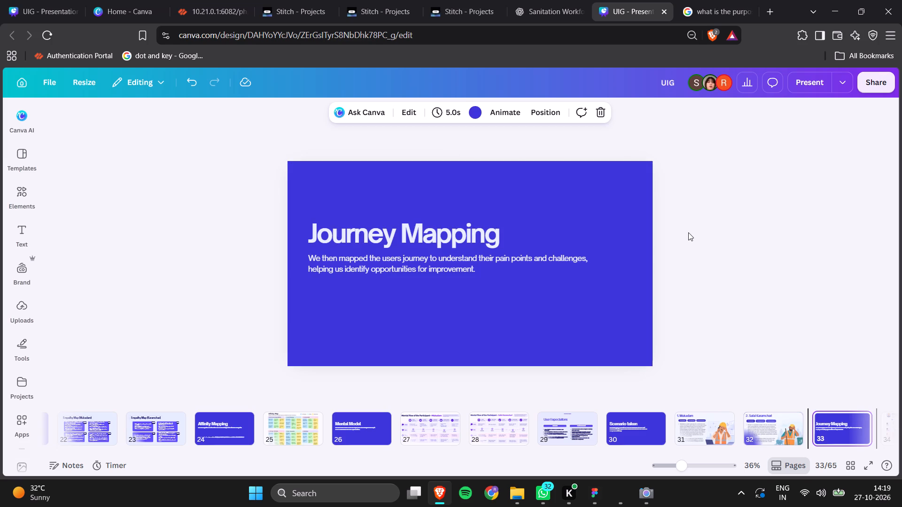
key("Left")
key("Left")
key("Right")
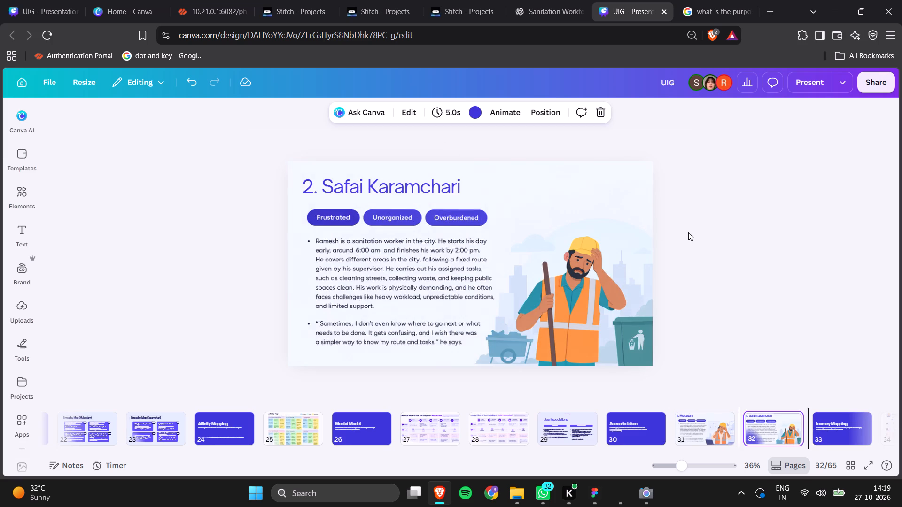
key("Right")
key("Left")
key("Right")
key("Right")
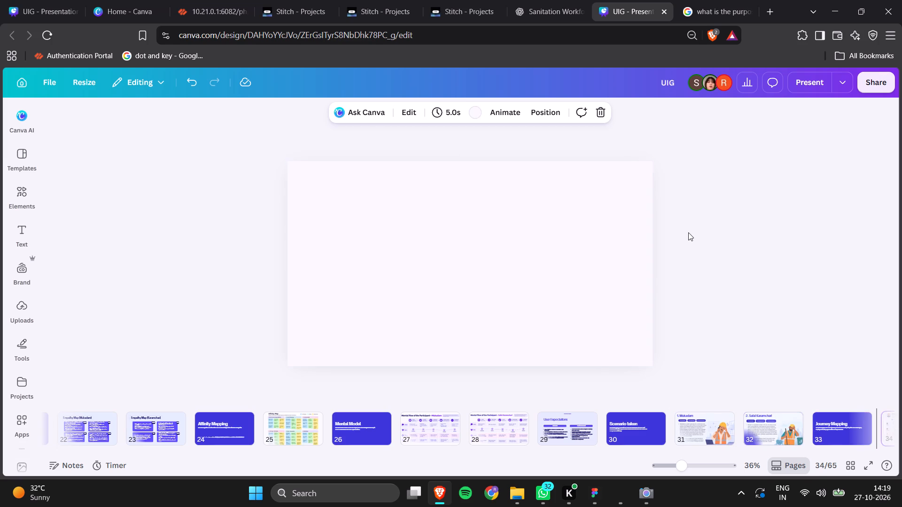
key("Left")
key("Left")
key("Left")
key("Right")
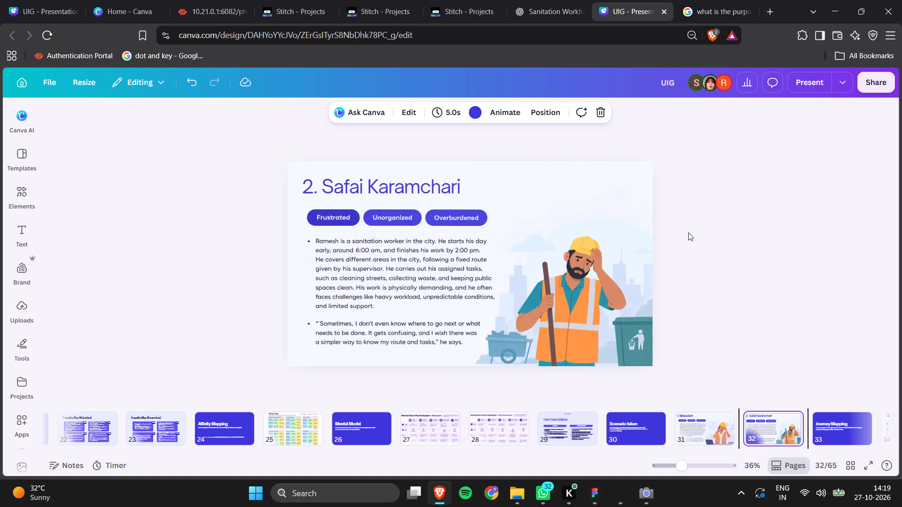
key("Right")
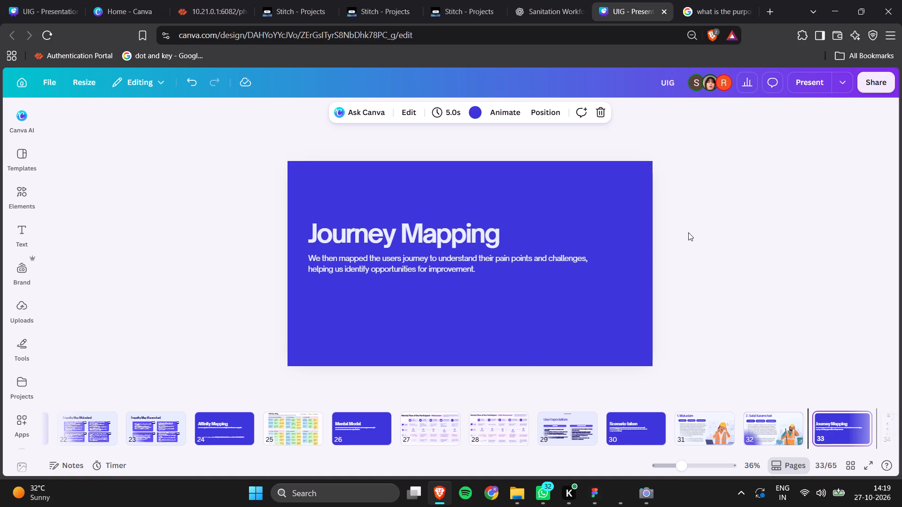
Review the slides from the Affinity Map on slide 25 through "Scenario taken" on slide 30.
key("Left")
key("Left")
key("Left")
key("Left")
key("Left")
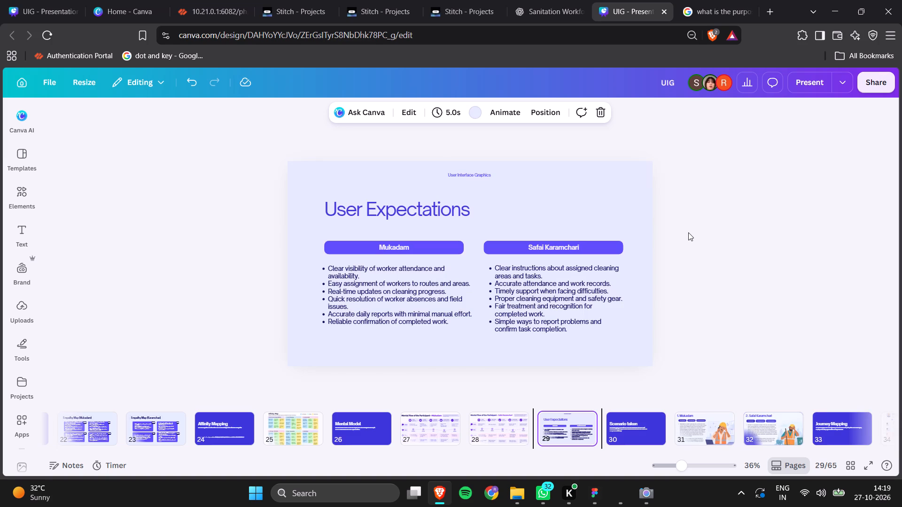
key("Left")
key("Left")
key("Left")
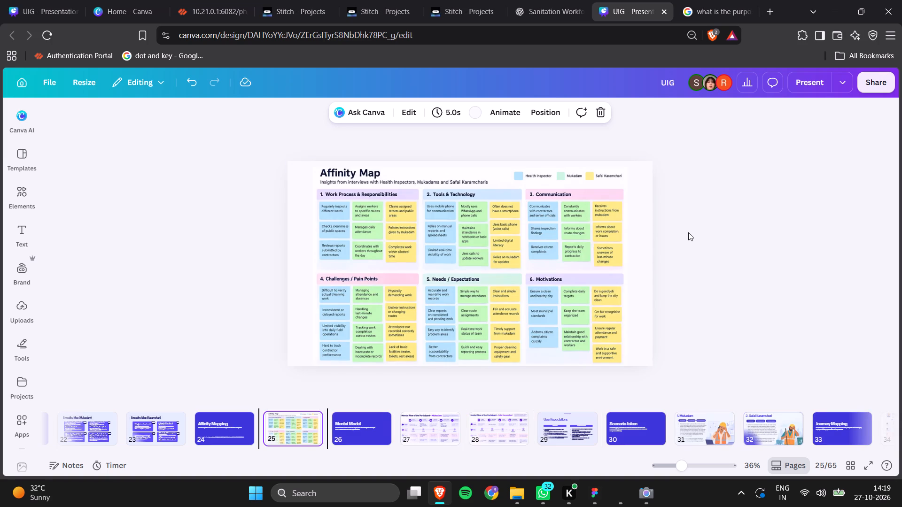
key("Right")
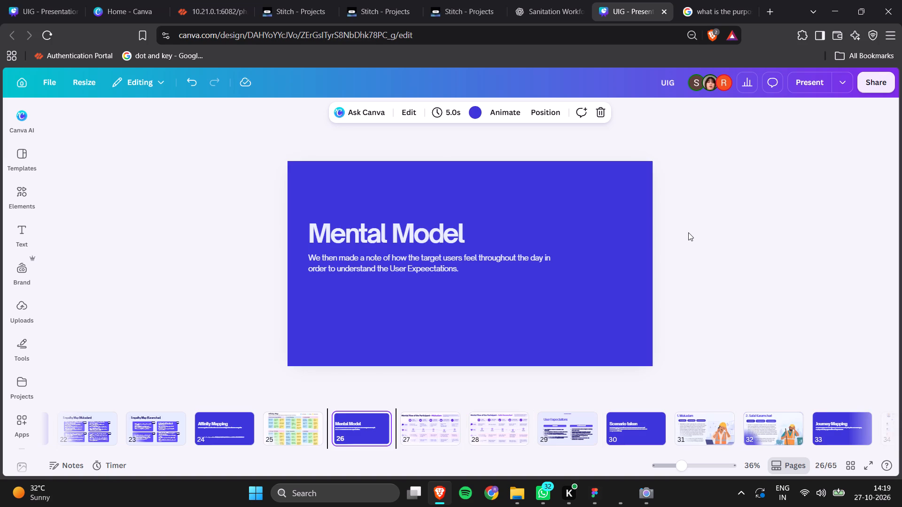
key("Right")
key("Right")
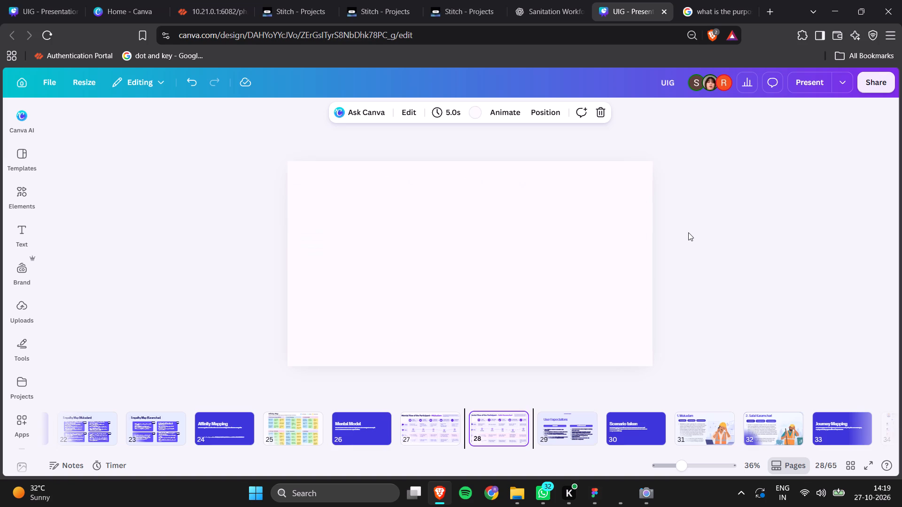
key("Right")
key("Right")
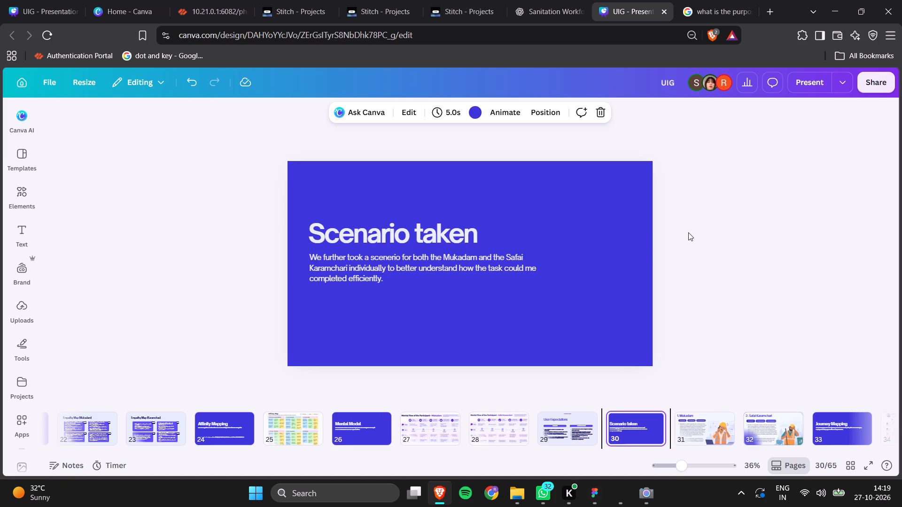
Compare the title, tag and text placement of the Mukadam and Safai Karamchari scenario slides, 31 and 32.
key("Right")
key("Right")
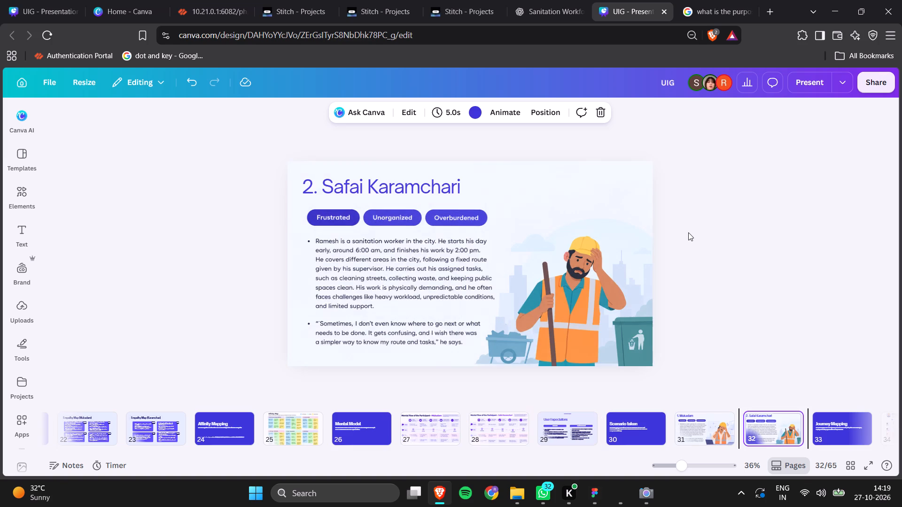
key("Left")
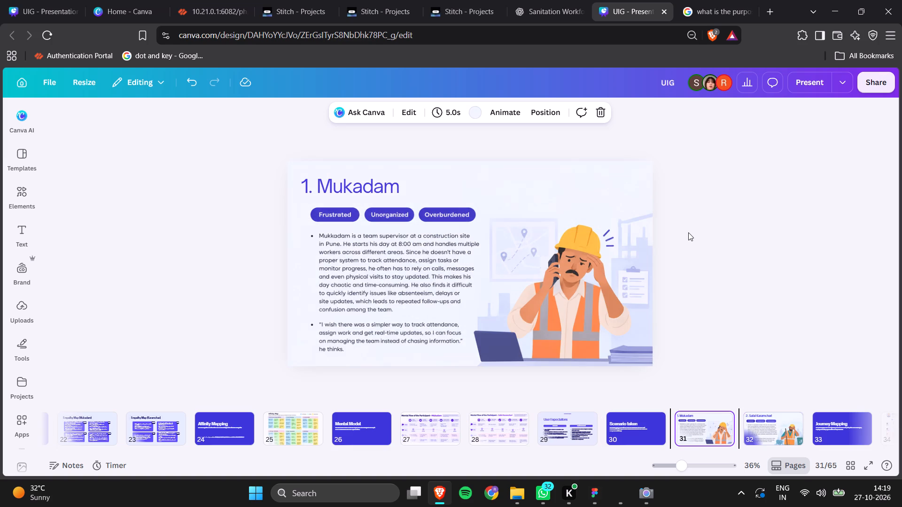
key("Right")
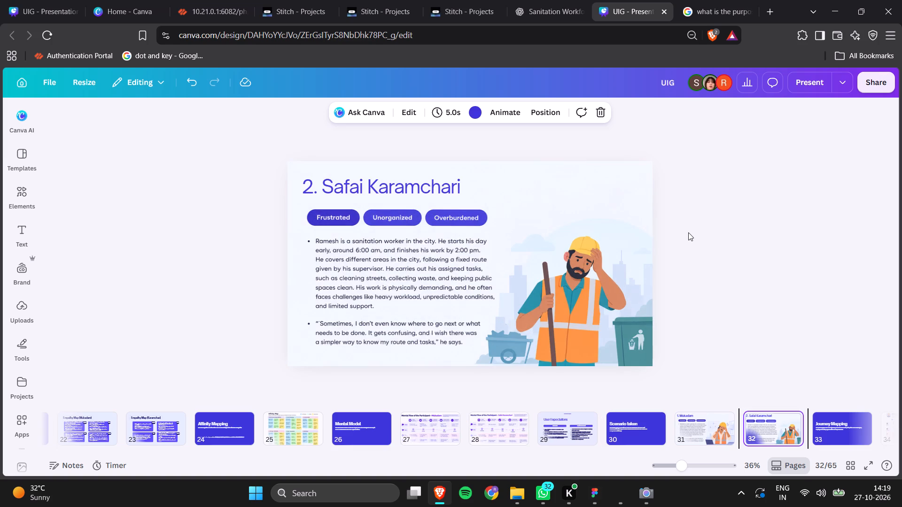
key("Left")
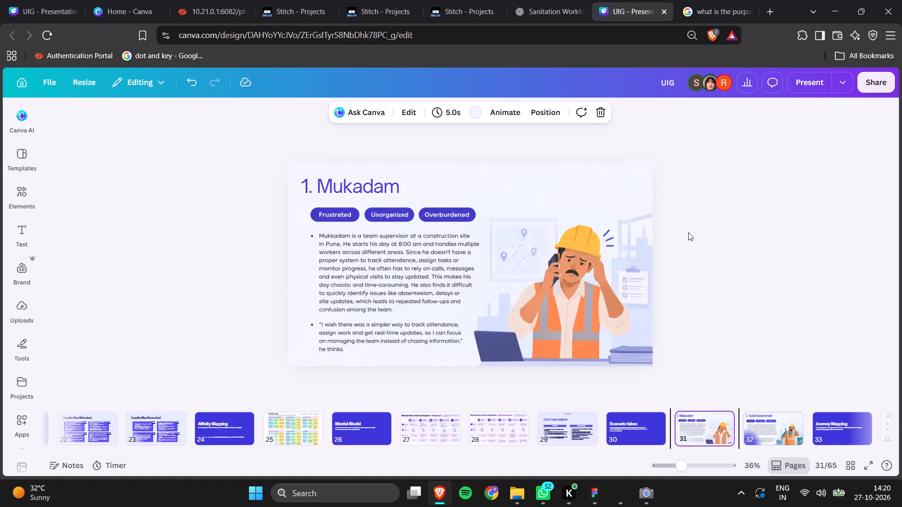
key("Right")
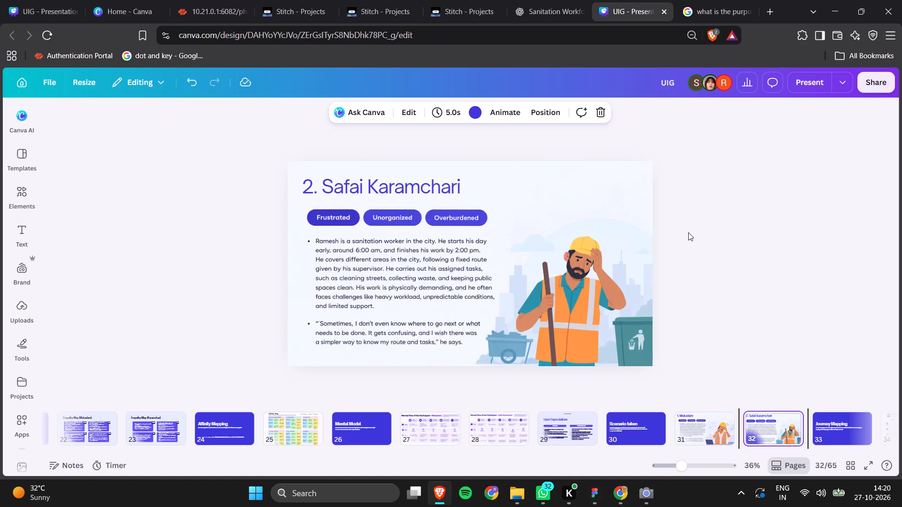
key("Left")
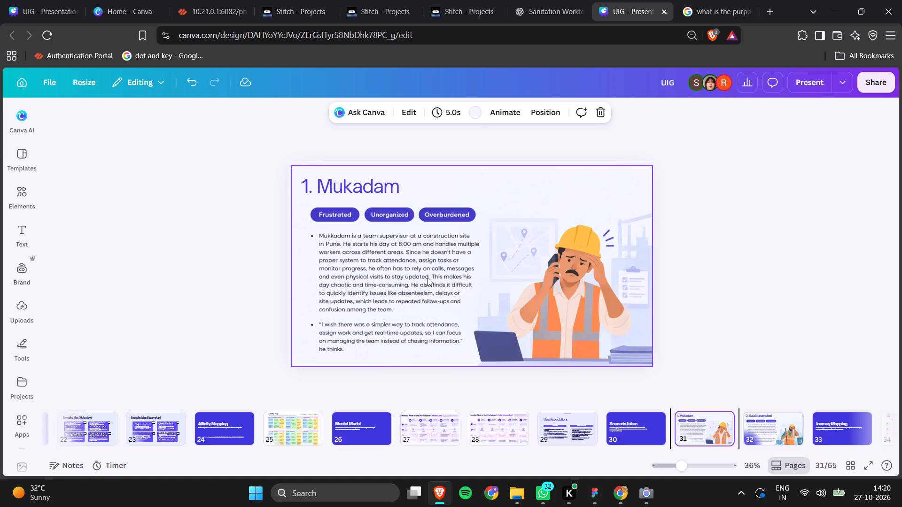
key("Right")
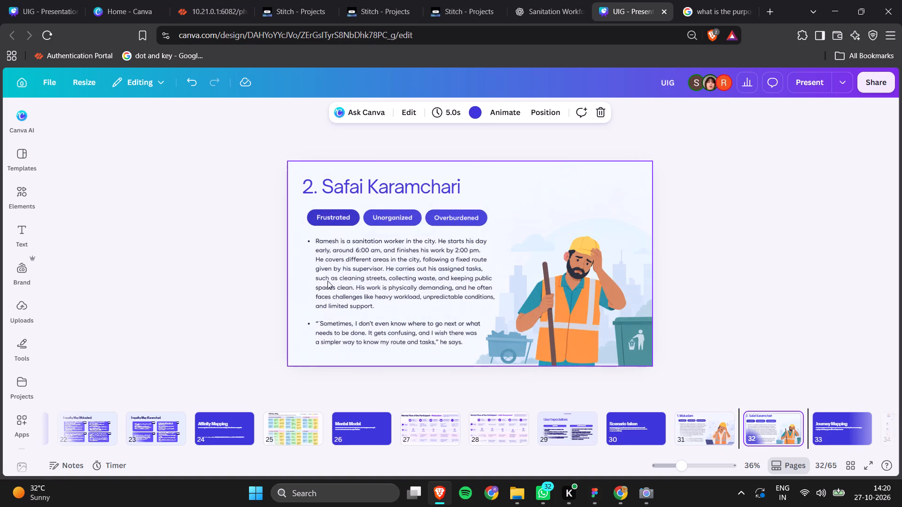
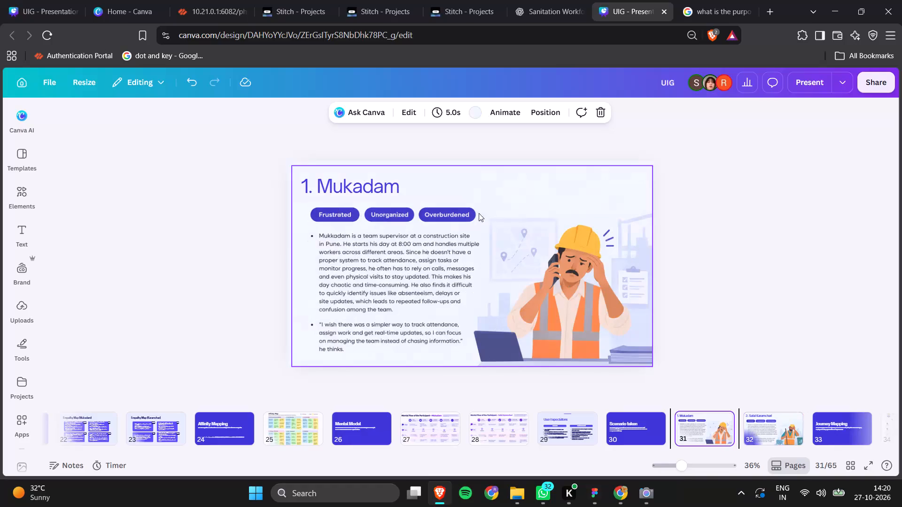
Compare the layout of the Mukadam and Safai Karamchari scenario slides with each other and with the neighbouring Scenario taken and Journey Mapping slides.
key("Right")
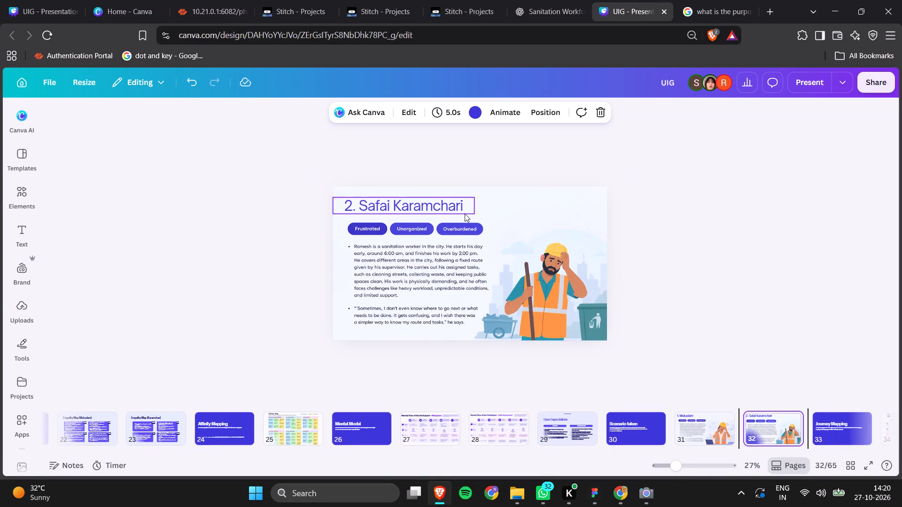
key("Right")
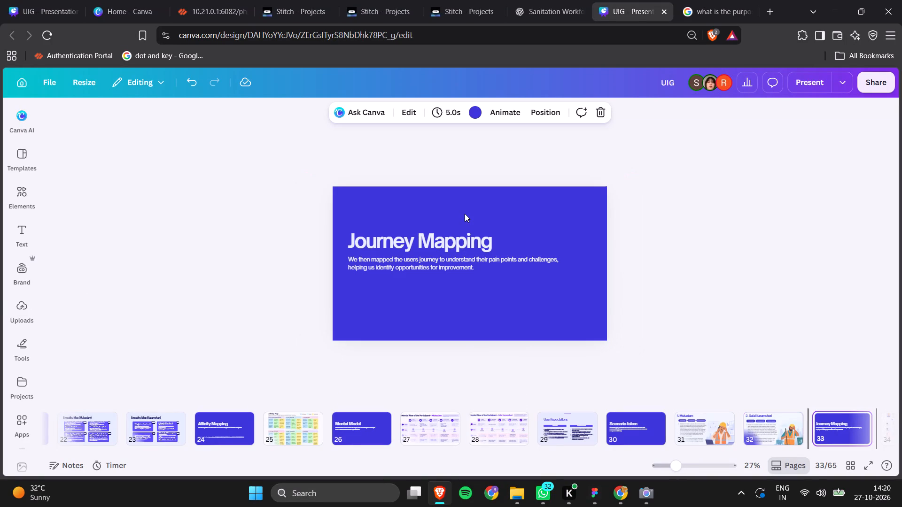
key("Left")
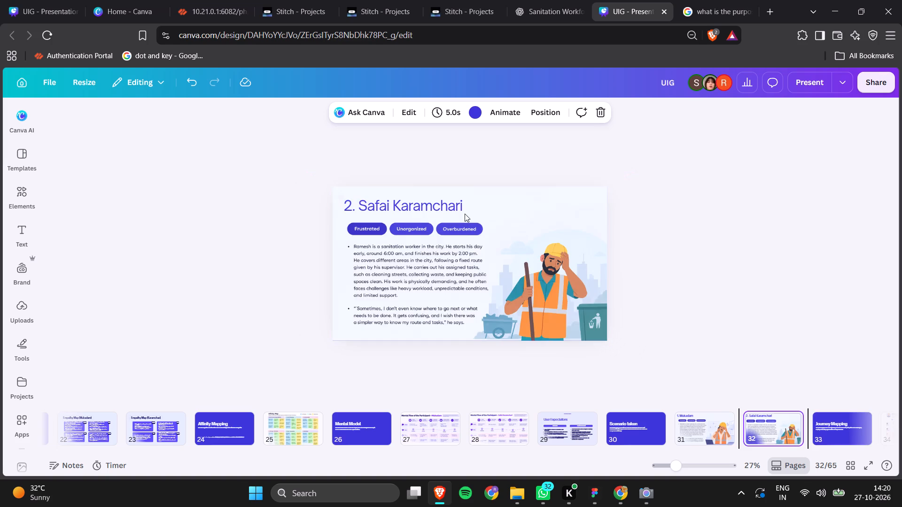
key("Left")
key("Right")
key("Right")
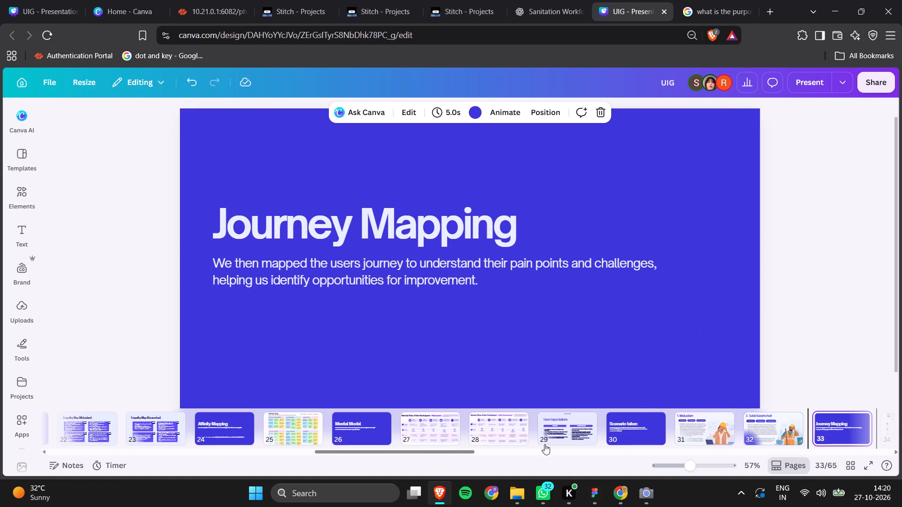
left_click(691, 429)
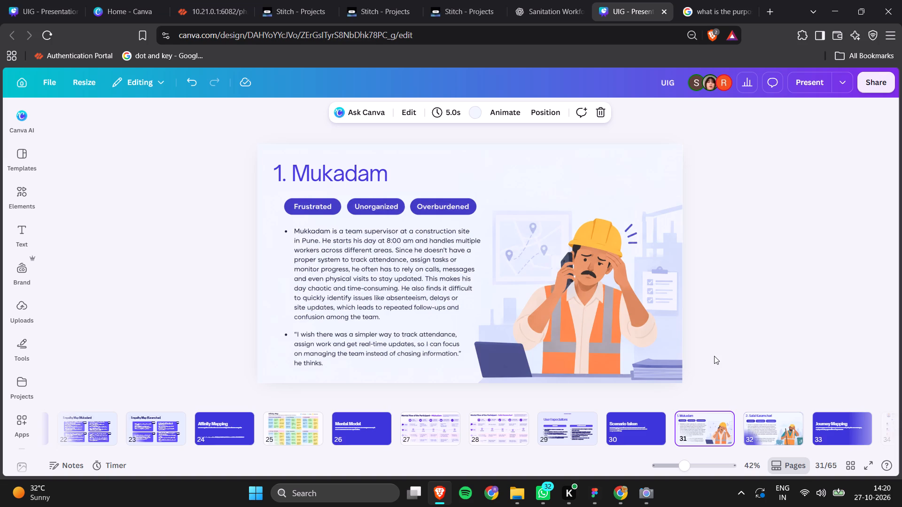
key("Left")
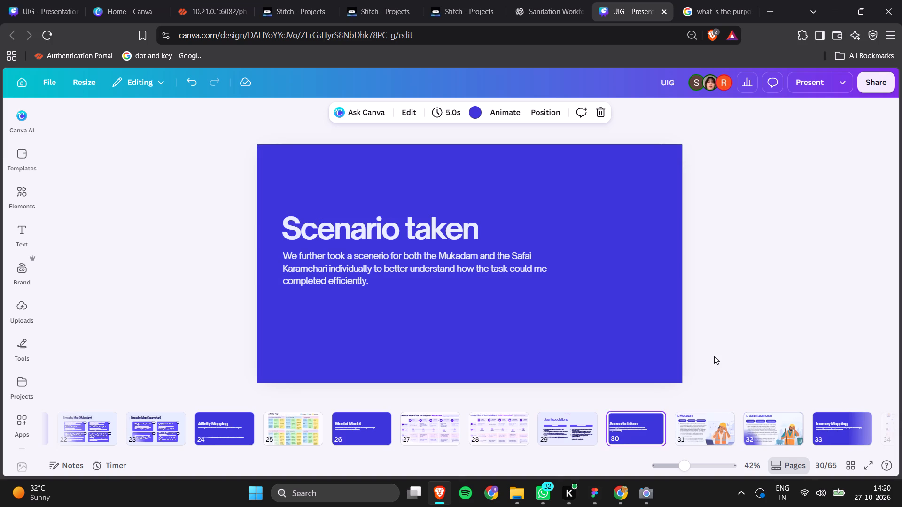
key("Right")
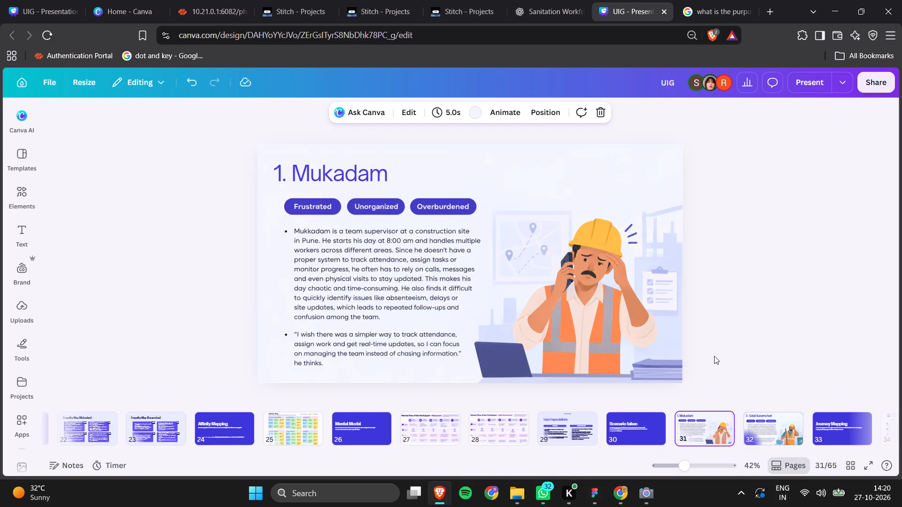
key("Right")
key("Left")
key("Right")
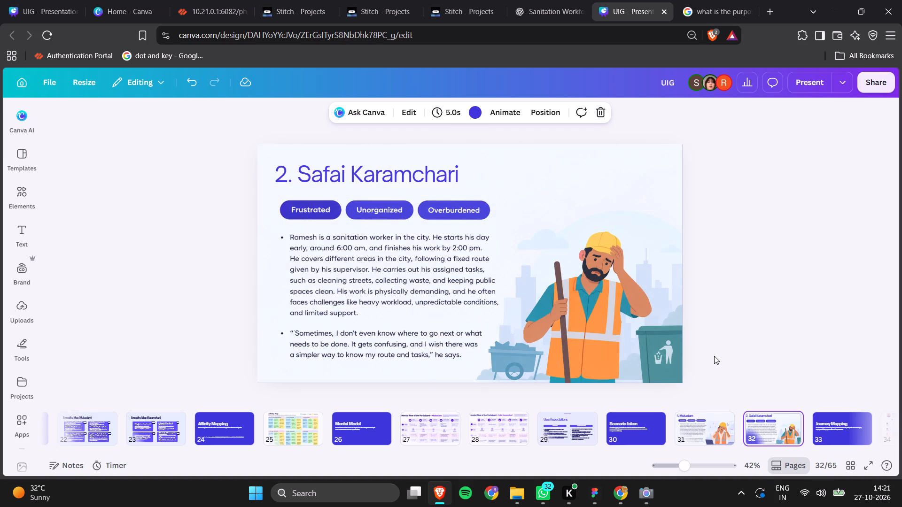
key("Left")
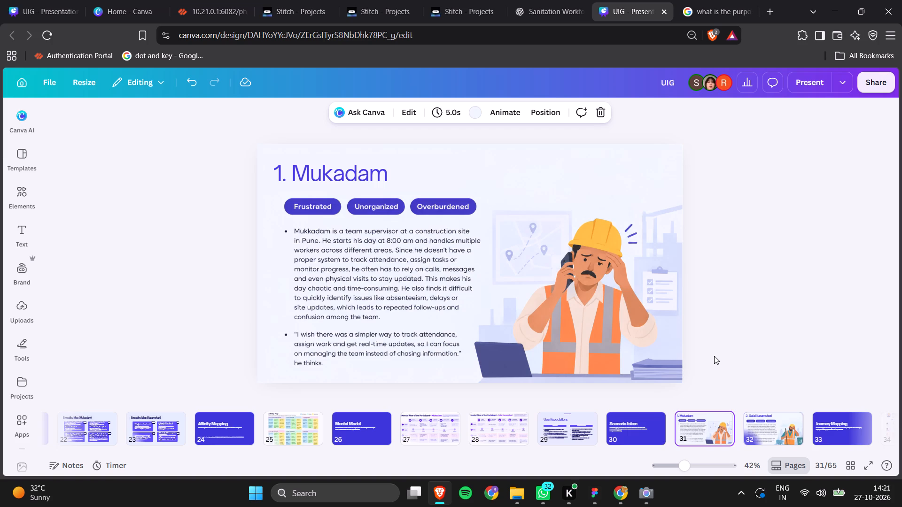
key("Left")
key("Right")
key("Right")
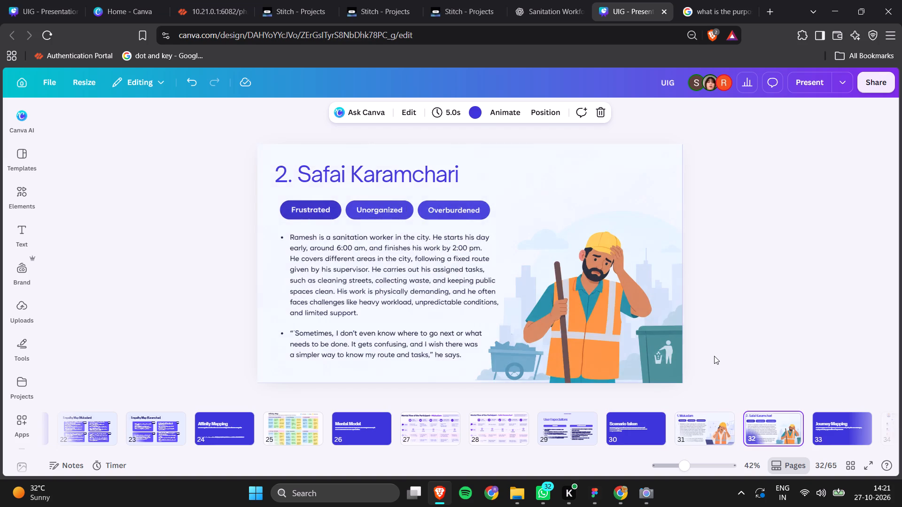
Review the journey mapping section, from the Journey Mapping title slide through the Safai Karamchari journey map.
key("Right")
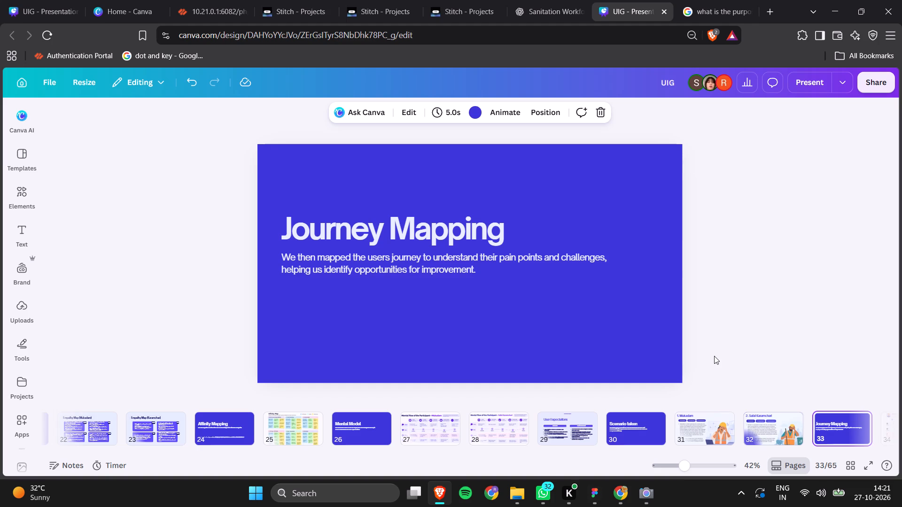
key("Right")
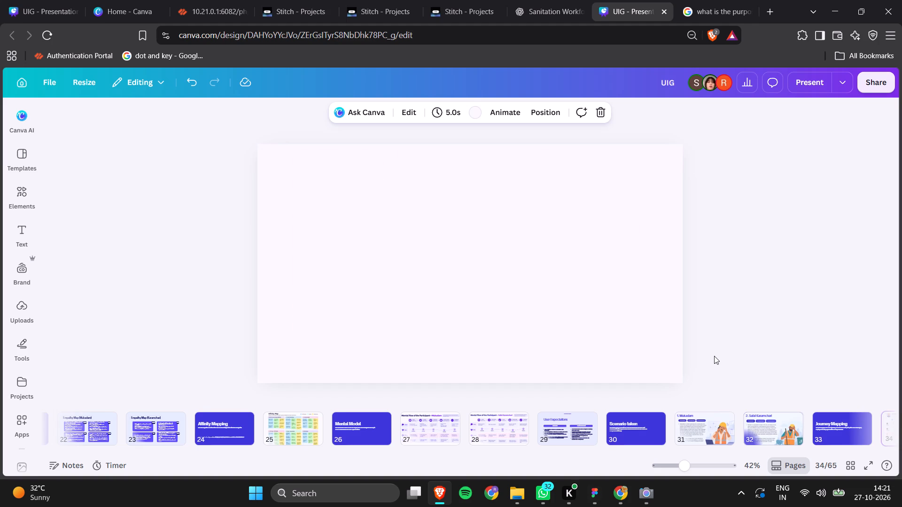
key("Right")
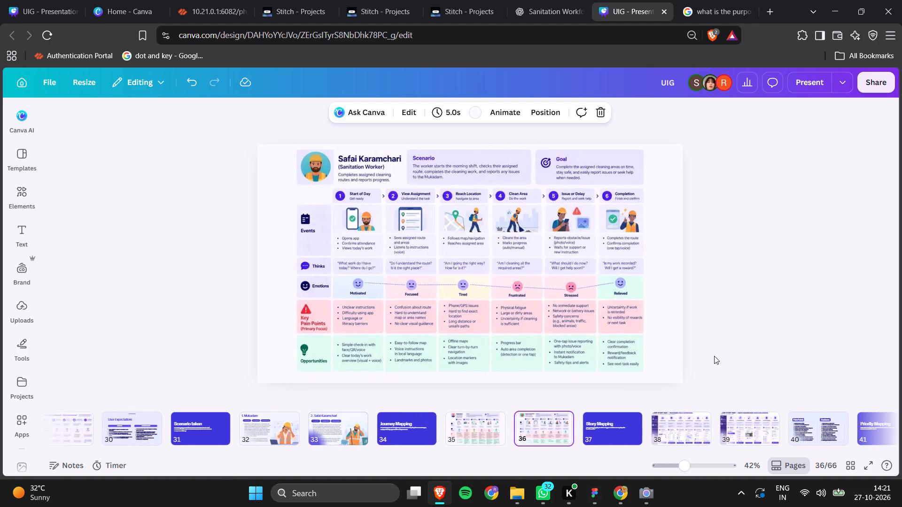
key("Right")
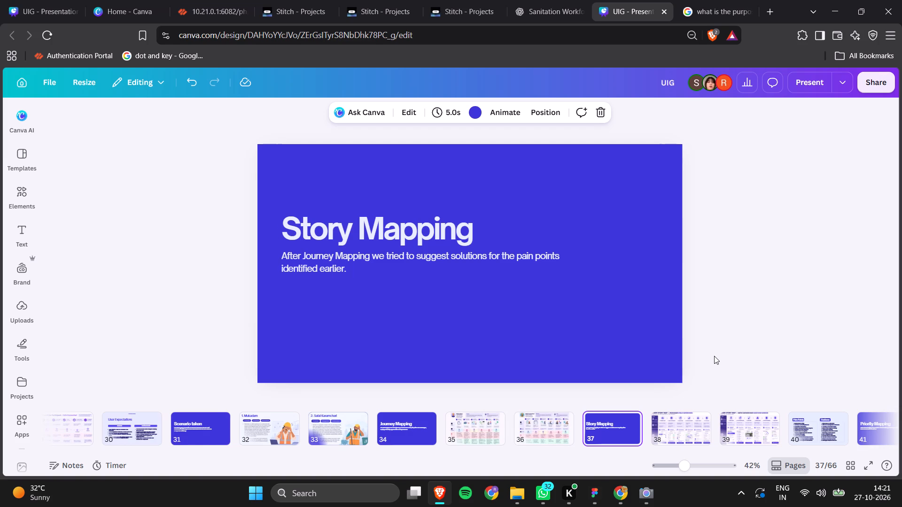
key("Right")
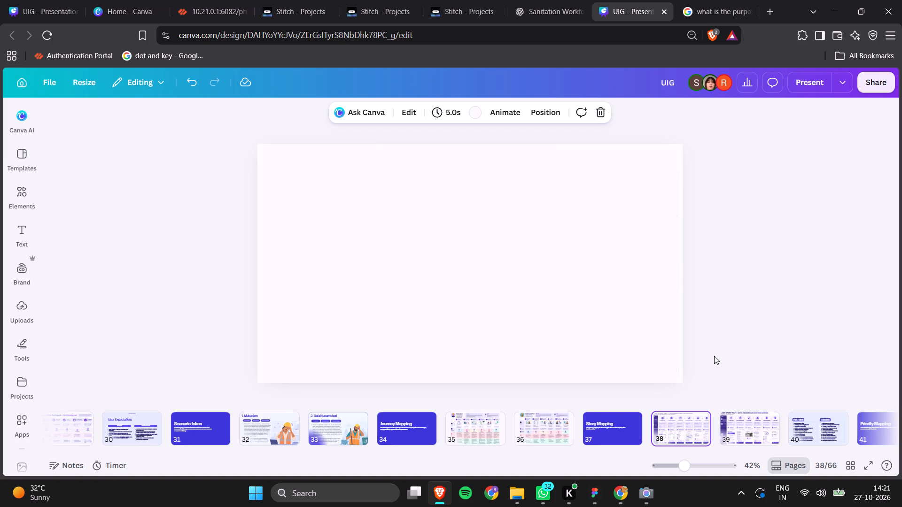
key("Right")
key("Right")
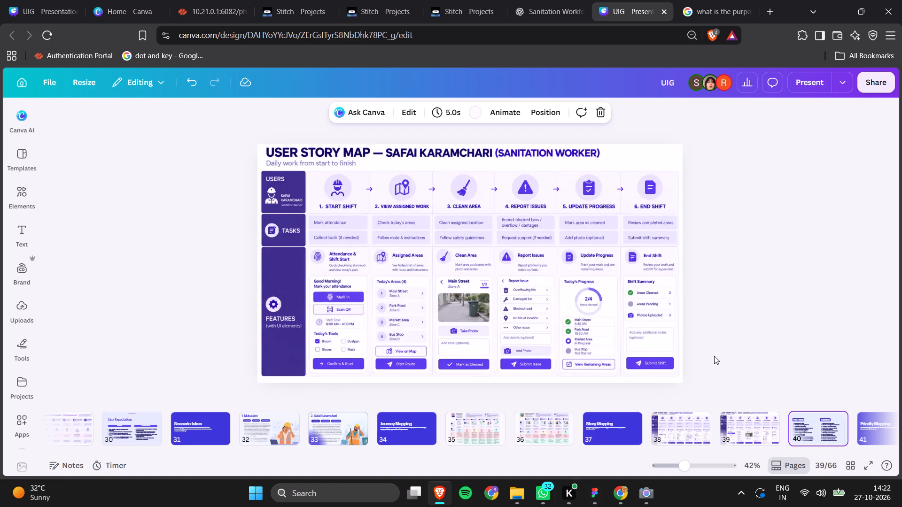
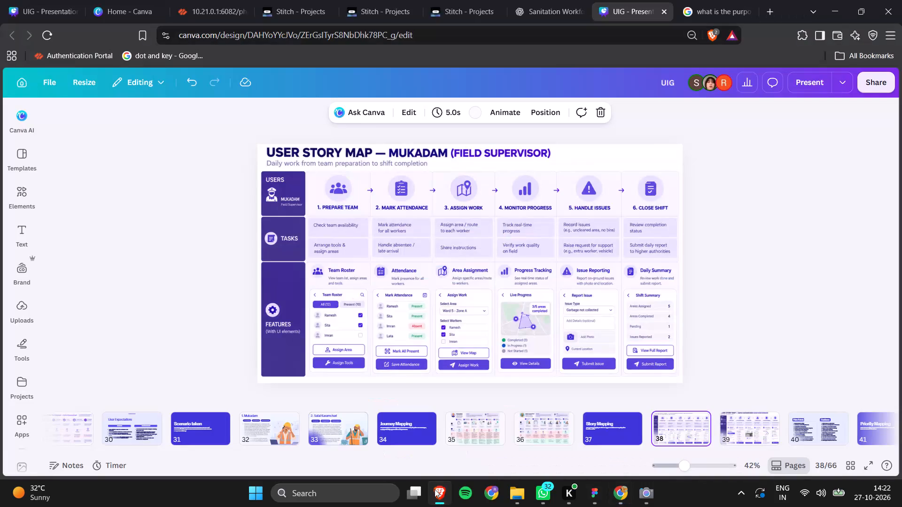
Replace slide 38's story map with the copied "User Story Map — Mukadam (Team Supervisor)" image, aligned to the slide's upper-left corner and enlarged to about 1,860 × 1,047.
left_click(397, 314)
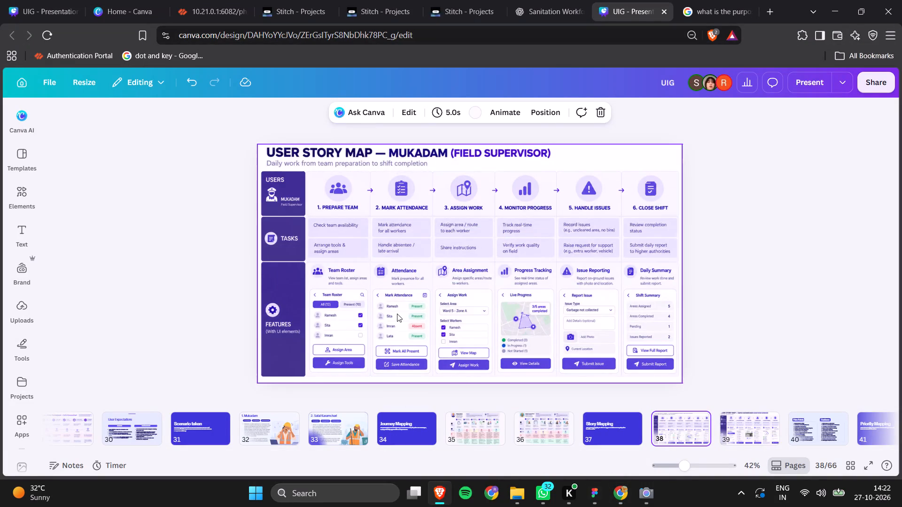
key("Delete")
key("ctrl+v")
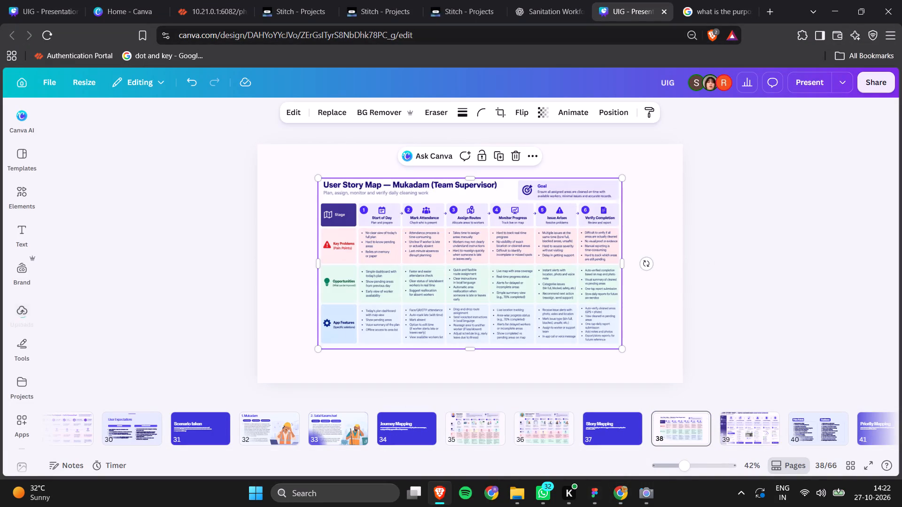
left_click_drag(393, 299, 334, 265)
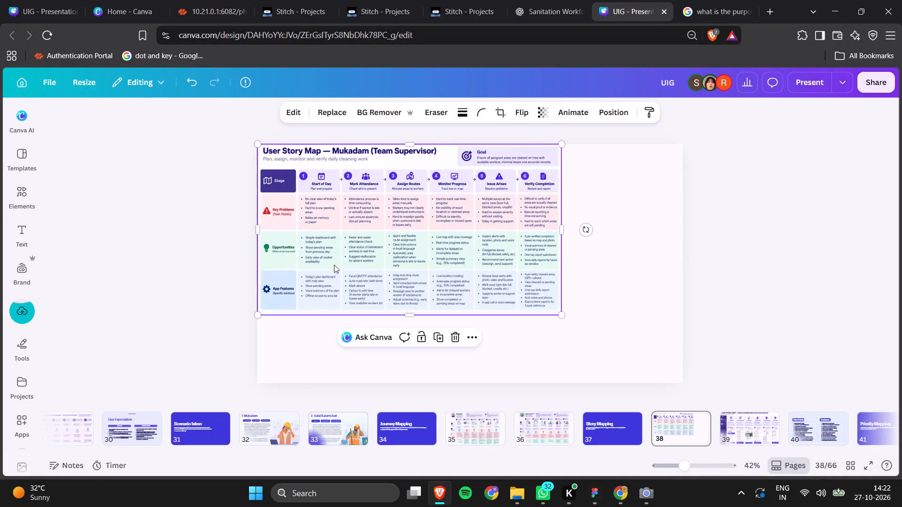
left_click_drag(558, 315, 658, 390)
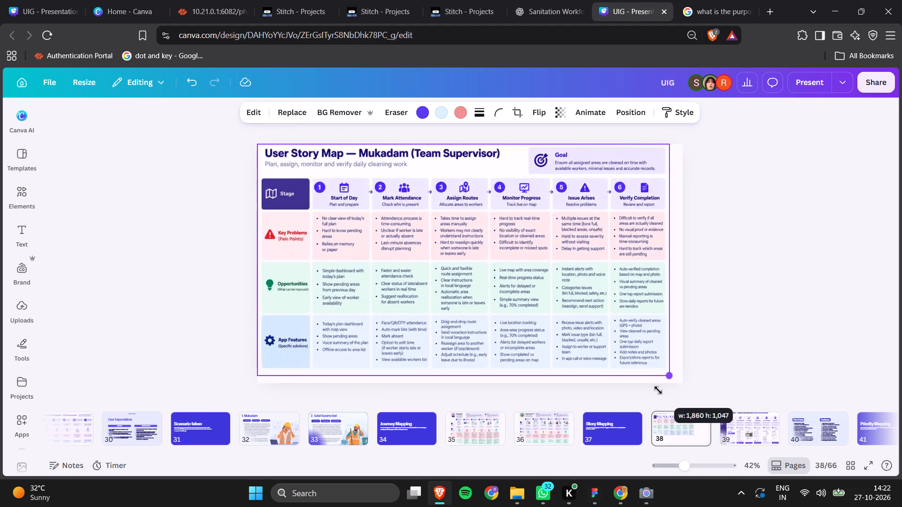
Enlarge the Mukadam user story map image on slide 38 so it covers the full slide.
left_click_drag(658, 390, 675, 400)
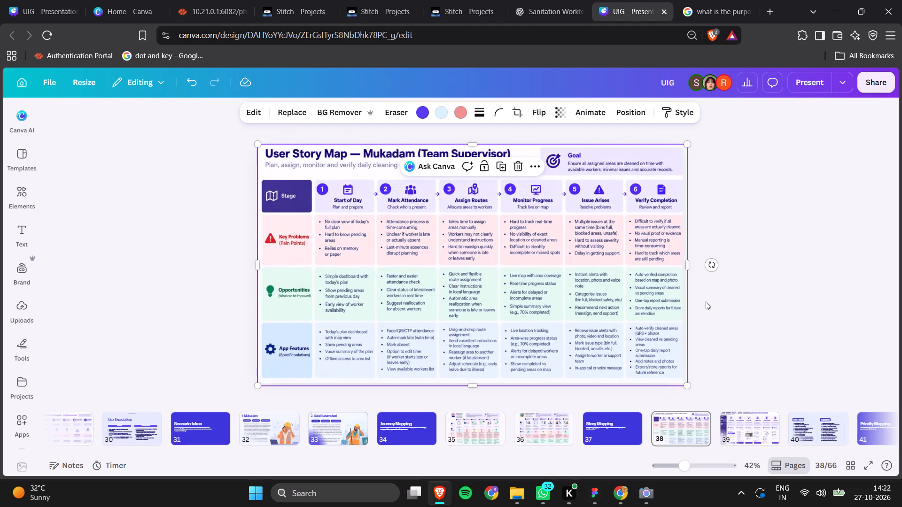
left_click(706, 301)
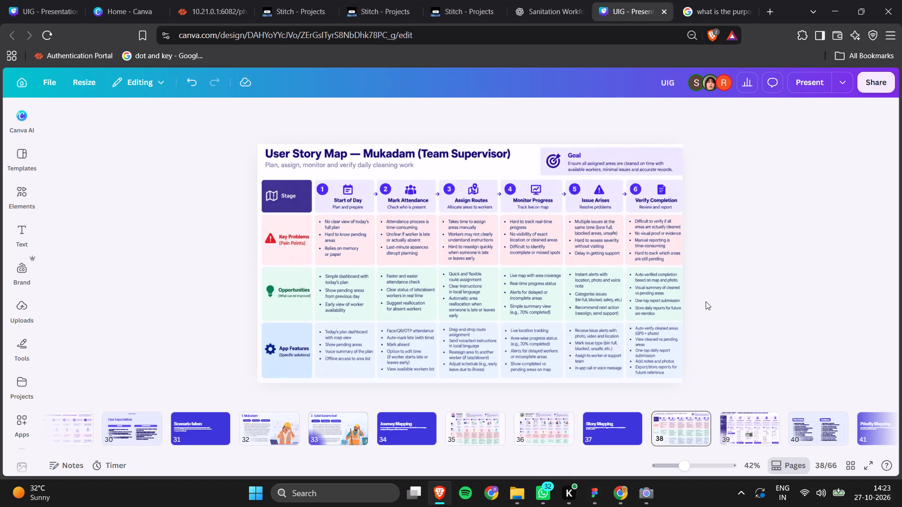
Delete the Safai Karamchari user story map image from slide 39, keeping the blank slide.
key("Right")
left_click(496, 251)
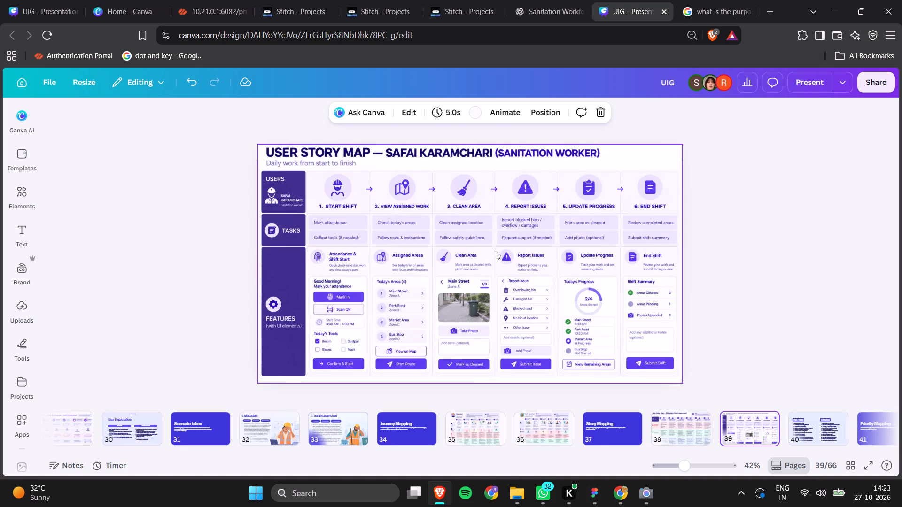
key("BackSpace")
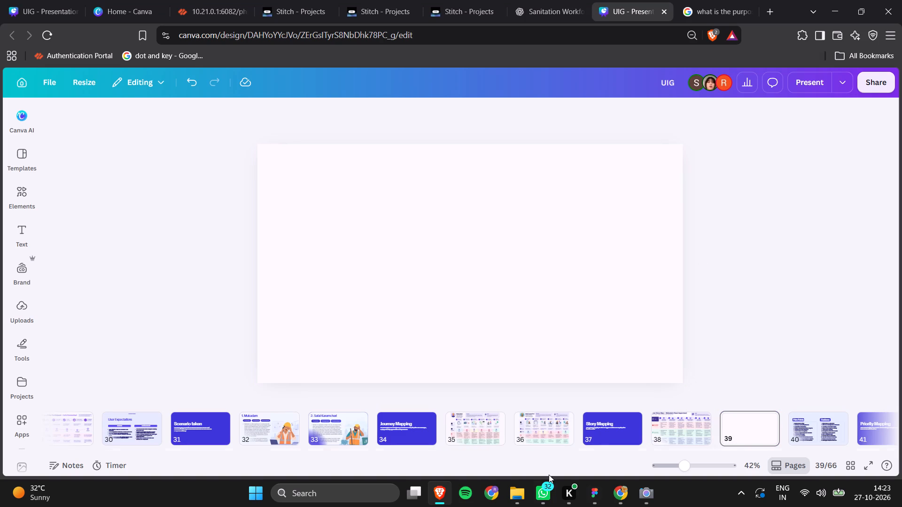
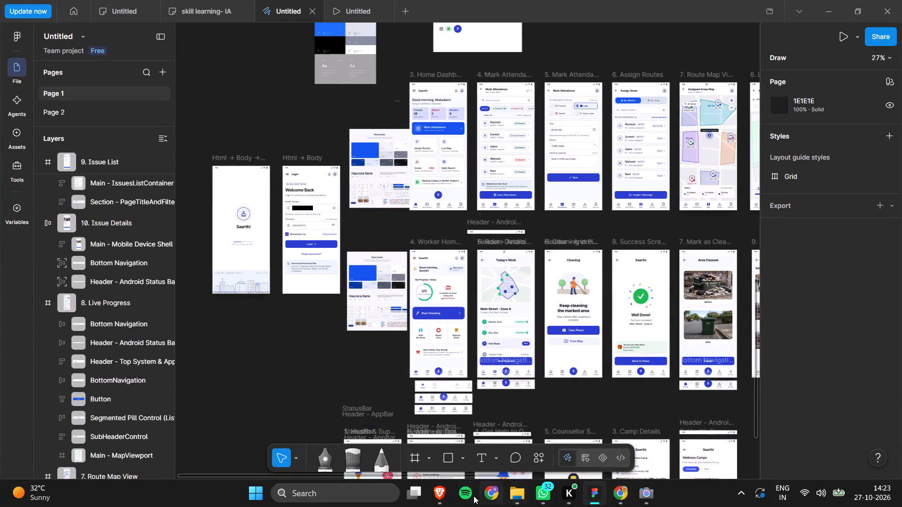
Switch to Canva, paste the copied Safai Karamchari user story map onto slide 39, and enlarge it to cover the full slide.
left_click(434, 493)
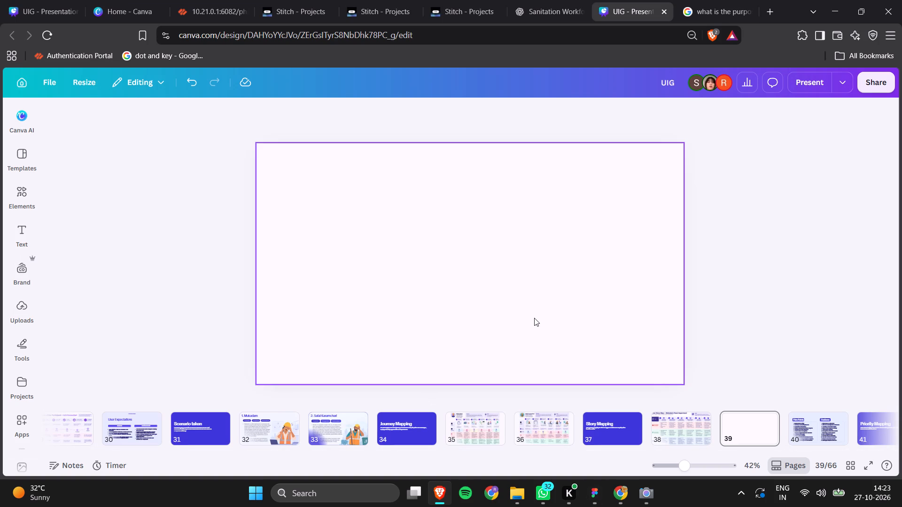
key("ctrl+v")
left_click_drag(528, 312, 476, 278)
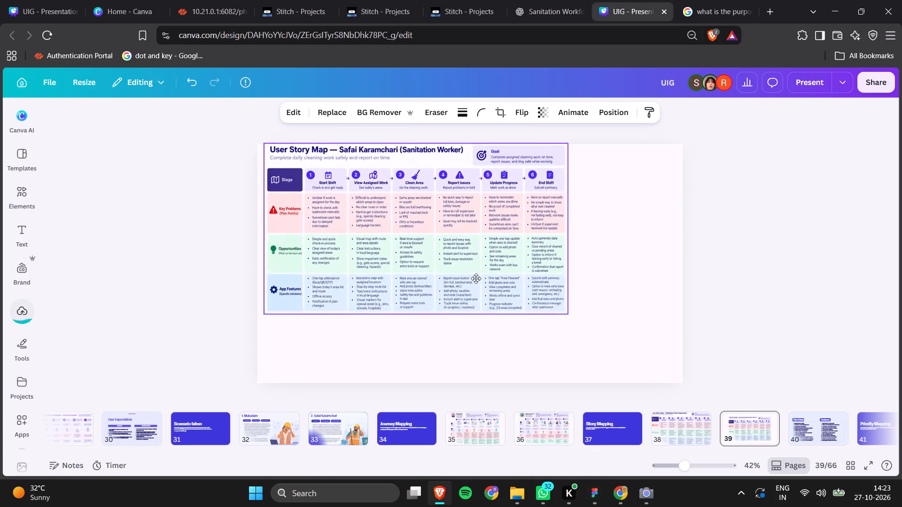
left_click_drag(476, 278, 466, 280)
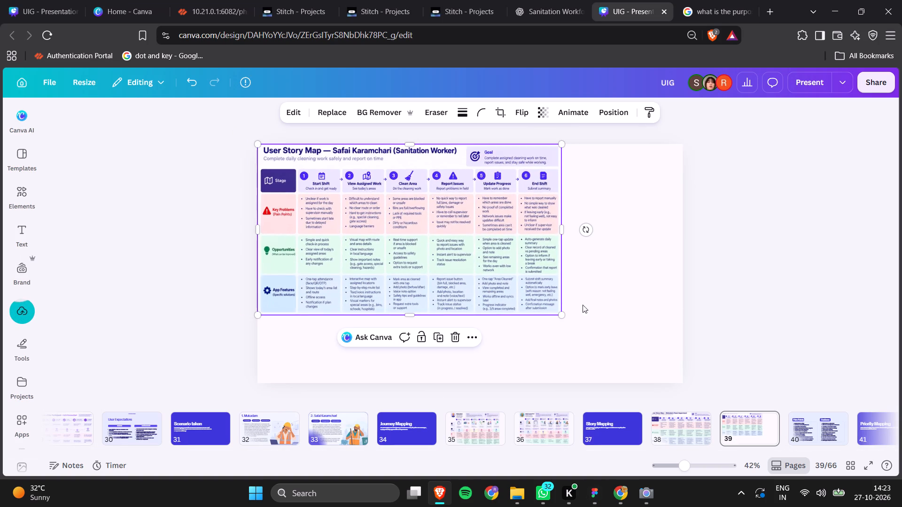
left_click_drag(560, 312, 671, 383)
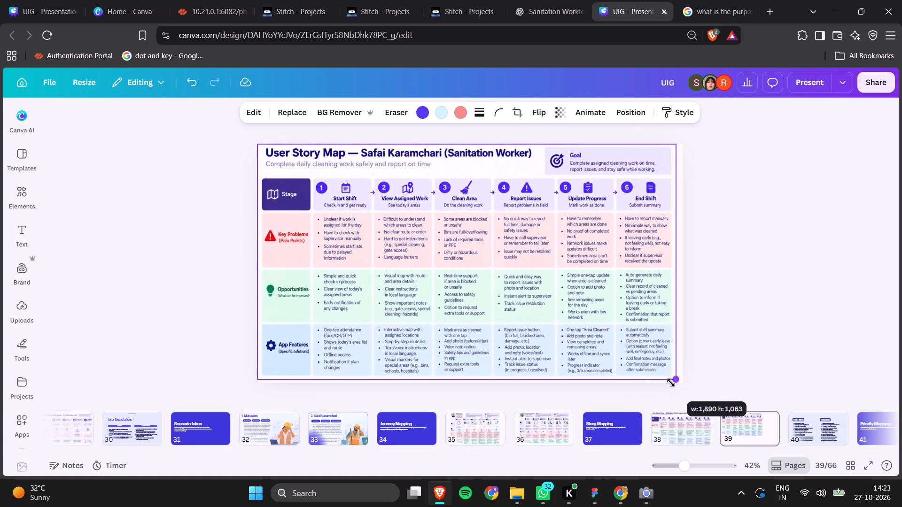
left_click_drag(671, 383, 675, 385)
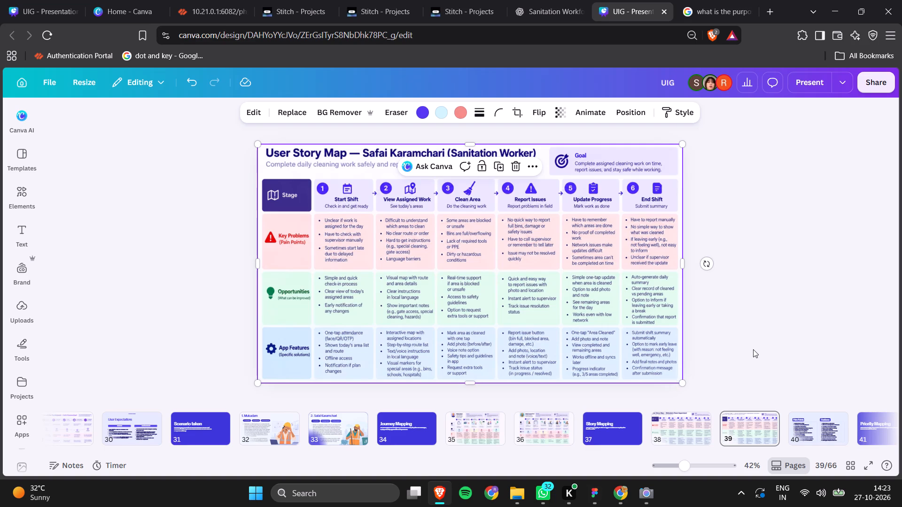
left_click(725, 290)
Shrink the Mukadam user story map image on slide 38 slightly so its width matches the slide edges.
left_click(478, 433)
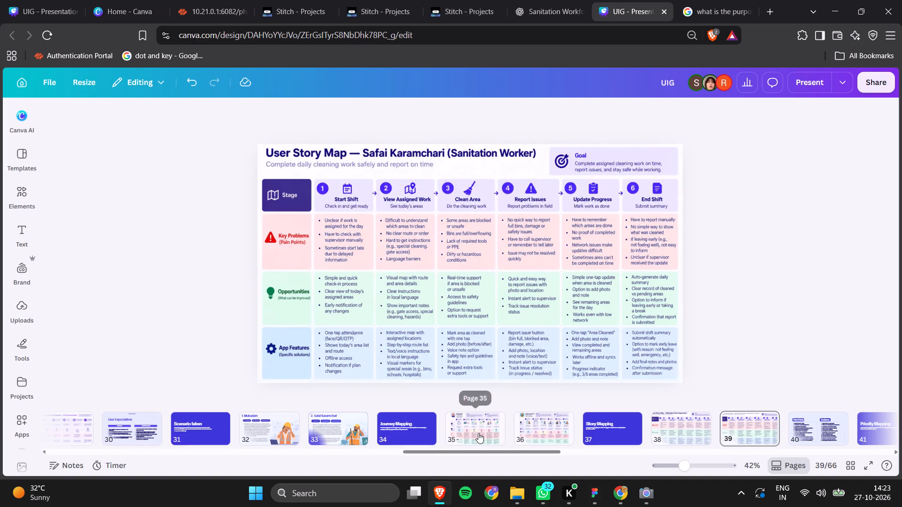
key("Right")
key("Right")
key("Right")
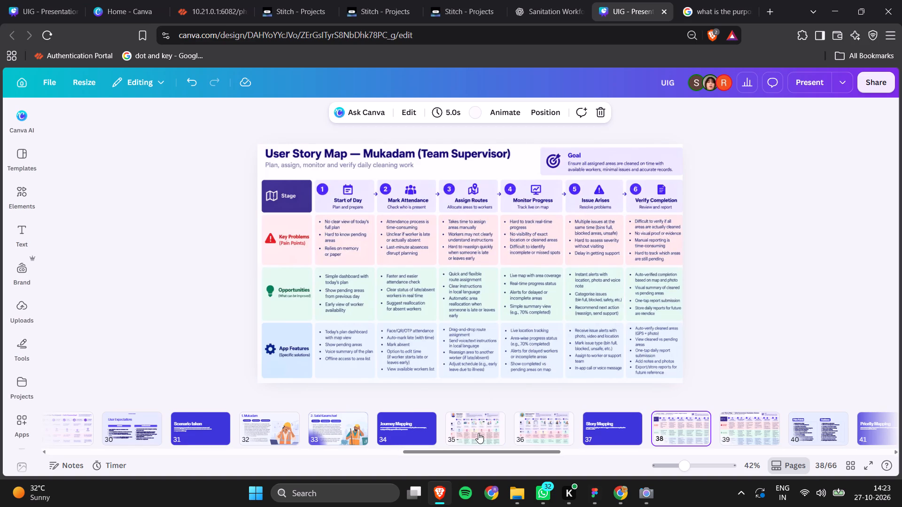
scroll(372, 342, "down", 1)
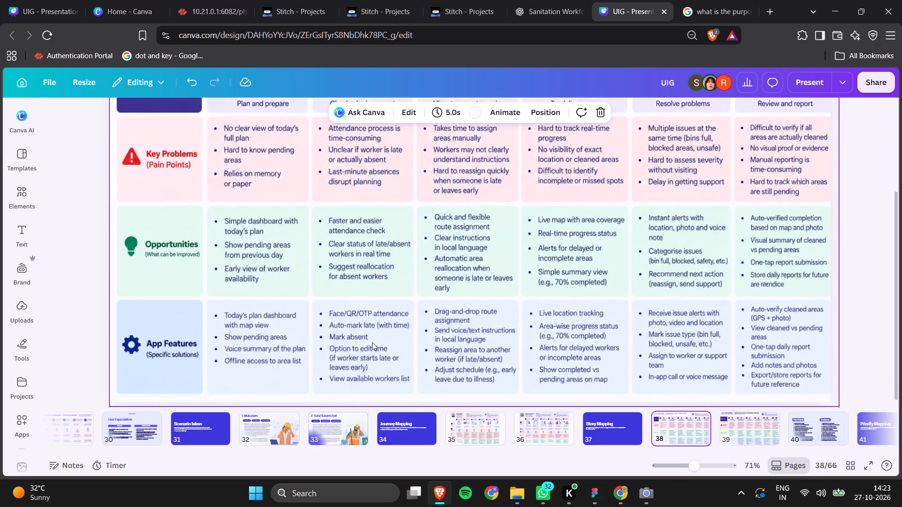
scroll(372, 342, "down", 1)
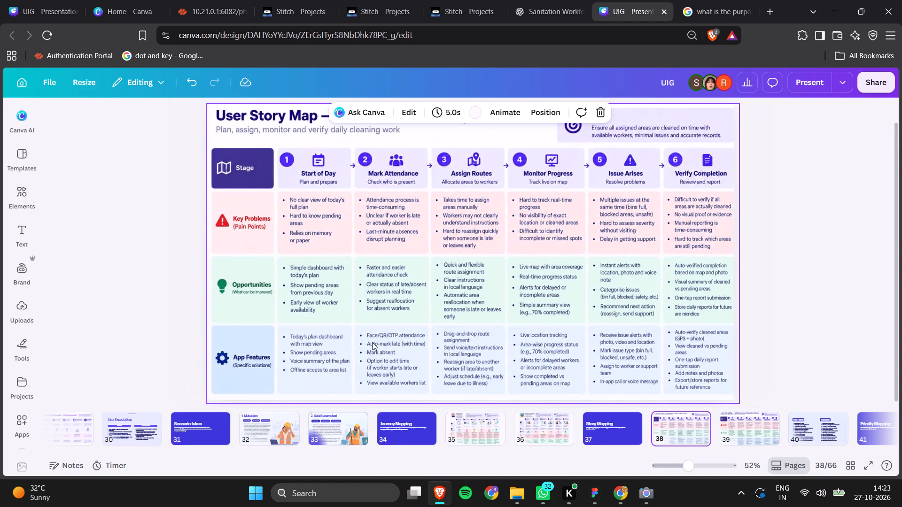
left_click(794, 245)
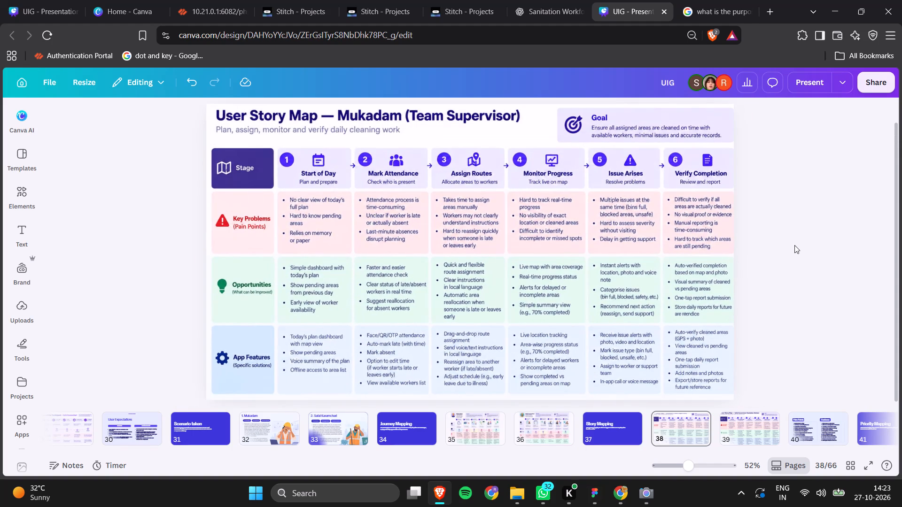
left_click(727, 220)
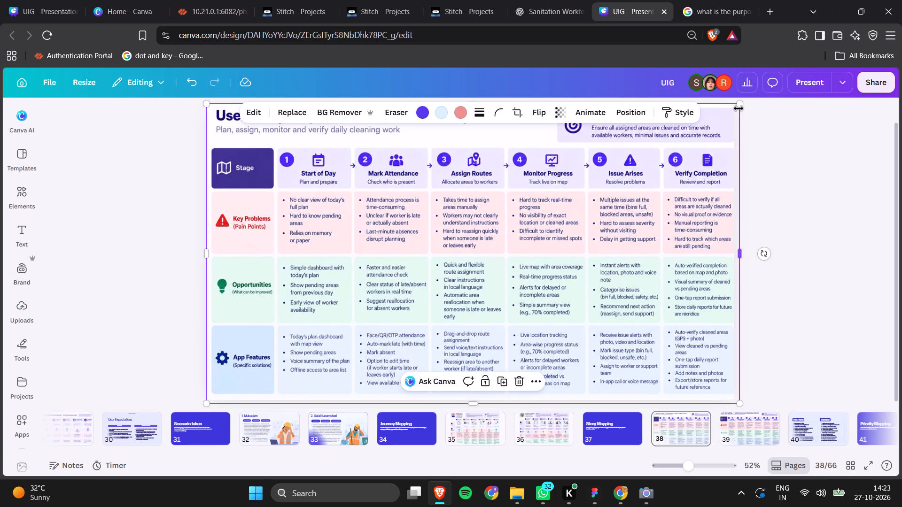
left_click_drag(739, 104, 733, 106)
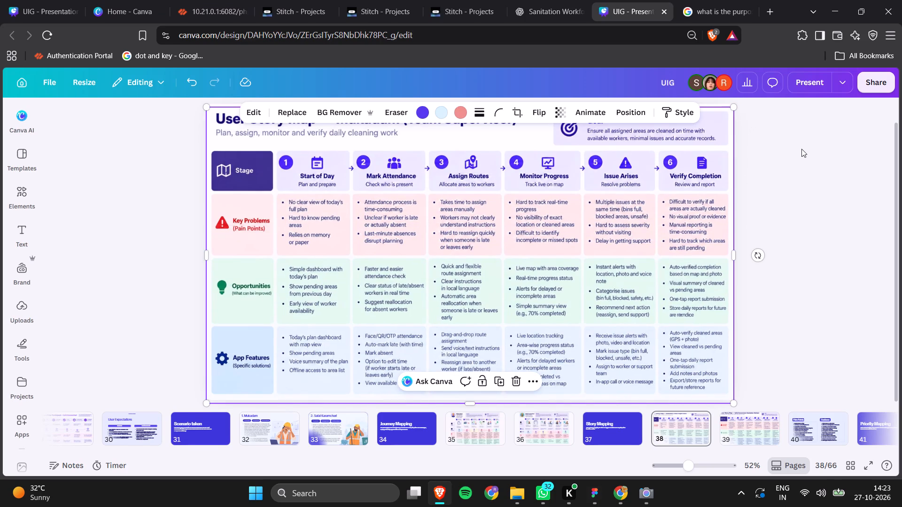
key("Right")
key("Left")
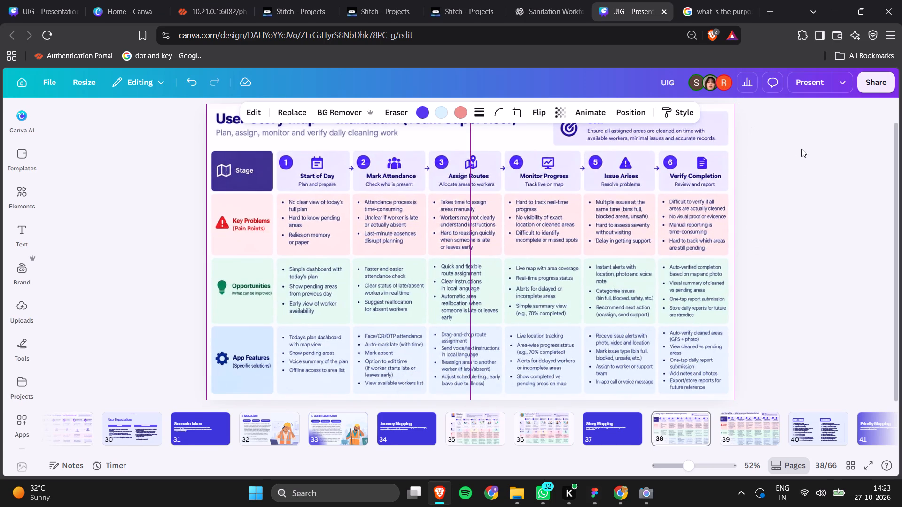
left_click(801, 149)
Complete the Priority Mapping subtitle on slide 41 so it ends with "on the basis of their frequency and importance.".
key("Right")
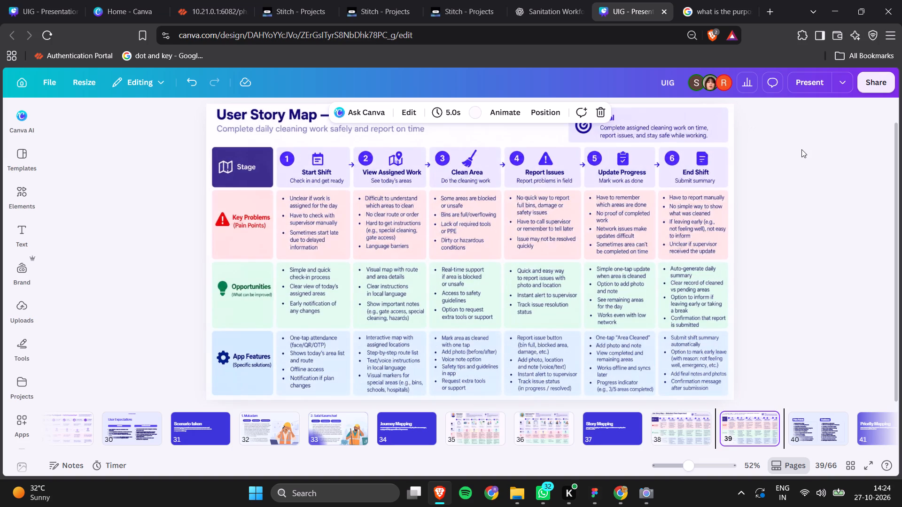
key("Right")
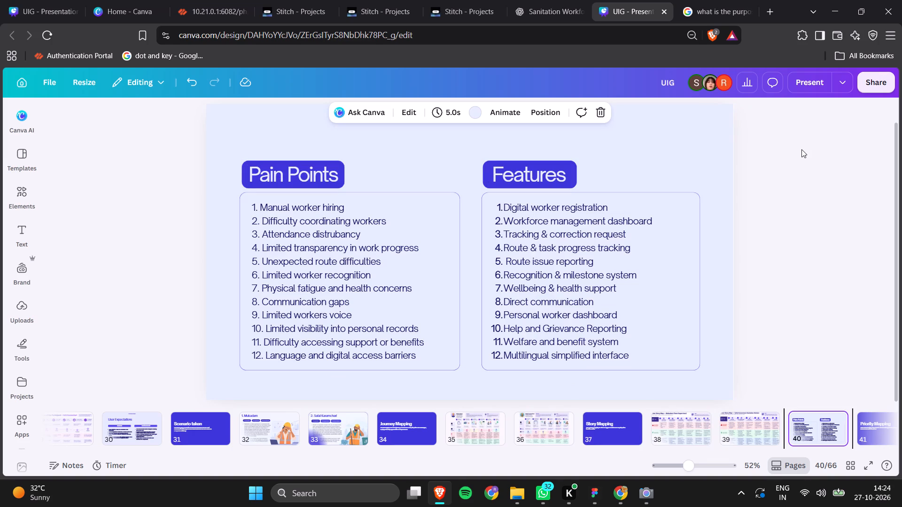
key("Right")
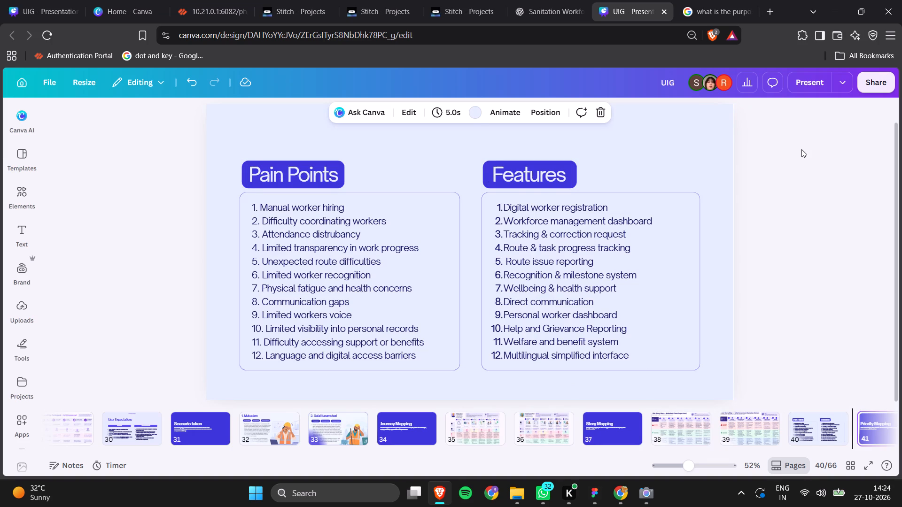
key("Right")
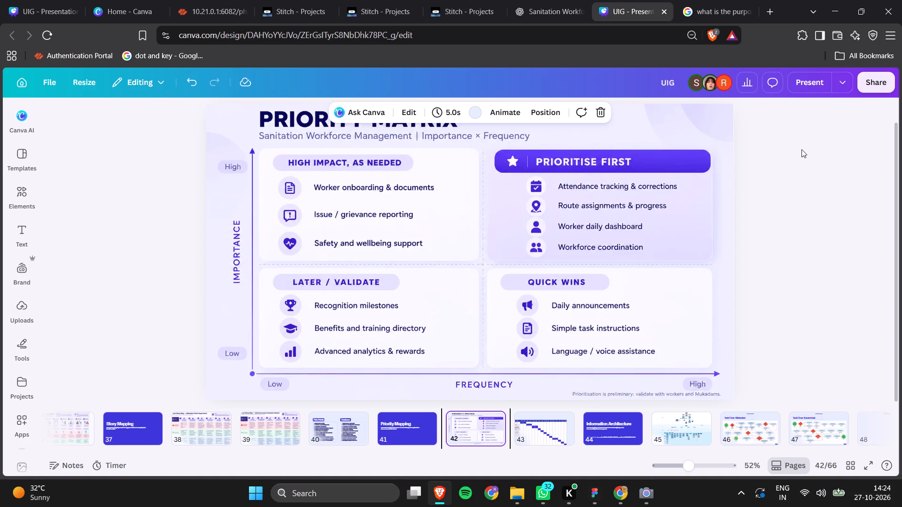
key("Left")
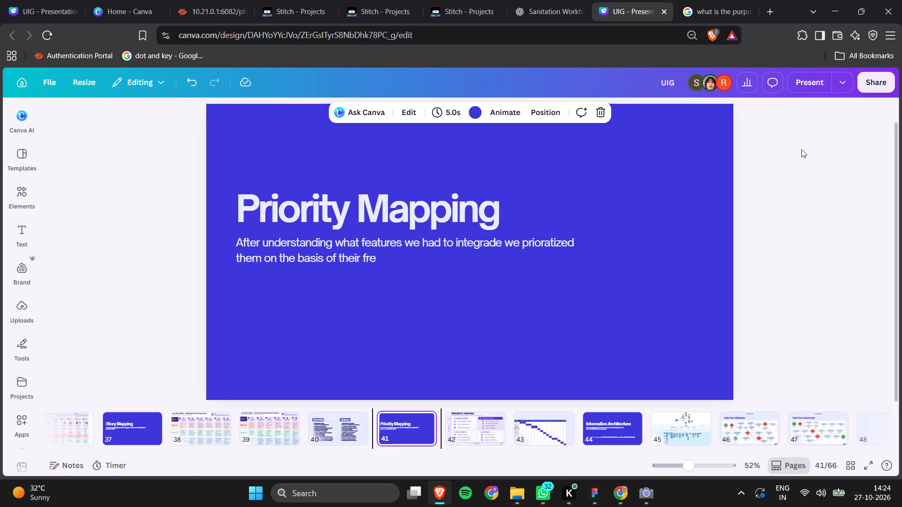
left_click(474, 247)
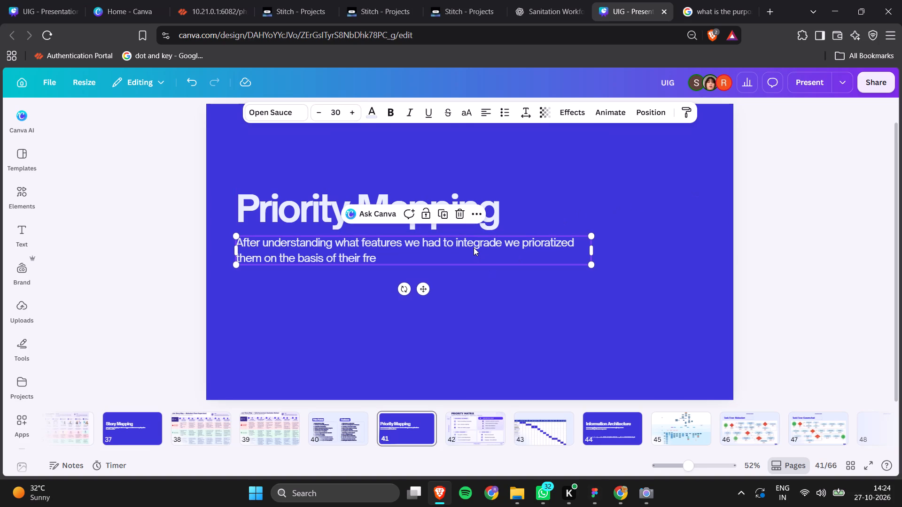
double_click(398, 262)
left_click(398, 262)
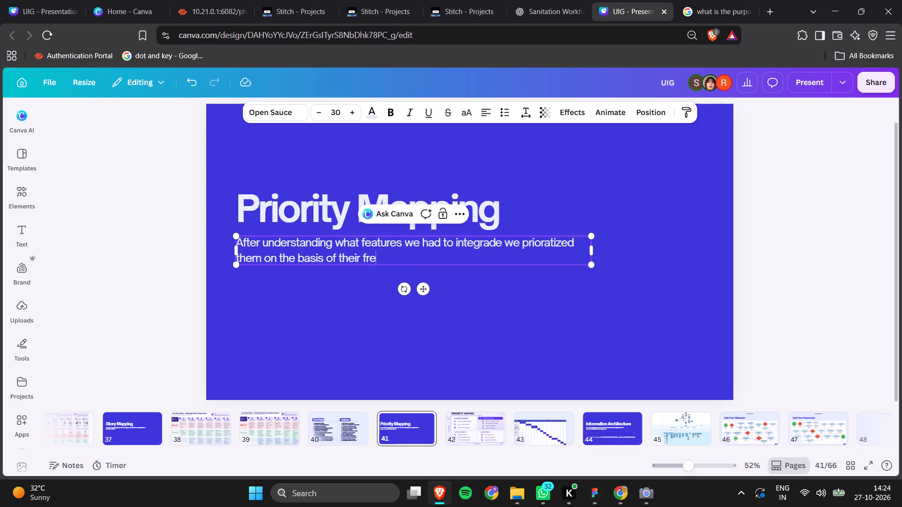
key("BackSpace")
key("BackSpace")
key("BackSpace")
key("BackSpace")
key("BackSpace")
key("BackSpace")
type("ir")
key("space")
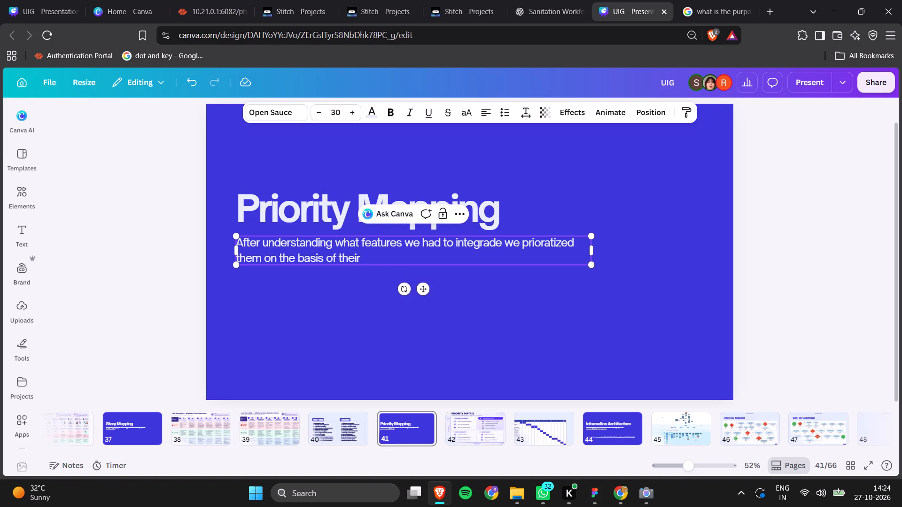
type("fre")
type("quency and impo")
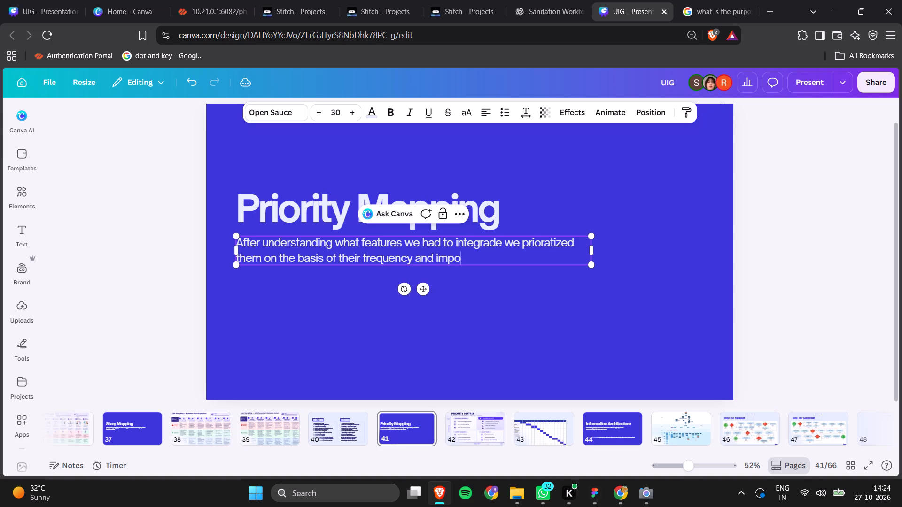
type("rtance")
key("period")
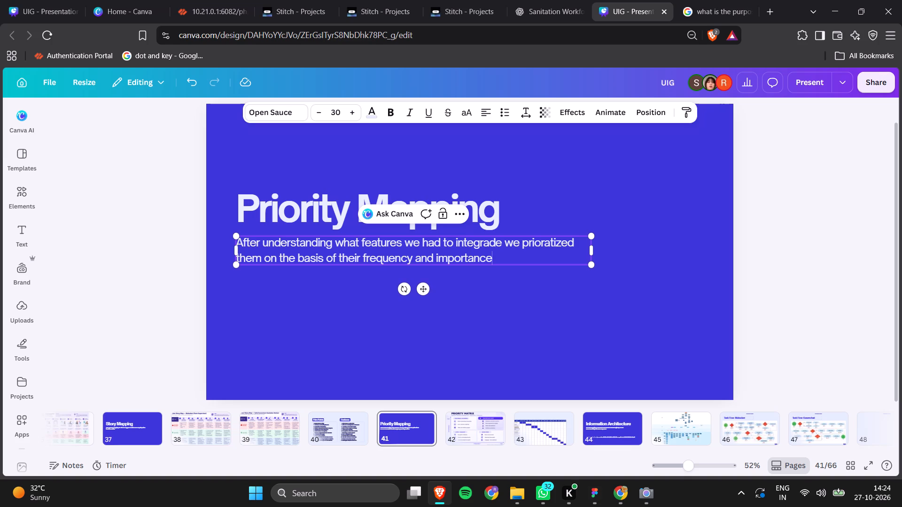
left_click(413, 326)
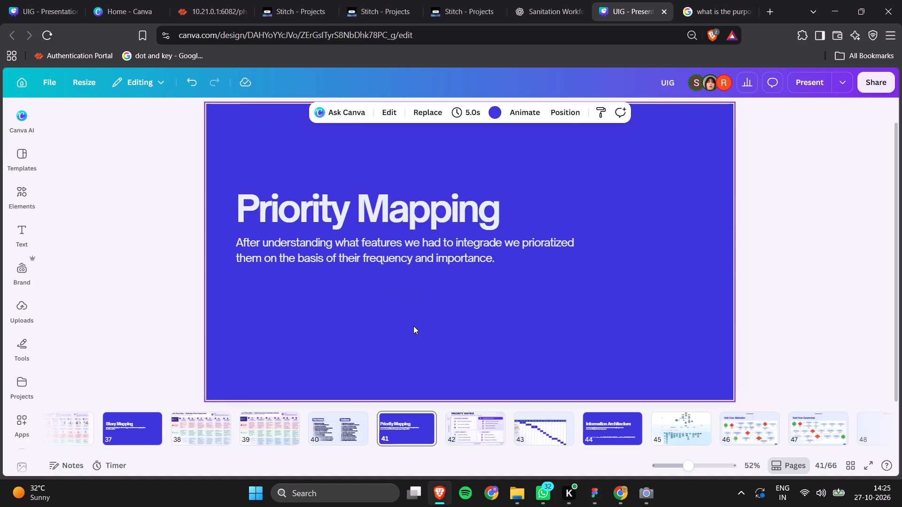
Widen the Priority Mapping subtitle's text box so its first line ends with "them on the basis".
left_click(410, 261)
left_click_drag(592, 250, 685, 263)
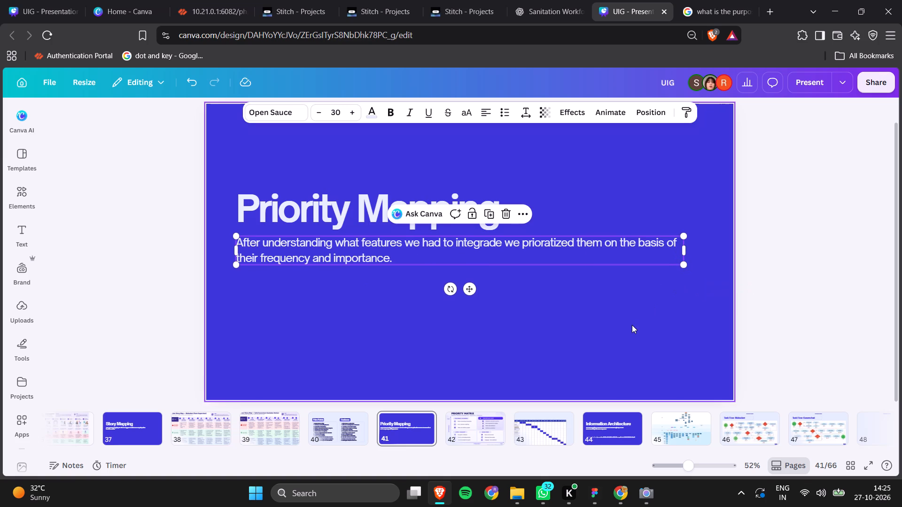
left_click(760, 300)
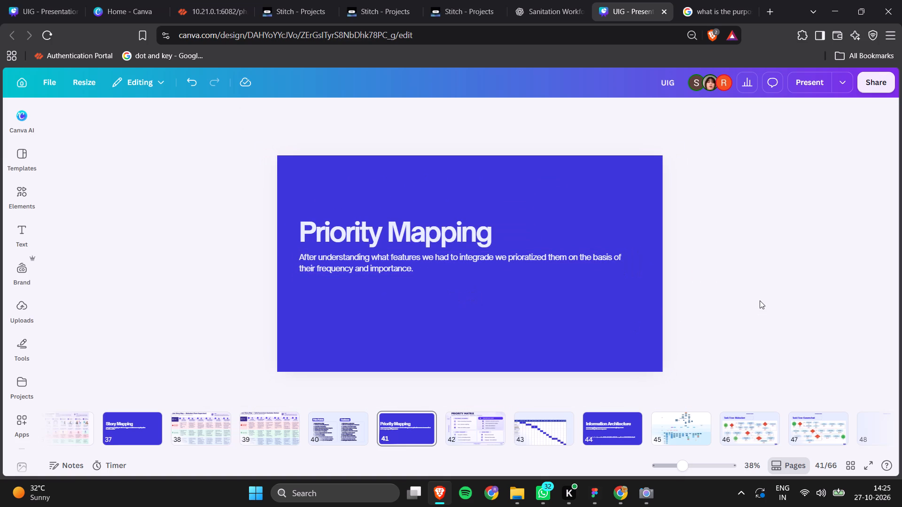
left_click(627, 252)
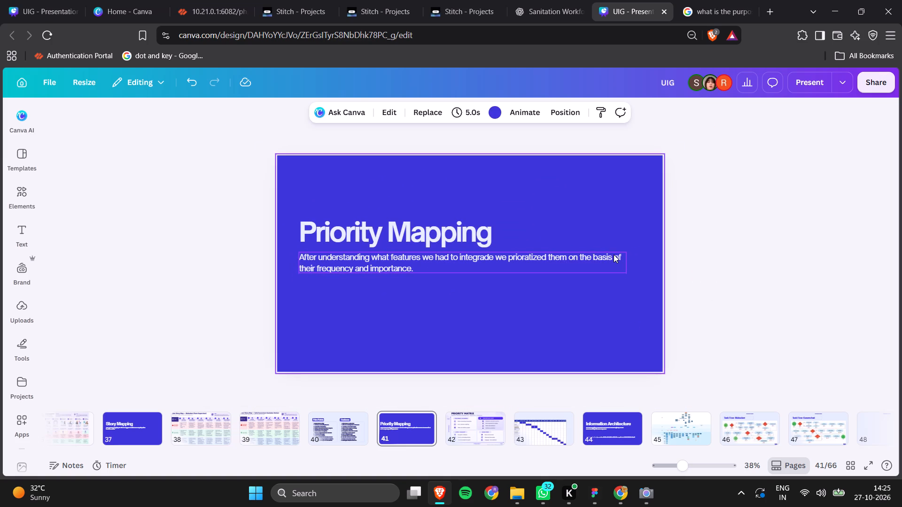
left_click(614, 254)
left_click_drag(629, 264, 622, 263)
left_click(653, 281)
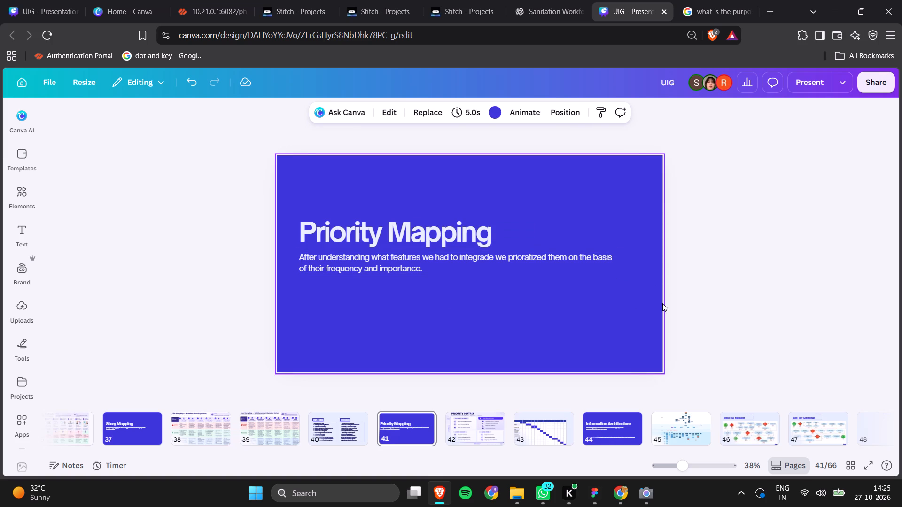
Move the Gantt chart slide from position 43 to position 3, between the Introduction and Domain Study slides.
key("Right")
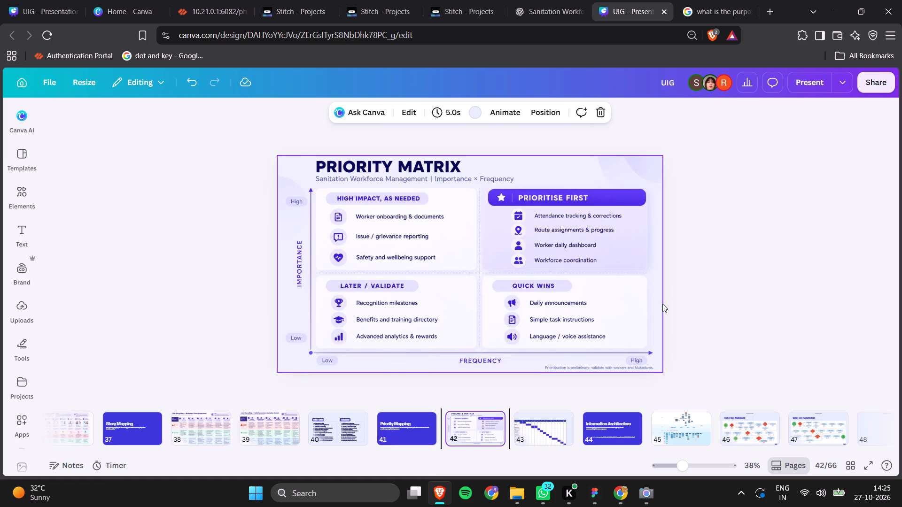
key("Right")
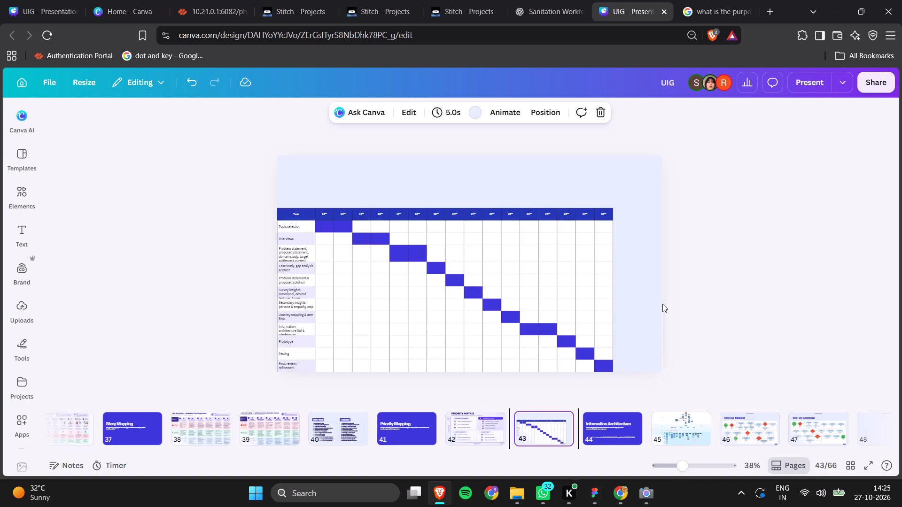
key("Right")
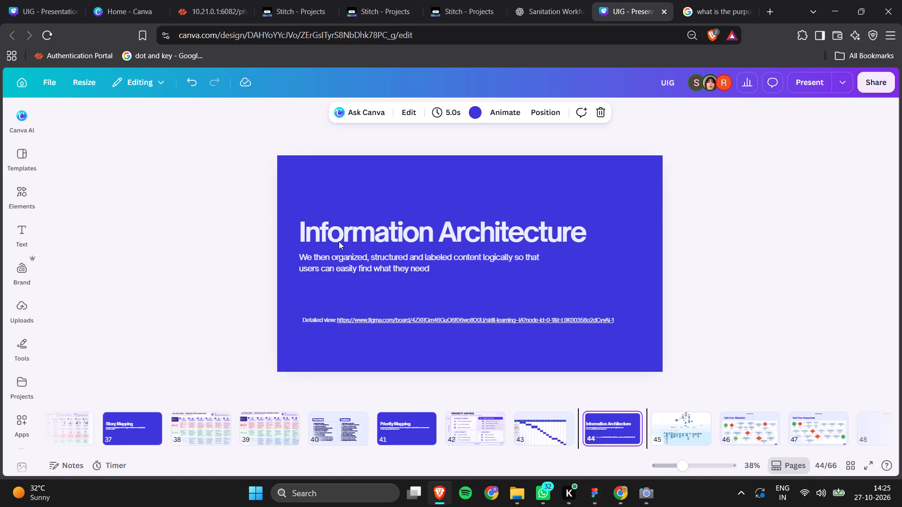
left_click(535, 416)
left_click_drag(535, 416, 86, 449)
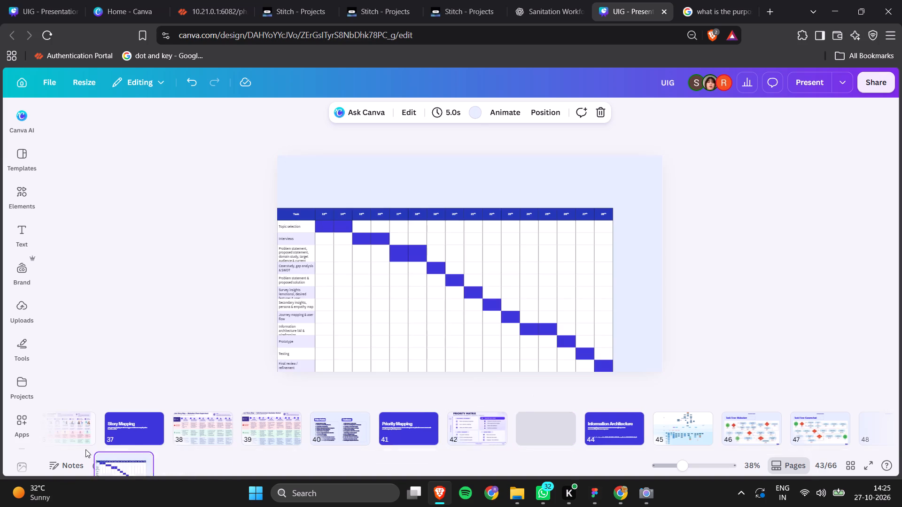
left_click_drag(86, 449, 41, 424)
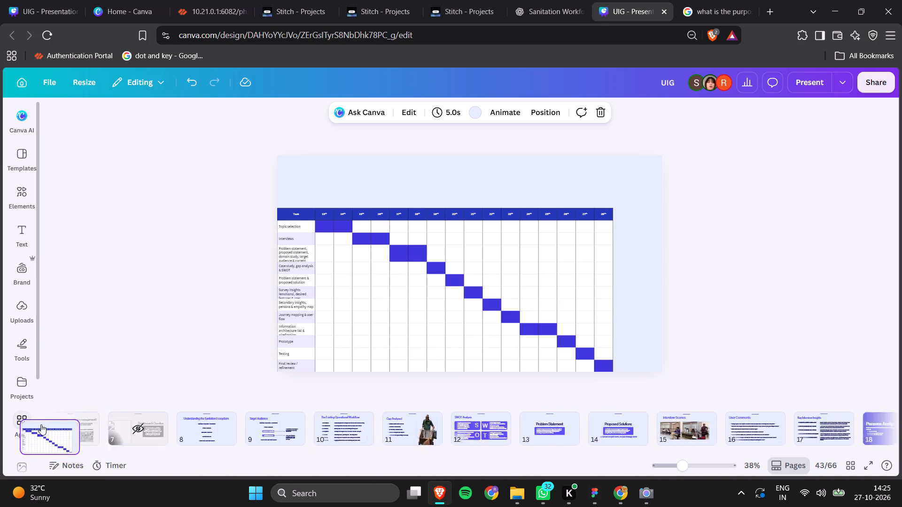
left_click_drag(41, 424, 325, 448)
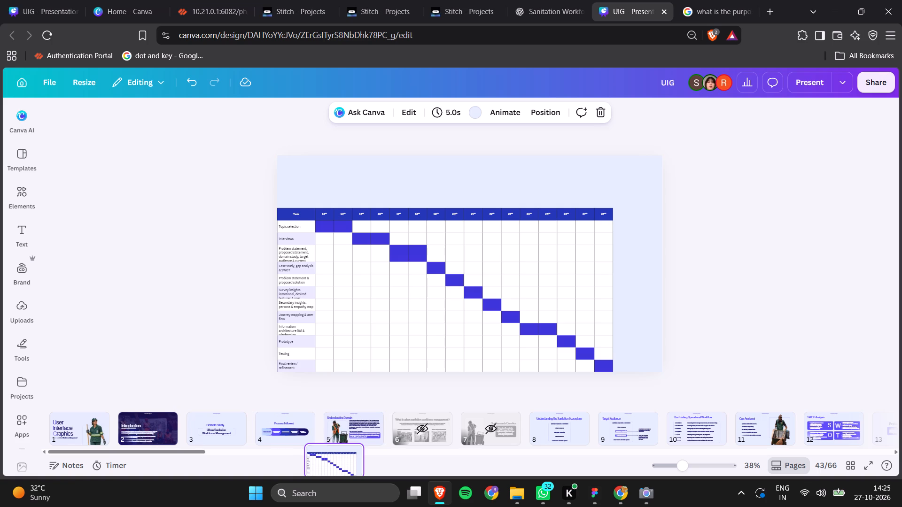
left_click_drag(325, 448, 209, 414)
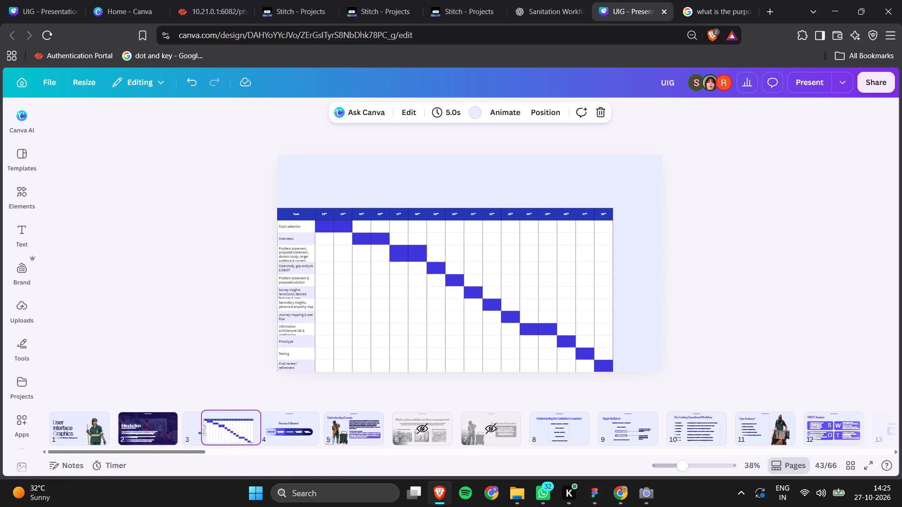
left_click_drag(209, 414, 201, 419)
Browse the slides to the Mental Model section and examine the Safai Karamchari mental flow and User Expectations slides.
scroll(365, 429, "left", 9)
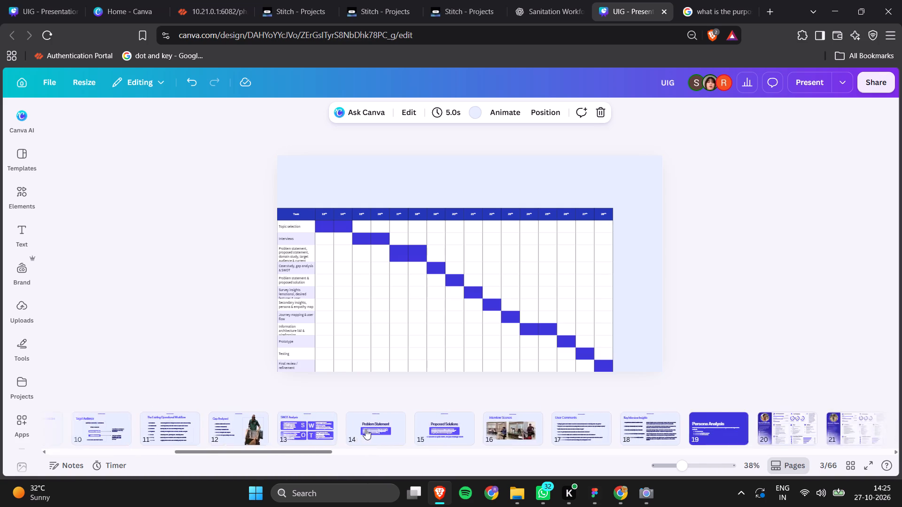
scroll(365, 429, "left", 7)
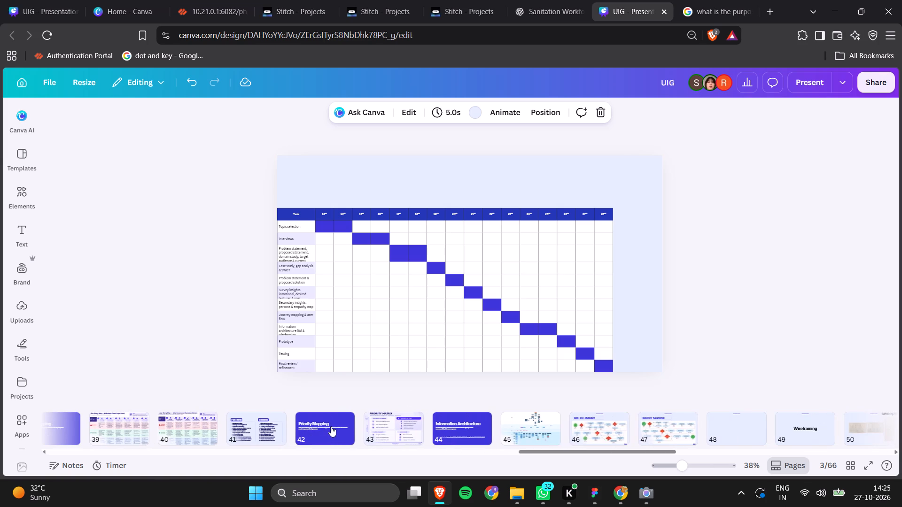
key("Right")
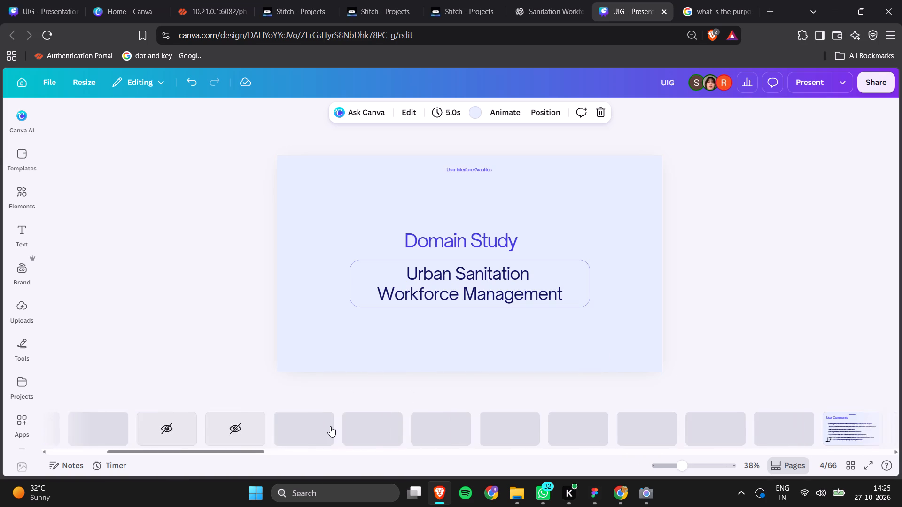
scroll(522, 431, "left", 14)
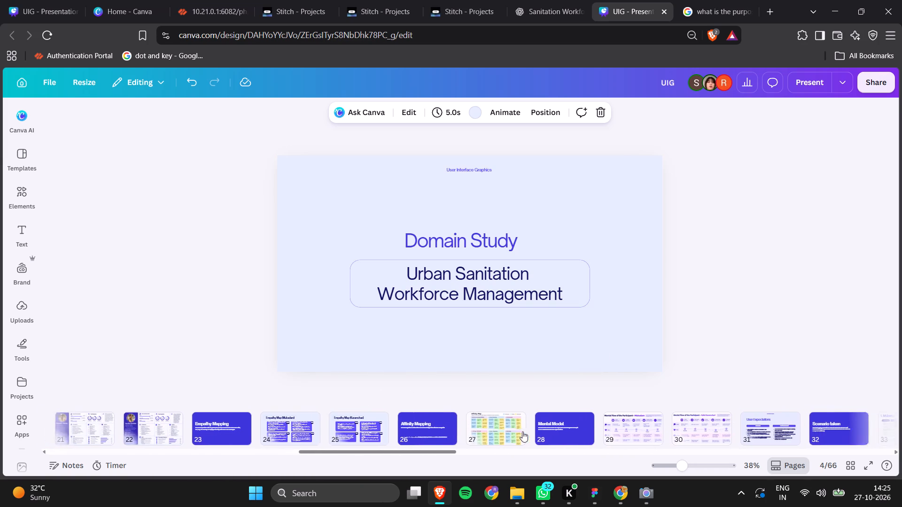
scroll(522, 431, "left", 1)
left_click(522, 431)
key("Right")
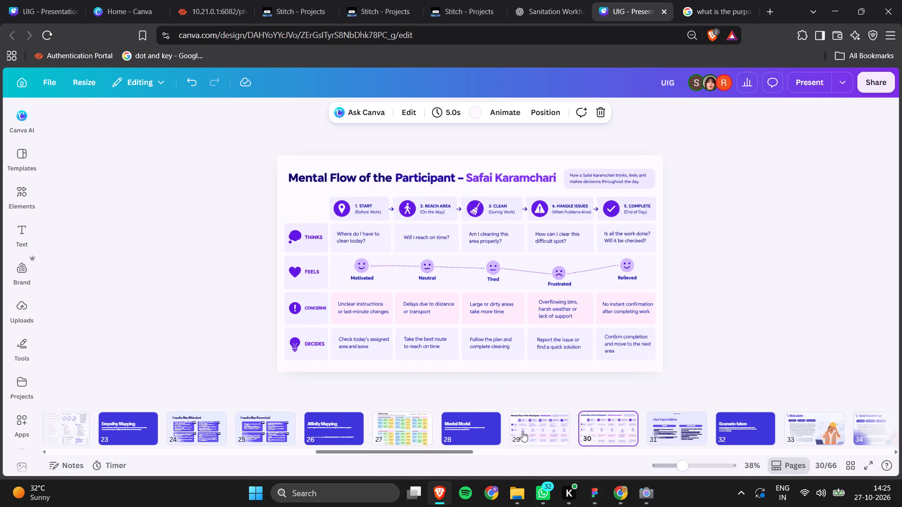
key("Right")
key("Right")
key("Left")
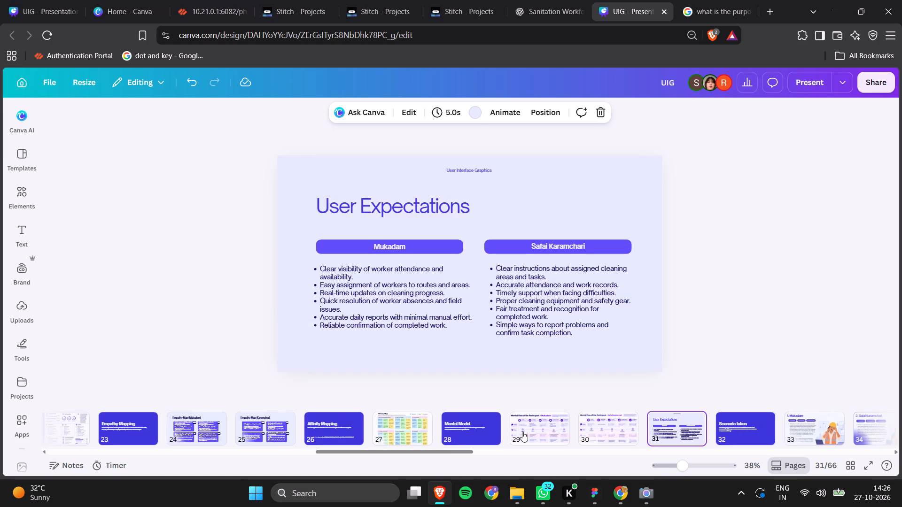
key("Left")
key("Right")
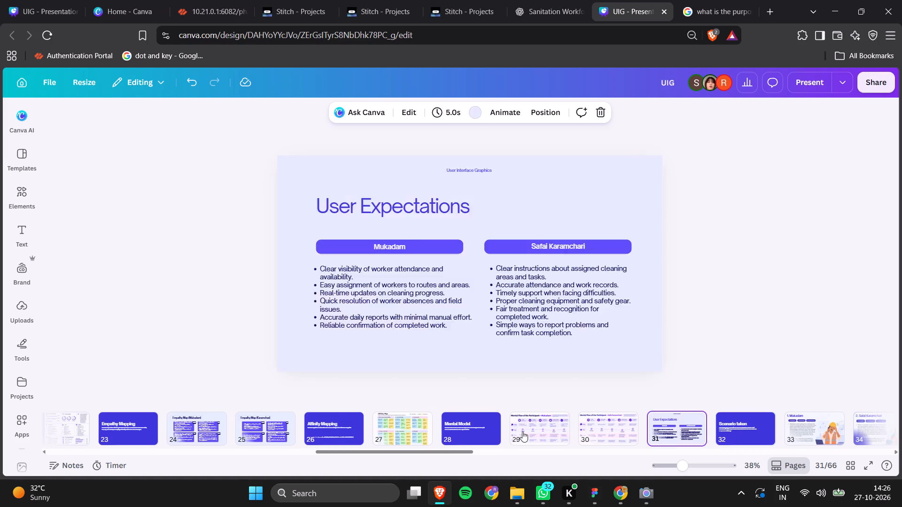
Review the slides from Scenario through Priority Mapping, then go back through Story Mapping to the Mukadam journey map.
key("Right")
key("Right")
key("Right")
key("Right")
key("Right")
key("Right")
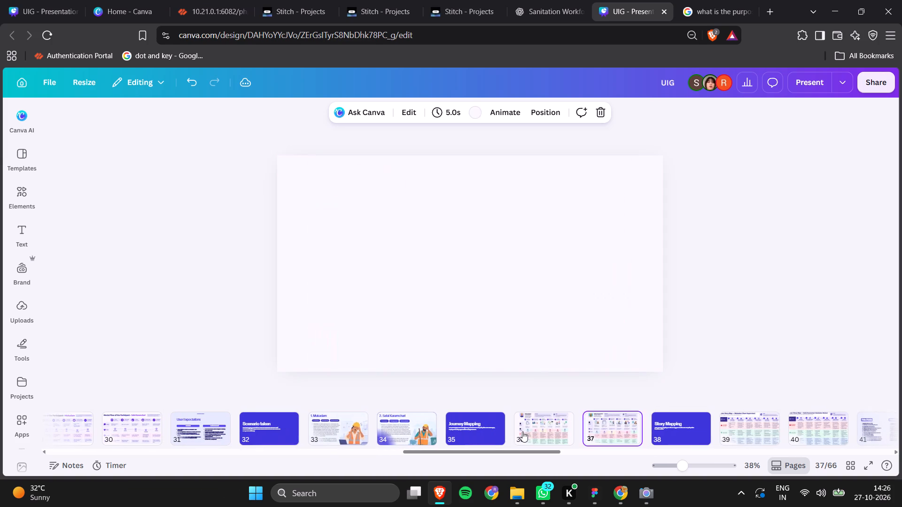
key("Right")
key("Right")
key("Right")
key("Right")
key("Right")
key("Right")
key("Left")
key("Left")
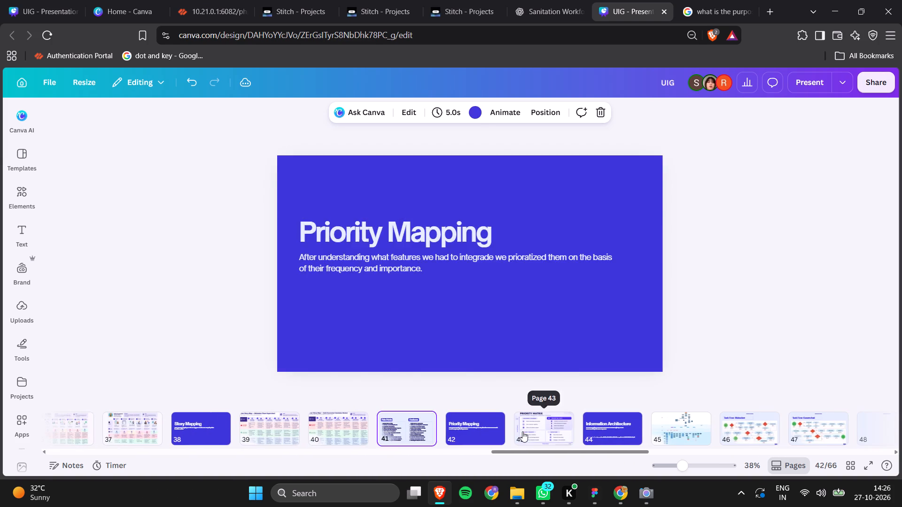
key("Left")
key("Left")
key("Left")
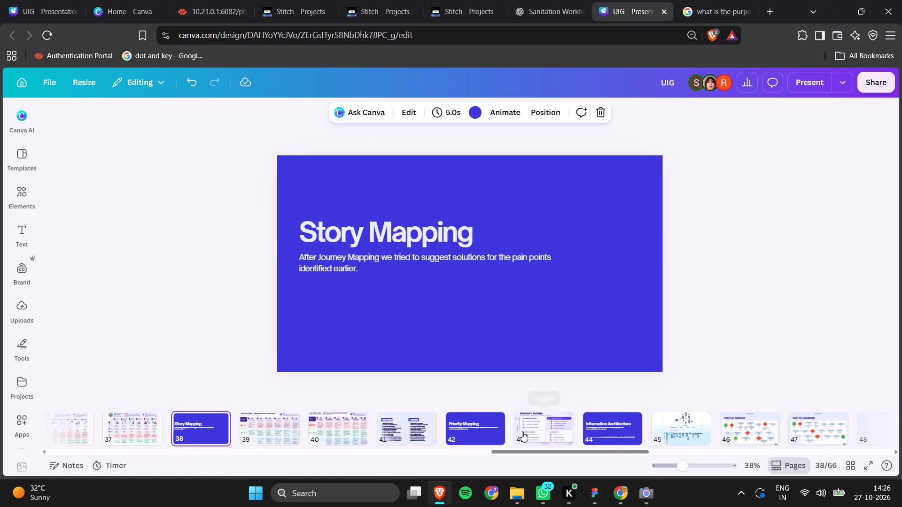
key("Left")
key("Left")
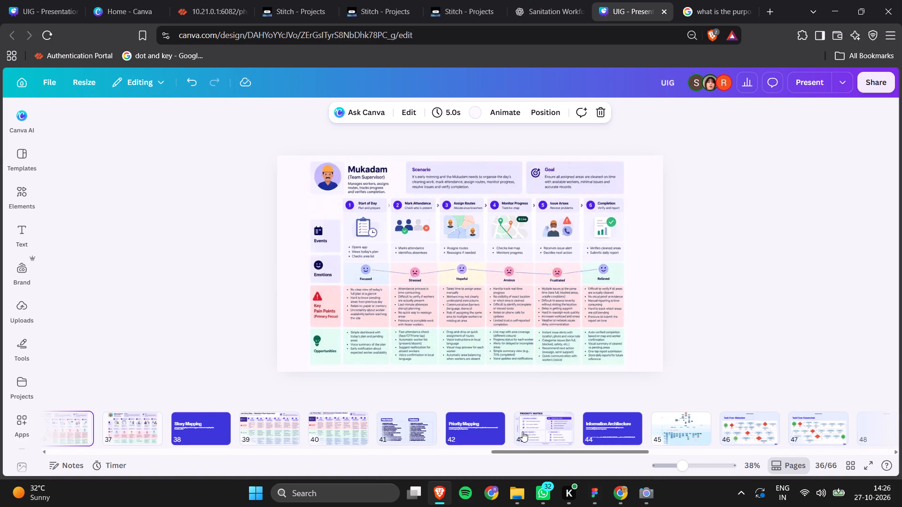
Copy all the Pain Points and Features elements from slide 41 and paste them onto the User Expectations slide 31.
left_click(398, 441)
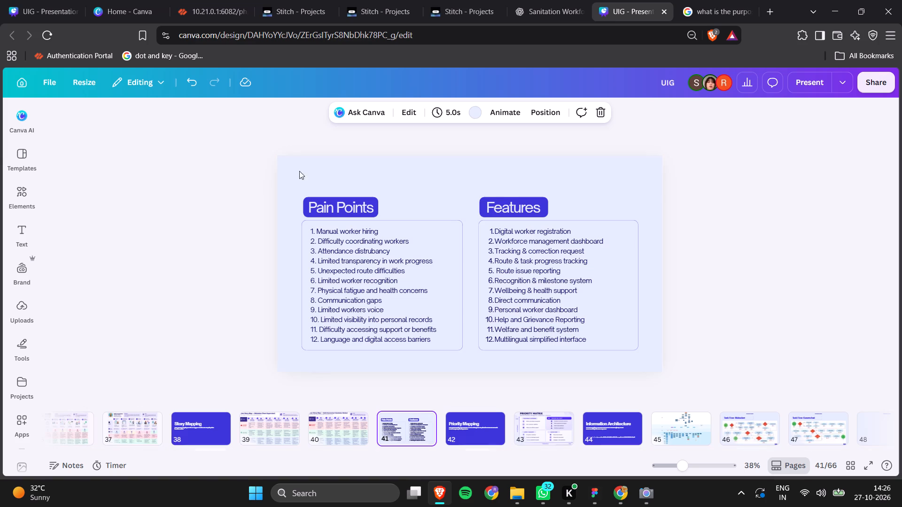
left_click_drag(265, 123, 682, 399)
key("ctrl+c")
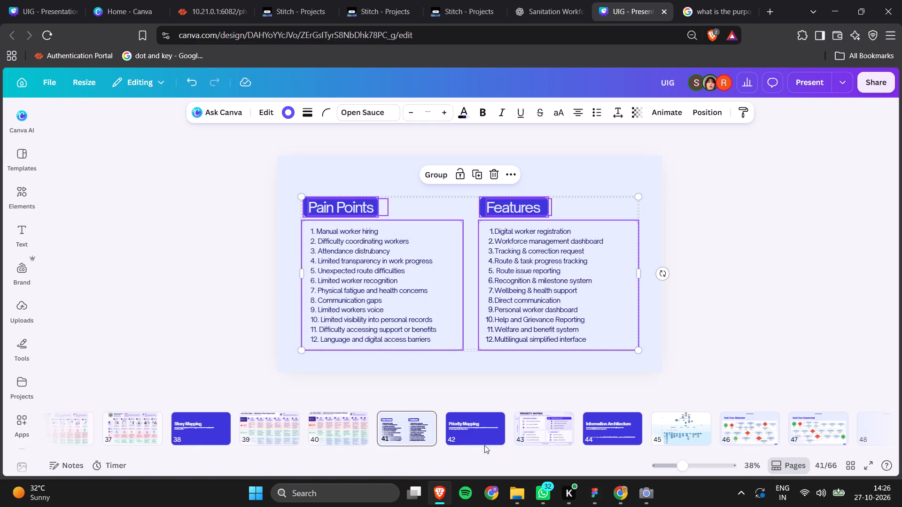
scroll(339, 430, "right", 7)
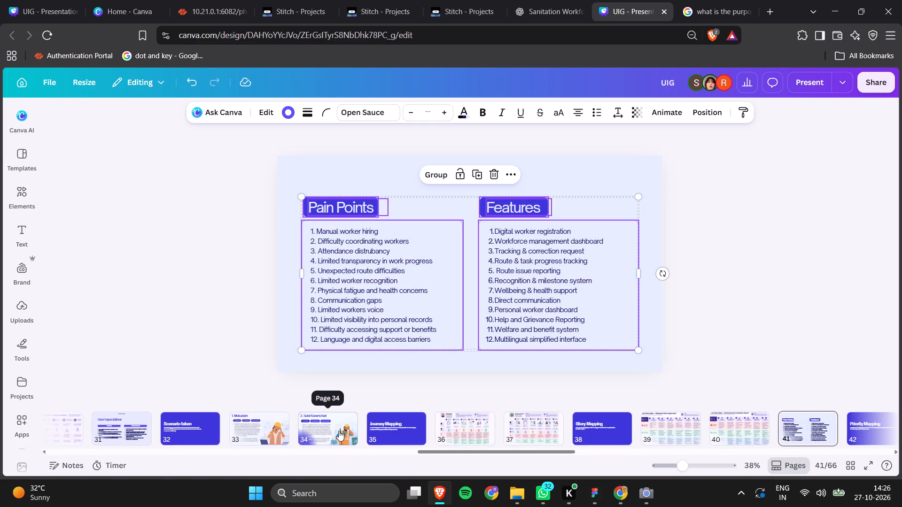
scroll(339, 430, "right", 1)
left_click(241, 430)
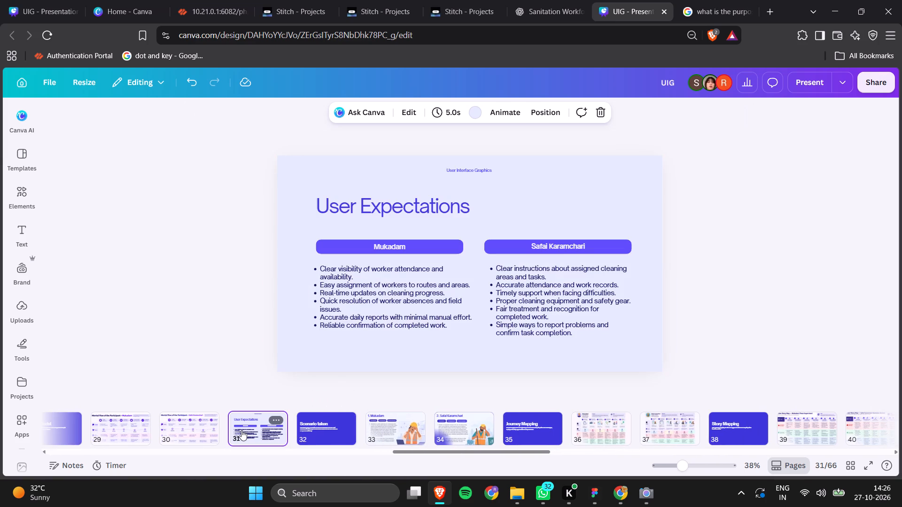
key("ctrl+v")
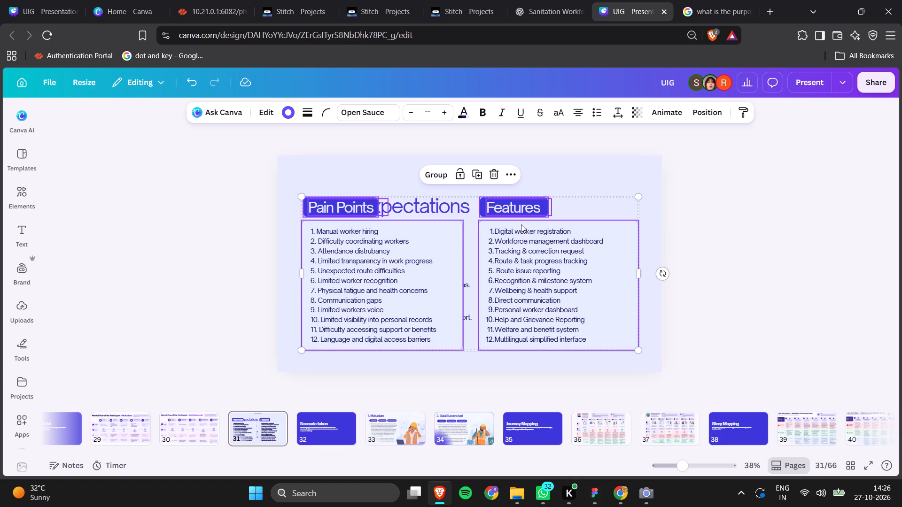
Shift the pasted Pain Points and Features elements to the right so they extend past the User Expectations slide's right edge.
left_click_drag(520, 220, 512, 152)
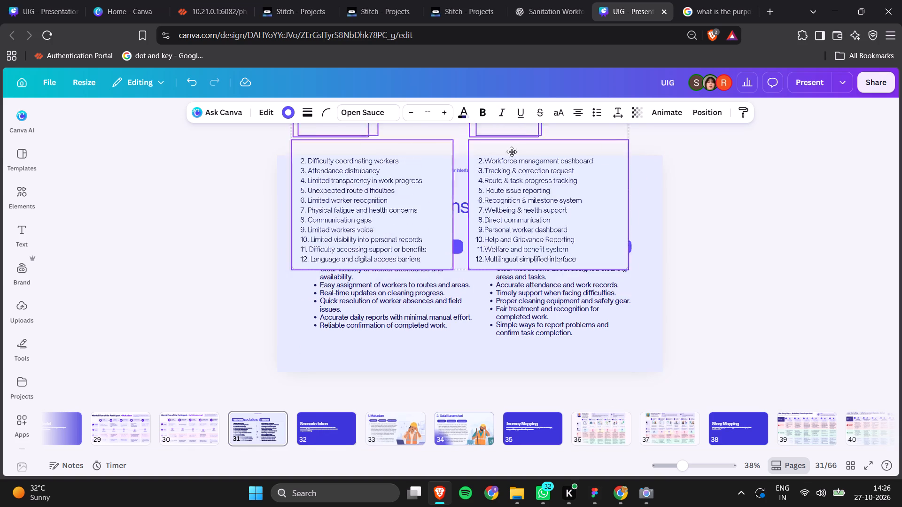
left_click_drag(512, 152, 638, 224)
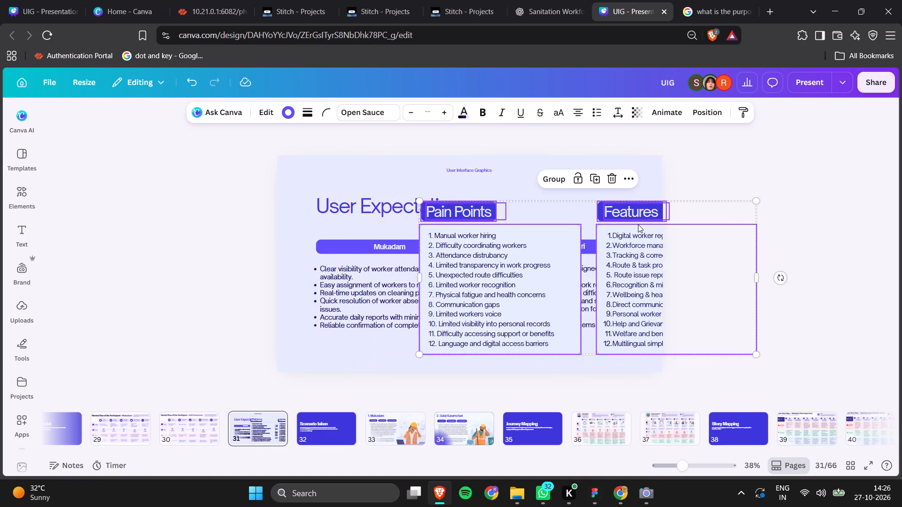
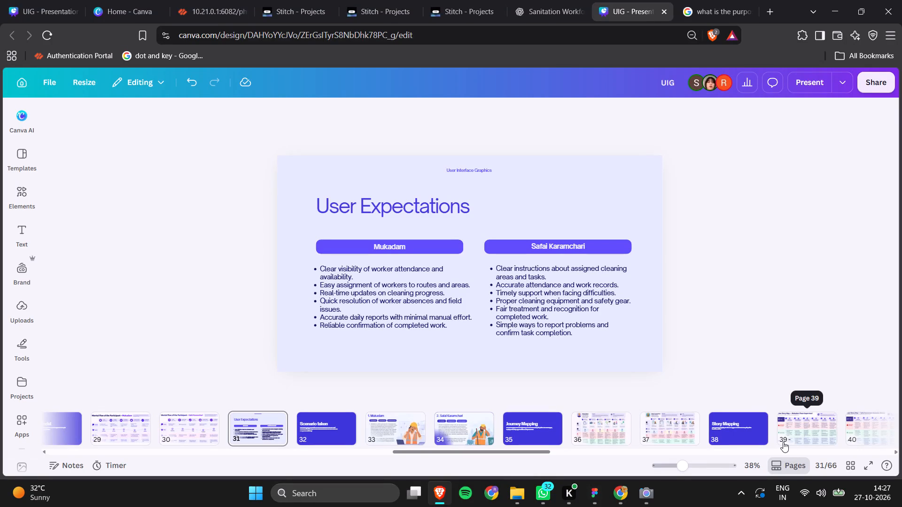
Browse the slides from User Expectations through Wireframing and examine the Task Flow- Mukadam slide 46.
scroll(783, 442, "left", 9)
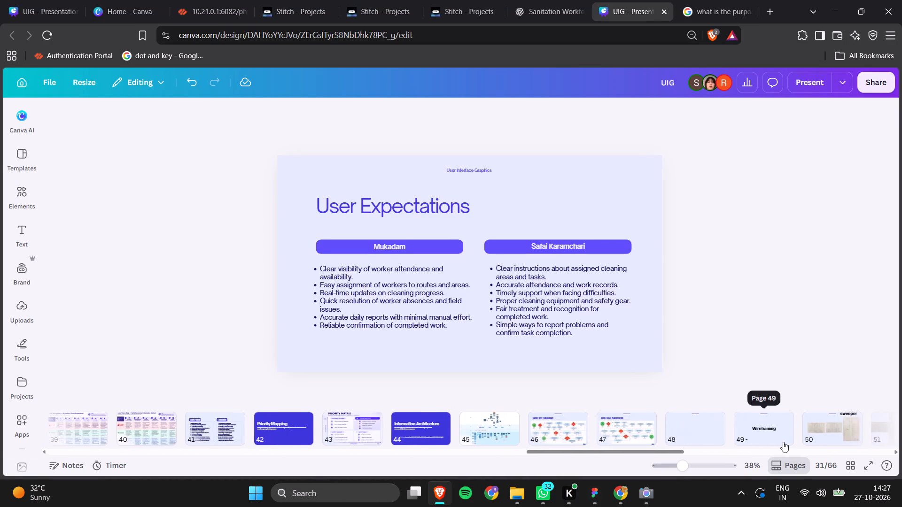
scroll(783, 442, "right", 1)
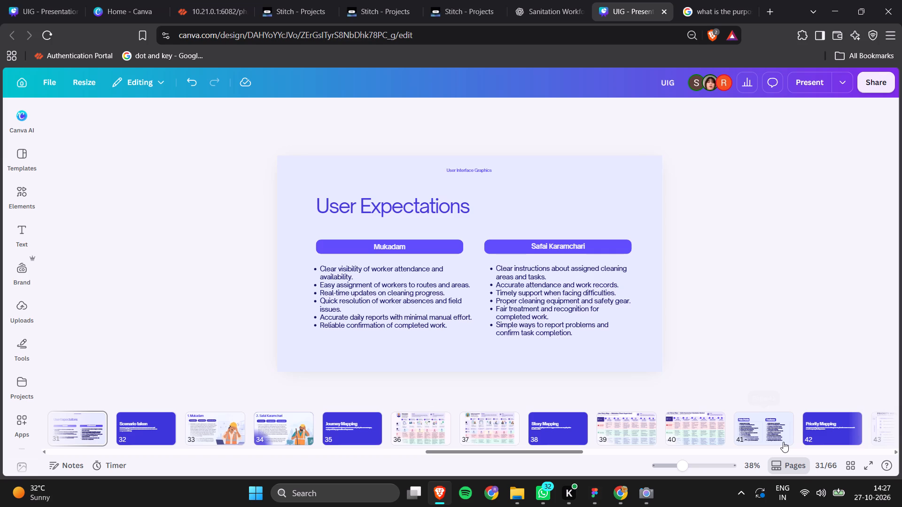
scroll(780, 475, "left", 2)
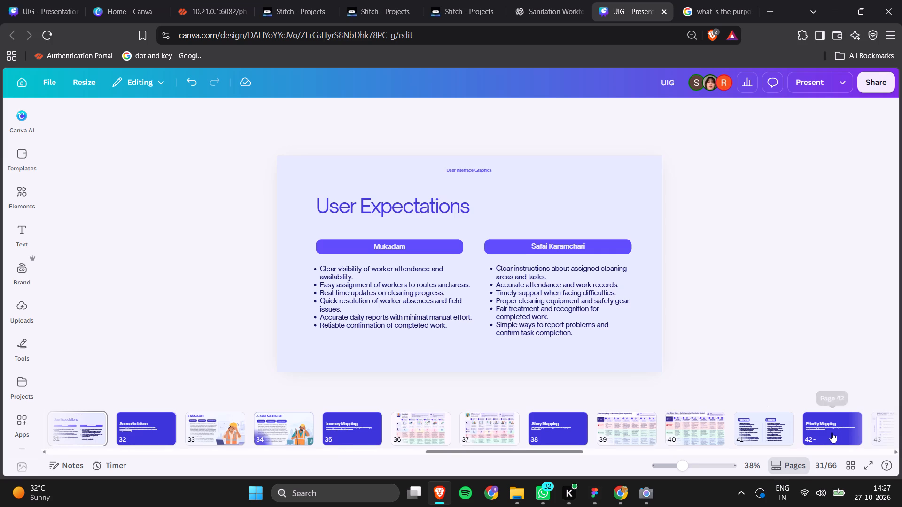
scroll(832, 432, "left", 7)
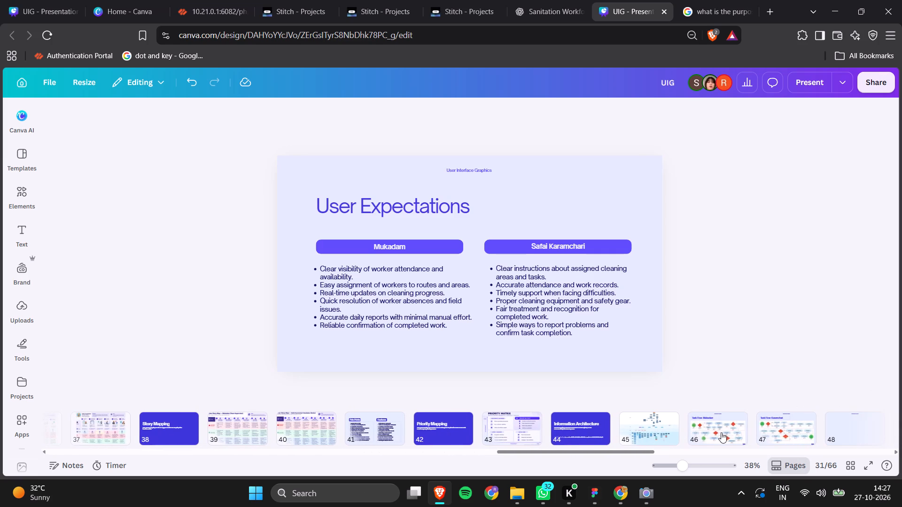
left_click(717, 430)
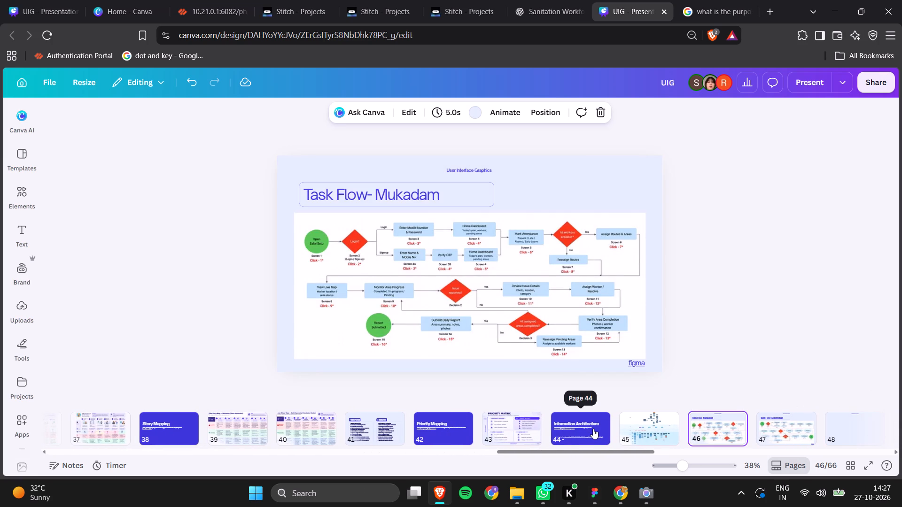
Duplicate the Information Architecture section slide 44.
right_click(593, 429)
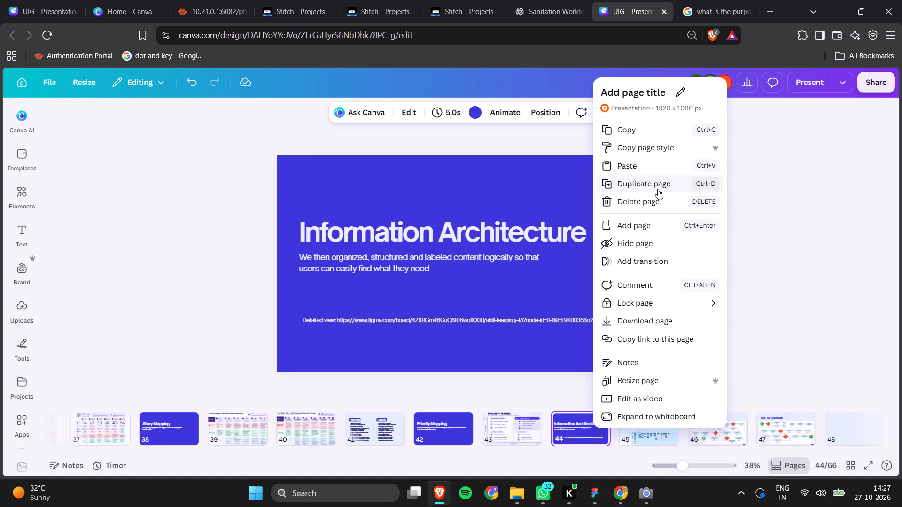
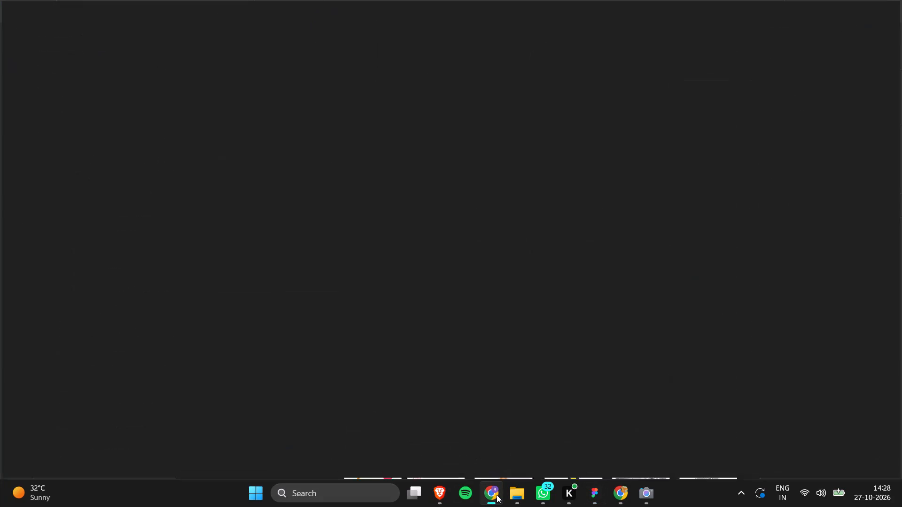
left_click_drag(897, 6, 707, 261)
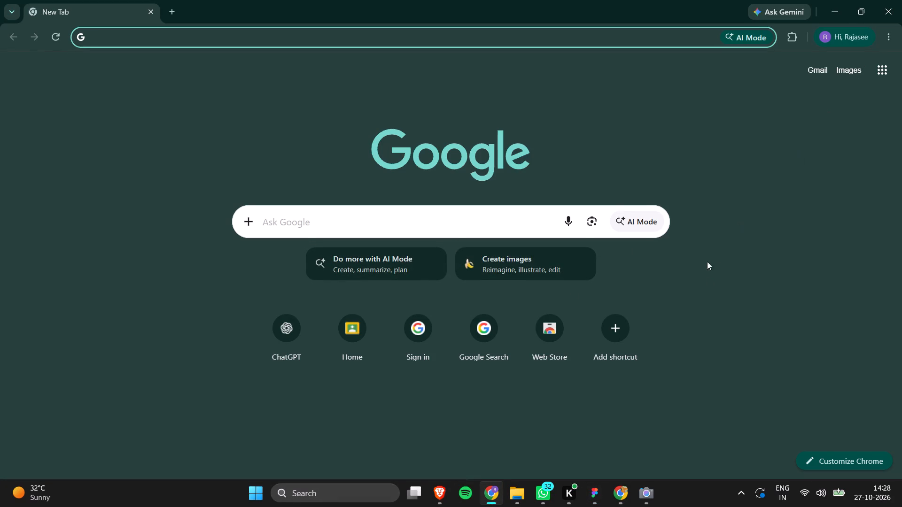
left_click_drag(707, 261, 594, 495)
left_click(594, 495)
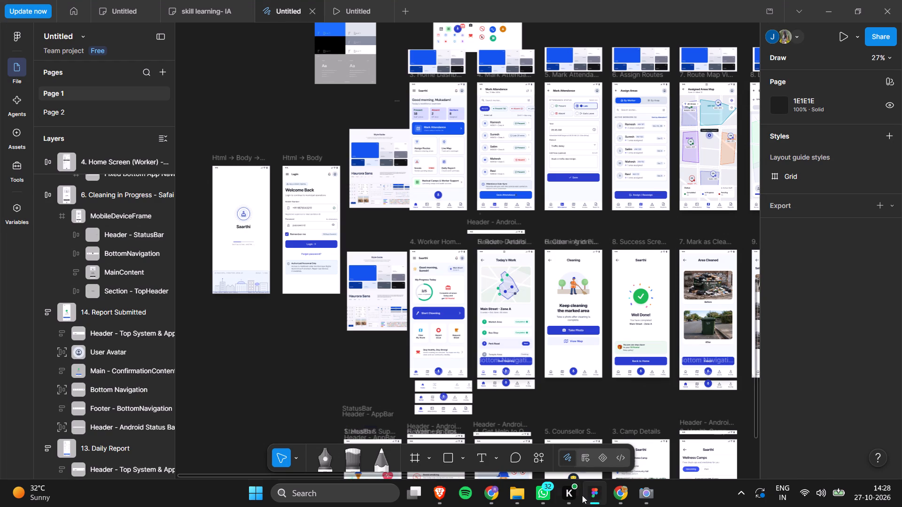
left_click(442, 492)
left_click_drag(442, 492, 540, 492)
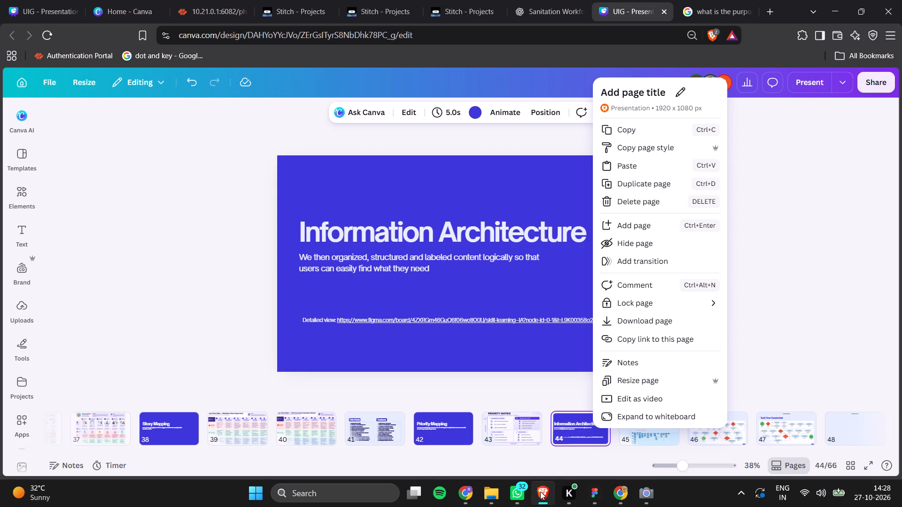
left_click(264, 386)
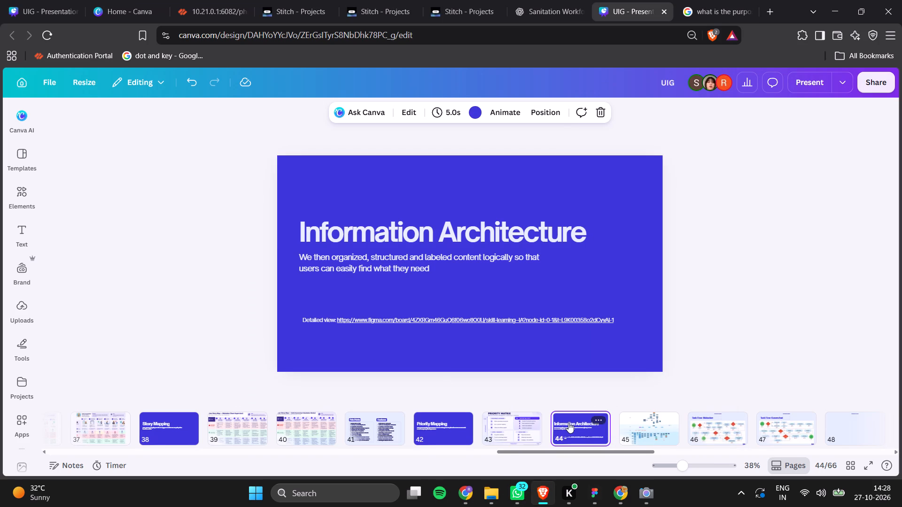
Duplicate the Information Architecture section slide 44 and place the copy directly after the architecture diagram slide.
scroll(568, 422, "left", 3)
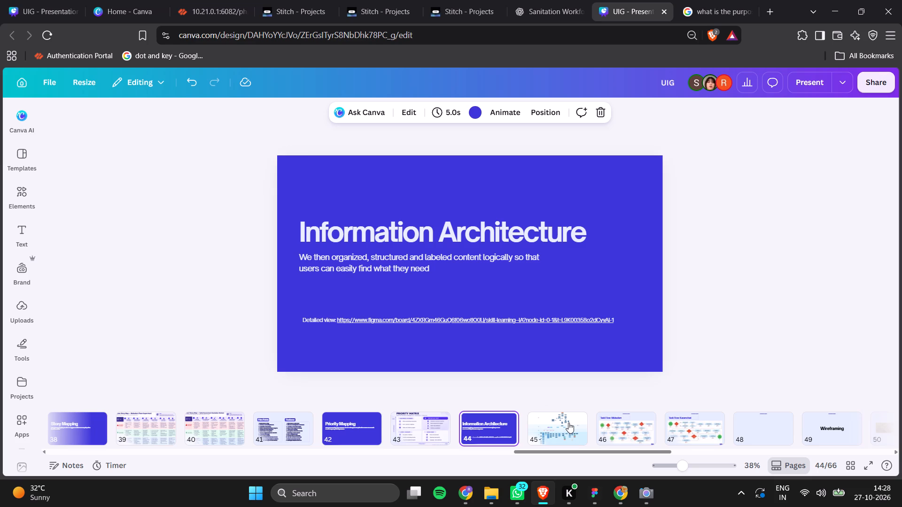
scroll(568, 422, "right", 1)
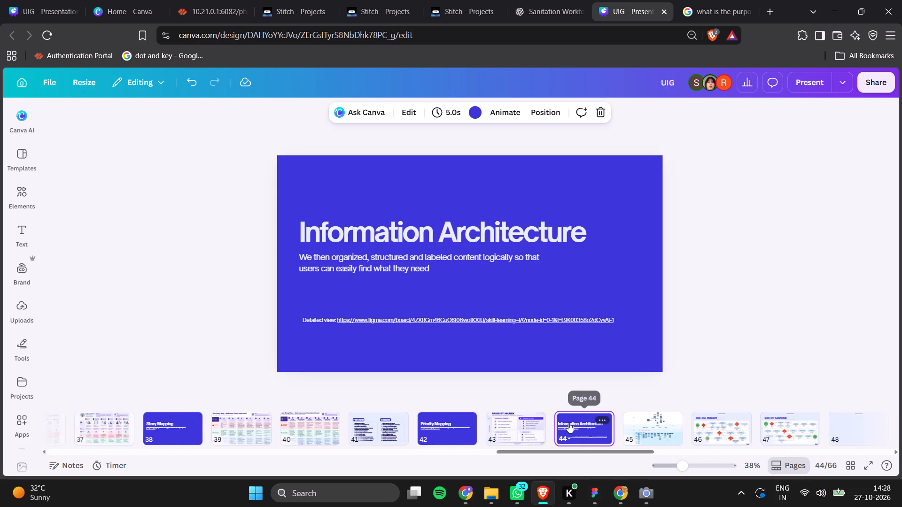
scroll(568, 422, "right", 7)
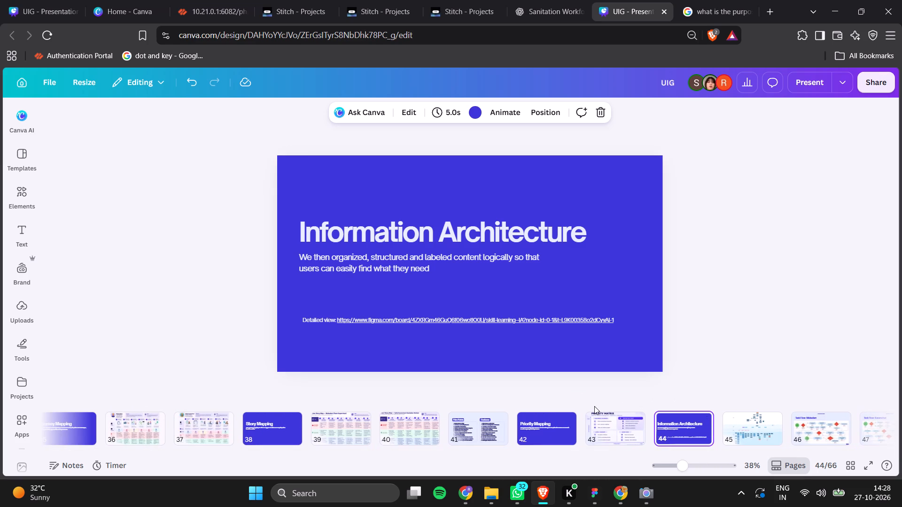
scroll(594, 406, "right", 3)
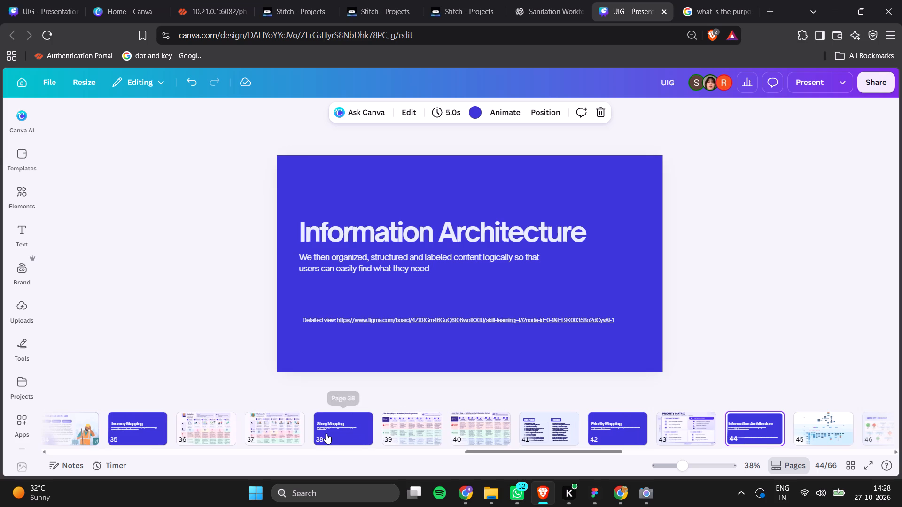
scroll(326, 433, "left", 2)
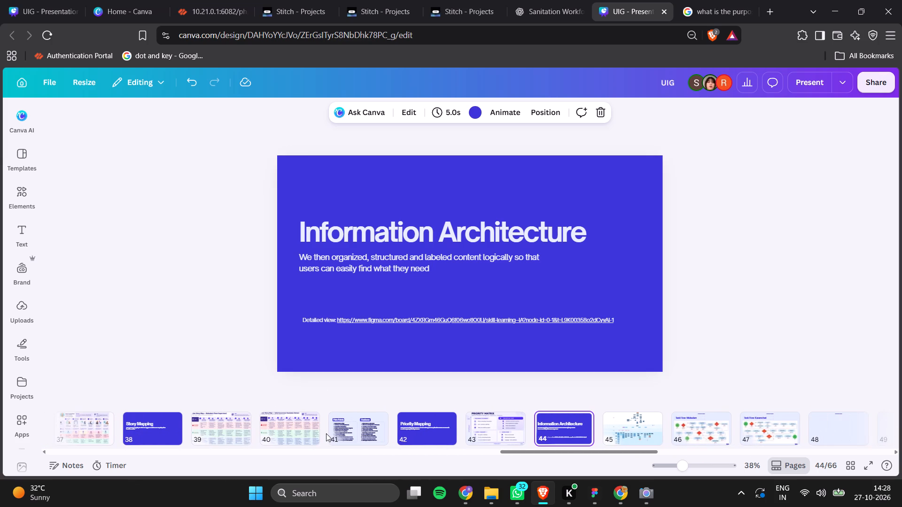
scroll(326, 433, "left", 1)
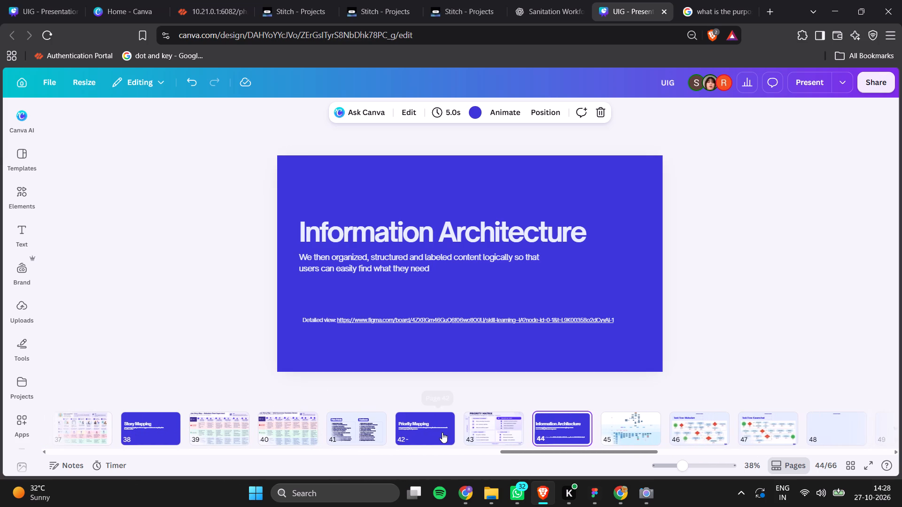
scroll(442, 432, "left", 3)
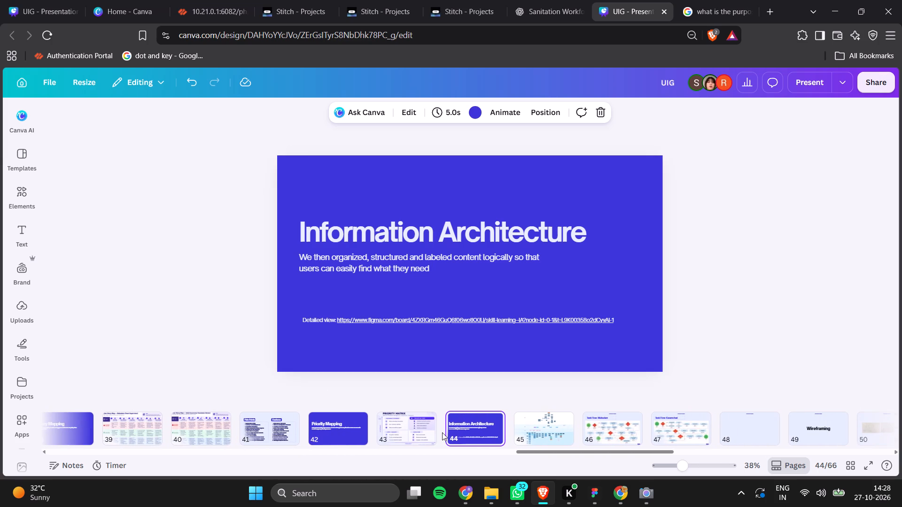
scroll(525, 430, "left", 2)
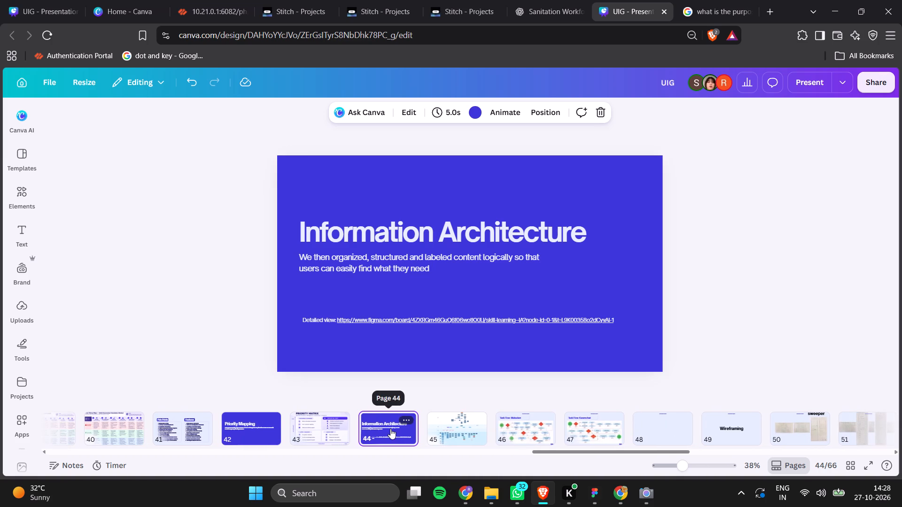
right_click(390, 429)
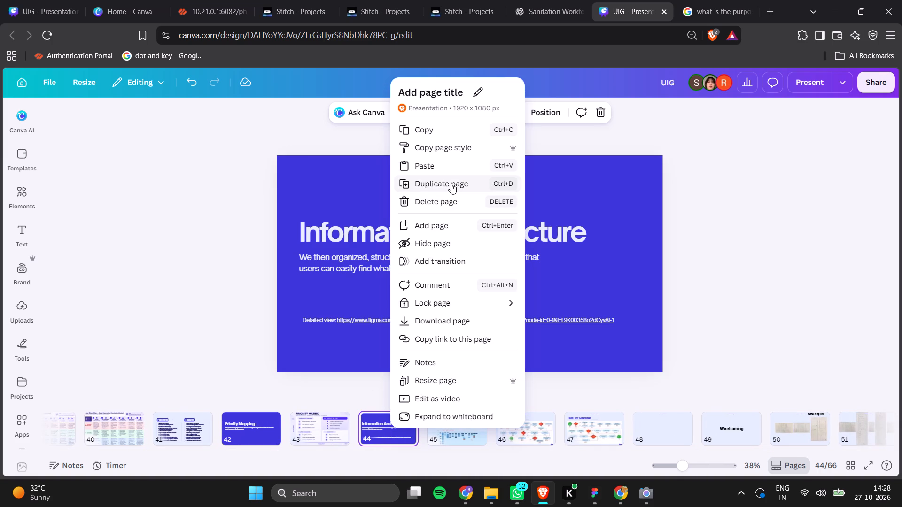
left_click(451, 184)
left_click_drag(470, 416, 487, 416)
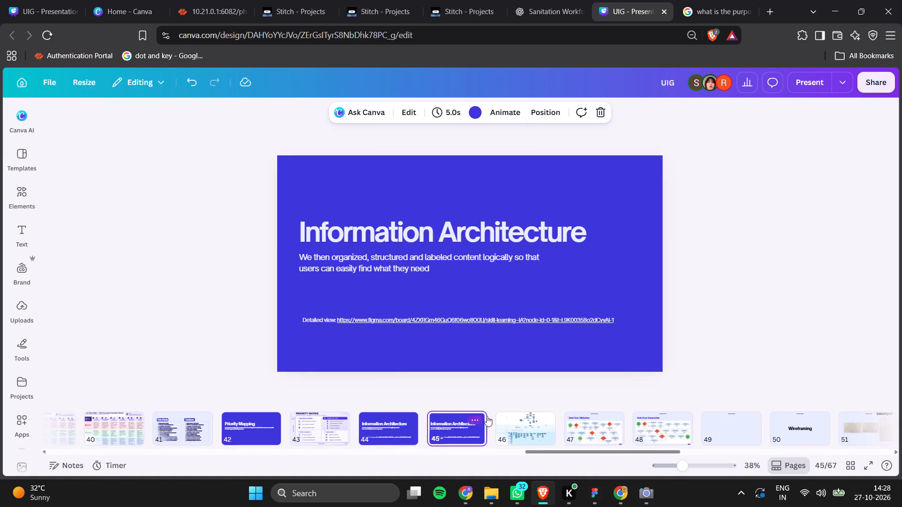
left_click_drag(487, 416, 566, 419)
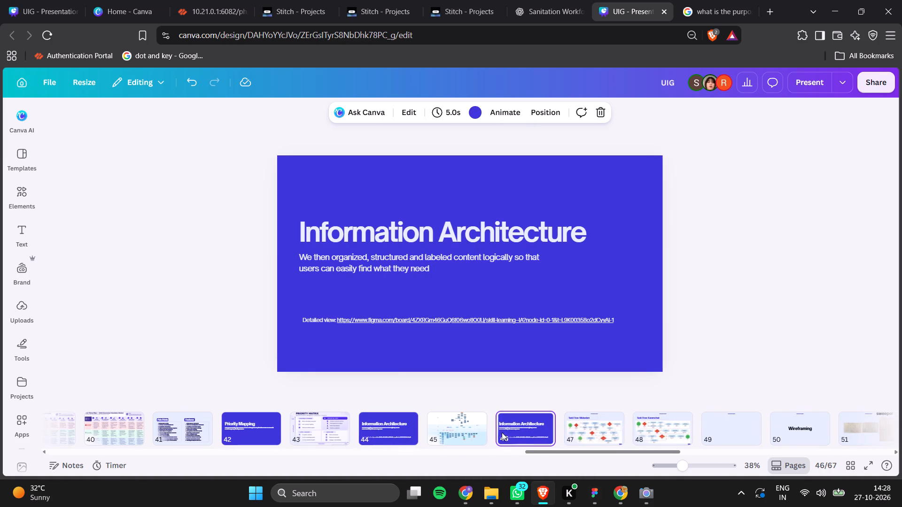
Duplicate the information architecture diagram slide 45.
left_click(461, 434)
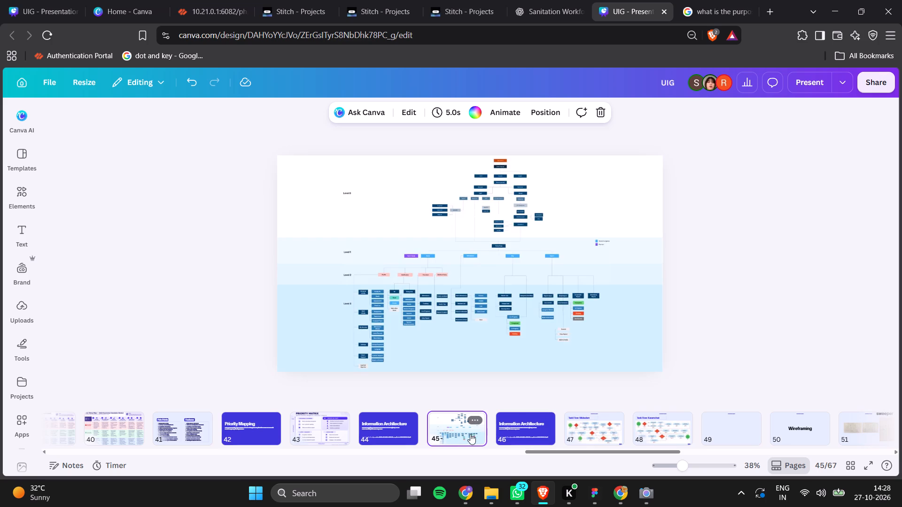
right_click(474, 432)
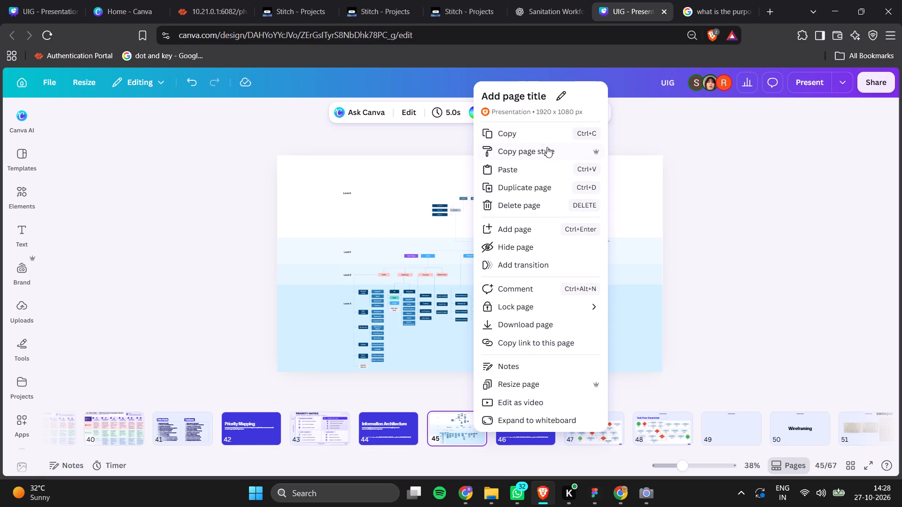
left_click(544, 187)
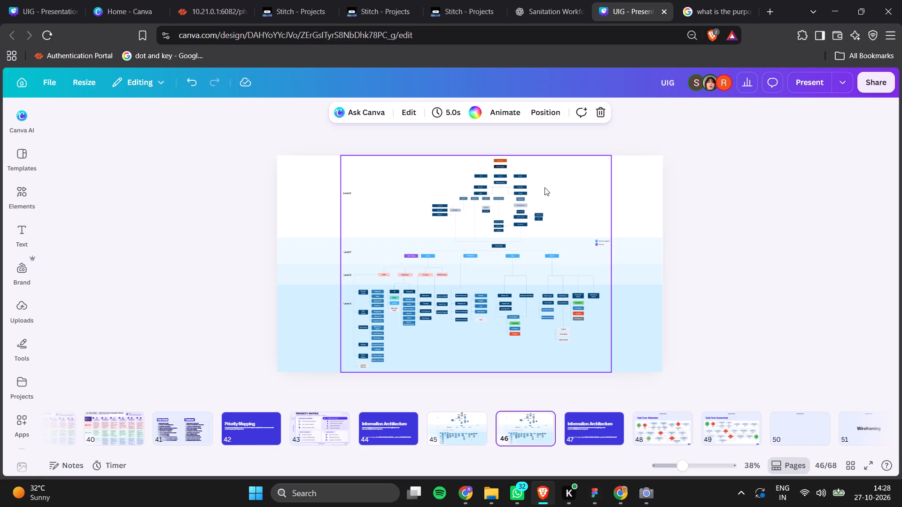
Switch to Figma's skill learning- IA board and capture a screenshot of the shorter Level 0 to Level 3 diagram beside the taller one.
left_click(603, 494)
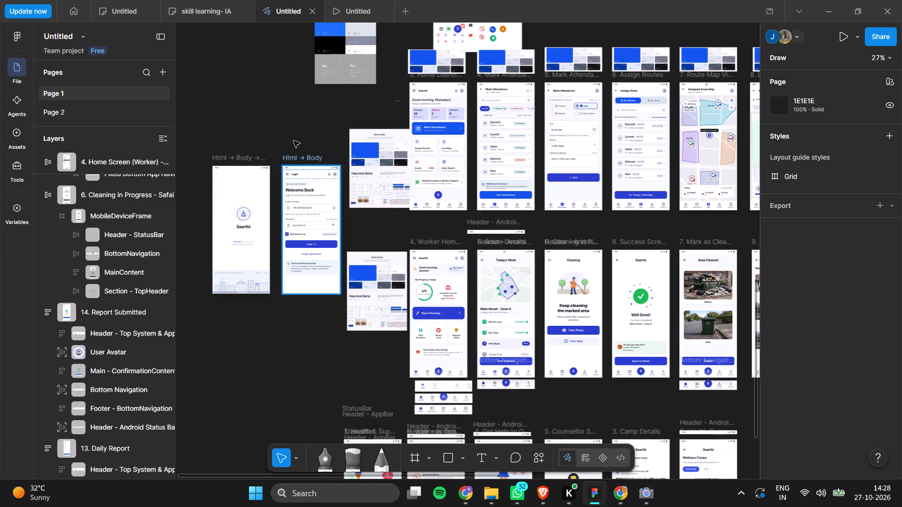
left_click(222, 0)
scroll(688, 318, "left", 3)
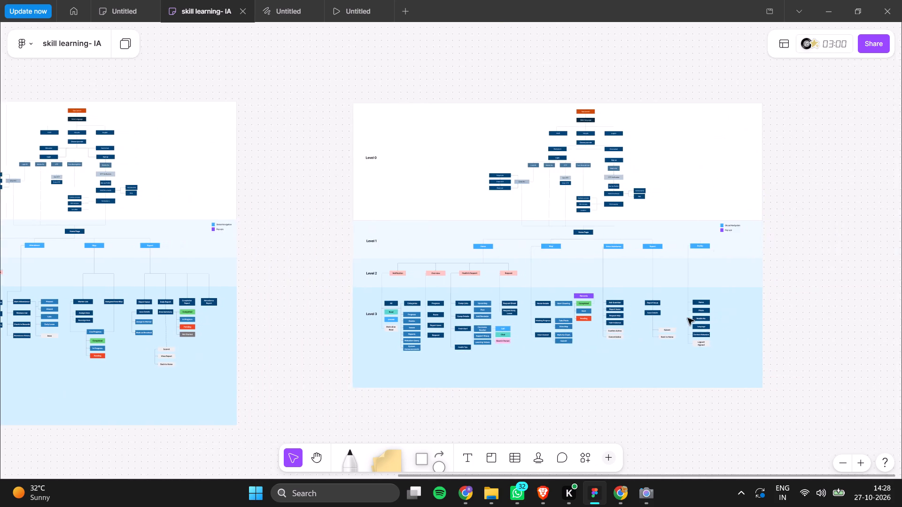
scroll(688, 318, "left", 3)
key("Print")
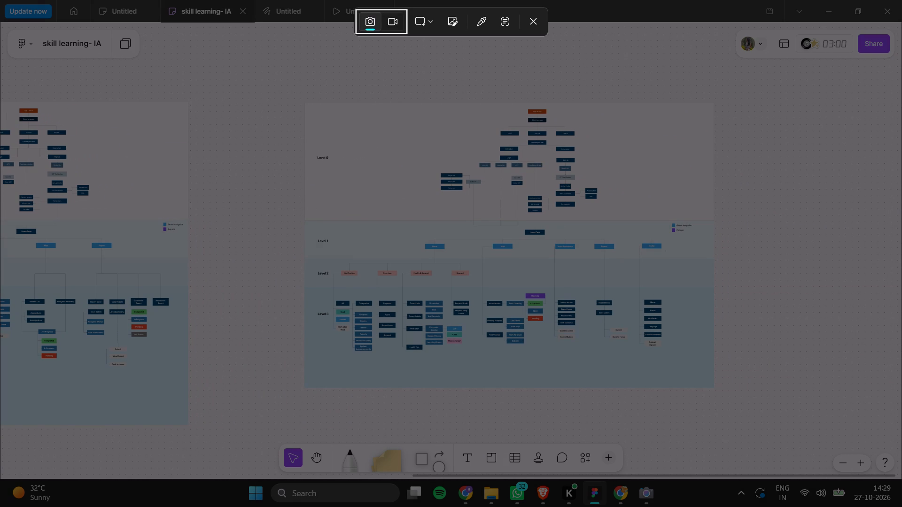
left_click_drag(308, 106, 714, 382)
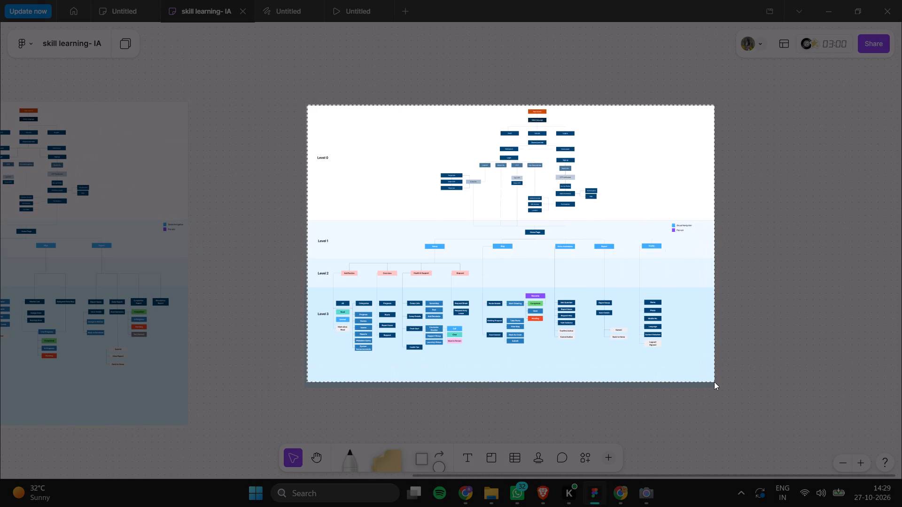
left_click_drag(714, 382, 713, 368)
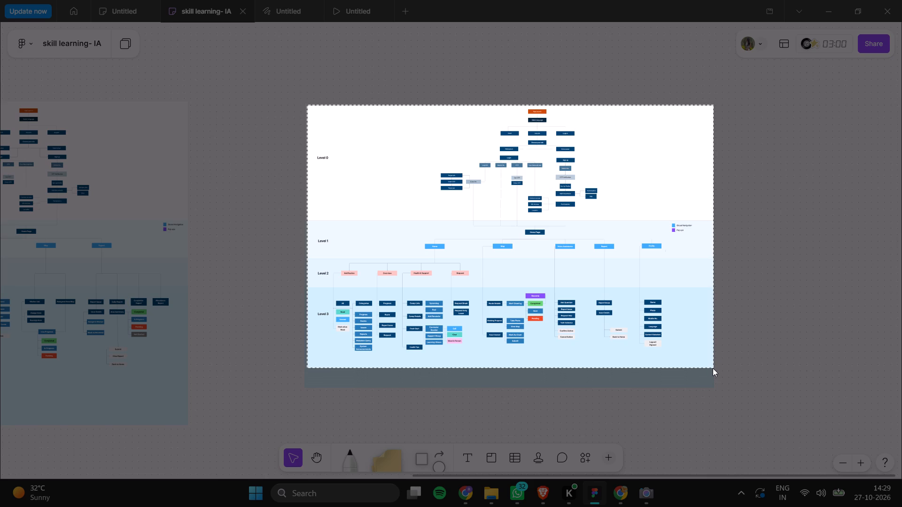
left_click_drag(713, 368, 710, 370)
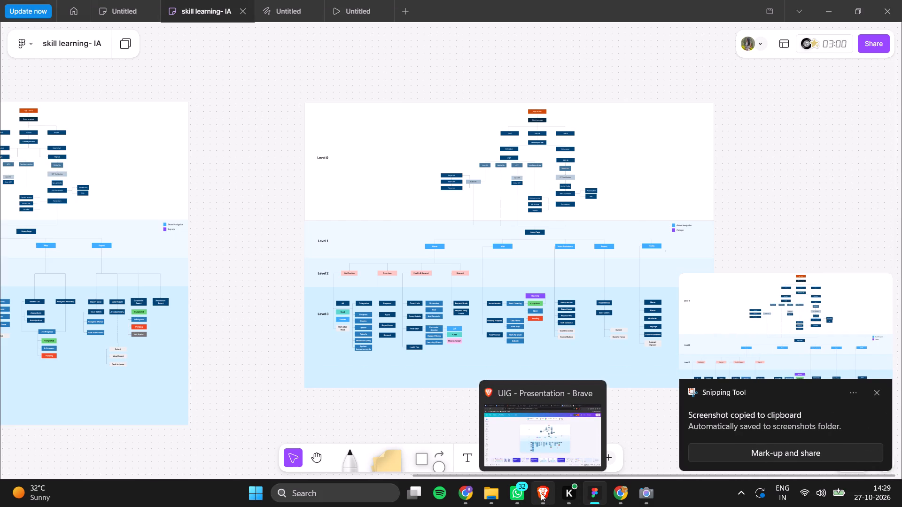
Back in Canva in Brave, replace slide 46's diagram with the captured screenshot, enlarged to the slide's full height.
left_click(544, 492)
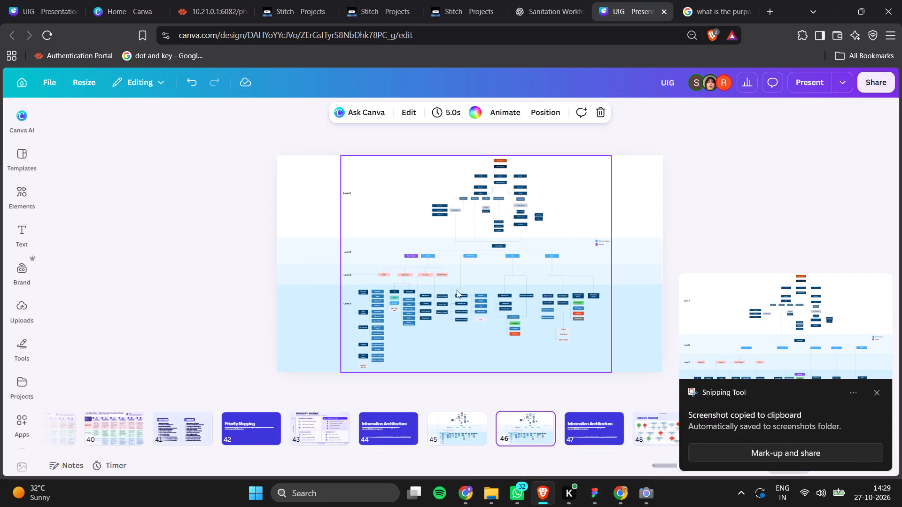
left_click(457, 290)
key("Delete")
key("ctrl+v")
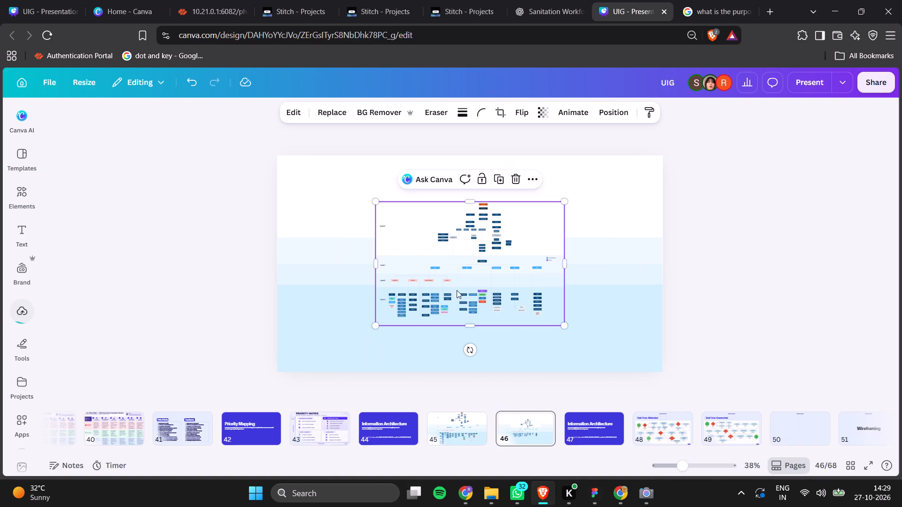
left_click_drag(375, 204, 320, 137)
left_click_drag(565, 325, 594, 340)
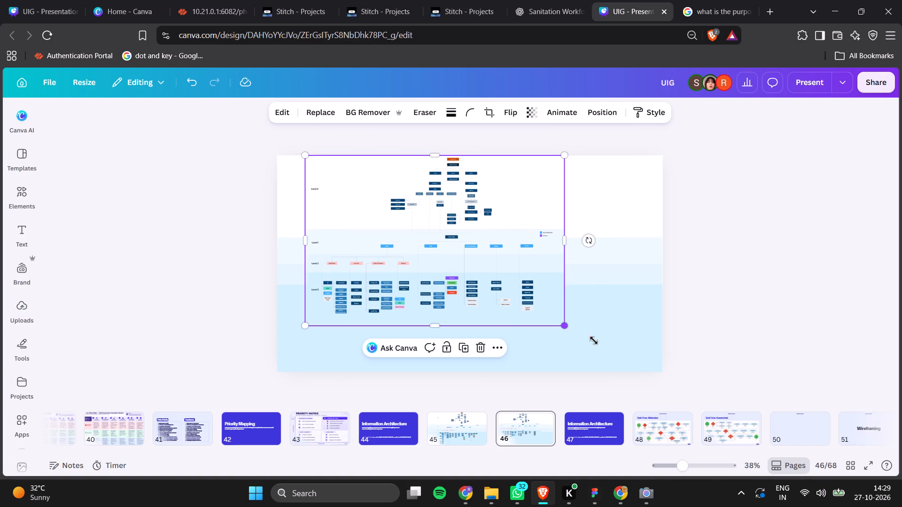
left_click_drag(594, 340, 637, 368)
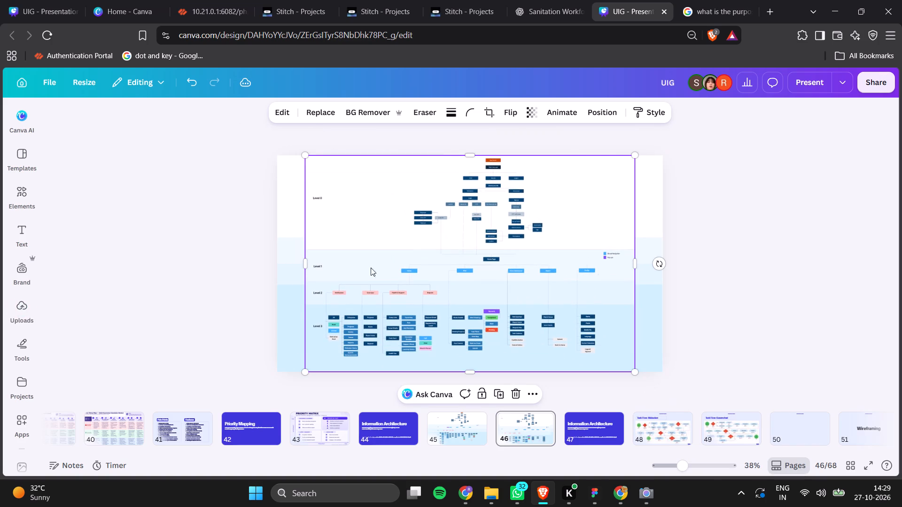
On slide 46, lower the Level 1 background band's top edge and shift the Level 2 band down to match the new diagram's levels.
left_click(288, 249)
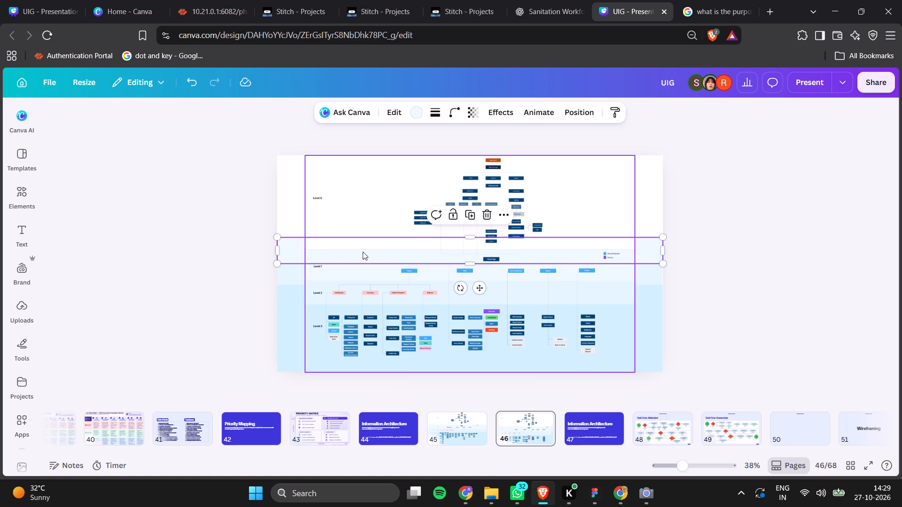
left_click_drag(451, 240, 458, 254)
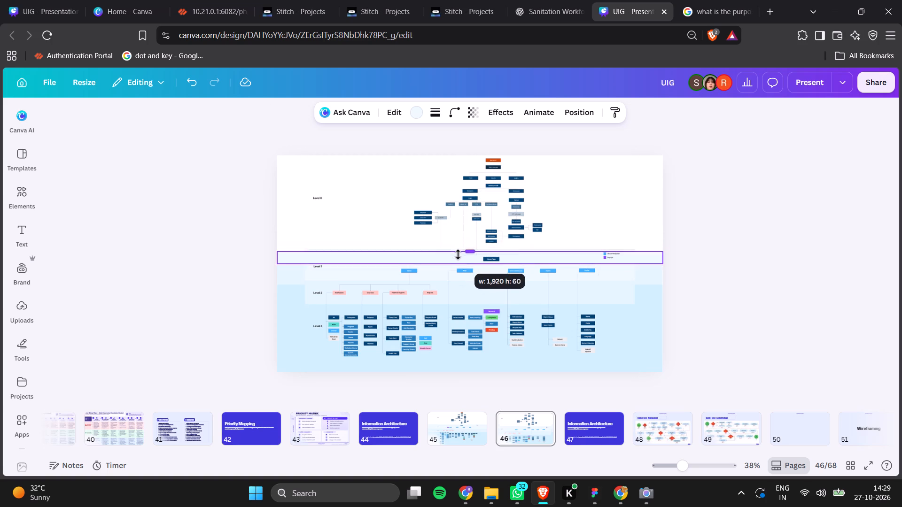
left_click_drag(458, 254, 459, 252)
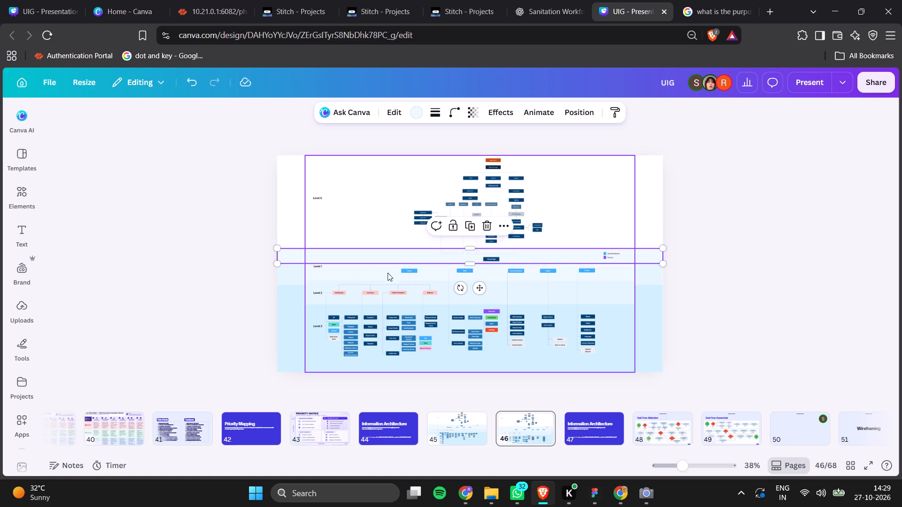
left_click(299, 282)
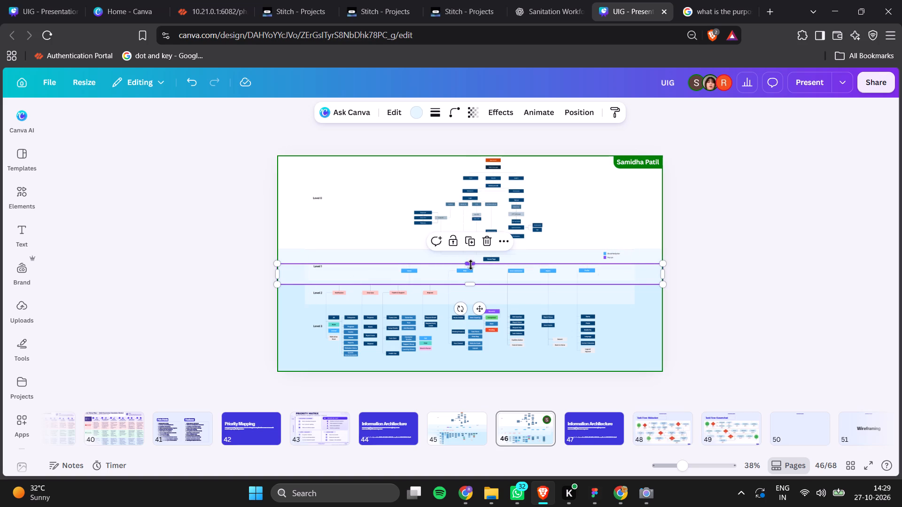
left_click_drag(471, 265, 476, 267)
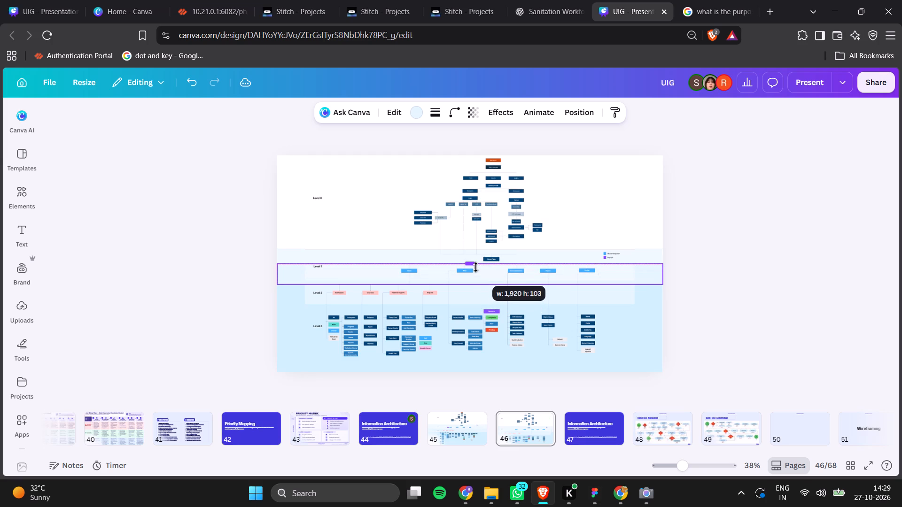
left_click_drag(476, 267, 478, 282)
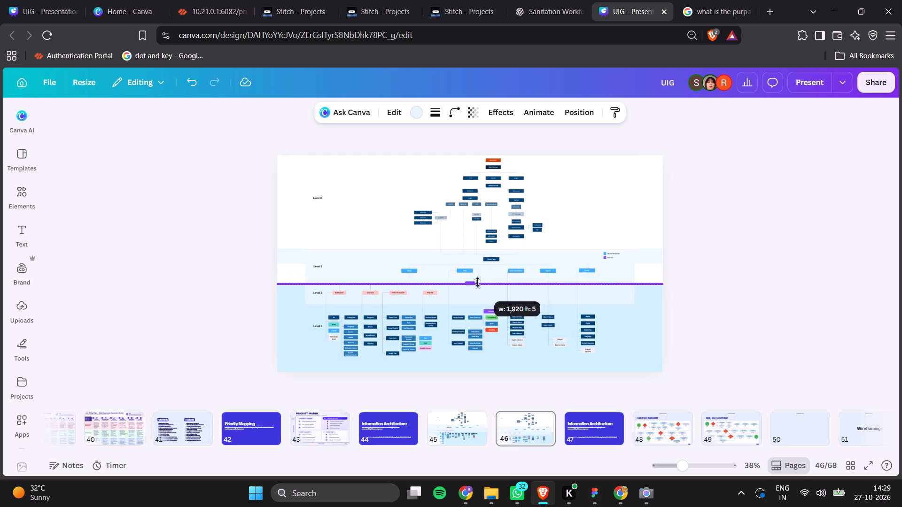
left_click_drag(478, 282, 477, 282)
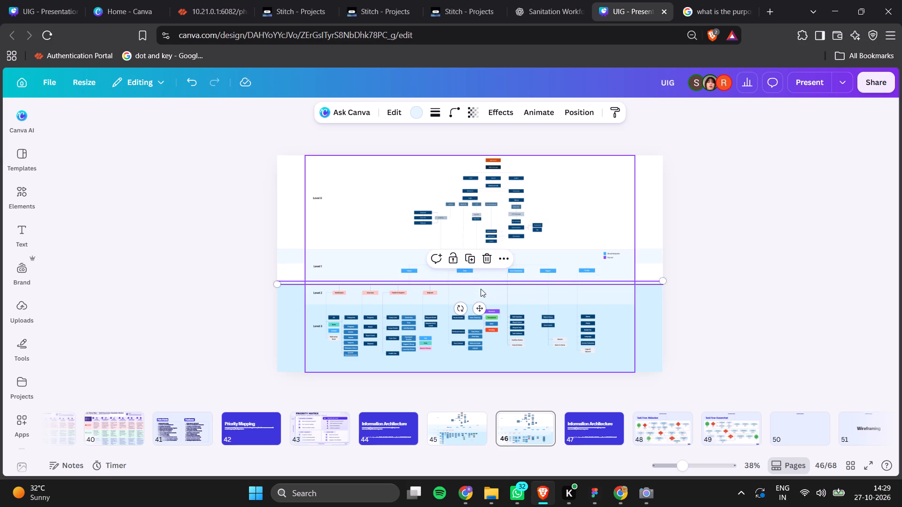
left_click_drag(467, 284, 473, 300)
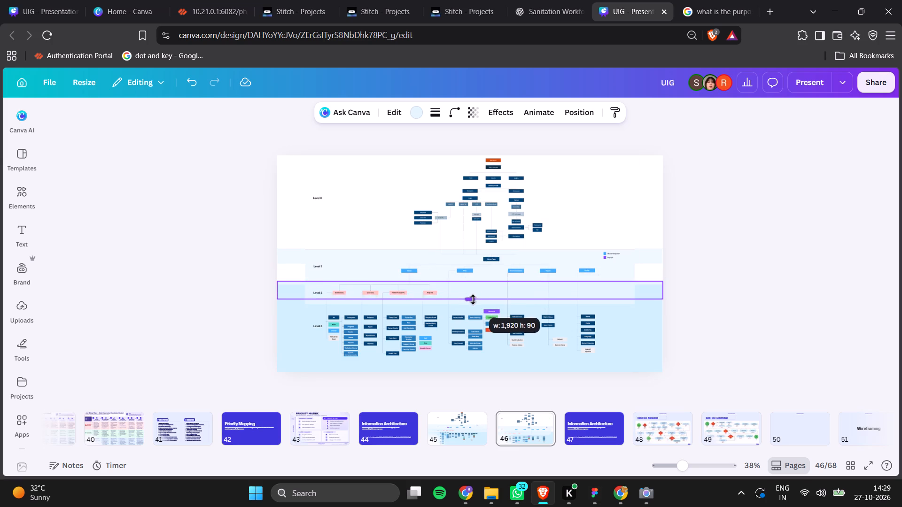
left_click_drag(473, 300, 476, 304)
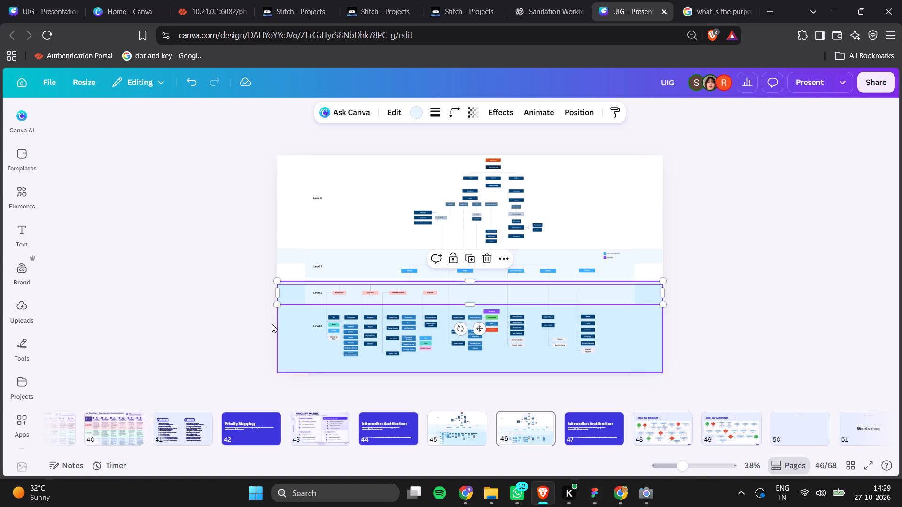
Extend slide 46's Level 1 band down to the Level 2 band and lower the Level 3 band's top edge to the diagram's Level 3 boundary.
left_click(298, 257)
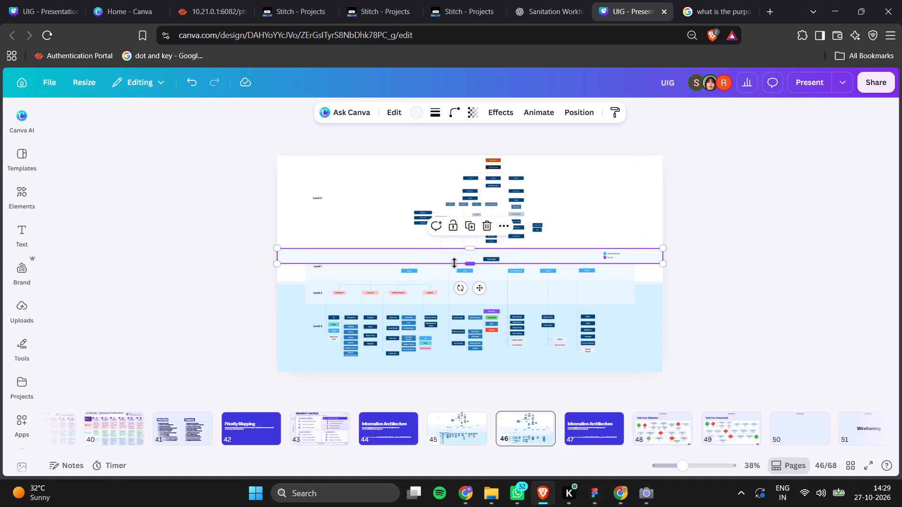
left_click_drag(454, 263, 459, 282)
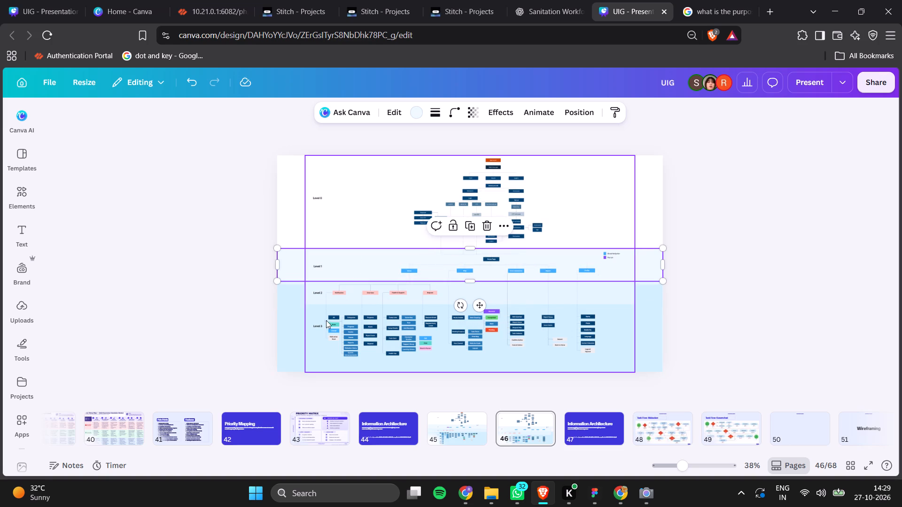
left_click(289, 326)
left_click_drag(474, 287, 476, 299)
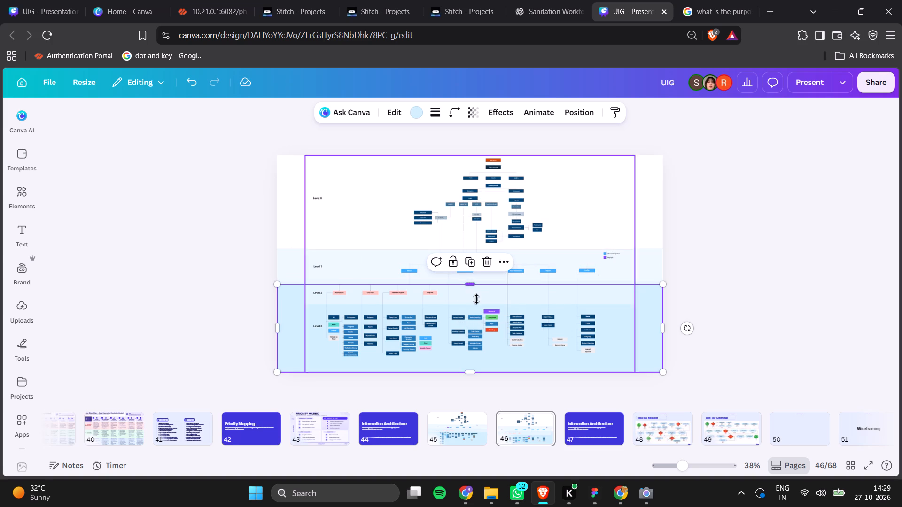
left_click_drag(476, 299, 481, 307)
left_click(662, 262)
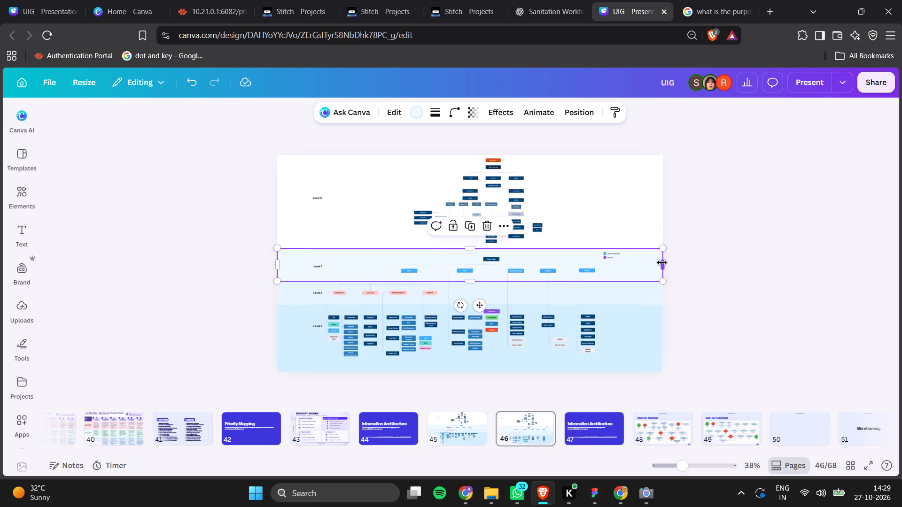
left_click(725, 261)
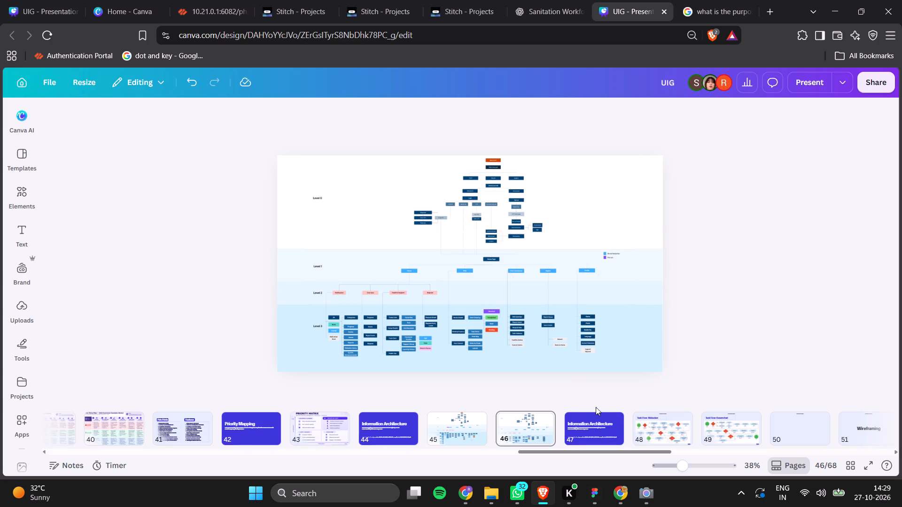
Retitle the duplicated Information Architecture section slide 47 as "User Task flow".
left_click(451, 441)
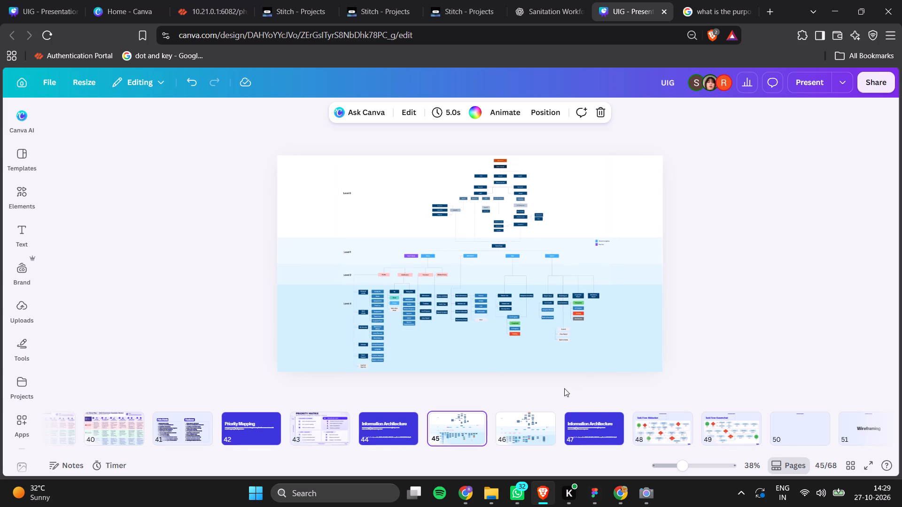
left_click(530, 440)
left_click(584, 428)
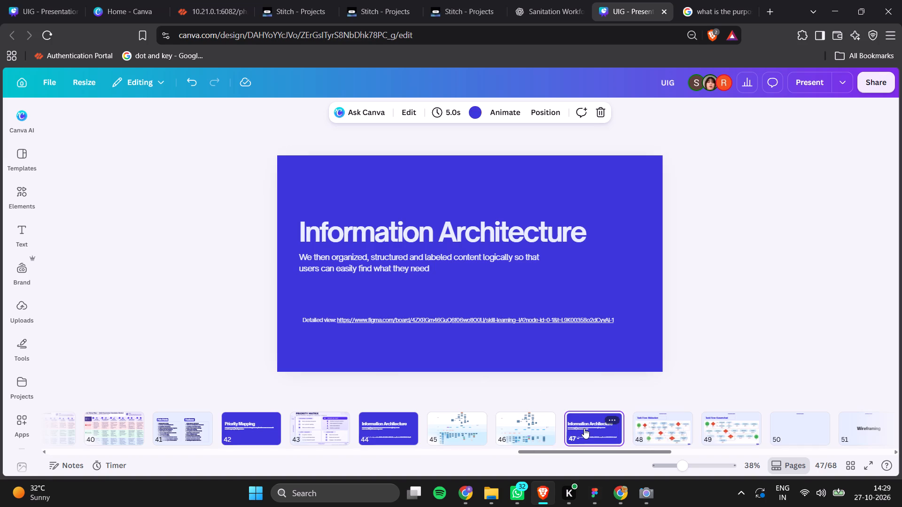
double_click(459, 226)
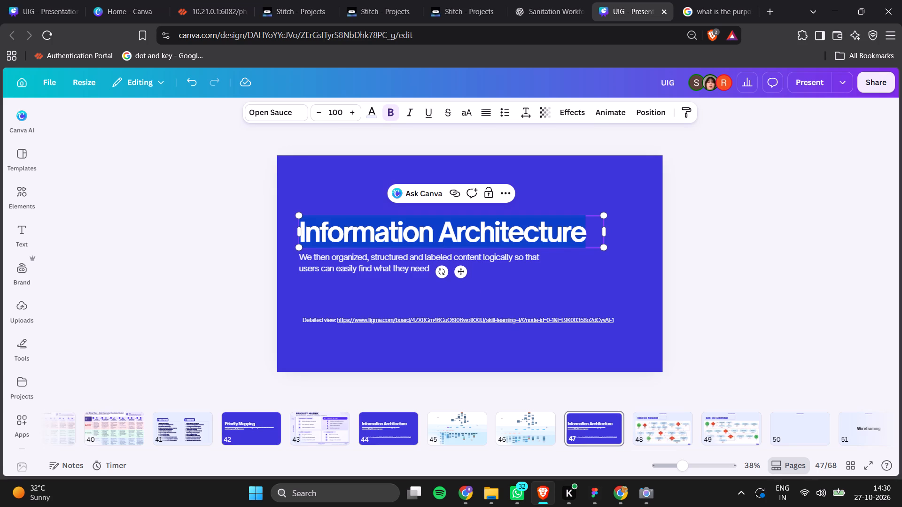
key("u")
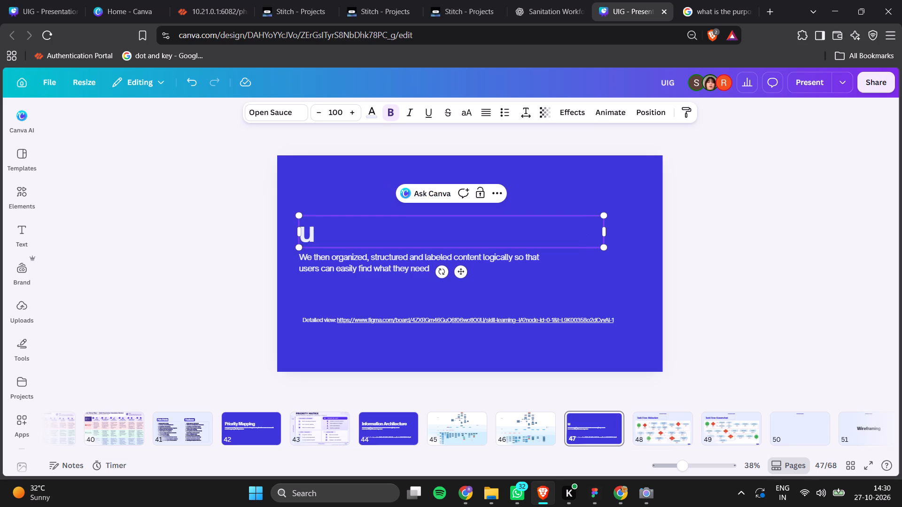
key("BackSpace")
type("ser t")
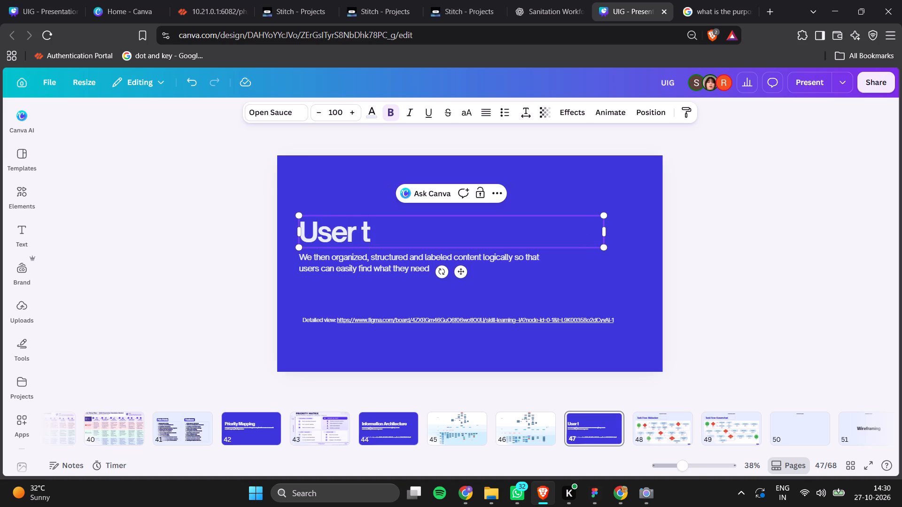
key("t")
type("askflow")
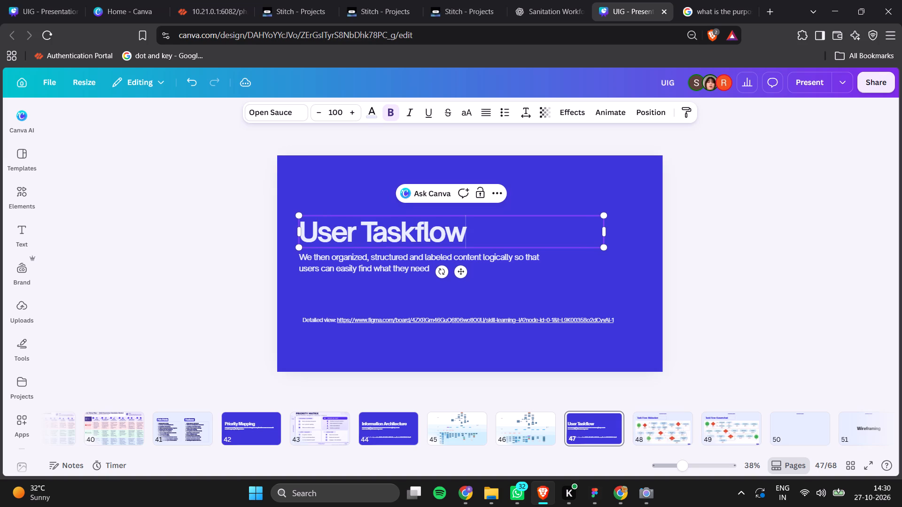
left_click(417, 236)
key("space")
left_click(693, 293)
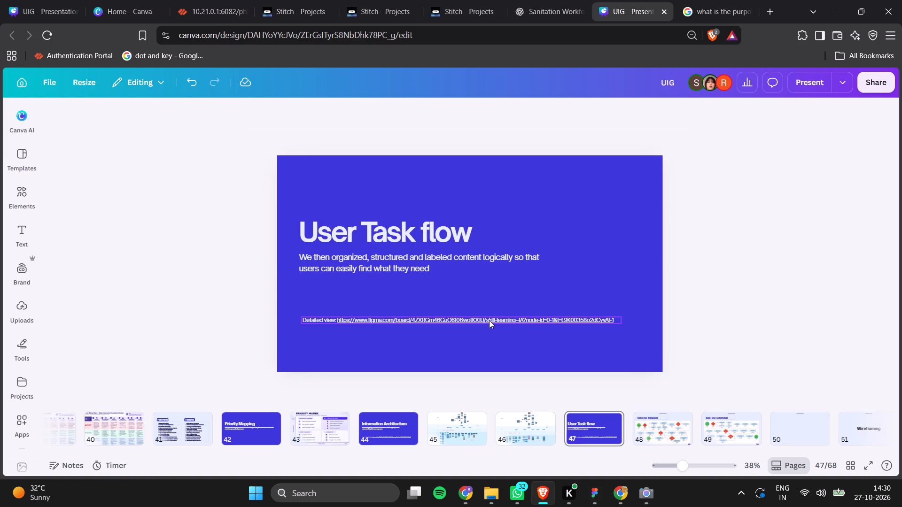
Switch to Figma and examine the untitled board with the task flow diagram, also checking the task flow image in ChatGPT.
left_click(590, 504)
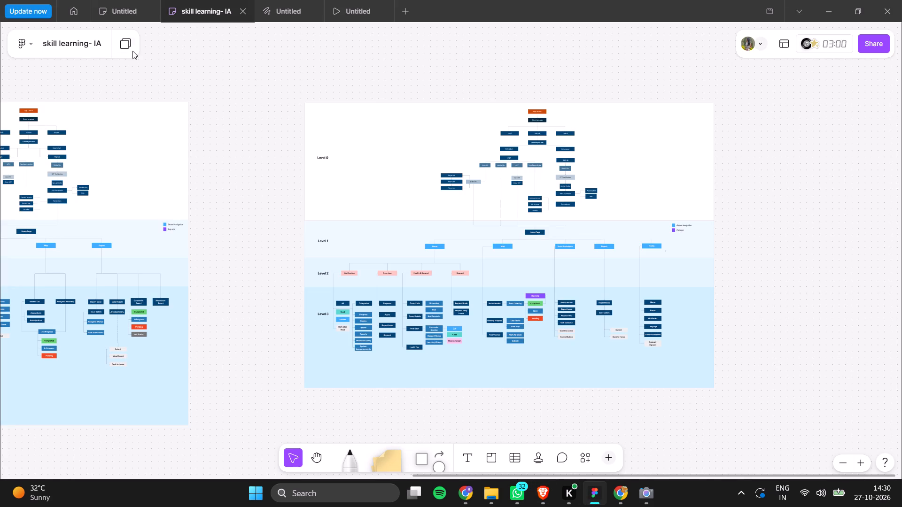
left_click(121, 22)
scroll(330, 207, "right", 2)
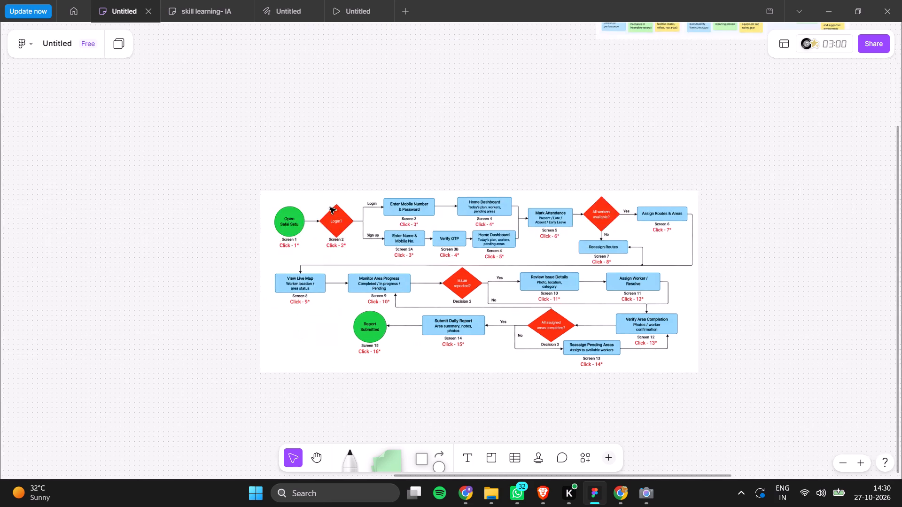
scroll(330, 207, "right", 1)
scroll(330, 207, "up", 1)
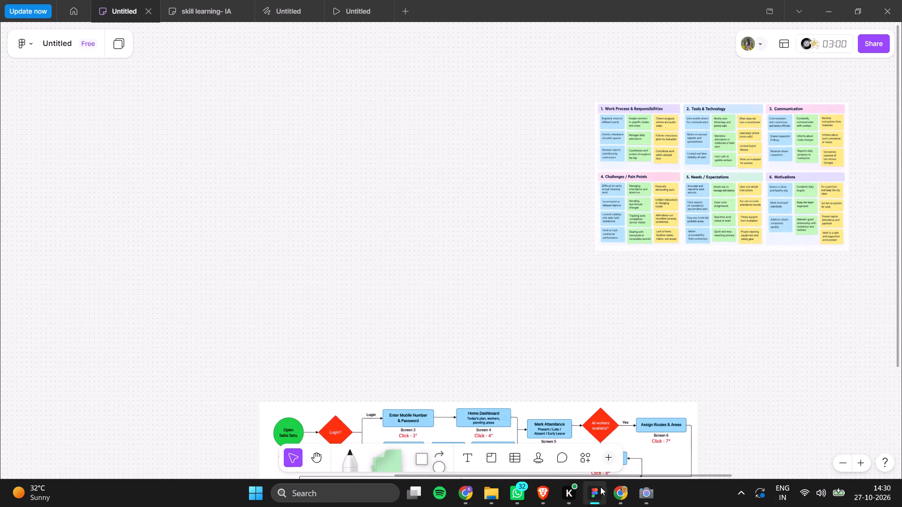
left_click(614, 490)
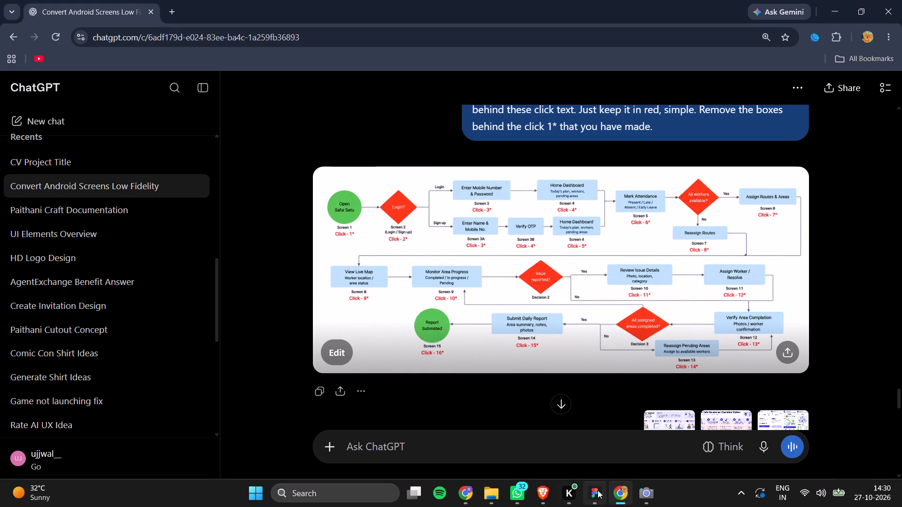
left_click(598, 490)
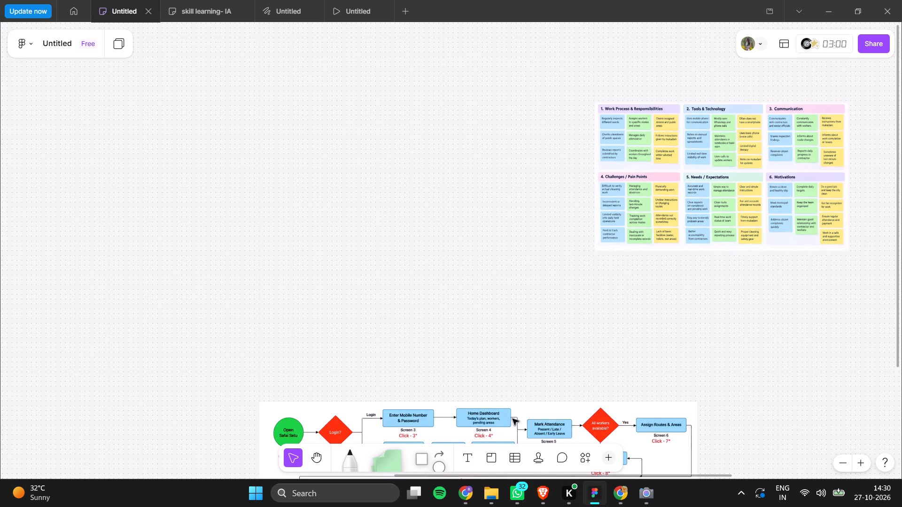
Switch back to the Canva presentation and copy the "Detailed view" Figma link text from the Affinity Mapping slide 26.
left_click(549, 491)
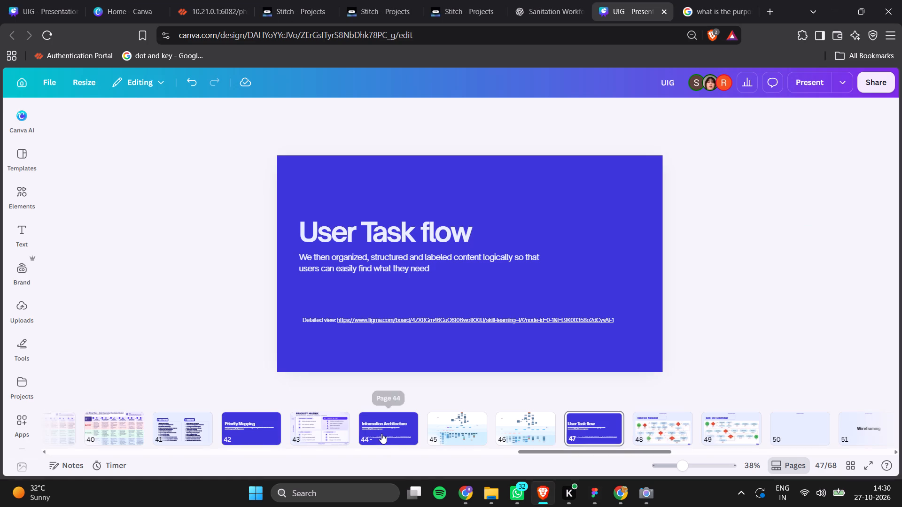
scroll(381, 433, "right", 9)
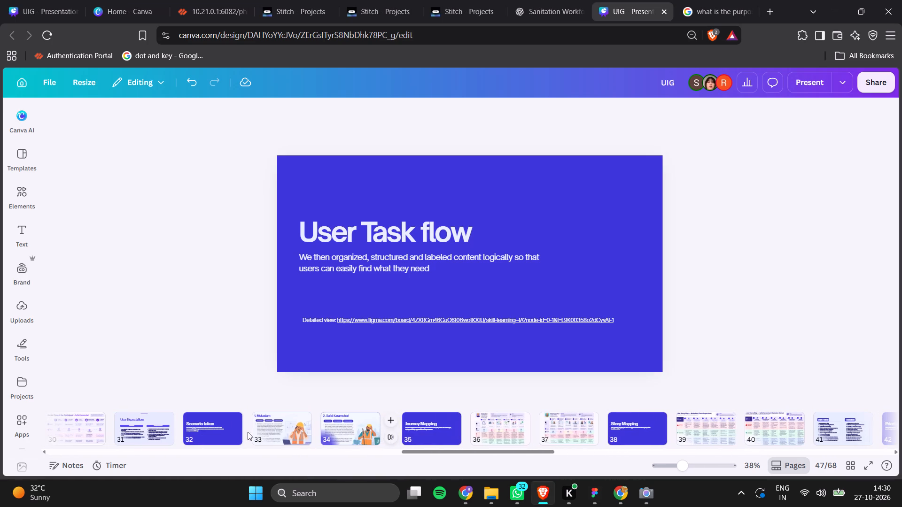
scroll(573, 421, "right", 6)
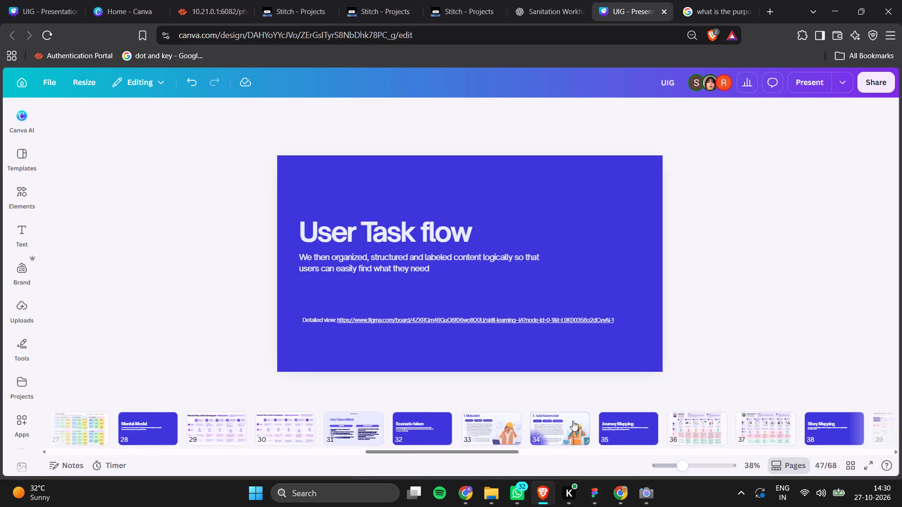
scroll(573, 421, "right", 5)
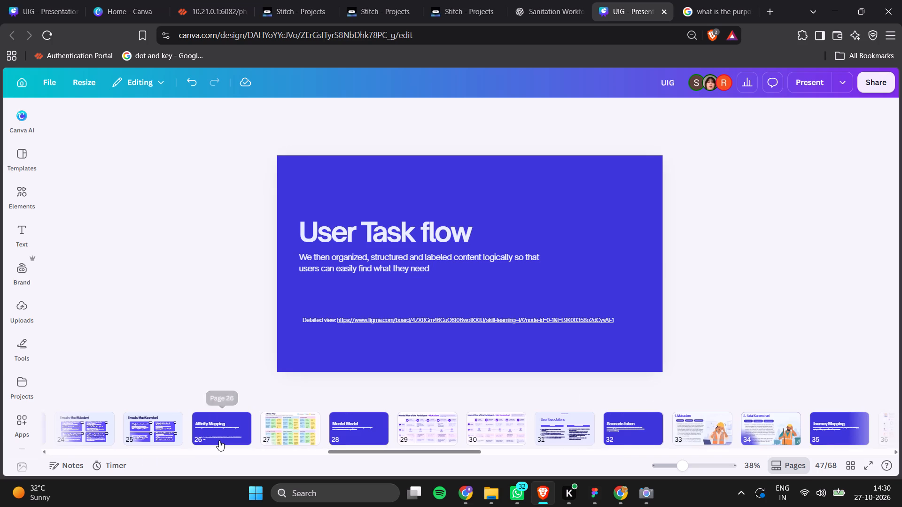
left_click(219, 440)
left_click(353, 318)
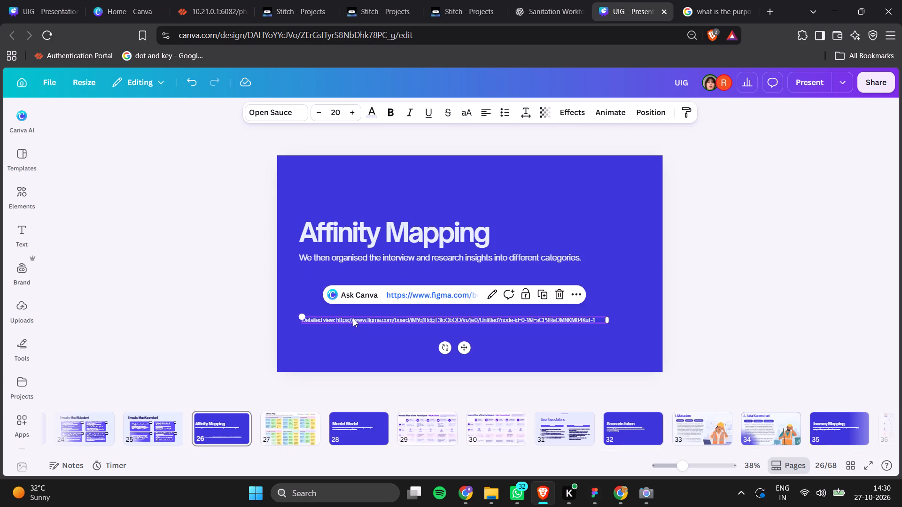
key("ctrl+c")
On the User Task flow slide 47, replace the existing "Detailed view" link text with the copied Affinity Mapping one.
scroll(723, 440, "left", 12)
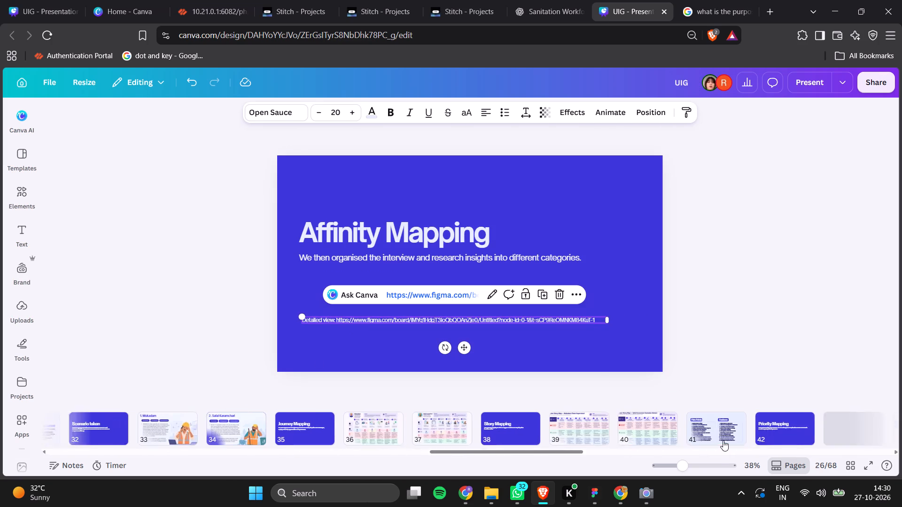
scroll(723, 440, "left", 6)
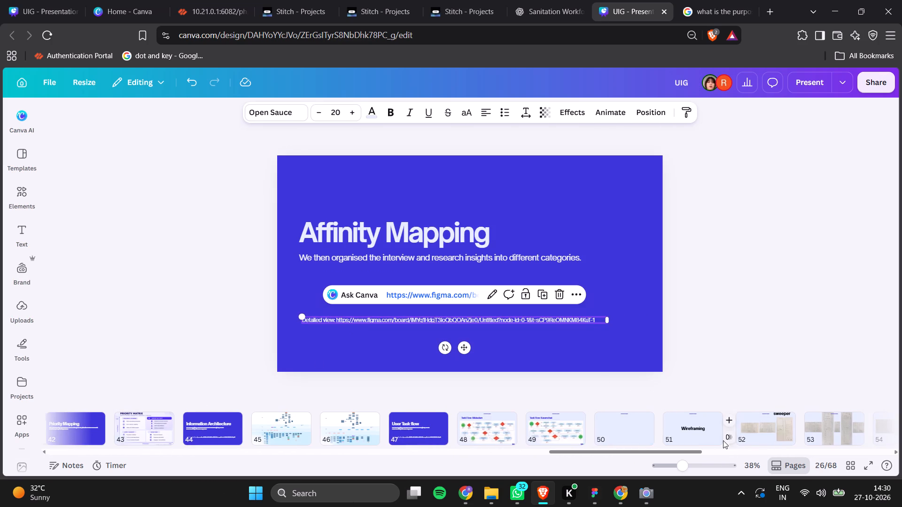
scroll(723, 440, "left", 1)
left_click(406, 430)
left_click_drag(258, 297, 282, 308)
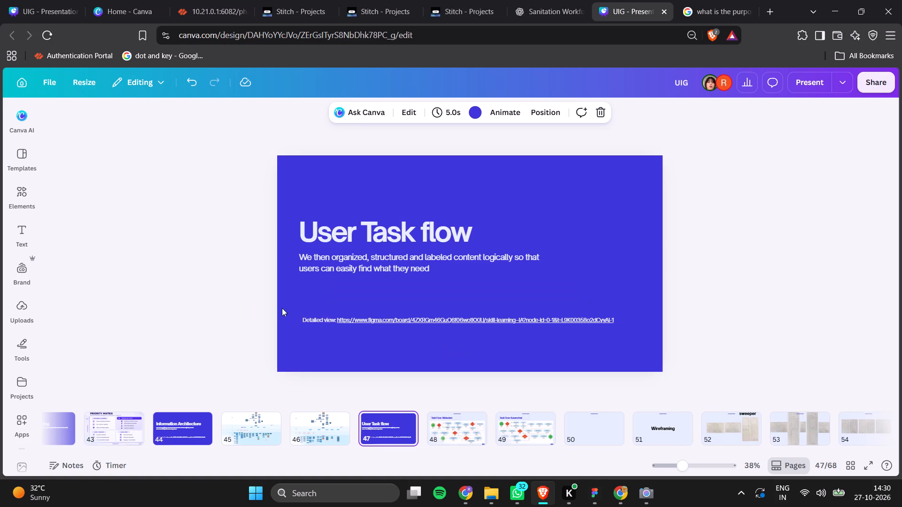
left_click_drag(282, 308, 370, 356)
key("Delete")
key("ctrl+v")
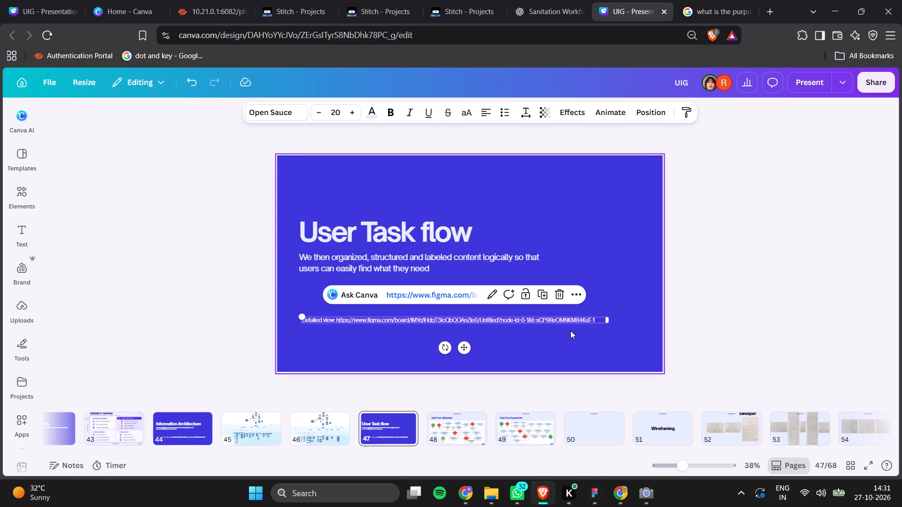
left_click(659, 290)
Delete the "figma" link text below the diagram on the Task Flow- Mukadam slide 48.
key("Right")
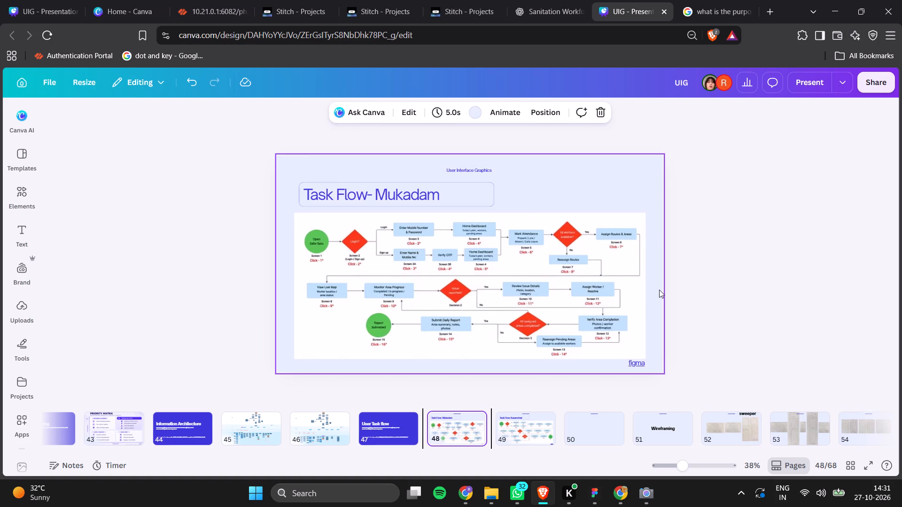
left_click(637, 365)
key("Delete")
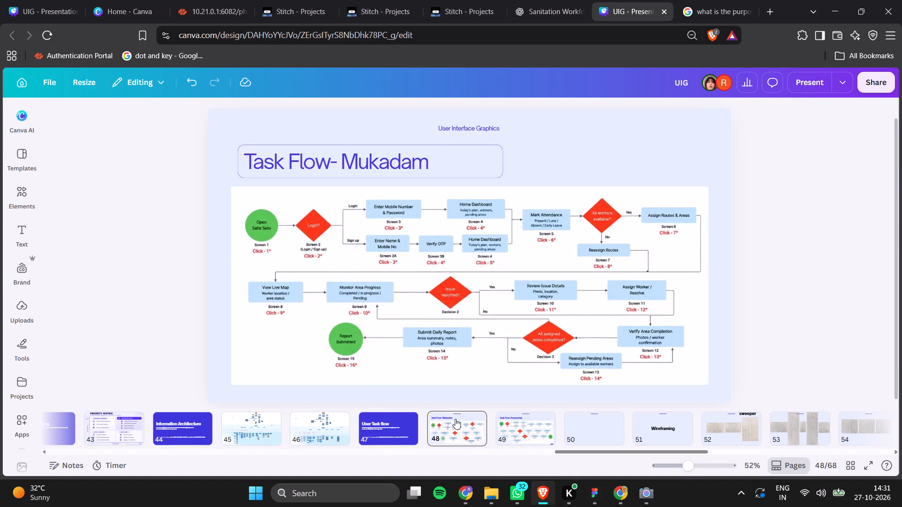
Add a subheading text to slide 48 with two lines reading "No of screens- 15" and "No of click*- 16".
left_click(30, 228)
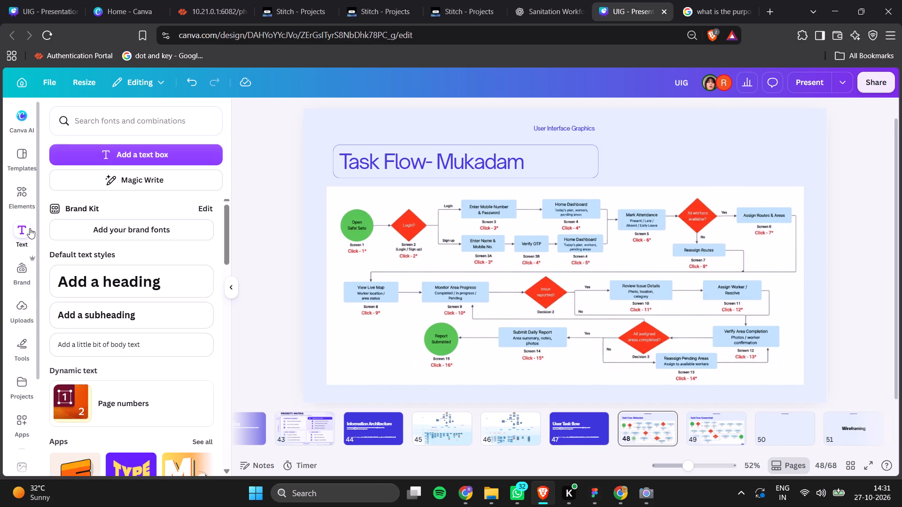
left_click(109, 312)
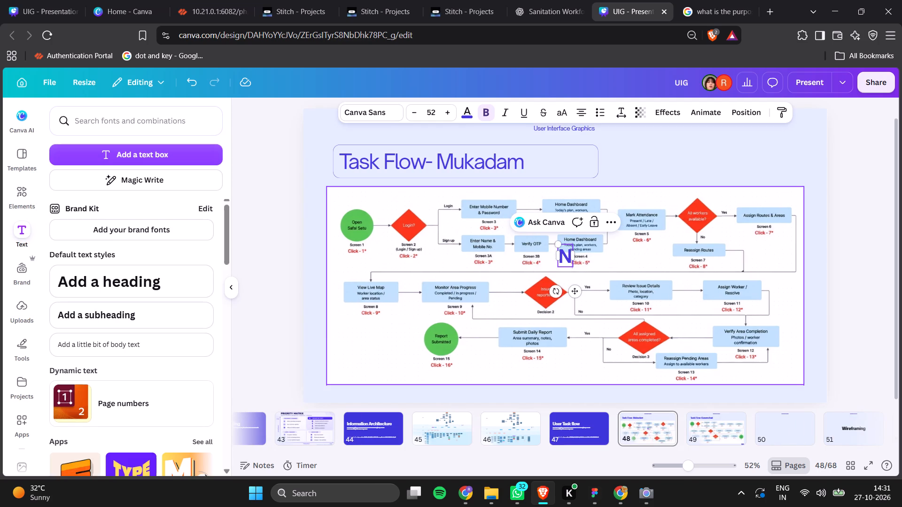
type("o o")
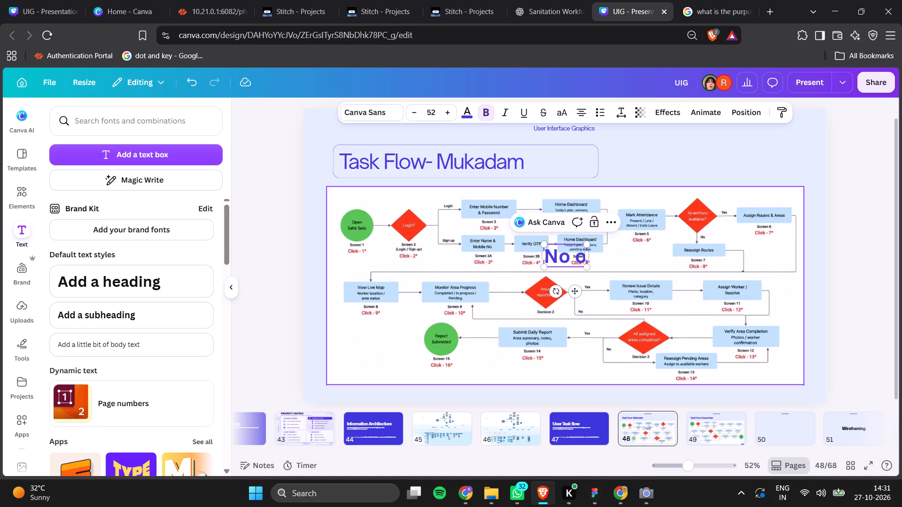
type("f screem")
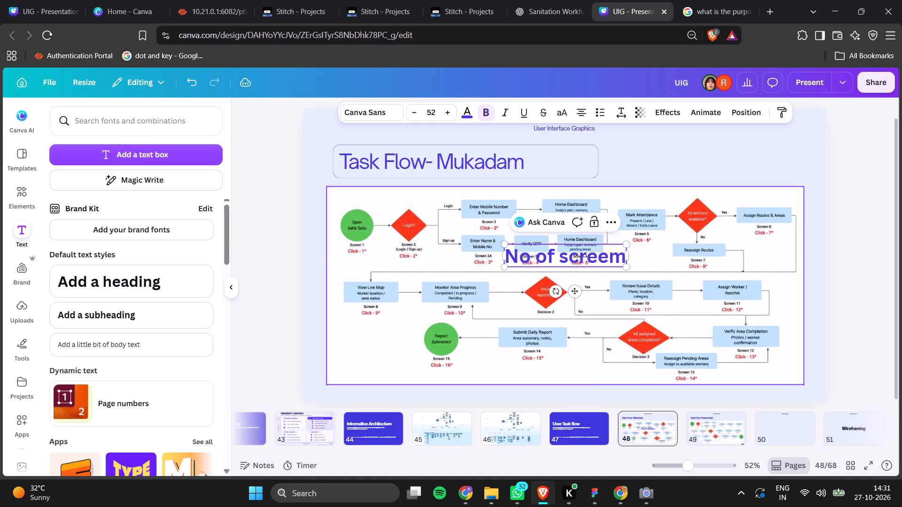
key("BackSpace")
type("ns-")
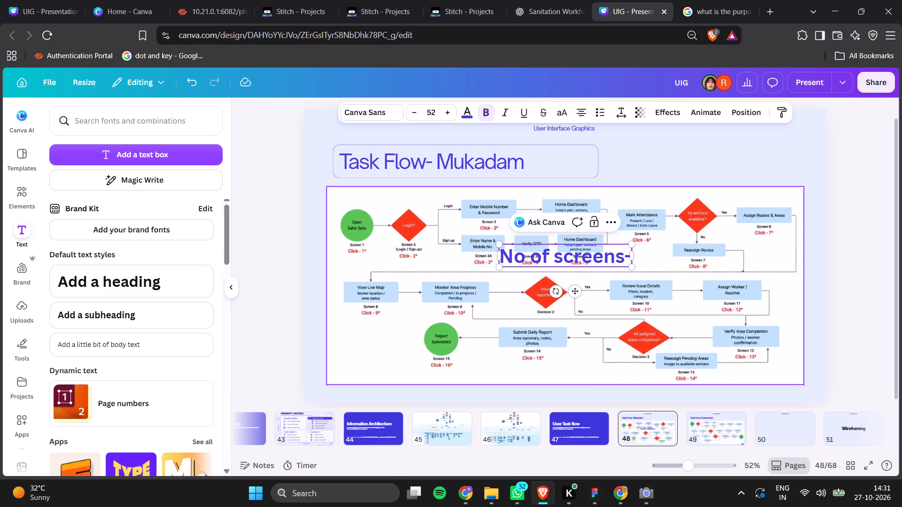
key("space")
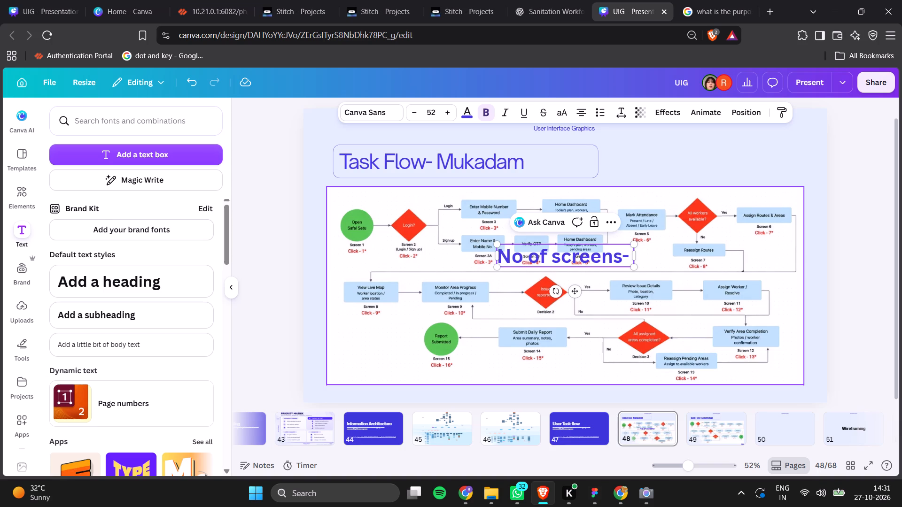
type("15")
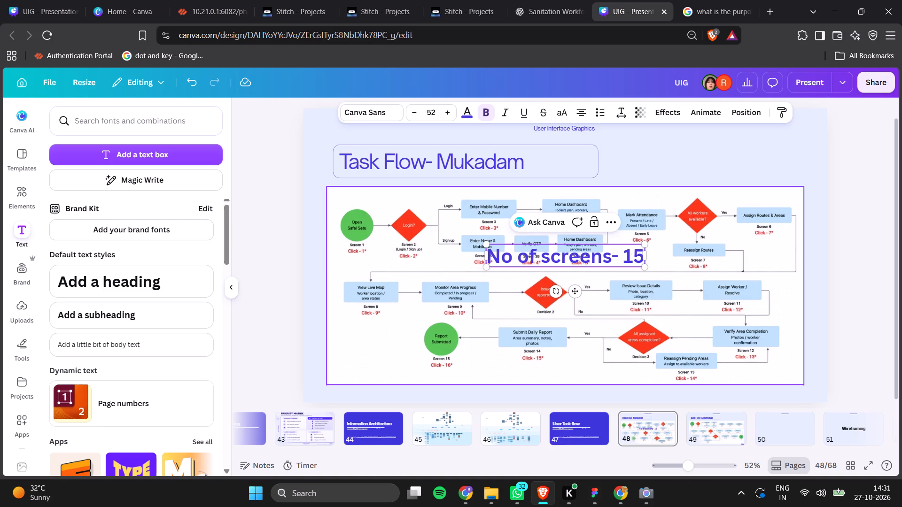
key("Return")
key("n")
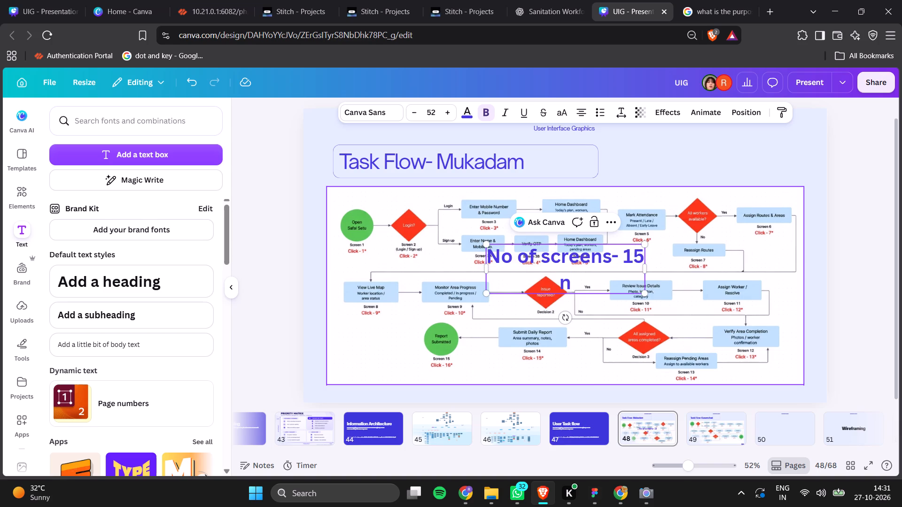
type("o of click")
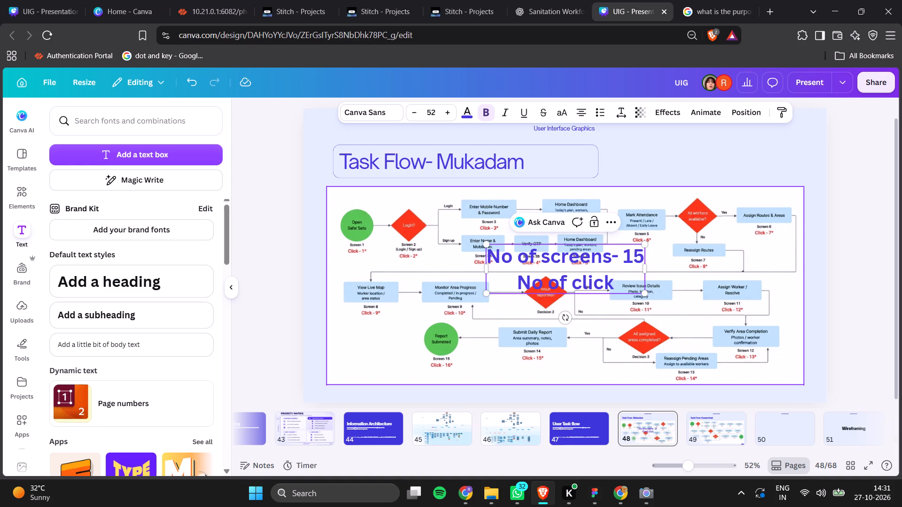
key("shift+asterisk")
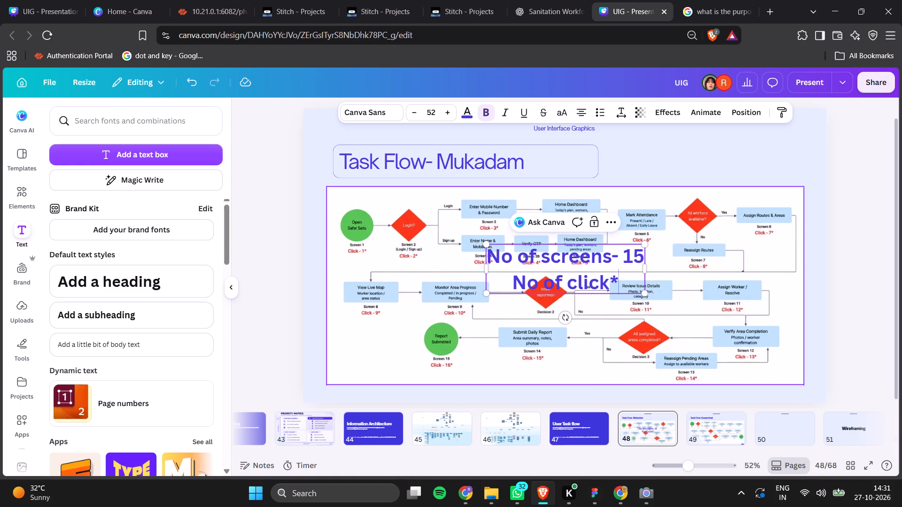
key("minus")
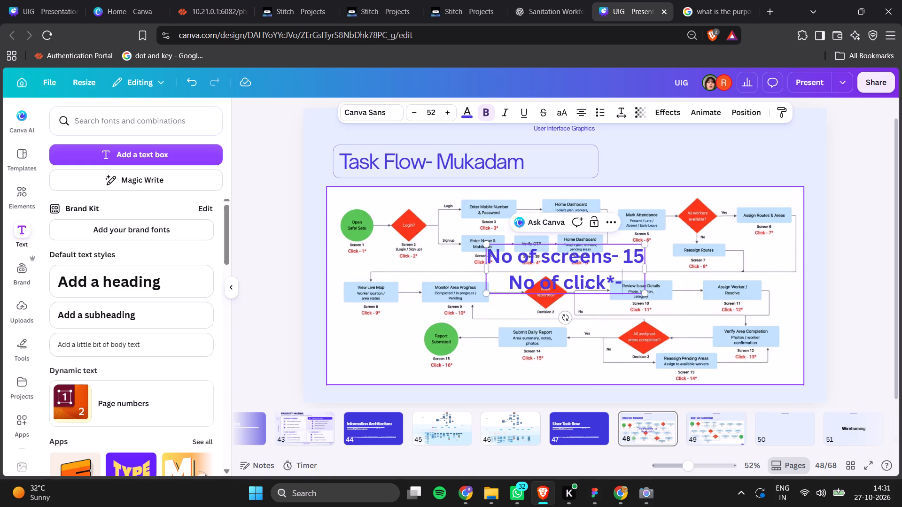
key("space")
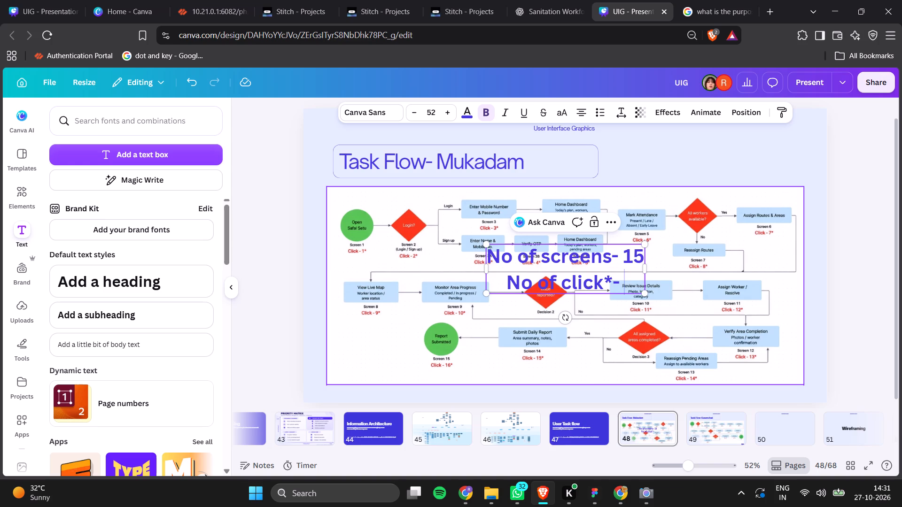
key("1")
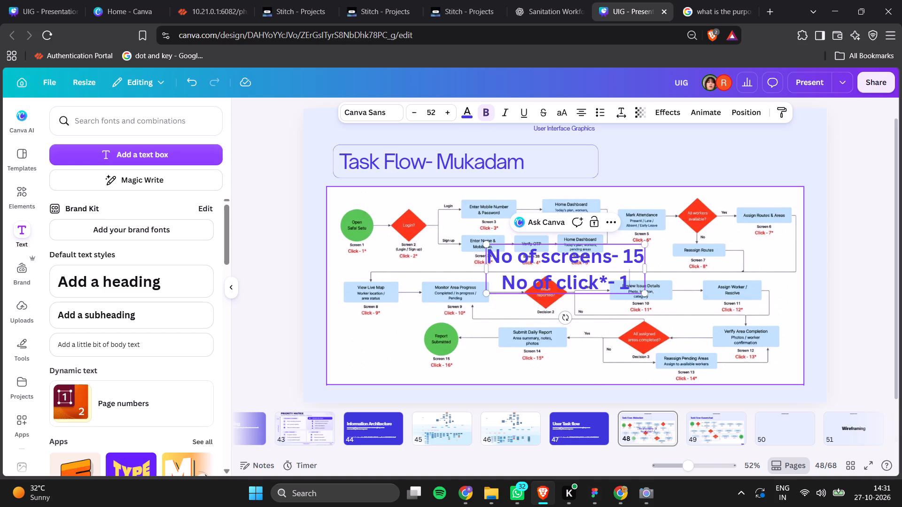
key("6")
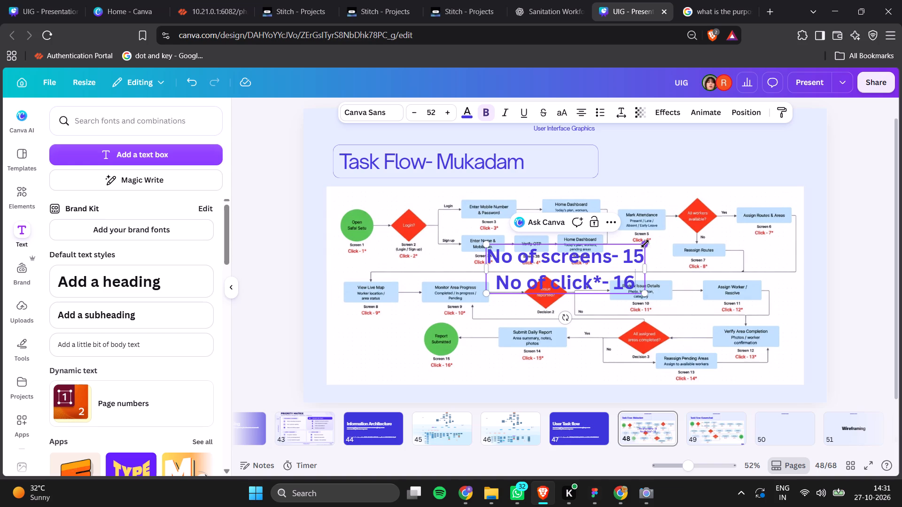
Scale the screens and clicks count text down to a font size of about 15.6.
left_click_drag(646, 245, 541, 281)
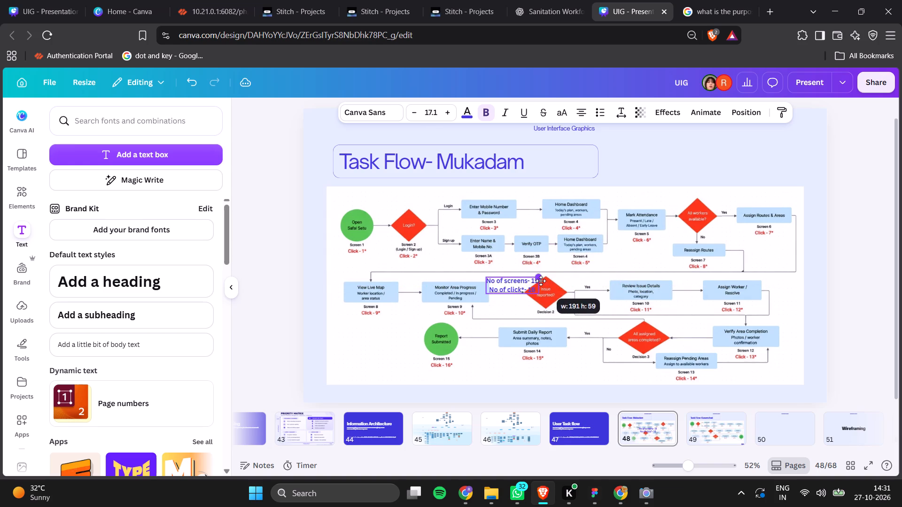
left_click_drag(541, 281, 537, 284)
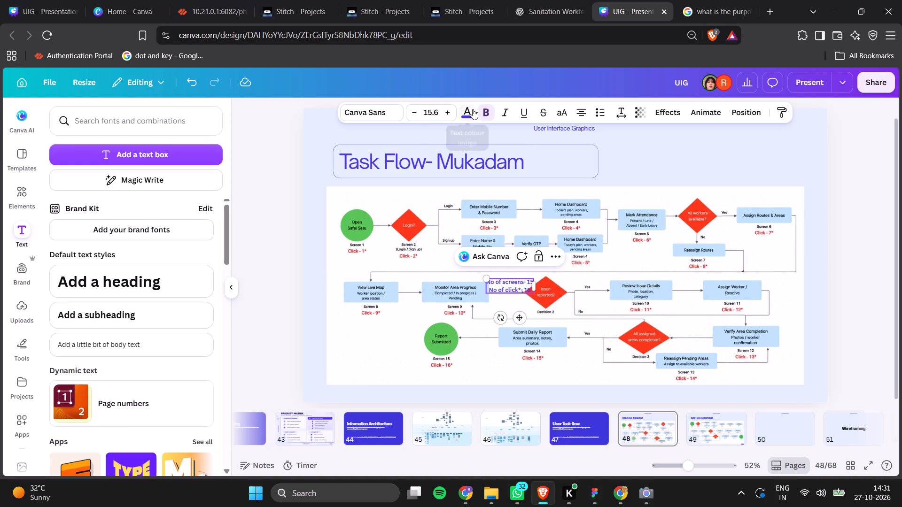
Colour both lines of the screens and clicks count text vivid red (#f3472c) from the photo colours.
left_click(473, 109)
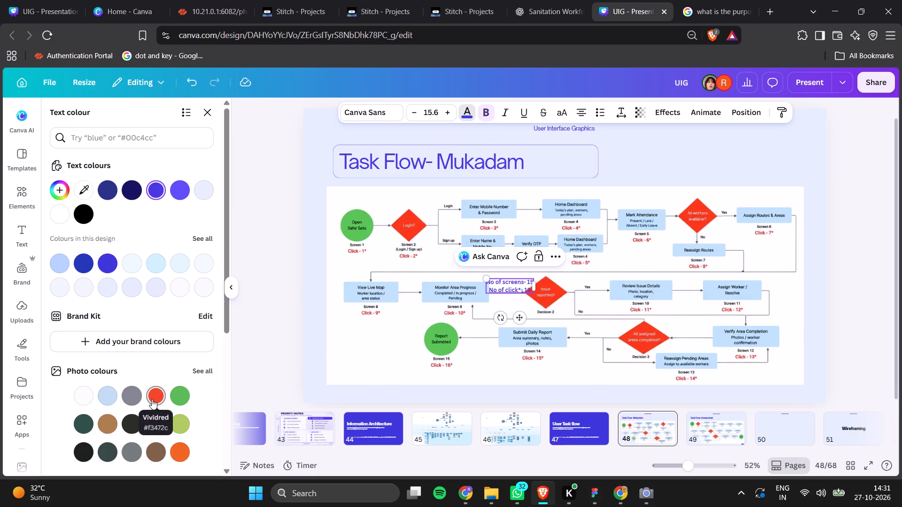
left_click(152, 399)
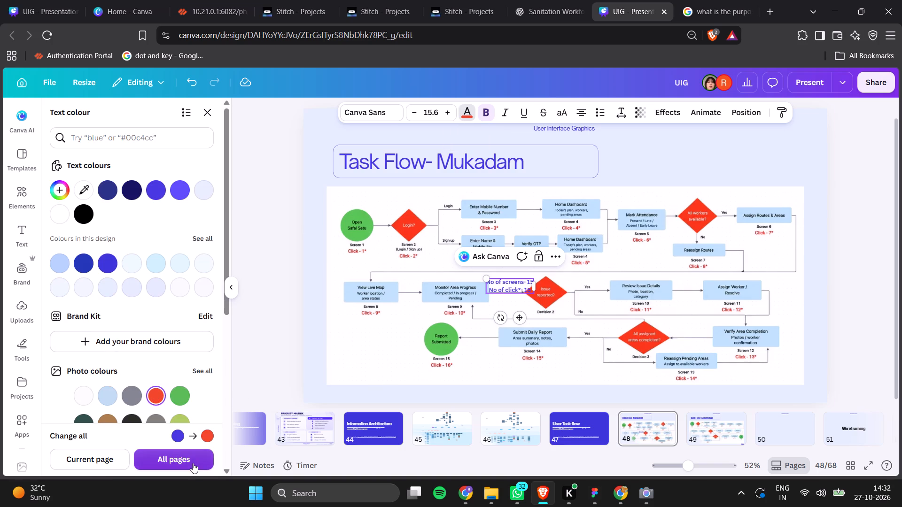
triple_click(505, 288)
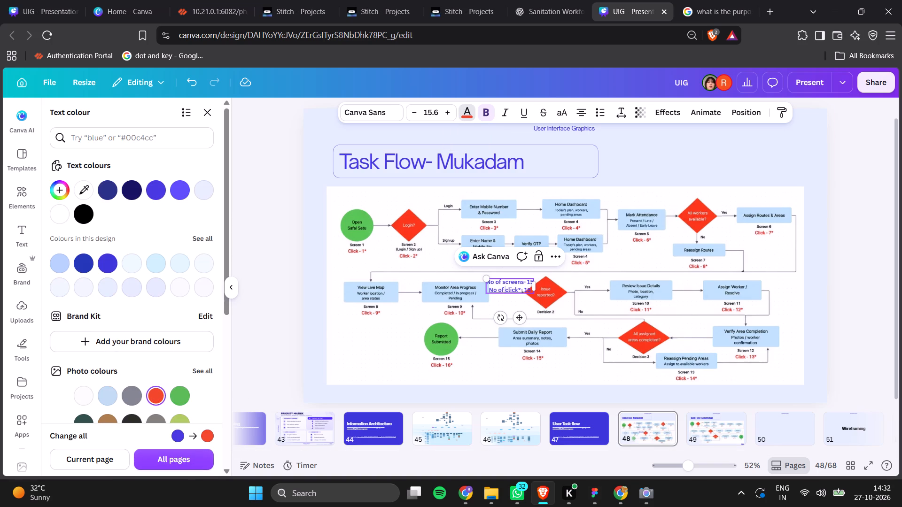
left_click(505, 288)
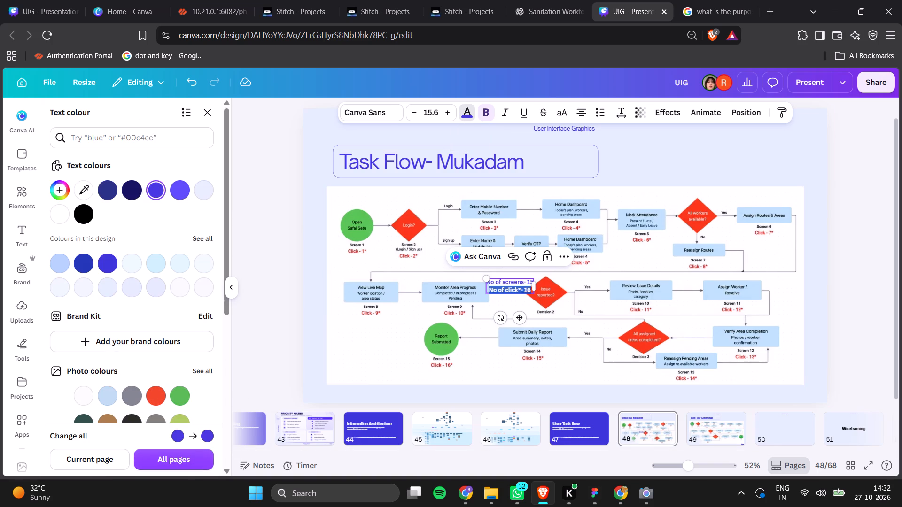
left_click(527, 286)
left_click_drag(530, 289, 480, 284)
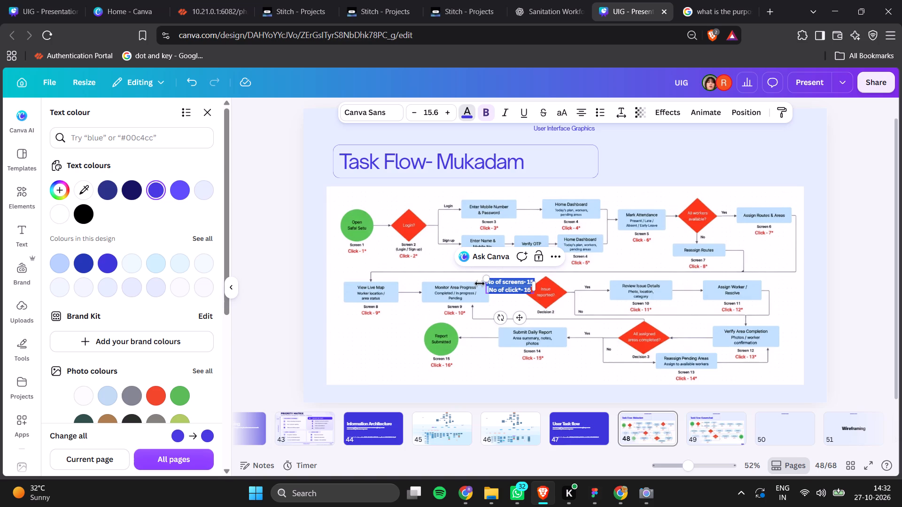
left_click_drag(480, 284, 480, 284)
left_click(152, 399)
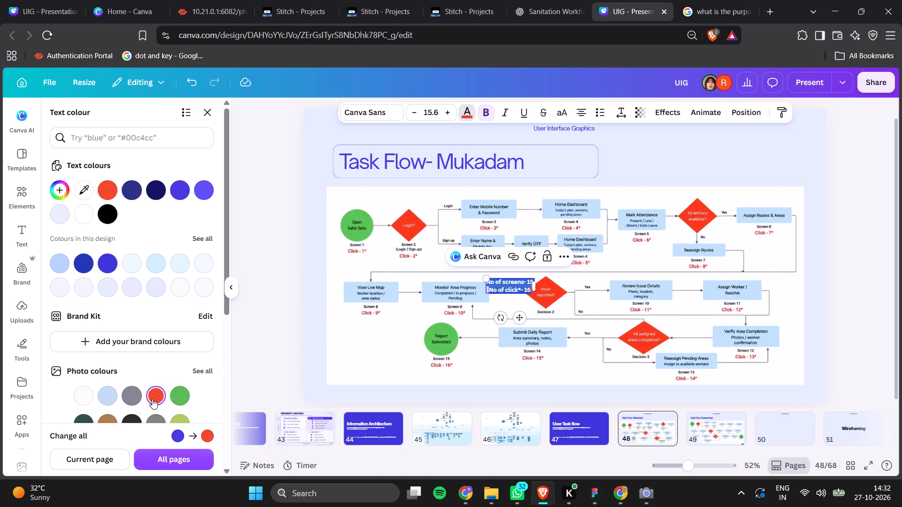
Move the red count text just above the task flow diagram's upper-right corner, aligned with the diagram's right edge.
left_click_drag(518, 321, 673, 231)
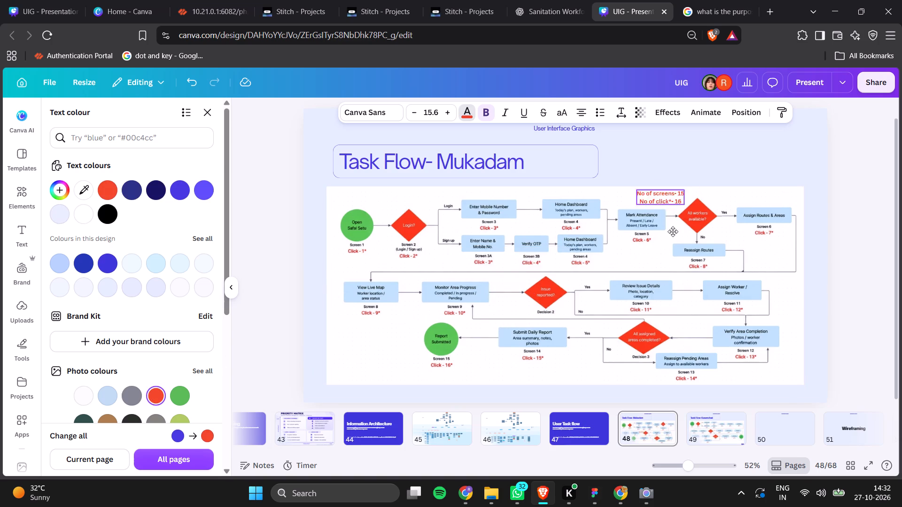
left_click_drag(673, 231, 785, 207)
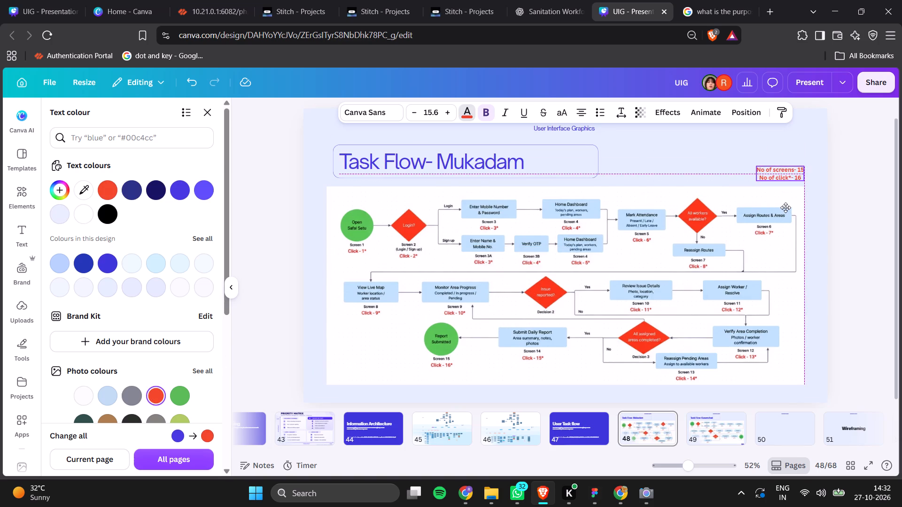
Fine-tune the red count text's position to sit just above the diagram, slightly inside its right edge, and copy the text.
left_click_drag(785, 207, 787, 206)
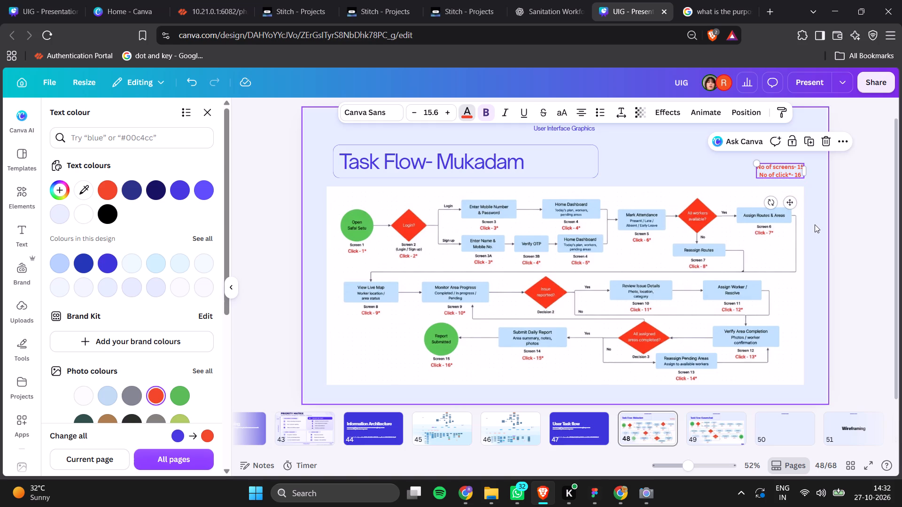
left_click(802, 185)
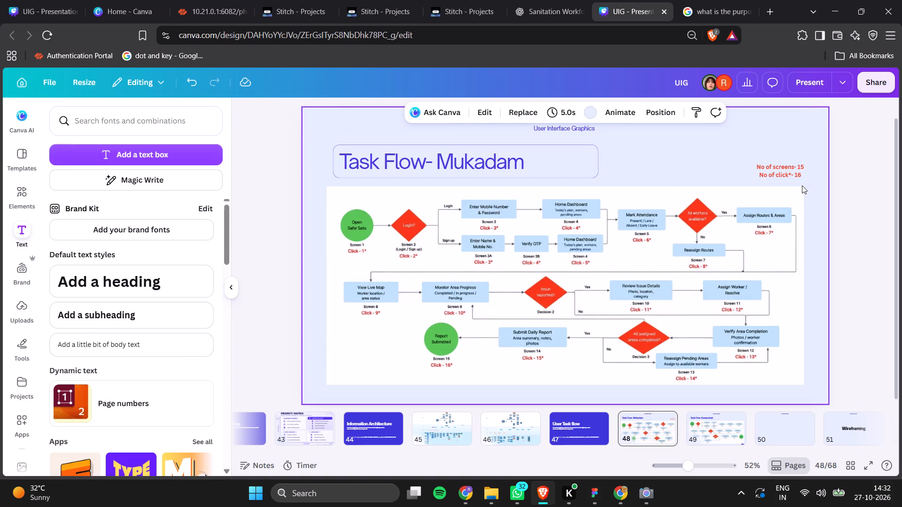
left_click_drag(793, 176, 780, 178)
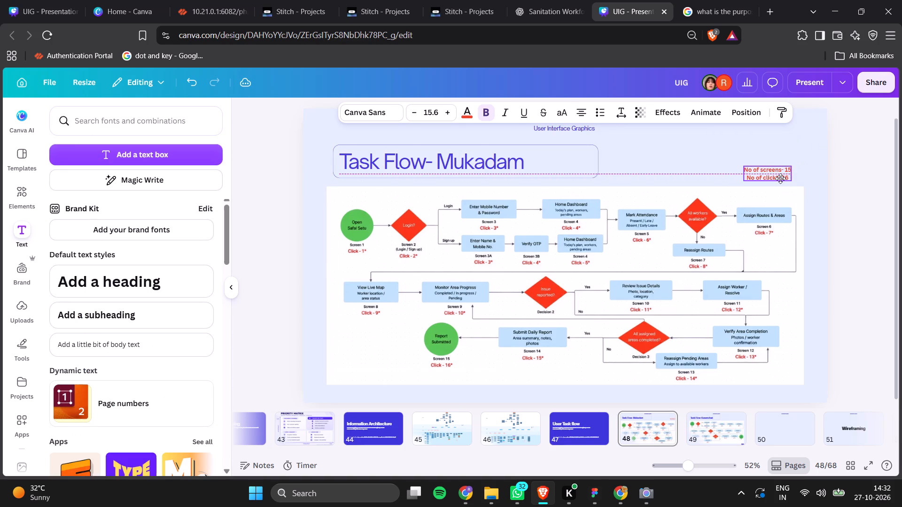
left_click_drag(780, 178, 781, 177)
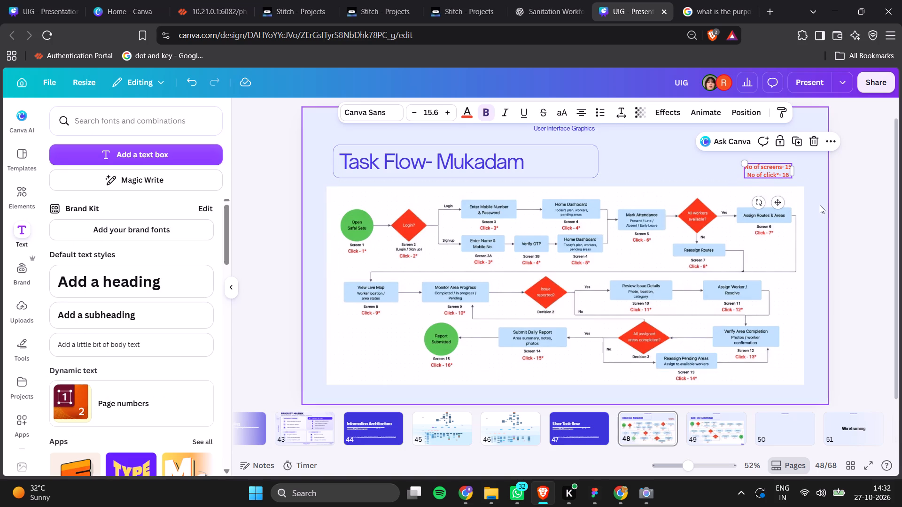
key("ctrl+c")
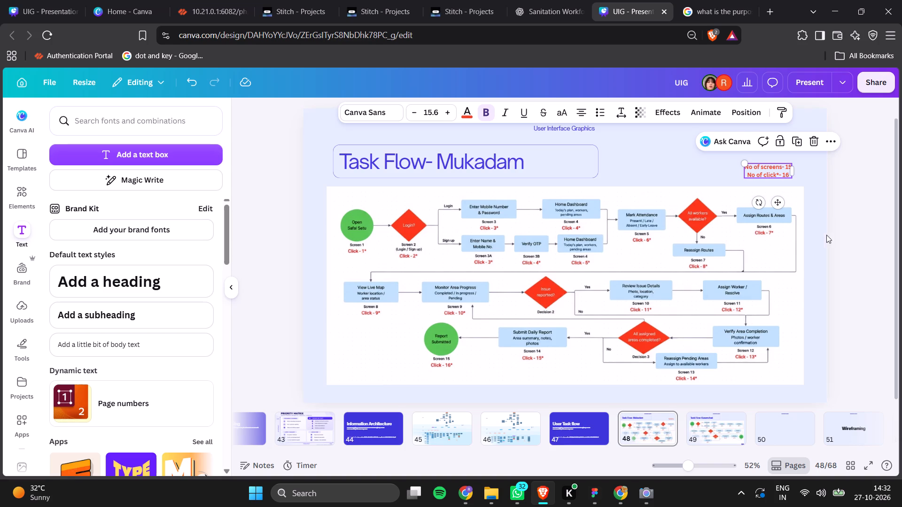
left_click(817, 237)
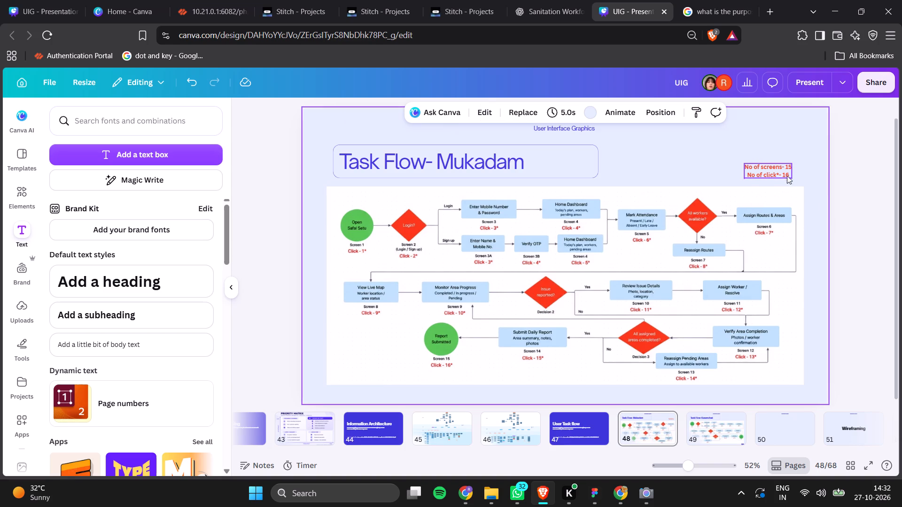
left_click_drag(783, 174, 786, 174)
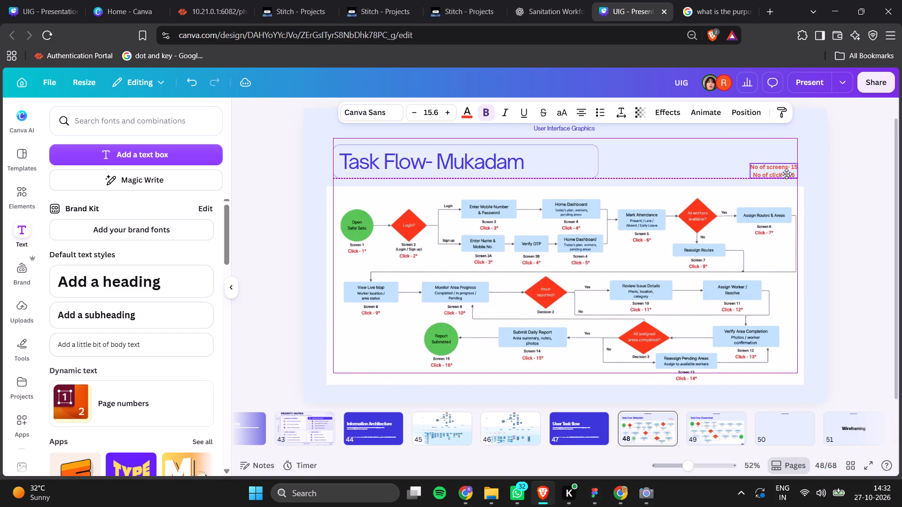
left_click_drag(786, 174, 787, 176)
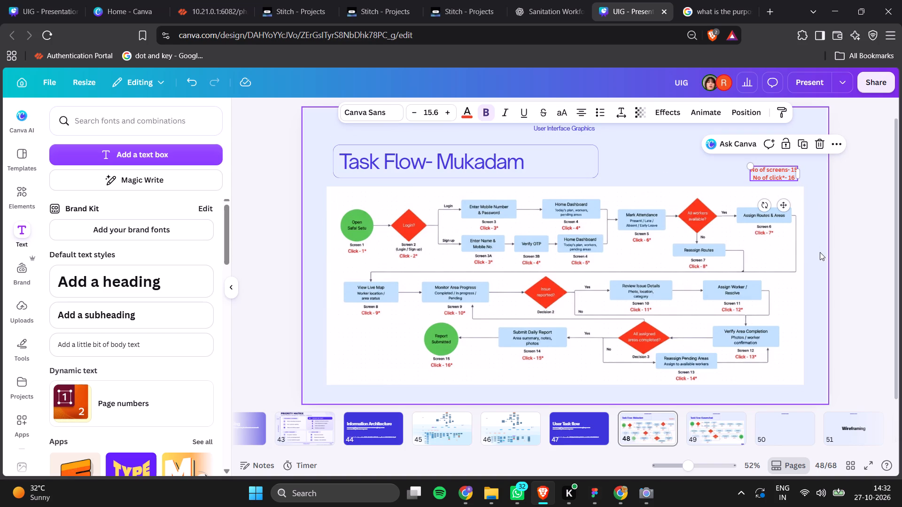
left_click(811, 249)
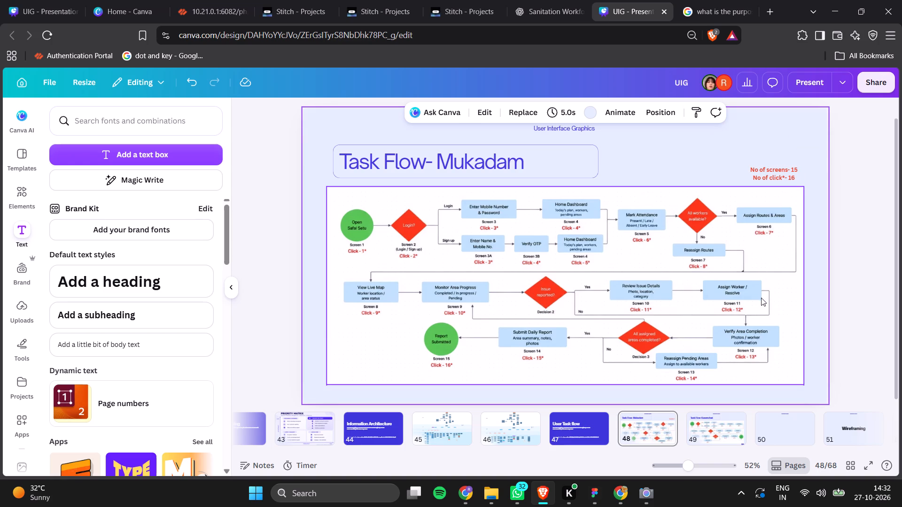
Collapse the text options and open slide 16, Interview Scenes.
left_click(234, 284)
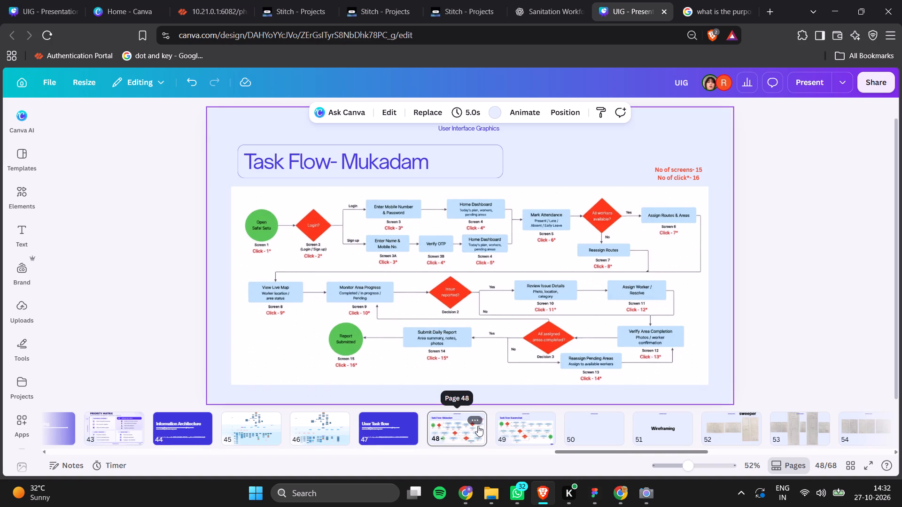
scroll(482, 426, "right", 15)
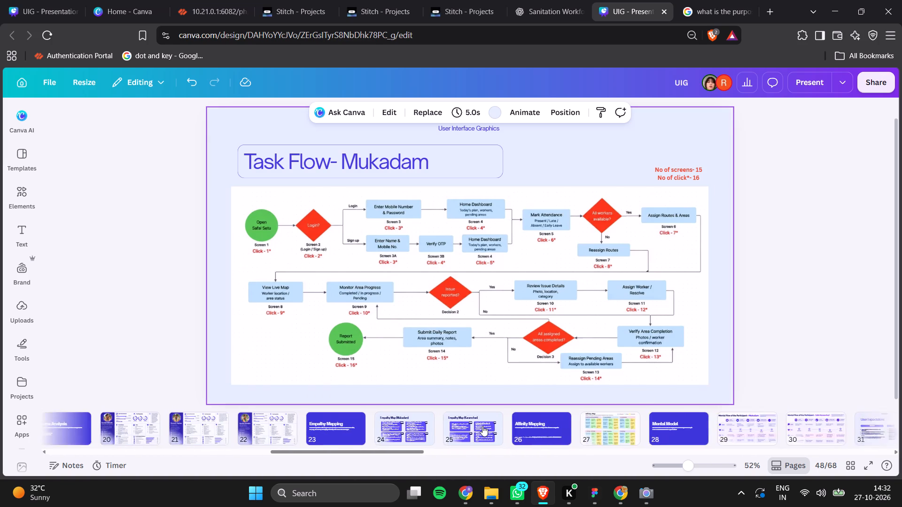
scroll(482, 426, "right", 7)
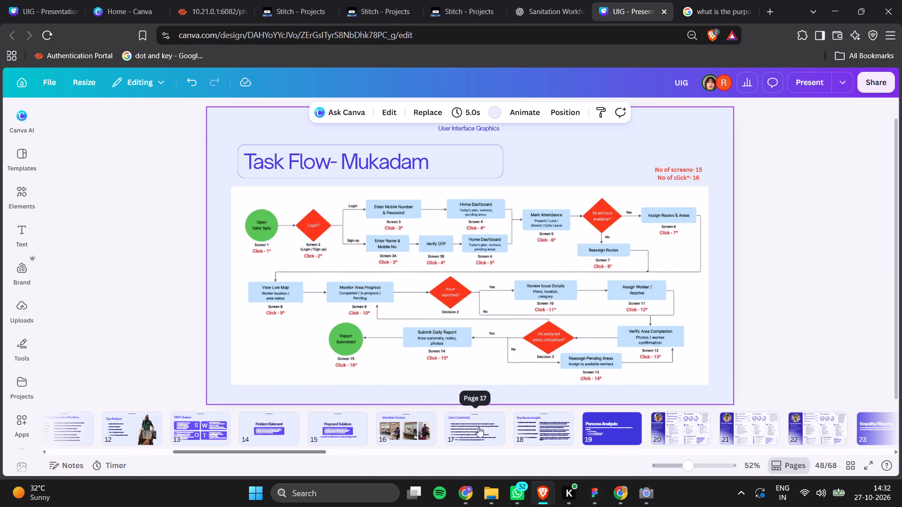
left_click(404, 428)
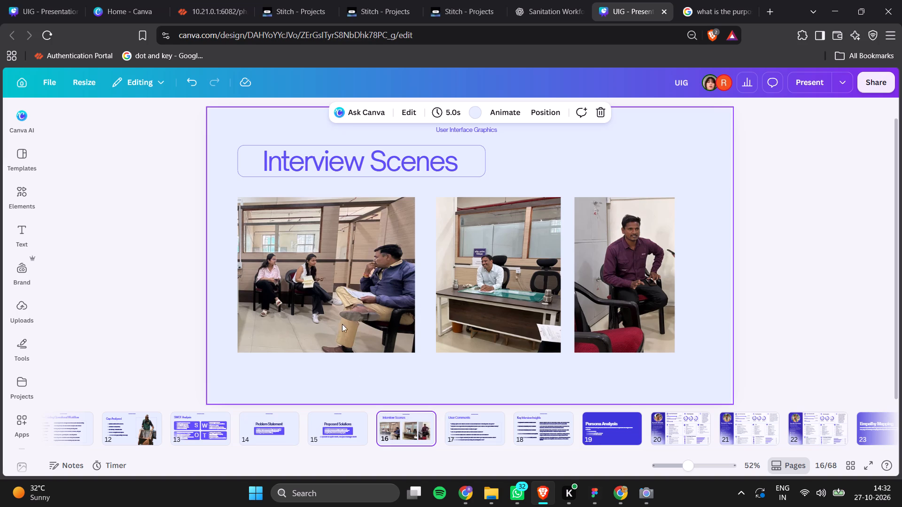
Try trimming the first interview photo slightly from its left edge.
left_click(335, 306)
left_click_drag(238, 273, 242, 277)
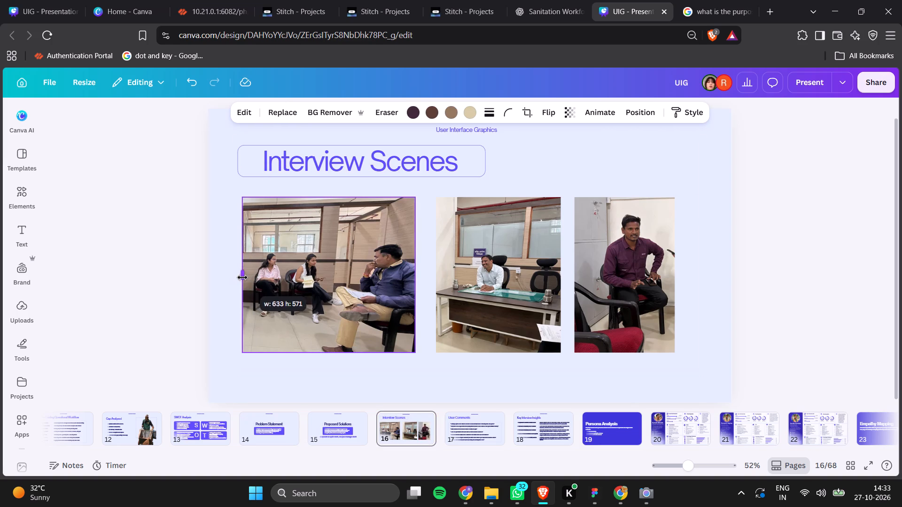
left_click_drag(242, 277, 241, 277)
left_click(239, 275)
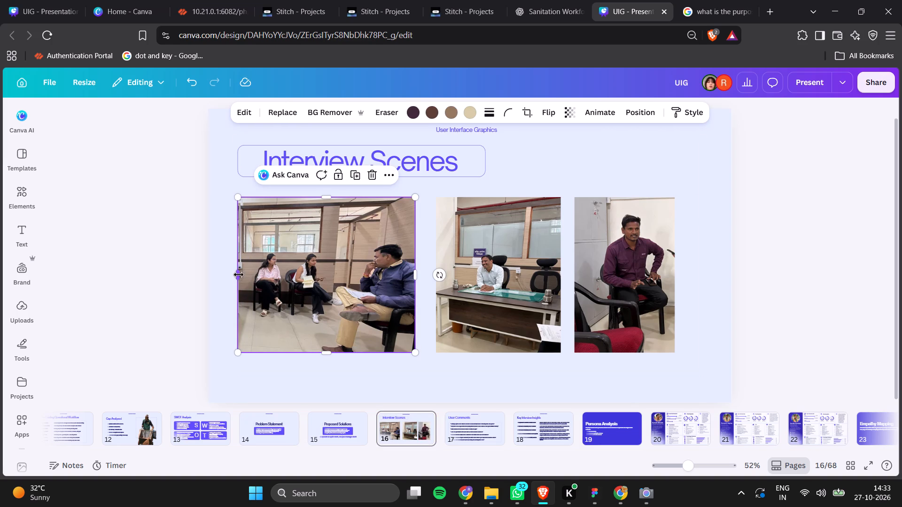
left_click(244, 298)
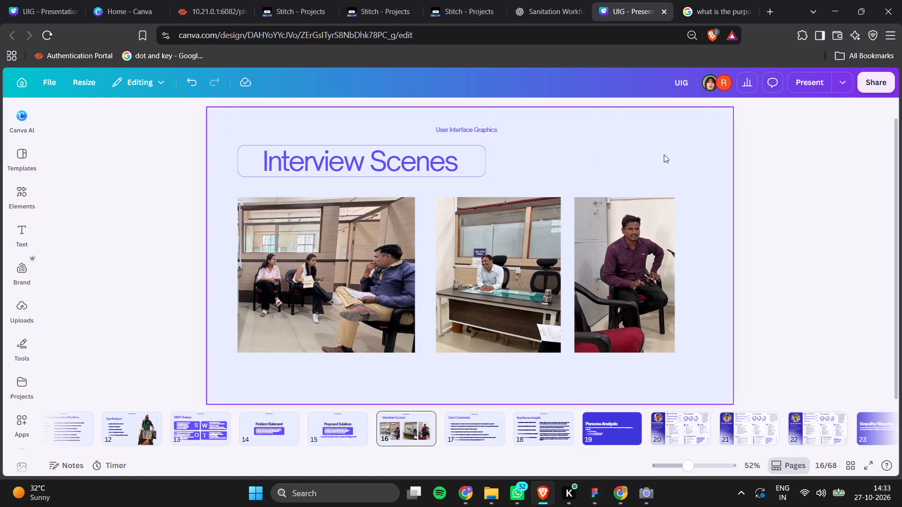
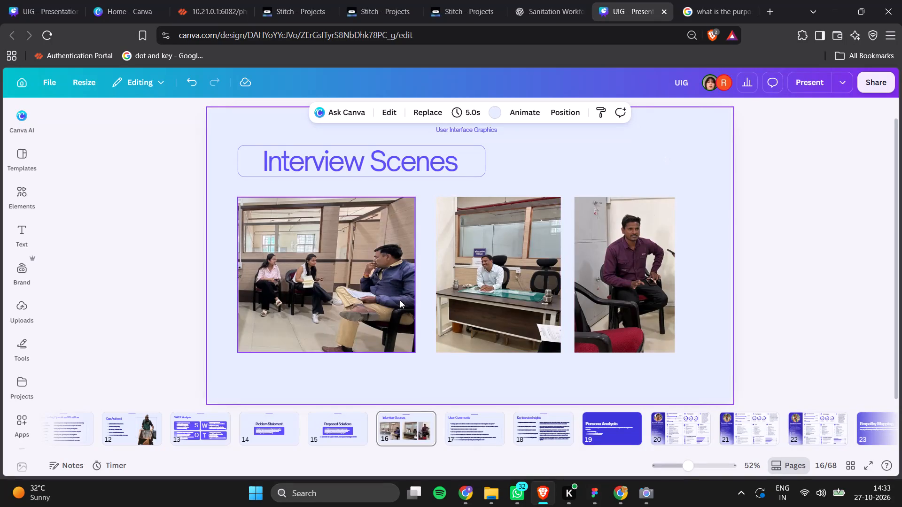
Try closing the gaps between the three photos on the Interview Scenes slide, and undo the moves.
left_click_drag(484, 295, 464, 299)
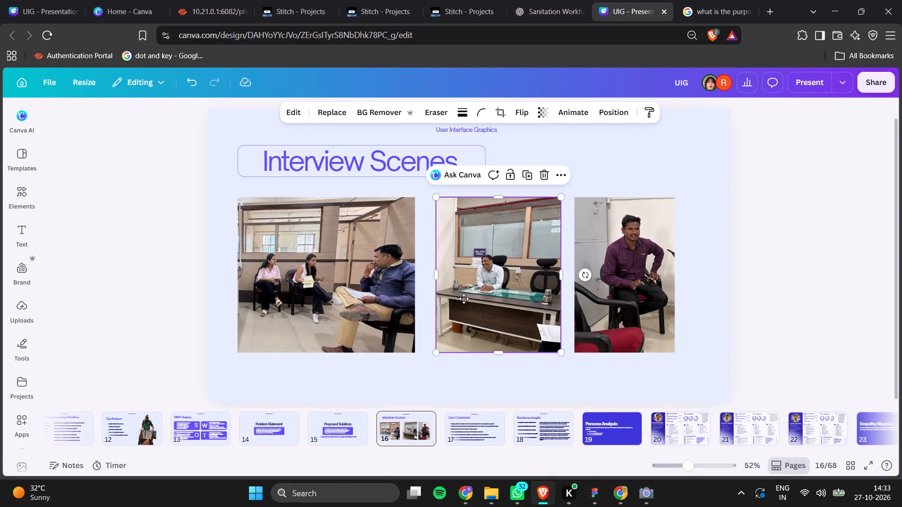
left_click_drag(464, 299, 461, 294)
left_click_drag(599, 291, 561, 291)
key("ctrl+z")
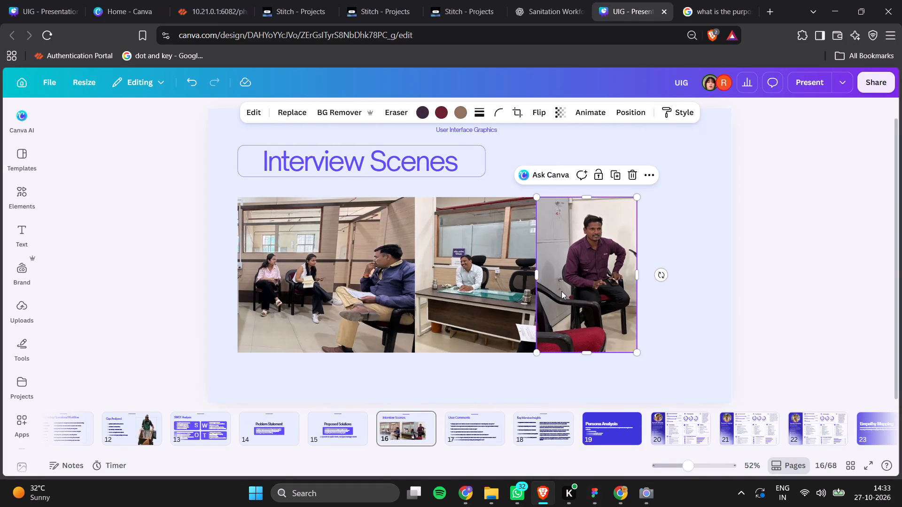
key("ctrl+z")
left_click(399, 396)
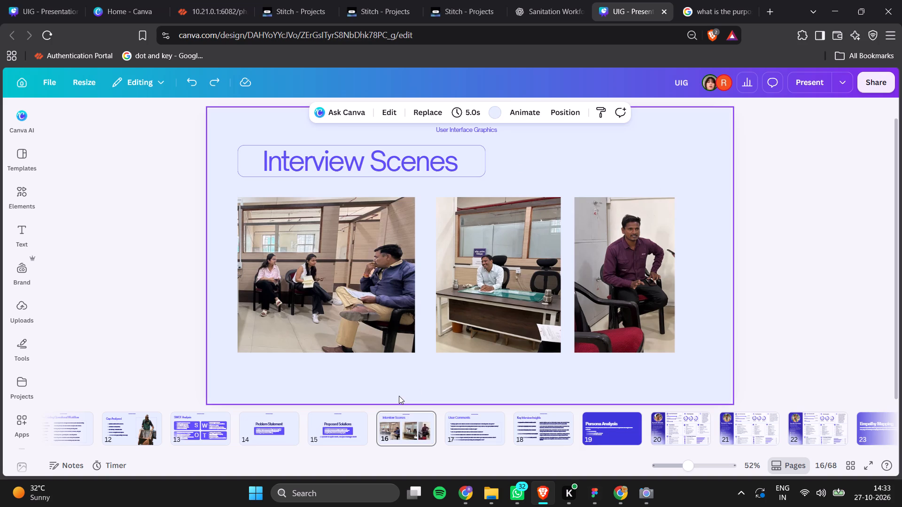
Review the slides after Interview Scenes, covering insights, personas, empathy maps and the affinity map, up to the Mental Model slide.
key("Right")
key("Right")
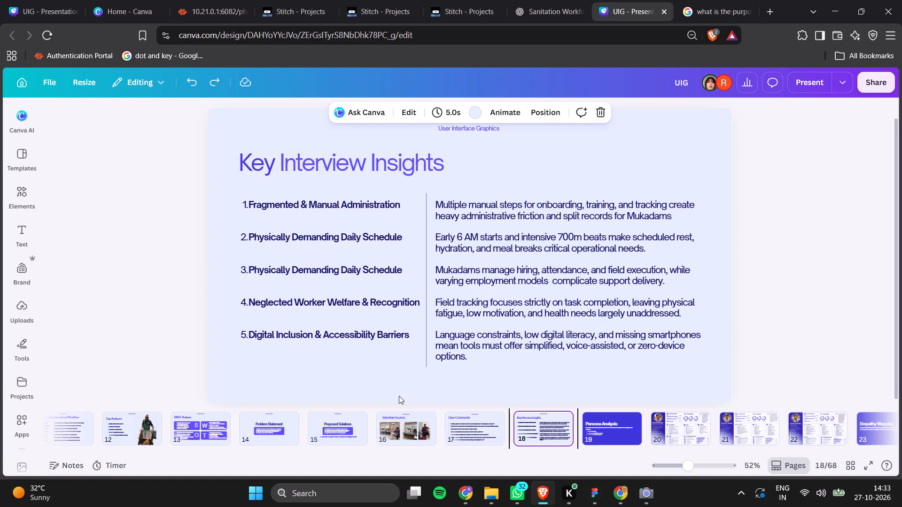
key("Right")
key("Right")
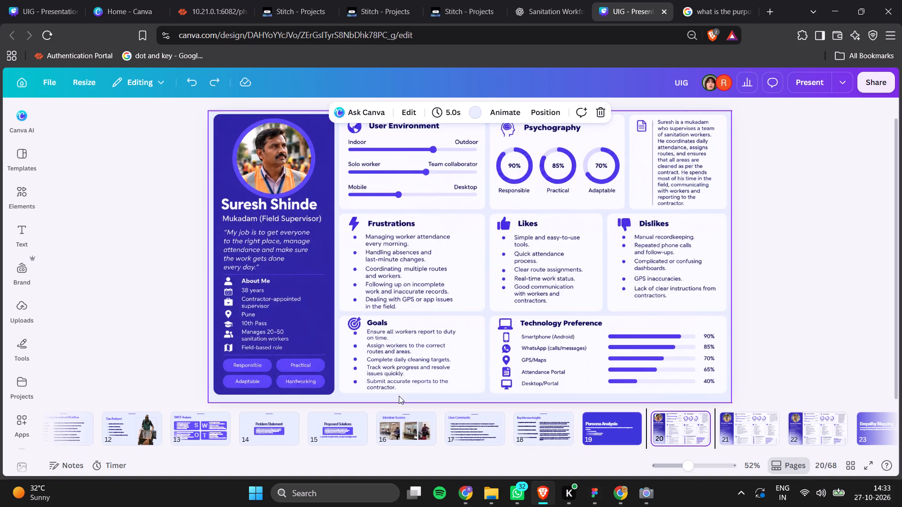
key("Right")
key("Right")
key("Right")
key("Right")
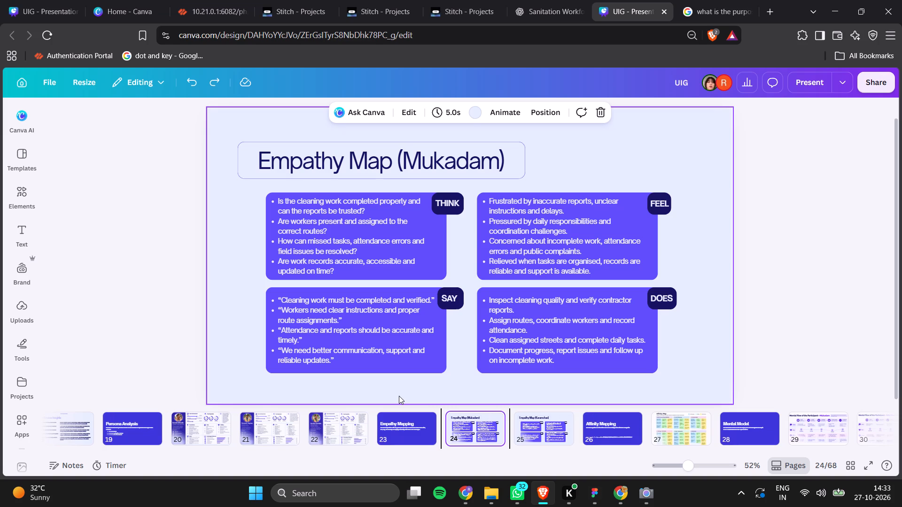
key("Right")
key("Right")
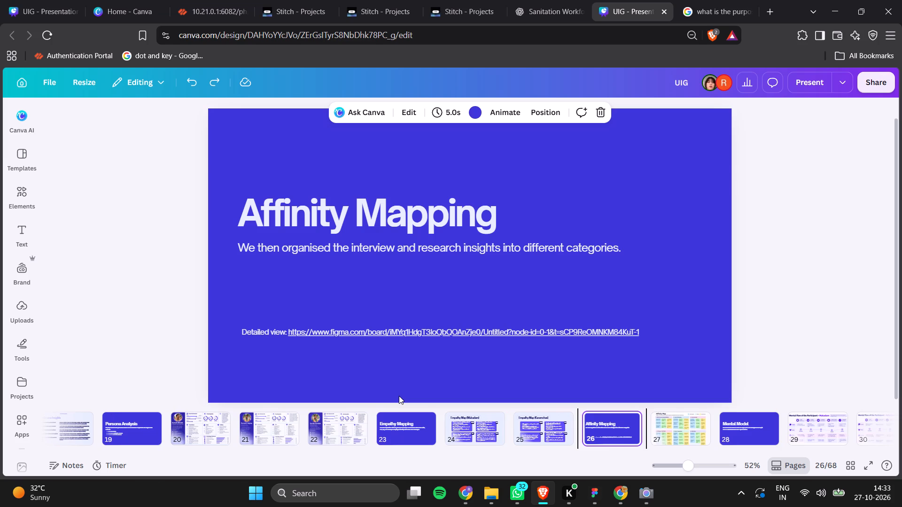
key("Right")
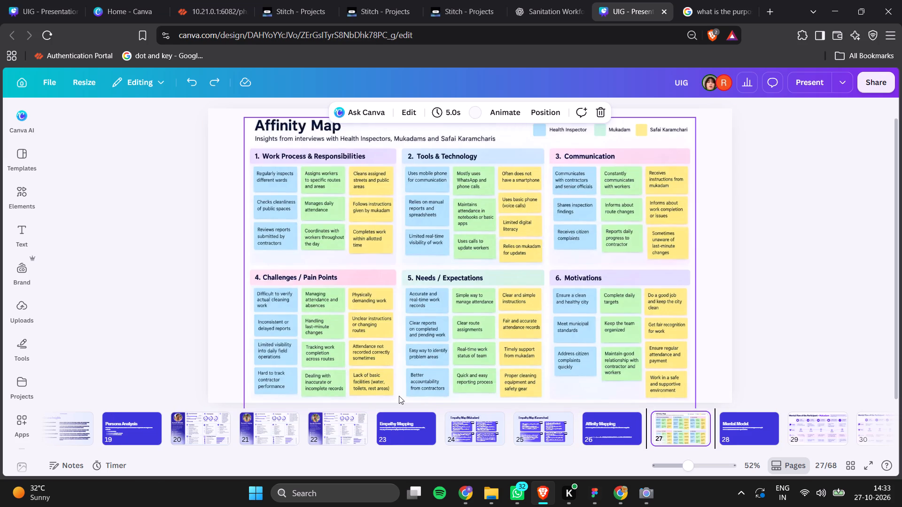
key("Right")
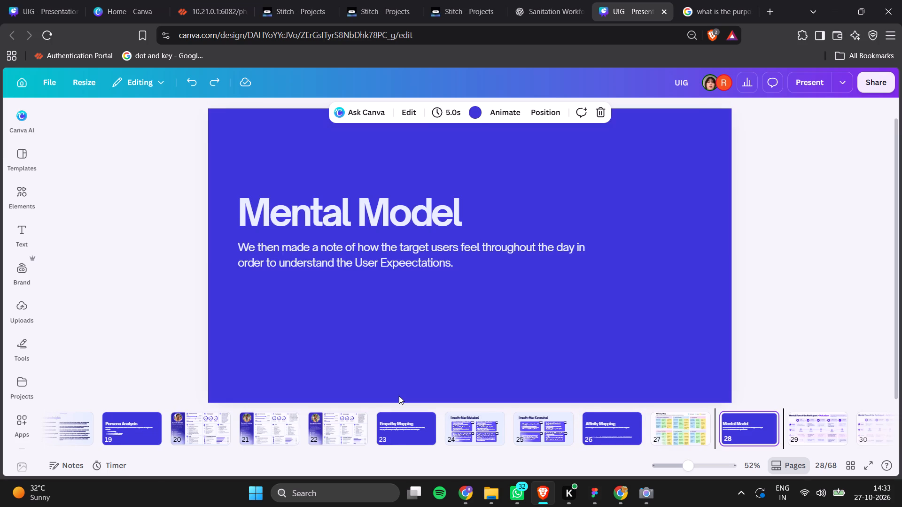
Review the mental model, scenario, journey mapping and story mapping slides up to the Priority Mapping section.
key("Right")
key("Right")
key("Right")
key("Right")
key("Right")
key("Right")
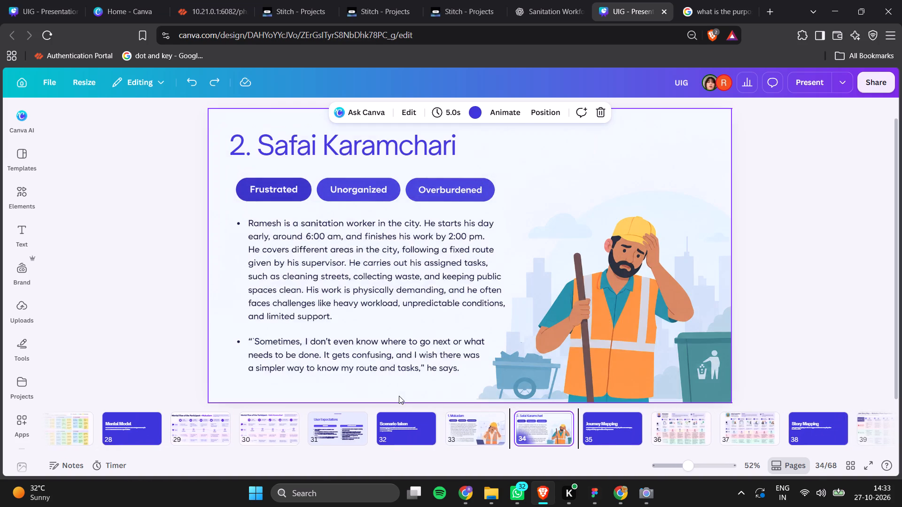
key("Right")
key("Right")
key("Right")
key("Right")
key("Right")
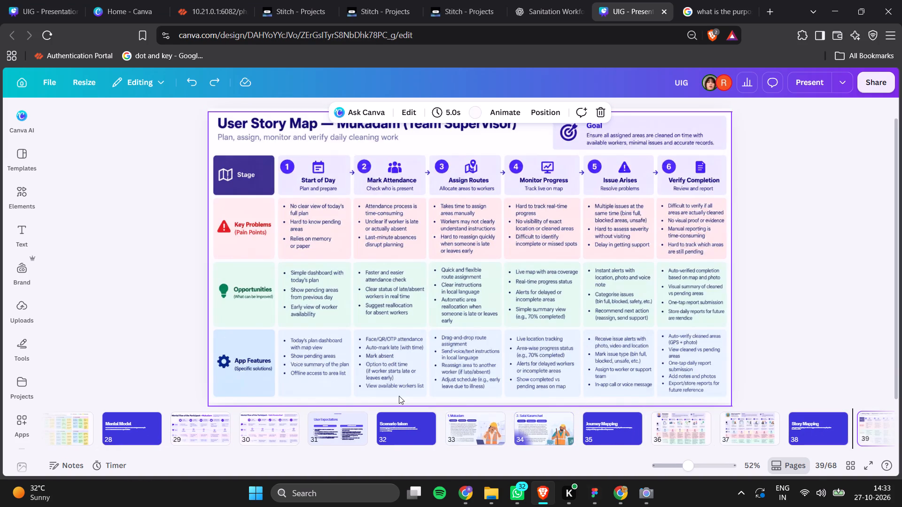
key("Right")
key("Right")
key("Right")
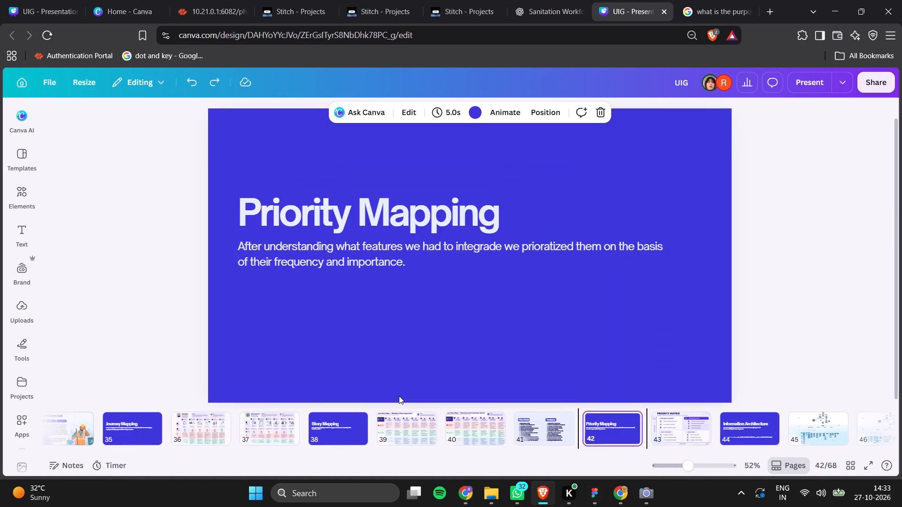
key("Right")
key("Left")
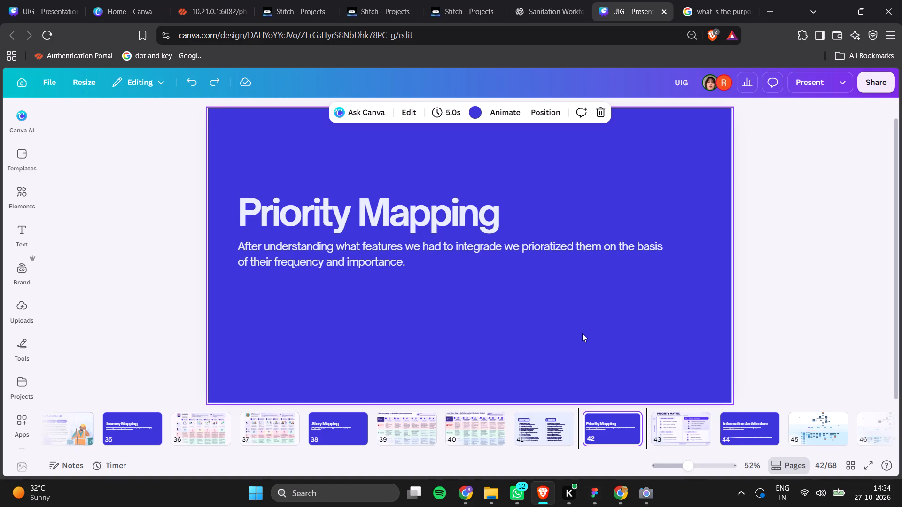
Paste the red text "No of screens- 15, No of click*- 16" onto the Task Flow- Karamchari slide.
left_click(635, 365)
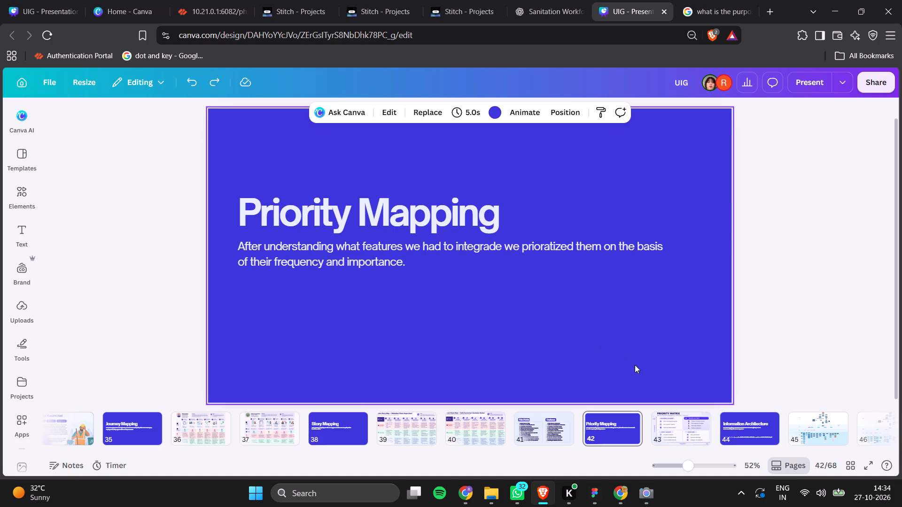
key("Right")
key("Right")
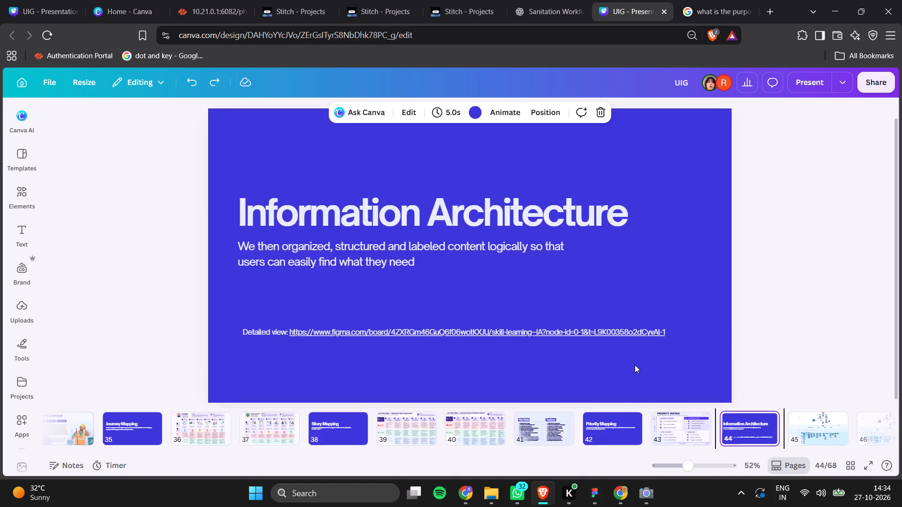
key("Right")
key("Right")
key("Right")
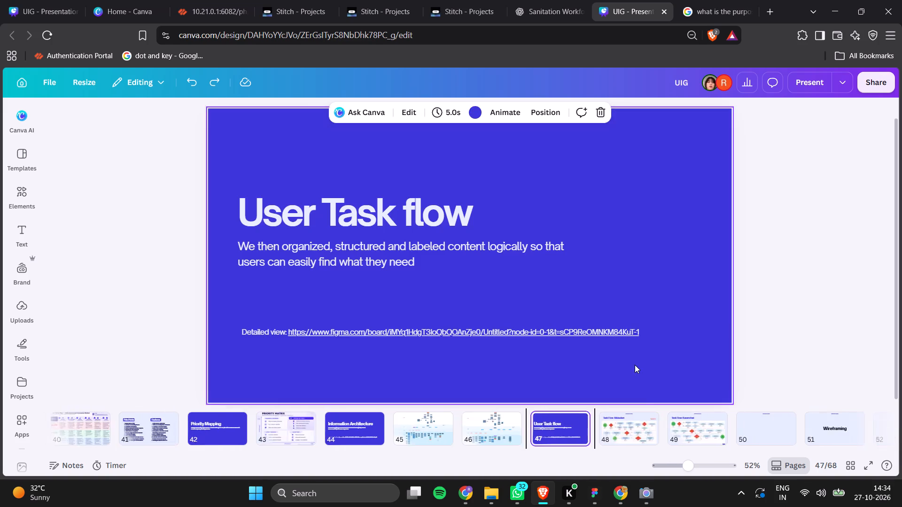
key("Right")
key("Right")
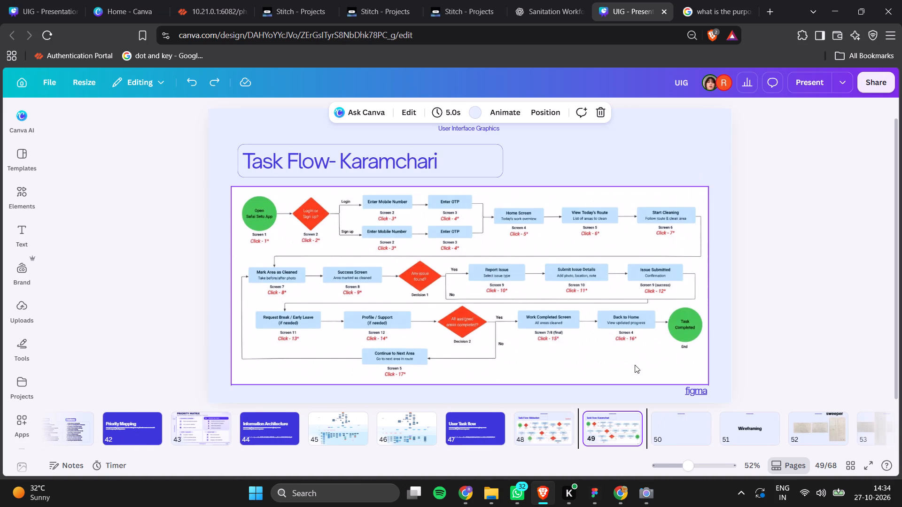
key("ctrl+v")
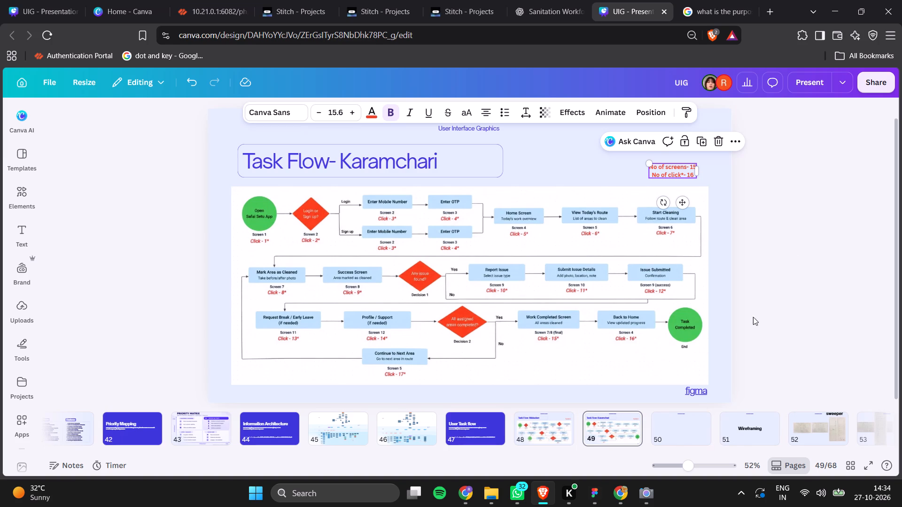
Delete the figma link below the flowchart on the Task Flow- Karamchari slide.
left_click(698, 394)
key("Delete")
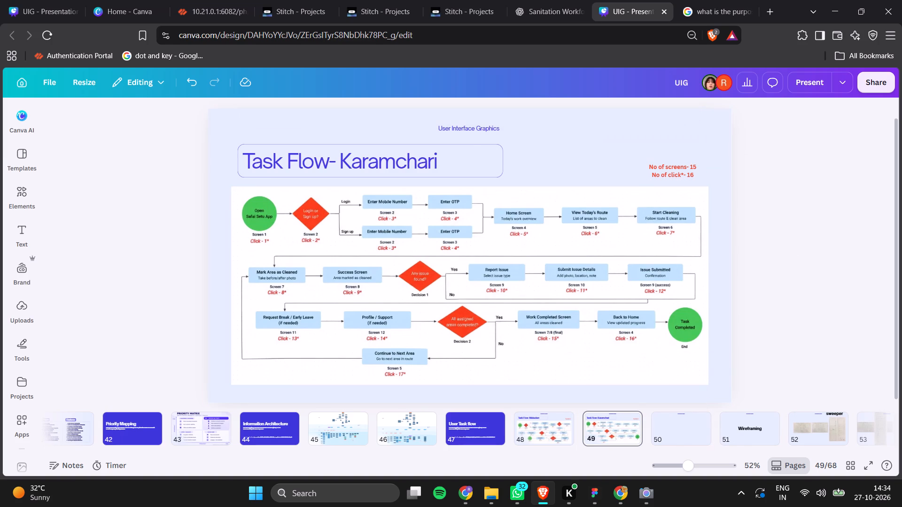
Set the number of screens in the Karamchari slide's red count text to 16.
left_click(548, 442)
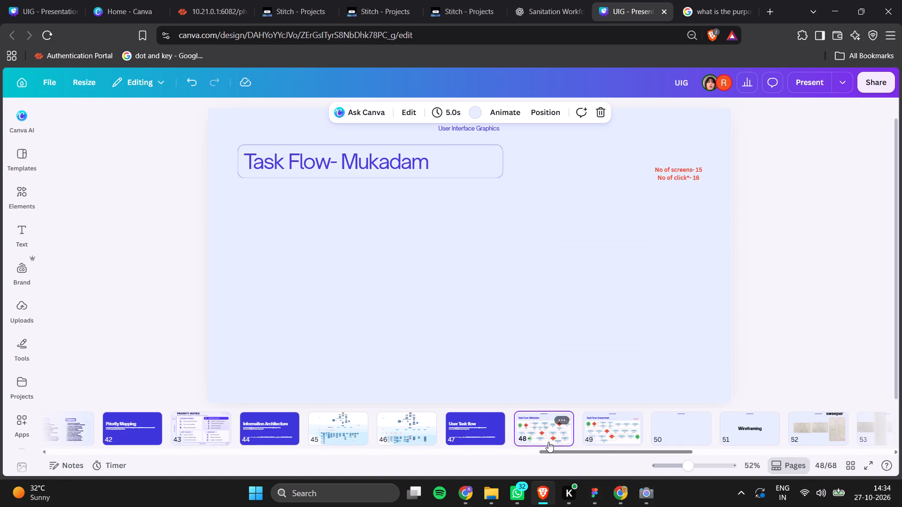
left_click(606, 440)
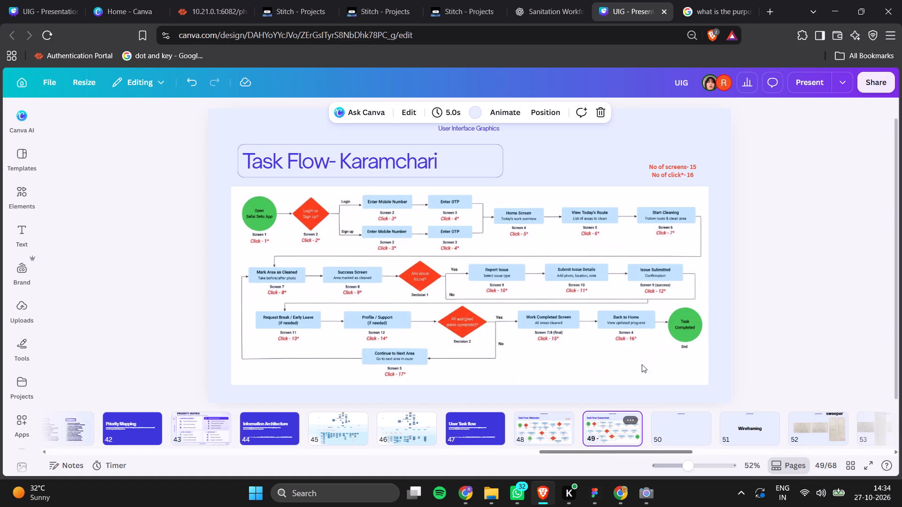
double_click(696, 168)
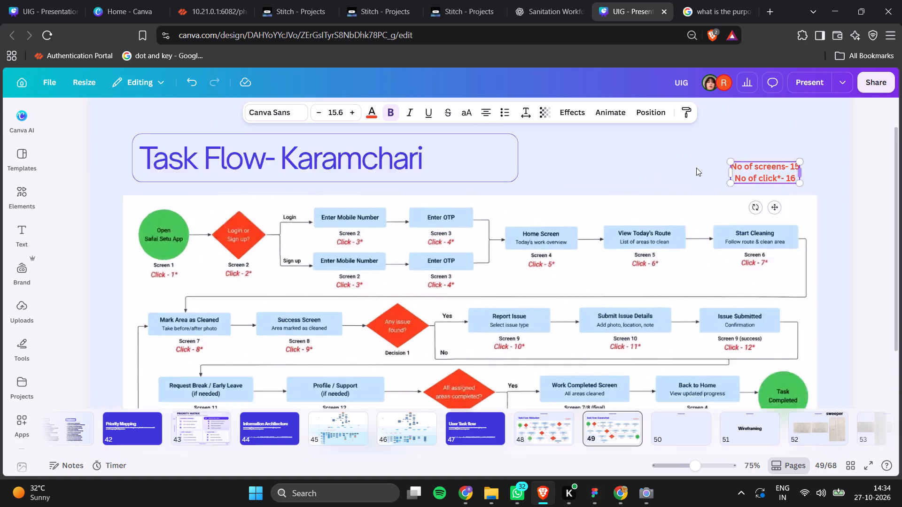
scroll(806, 171, "left", 2)
double_click(806, 171)
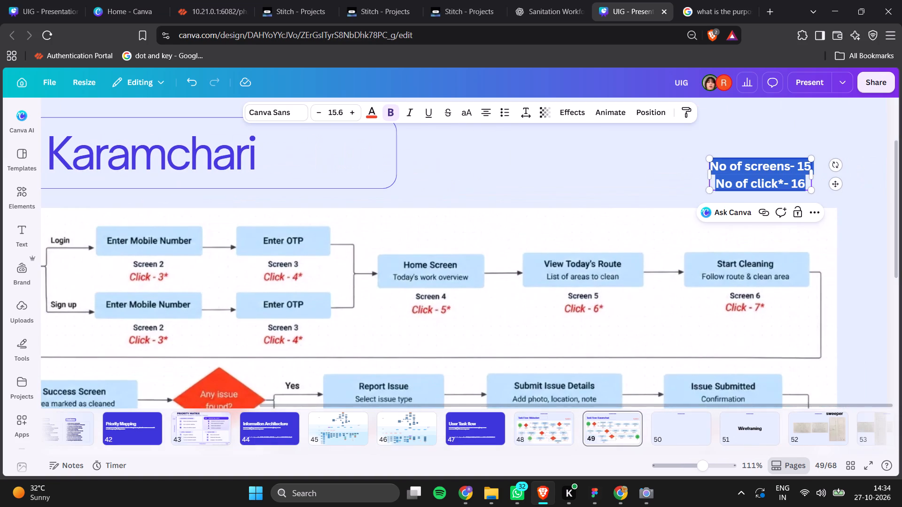
left_click(807, 170)
left_click(810, 170)
key("BackSpace")
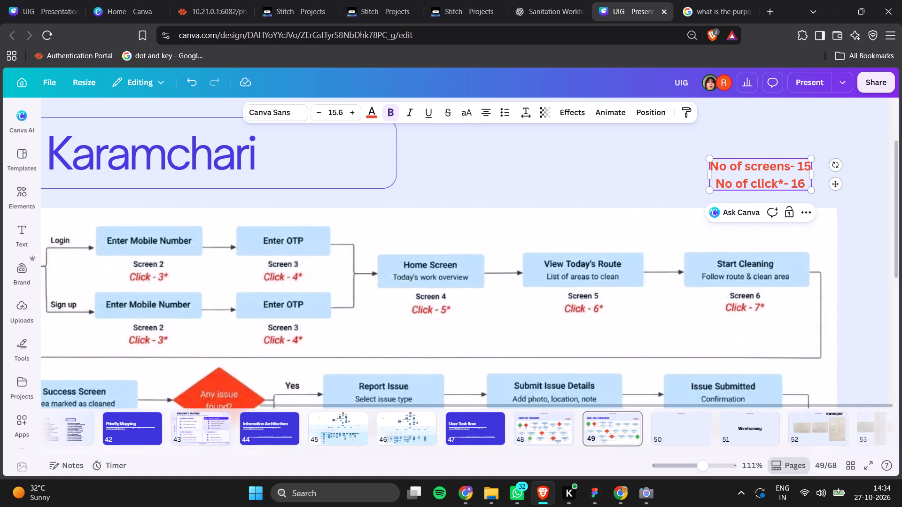
key("6")
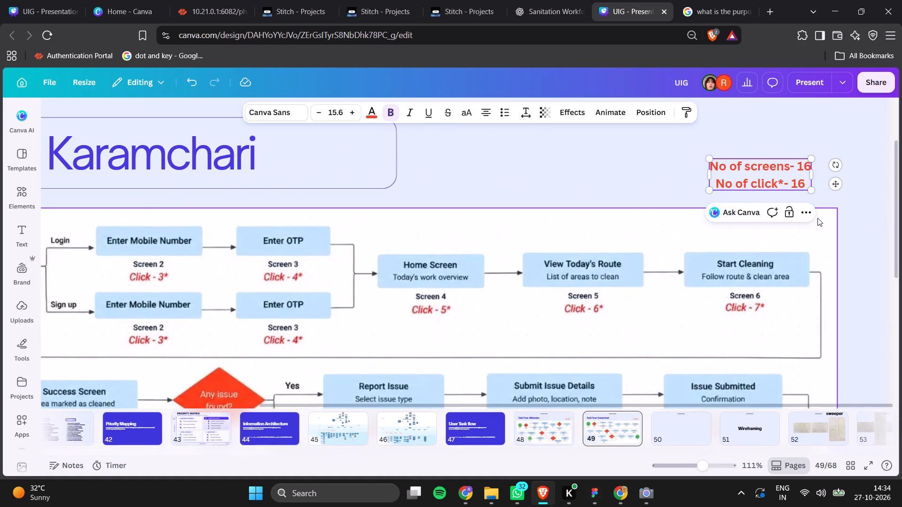
Check the rest of the Karamchari flowchart and set the number of clicks in the red count text to 17.
scroll(817, 218, "down", 2)
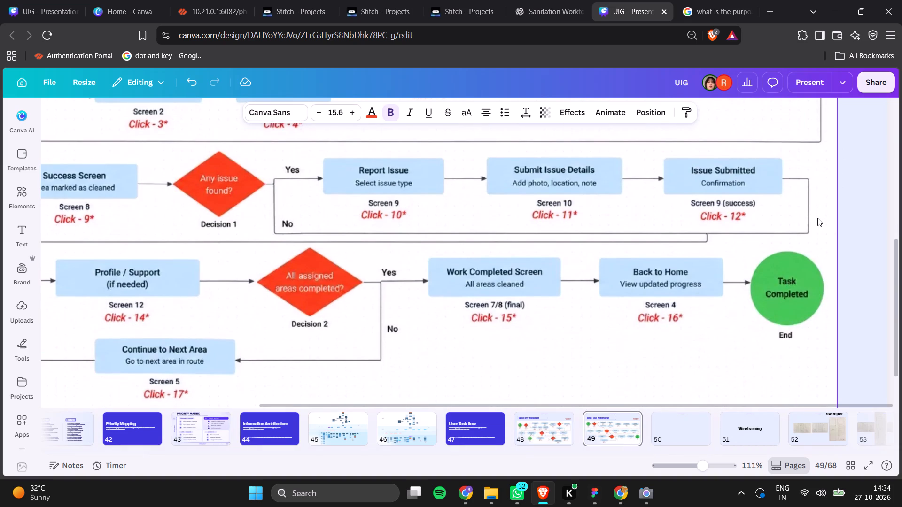
scroll(817, 218, "down", 1)
scroll(770, 155, "up", 2)
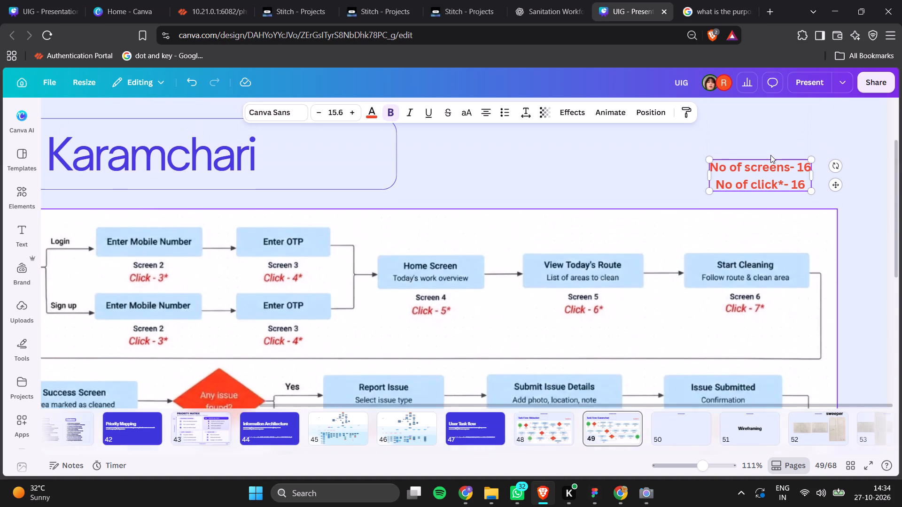
left_click(803, 187)
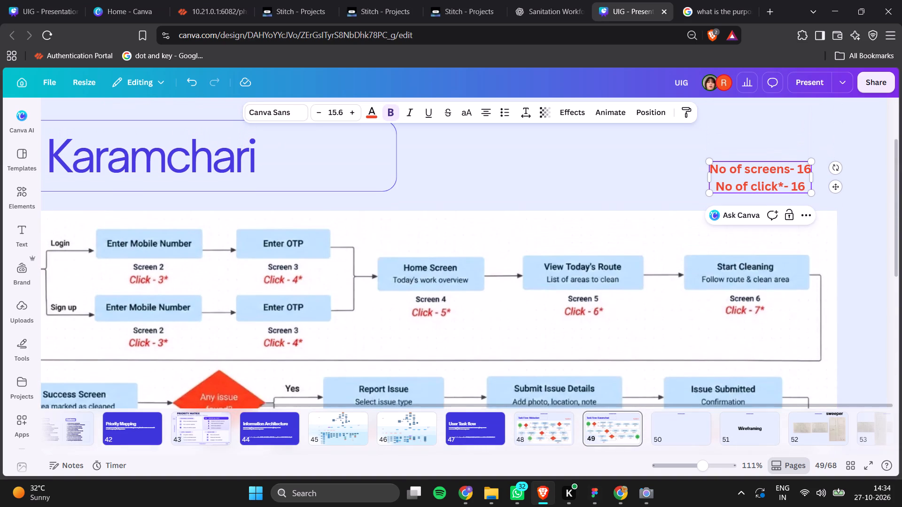
key("BackSpace")
key("7")
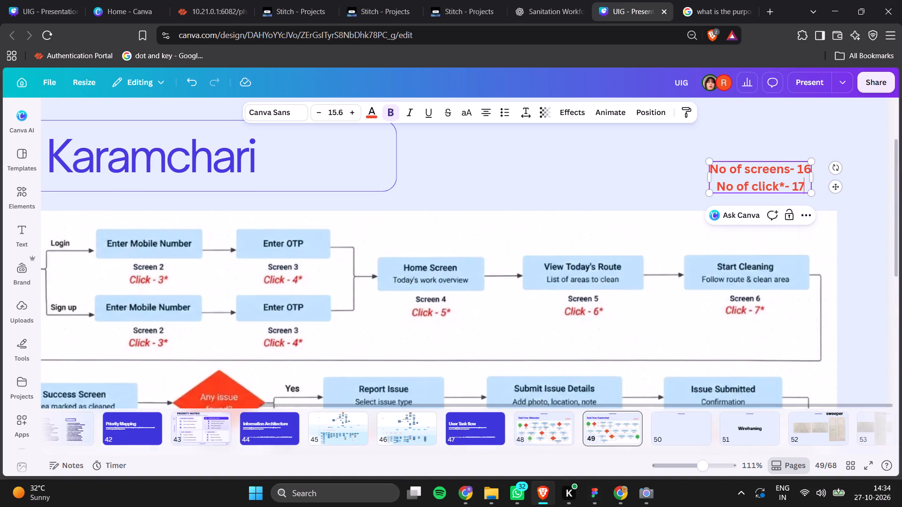
left_click(849, 211)
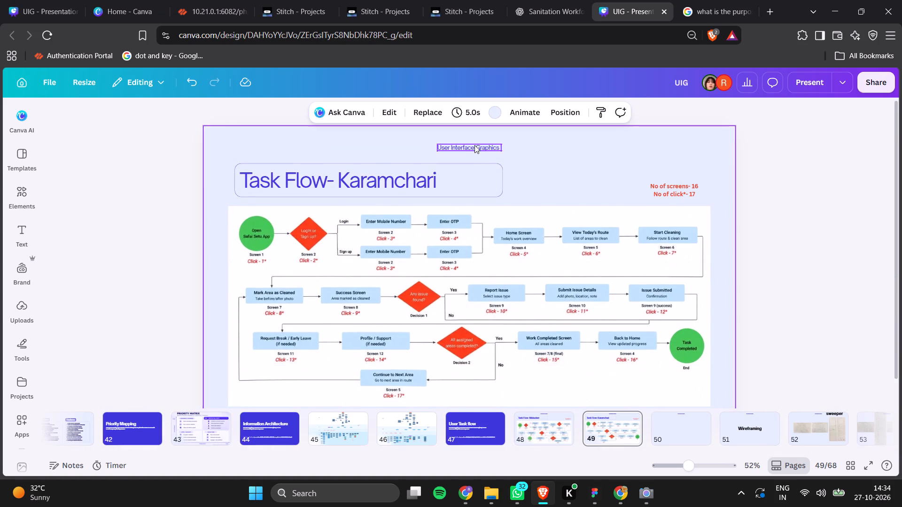
Delete the "User Interface Graphics" header text from the Task Flow- Karamchari and Task Flow- Mukadam slides.
left_click(477, 146)
key("BackSpace")
scroll(499, 310, "down", 1)
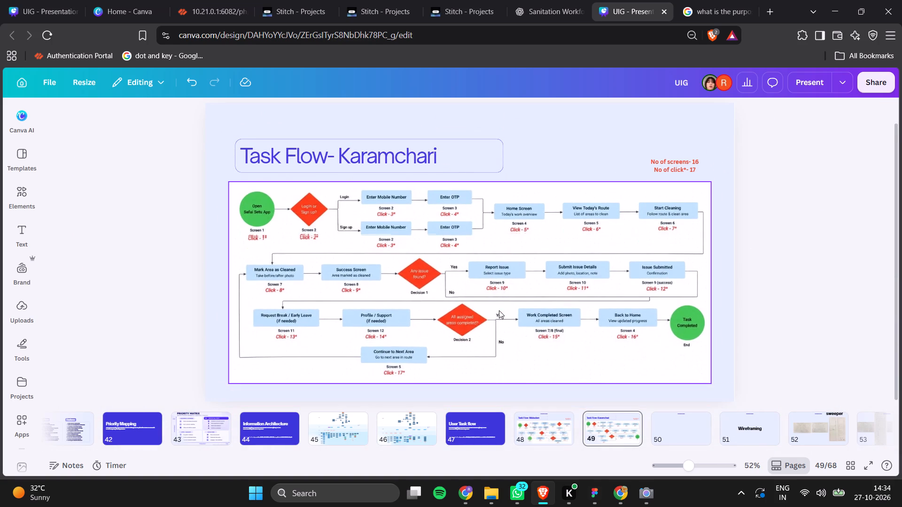
left_click(526, 416)
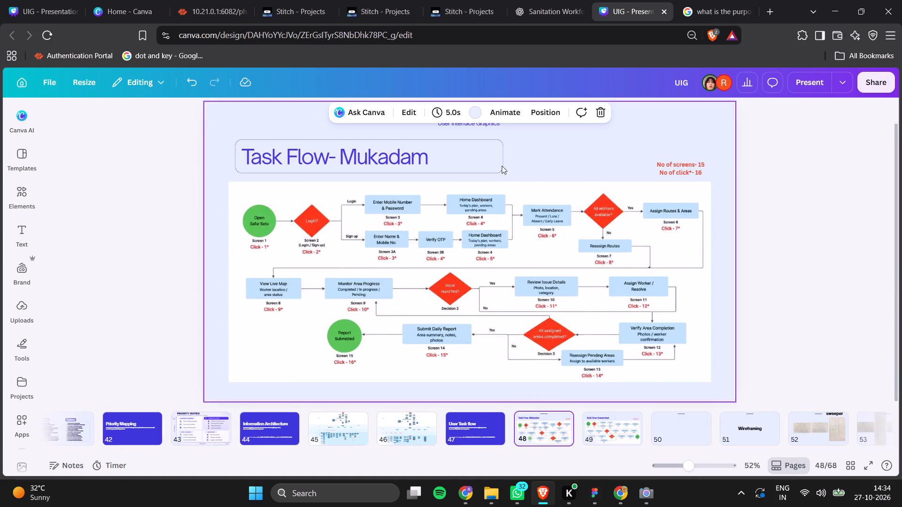
left_click(460, 125)
key("BackSpace")
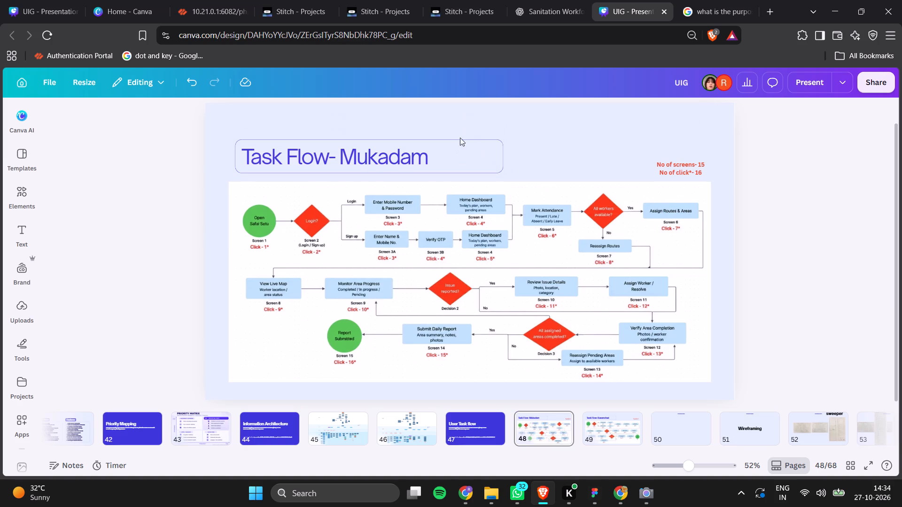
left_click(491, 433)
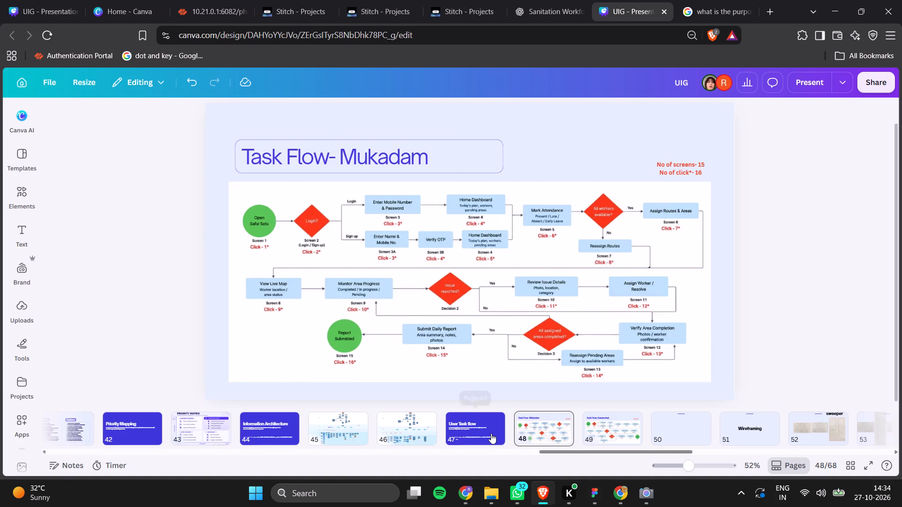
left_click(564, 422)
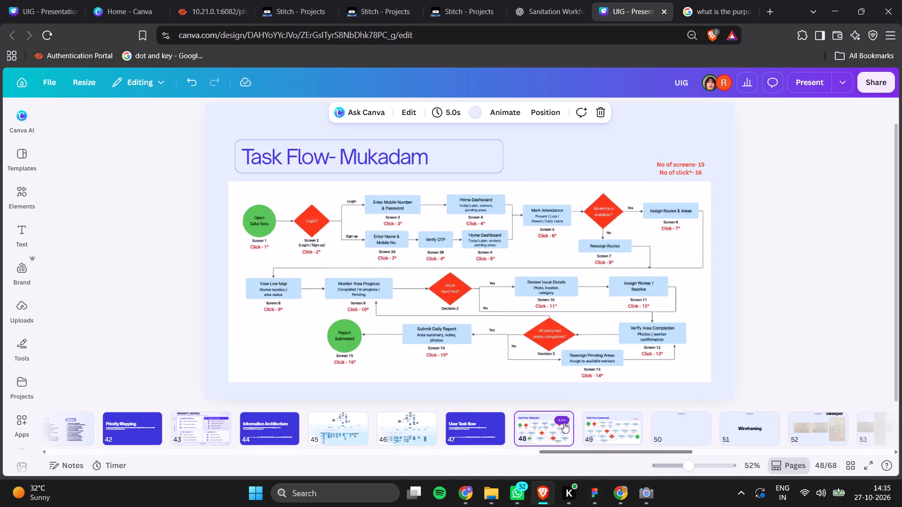
Check the slides after the task flows and delete the empty page 50 before the Wireframing slide.
key("Right")
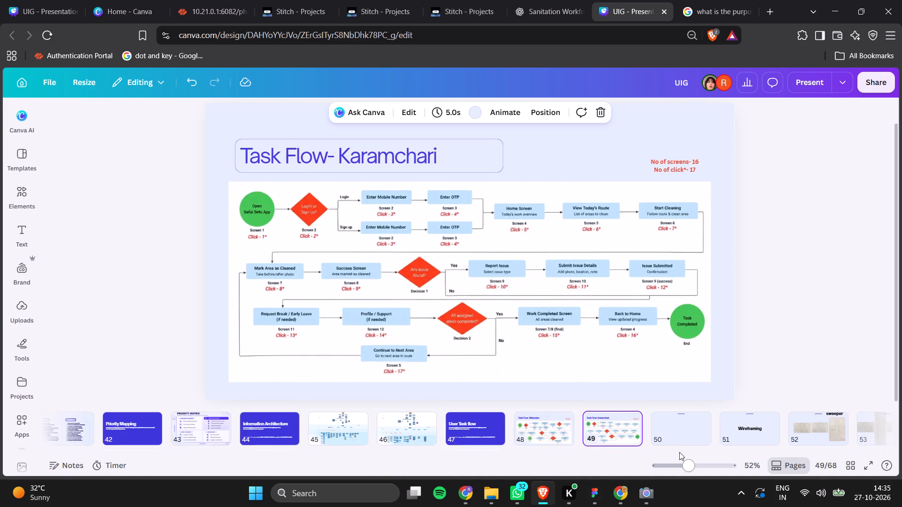
left_click(733, 434)
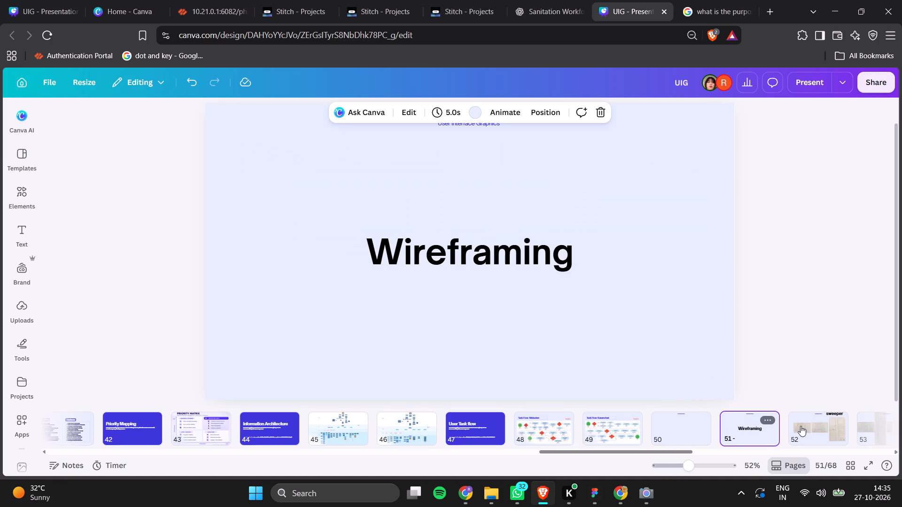
left_click(805, 428)
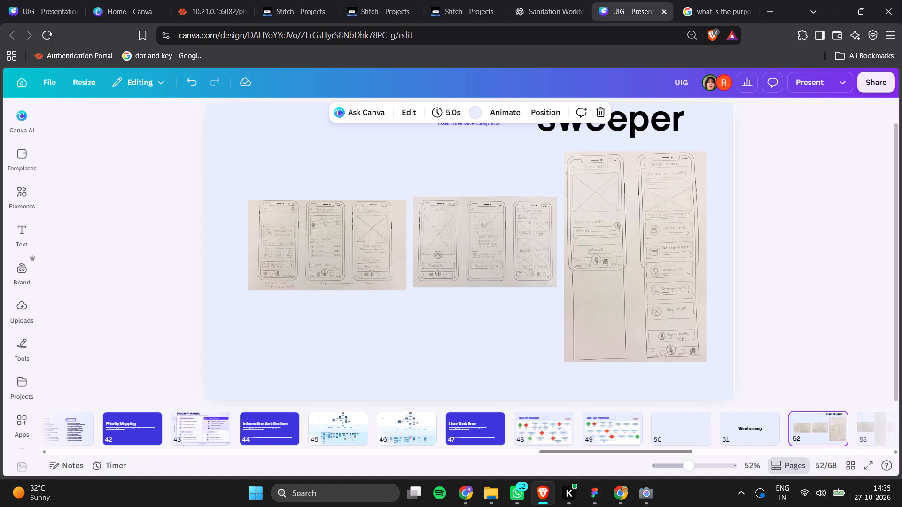
left_click(697, 437)
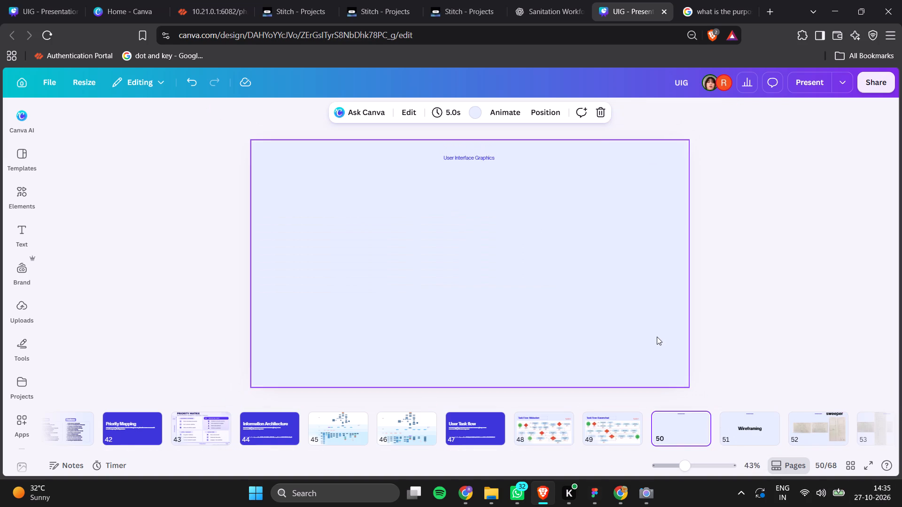
right_click(679, 424)
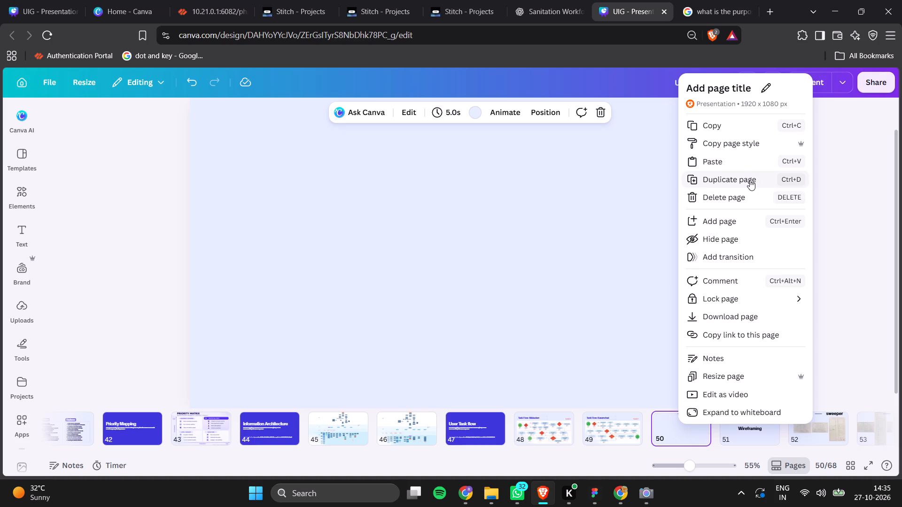
left_click(749, 190)
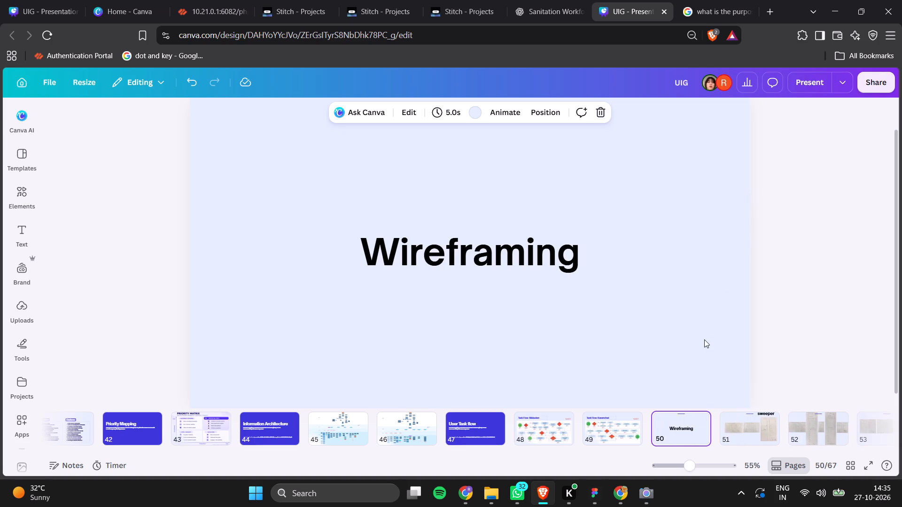
Switch to Figma and copy the share link of the Untitled design file containing the Saarthi app screens.
left_click(600, 492)
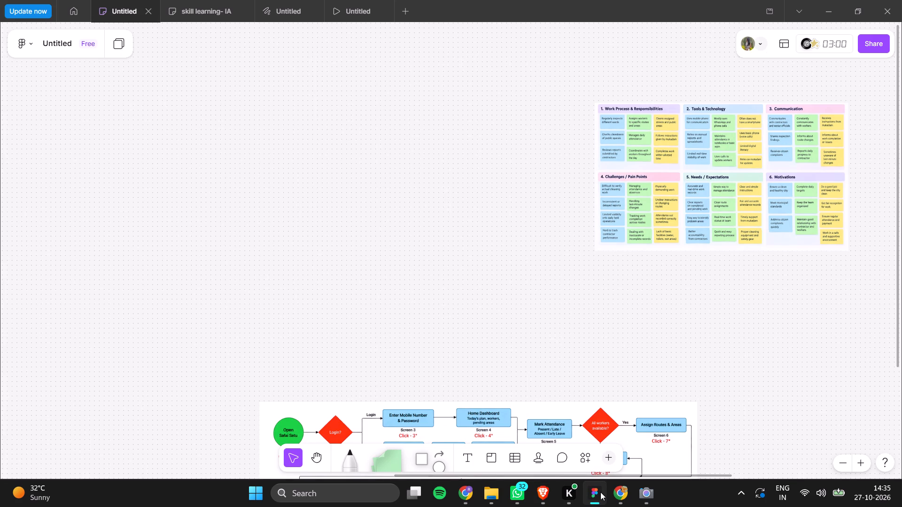
left_click(353, 11)
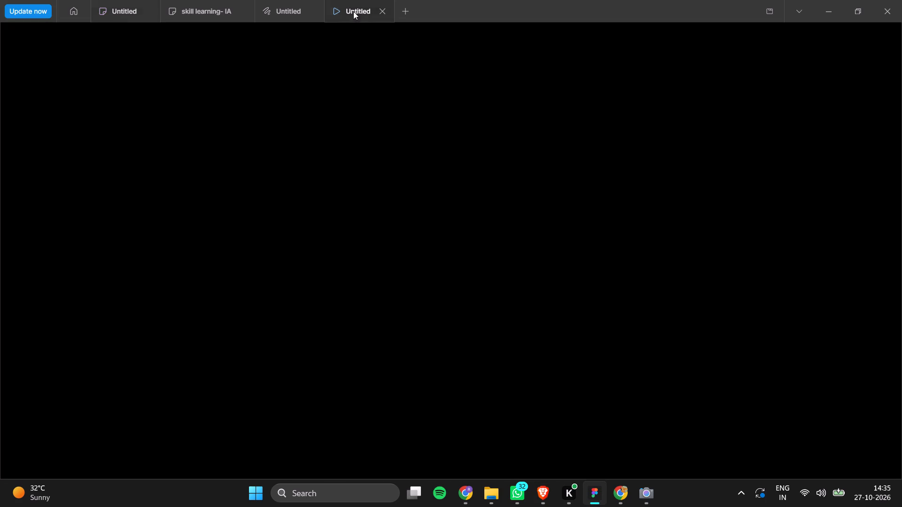
left_click(275, 8)
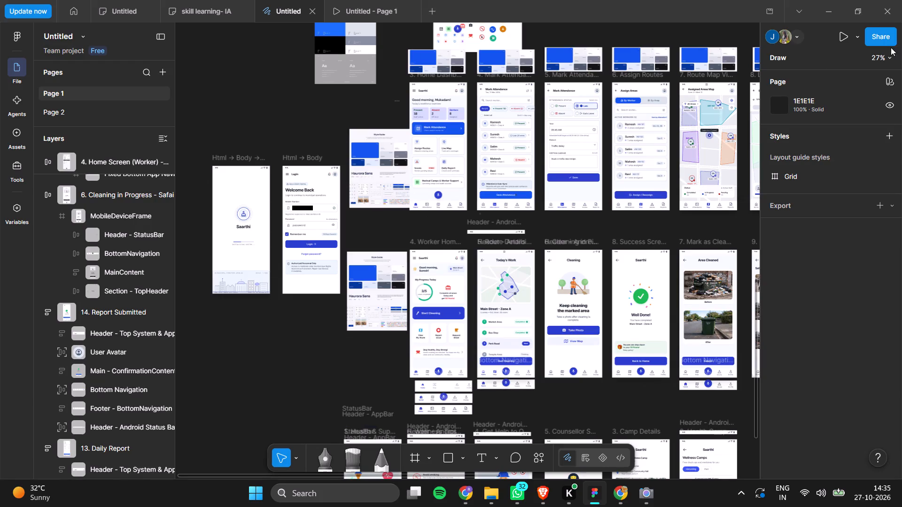
left_click(874, 36)
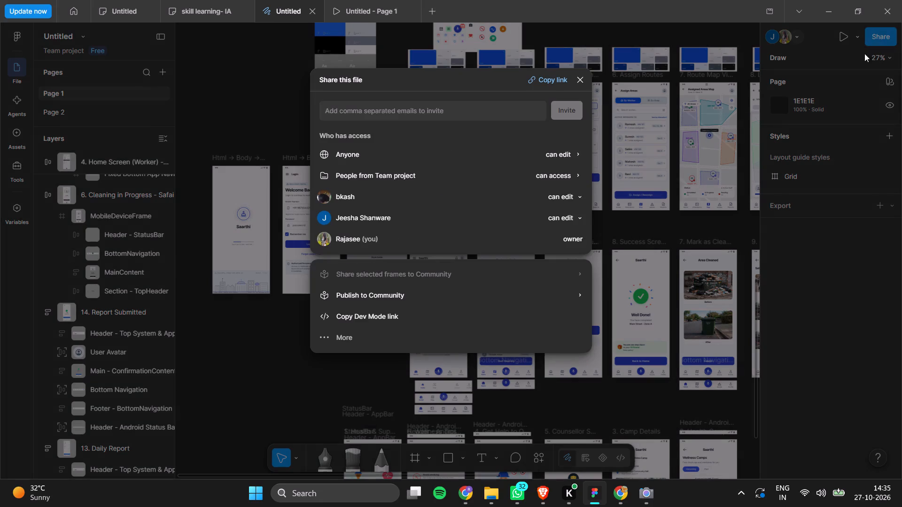
left_click(541, 79)
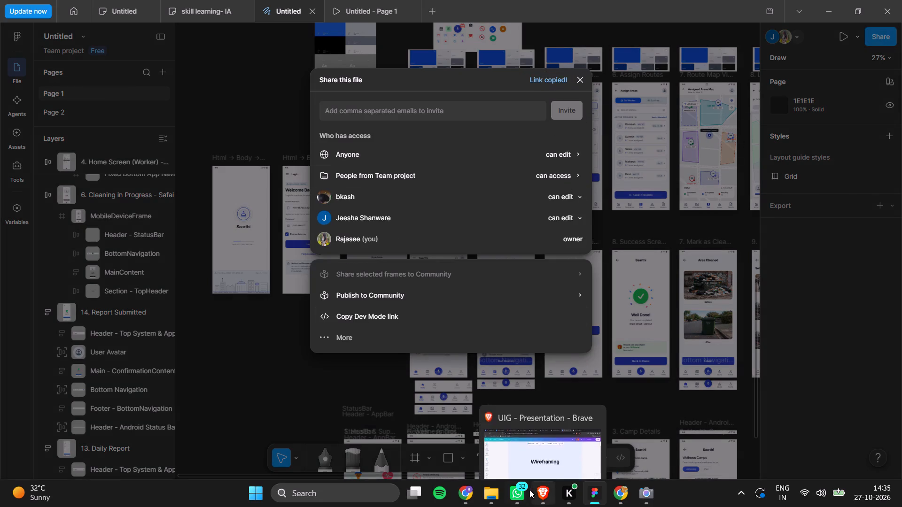
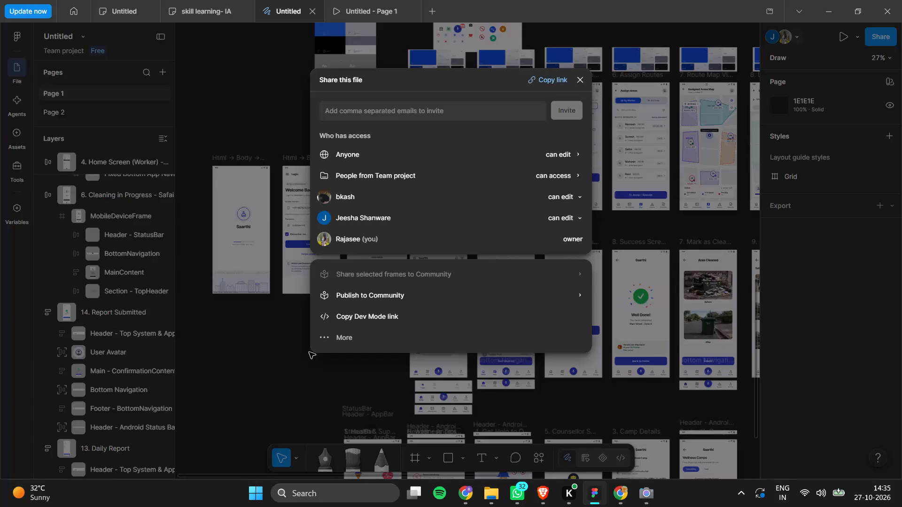
Look over the grayscale Safai Setu wireframe screens above the coloured Saarthi screens on Page 1.
scroll(499, 330, "up", 4)
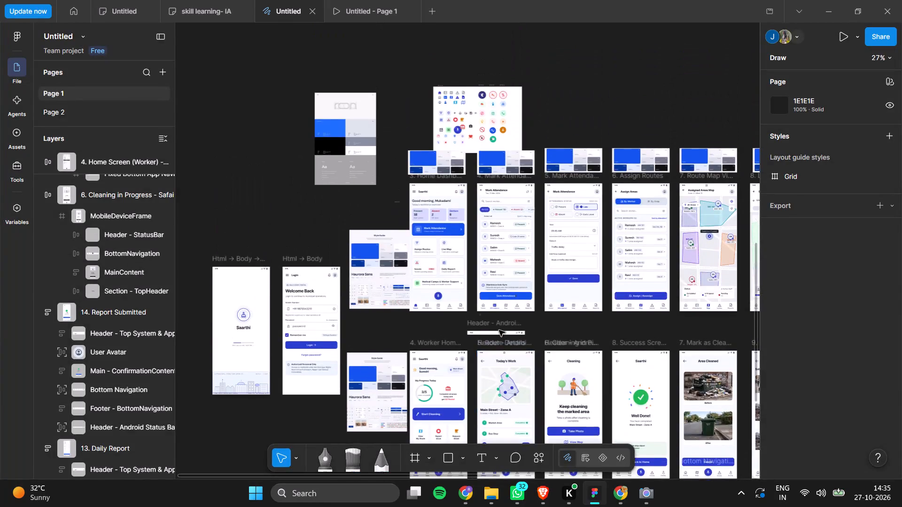
scroll(499, 330, "up", 5)
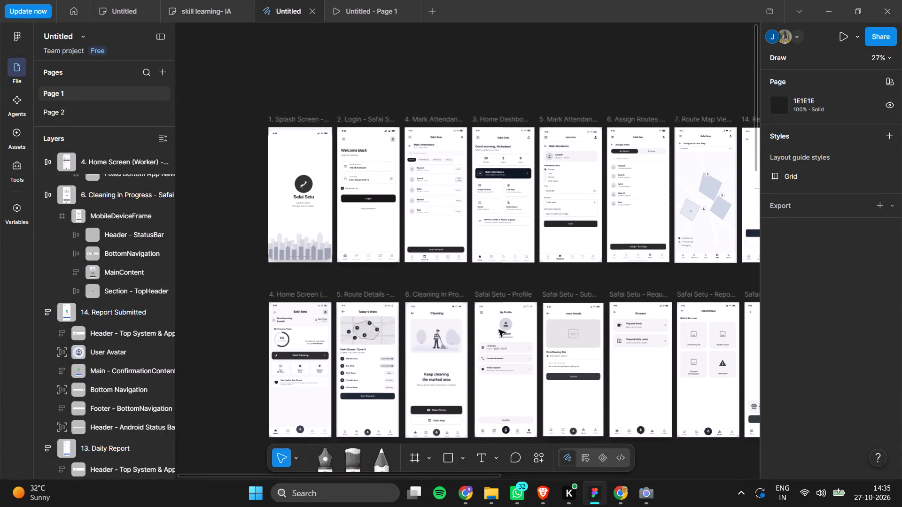
scroll(499, 330, "left", 2)
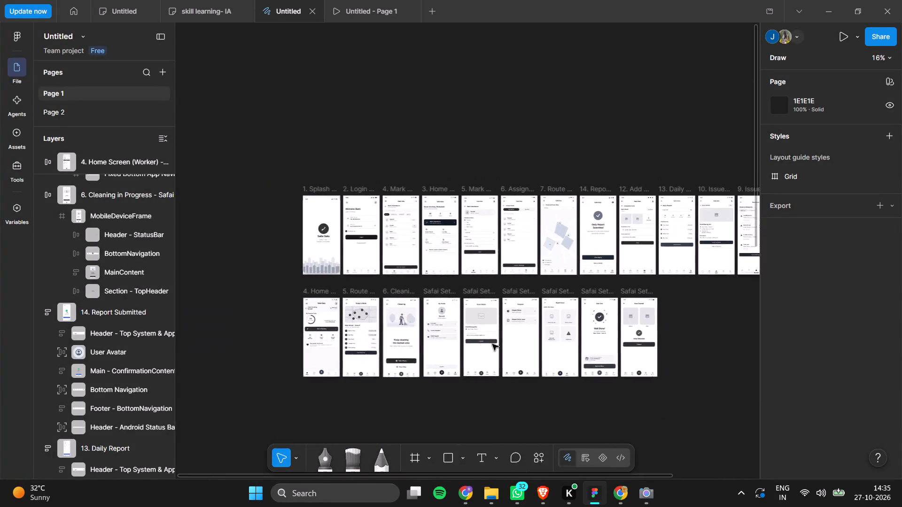
scroll(492, 344, "left", 1)
scroll(492, 344, "right", 9)
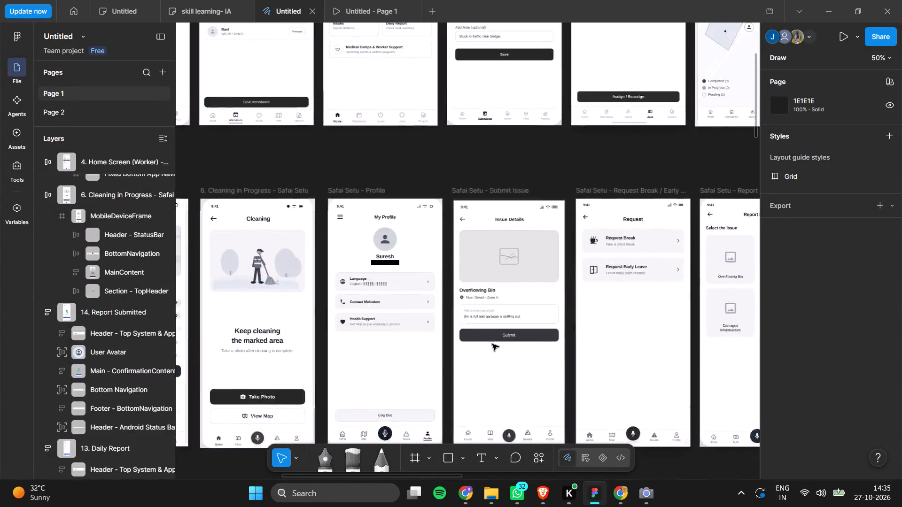
scroll(492, 344, "up", 3)
scroll(492, 344, "right", 1)
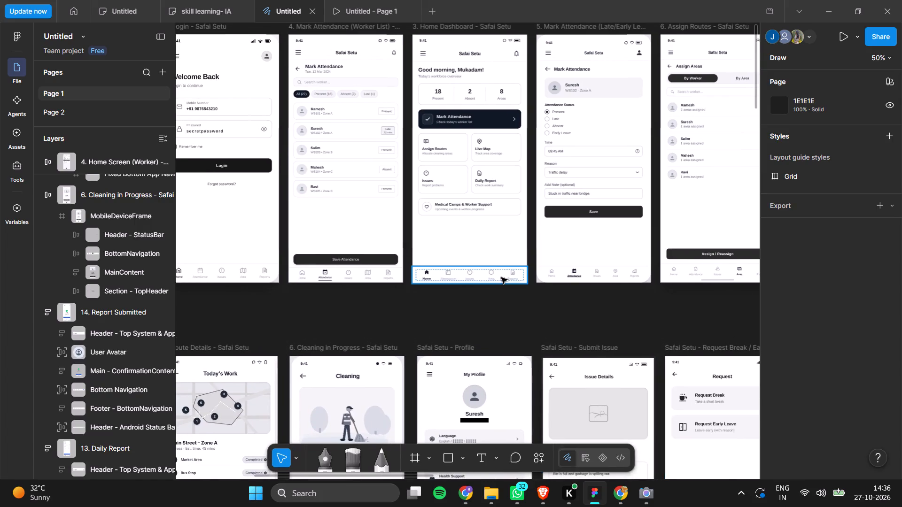
scroll(501, 277, "up", 2)
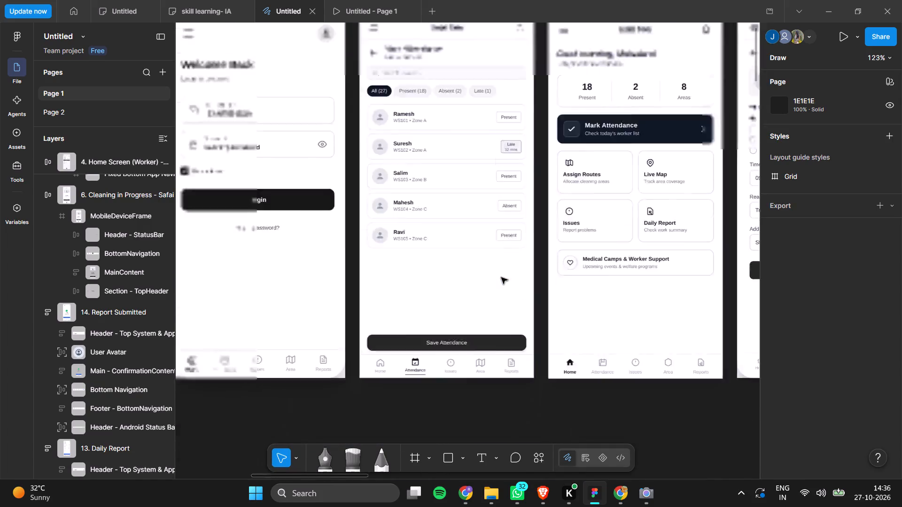
scroll(501, 277, "down", 2)
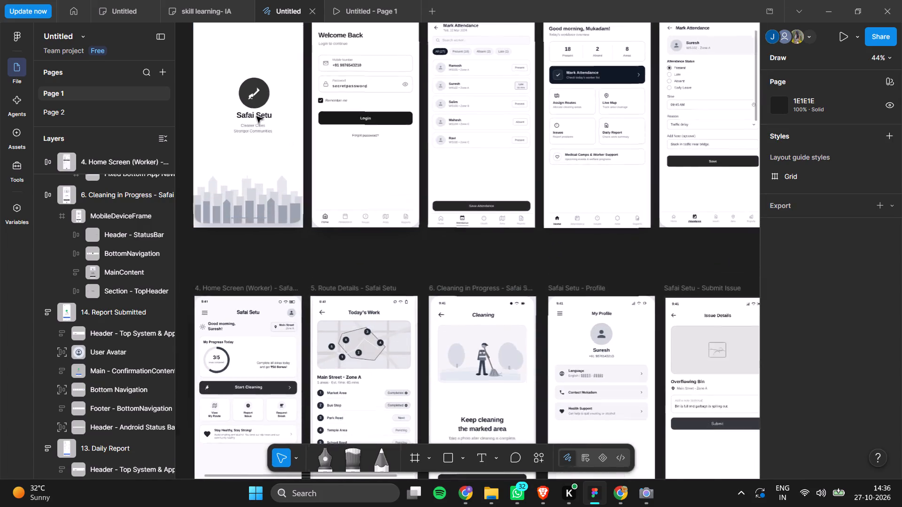
Delete the broom icon inside the dark circle on the Safai Setu splash screen.
double_click(257, 116)
scroll(257, 116, "right", 1)
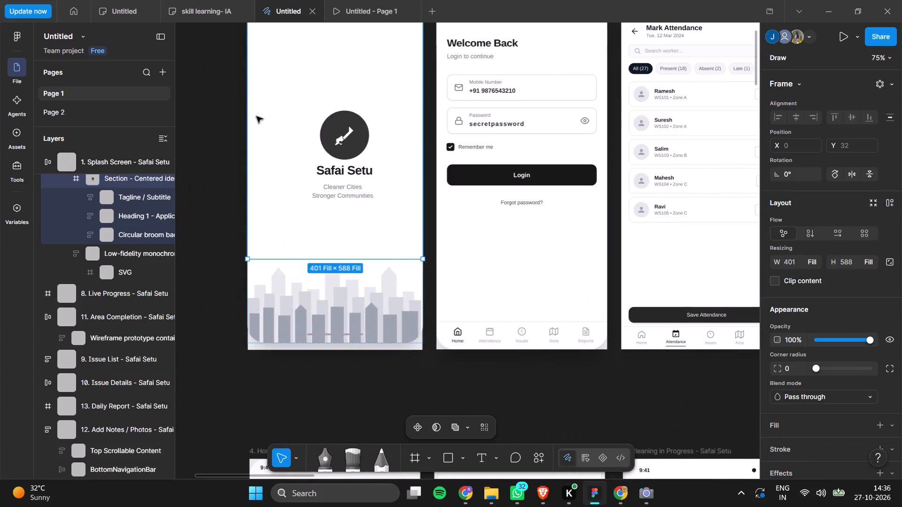
triple_click(394, 175)
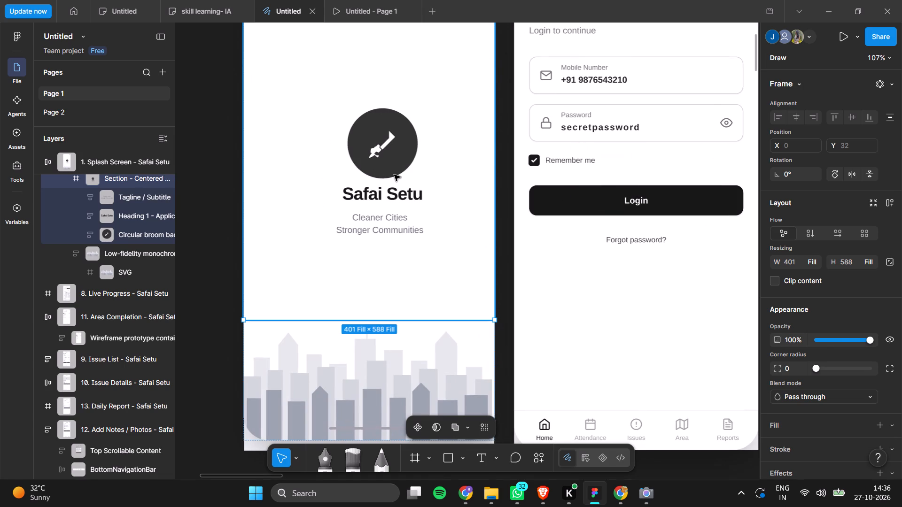
double_click(383, 154)
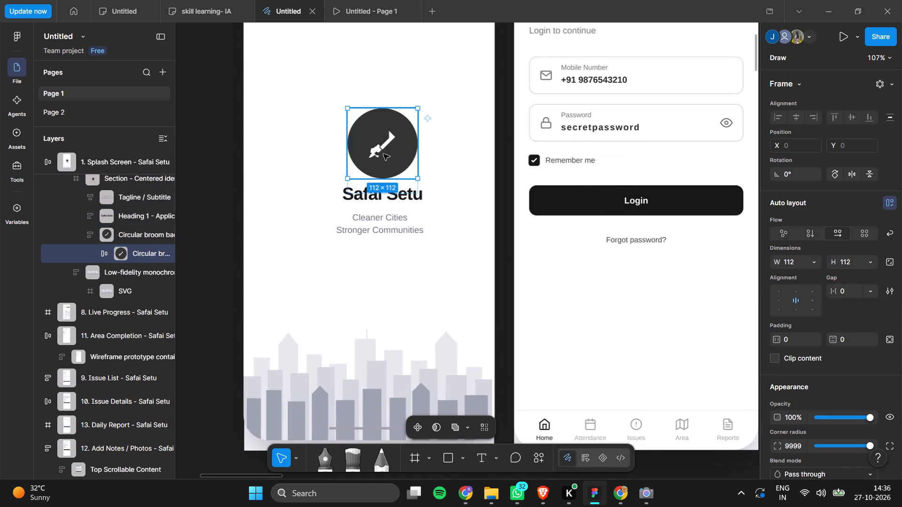
key("BackSpace")
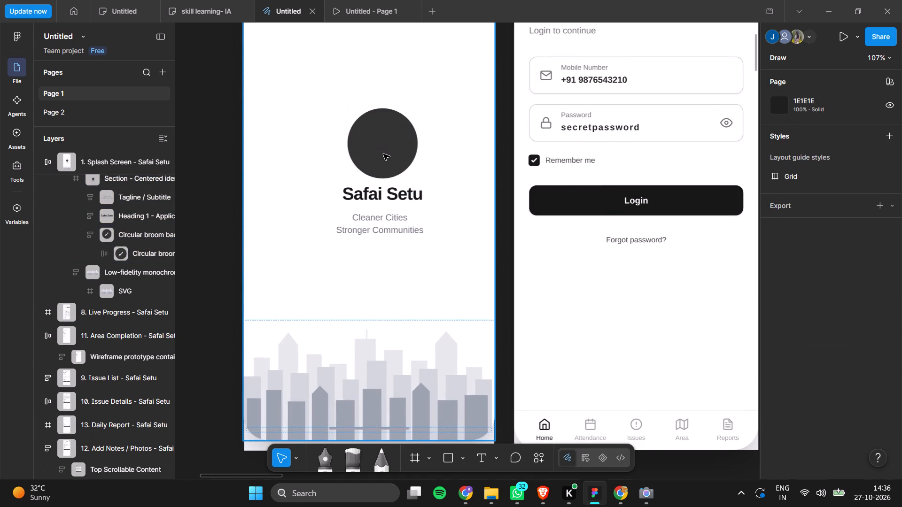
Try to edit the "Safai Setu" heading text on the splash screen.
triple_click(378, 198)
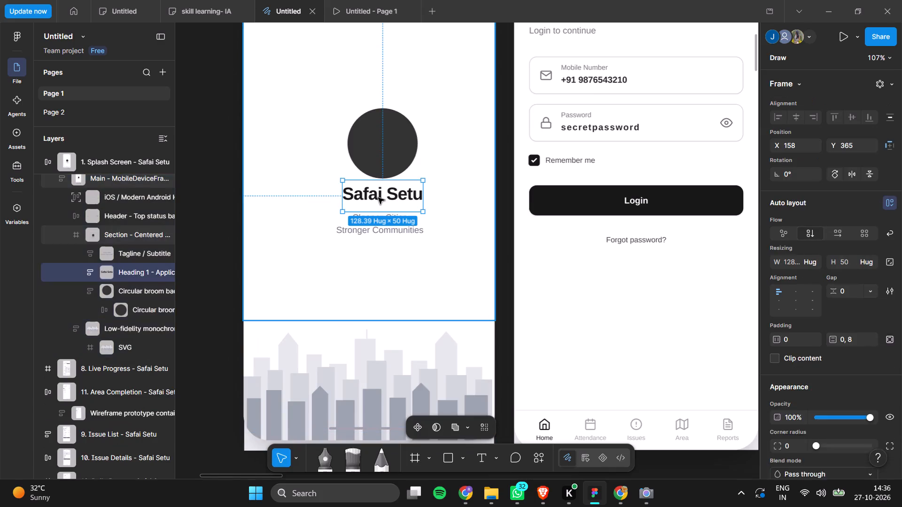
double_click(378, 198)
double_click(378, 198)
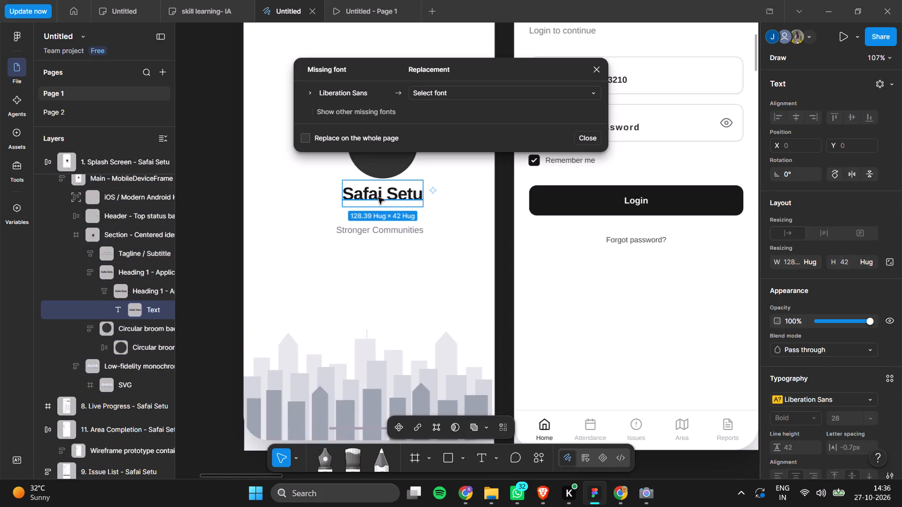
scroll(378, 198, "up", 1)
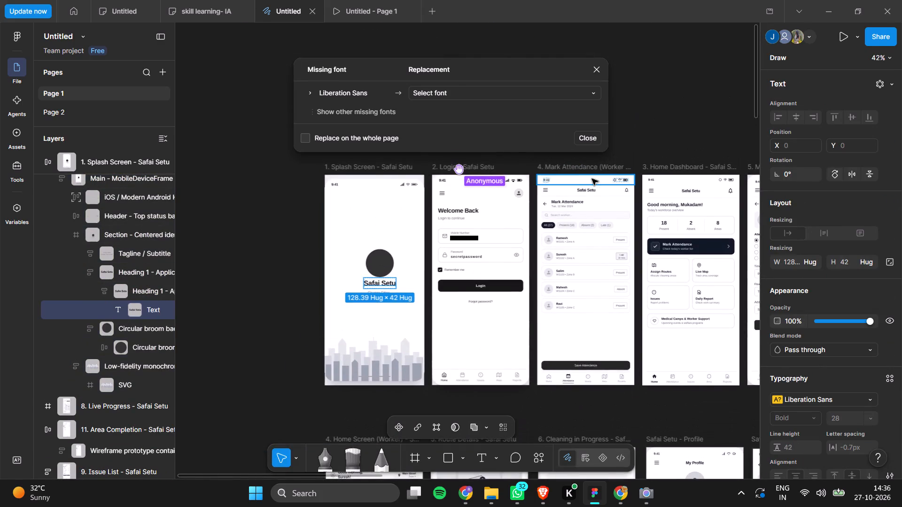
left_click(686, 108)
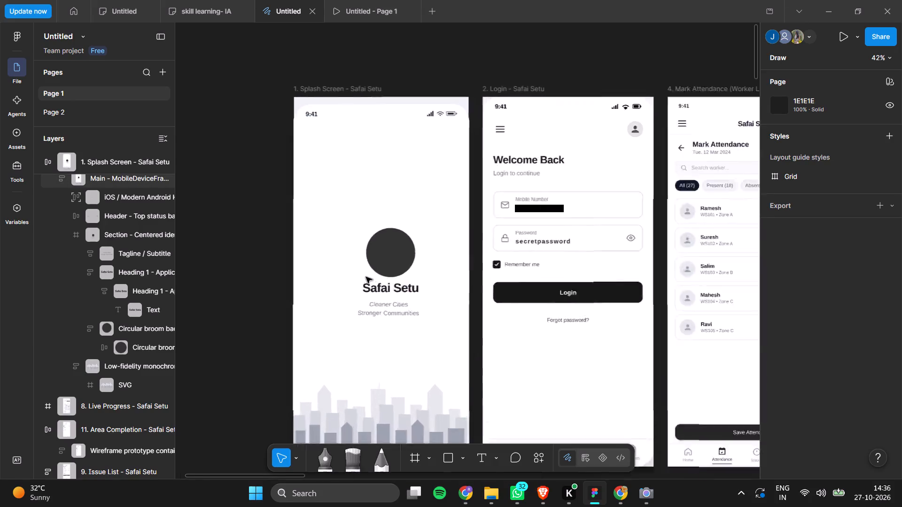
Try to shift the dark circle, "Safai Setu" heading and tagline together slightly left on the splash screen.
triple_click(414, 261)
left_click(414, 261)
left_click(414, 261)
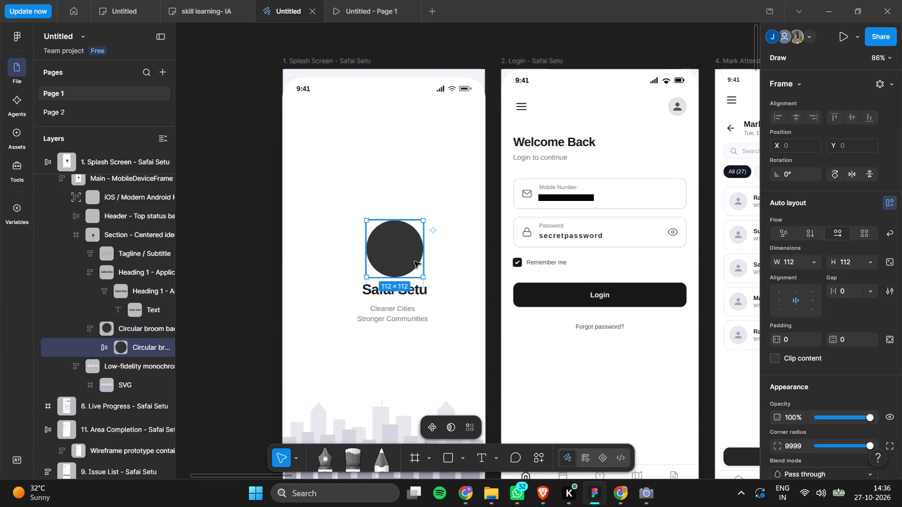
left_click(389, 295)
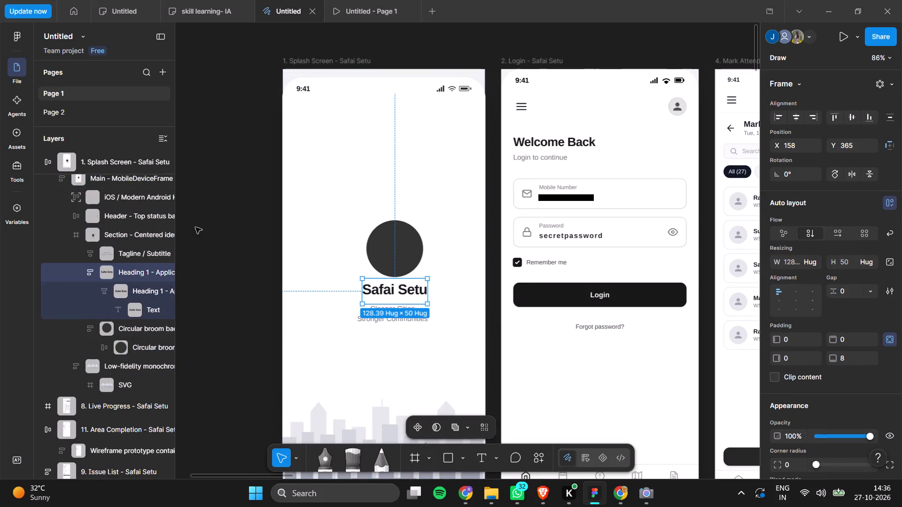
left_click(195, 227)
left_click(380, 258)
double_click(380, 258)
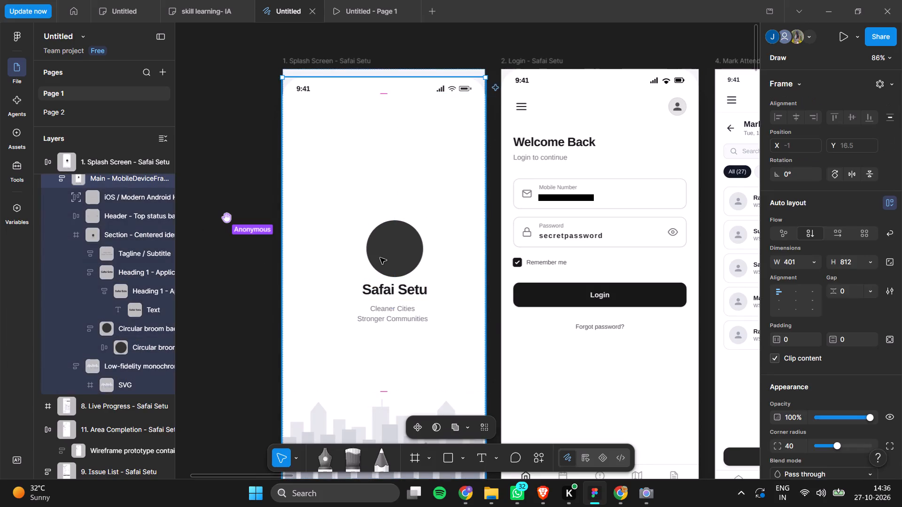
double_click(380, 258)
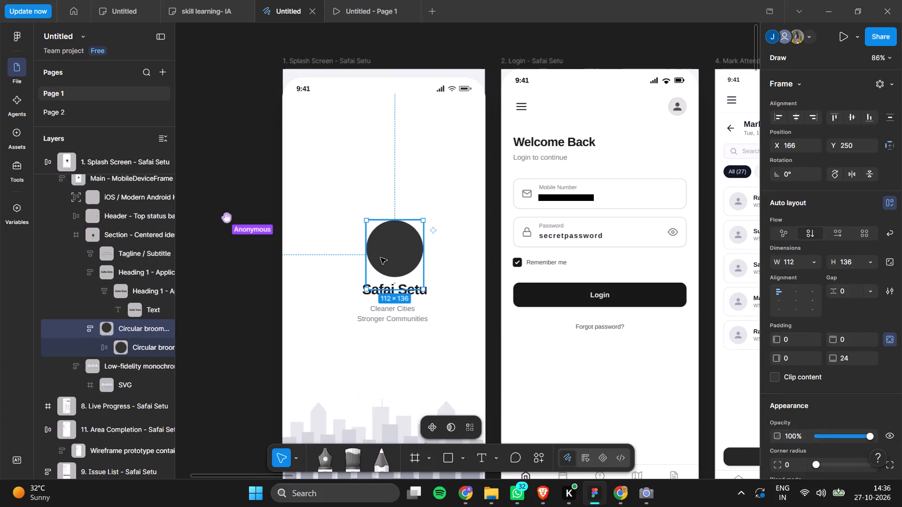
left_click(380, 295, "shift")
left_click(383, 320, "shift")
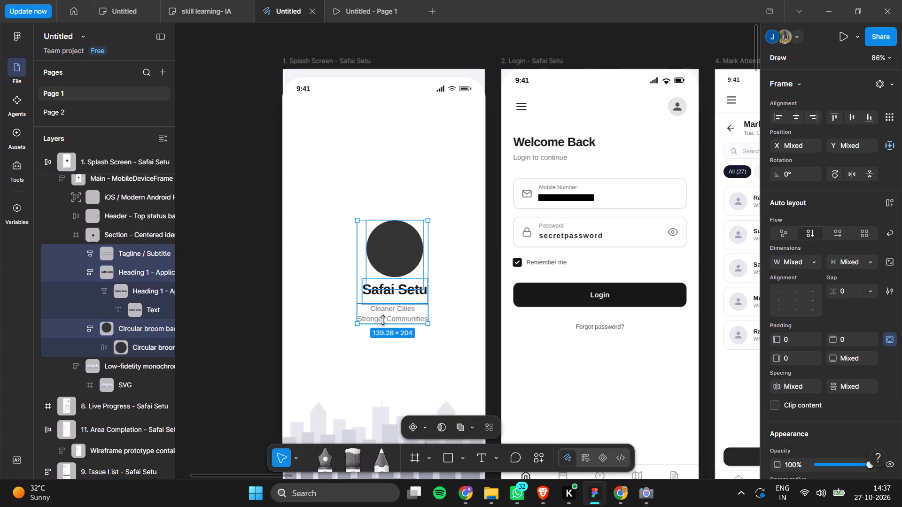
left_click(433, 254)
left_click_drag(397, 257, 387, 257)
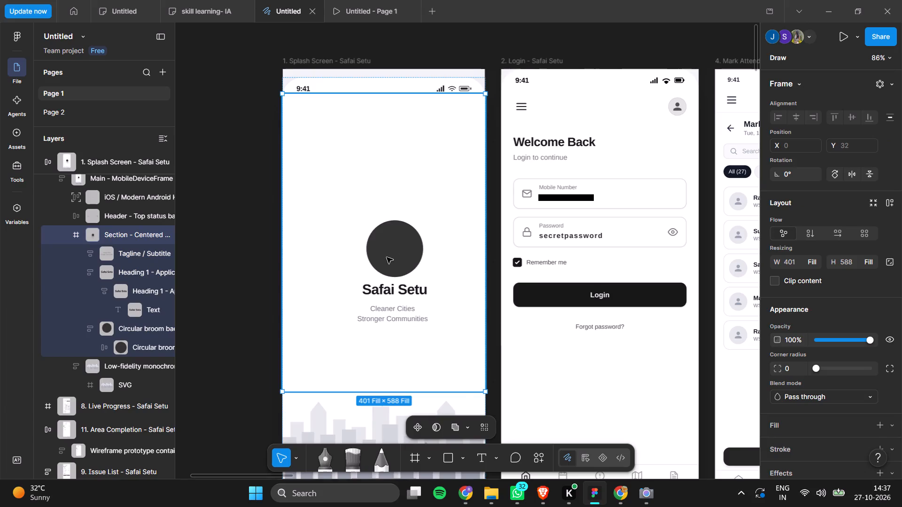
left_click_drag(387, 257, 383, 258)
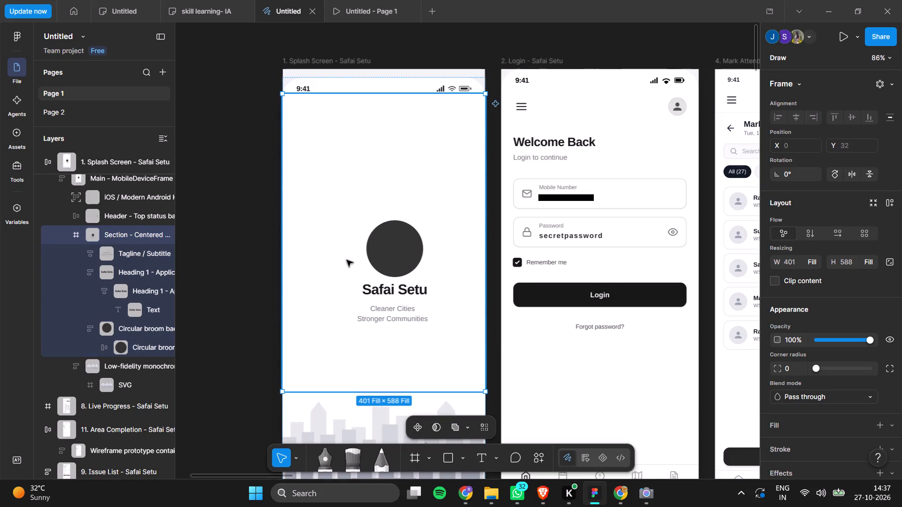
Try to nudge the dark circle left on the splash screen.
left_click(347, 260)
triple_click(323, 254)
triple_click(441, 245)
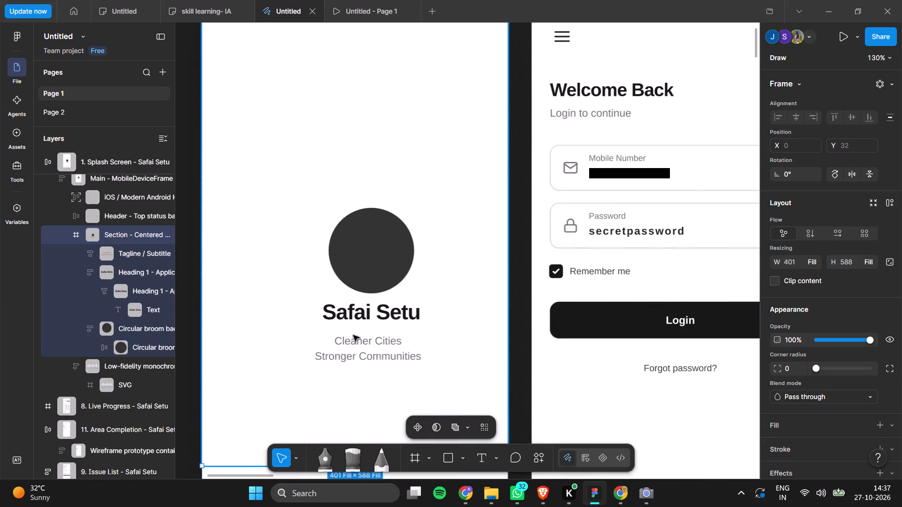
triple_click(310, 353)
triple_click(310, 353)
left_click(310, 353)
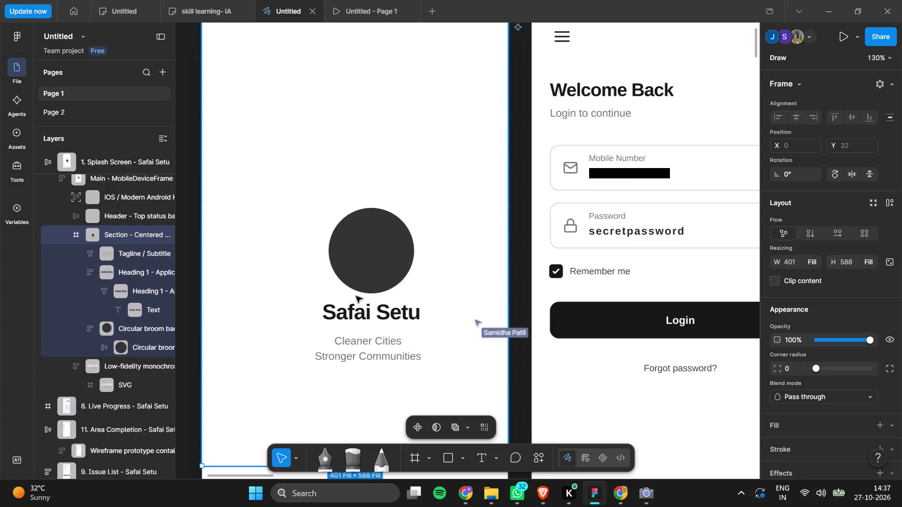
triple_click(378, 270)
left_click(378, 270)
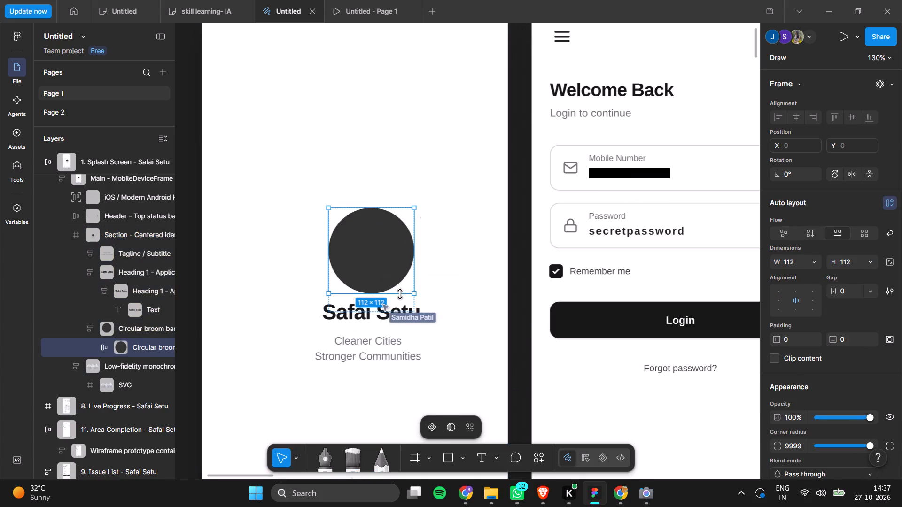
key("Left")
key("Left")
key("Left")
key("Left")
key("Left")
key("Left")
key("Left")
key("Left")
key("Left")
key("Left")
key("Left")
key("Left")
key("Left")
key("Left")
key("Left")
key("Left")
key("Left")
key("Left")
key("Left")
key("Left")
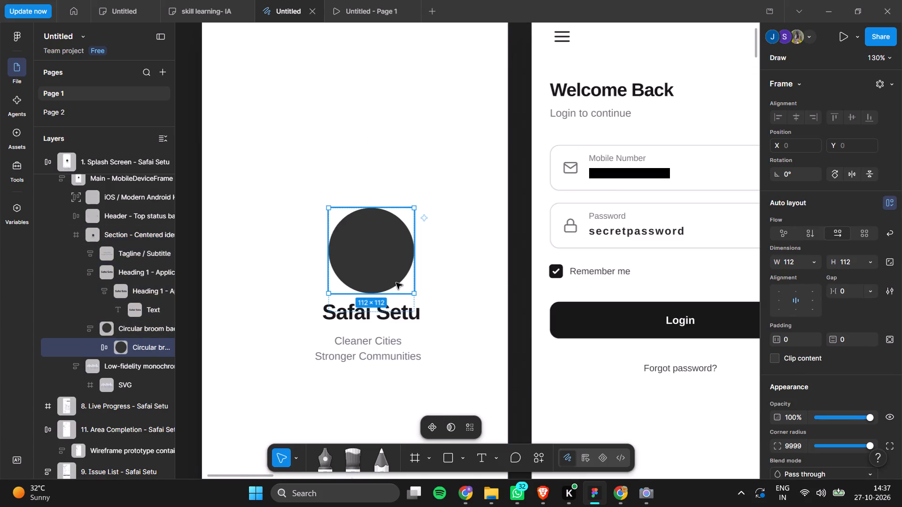
Narrow the splash screen's centered section, holding the circle, heading and tagline, to a width of 373.
left_click(343, 276)
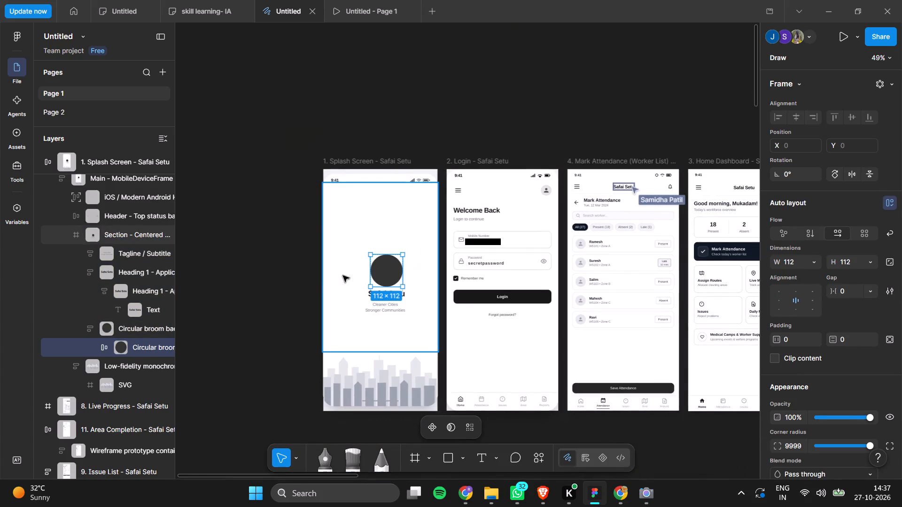
triple_click(343, 276)
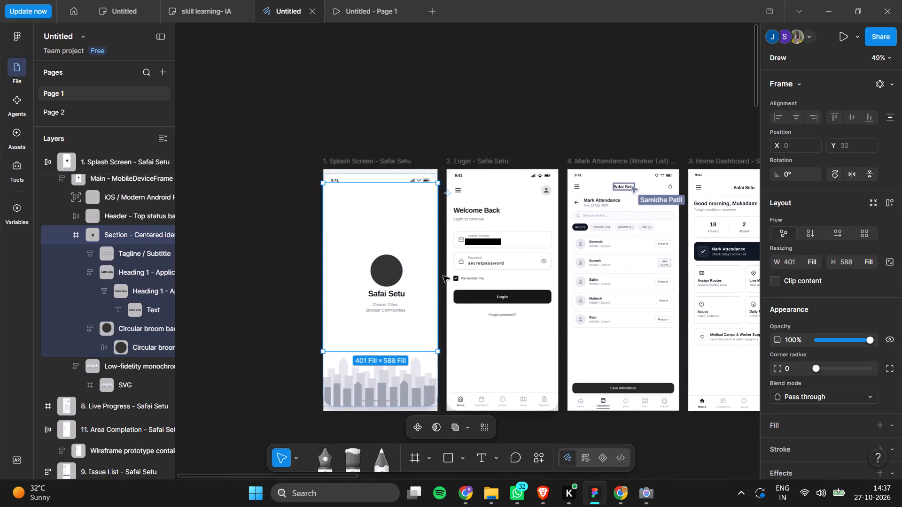
left_click_drag(438, 276, 420, 276)
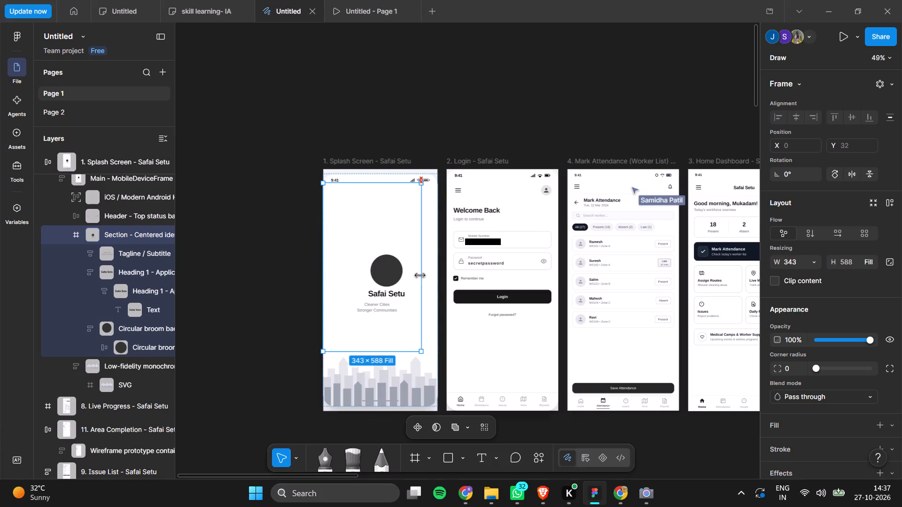
left_click_drag(420, 276, 430, 276)
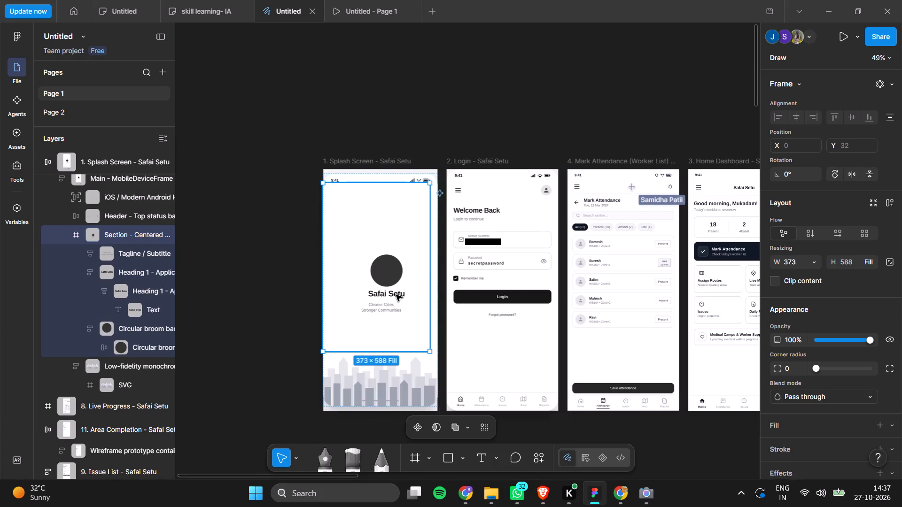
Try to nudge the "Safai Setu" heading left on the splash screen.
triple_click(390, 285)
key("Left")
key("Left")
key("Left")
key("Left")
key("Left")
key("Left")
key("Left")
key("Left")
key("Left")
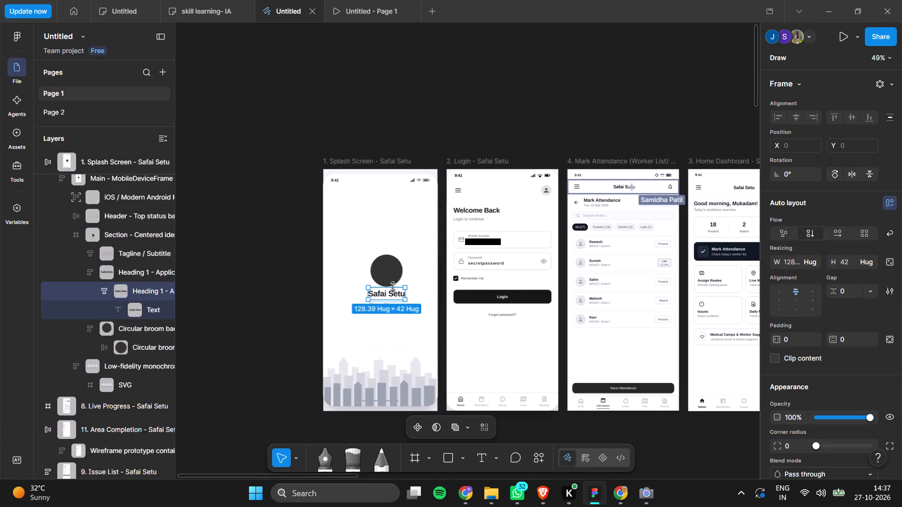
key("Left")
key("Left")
Nudge the dark circle's background frame left to X 157 within the splash screen's centered section.
double_click(384, 274)
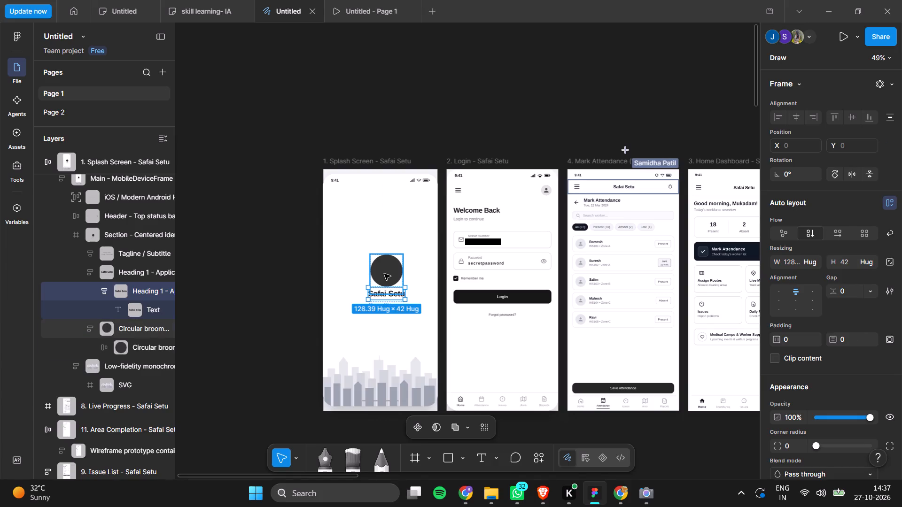
left_click(384, 274)
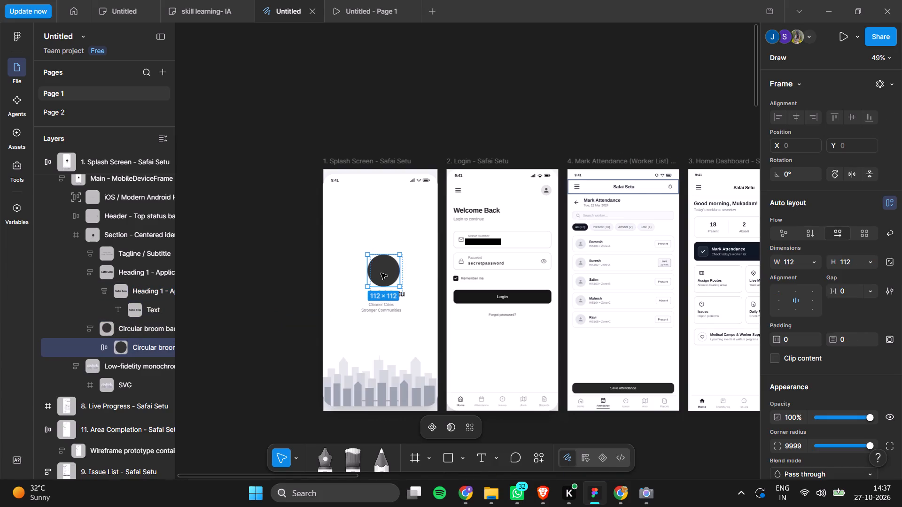
left_click(364, 274)
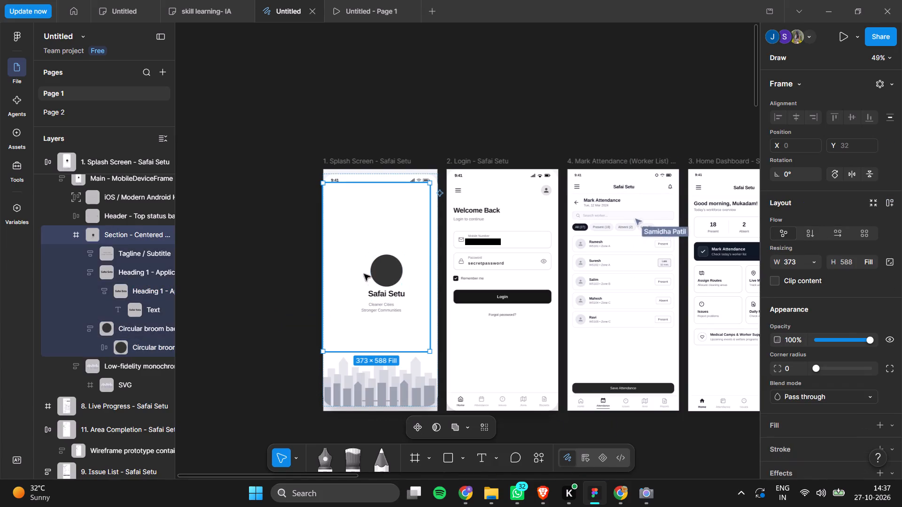
left_click(306, 271)
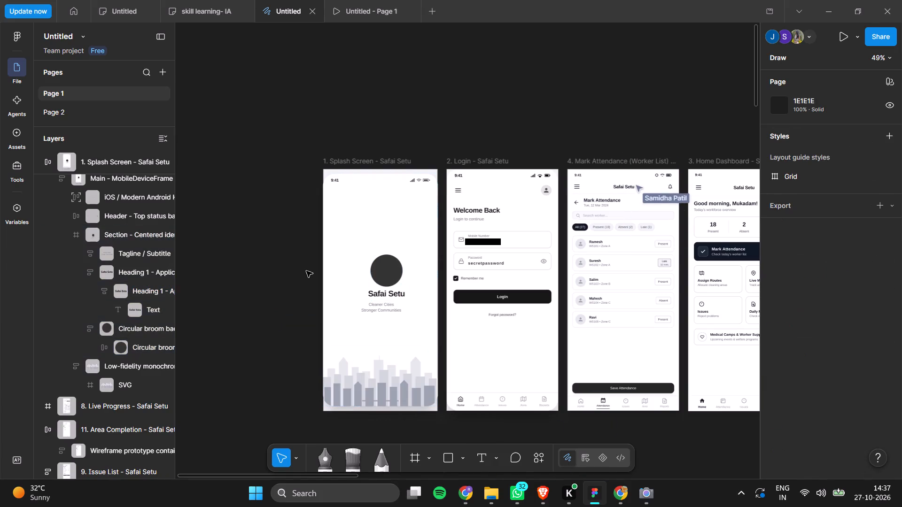
left_click(378, 270)
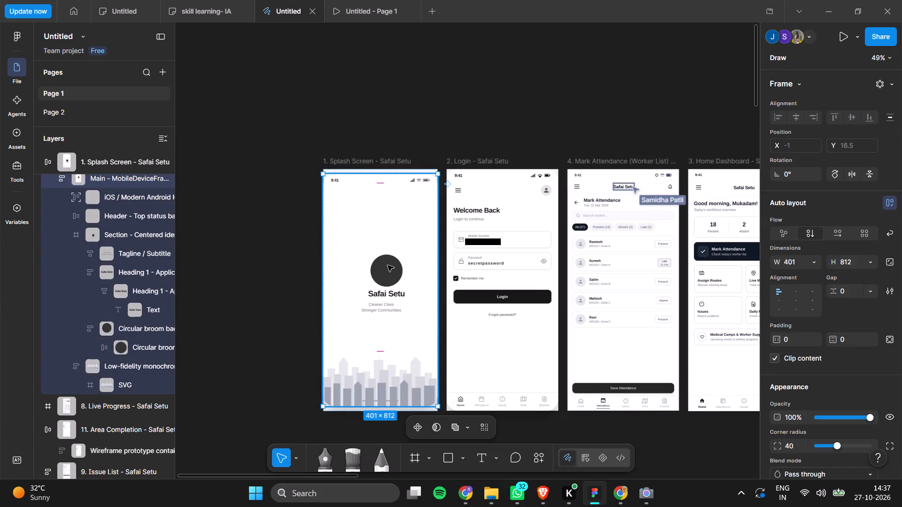
double_click(387, 267)
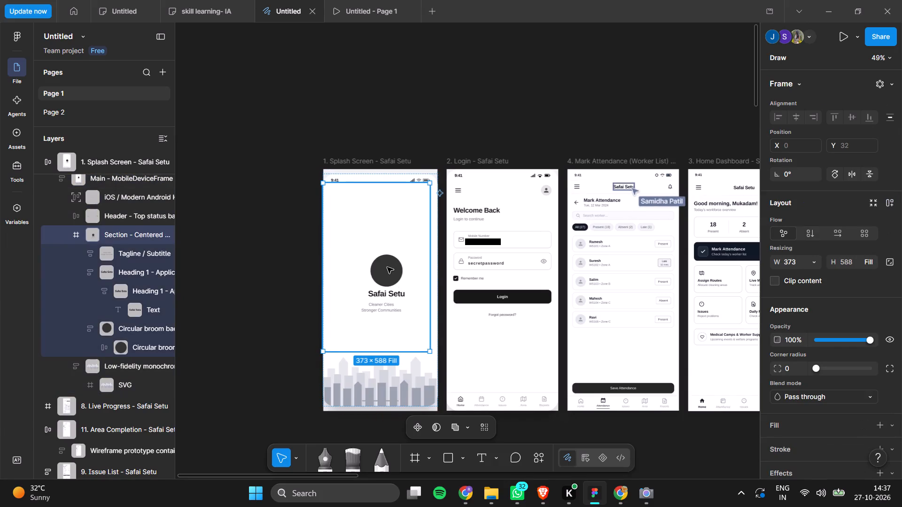
left_click(123, 335)
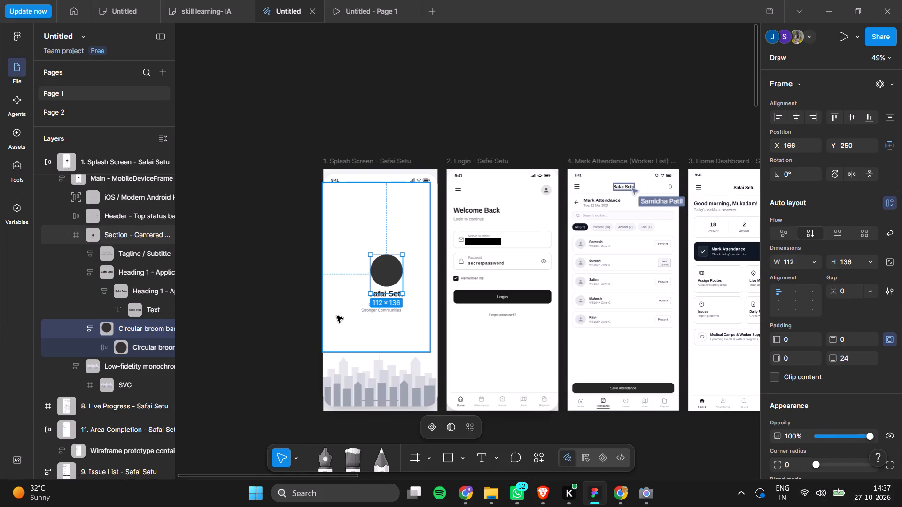
key("Left")
key("Left")
key("Left")
key("Left")
key("Left")
key("Left")
key("Left")
key("Left")
key("Left")
key("Left")
key("Left")
key("Left")
key("Left")
key("Right")
key("Right")
key("Right")
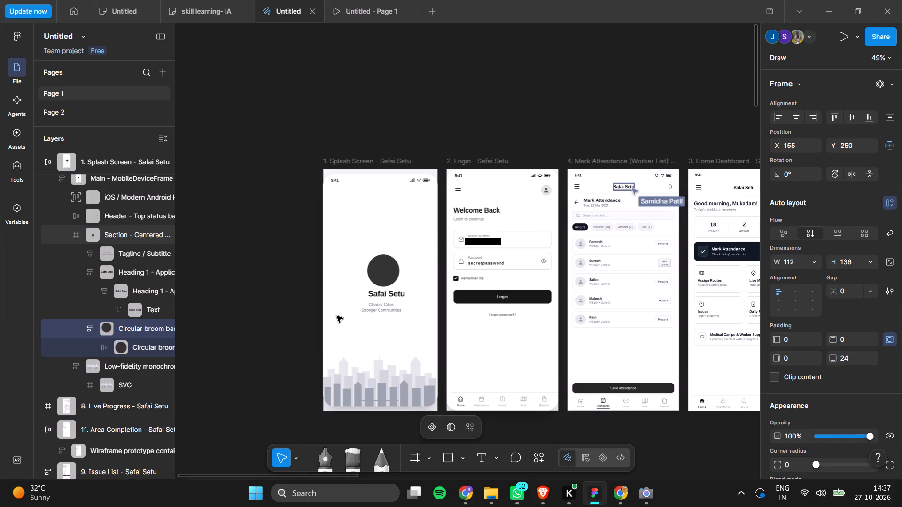
key("Right")
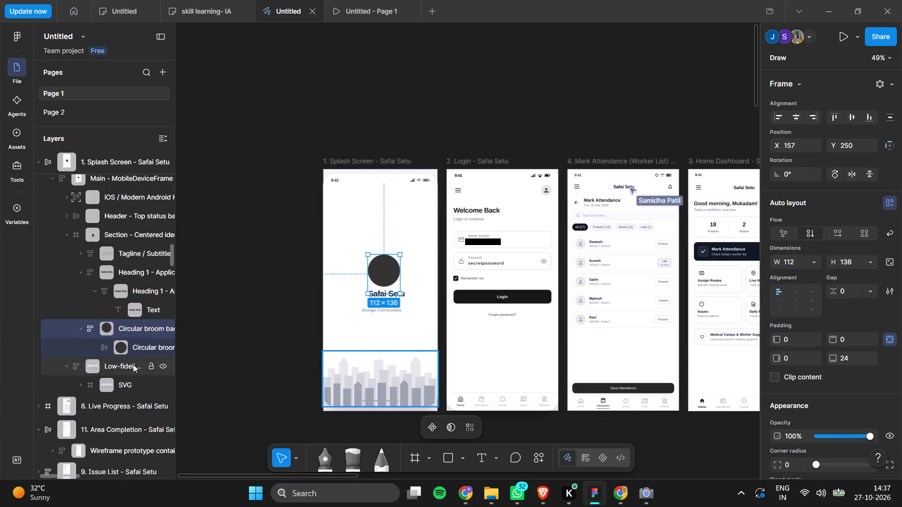
Nudge the "Safai Setu" heading frame left to X 147 beneath the circle on the splash screen.
left_click(122, 263)
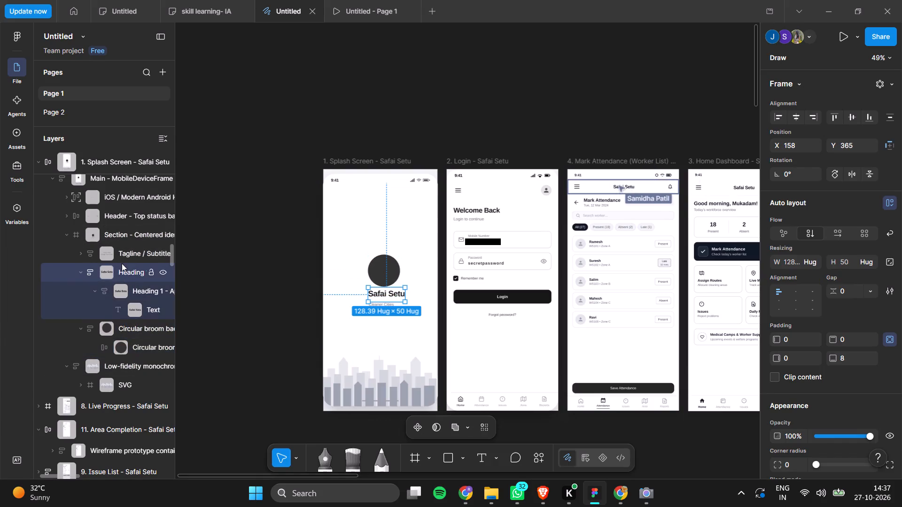
key("Left")
key("Left")
key("Left")
key("Left")
key("Left")
key("Left")
key("Left")
key("Left")
key("Left")
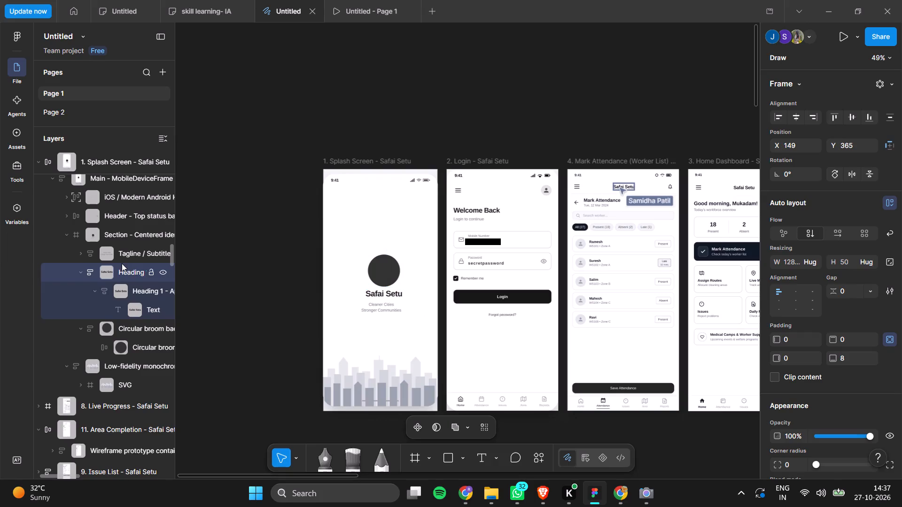
key("Left")
key("Left")
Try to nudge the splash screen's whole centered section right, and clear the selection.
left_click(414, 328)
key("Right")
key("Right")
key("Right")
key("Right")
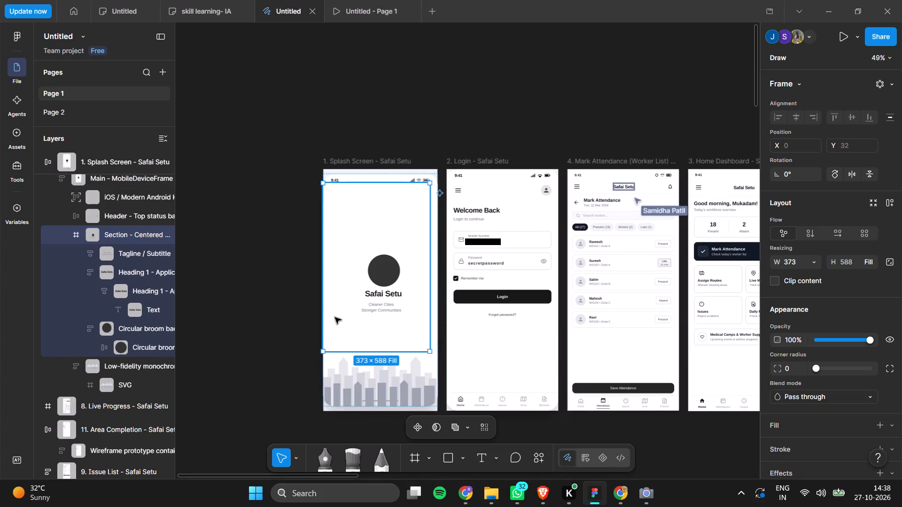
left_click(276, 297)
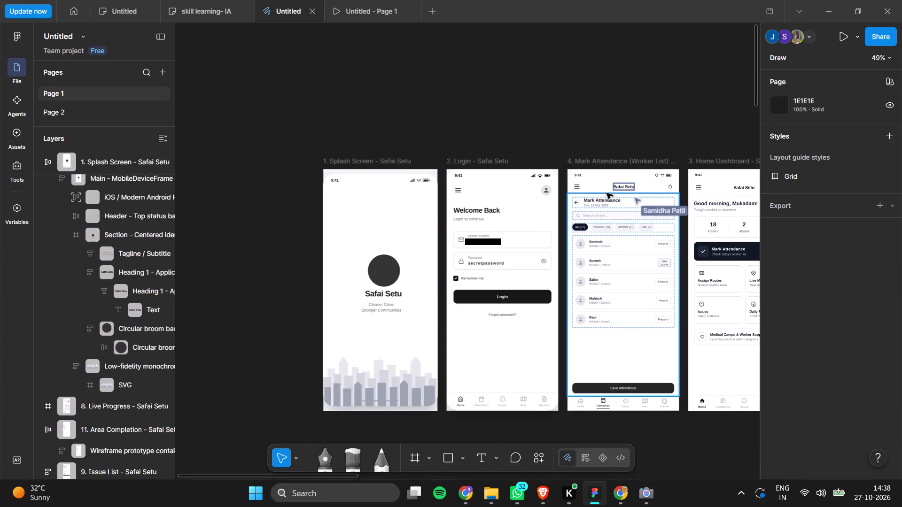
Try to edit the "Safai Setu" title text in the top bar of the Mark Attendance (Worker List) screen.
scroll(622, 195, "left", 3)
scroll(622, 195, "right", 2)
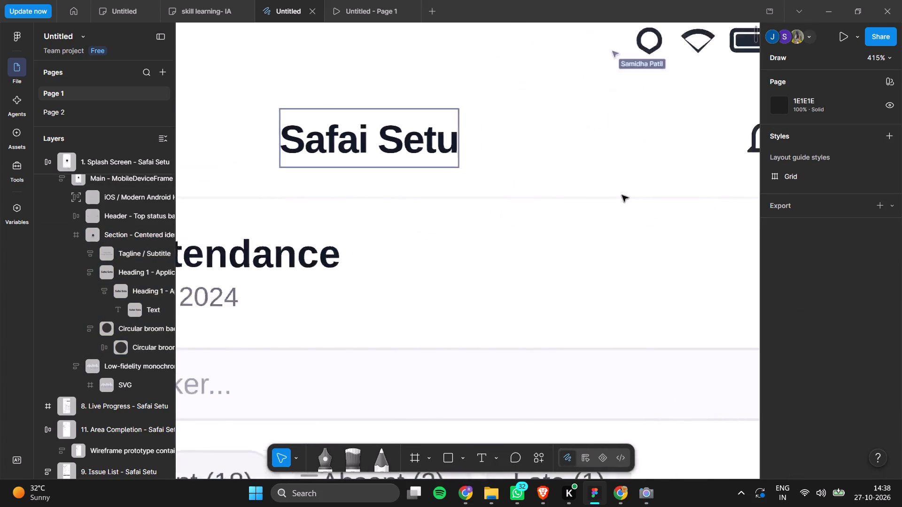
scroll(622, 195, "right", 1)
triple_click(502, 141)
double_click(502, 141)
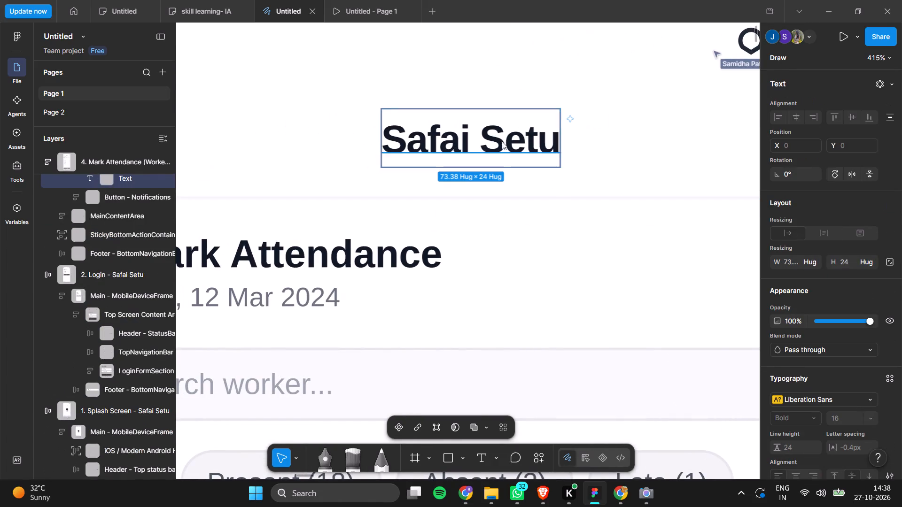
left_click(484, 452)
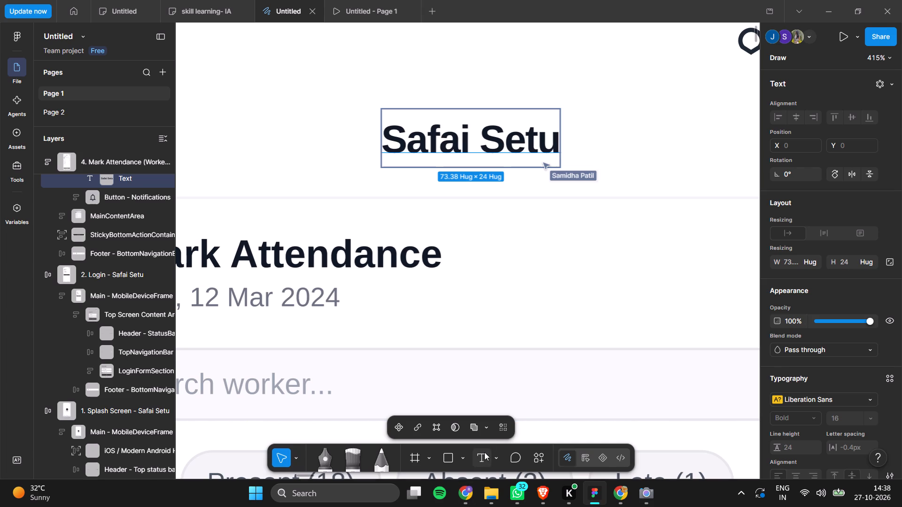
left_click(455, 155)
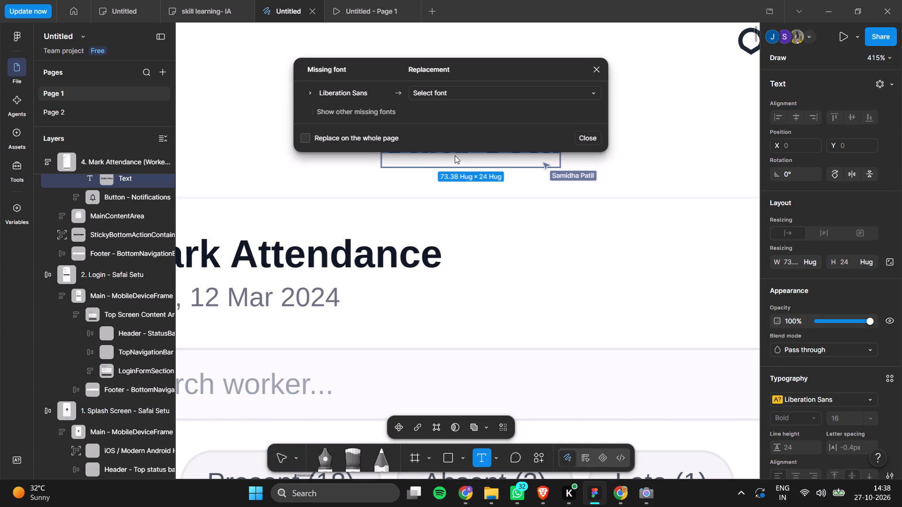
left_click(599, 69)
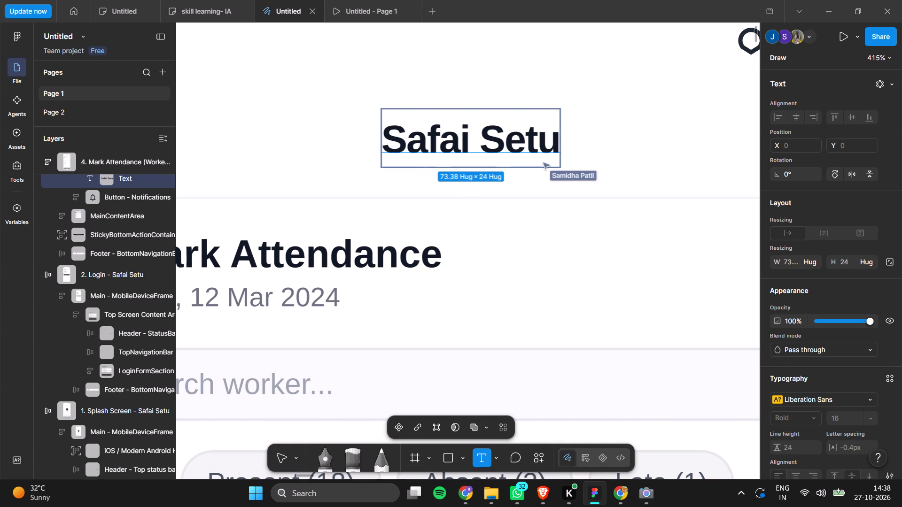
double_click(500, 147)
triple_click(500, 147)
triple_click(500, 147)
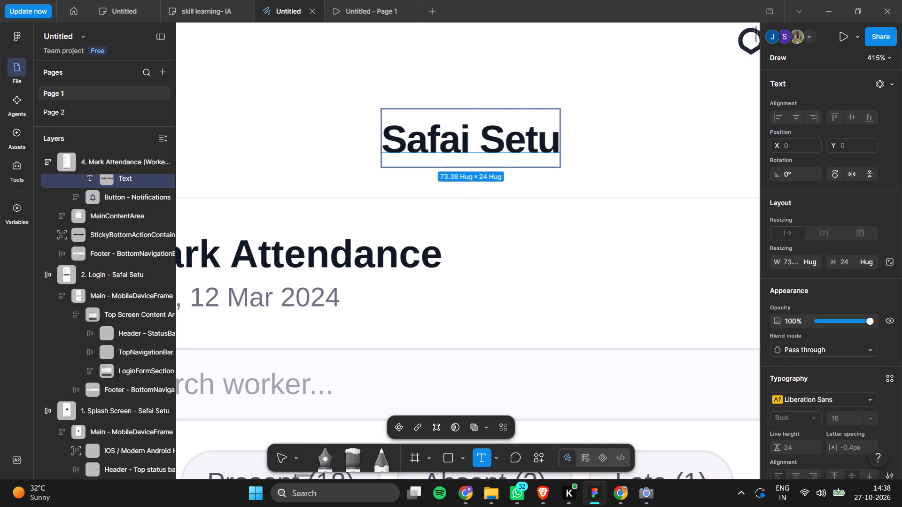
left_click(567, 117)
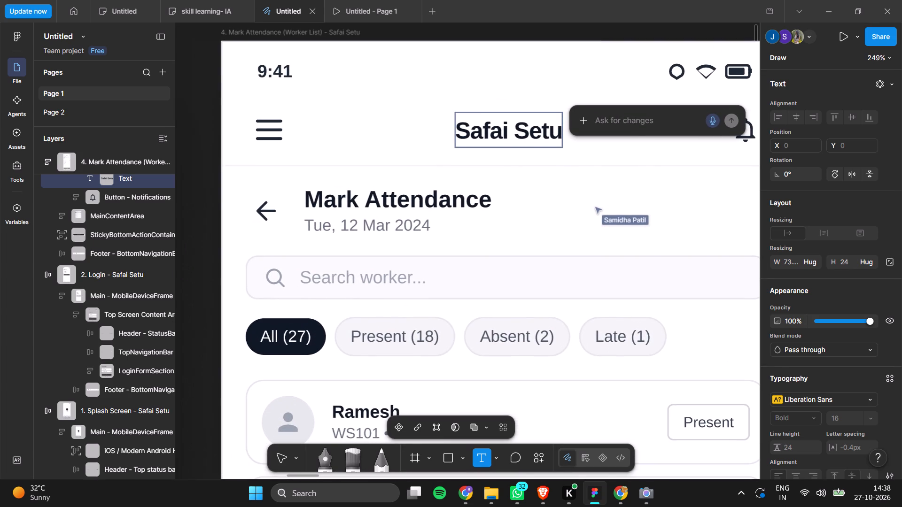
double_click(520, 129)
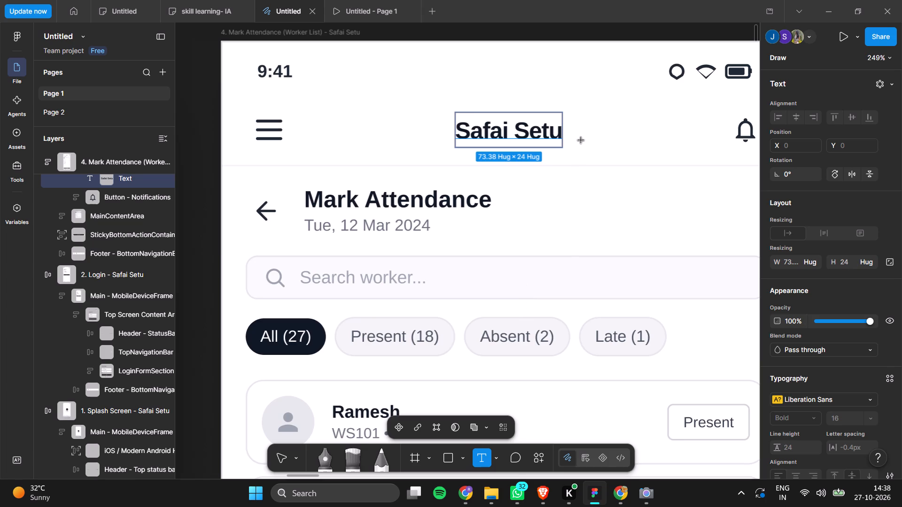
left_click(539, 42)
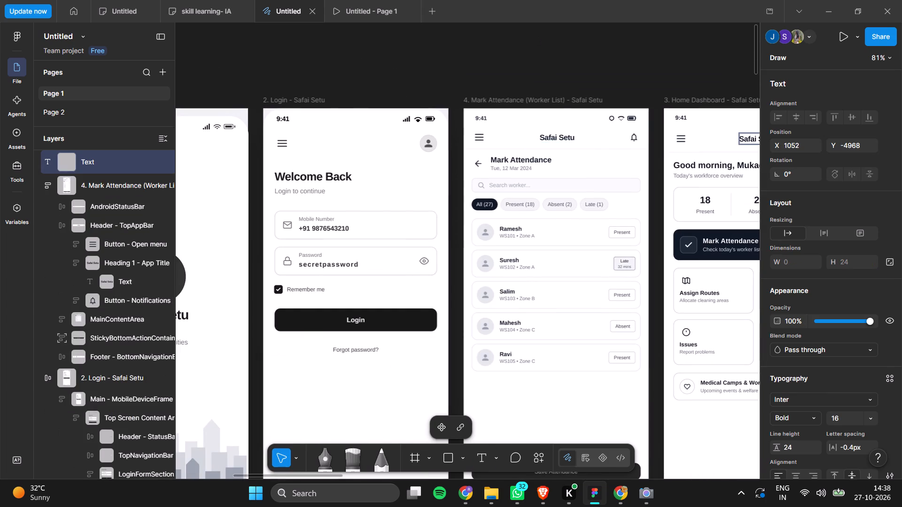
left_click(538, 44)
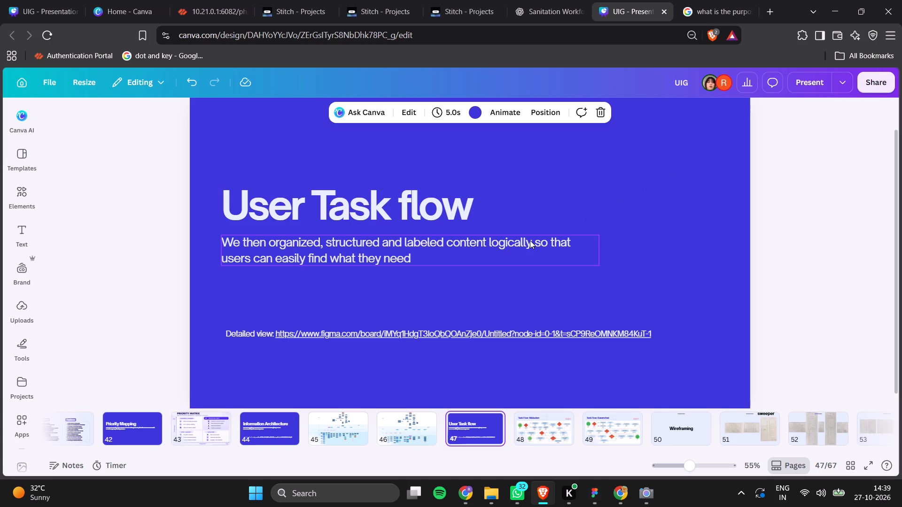
double_click(485, 253)
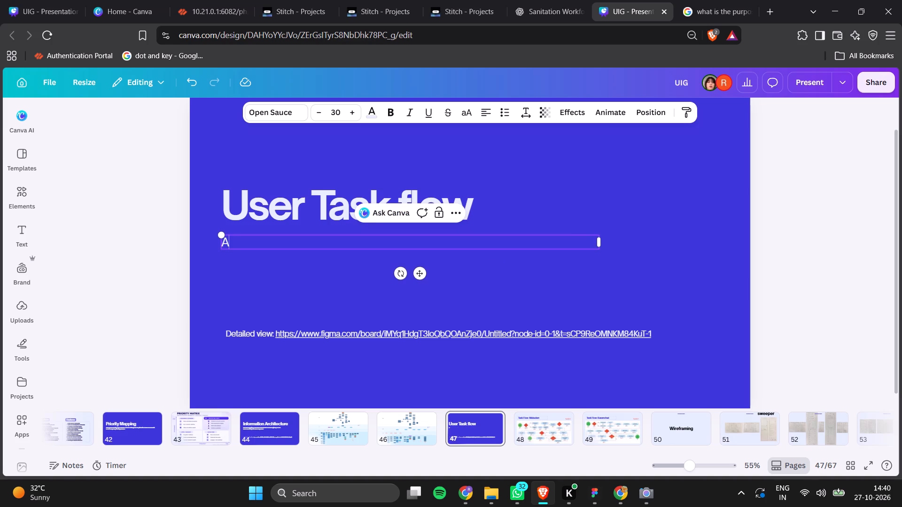
key("BackSpace")
type("e")
key("space")
type("further")
key("space")
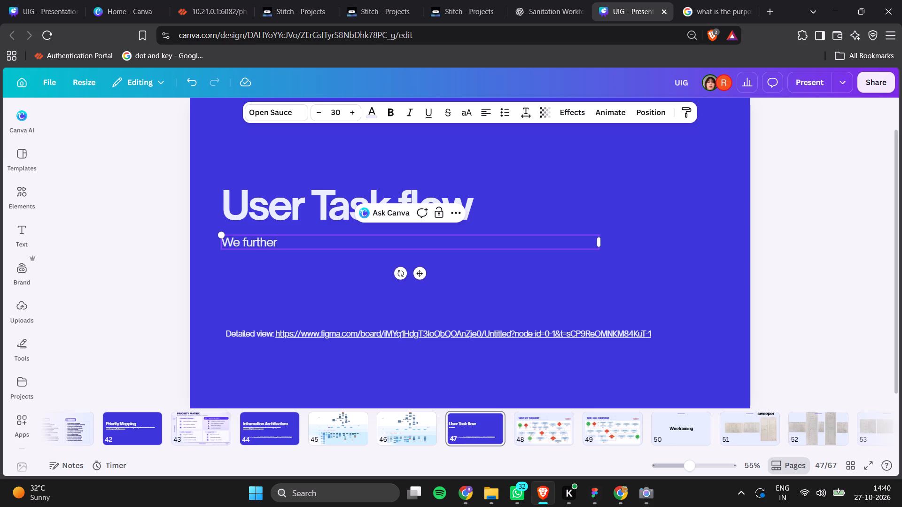
type("mappe")
type("d")
key("space")
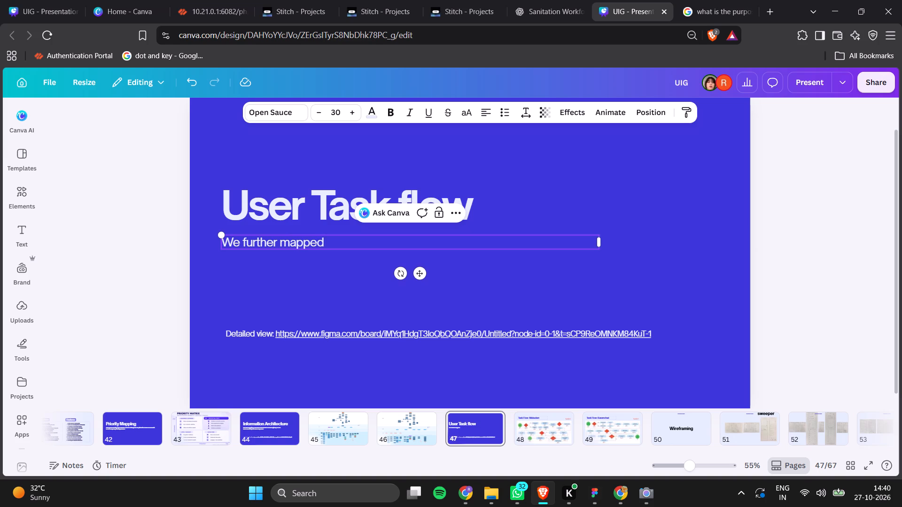
type("the")
key("space")
type("flo")
type("w")
key("space")
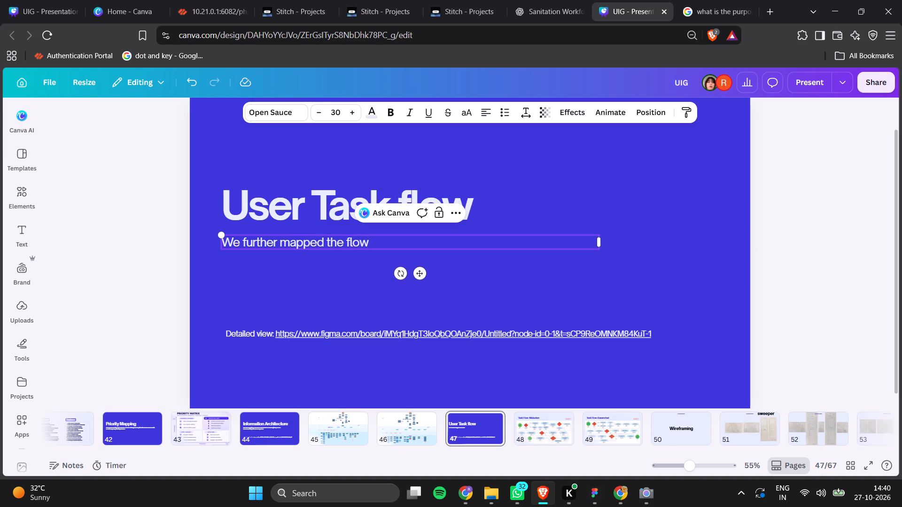
type("of h")
type("ow the user")
key("space")
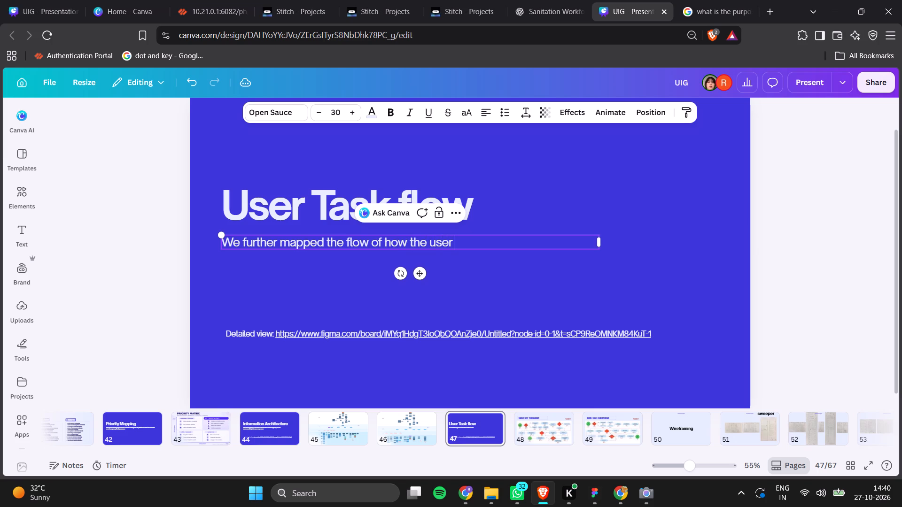
type("would")
key("space")
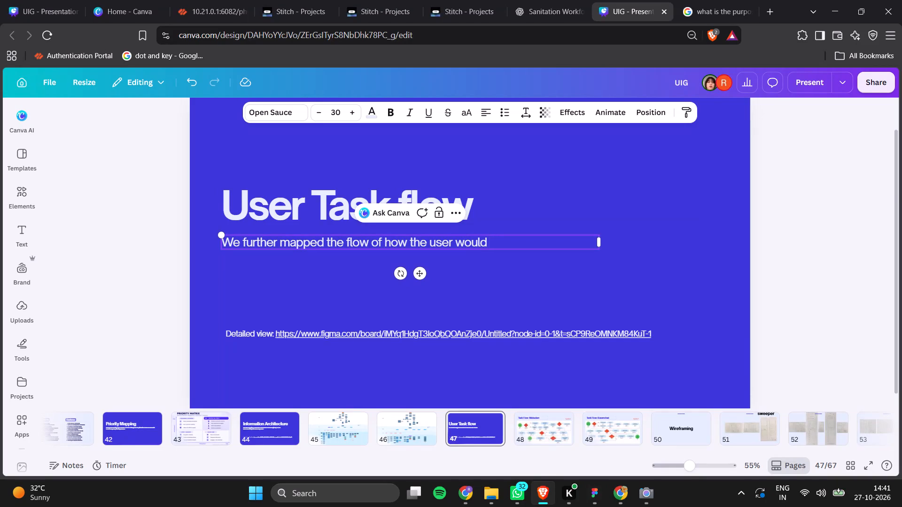
type("perform the task")
key("space")
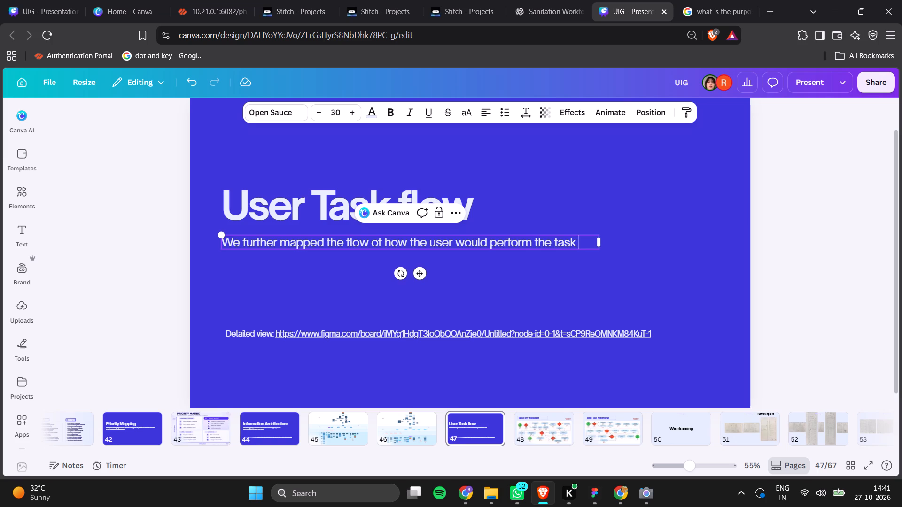
key("i")
key("BackSpace")
key("BackSpace")
key("comma")
key("BackSpace")
Add a second line to the User Task flow description: "to get the No of screens and No of clicks in each task.".
key("Return")
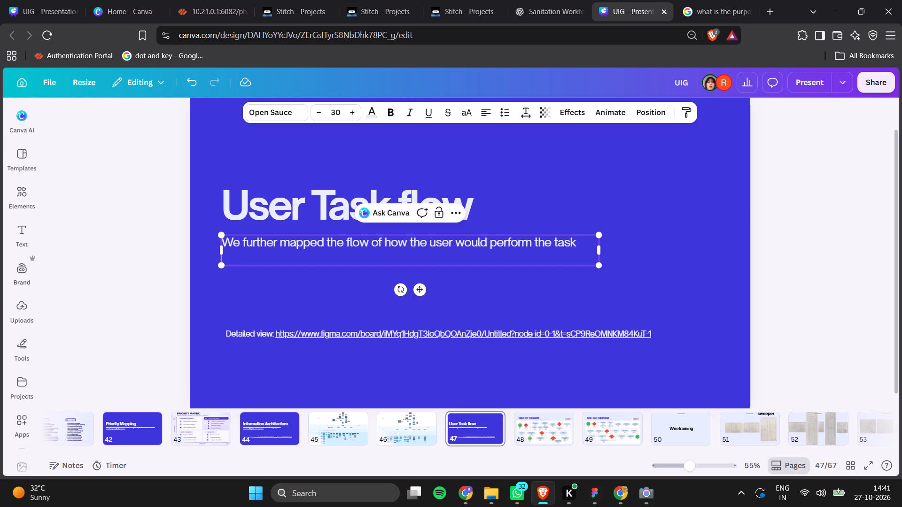
type("to get the")
key("space")
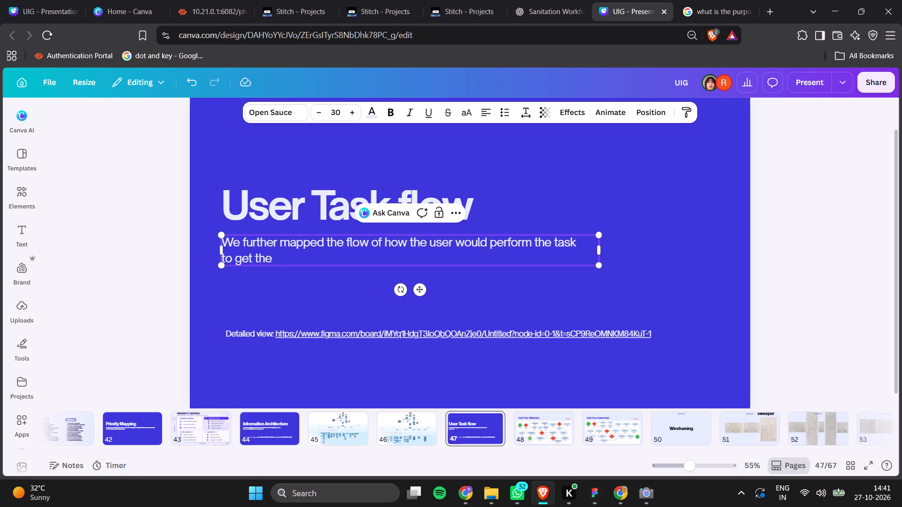
key("n")
type("o o")
type("f screens ans")
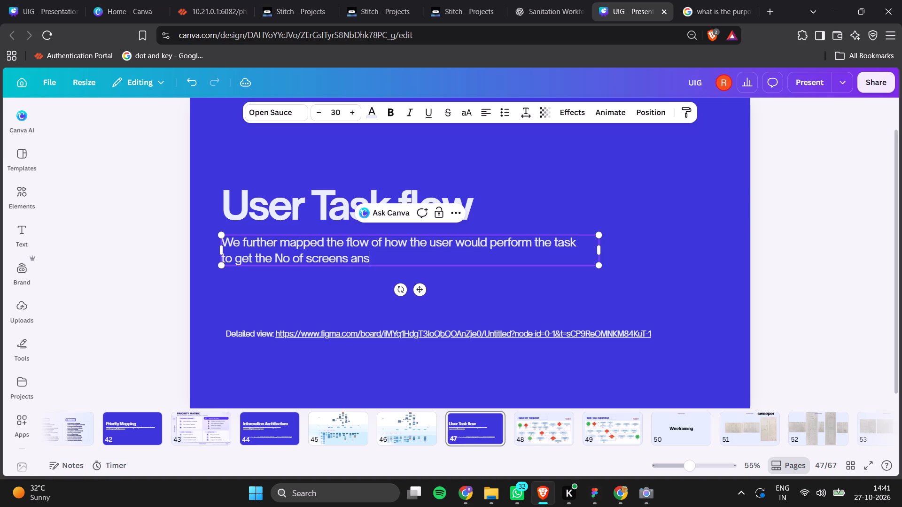
key("BackSpace")
type("d")
key("space")
type("o")
key("space")
type("of")
key("space")
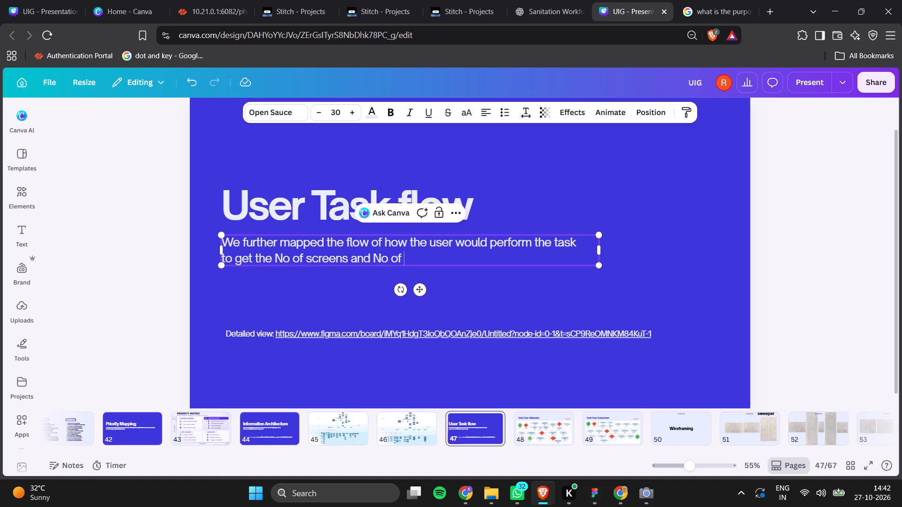
type("cki")
key("BackSpace")
key("BackSpace")
type("licks in each")
key("space")
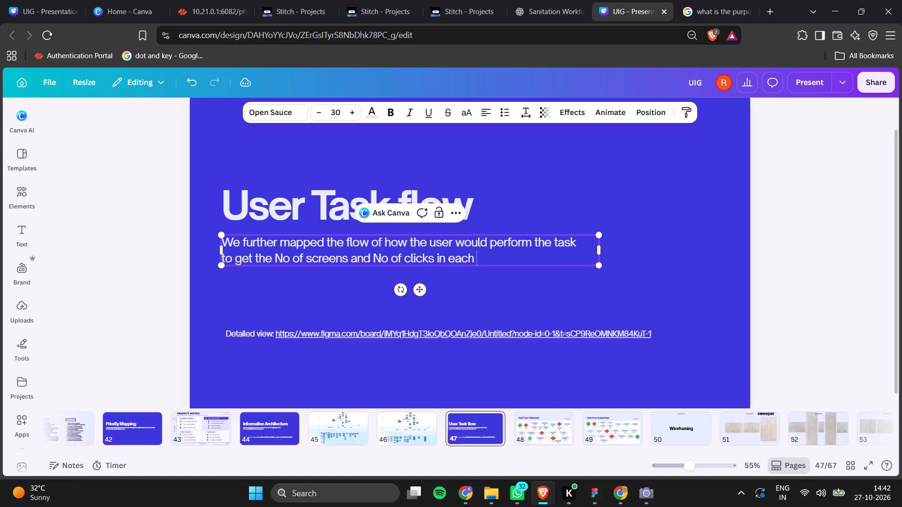
type("task")
key("period")
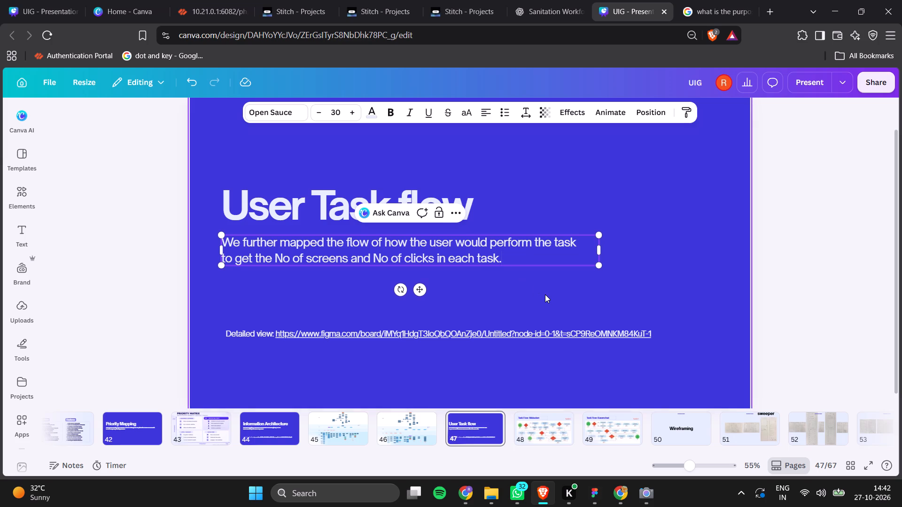
left_click(545, 294)
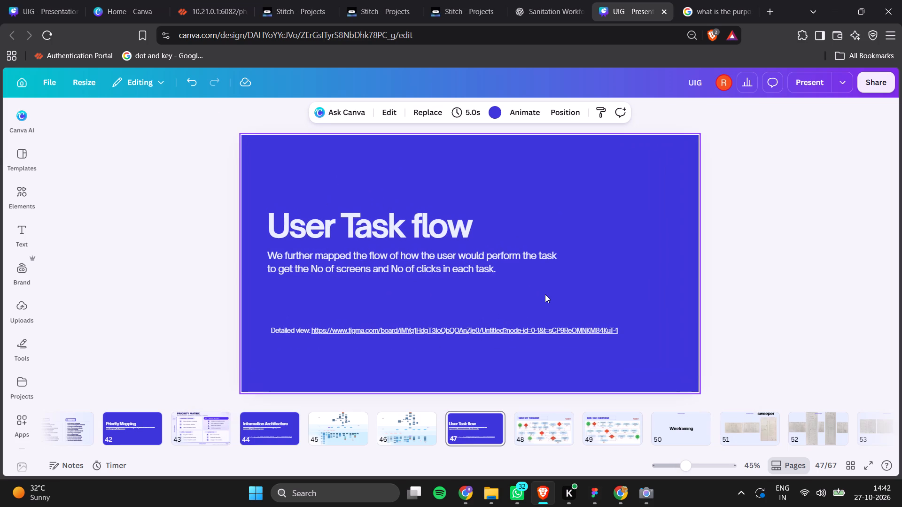
Reword the end of the description's first line to "perform a task" on the User Task flow slide.
double_click(532, 253)
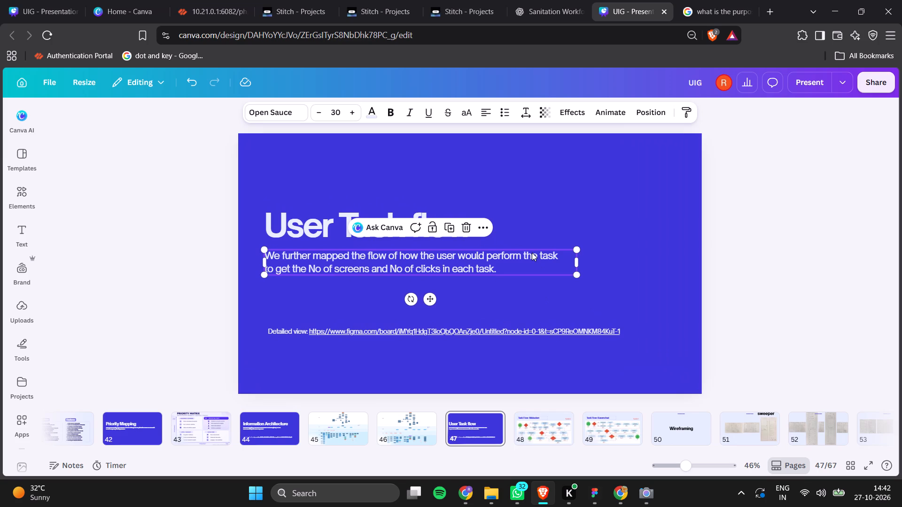
left_click(536, 255)
key("BackSpace")
key("BackSpace")
key("BackSpace")
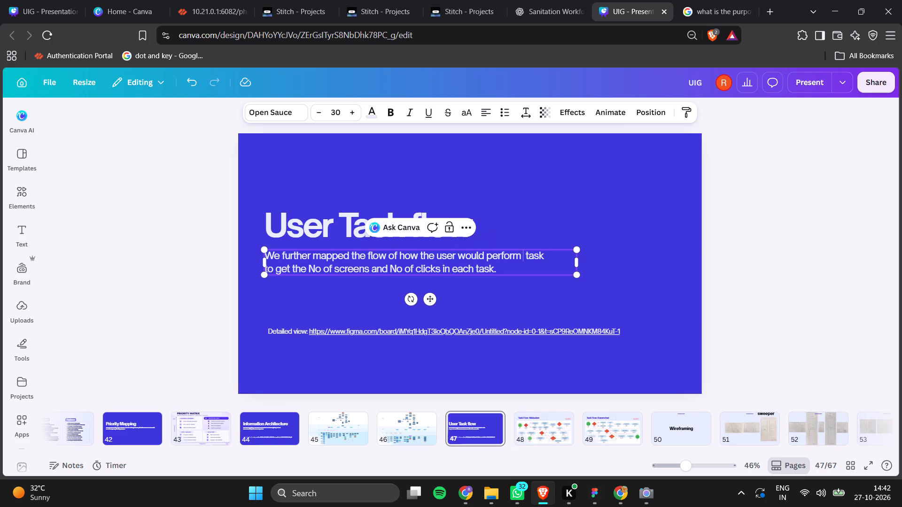
key("a")
left_click(717, 266)
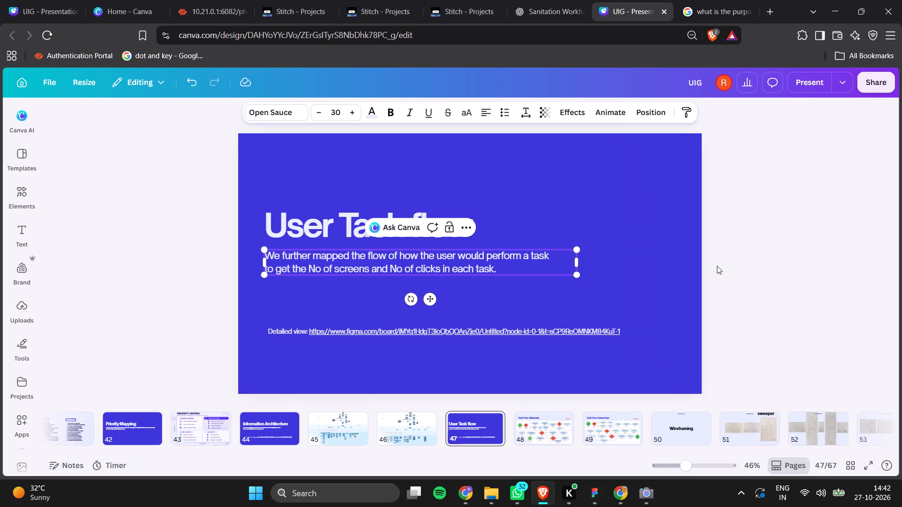
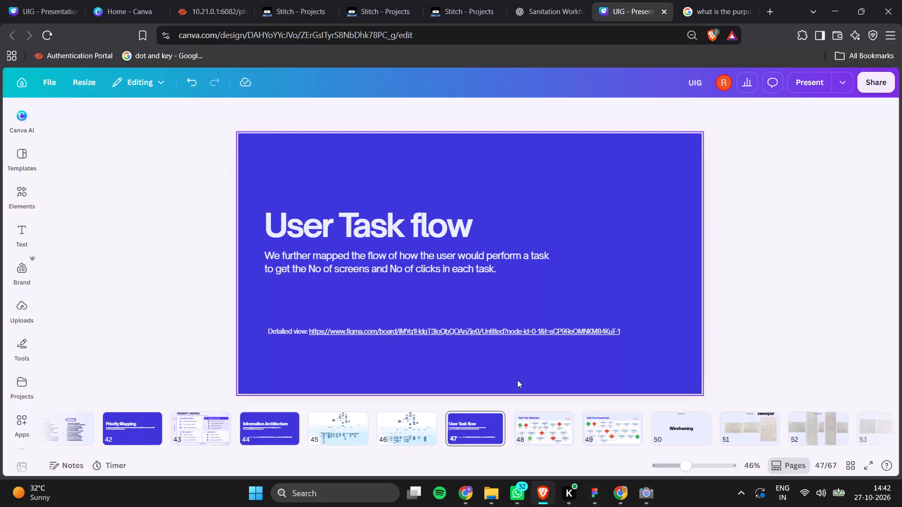
Move the Information Architecture title slide and its two diagram slides to after the Task Flow- Karamchari slide.
left_click(277, 421)
left_click(420, 435, "shift")
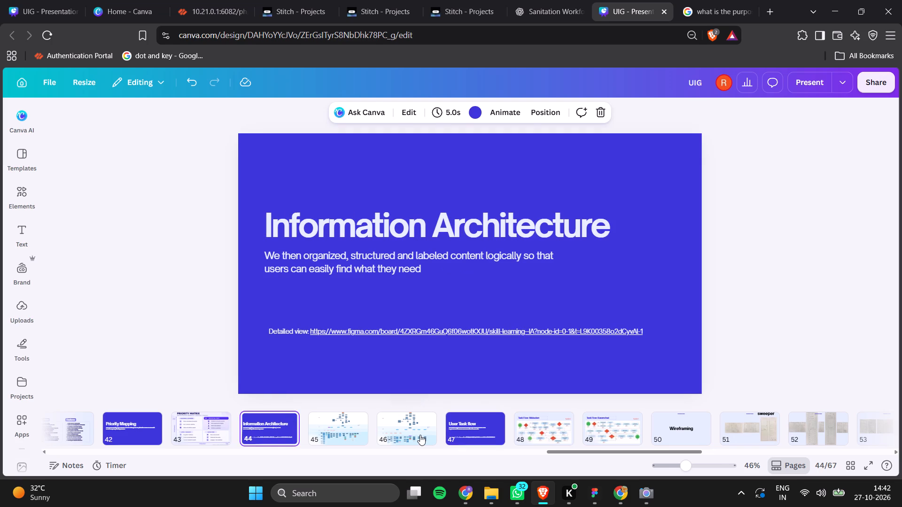
left_click_drag(310, 422, 622, 437)
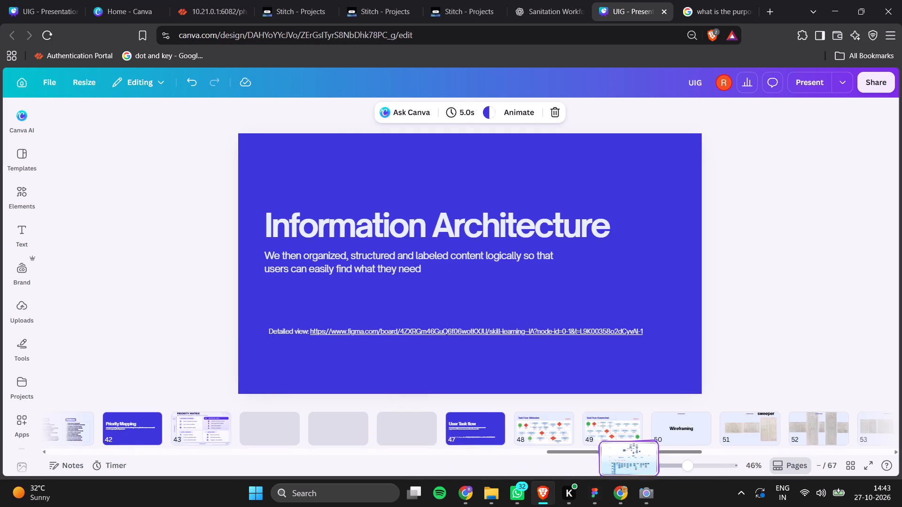
left_click_drag(622, 437, 627, 431)
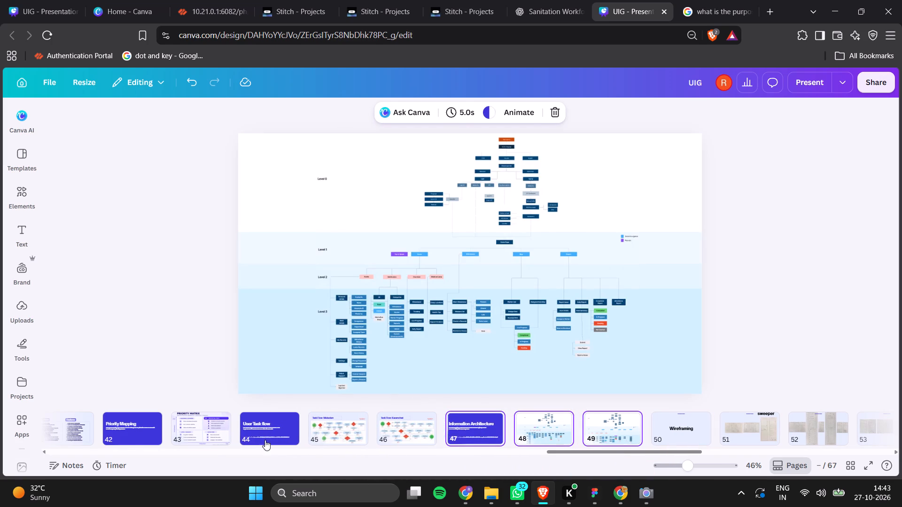
Look through the User Task flow title slide and the Mukadam and Karamchari task flow slides in their new order.
scroll(285, 439, "left", 1)
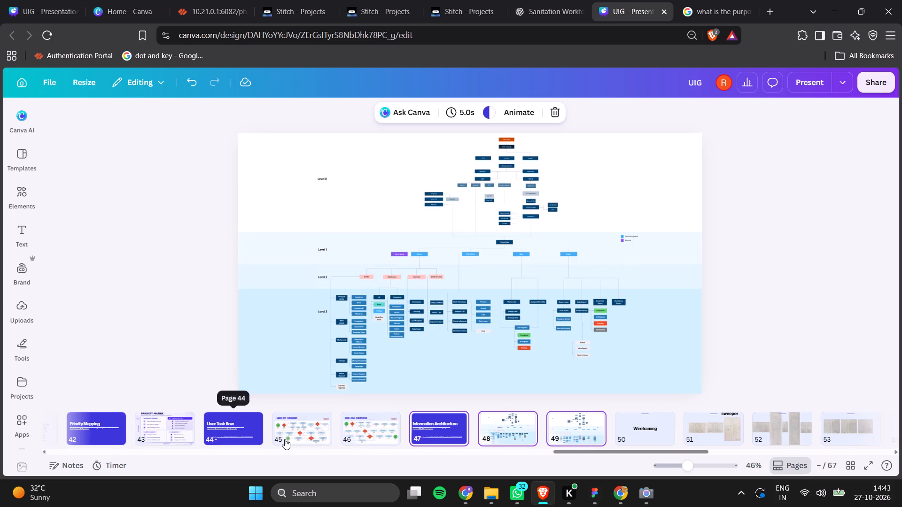
scroll(285, 439, "left", 1)
left_click(288, 438)
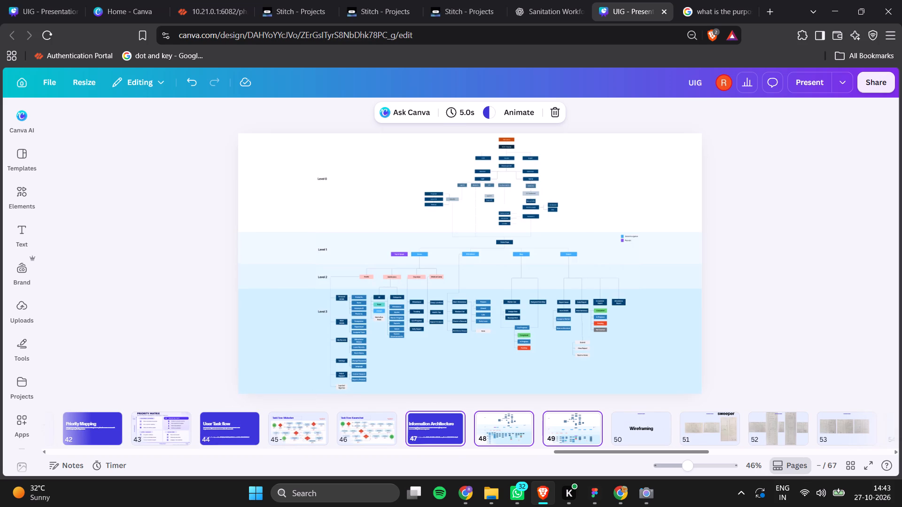
key("Left")
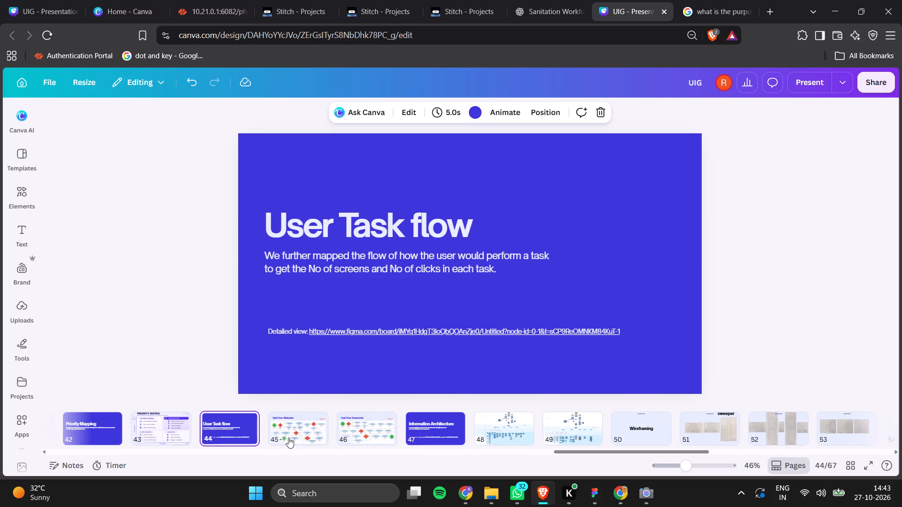
key("Right")
key("Right")
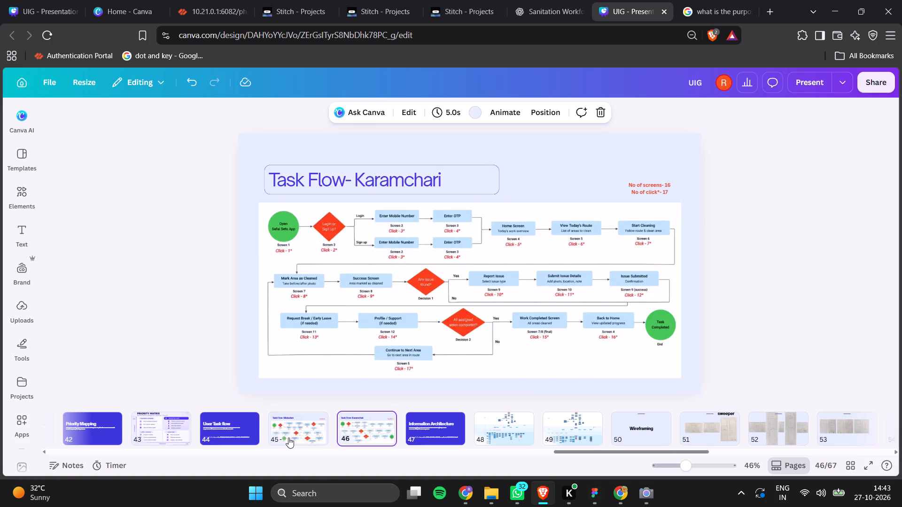
key("Left")
key("Right")
Nudge the red screen and click count label slightly down on the Task Flow- Karamchari slide.
left_click(646, 185)
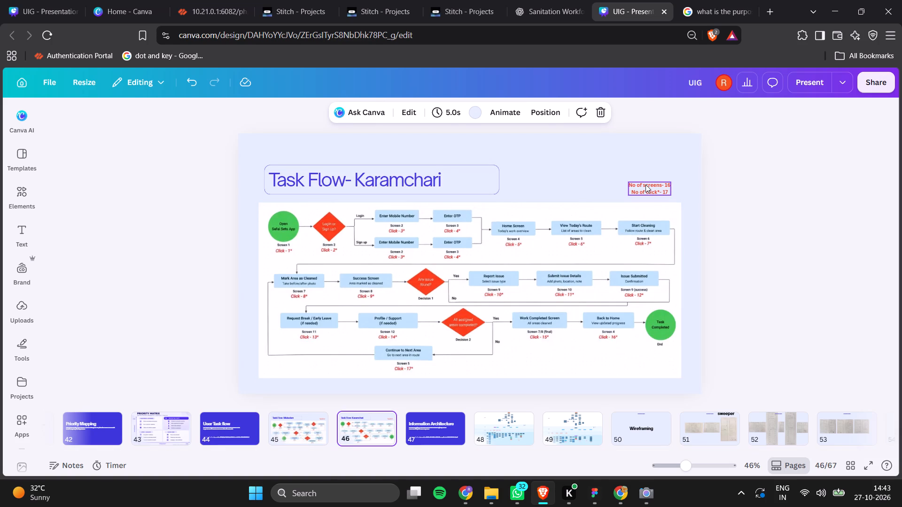
key("Down")
key("Down")
key("Down")
key("Down")
key("Down")
key("Down")
key("Down")
key("Down")
key("Down")
key("Down")
key("Down")
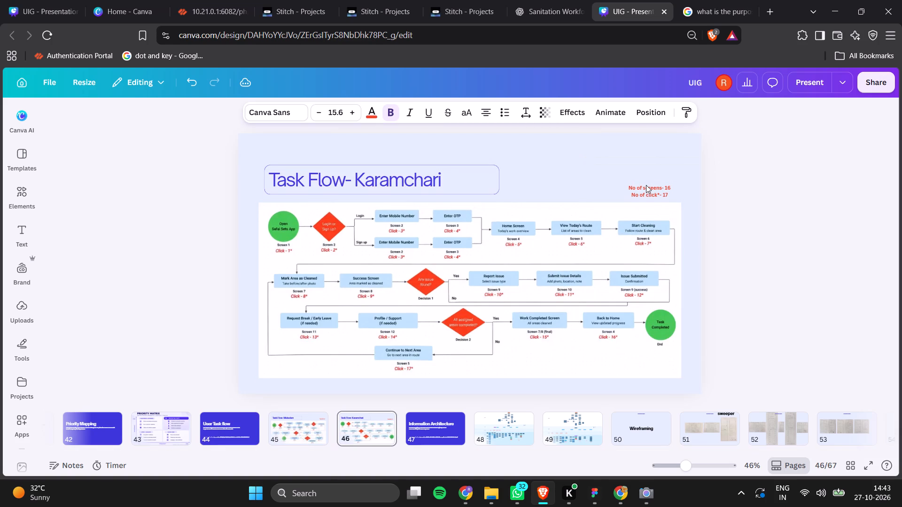
left_click(689, 194)
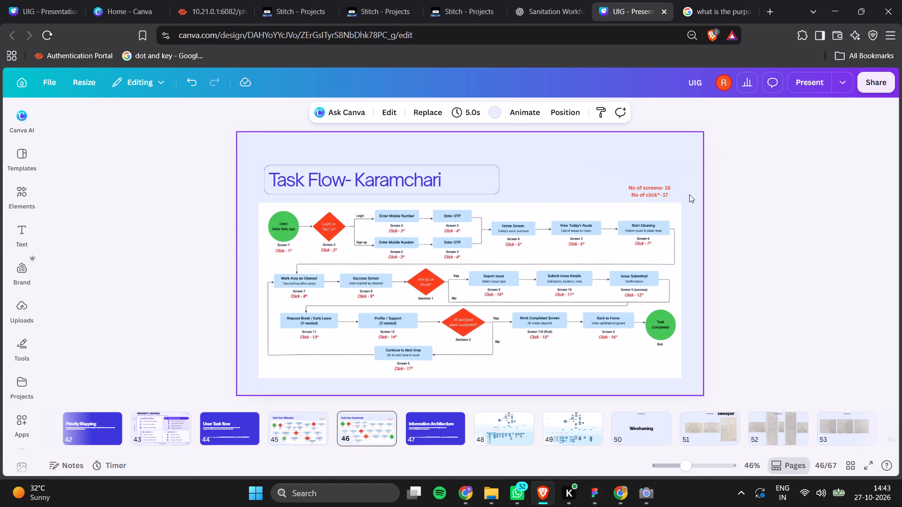
Change "No of click*" to "No of clicks*" in the red label on the Task Flow- Mukadam slide.
key("Left")
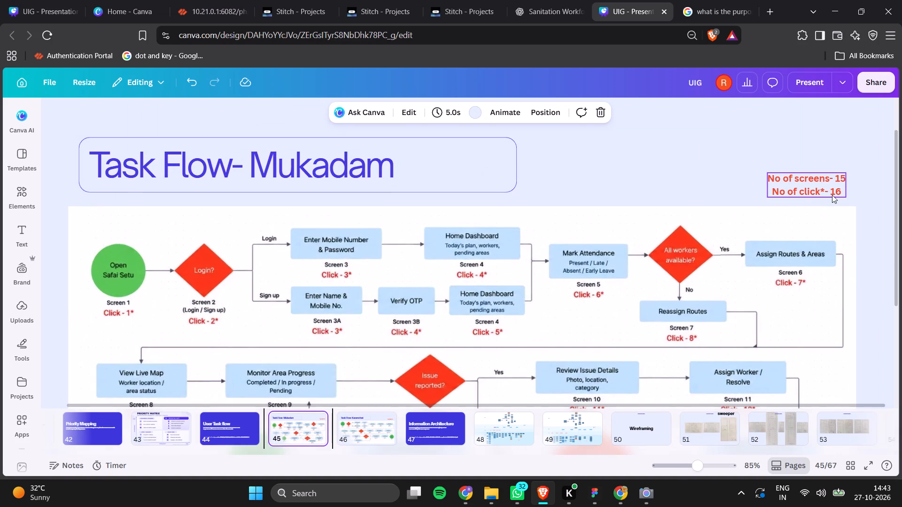
double_click(819, 192)
key("s")
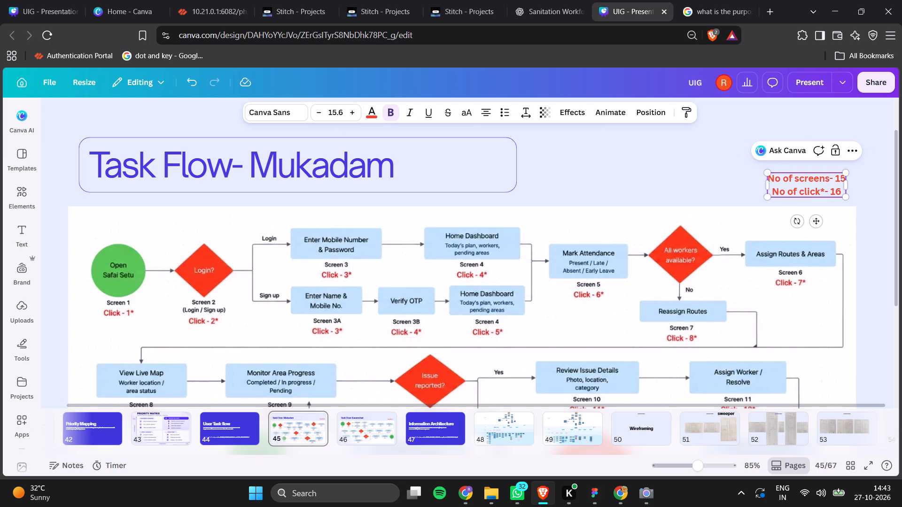
left_click(665, 182)
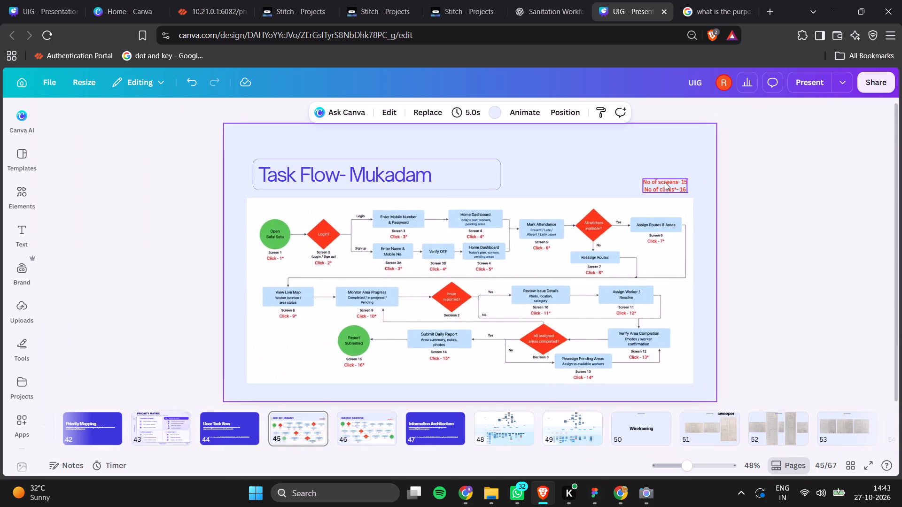
Change "No of click*" to "No of clicks*" in the red label on the Task Flow- Karamchari slide.
key("Right")
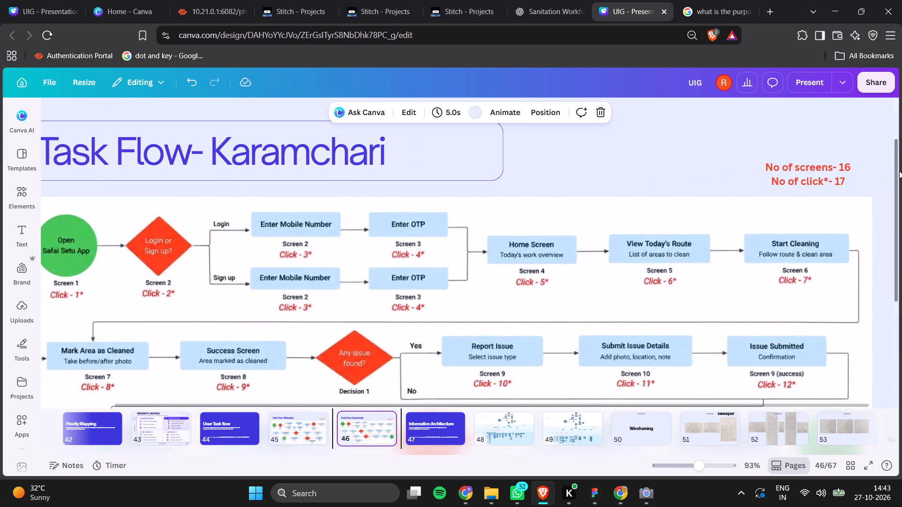
double_click(823, 185)
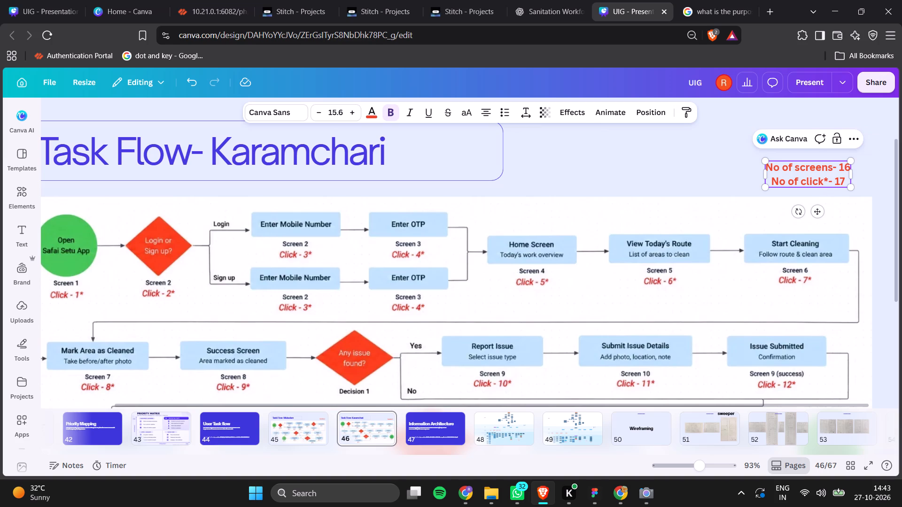
key("s")
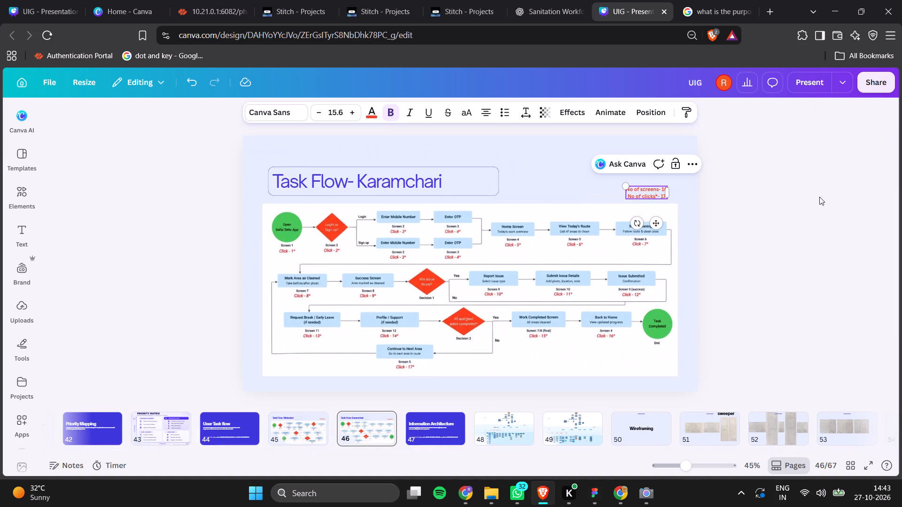
left_click(688, 238)
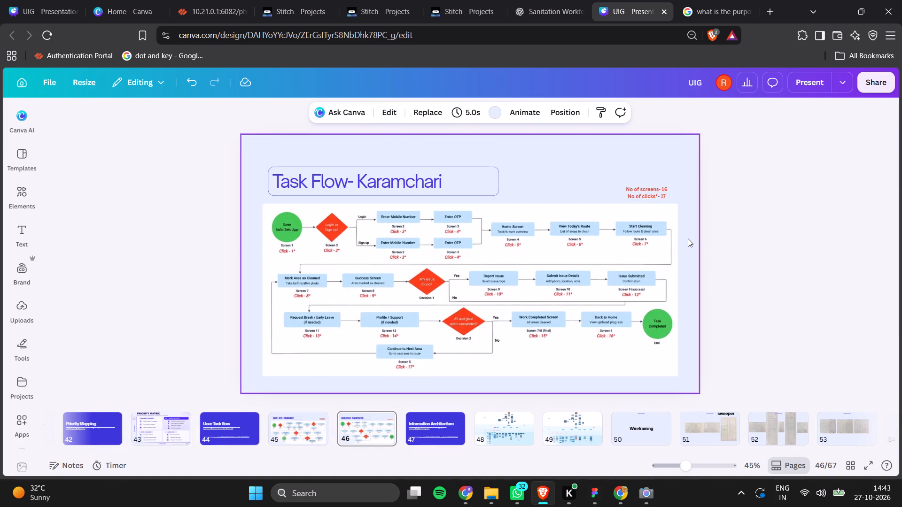
Review the slides from Task Flow- Mukadam through the Information Architecture diagrams to the Wireframing slide.
key("Left")
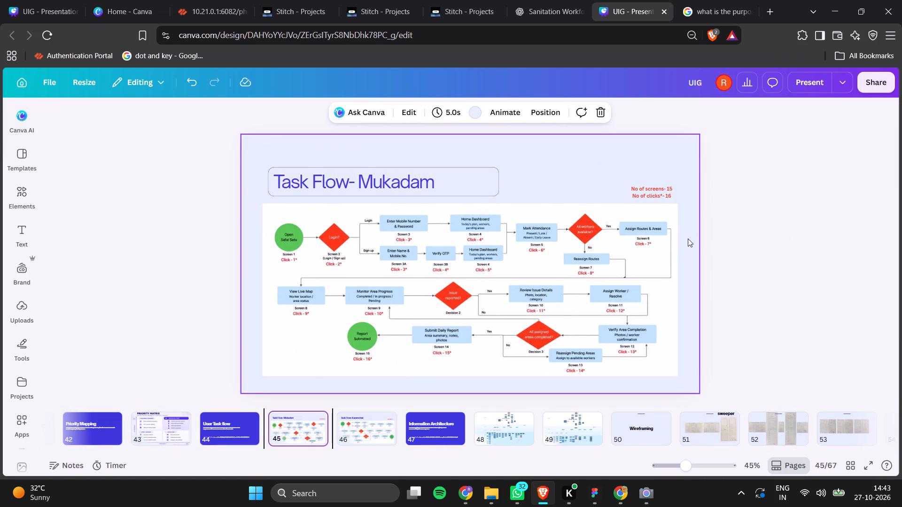
key("Right")
key("Right")
key("Left")
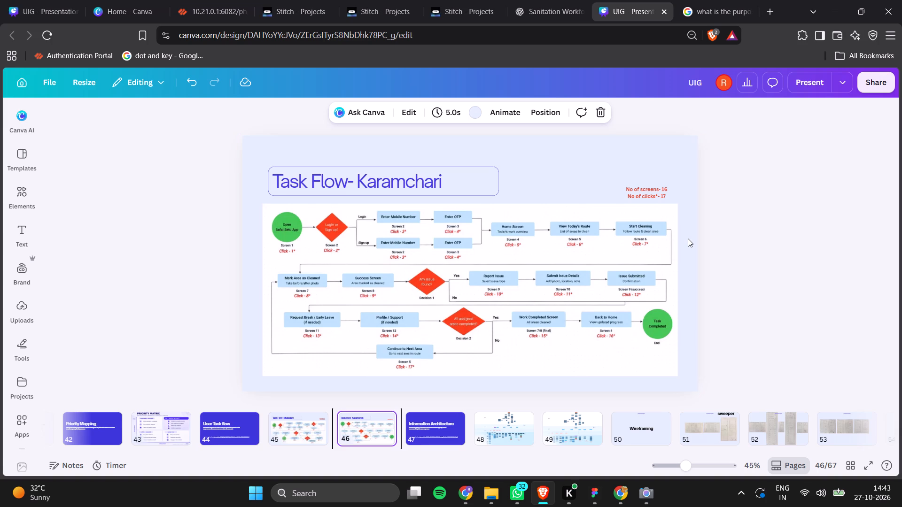
key("Right")
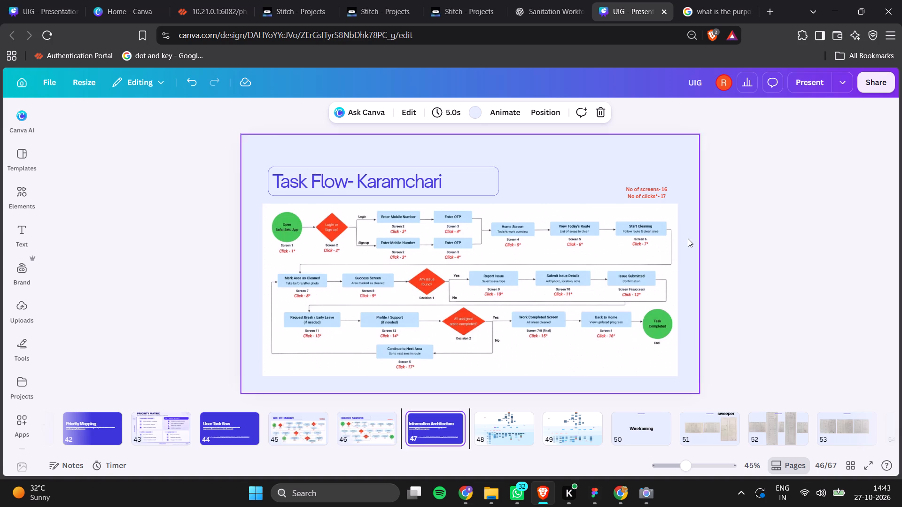
key("Right")
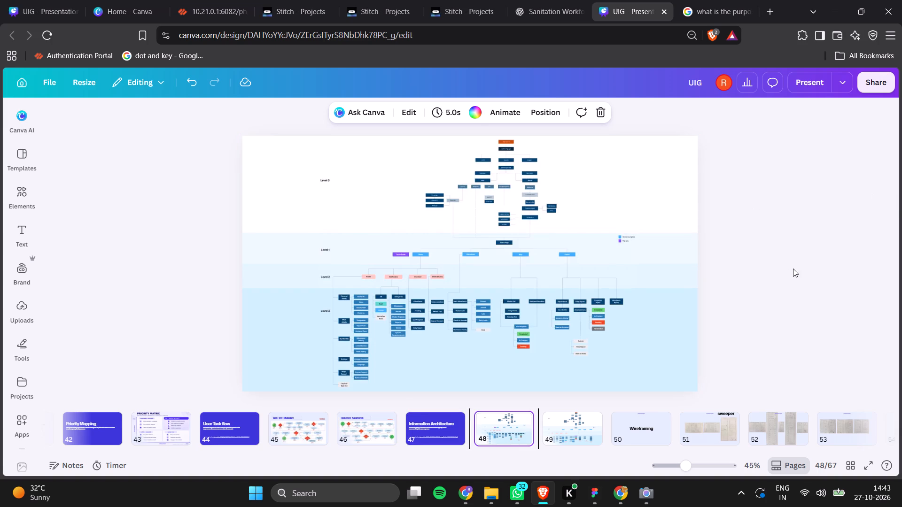
key("Right")
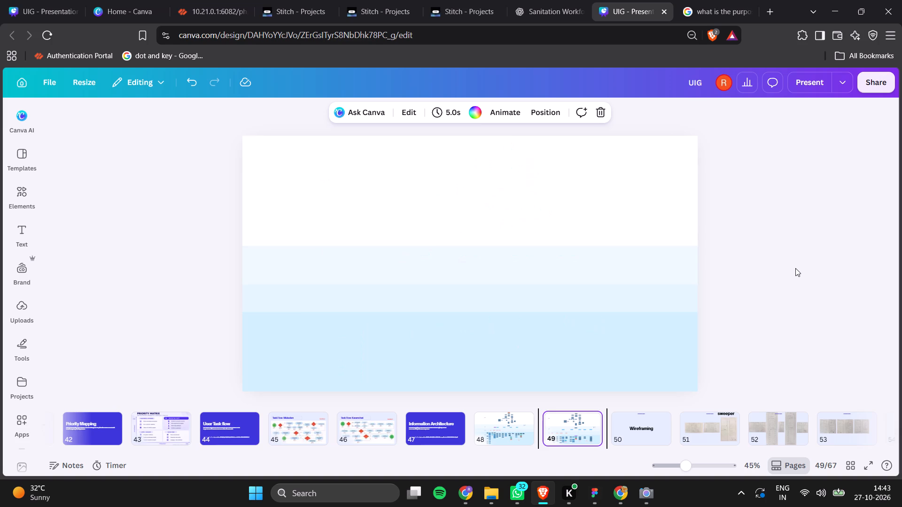
key("Right")
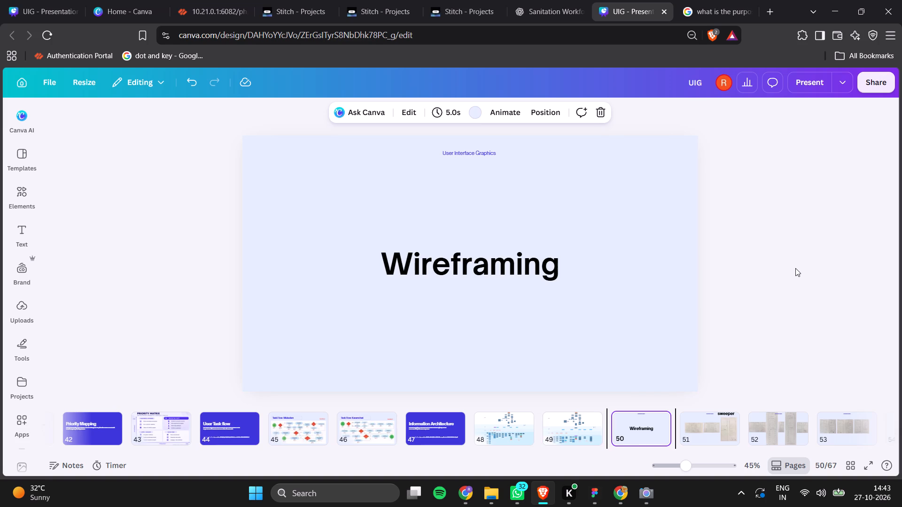
Duplicate the Information Architecture title slide and place the copy just before the Wireframing slide.
left_click(456, 421)
right_click(456, 421)
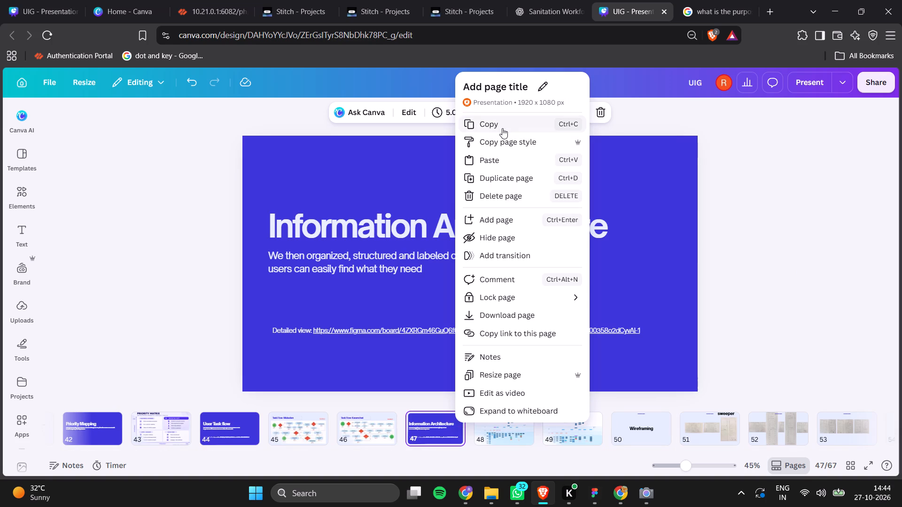
left_click(505, 173)
left_click_drag(499, 431, 648, 425)
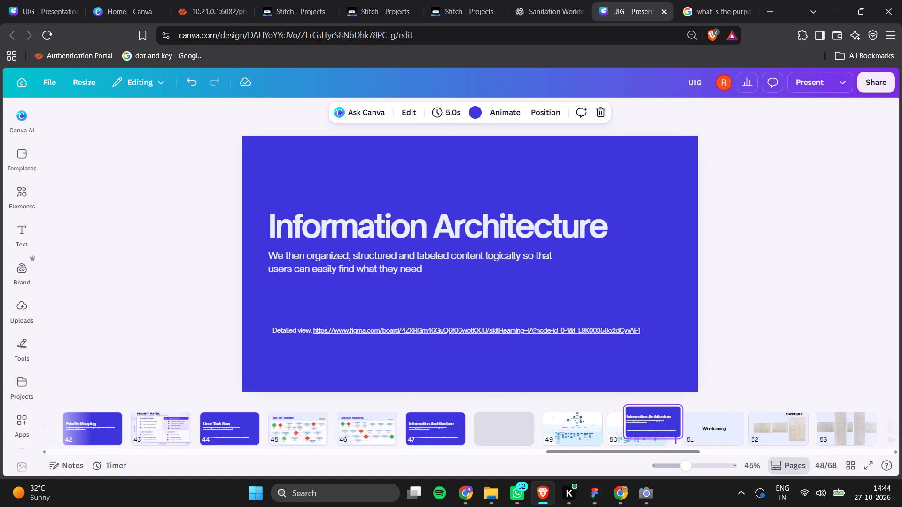
left_click_drag(648, 425, 676, 429)
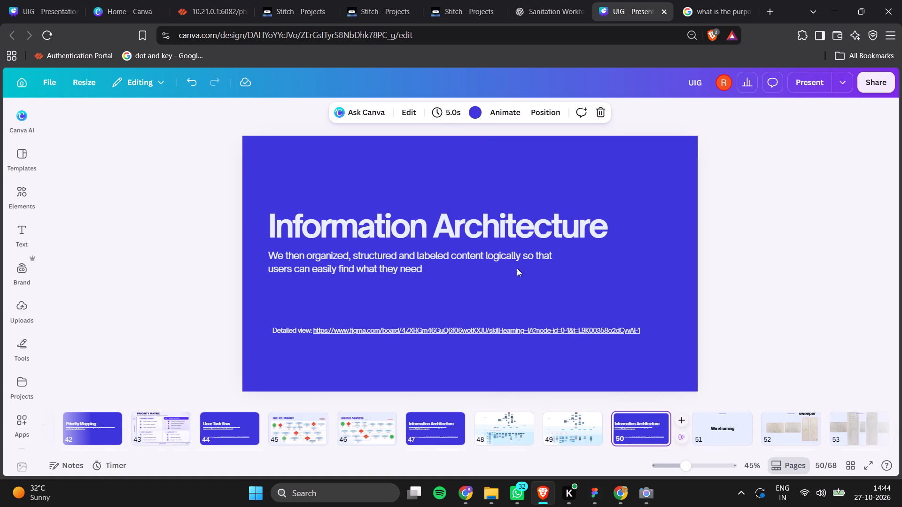
Replace the copied slide's title with "Wireframing".
triple_click(490, 237)
type("wireframing")
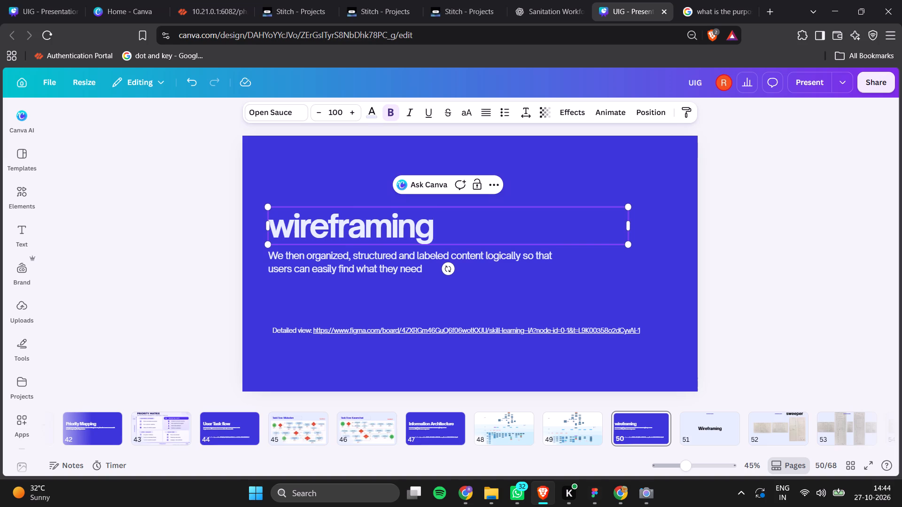
left_click(282, 222)
key("BackSpace")
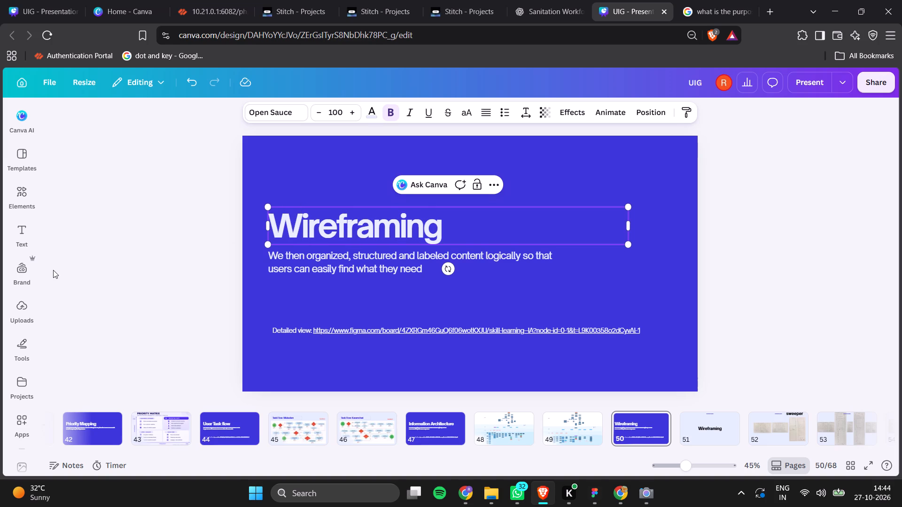
Delete the "Detailed view" link line from the new blue Wireframing slide.
left_click(399, 330)
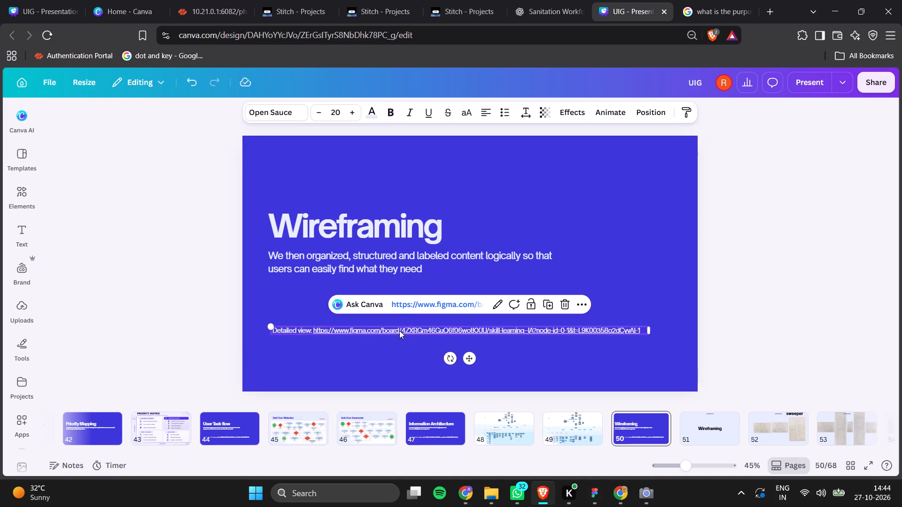
key("BackSpace")
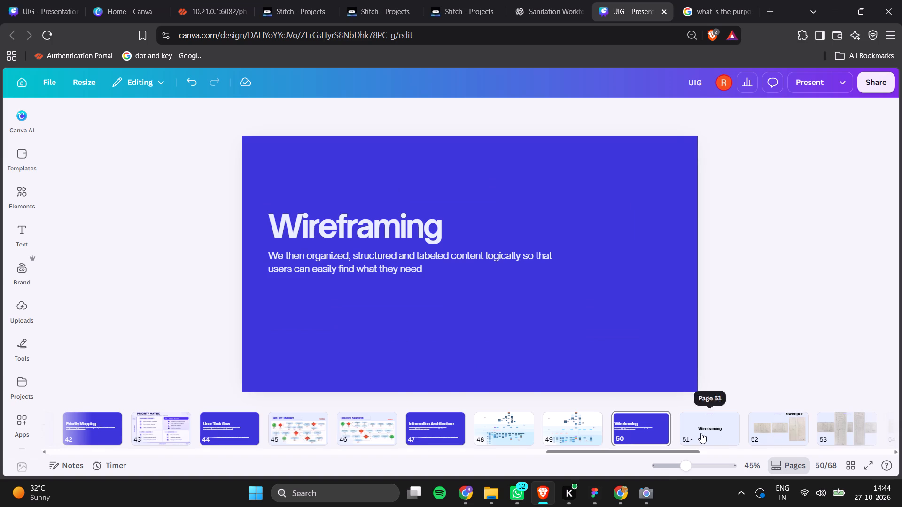
Delete the old light-coloured Wireframing slide that follows the new one.
left_click(701, 433)
key("Delete")
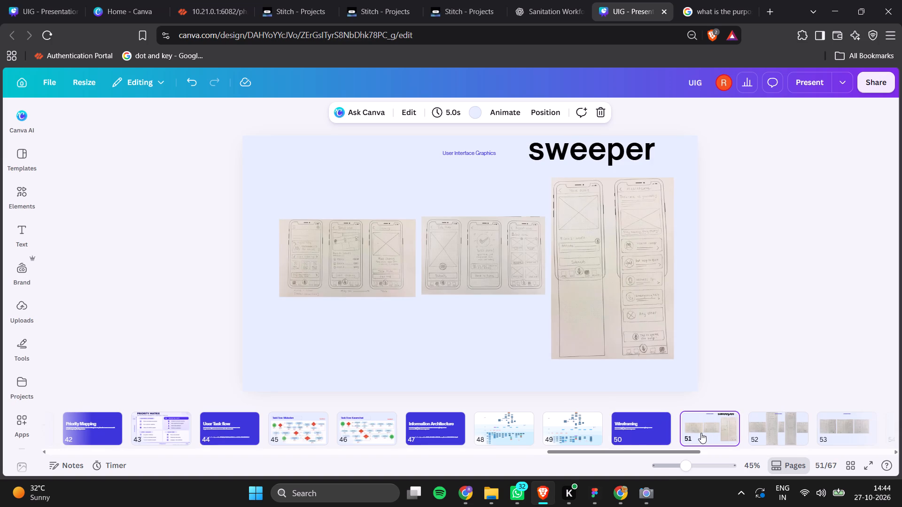
Duplicate the blue Wireframing title slide.
right_click(646, 429)
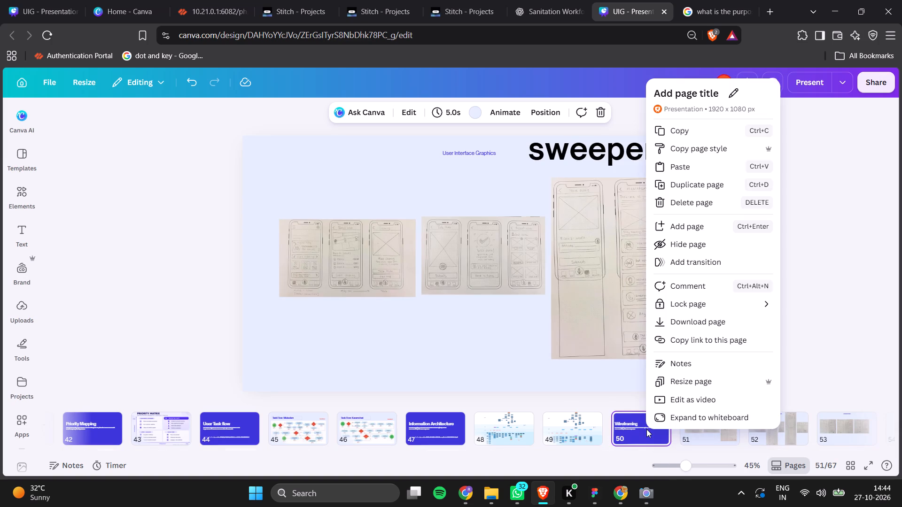
right_click(431, 318)
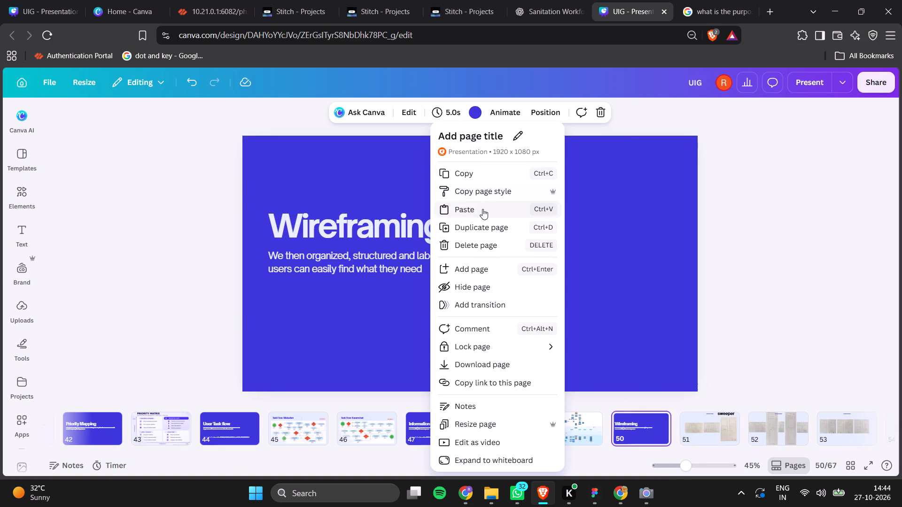
left_click(483, 228)
Replace the duplicated Wireframing slide's title with "Low Fedility Prototype".
double_click(420, 220)
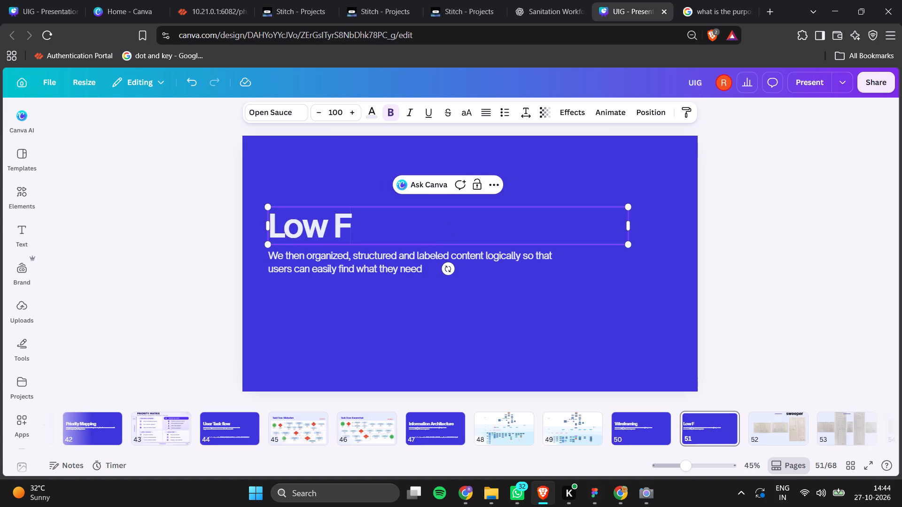
type("edility")
key("space")
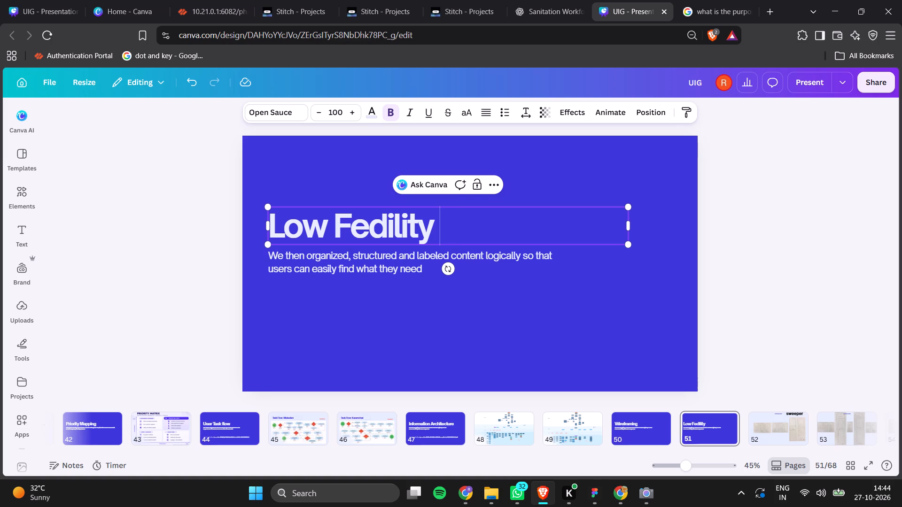
type("pt")
type("ototype")
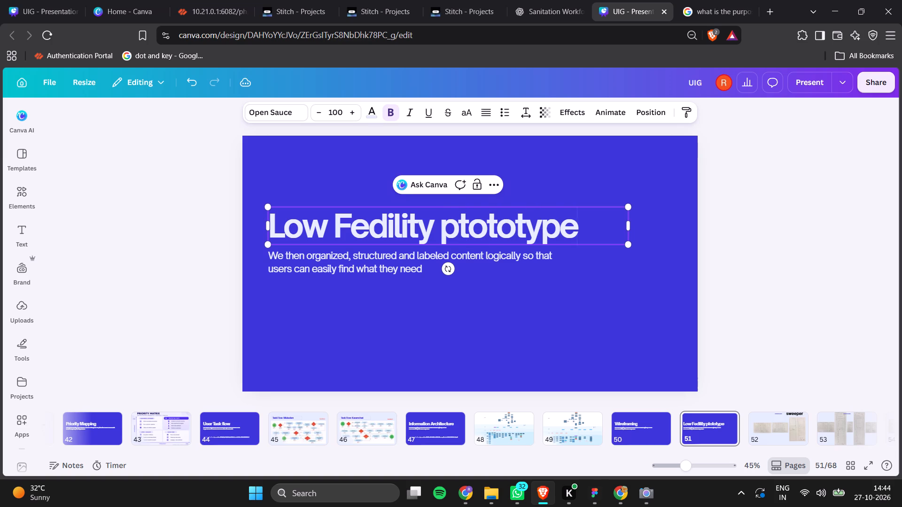
left_click(449, 307)
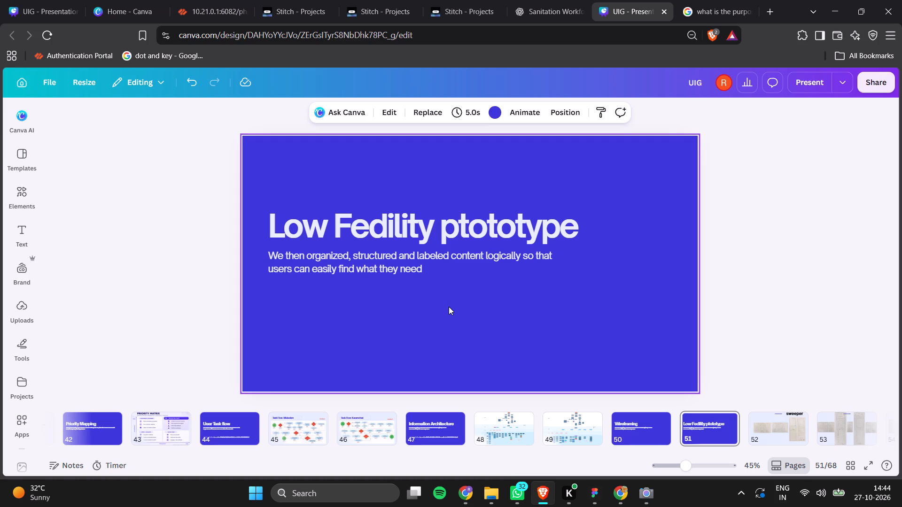
double_click(473, 227)
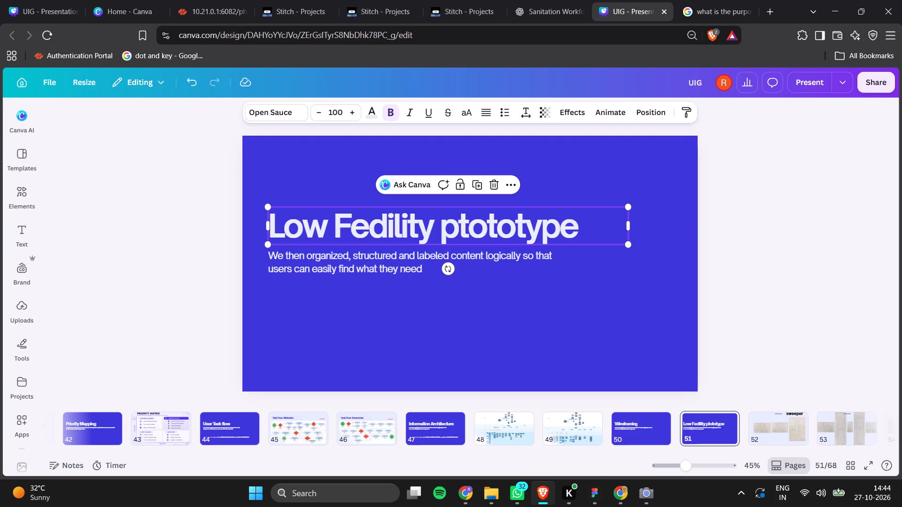
left_click(473, 227)
key("BackSpace")
key("r")
left_click(550, 326)
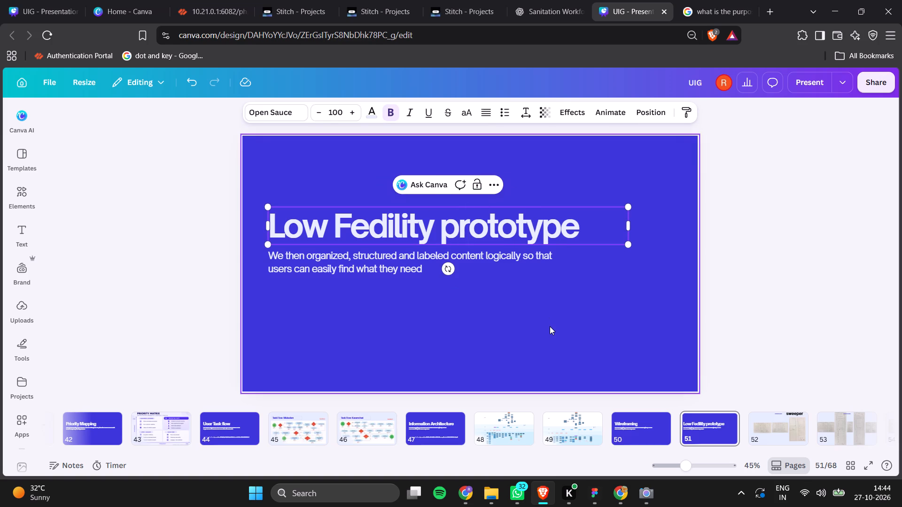
double_click(458, 235)
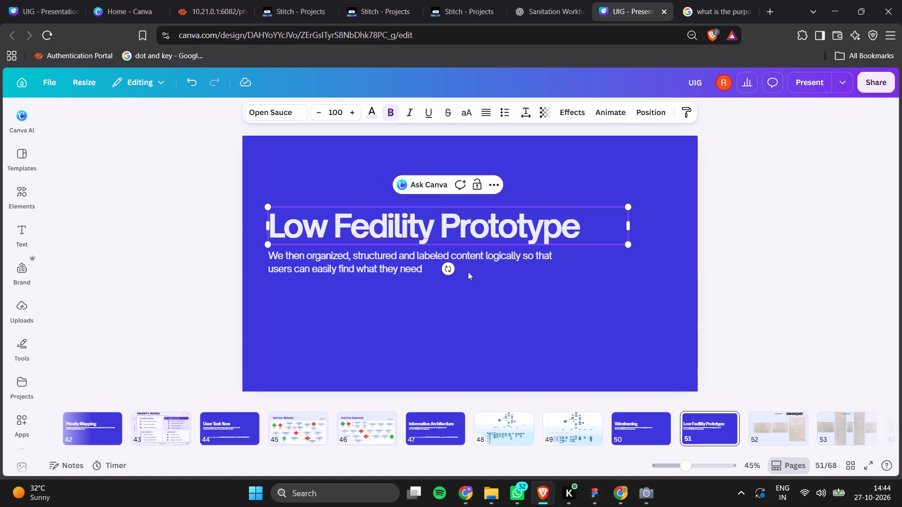
left_click(487, 328)
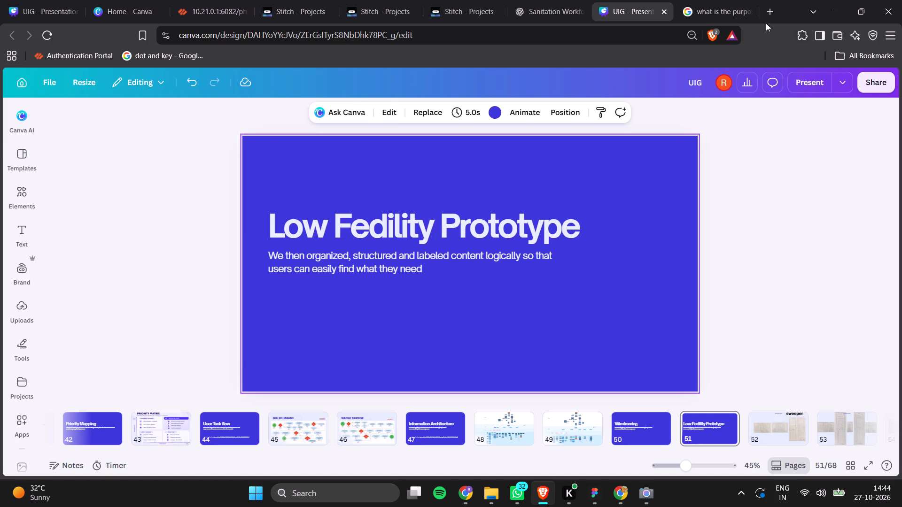
Look up the spelling of "low fidelity" in a new browser tab and copy the word "fidelity".
left_click(772, 11)
type("low f")
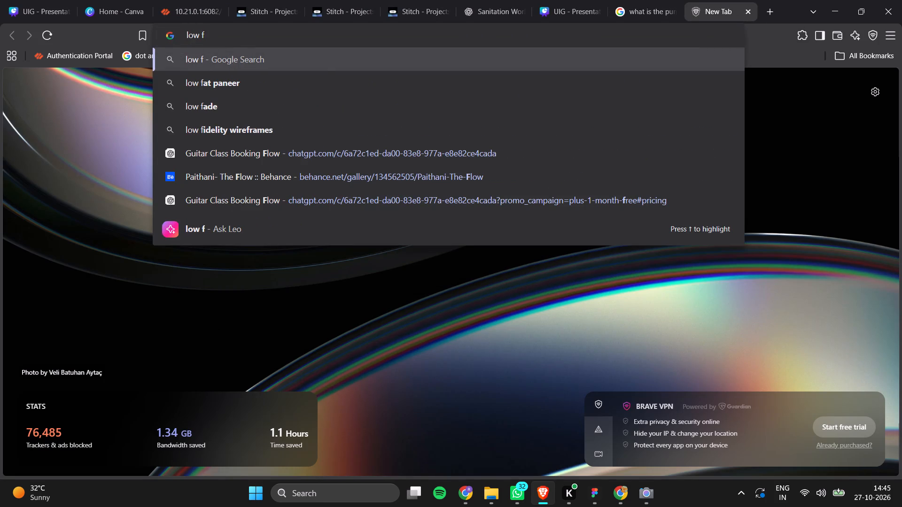
key("o")
key("BackSpace")
type("ide")
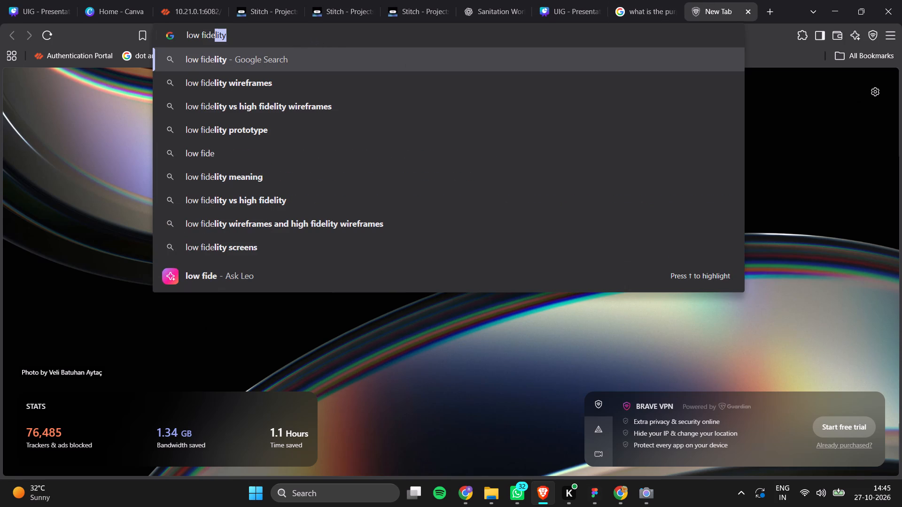
left_click_drag(202, 32, 241, 35)
key("ctrl+c")
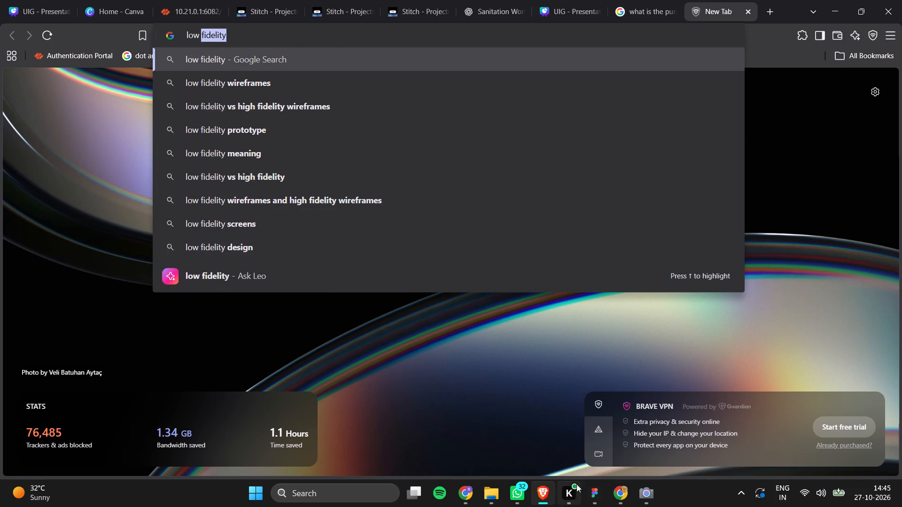
left_click(622, 495)
left_click(537, 491)
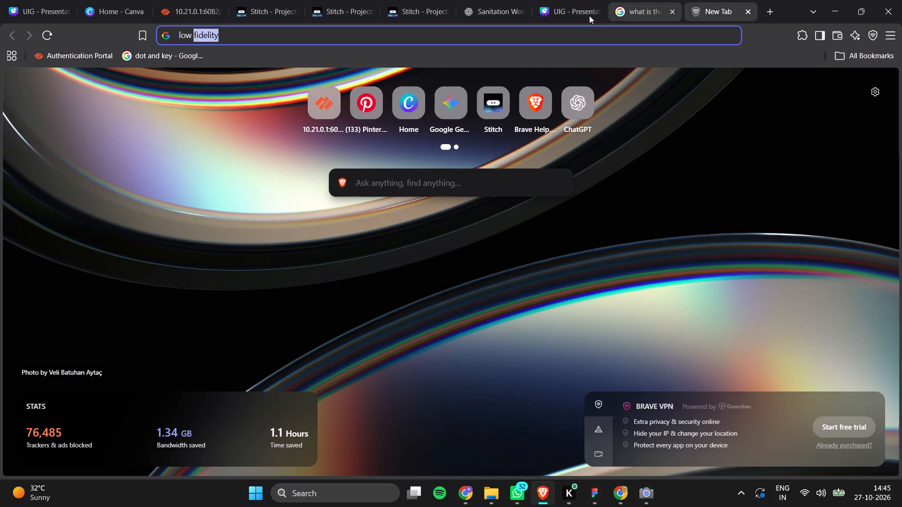
Correct the misspelled word in the new slide's title so it reads "Low Fidelity Prototype".
left_click(555, 9)
double_click(390, 223)
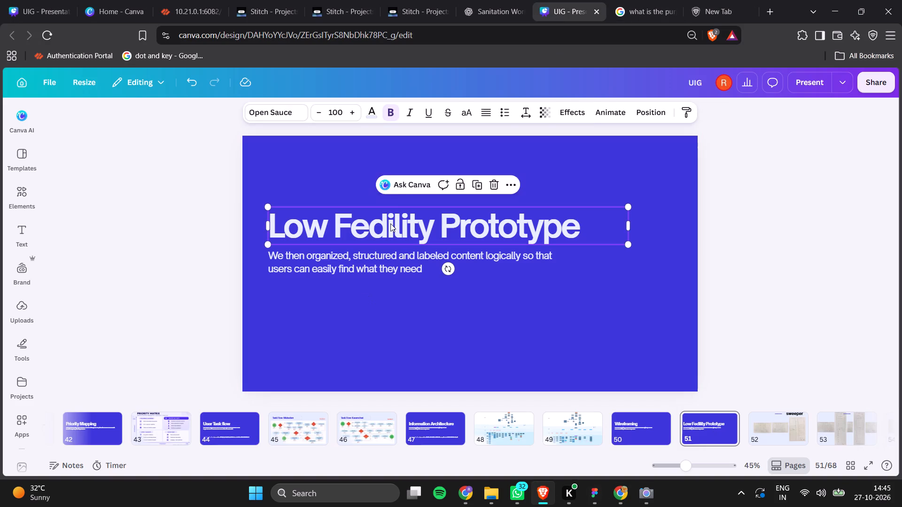
double_click(390, 223)
key("ctrl+v")
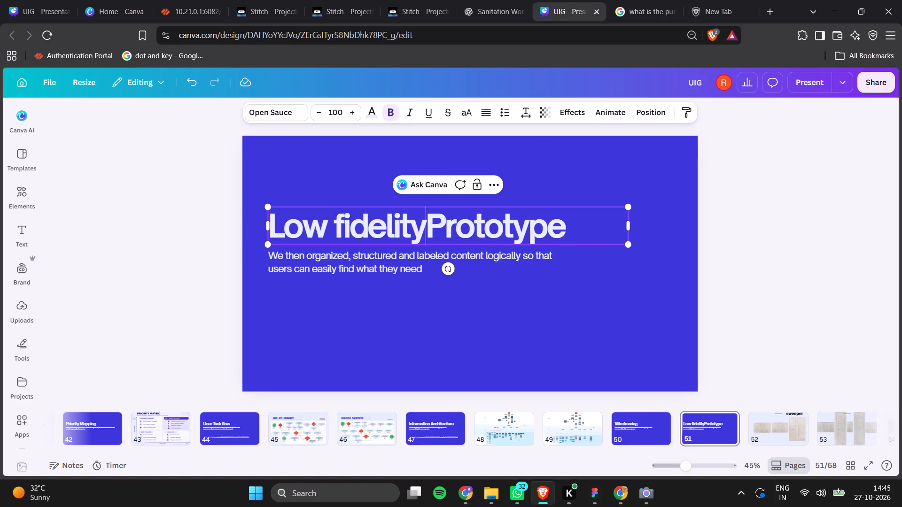
key("space")
left_click(346, 226)
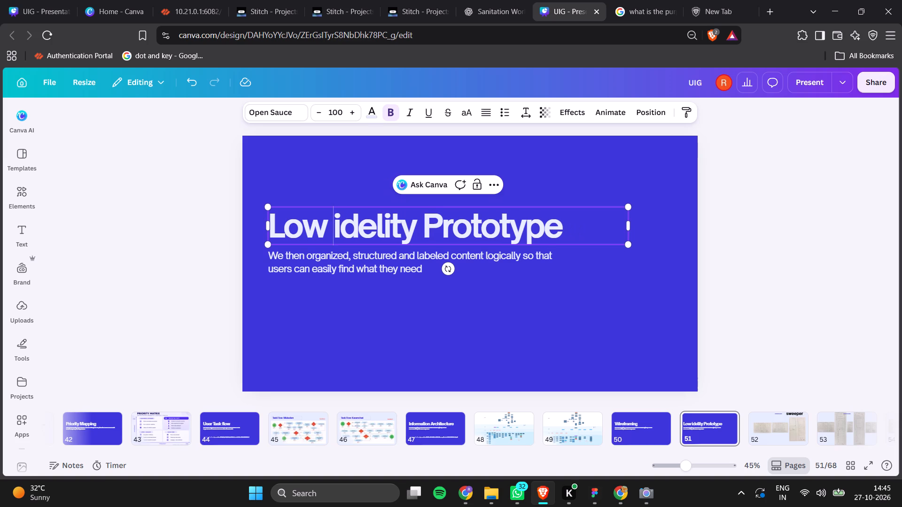
left_click(534, 304)
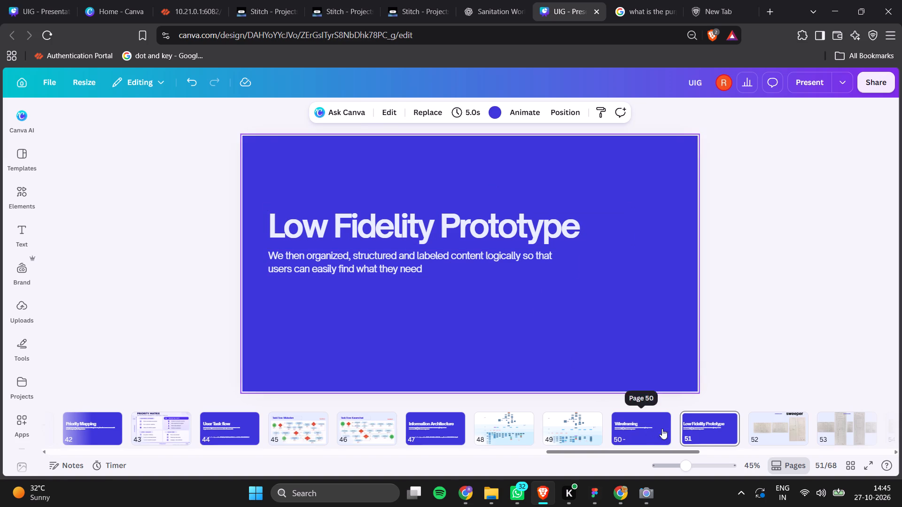
Duplicate the Low Fidelity Prototype title slide.
right_click(706, 431)
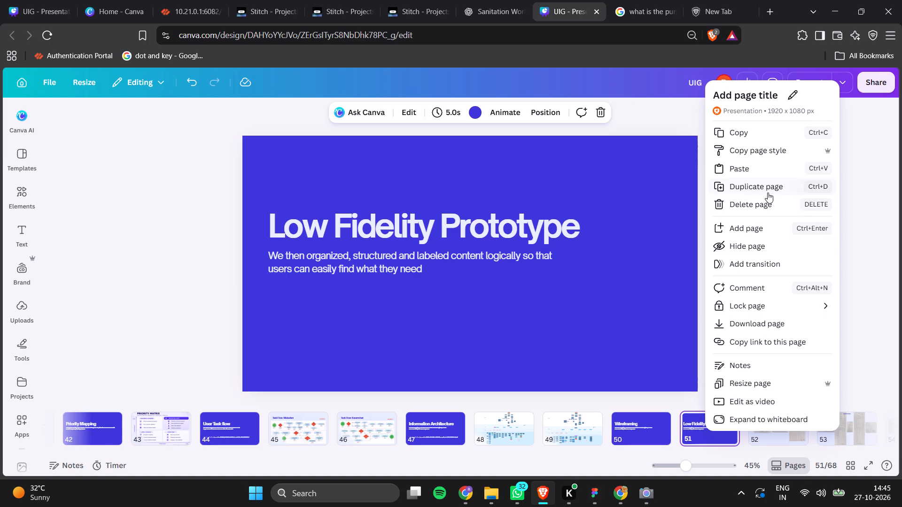
left_click(768, 192)
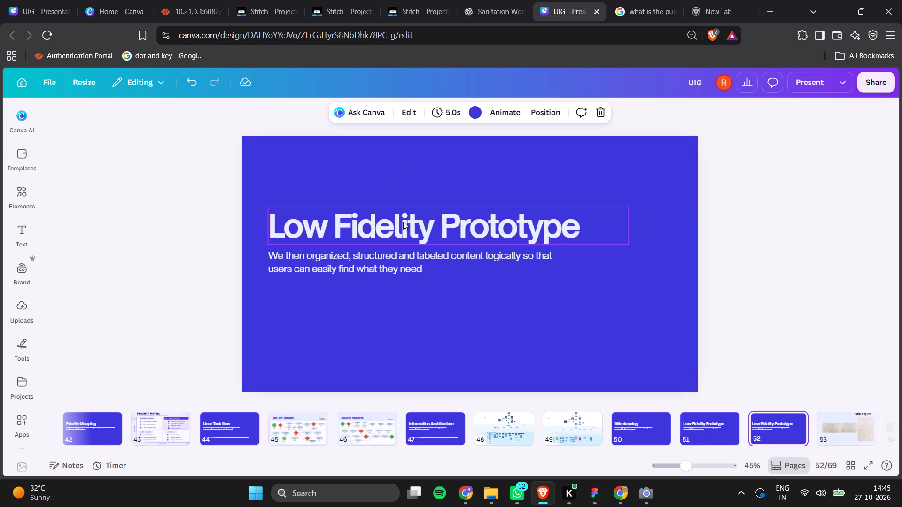
Change the duplicated slide's title to "Final Prototype".
double_click(403, 222)
left_click(436, 225)
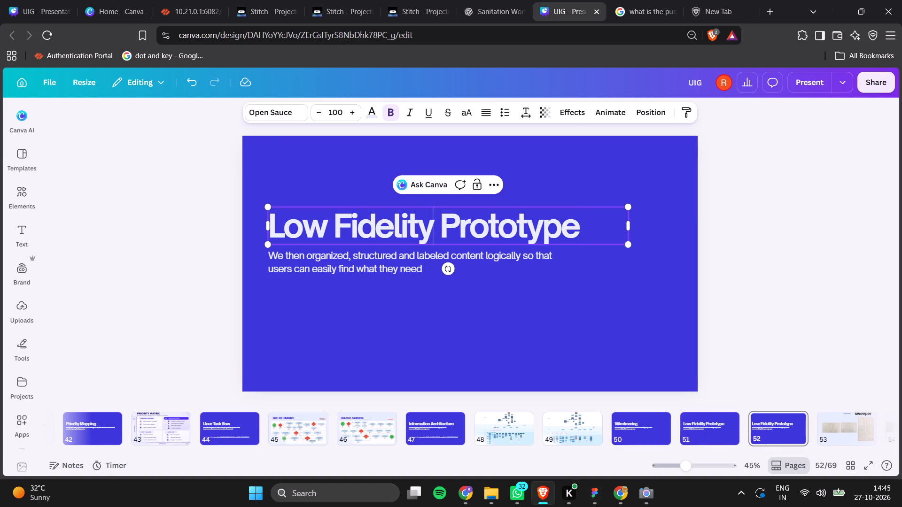
left_click_drag(436, 225, 269, 240)
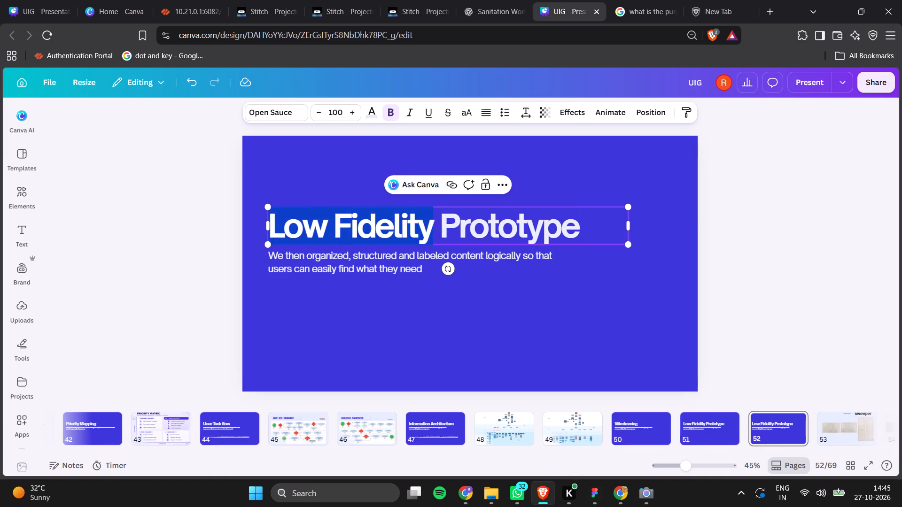
key("BackSpace")
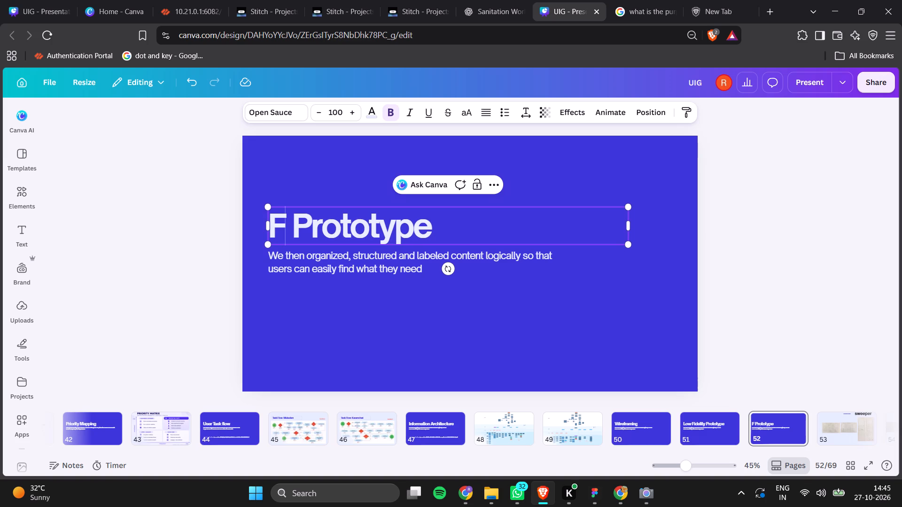
key("i")
type("nal")
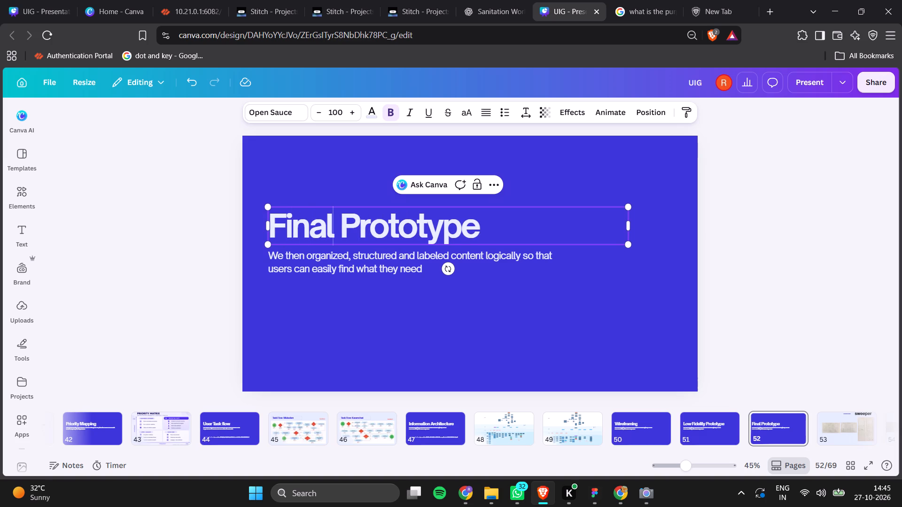
left_click(317, 317)
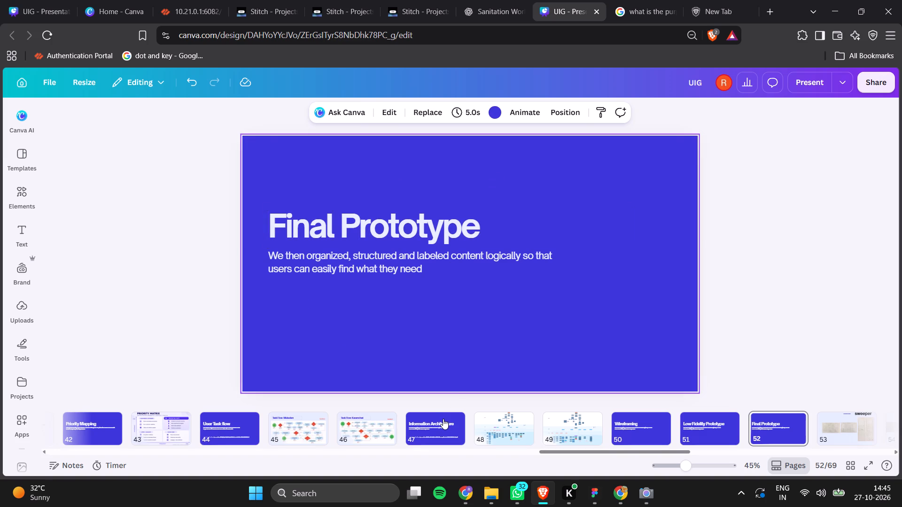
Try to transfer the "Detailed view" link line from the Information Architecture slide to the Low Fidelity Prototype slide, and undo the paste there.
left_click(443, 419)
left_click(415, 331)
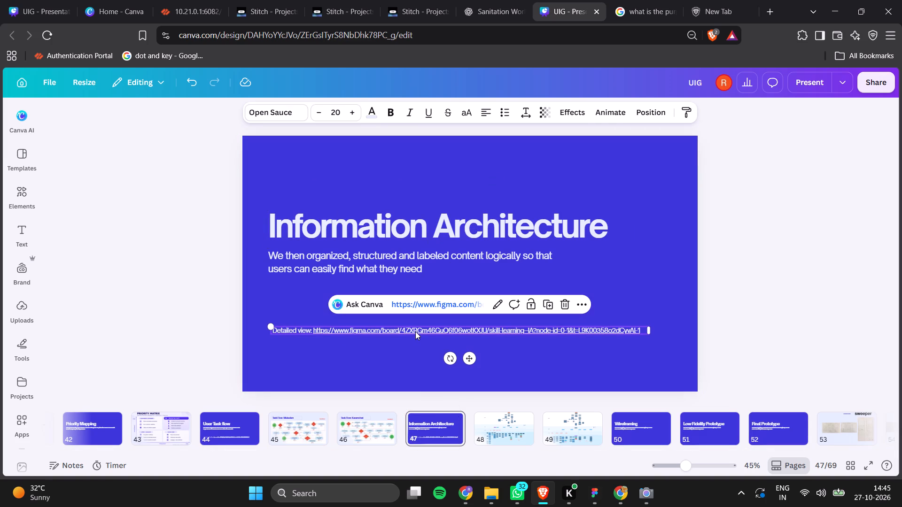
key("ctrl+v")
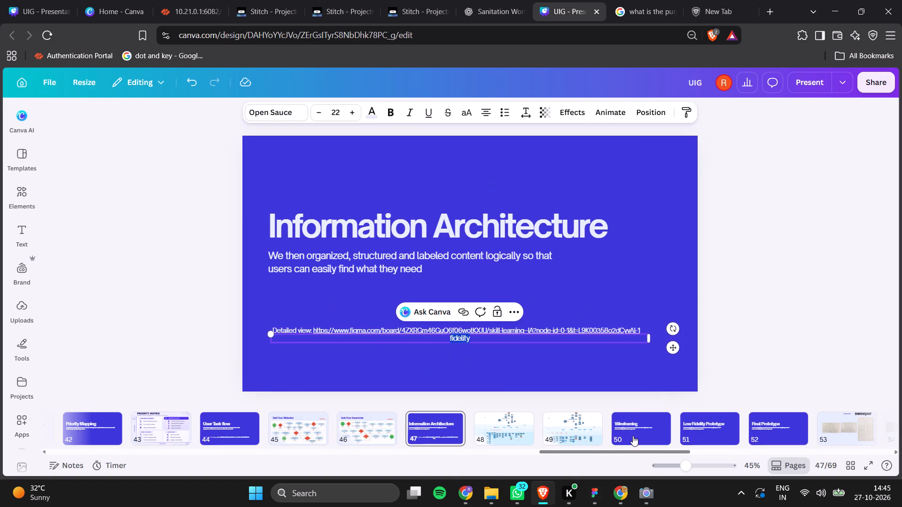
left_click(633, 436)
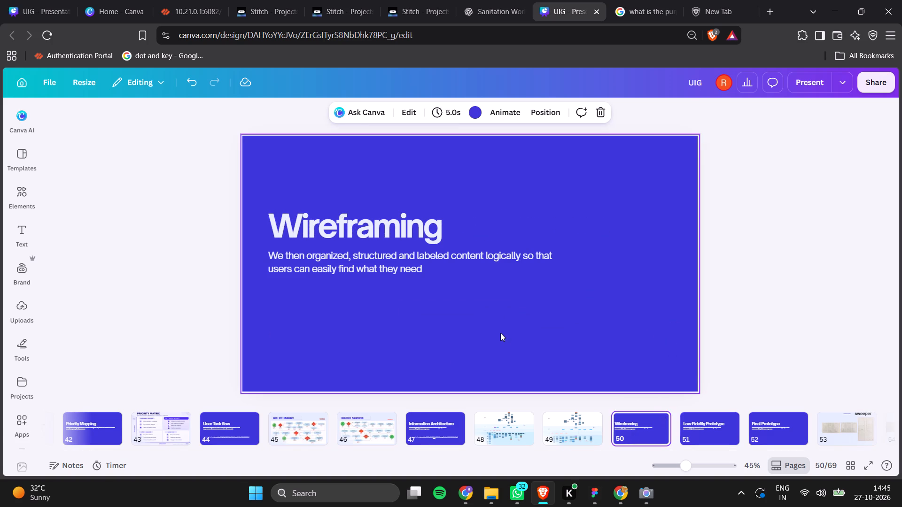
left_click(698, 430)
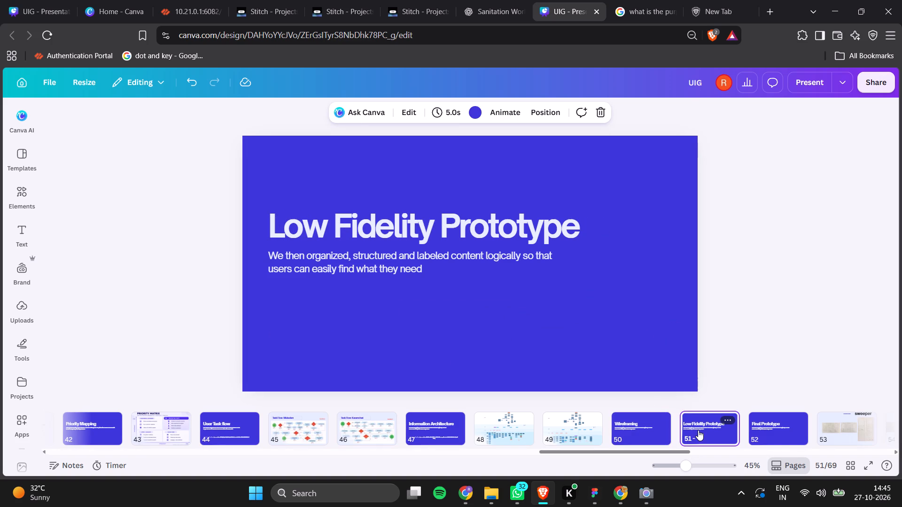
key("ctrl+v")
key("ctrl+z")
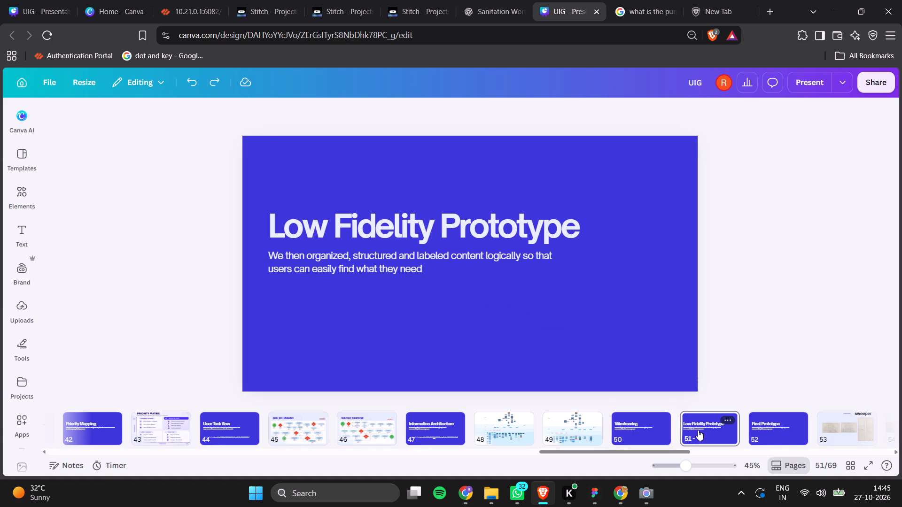
Copy the "Detailed view" link line from the Information Architecture slide.
left_click(435, 424)
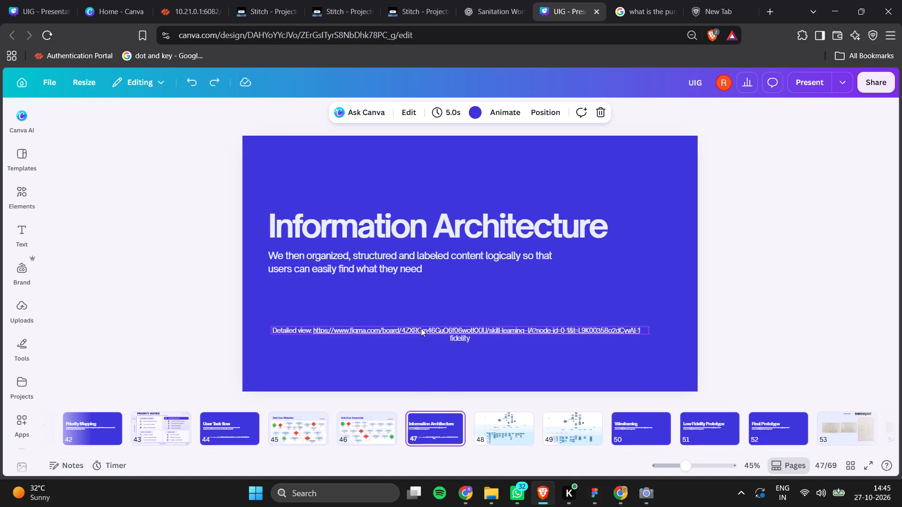
left_click(421, 328)
key("ctrl+c")
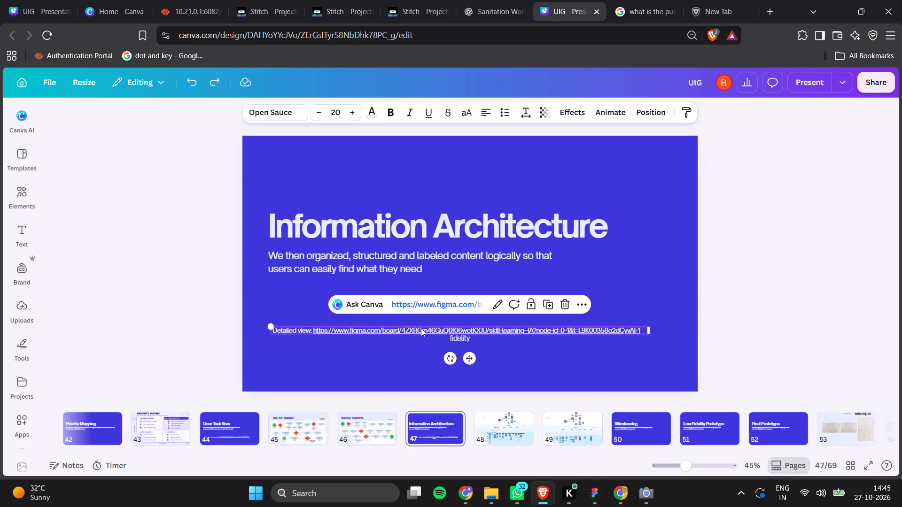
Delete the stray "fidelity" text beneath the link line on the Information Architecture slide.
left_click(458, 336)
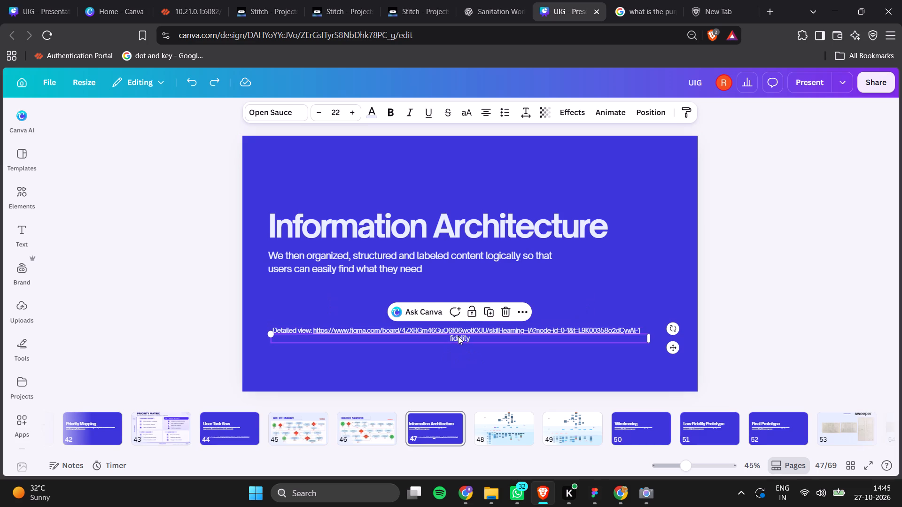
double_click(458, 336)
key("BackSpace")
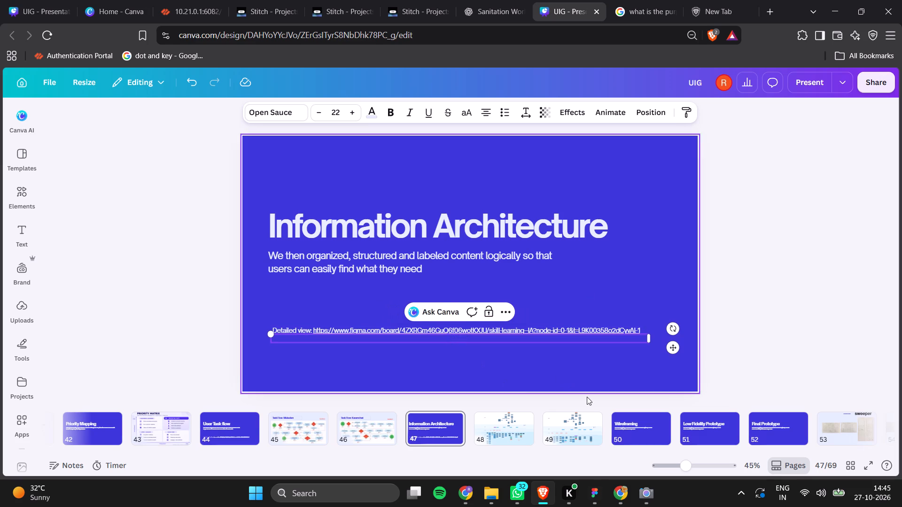
Paste the copied "Detailed view" link line onto the Low Fidelity Prototype slide.
left_click(631, 419)
key("Right")
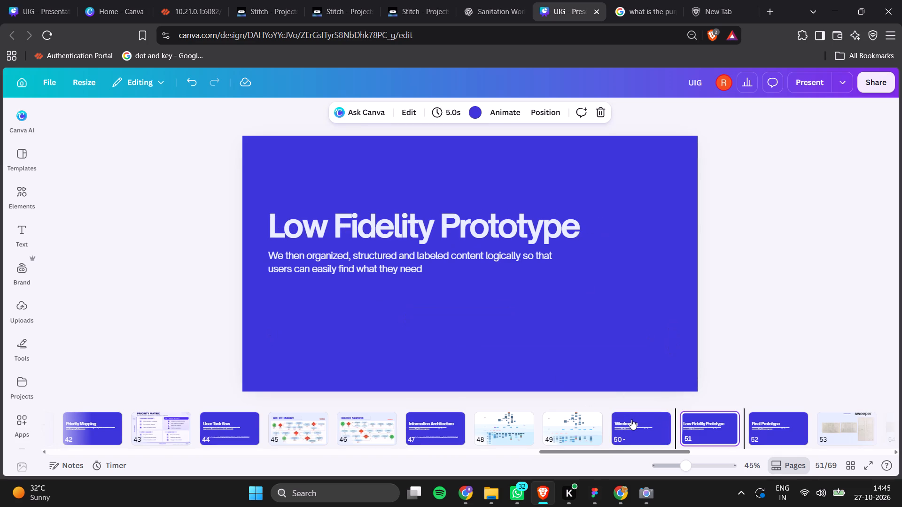
key("ctrl+v")
key("Right")
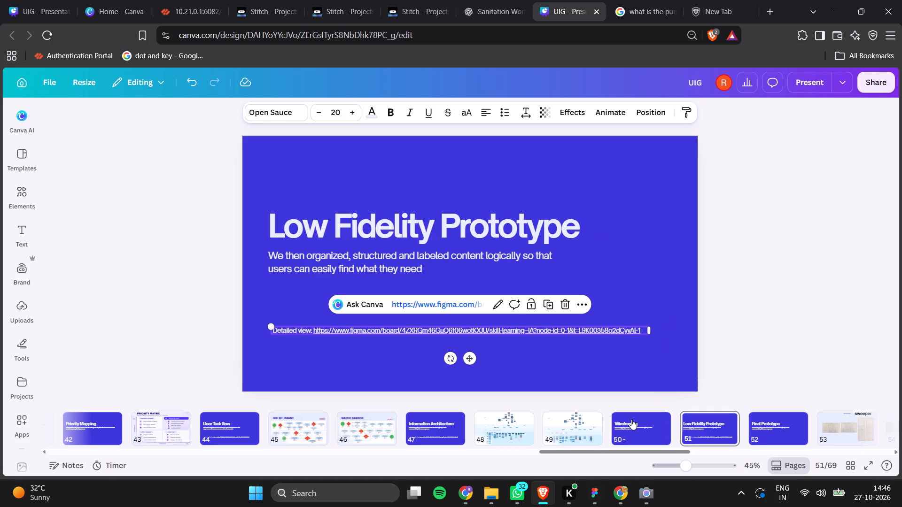
key("Left")
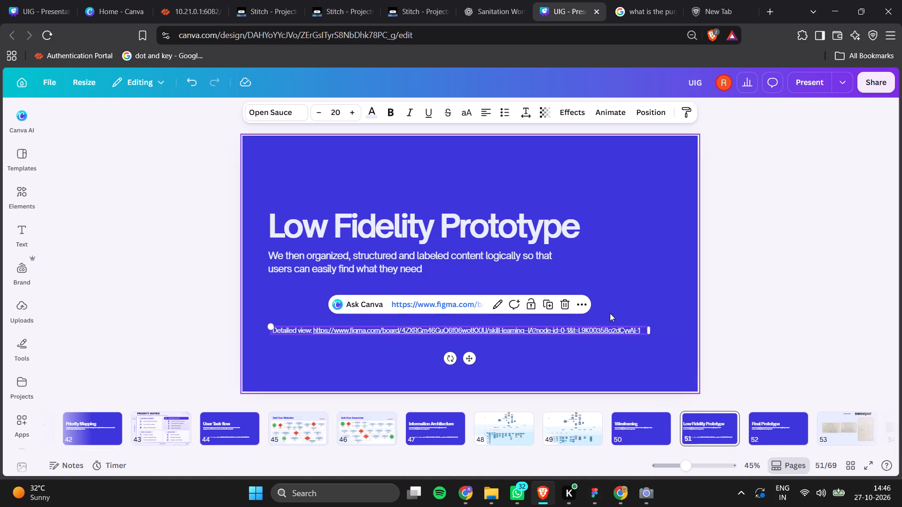
Paste the copied "Detailed view" link line onto the Final Prototype slide.
left_click(687, 319)
key("Right")
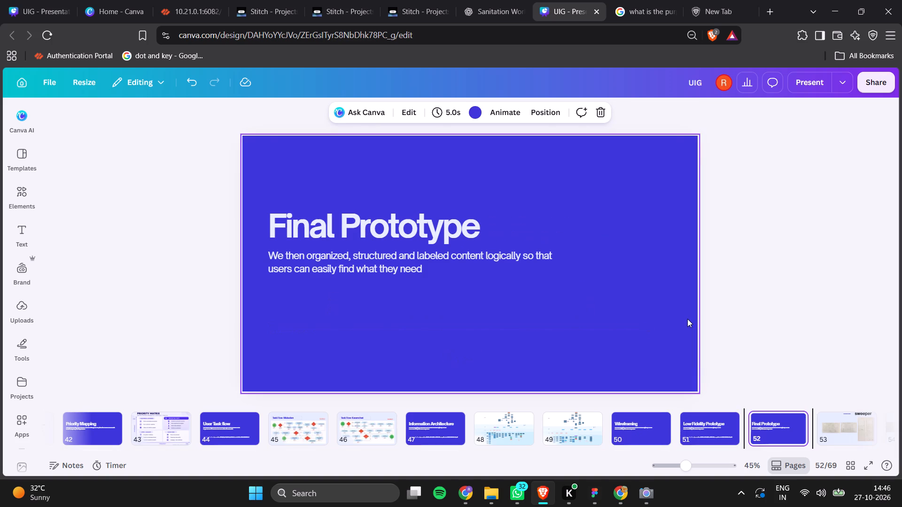
key("ctrl+v")
left_click(675, 286)
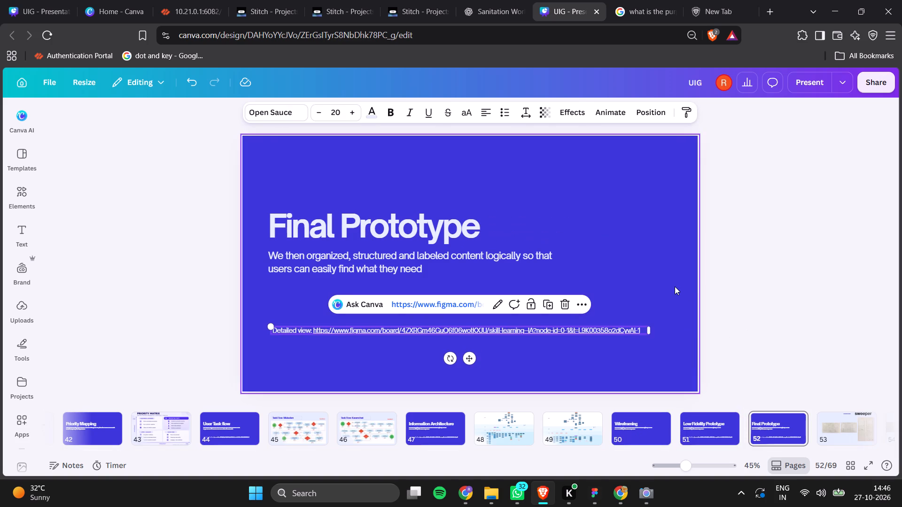
Delete the "User Interface Graphics" label and the "sweeper" heading from the wireframe sketch slide 53.
left_click(650, 437)
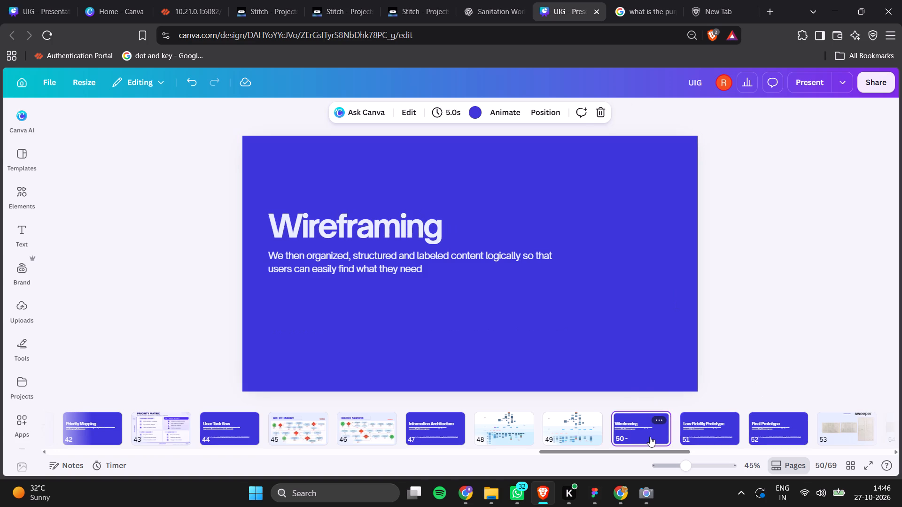
scroll(650, 437, "left", 4)
left_click(615, 432)
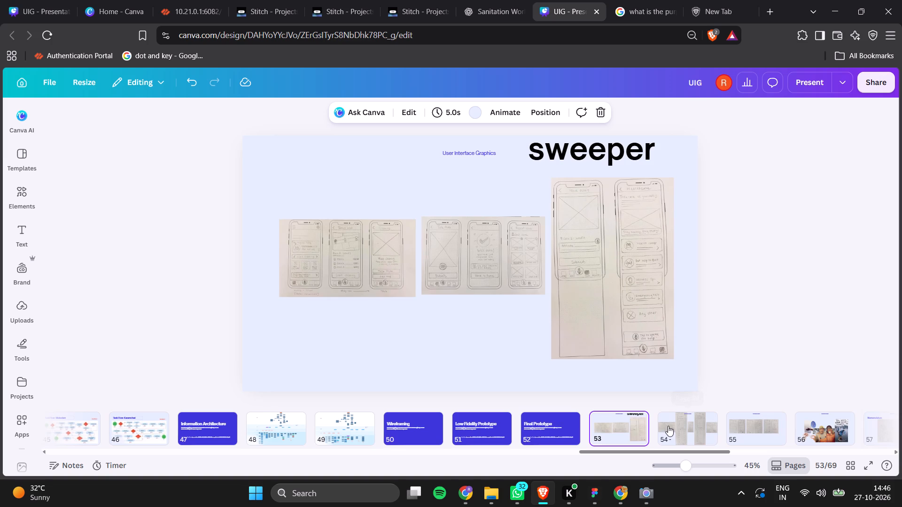
left_click(346, 265)
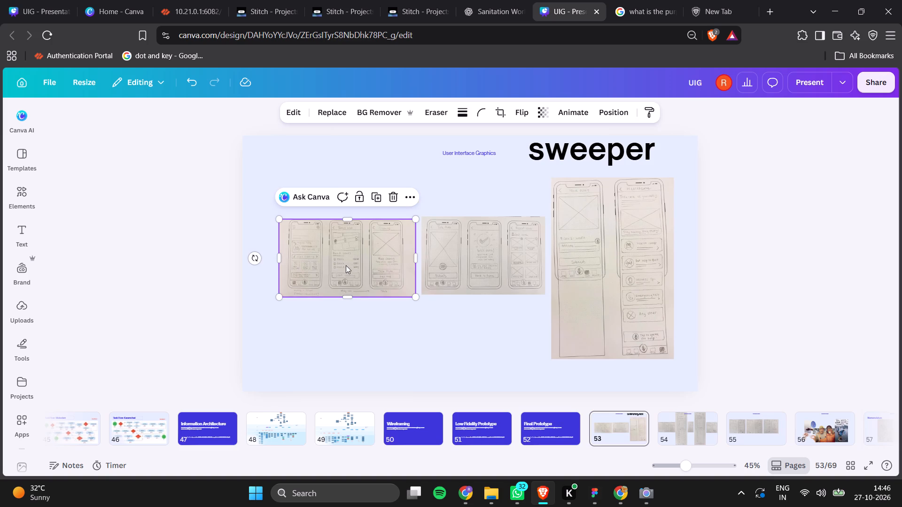
left_click(462, 265)
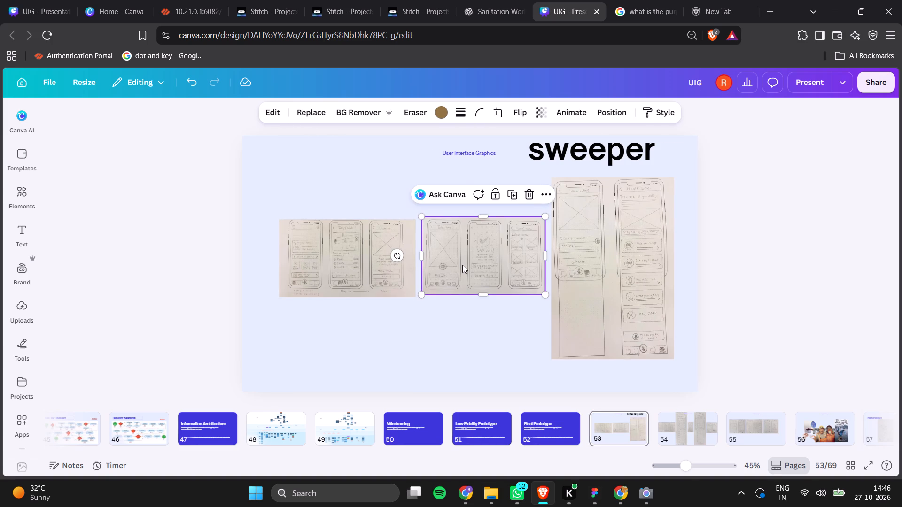
left_click_drag(439, 133, 479, 162)
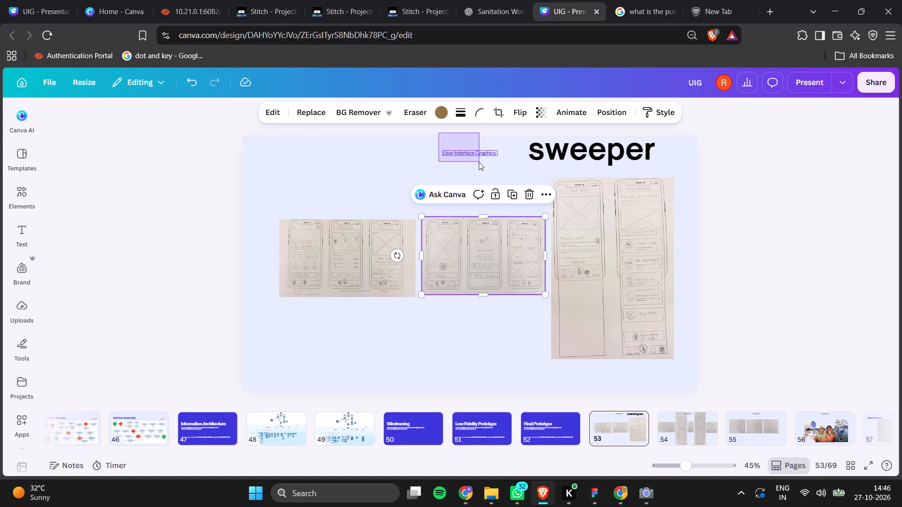
key("BackSpace")
left_click_drag(554, 144, 299, 148)
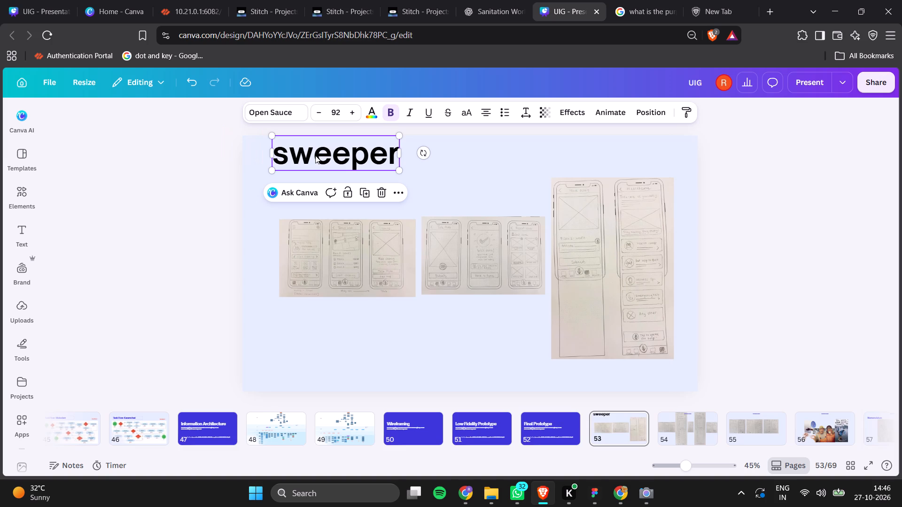
key("BackSpace")
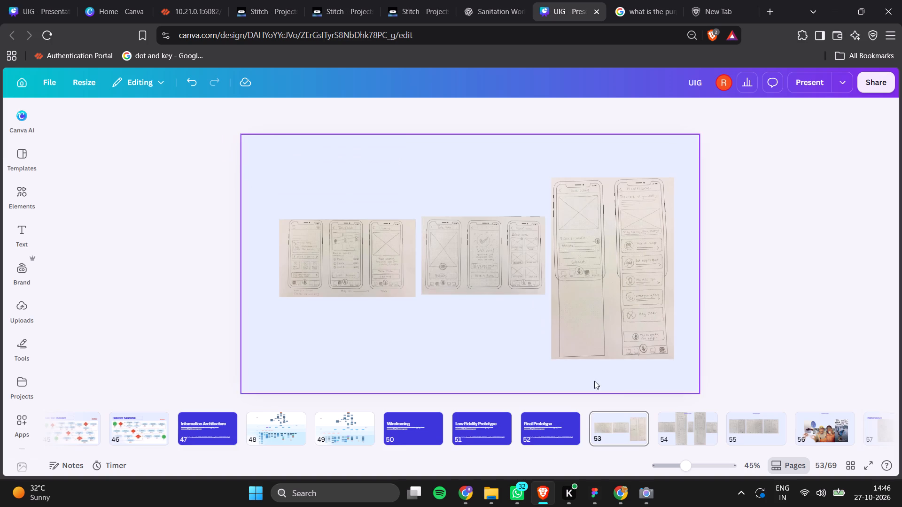
Extend the first sketch image on slide 55 downward to about 521 by 479.
left_click(669, 418)
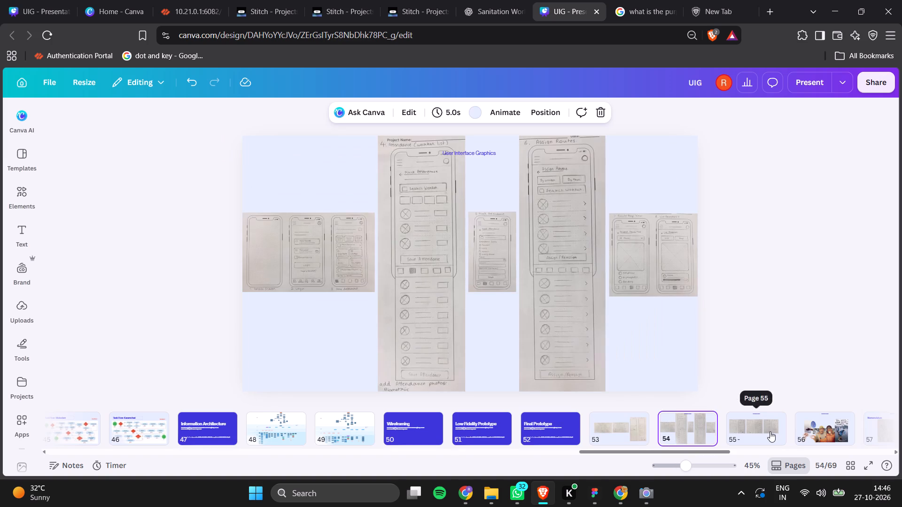
left_click(770, 431)
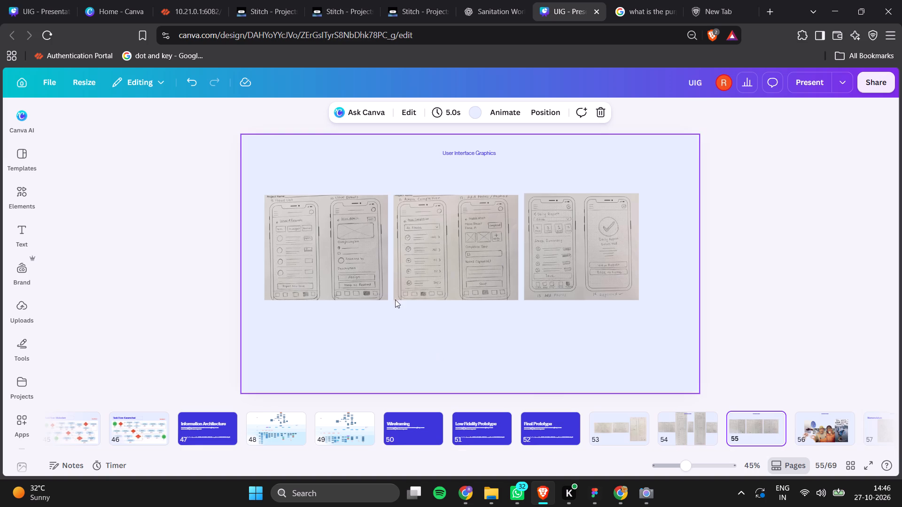
left_click(341, 284)
left_click_drag(336, 301, 335, 300)
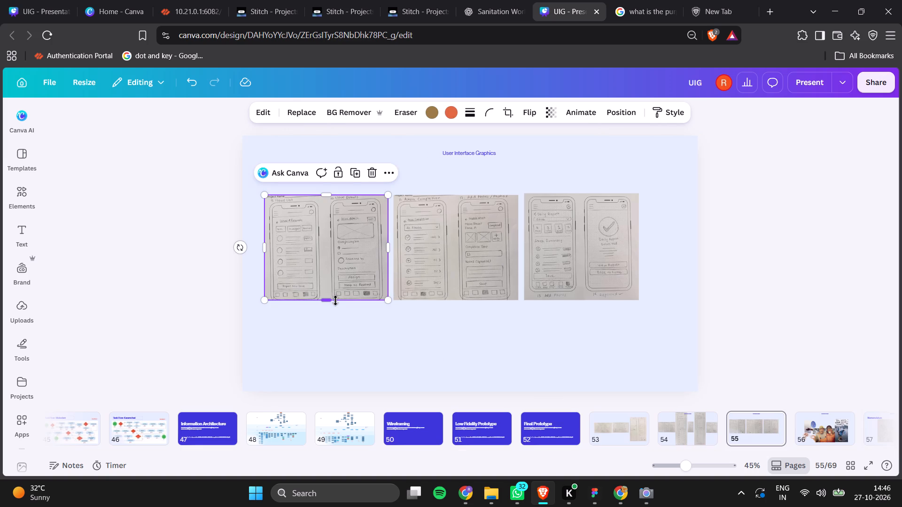
left_click_drag(335, 300, 338, 309)
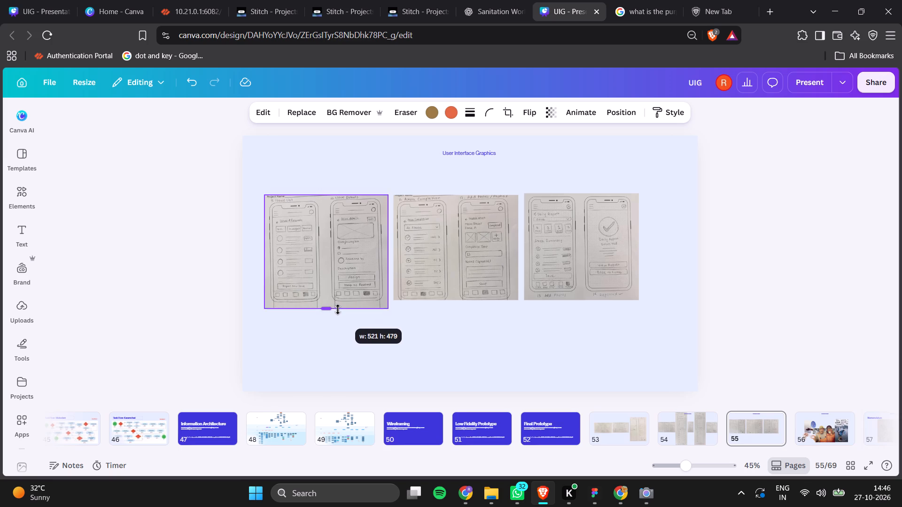
left_click_drag(338, 309, 337, 309)
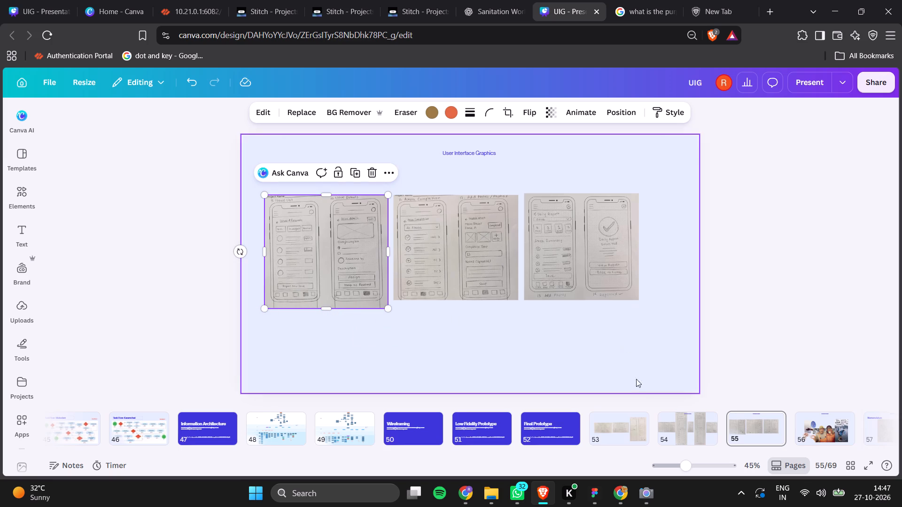
Enlarge the first three-screen sketch image on slide 53 and place it in the slide's upper left corner.
left_click(618, 432)
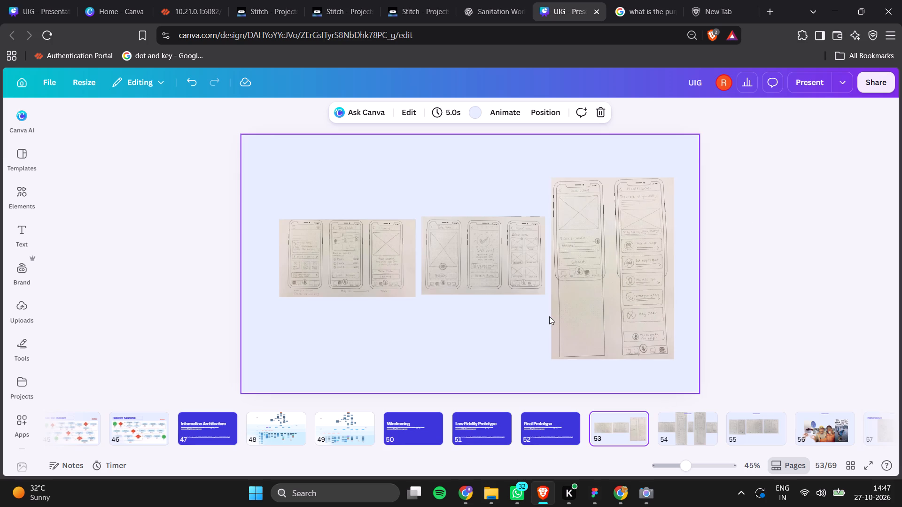
left_click(352, 248)
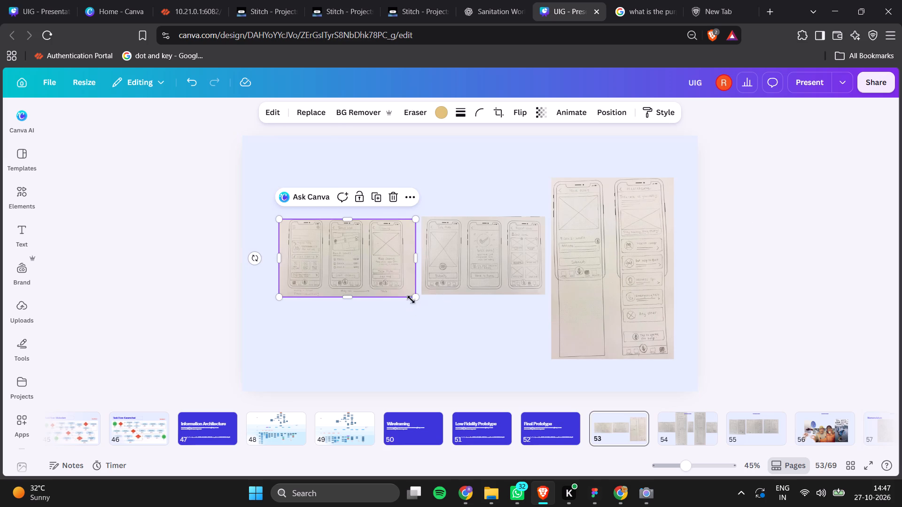
left_click_drag(415, 296, 508, 374)
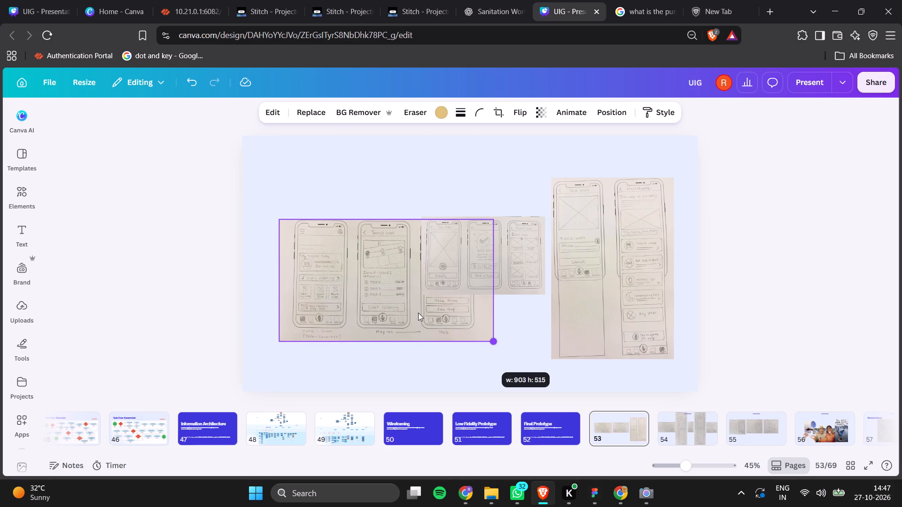
left_click_drag(418, 313, 392, 242)
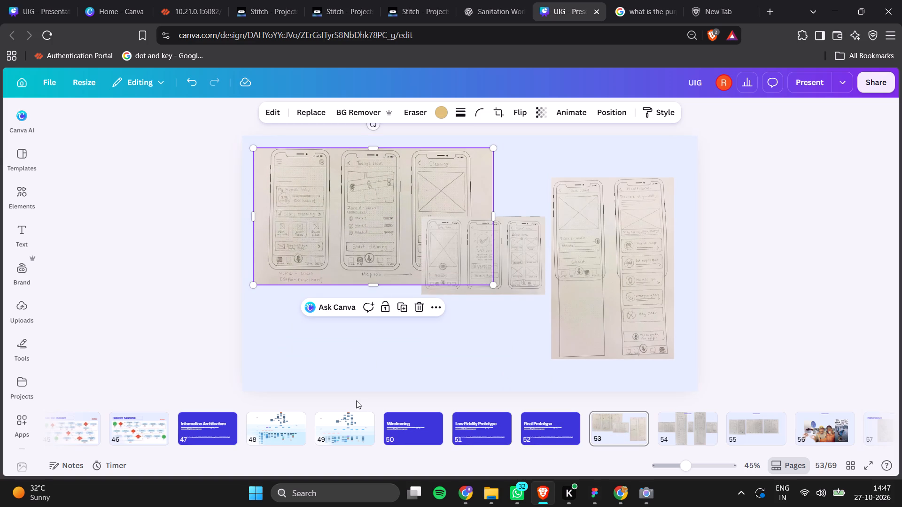
Set the background of slide 53 to white.
left_click(366, 351)
left_click(495, 116)
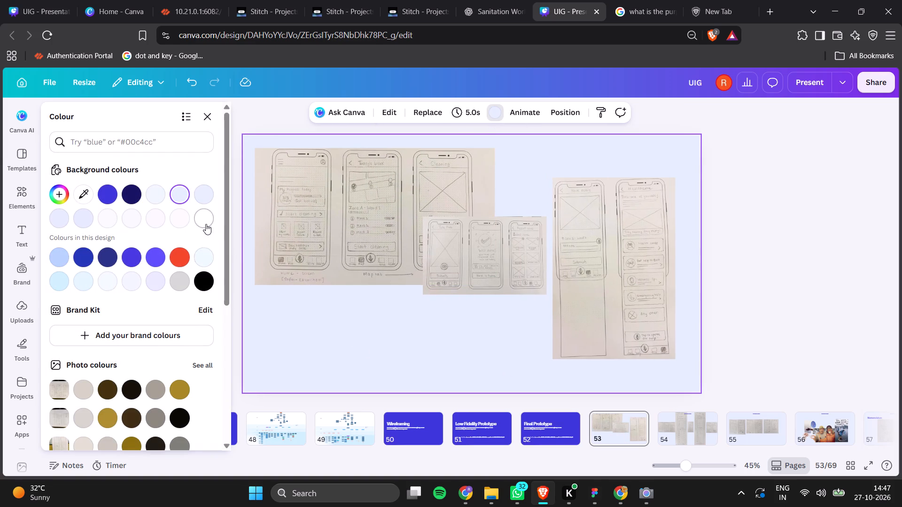
left_click(206, 224)
Apply white (#ffffff) as the colour of the enlarged sketch image on slide 53.
left_click(350, 283)
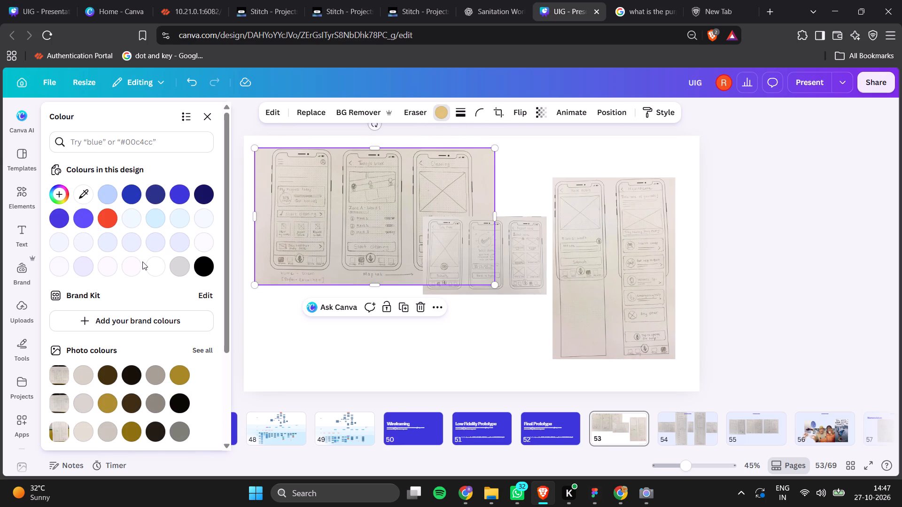
left_click(160, 268)
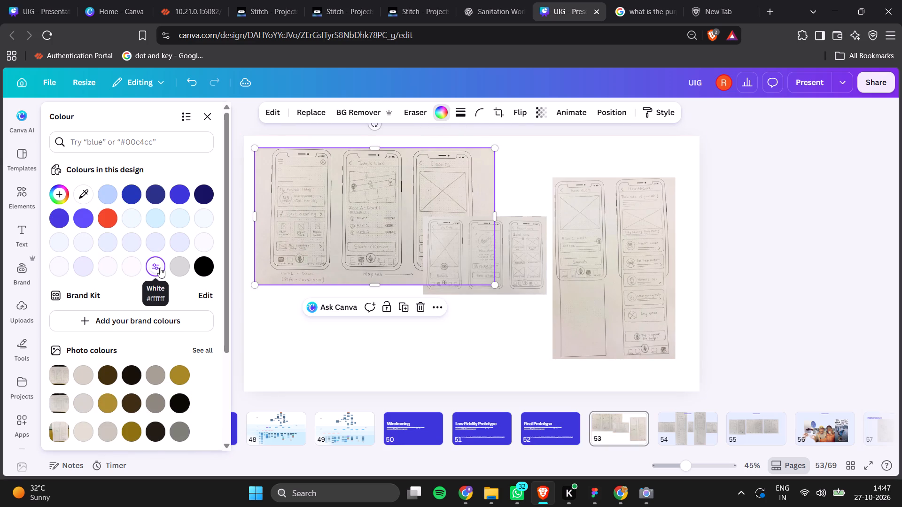
left_click(422, 367)
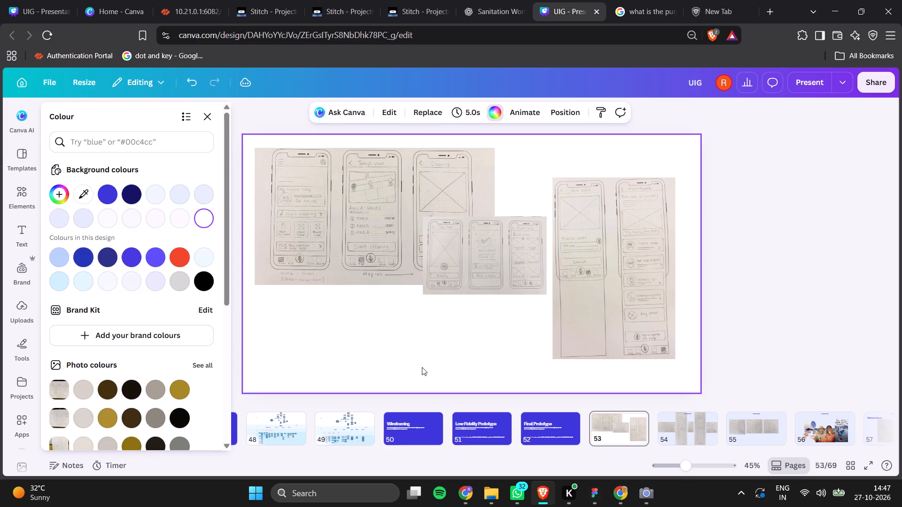
Place the second three-screen sketch beside the first and enlarge it to the same height, moving the tall sketch out of the way.
left_click_drag(520, 261, 573, 192)
left_click_drag(637, 268, 319, 313)
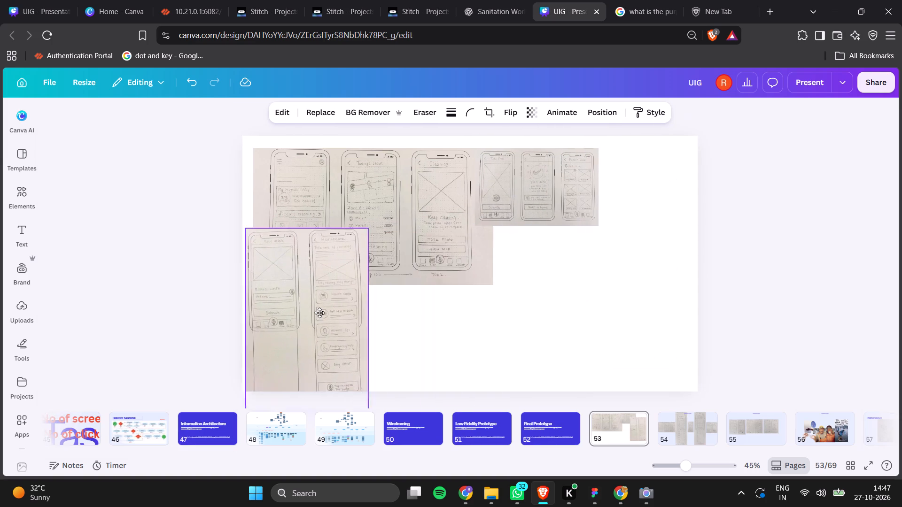
left_click_drag(319, 313, 318, 310)
left_click(556, 208)
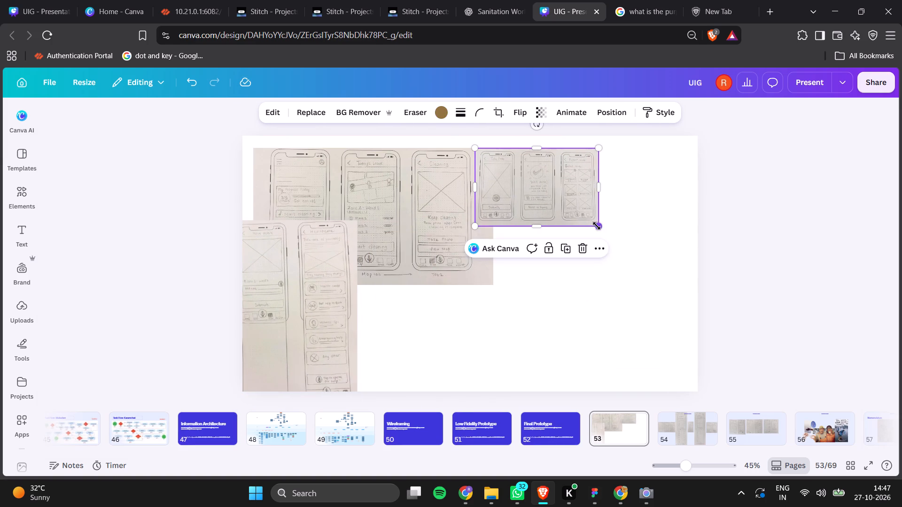
left_click_drag(597, 226, 670, 311)
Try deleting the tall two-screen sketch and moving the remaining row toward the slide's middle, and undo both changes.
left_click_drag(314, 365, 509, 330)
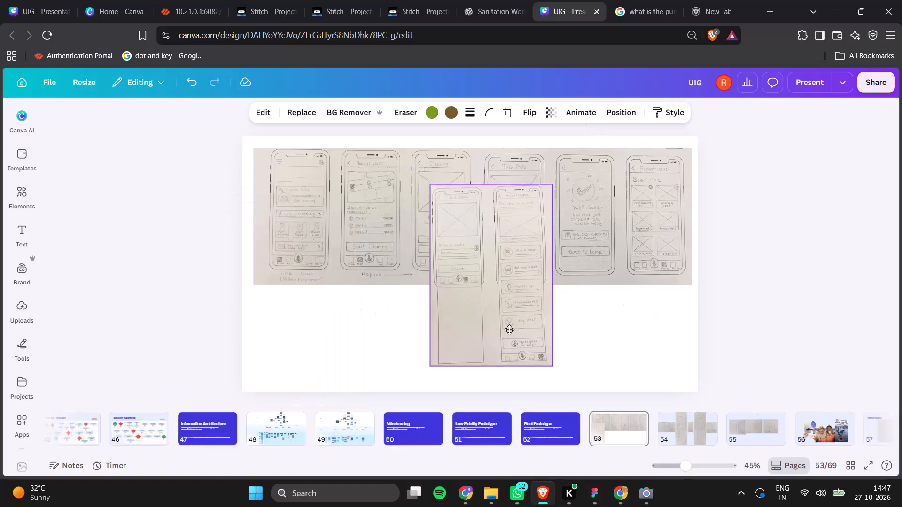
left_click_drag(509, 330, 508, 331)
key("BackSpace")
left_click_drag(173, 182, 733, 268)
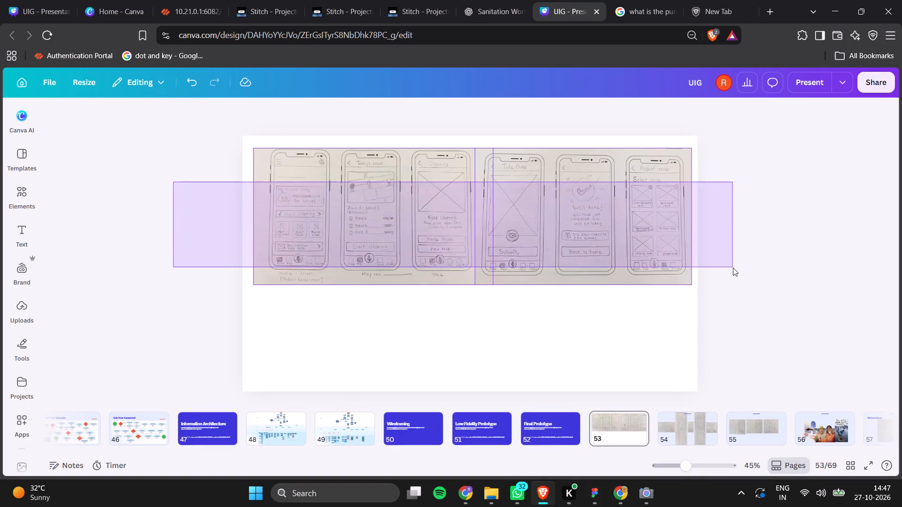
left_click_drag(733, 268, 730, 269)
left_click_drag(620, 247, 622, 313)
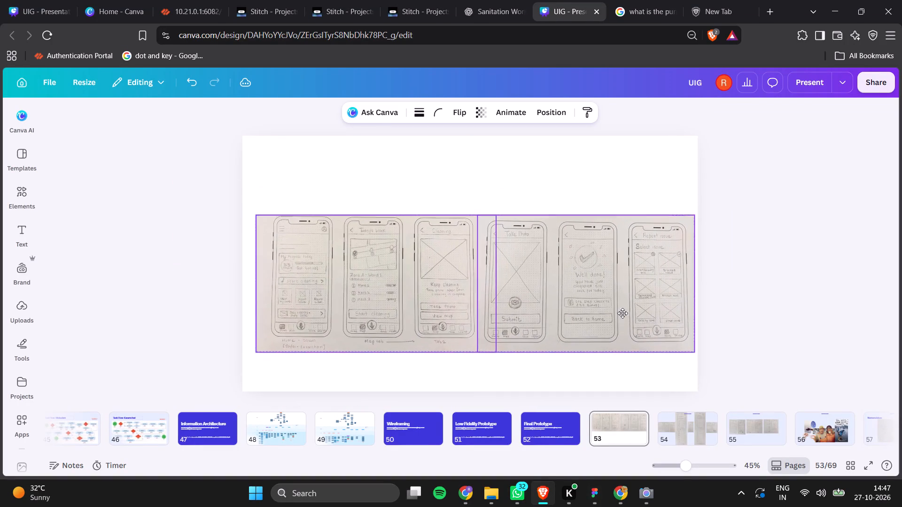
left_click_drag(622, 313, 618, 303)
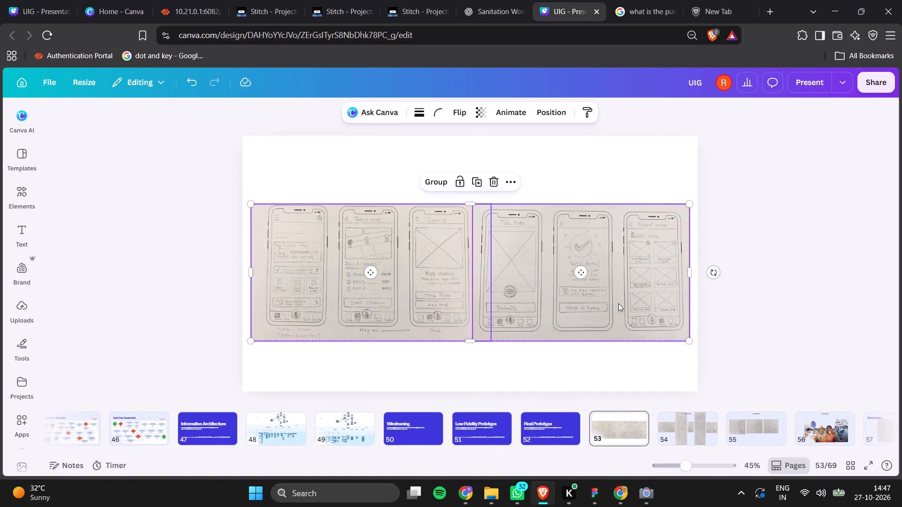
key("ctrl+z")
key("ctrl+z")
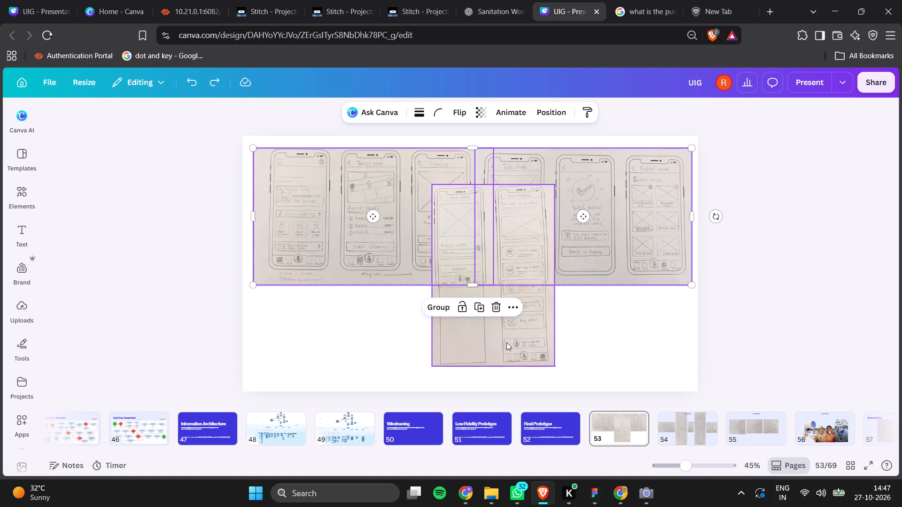
Copy the tall two-screen sketch image and remove it from slide 53.
left_click(506, 342)
key("ctrl+c")
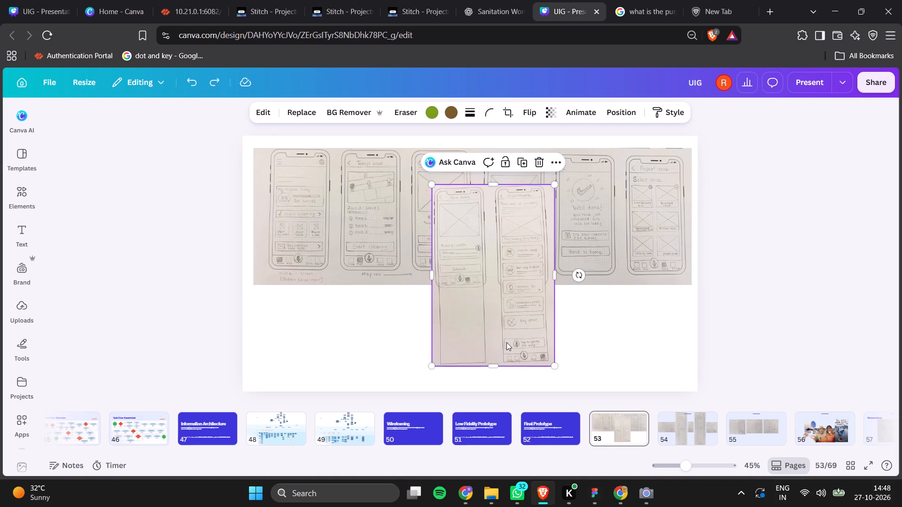
key("BackSpace")
Move the row of two remaining sketch images down toward the middle of slide 53.
left_click_drag(186, 220, 744, 263)
left_click_drag(599, 243, 598, 306)
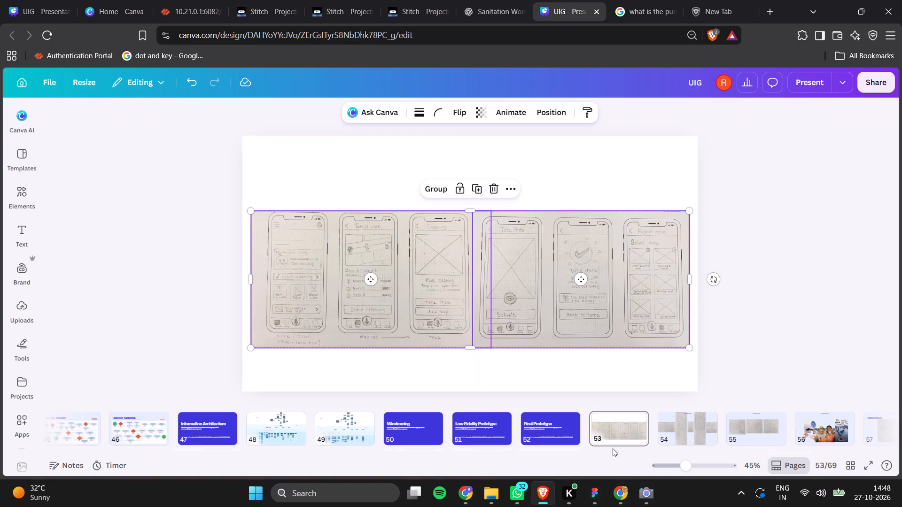
Reorder the edited sketch slide so that it directly follows the Wireframing title slide.
left_click_drag(610, 435, 457, 434)
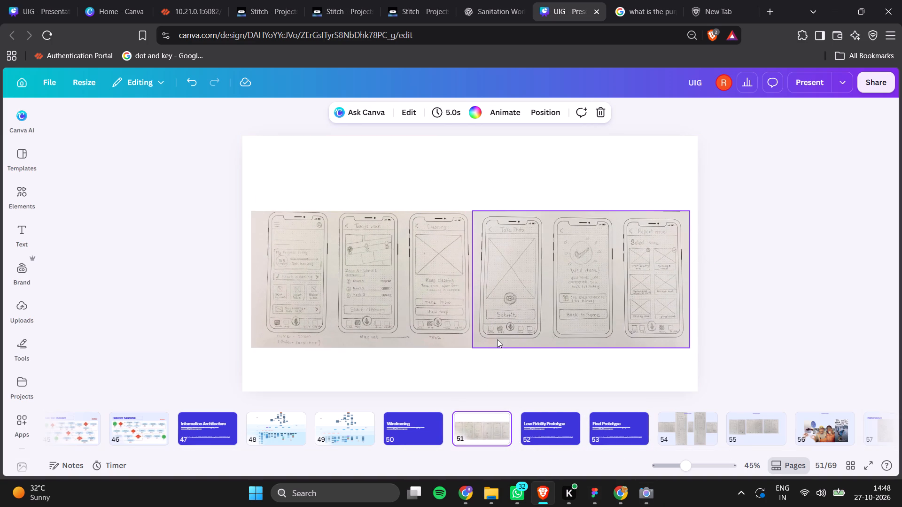
Move the row of two three-screen sketches on slide 51 up to just above the slide's middle.
left_click_drag(228, 254, 632, 313)
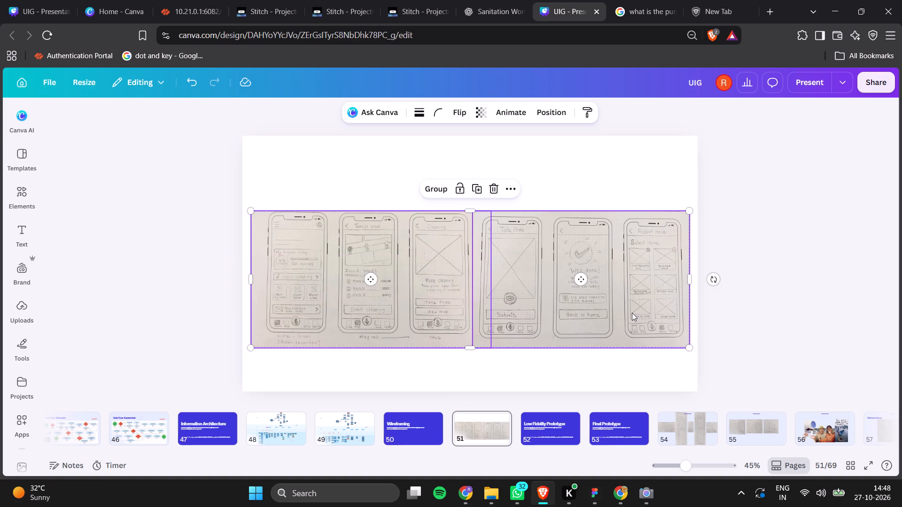
left_click_drag(632, 313, 631, 289)
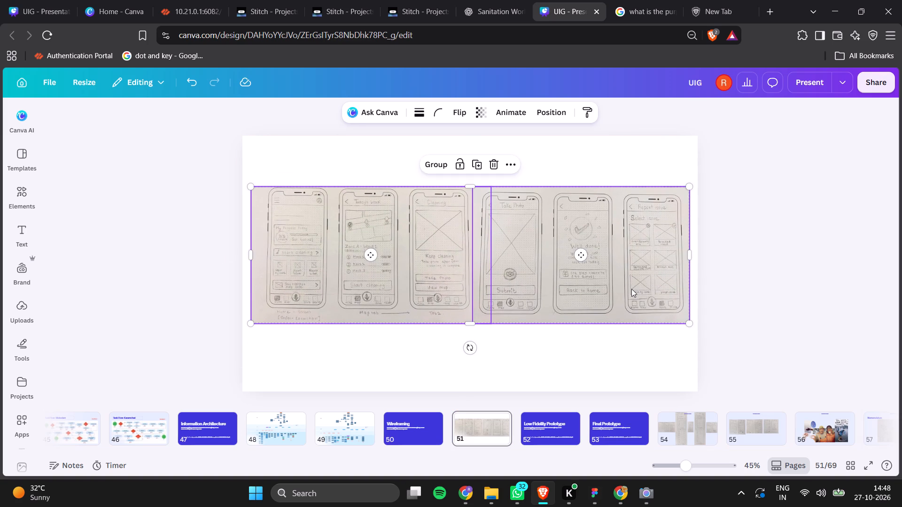
left_click(631, 289)
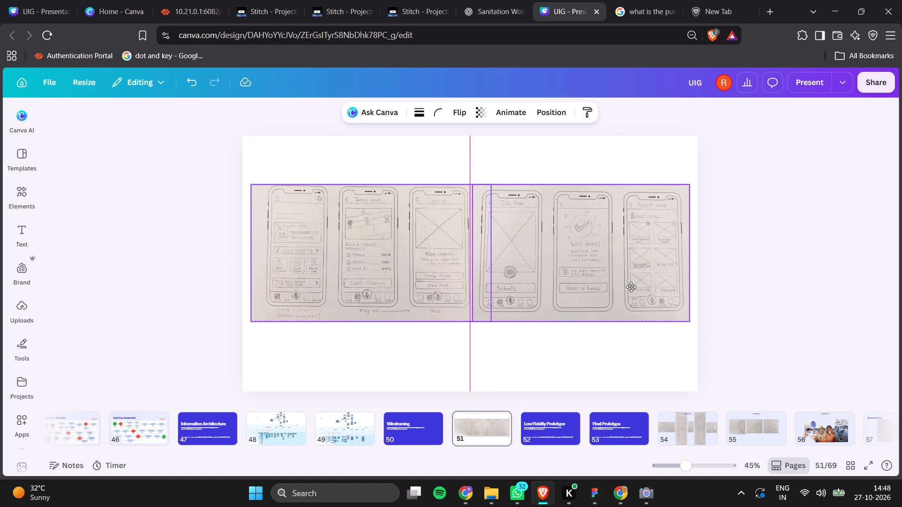
Paste the tall two-screen sketch onto slide 51 and place it against the row's right end, aligned with its top edge.
key("ctrl+v")
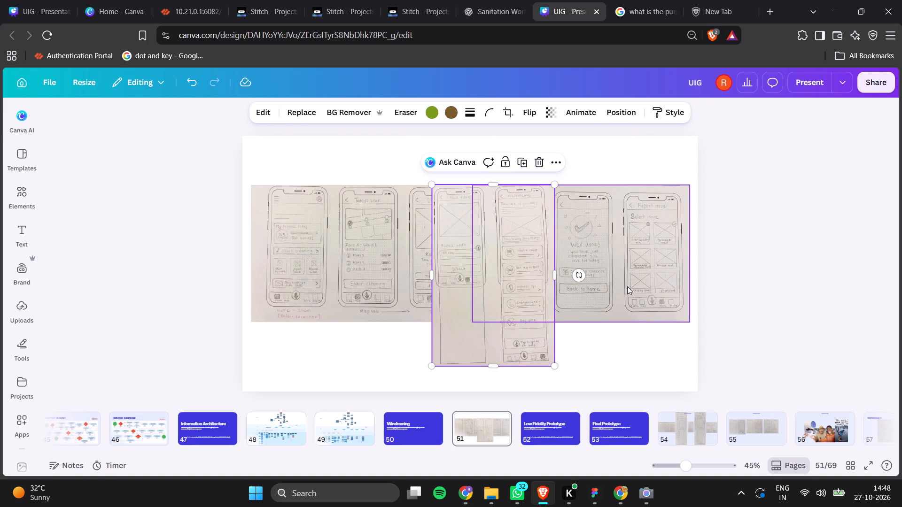
left_click_drag(511, 313, 521, 316)
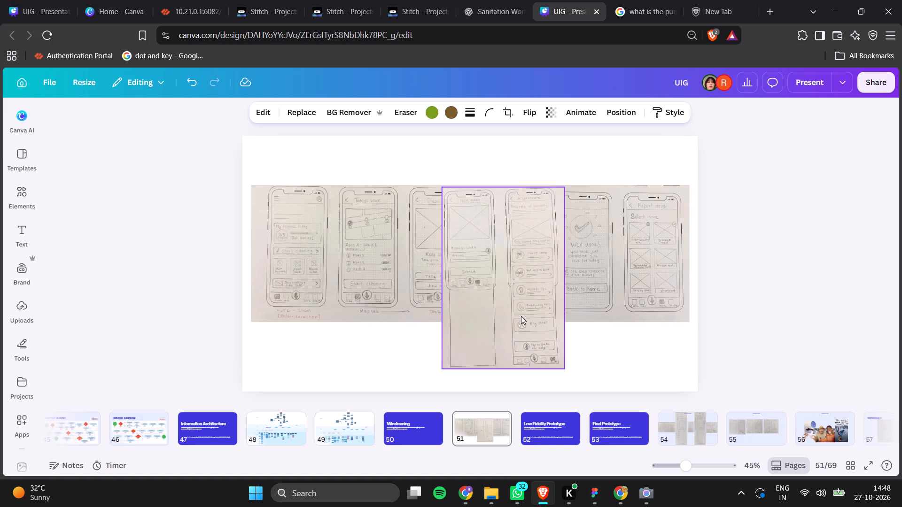
left_click_drag(533, 296, 774, 295)
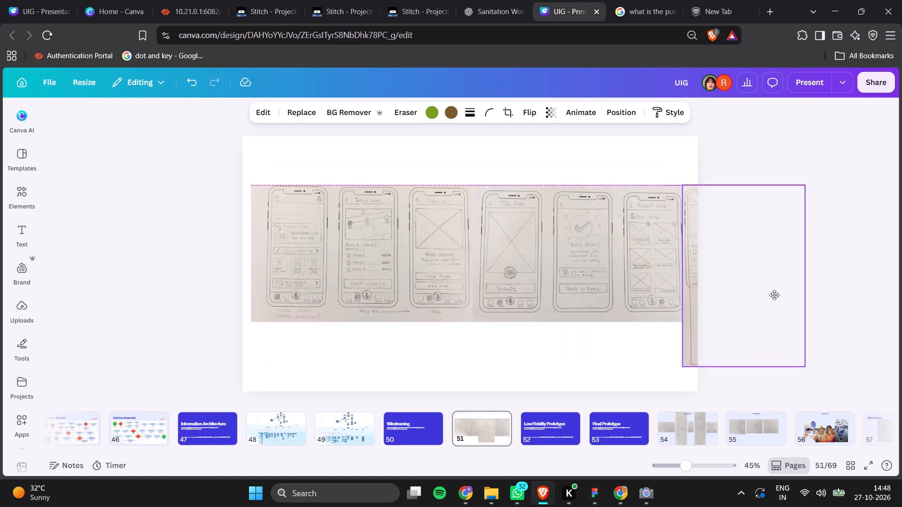
left_click_drag(774, 295, 778, 295)
Scale all three sketch images down together so the whole row fits within the slide's width.
left_click_drag(157, 230, 775, 308)
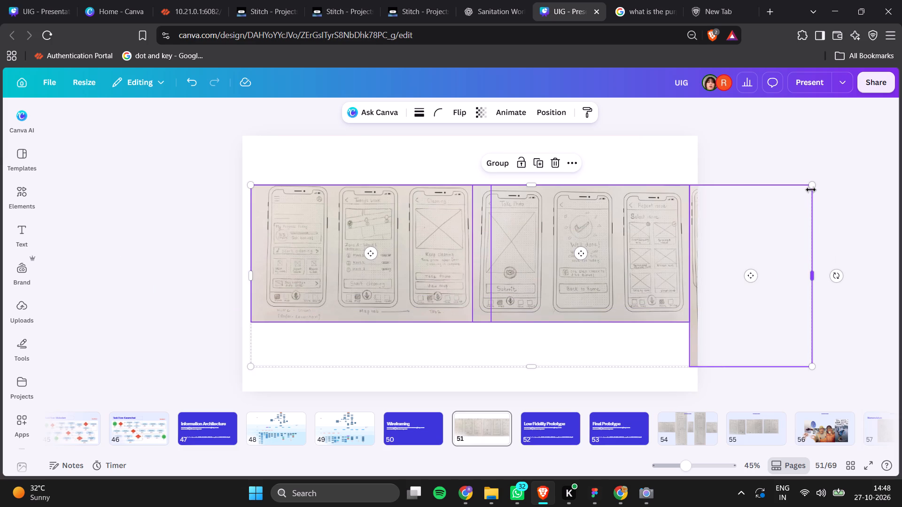
left_click_drag(811, 185, 675, 204)
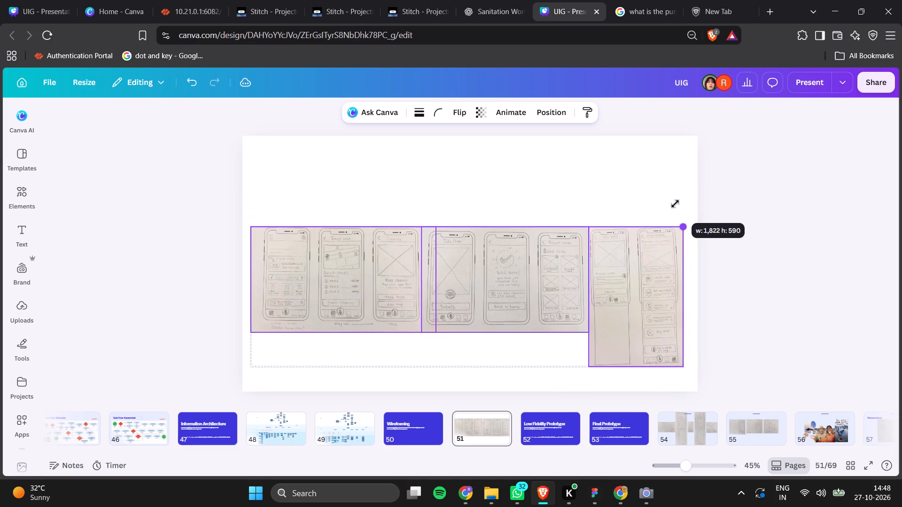
left_click_drag(675, 204, 680, 200)
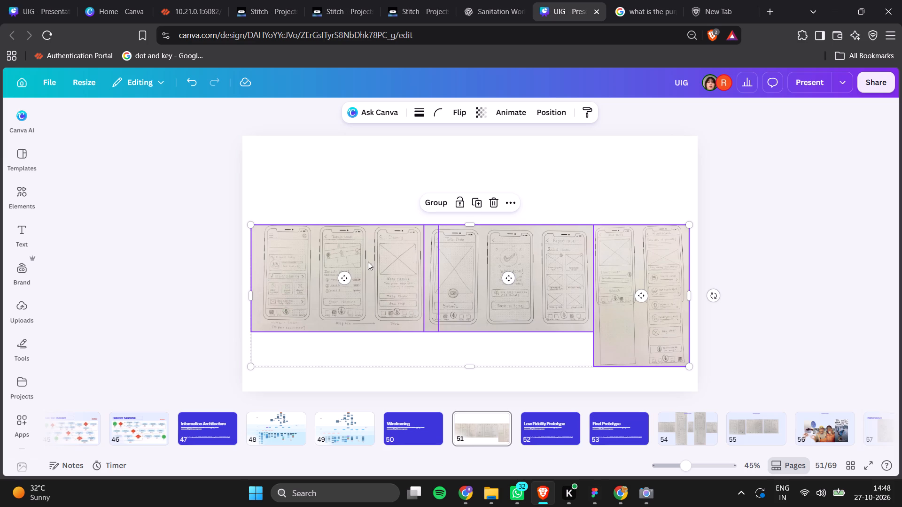
left_click_drag(755, 214, 460, 309)
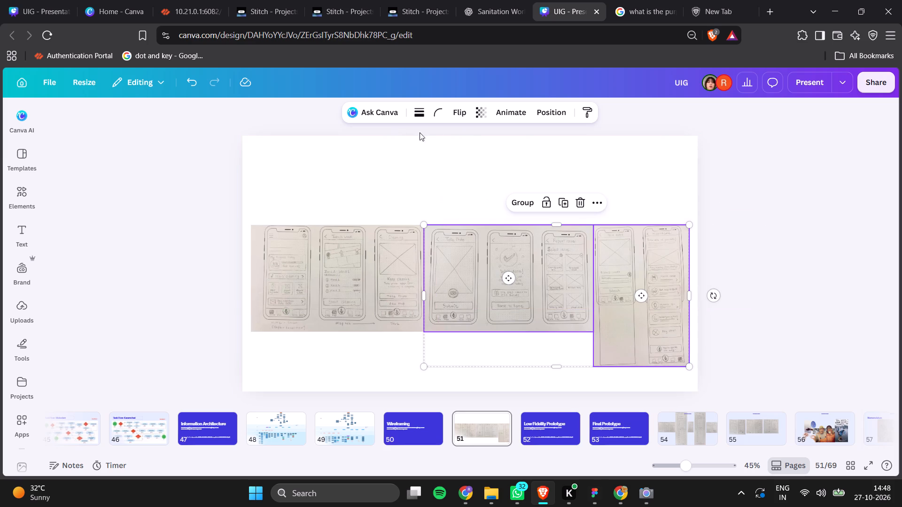
left_click(631, 187)
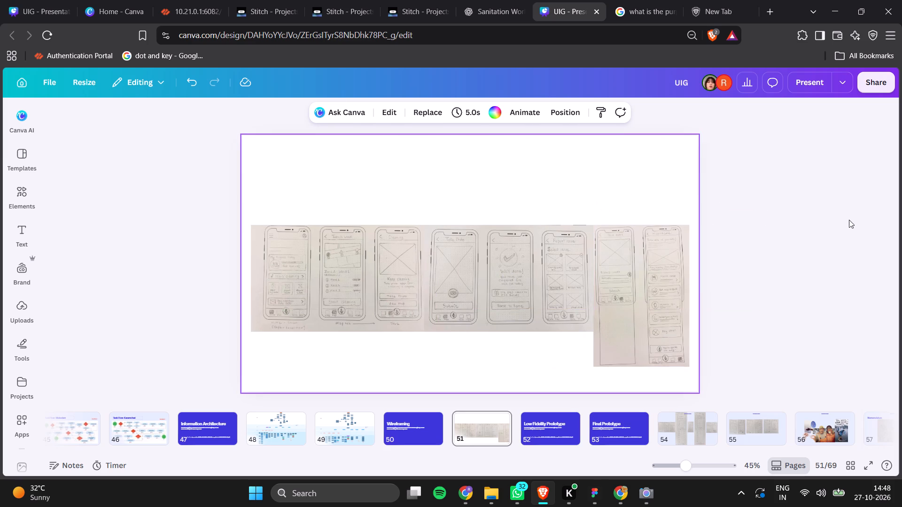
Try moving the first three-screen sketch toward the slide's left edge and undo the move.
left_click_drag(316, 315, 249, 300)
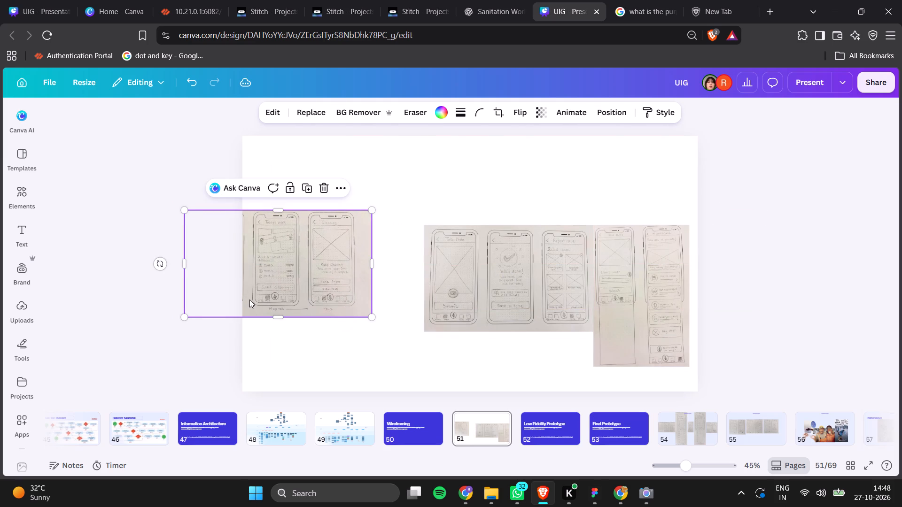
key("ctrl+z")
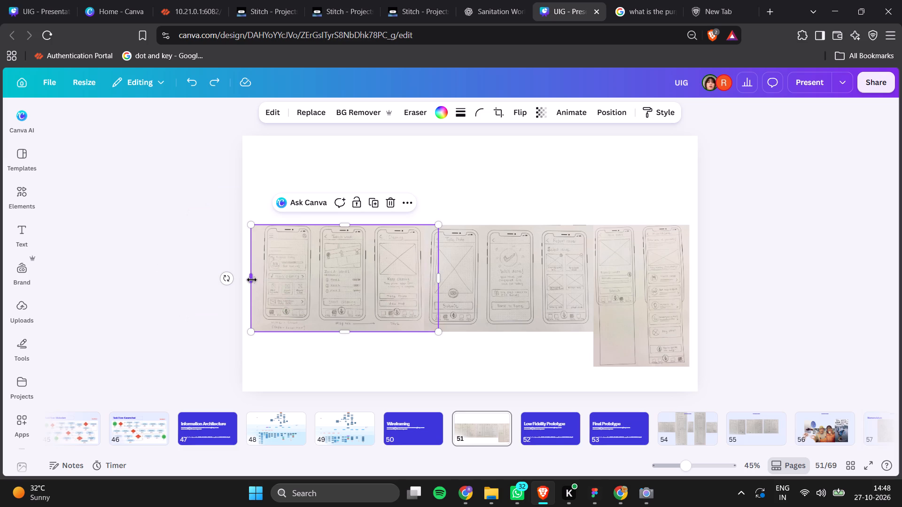
Crop a thin strip off the left edge of the first three-screen sketch.
left_click_drag(253, 280, 261, 287)
Enlarge the three sketches together to nearly the slide's full width and move the row up toward the middle.
left_click_drag(161, 196, 770, 338)
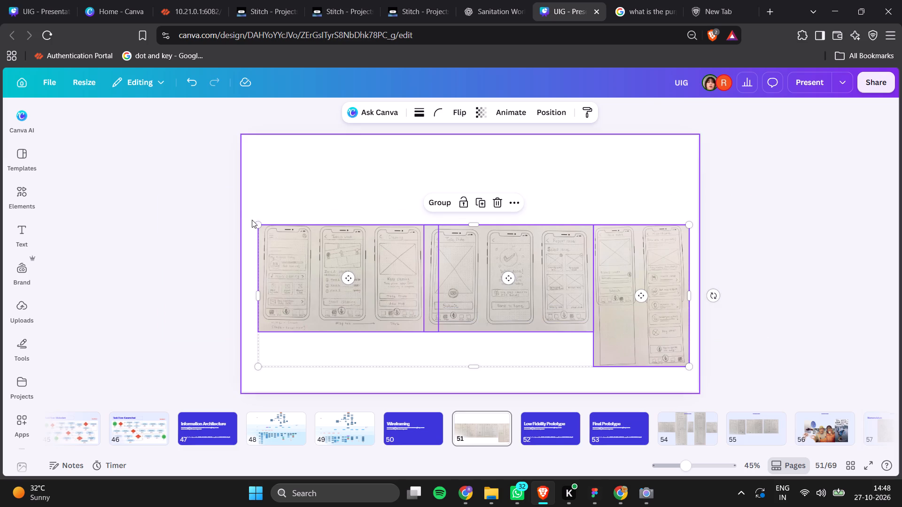
left_click_drag(260, 224, 248, 213)
left_click_drag(426, 283, 431, 265)
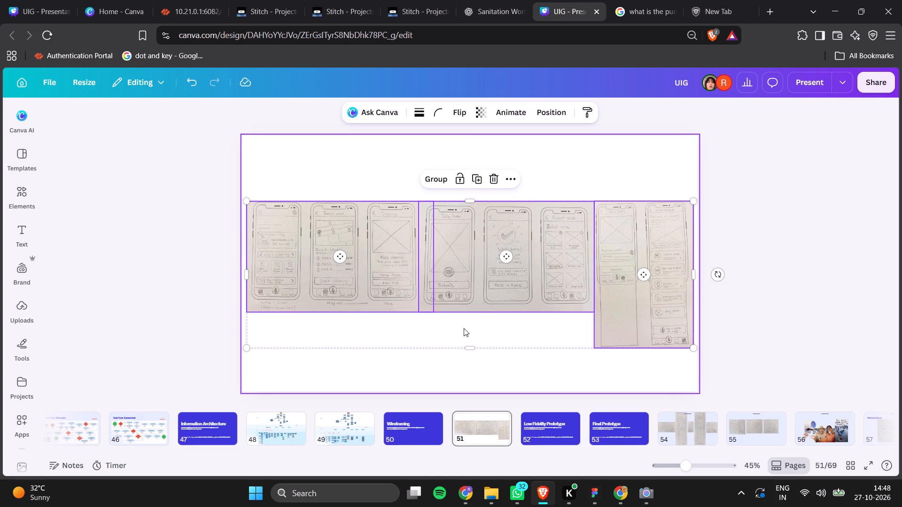
left_click(474, 334)
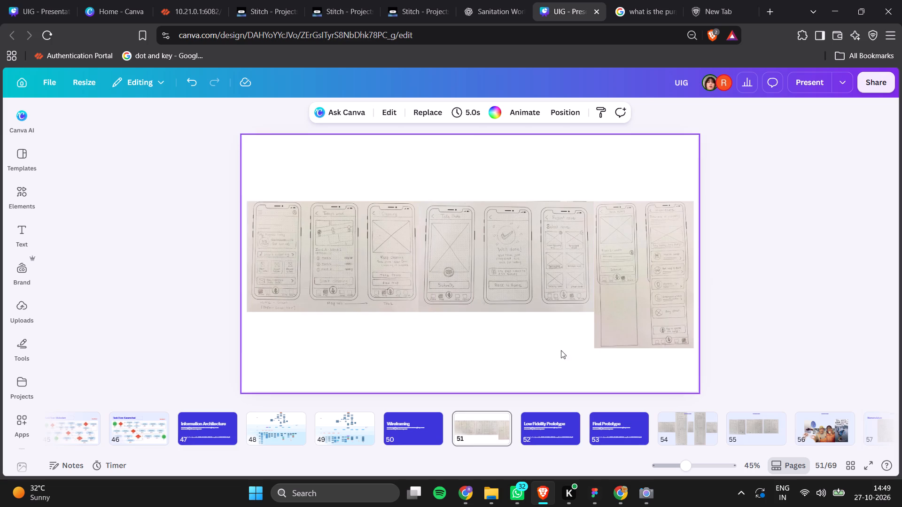
Extend the bottom crop of the tall two-screen sketch slightly so a little more paper shows below the screens.
left_click(607, 354)
left_click(628, 342)
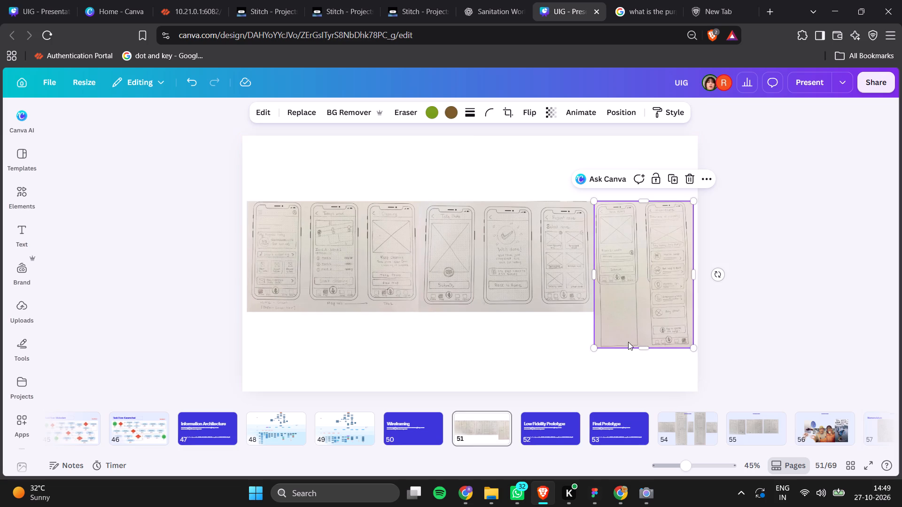
left_click_drag(638, 348, 643, 360)
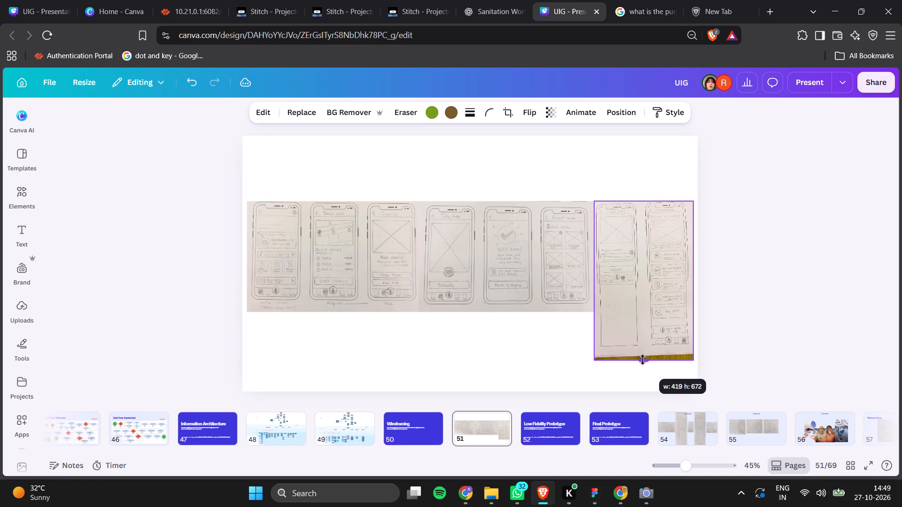
left_click_drag(643, 360, 641, 354)
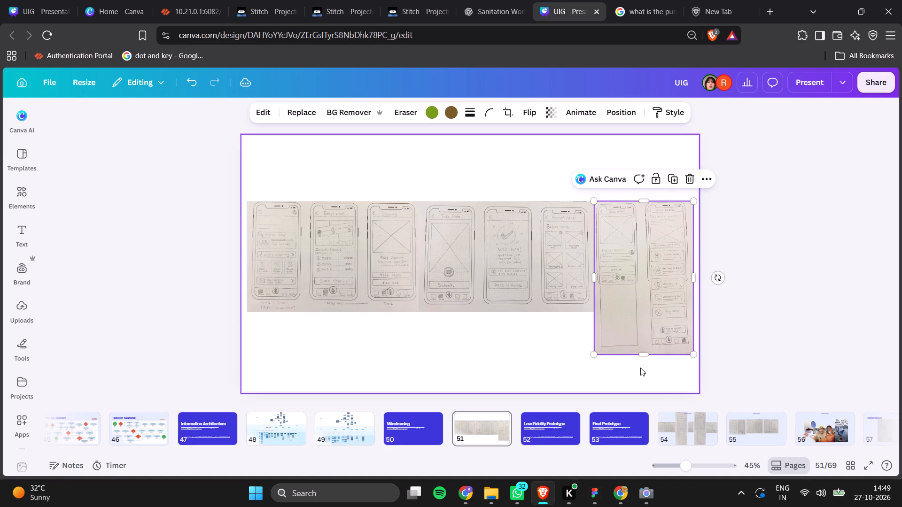
left_click(511, 353)
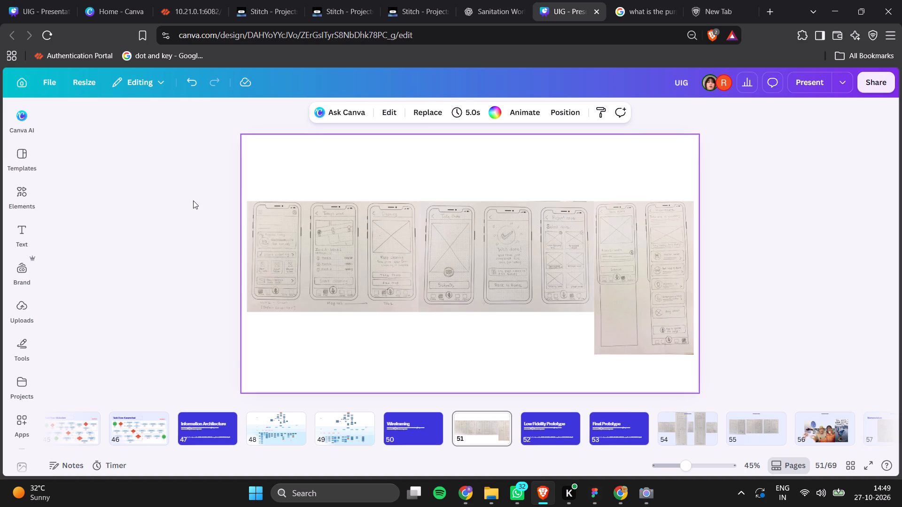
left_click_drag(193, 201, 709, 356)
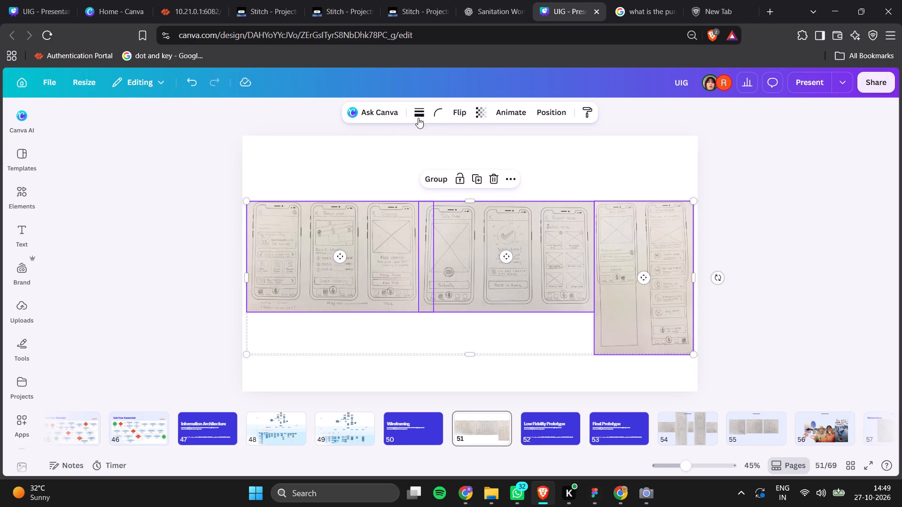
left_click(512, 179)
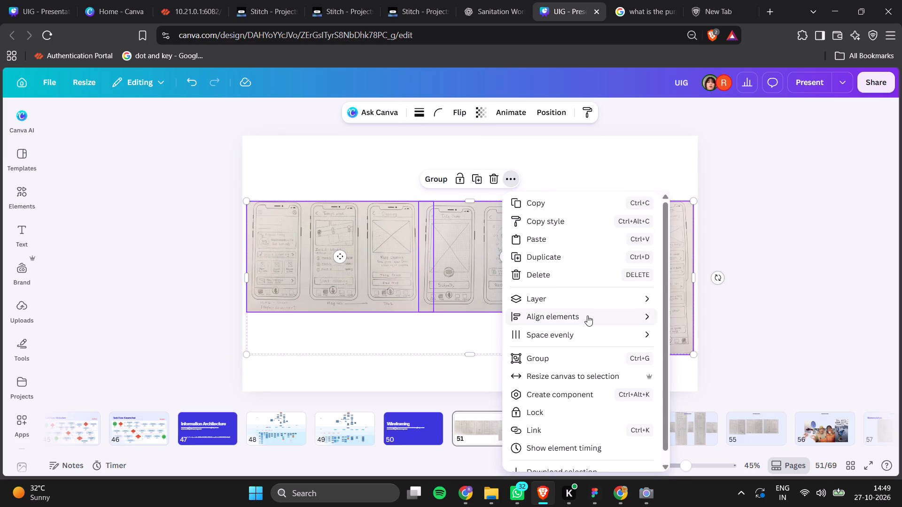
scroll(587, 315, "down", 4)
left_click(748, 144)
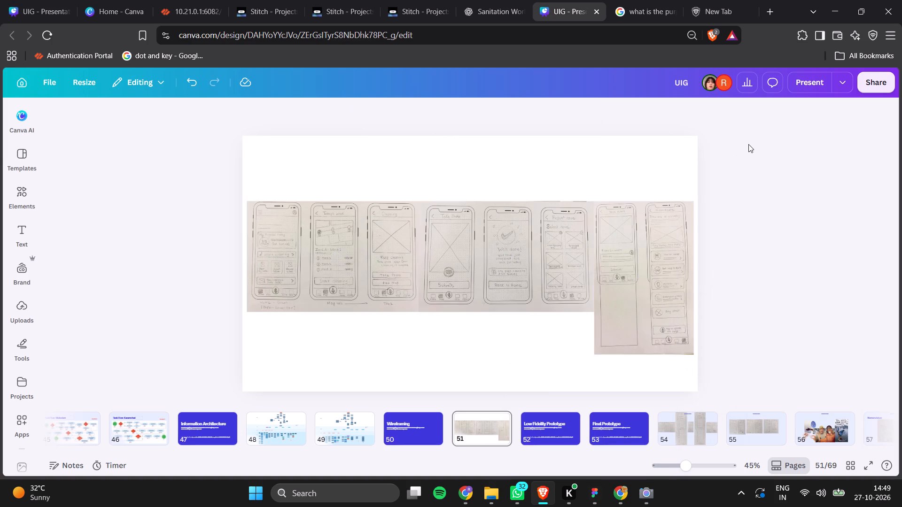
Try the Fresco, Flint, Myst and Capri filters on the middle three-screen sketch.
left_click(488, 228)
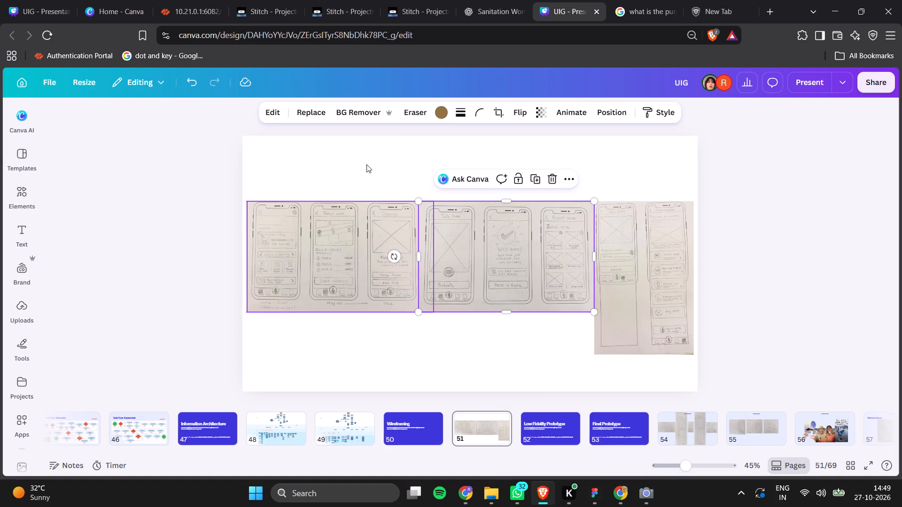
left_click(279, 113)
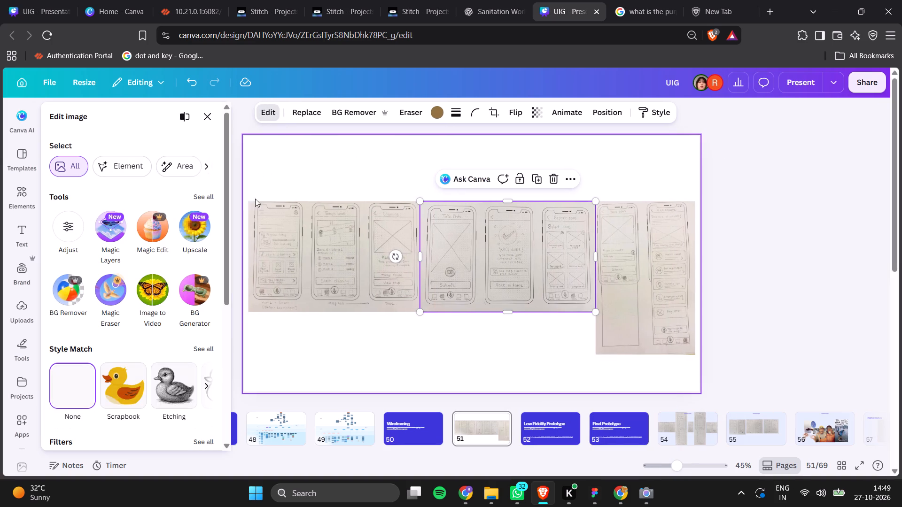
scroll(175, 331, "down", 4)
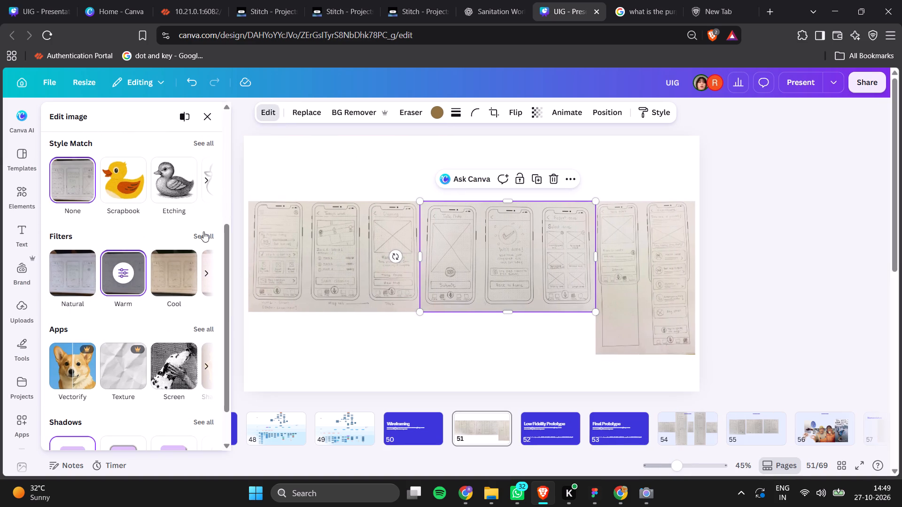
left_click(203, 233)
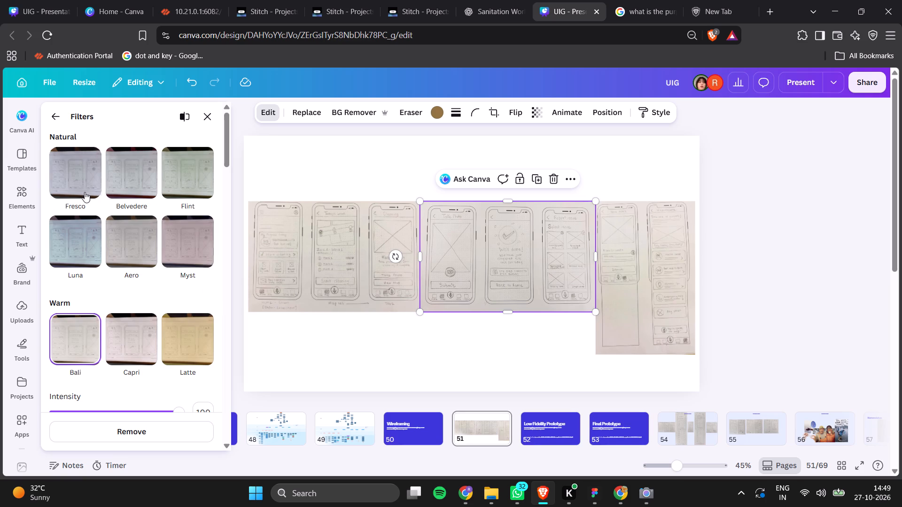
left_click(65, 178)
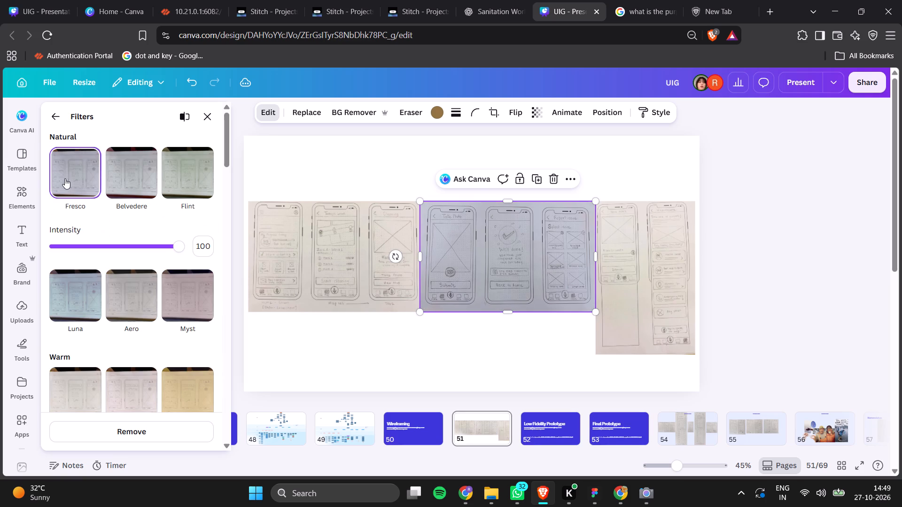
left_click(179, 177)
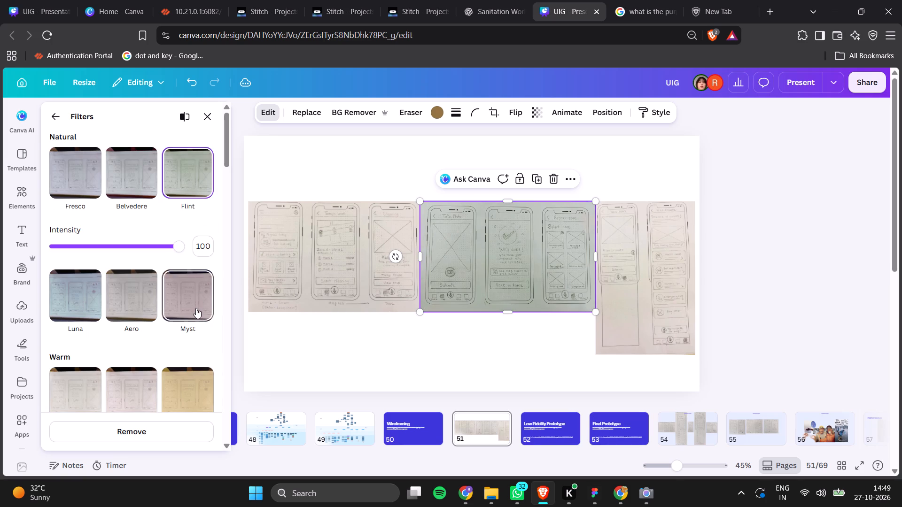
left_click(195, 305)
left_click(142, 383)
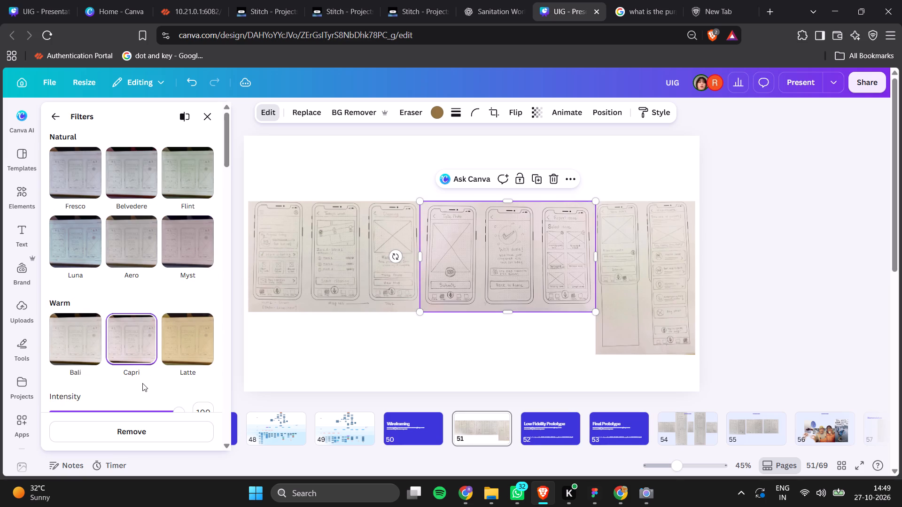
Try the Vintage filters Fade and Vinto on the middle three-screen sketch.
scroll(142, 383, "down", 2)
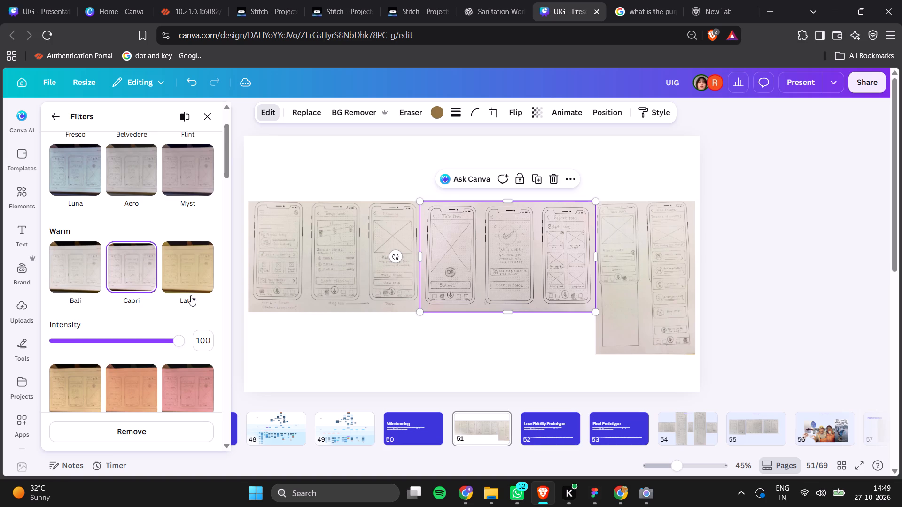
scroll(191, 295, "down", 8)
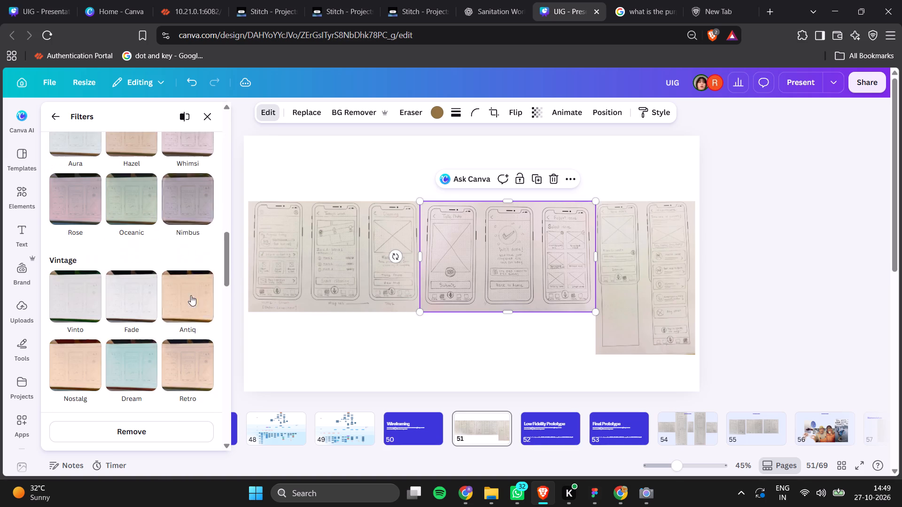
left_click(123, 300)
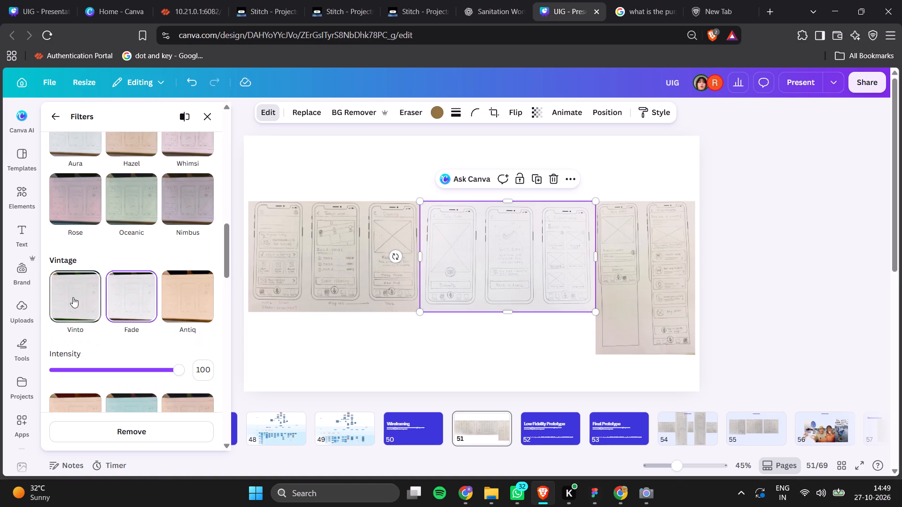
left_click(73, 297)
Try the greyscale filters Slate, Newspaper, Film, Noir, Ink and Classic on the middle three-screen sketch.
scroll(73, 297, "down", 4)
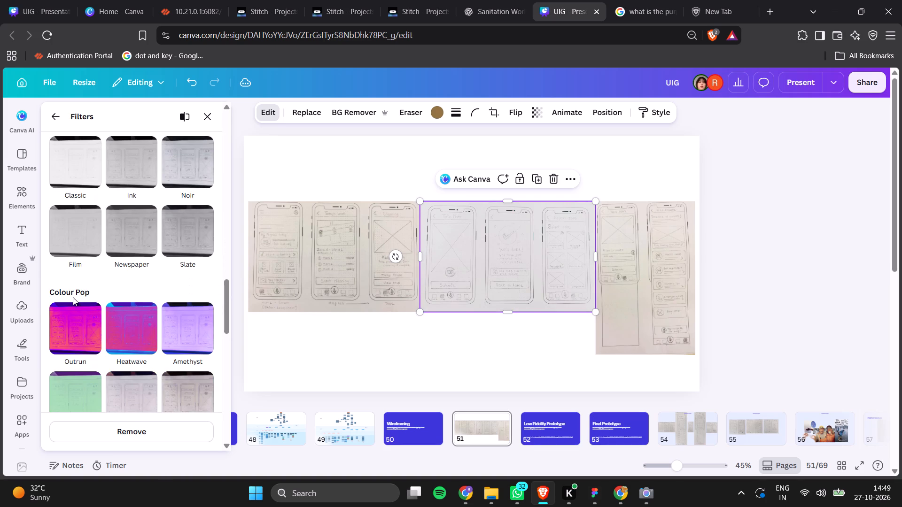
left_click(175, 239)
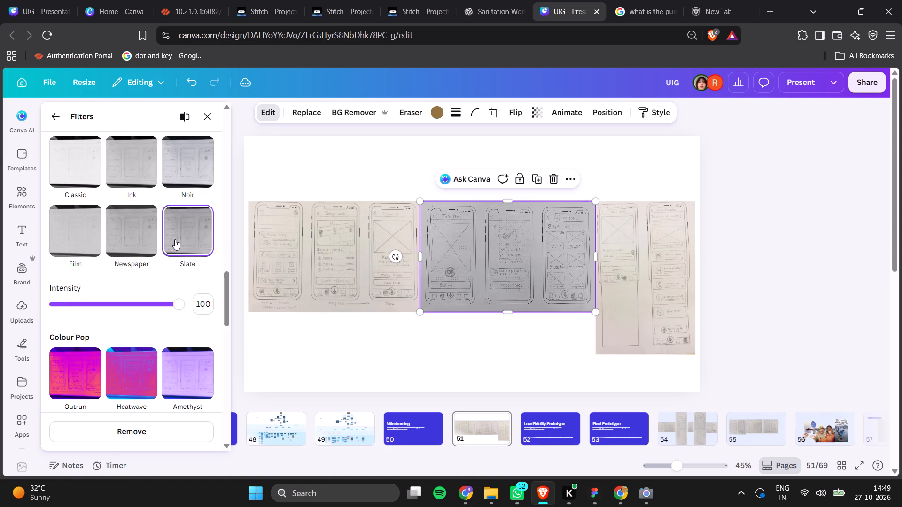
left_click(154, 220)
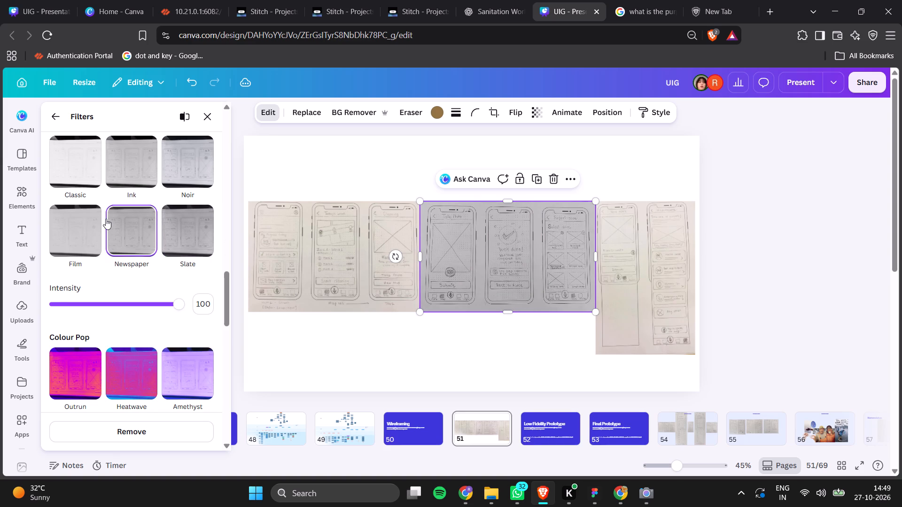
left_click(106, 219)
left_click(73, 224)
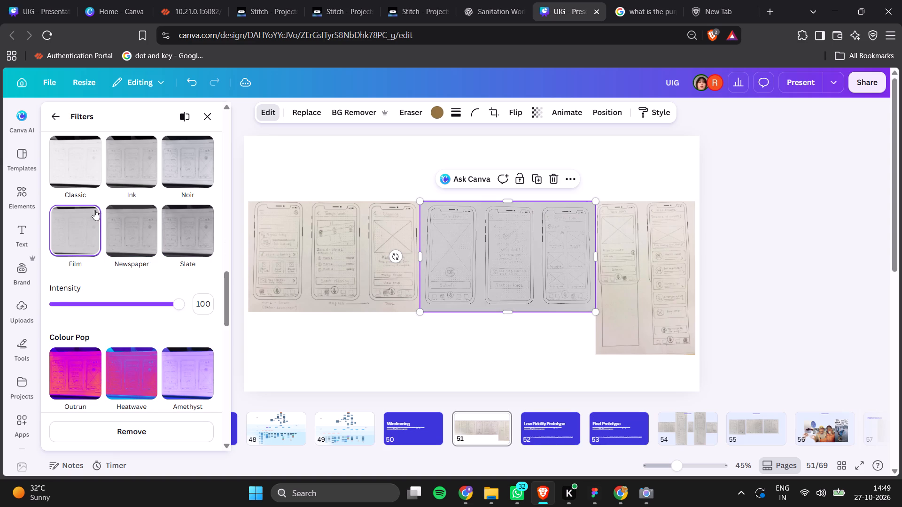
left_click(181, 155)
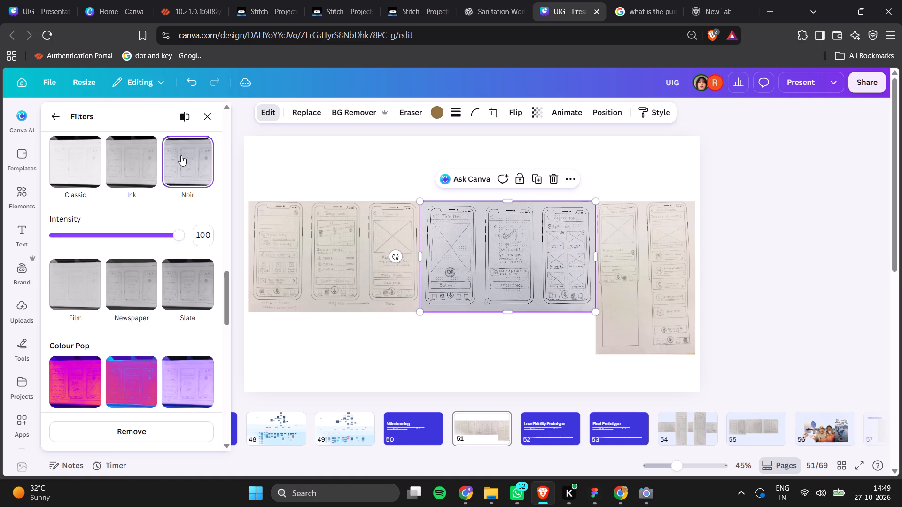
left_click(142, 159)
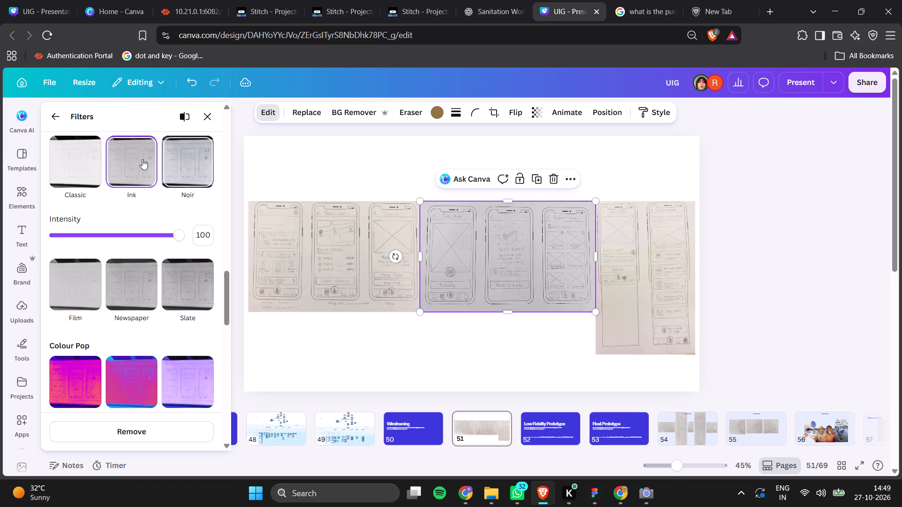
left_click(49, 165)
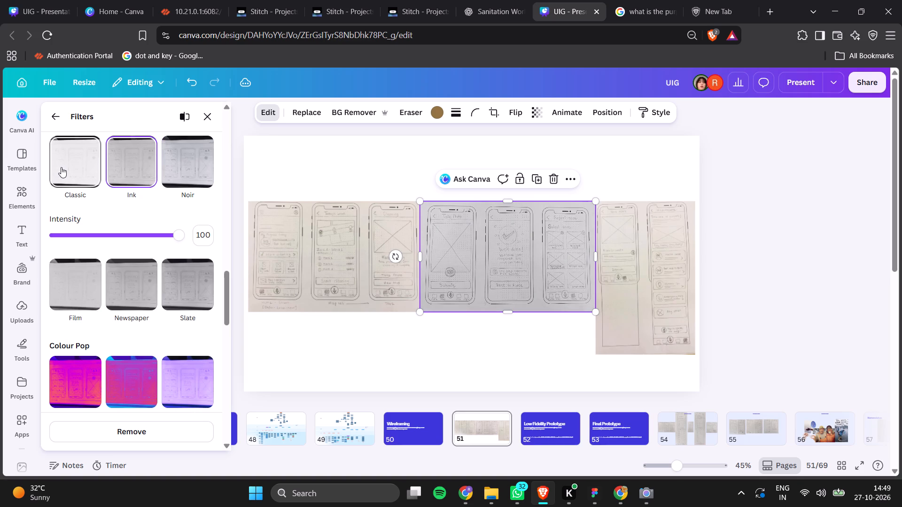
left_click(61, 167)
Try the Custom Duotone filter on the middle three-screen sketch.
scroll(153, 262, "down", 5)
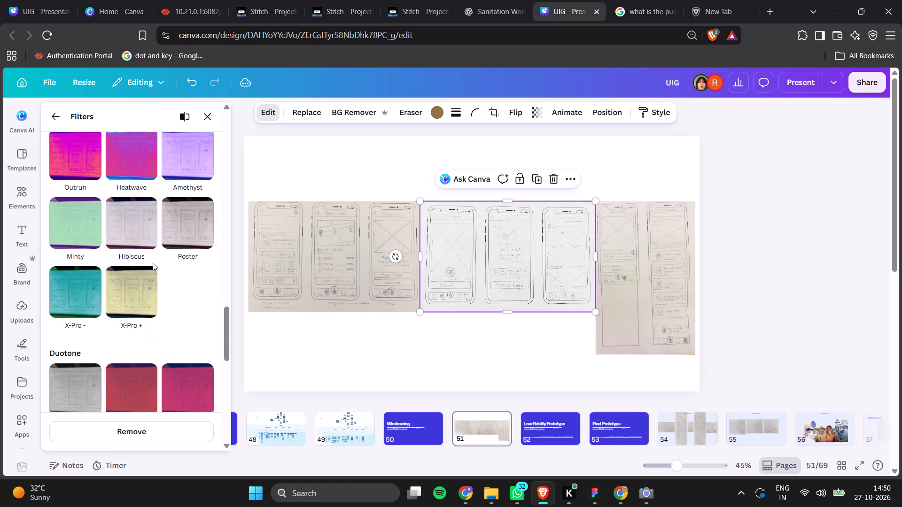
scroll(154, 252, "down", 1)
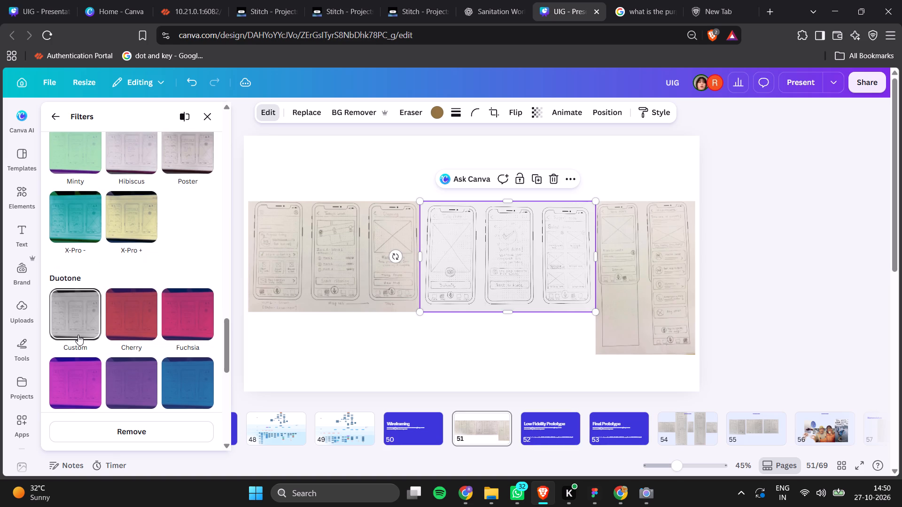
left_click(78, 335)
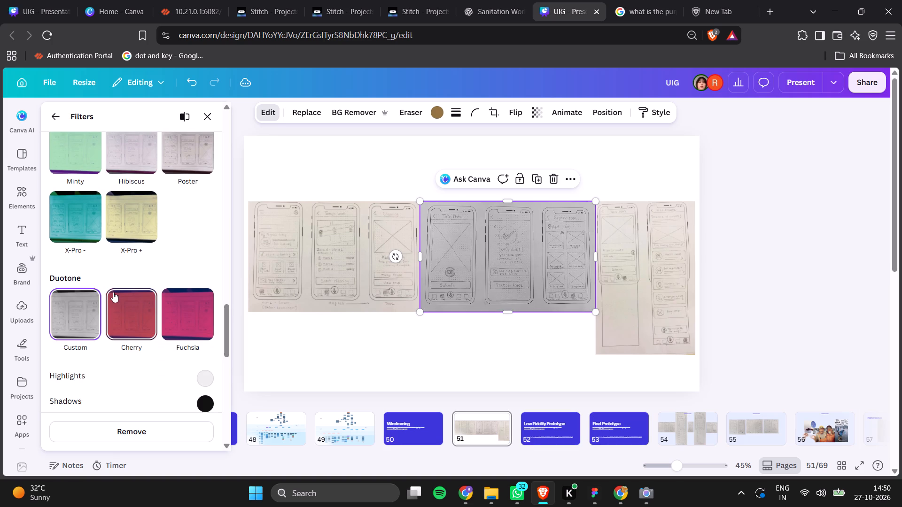
Apply the Natural filter Fresco to the middle three-screen sketch.
scroll(113, 292, "up", 9)
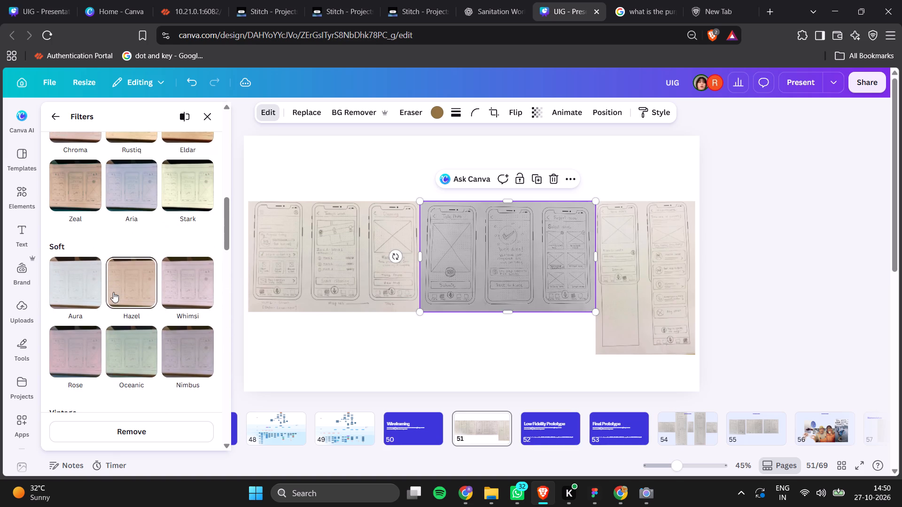
scroll(113, 292, "up", 4)
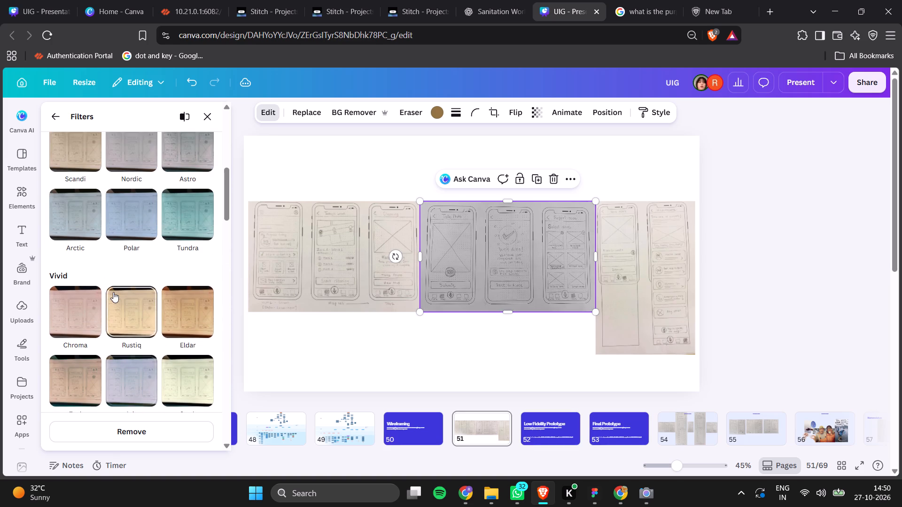
scroll(113, 292, "up", 1)
scroll(120, 243, "up", 2)
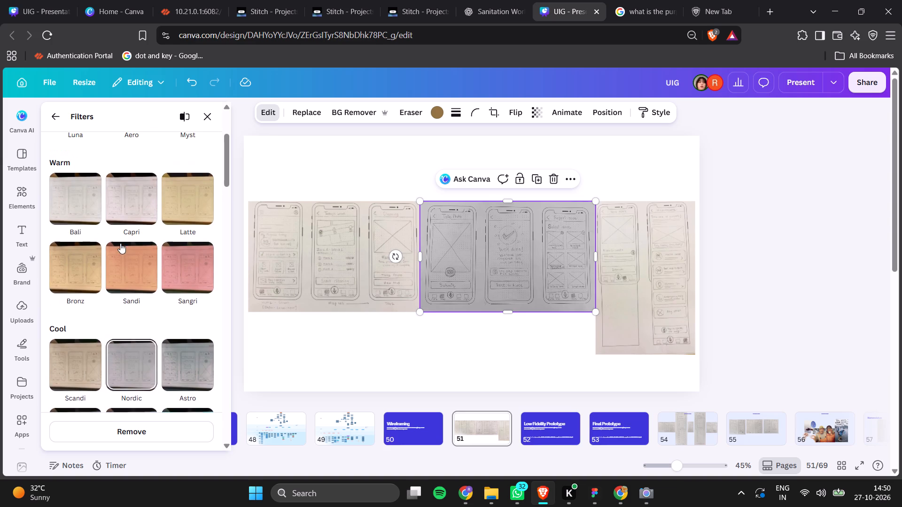
scroll(120, 243, "up", 6)
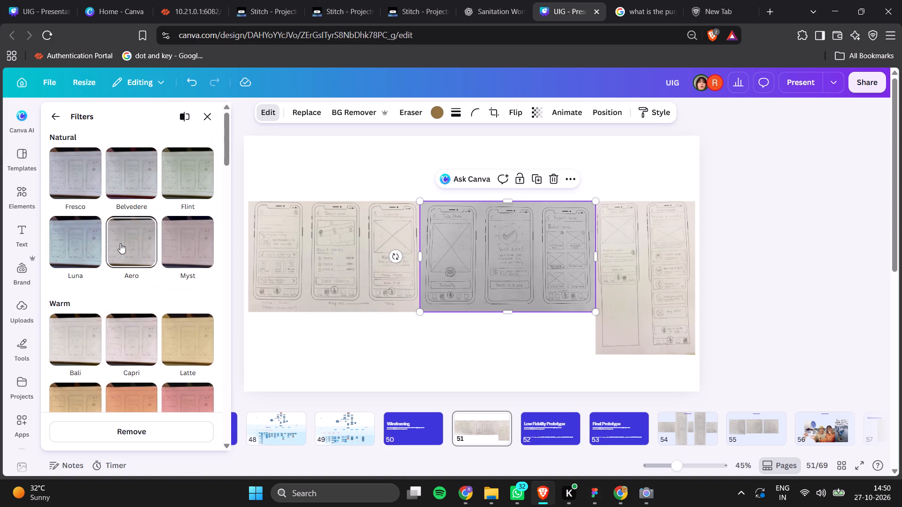
left_click(78, 173)
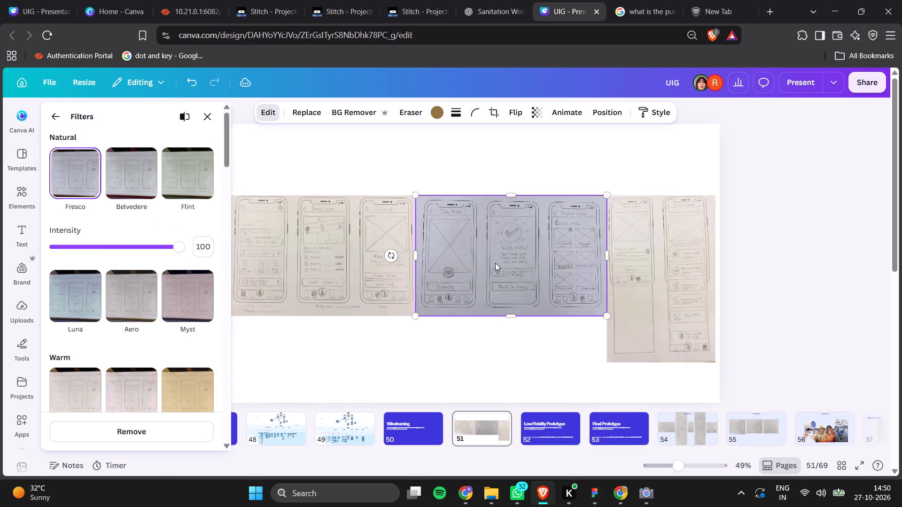
Apply the same Fresco filter to the first three-screen sketch and the tall two-screen sketch.
scroll(495, 263, "left", 2)
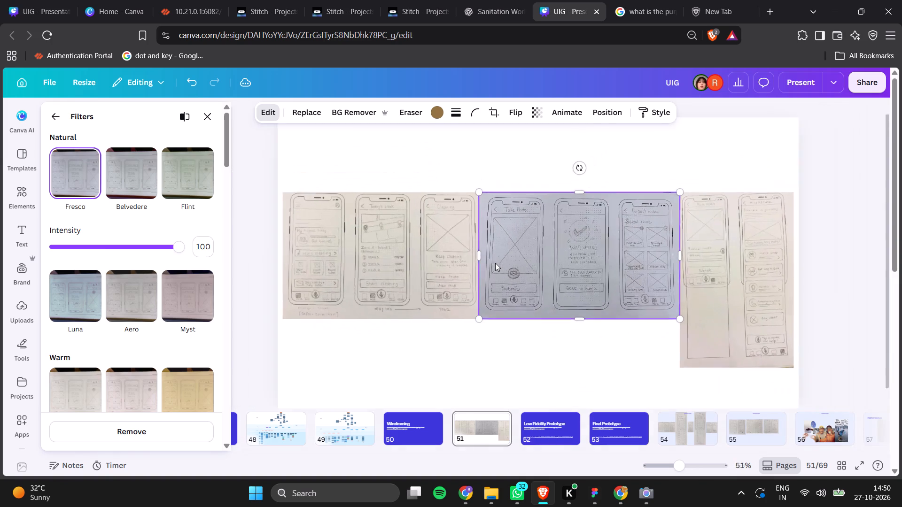
left_click(381, 272)
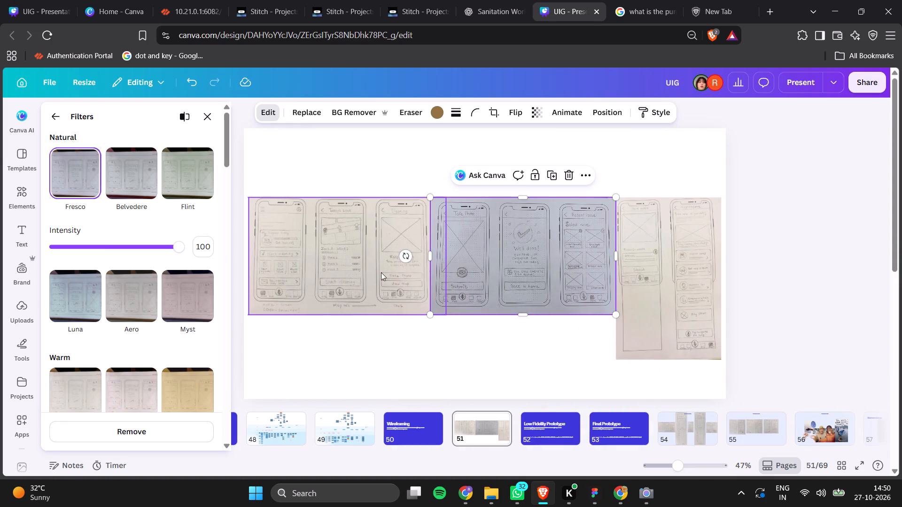
left_click(70, 168)
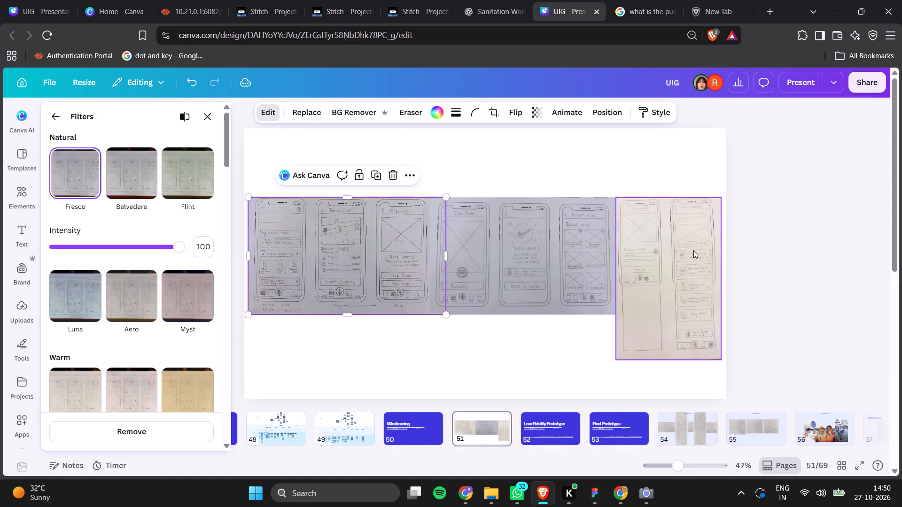
left_click(694, 246)
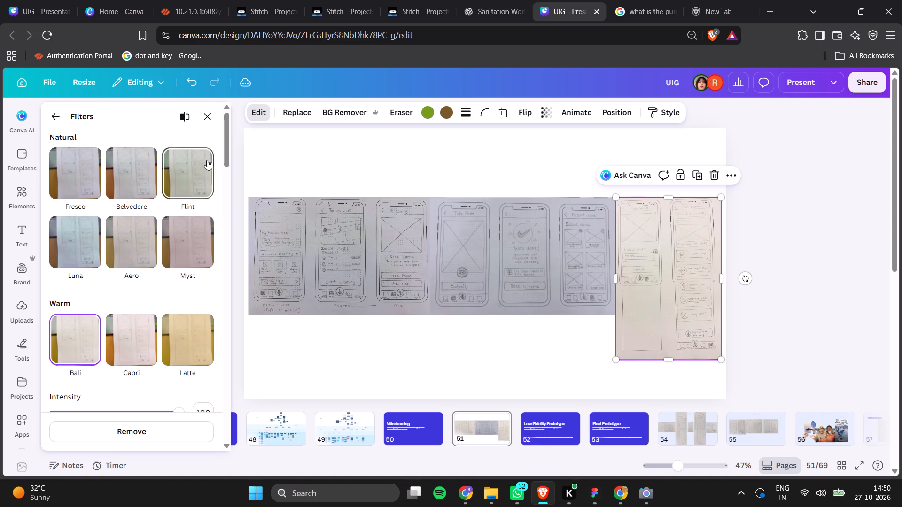
left_click(89, 197)
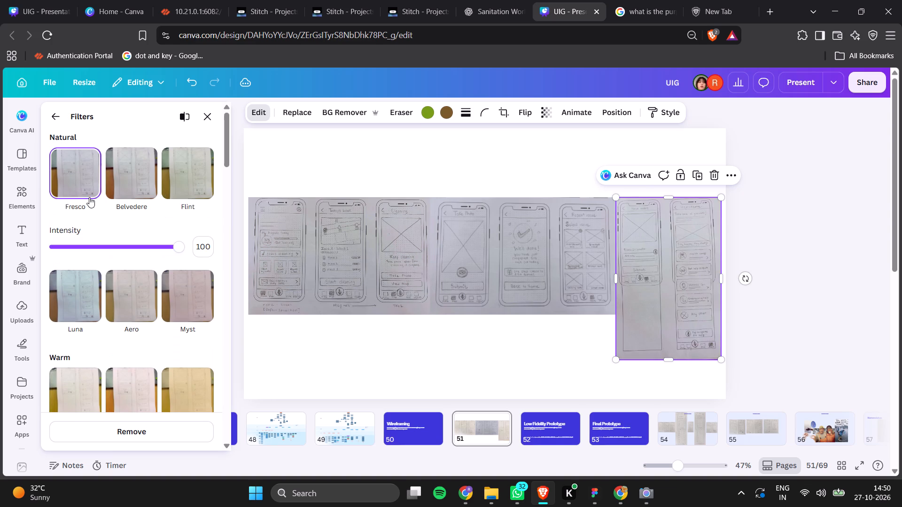
left_click(485, 334)
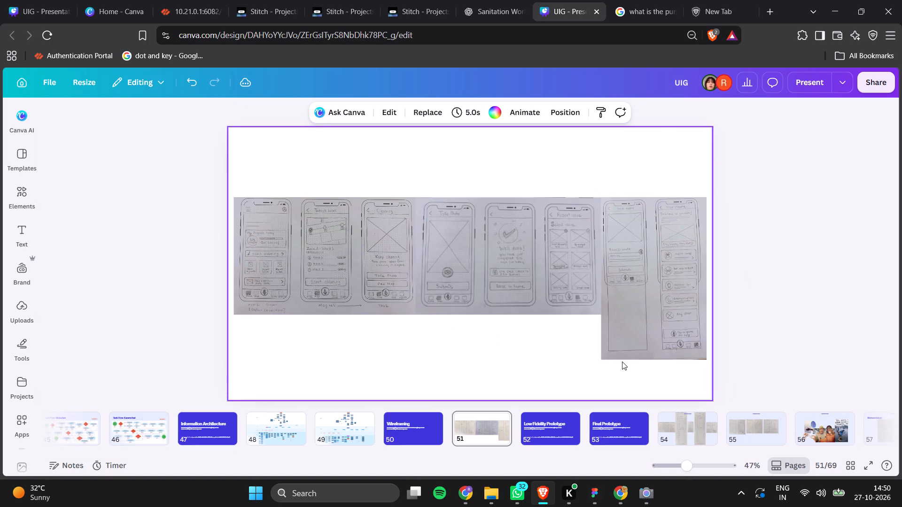
left_click(545, 364)
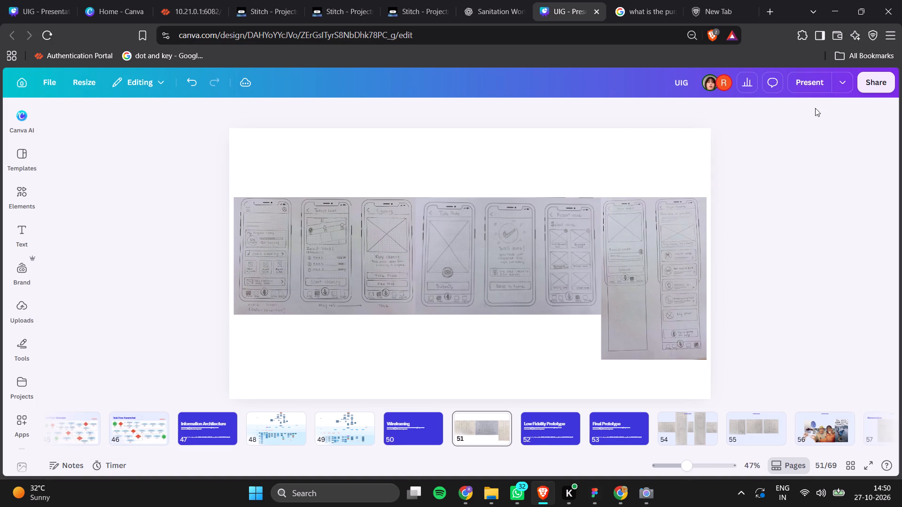
Preview the wireframe sketch slide in full-screen presentation mode and return to editing.
left_click(804, 84)
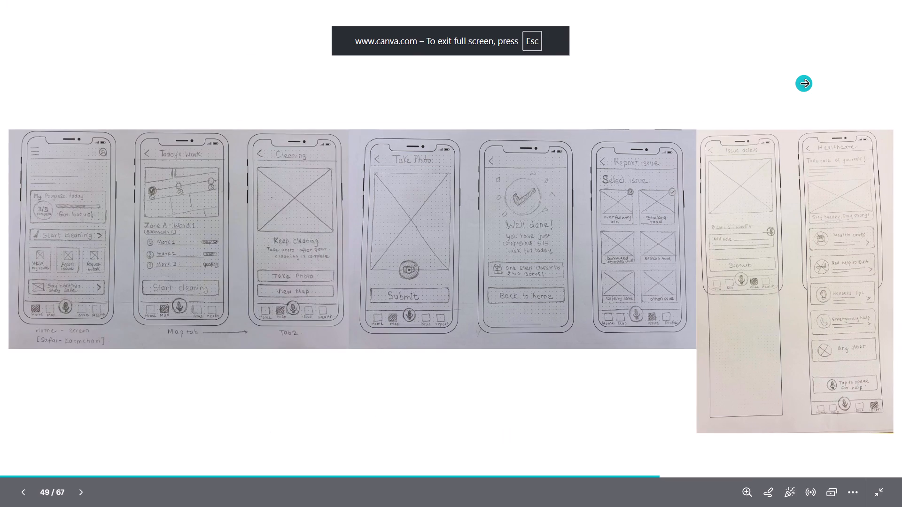
key("Escape")
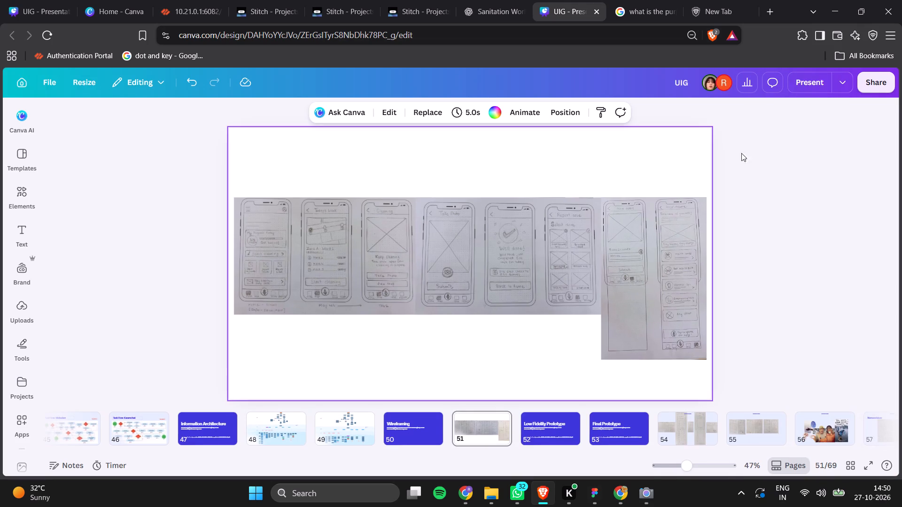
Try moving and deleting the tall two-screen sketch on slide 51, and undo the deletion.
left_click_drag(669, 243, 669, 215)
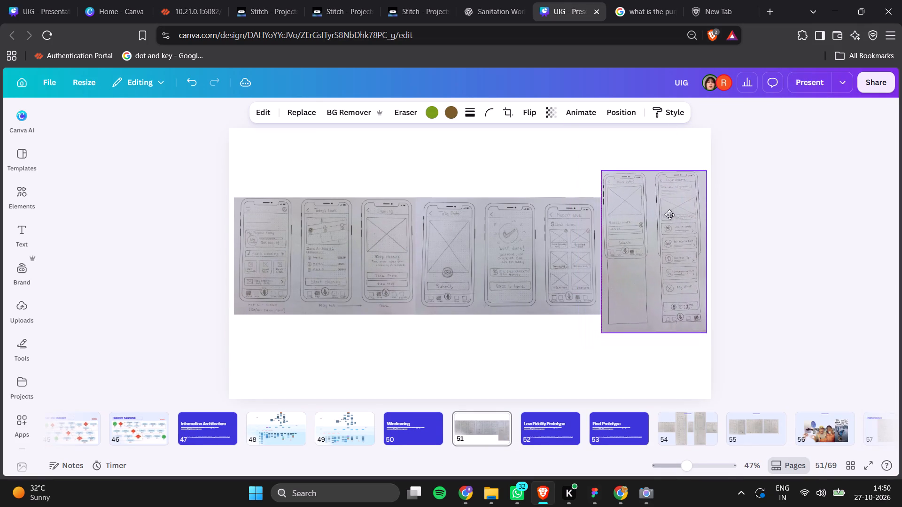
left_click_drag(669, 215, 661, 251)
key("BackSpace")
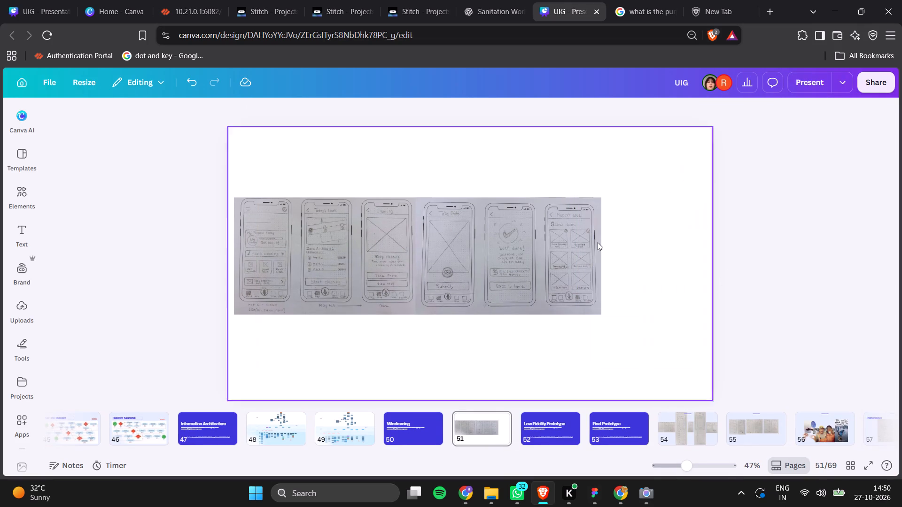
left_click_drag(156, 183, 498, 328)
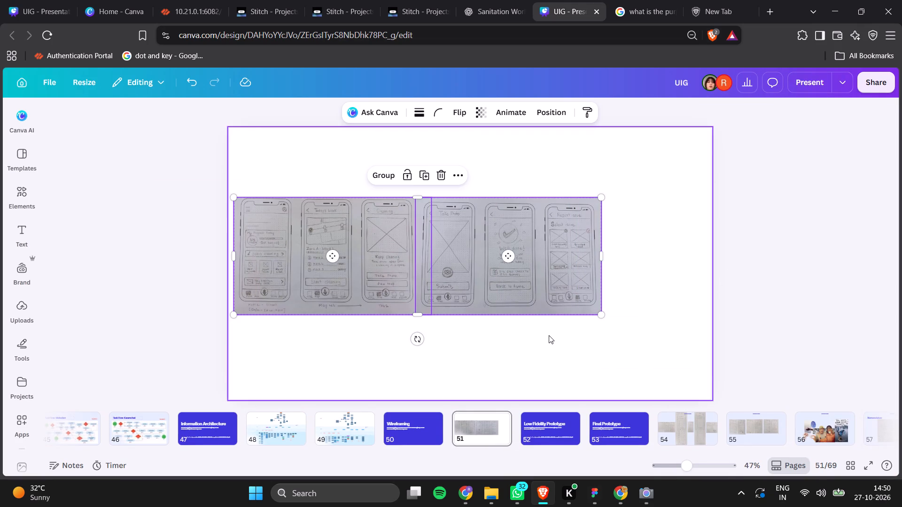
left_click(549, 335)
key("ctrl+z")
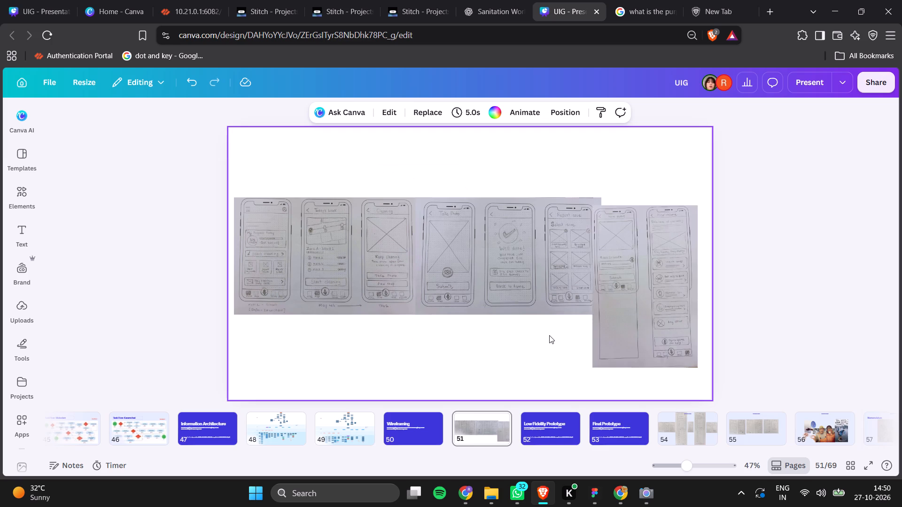
Copy the tall two-screen sketch for reuse and remove it from slide 51.
left_click(652, 315)
key("ctrl+c")
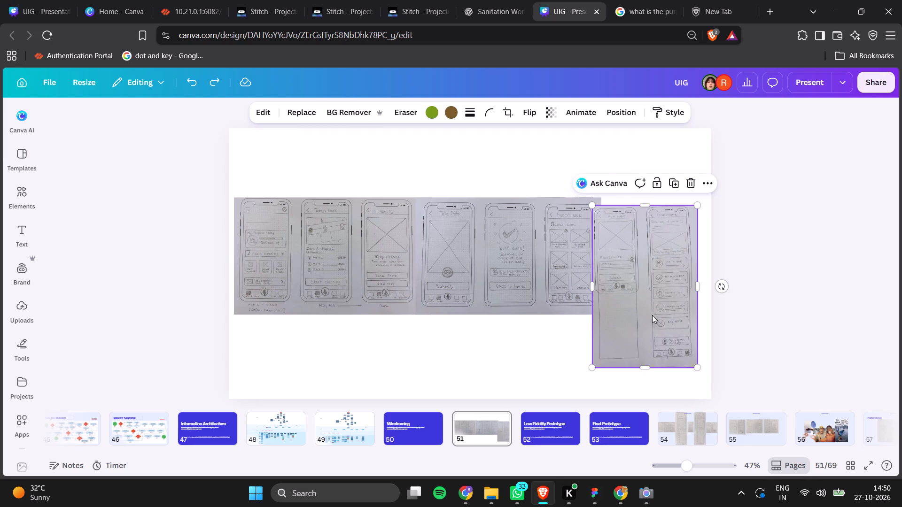
key("BackSpace")
Enlarge the two remaining three-screen sketches together to nearly the full slide width and centre them on slide 51.
left_click_drag(186, 187, 653, 368)
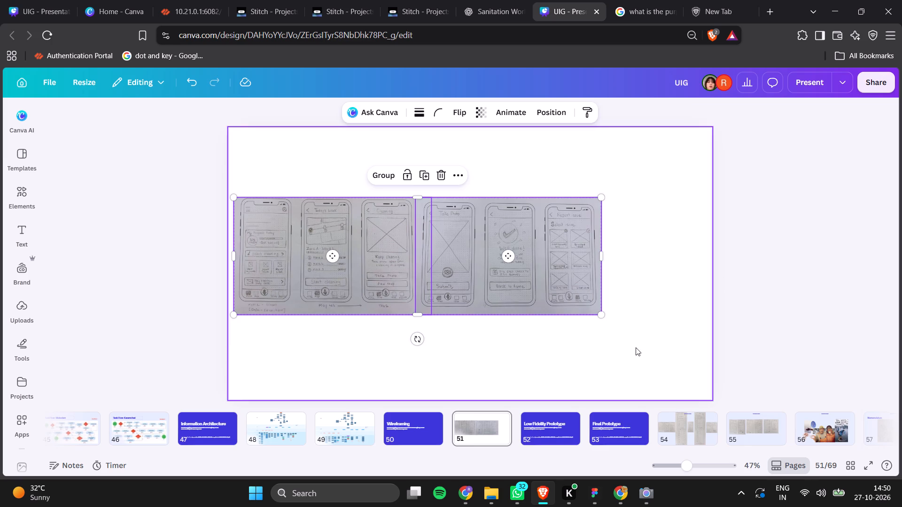
left_click_drag(600, 312, 690, 378)
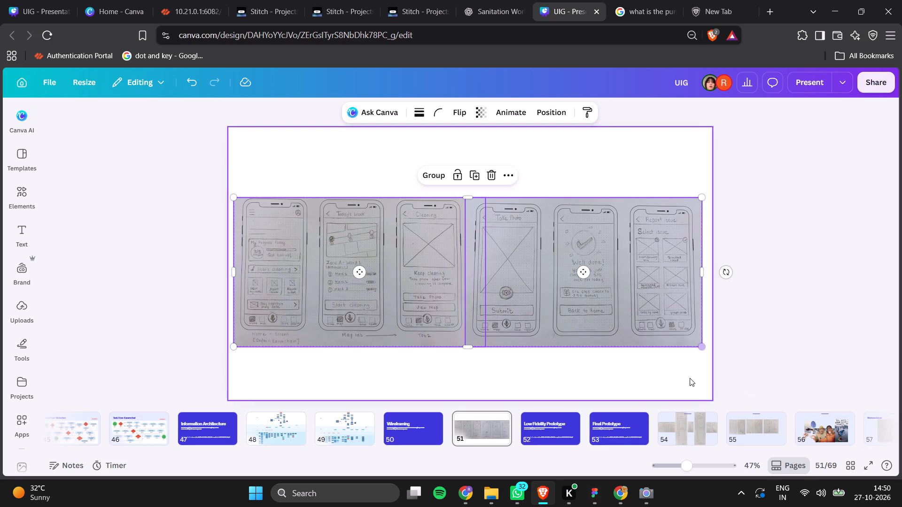
left_click(627, 295)
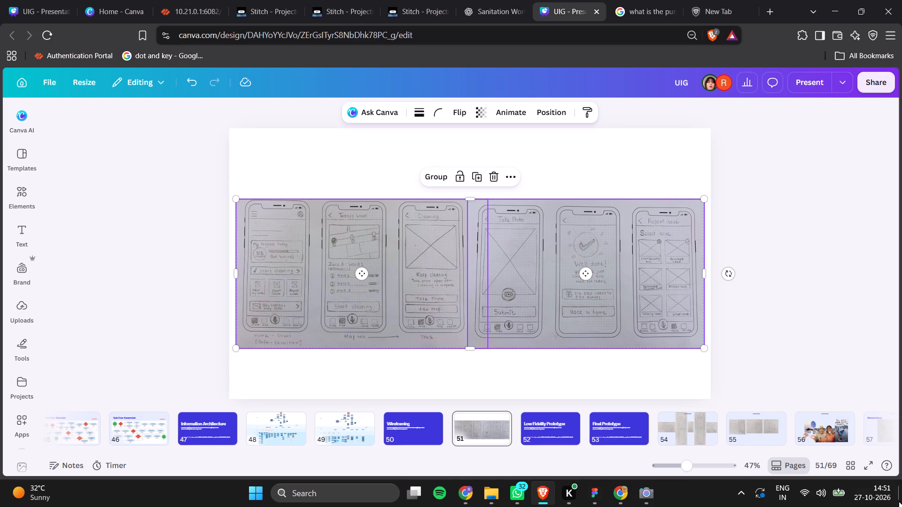
Look through the slides from 56 to the closing Thank You slide and return to the wireframe sketch slide.
left_click(827, 432)
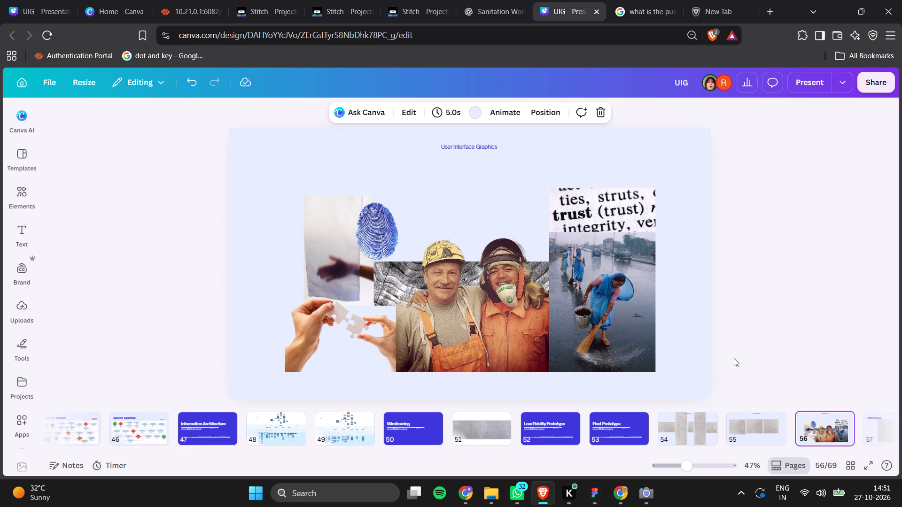
scroll(733, 386, "left", 7)
scroll(821, 439, "left", 6)
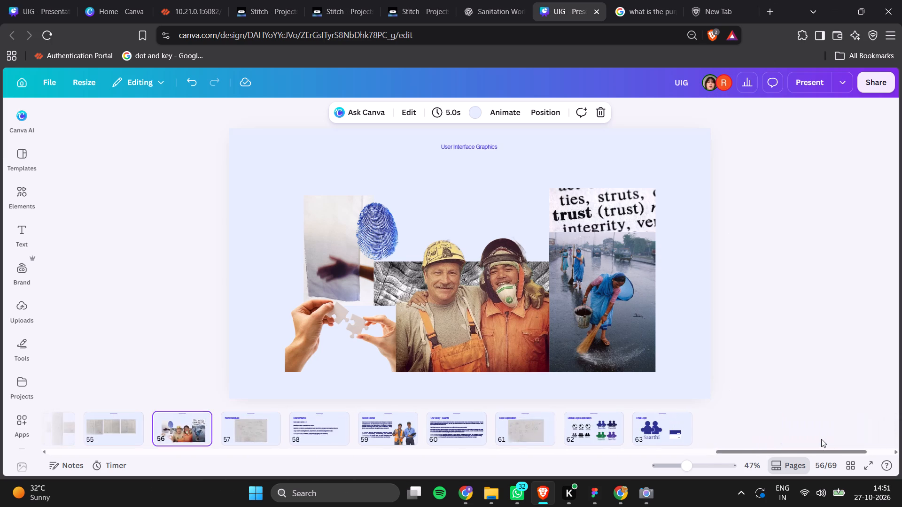
scroll(821, 439, "left", 2)
scroll(821, 439, "right", 2)
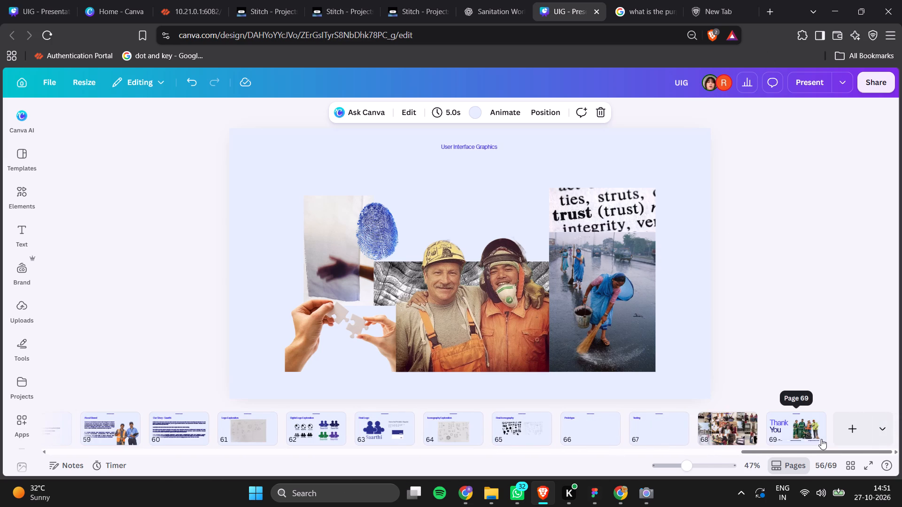
scroll(535, 431, "right", 5)
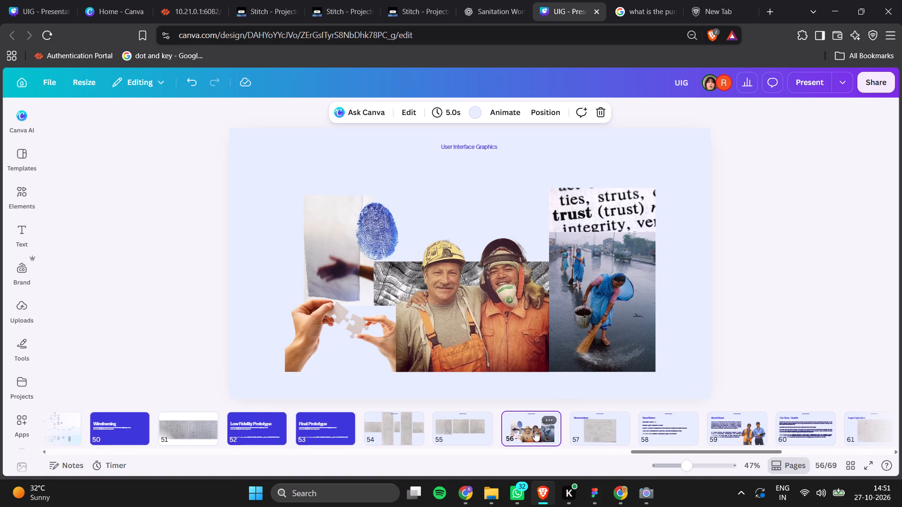
left_click(196, 422)
Copy the "Task Flow- Karamchari" title from slide 46 onto slide 51, at the upper left above the sketches.
scroll(153, 419, "right", 2)
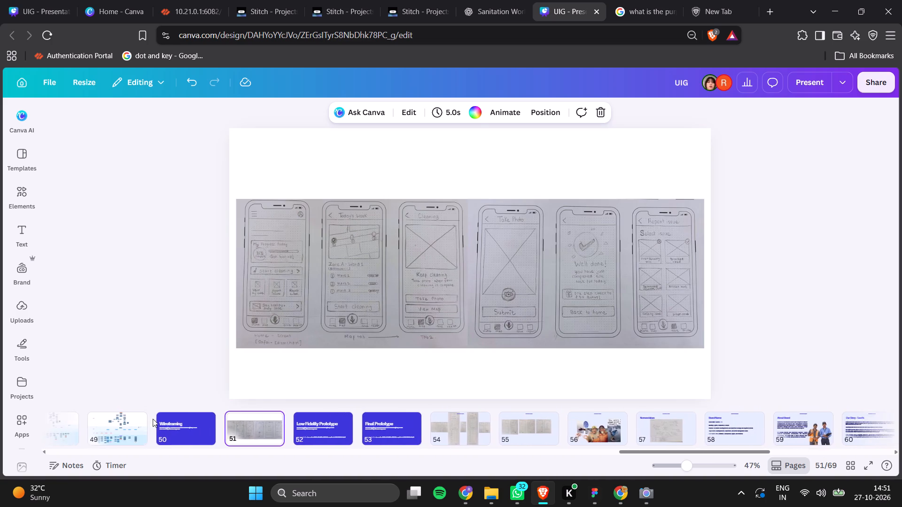
scroll(153, 419, "right", 4)
left_click(92, 429)
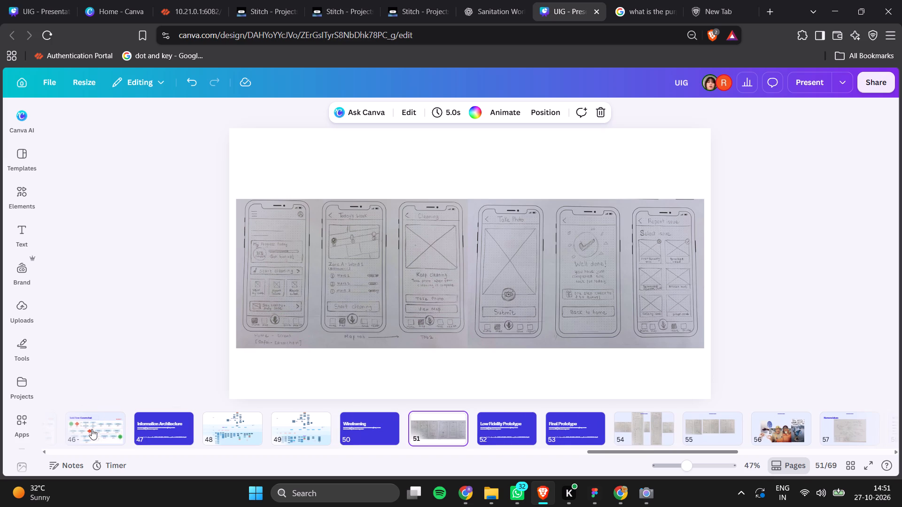
left_click(370, 174)
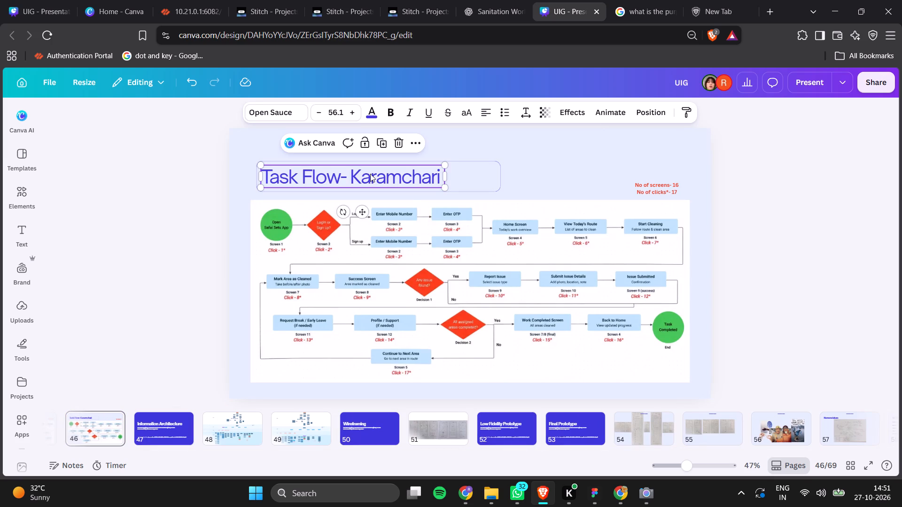
left_click_drag(370, 174, 437, 433, "alt")
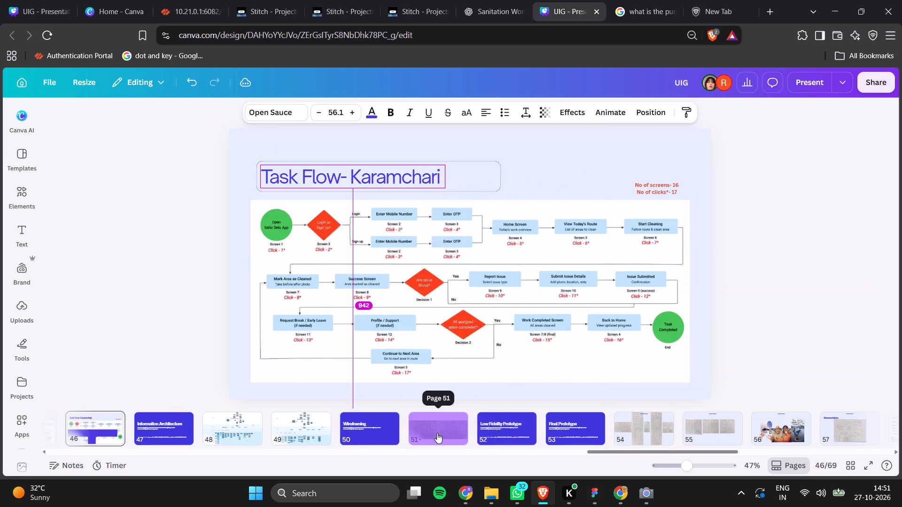
left_click_drag(437, 433, 312, 336, "alt")
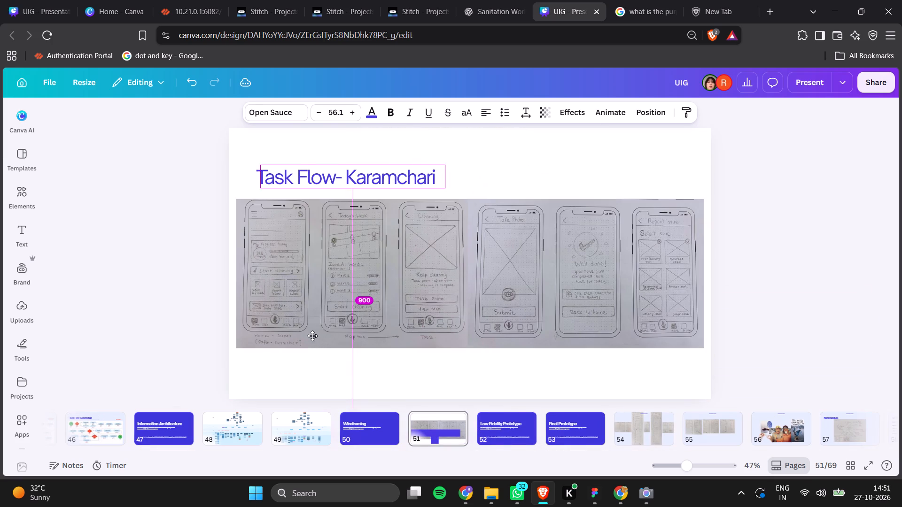
left_click_drag(312, 336, 318, 336, "alt")
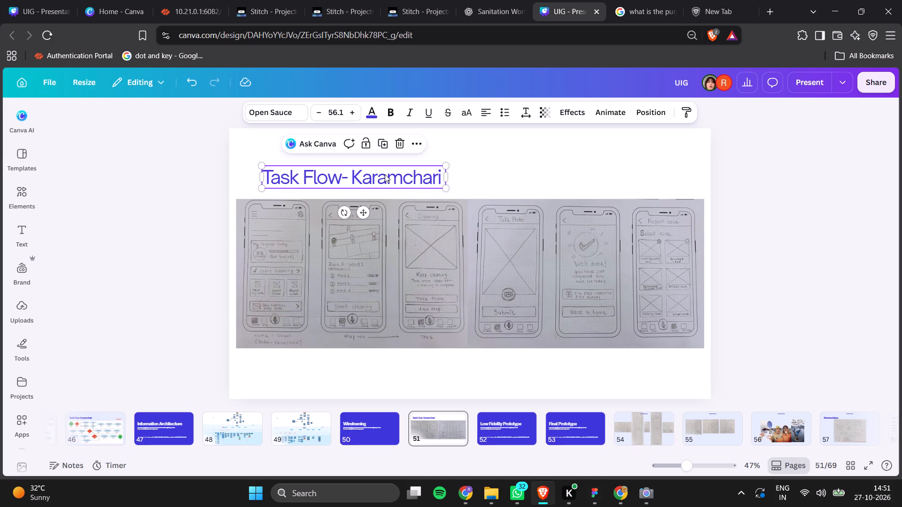
Change the title text on slide 51 to "For Karamchari".
triple_click(385, 175)
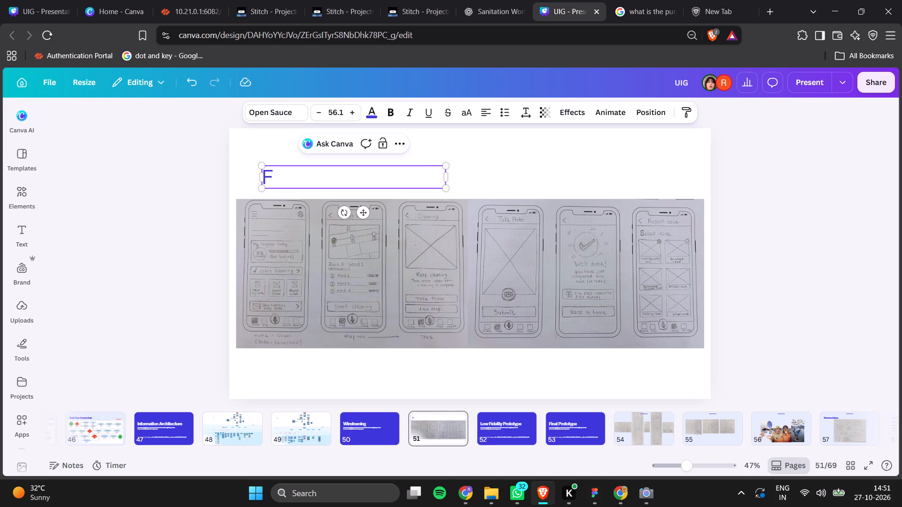
type("or")
key("space")
type("aran")
key("BackSpace")
type("mchari")
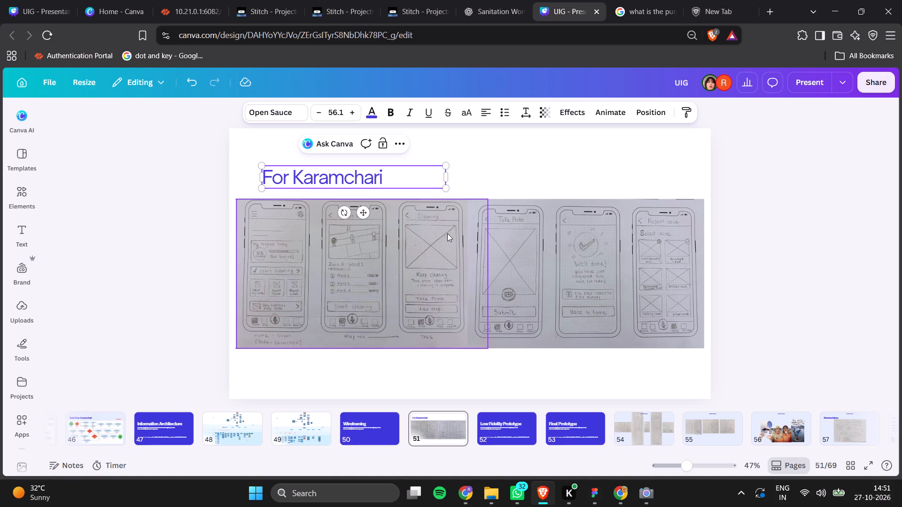
left_click(668, 148)
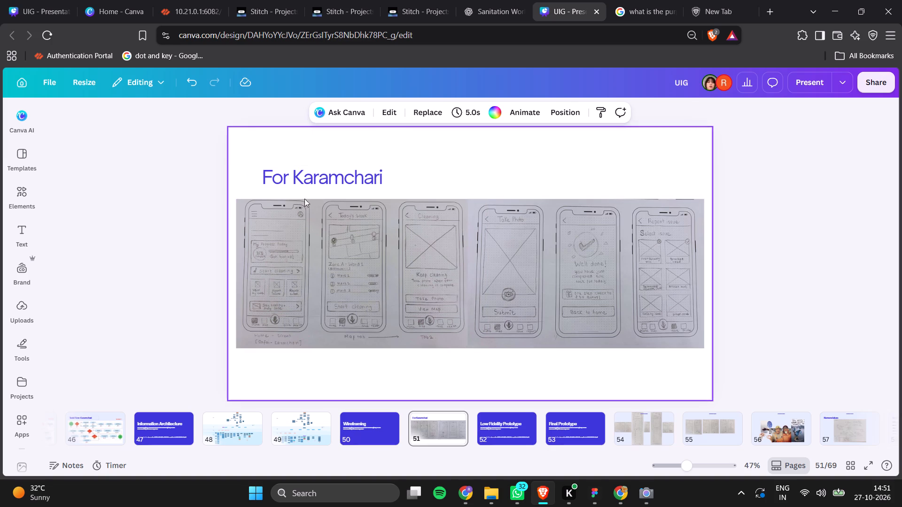
Duplicate slide 51 and delete both three-screen sketches from the copy, keeping its title.
right_click(429, 426)
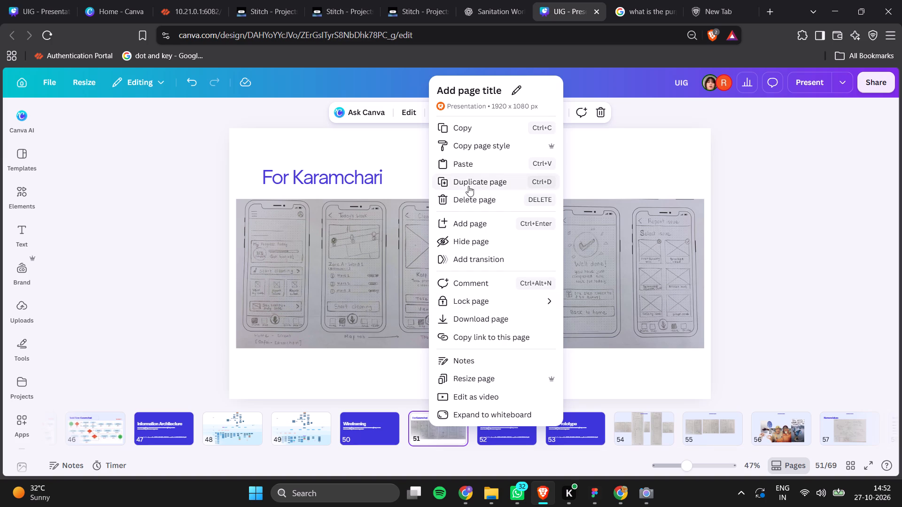
left_click(468, 186)
left_click_drag(120, 242, 719, 348)
key("BackSpace")
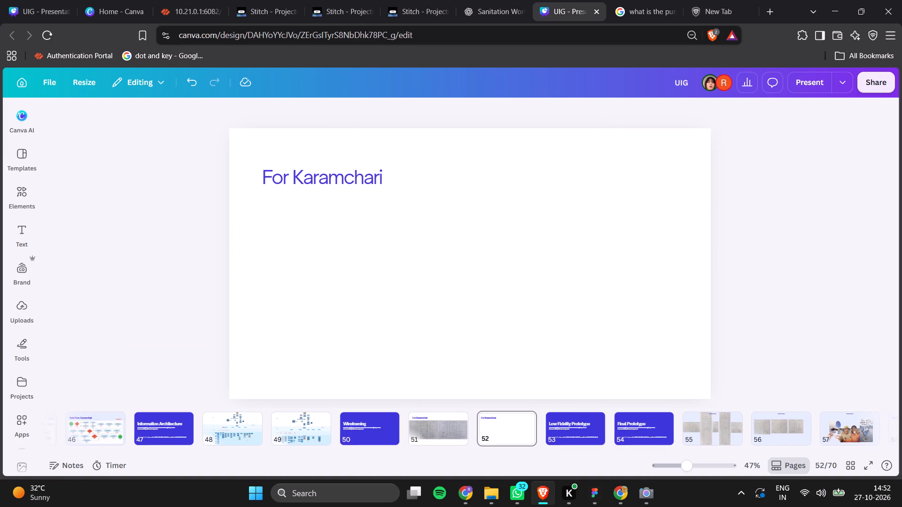
Paste the tall two-screen sketch onto slide 52 and enlarge it to about 616 × 951, placed to the right of the title.
key("ctrl+v")
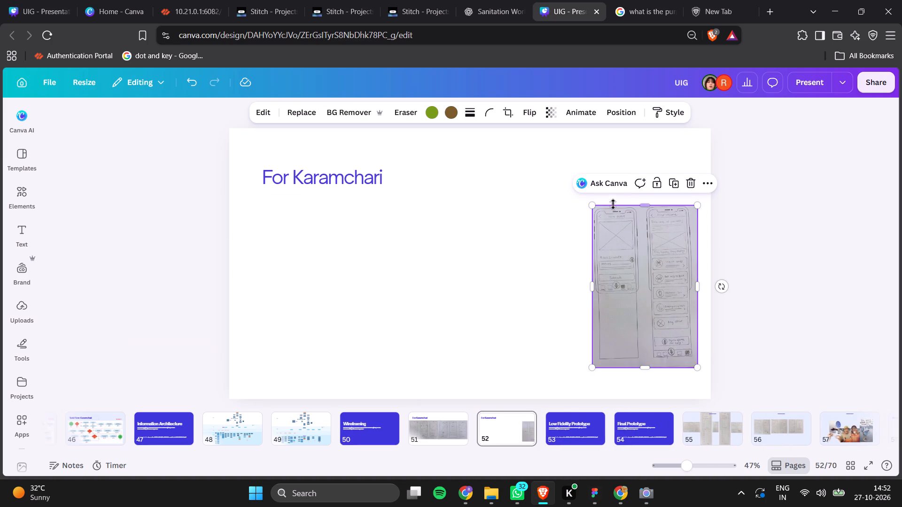
left_click_drag(591, 203, 485, 190)
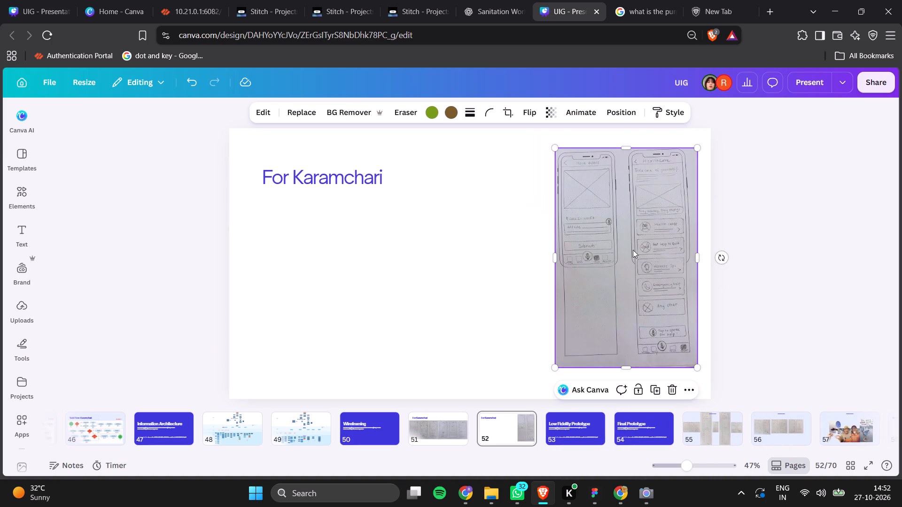
left_click_drag(672, 264, 547, 277)
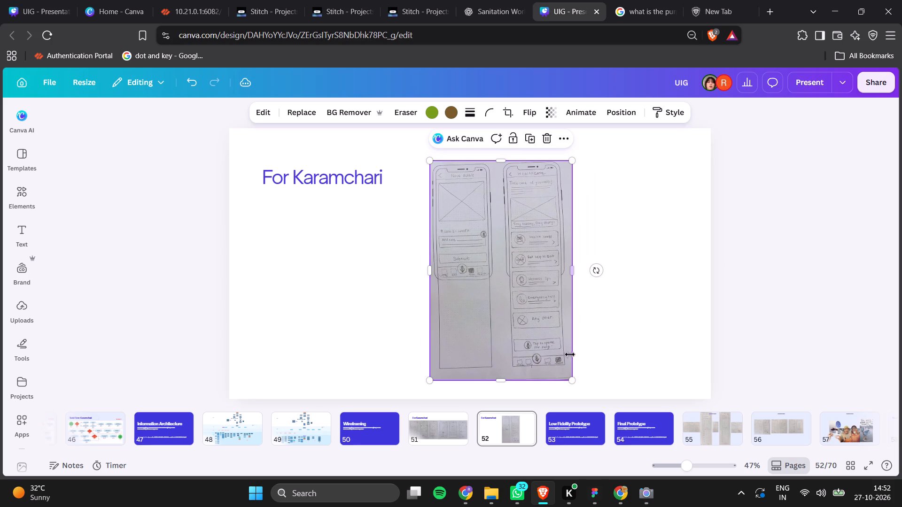
left_click_drag(573, 379, 598, 392)
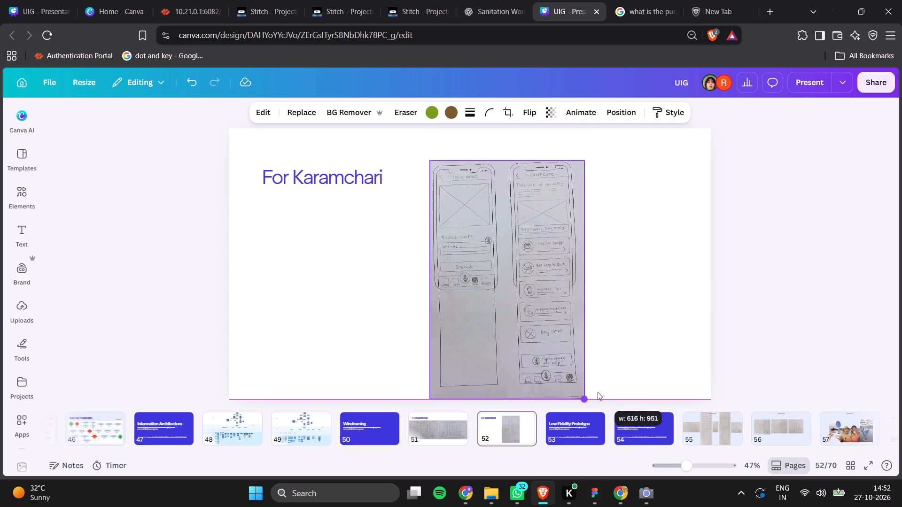
left_click_drag(551, 324, 575, 305)
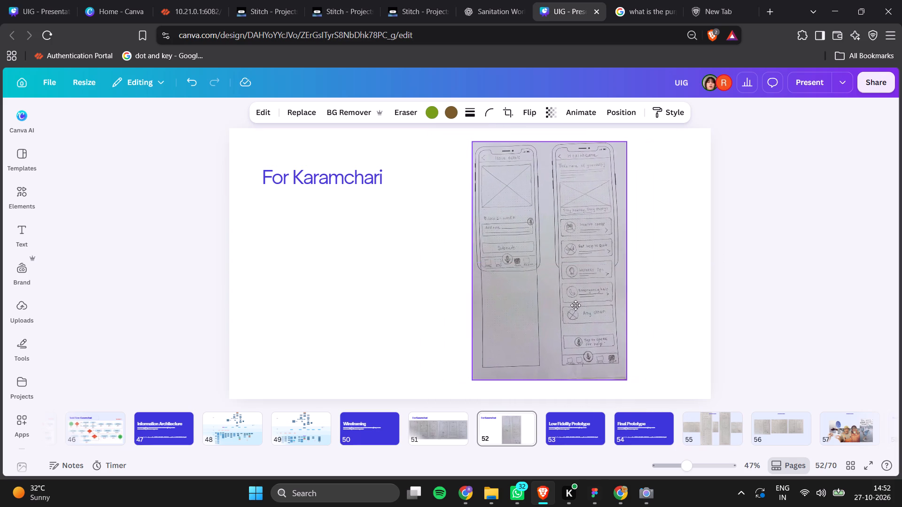
left_click_drag(575, 305, 614, 308)
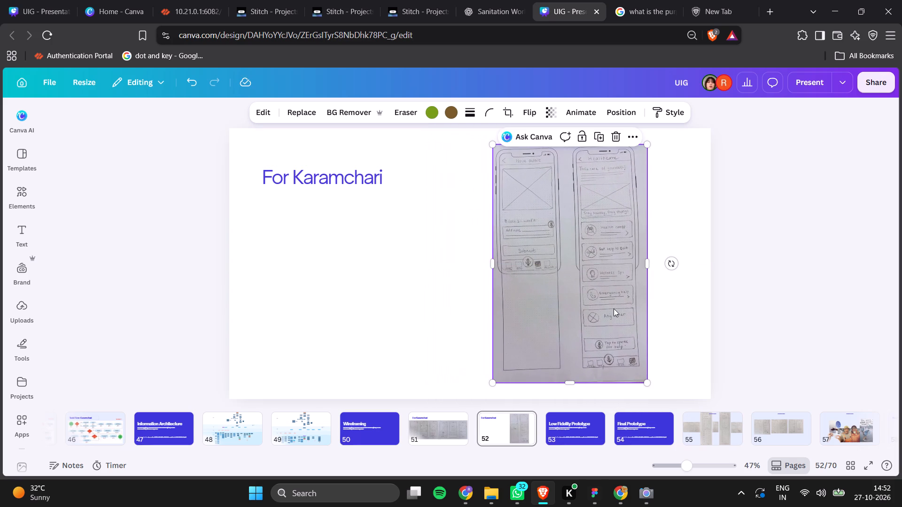
Compare with slide 51, shrink slide 52's tall sketch to about 503 × 776, and place it just right of centre with its top at the title's lower edge.
left_click(446, 422)
left_click(517, 425)
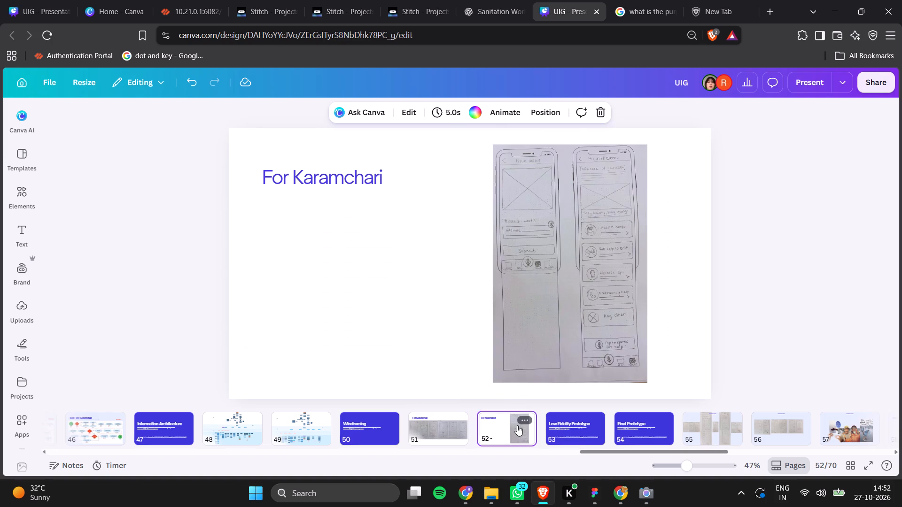
left_click_drag(537, 301, 460, 303)
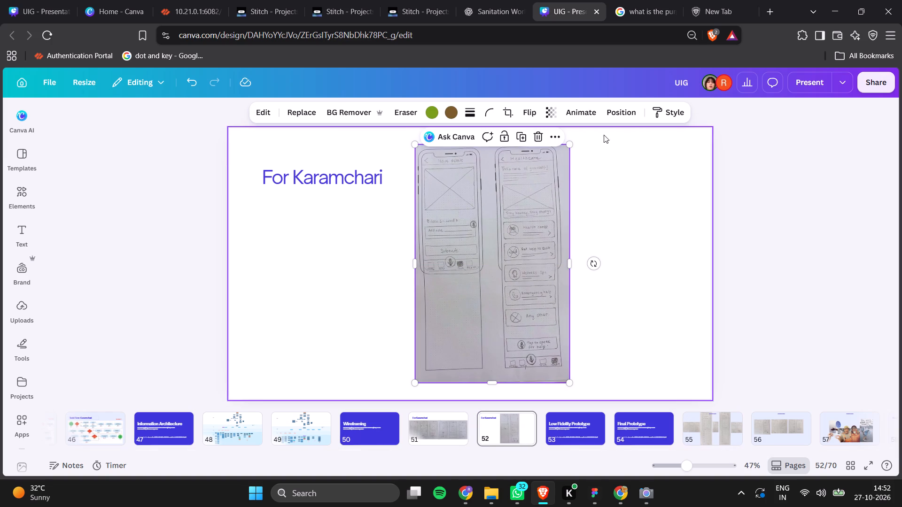
left_click_drag(569, 142, 535, 183)
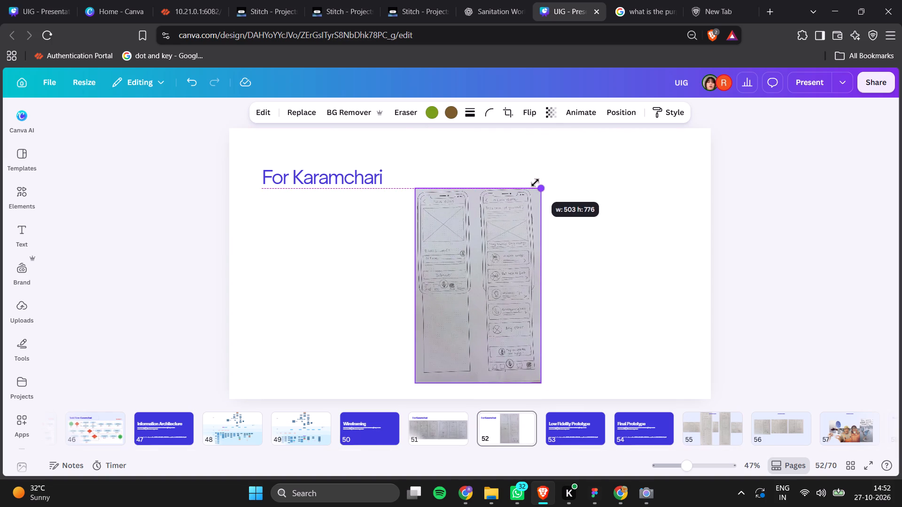
left_click_drag(535, 183, 535, 184)
left_click_drag(499, 240, 528, 242)
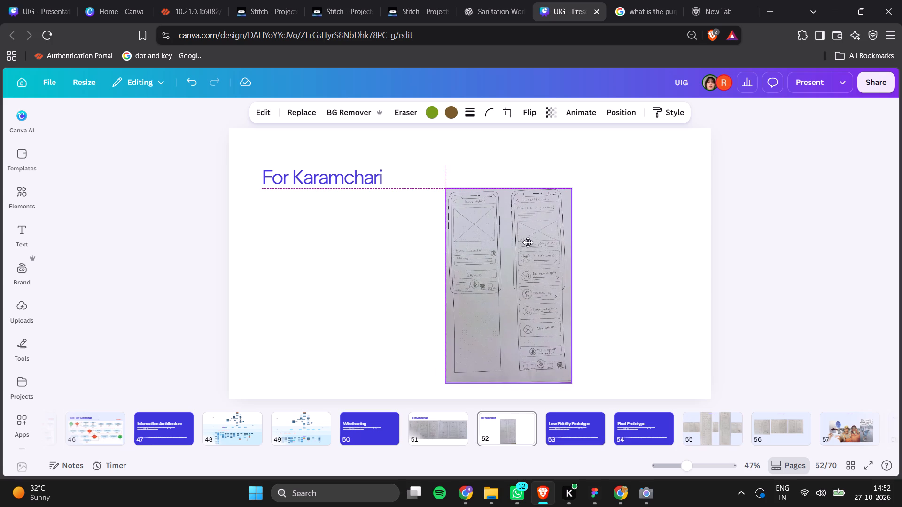
left_click_drag(528, 242, 514, 240)
Copy the tall two-screen sketch on slide 52 and delete it from that slide.
key("ctrl+c")
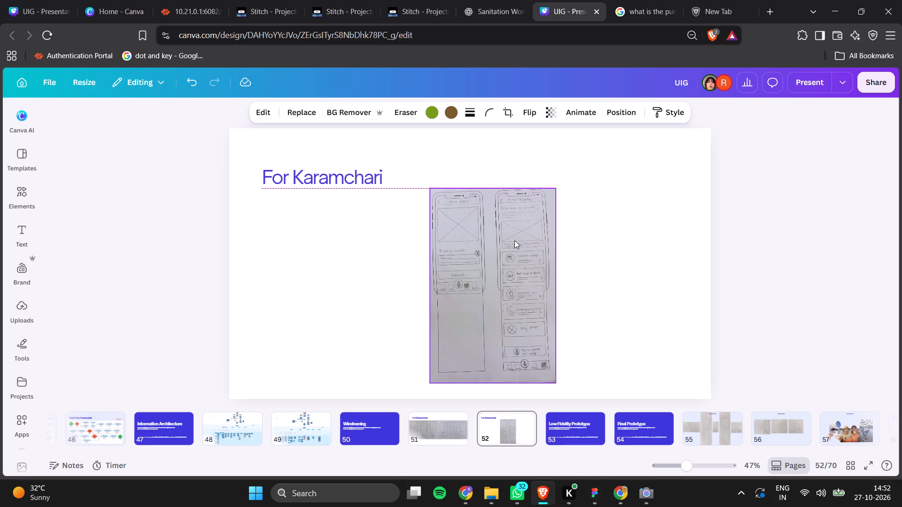
key("Delete")
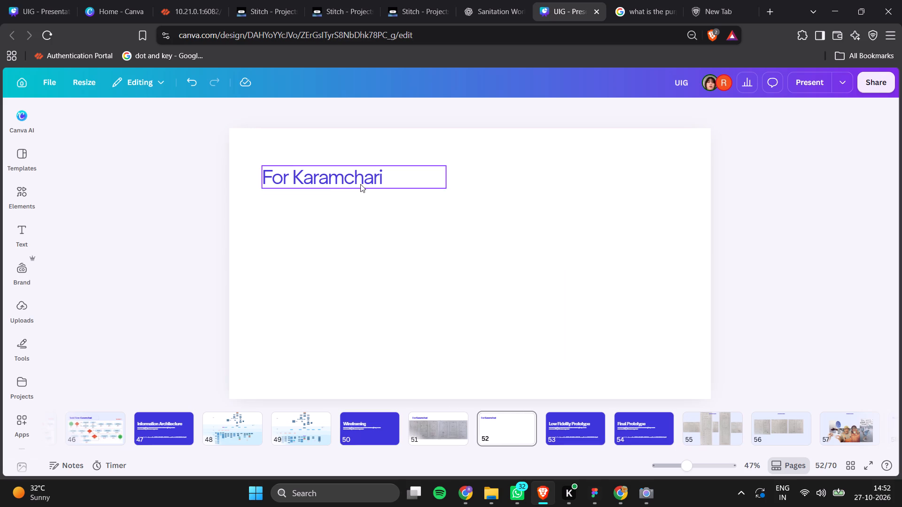
On slide 51, move the title up near the slide's upper-left corner and shift both three-screen sketches up directly beneath it.
left_click(428, 435)
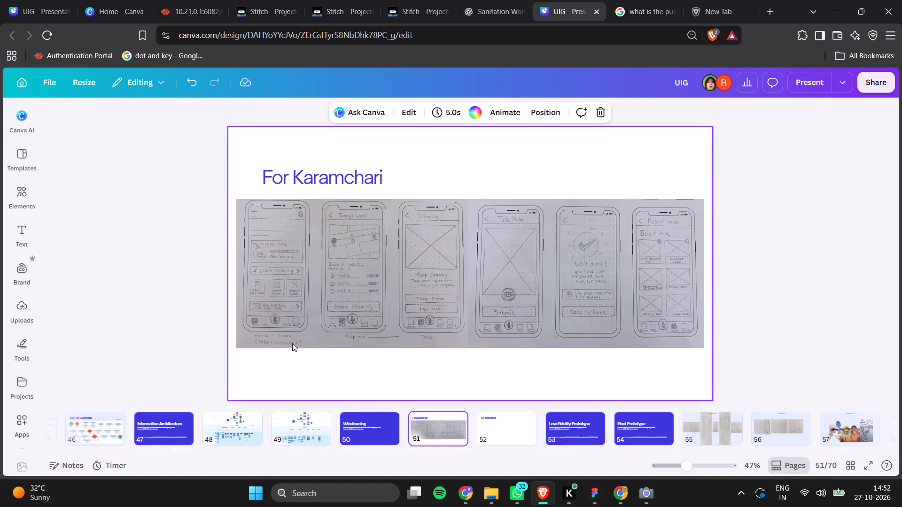
left_click_drag(139, 238, 666, 332)
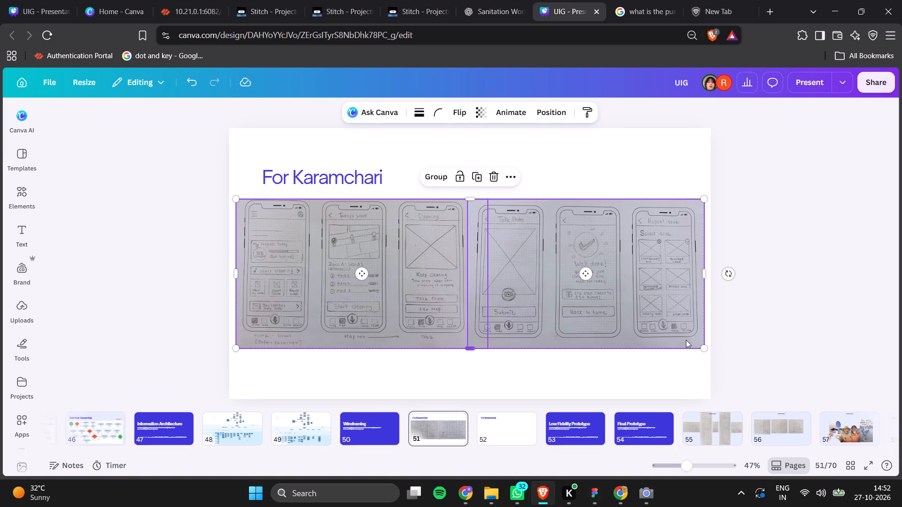
left_click_drag(317, 179, 312, 156)
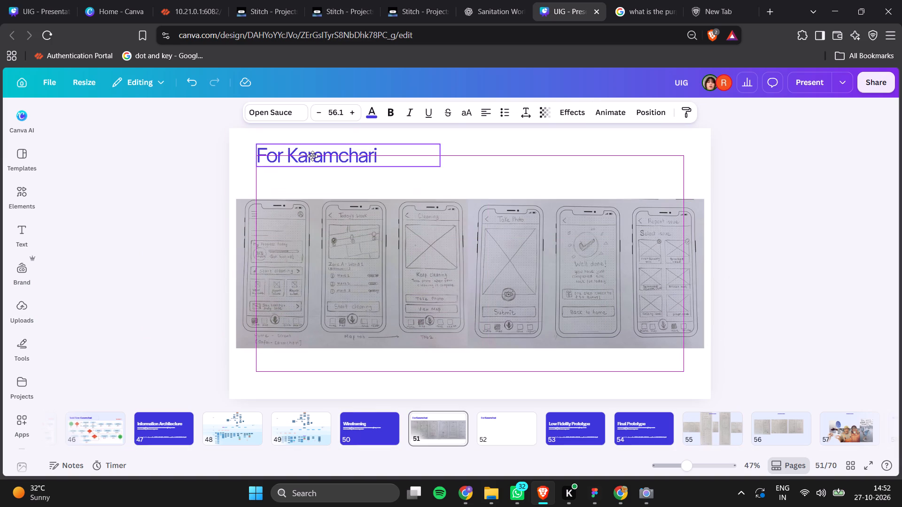
left_click_drag(312, 156, 304, 150)
left_click_drag(128, 201, 315, 222)
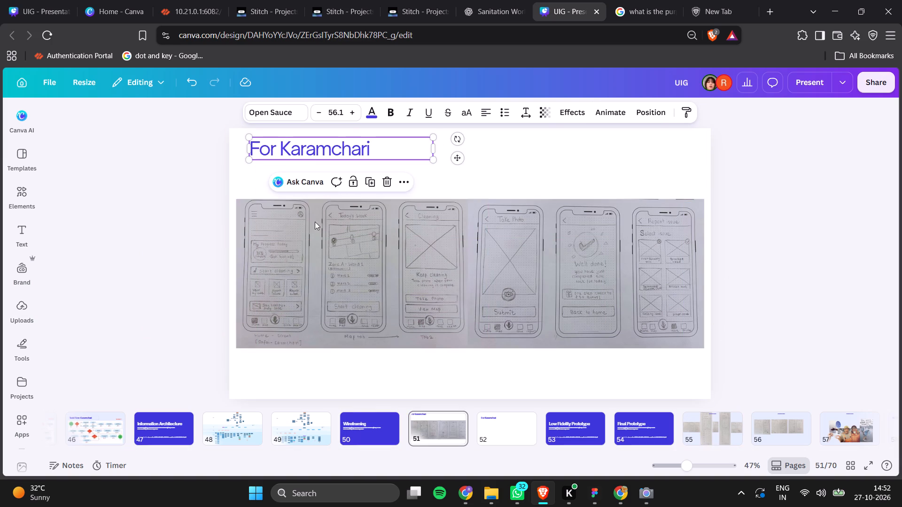
left_click_drag(315, 222, 697, 289)
left_click_drag(697, 289, 698, 255)
Paste the tall two-screen sketch onto slide 51 and place it near the slide's right edge, over the second three-screen sketch.
key("ctrl+v")
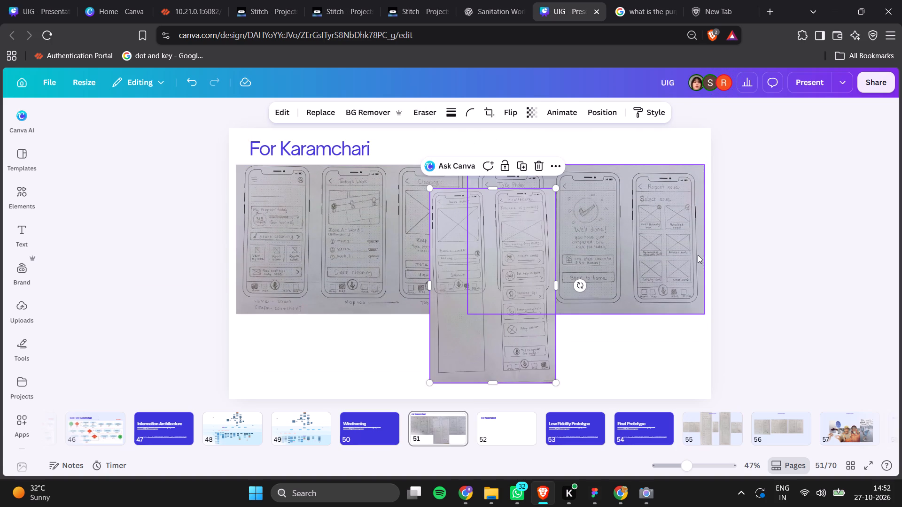
left_click_drag(513, 267, 629, 282)
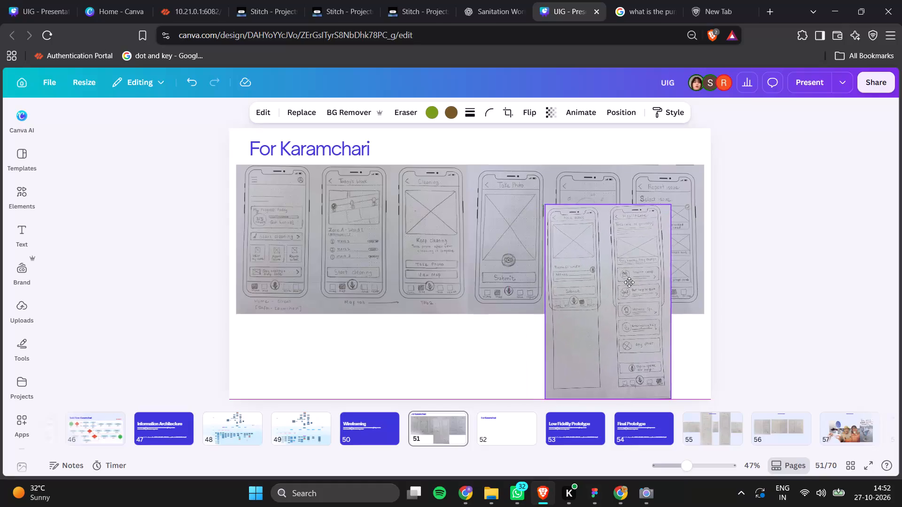
left_click_drag(629, 282, 657, 275)
Shrink both three-screen sketches together to about three quarters of the slide's width and place them just below the title.
left_click_drag(201, 210, 475, 304)
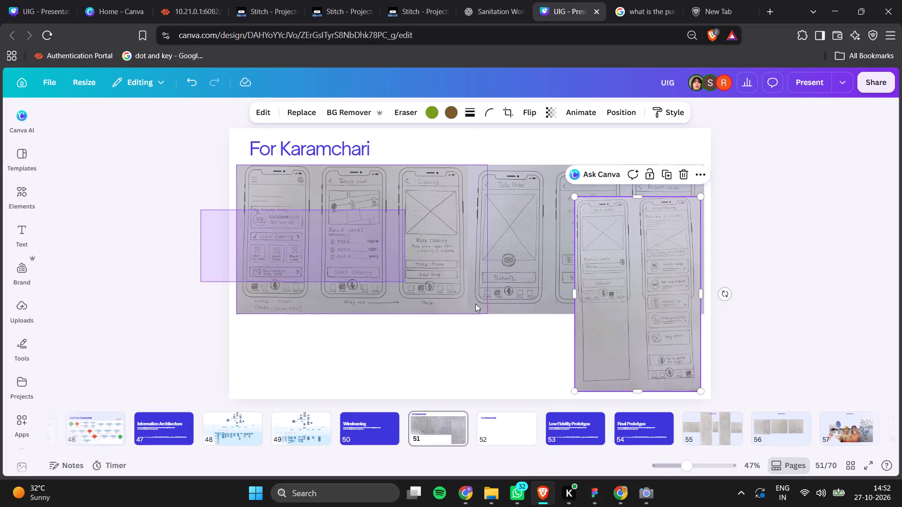
left_click_drag(475, 304, 518, 289)
left_click_drag(705, 161, 588, 165)
left_click_drag(486, 239, 486, 241)
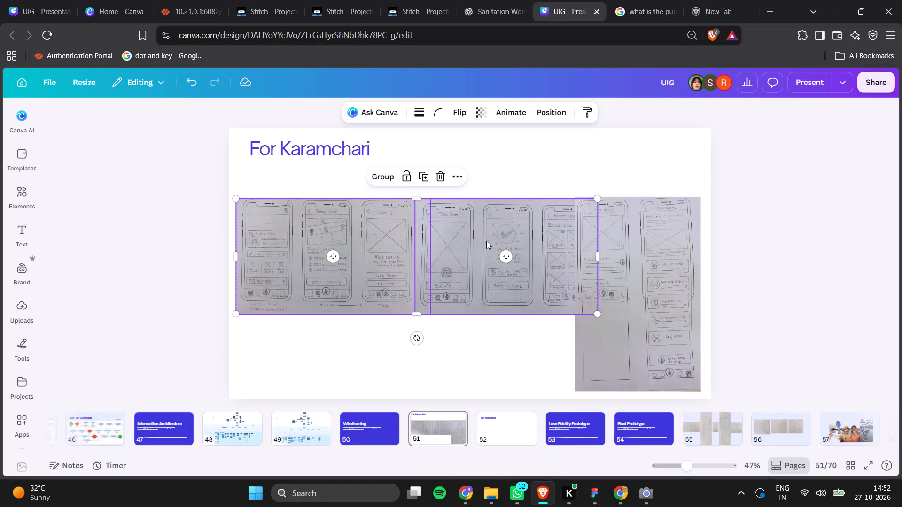
left_click_drag(486, 241, 483, 211)
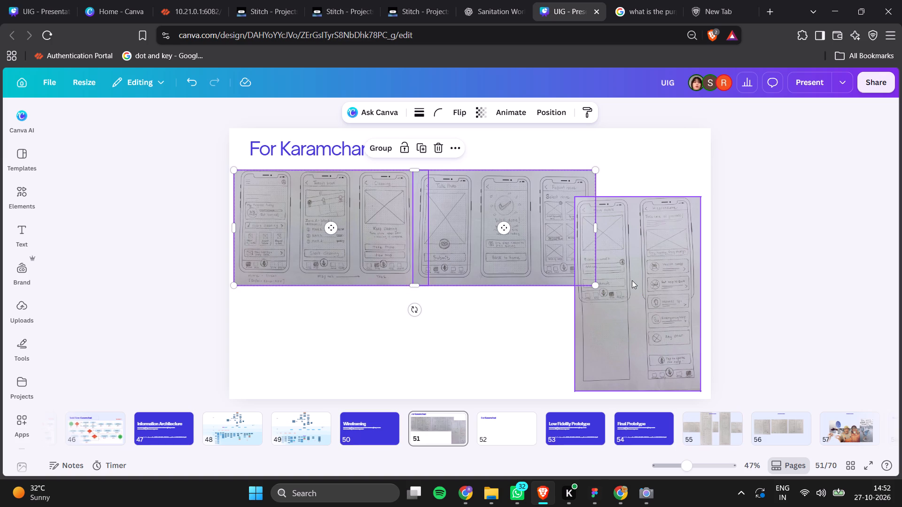
Shrink the tall sketch and place it flush against the second three-screen sketch, with their top edges aligned.
left_click(645, 241)
left_click_drag(574, 395, 597, 364)
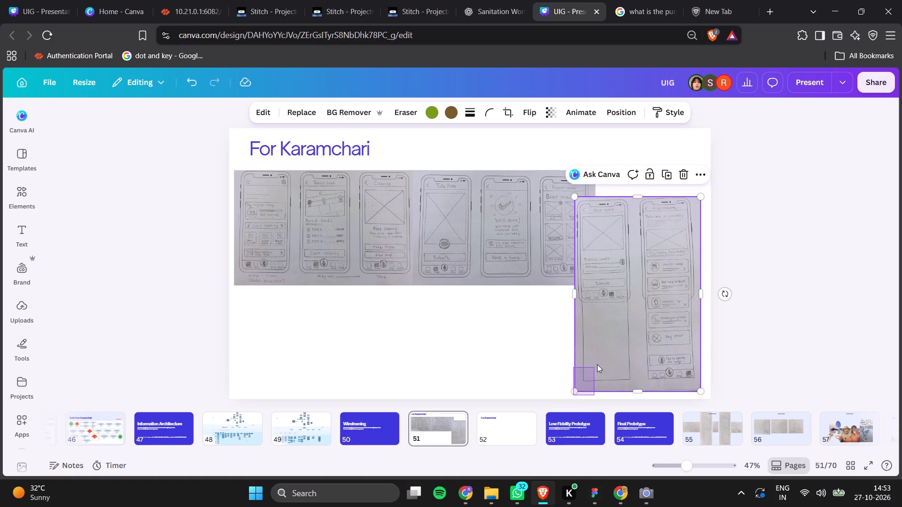
left_click_drag(597, 364, 587, 377)
left_click_drag(575, 390, 576, 388)
left_click_drag(576, 388, 599, 360)
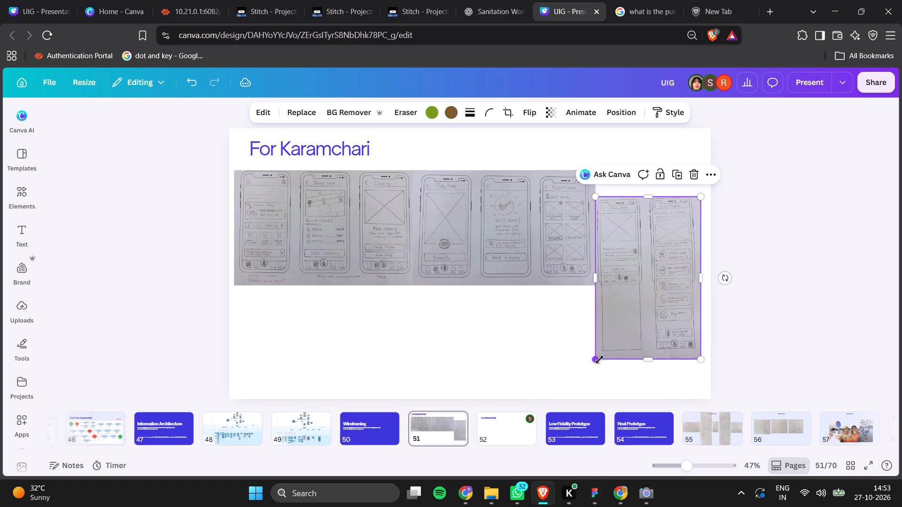
left_click_drag(625, 319, 624, 297)
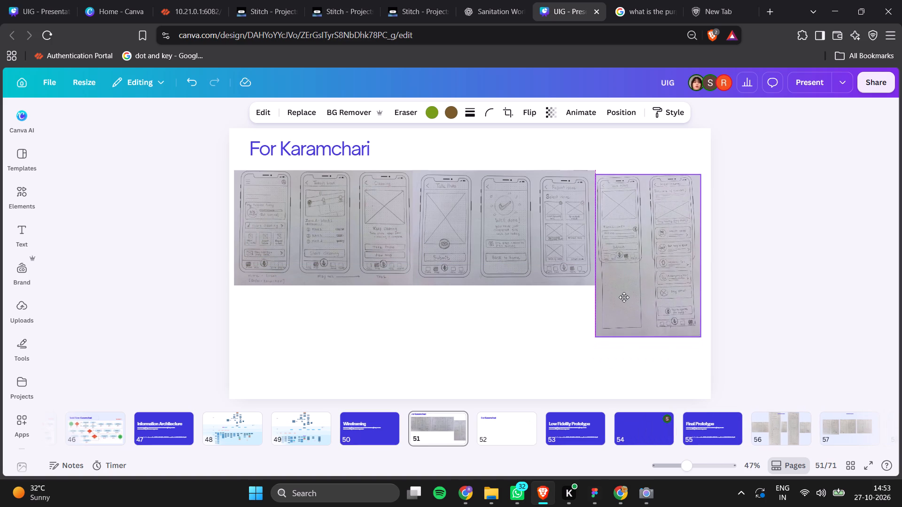
left_click_drag(624, 297, 622, 294)
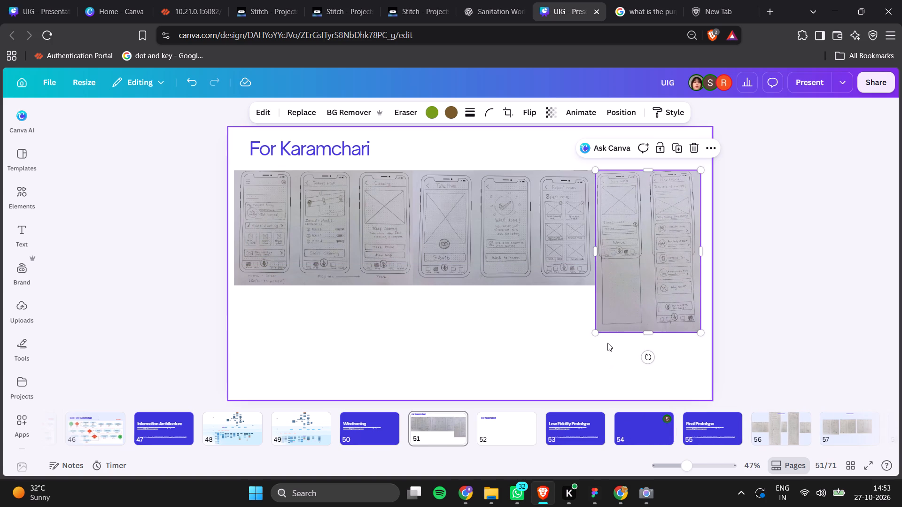
left_click(552, 385)
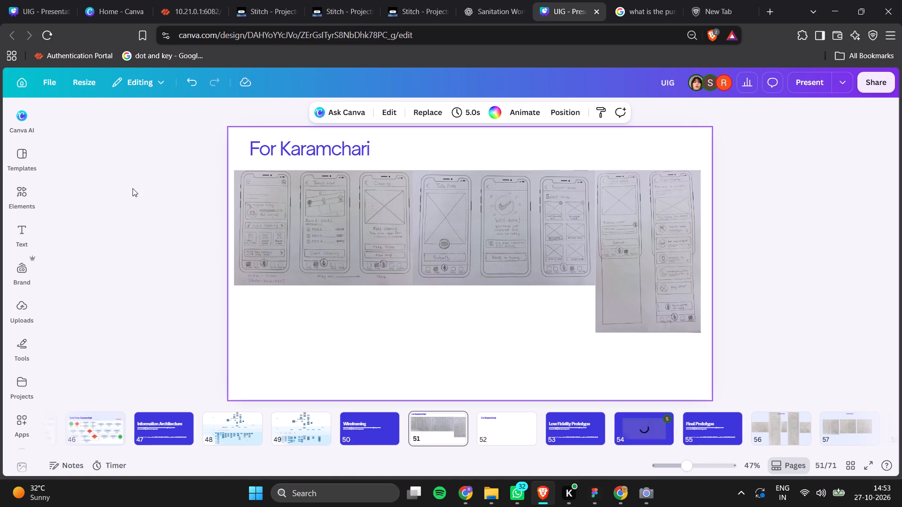
Move all three sketches down together, centred horizontally on slide 51, and lower the title to sit above them.
left_click_drag(125, 187, 725, 309)
left_click_drag(620, 267, 618, 305)
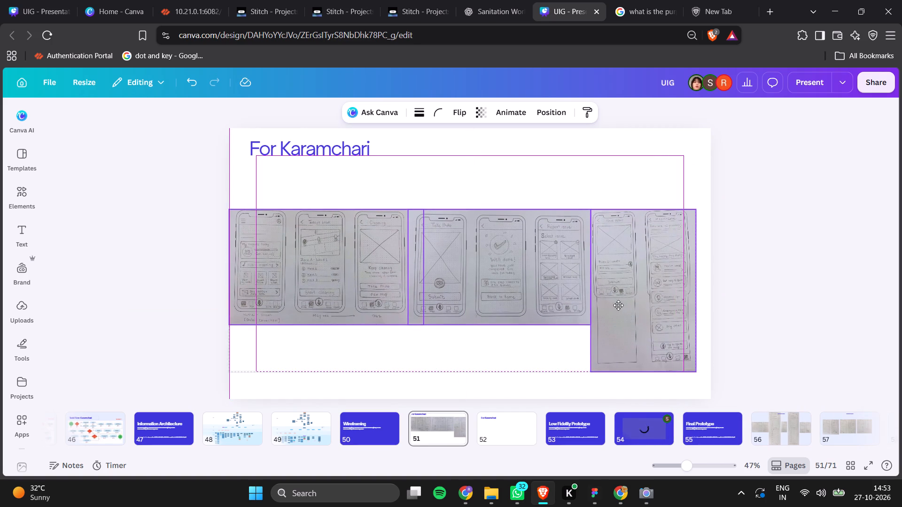
left_click_drag(618, 305, 622, 310)
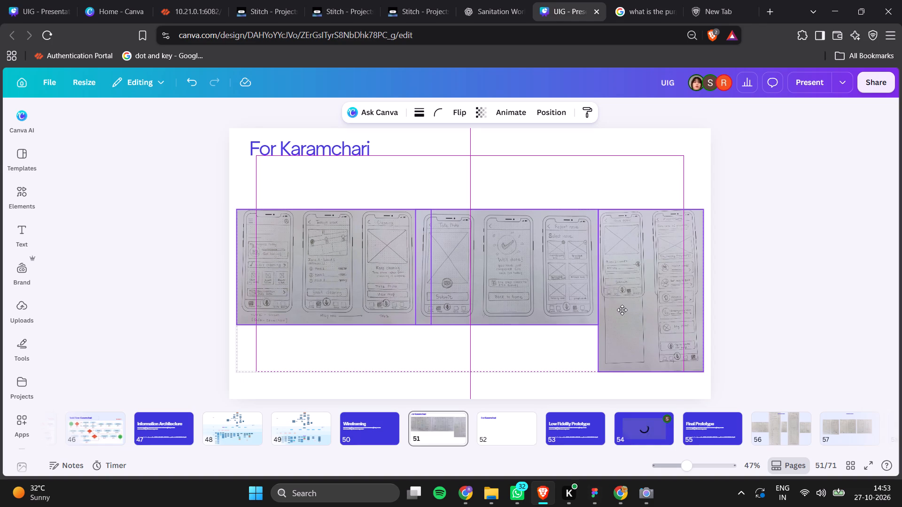
left_click_drag(622, 310, 622, 310)
left_click_drag(311, 152, 311, 178)
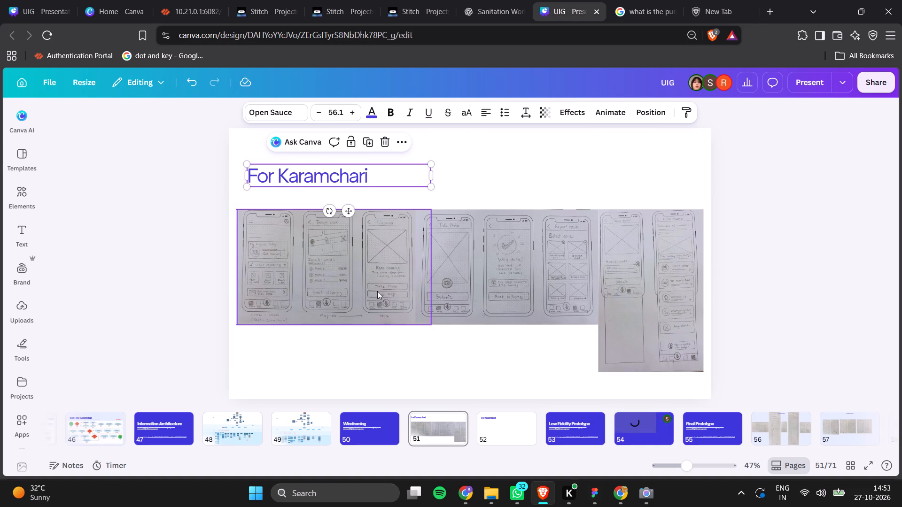
Raise the first three-screen sketch to just below the title and place the second level beside it with a small gap.
left_click(390, 344)
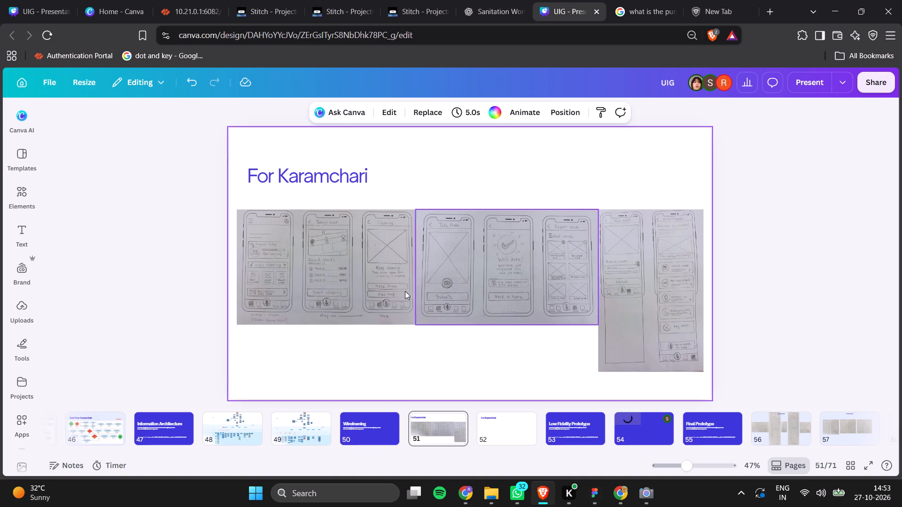
left_click(396, 282)
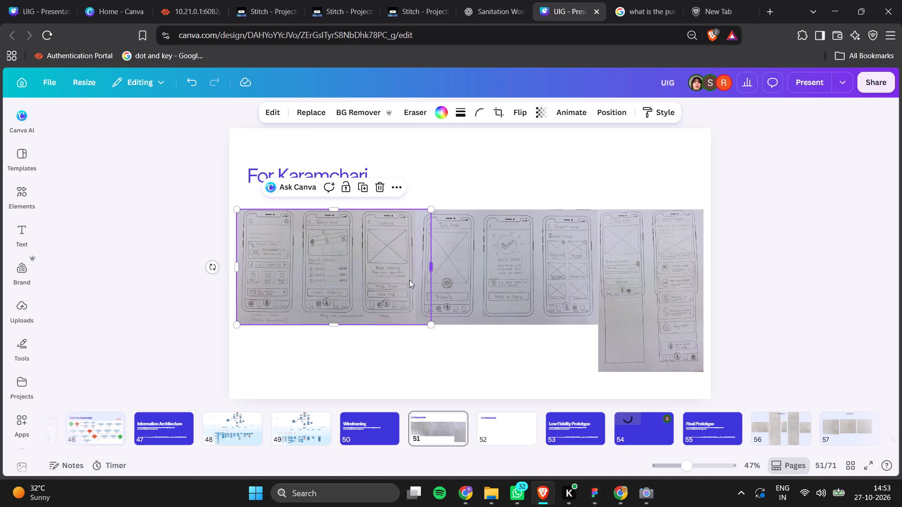
left_click_drag(358, 279, 361, 263)
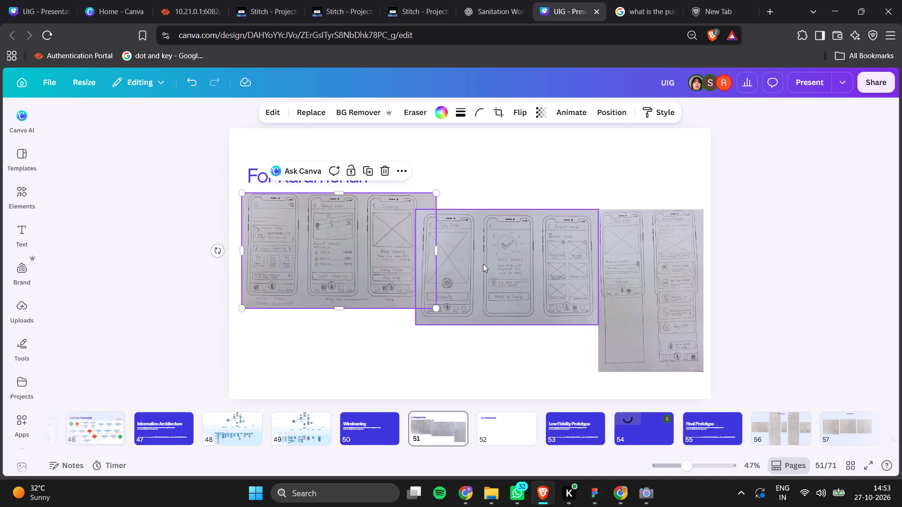
left_click_drag(483, 264, 511, 247)
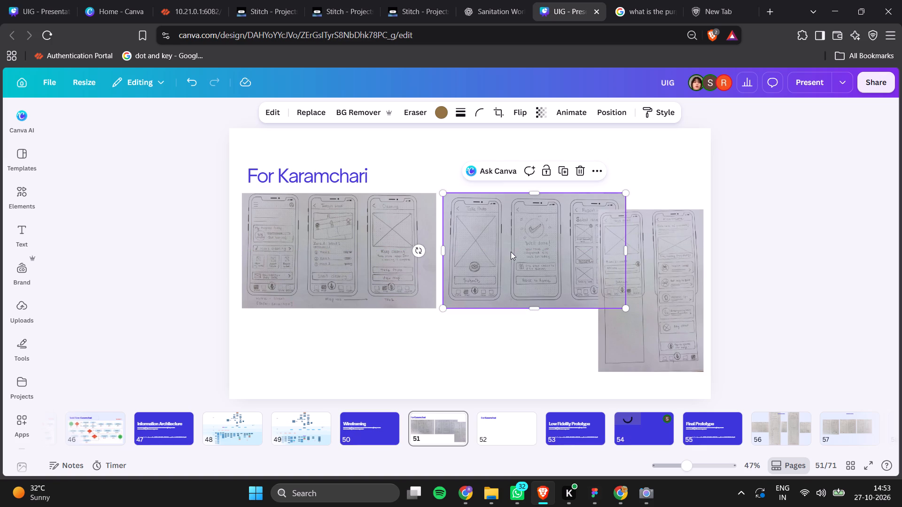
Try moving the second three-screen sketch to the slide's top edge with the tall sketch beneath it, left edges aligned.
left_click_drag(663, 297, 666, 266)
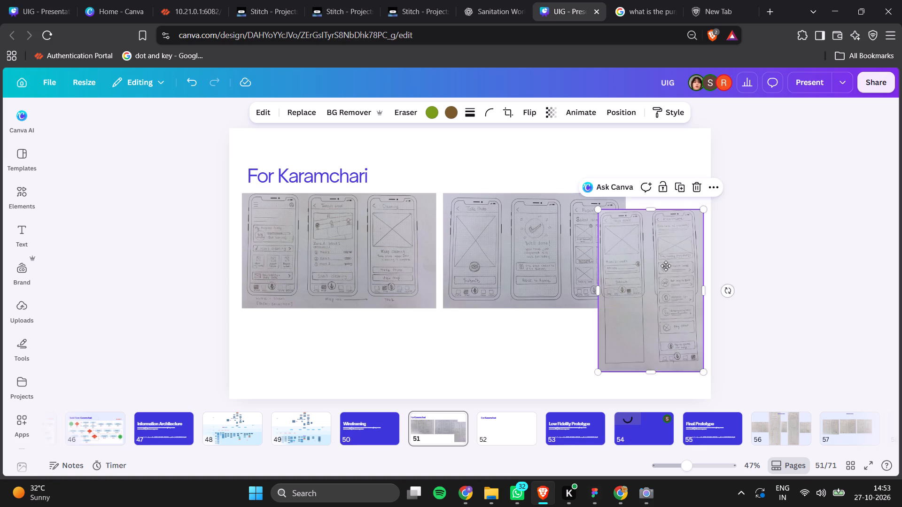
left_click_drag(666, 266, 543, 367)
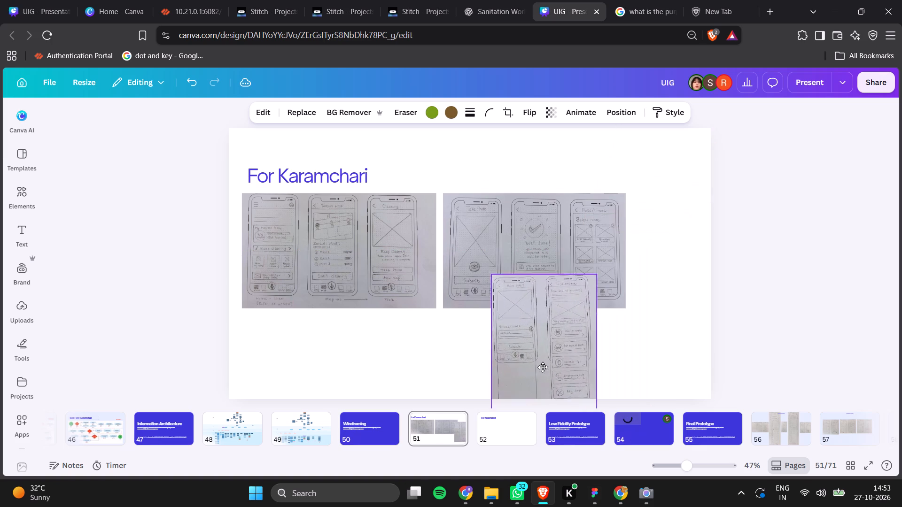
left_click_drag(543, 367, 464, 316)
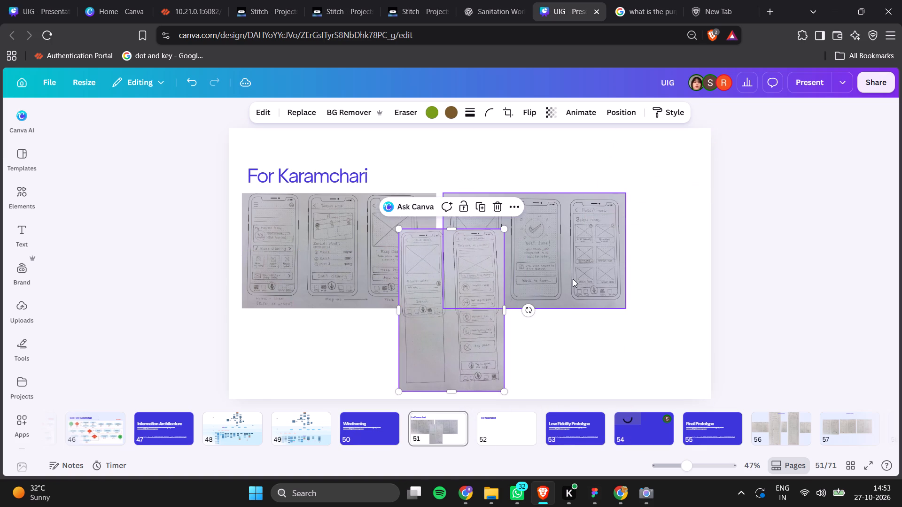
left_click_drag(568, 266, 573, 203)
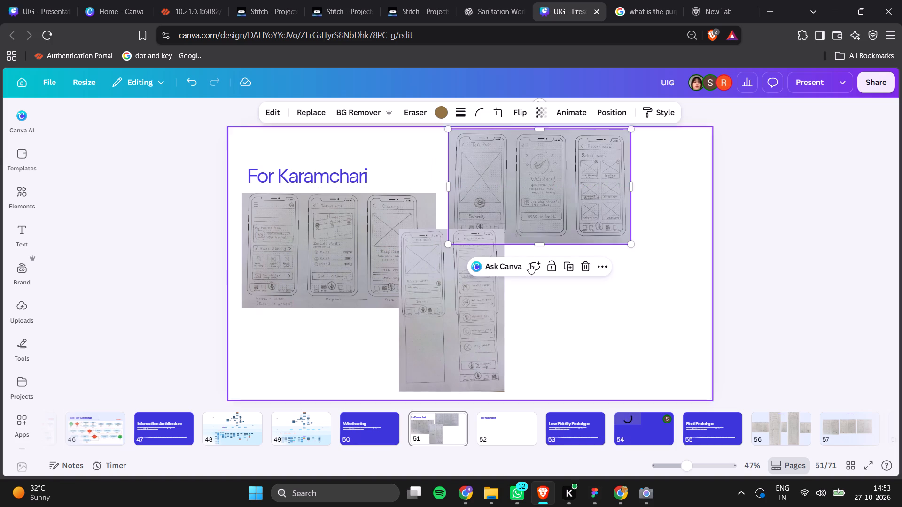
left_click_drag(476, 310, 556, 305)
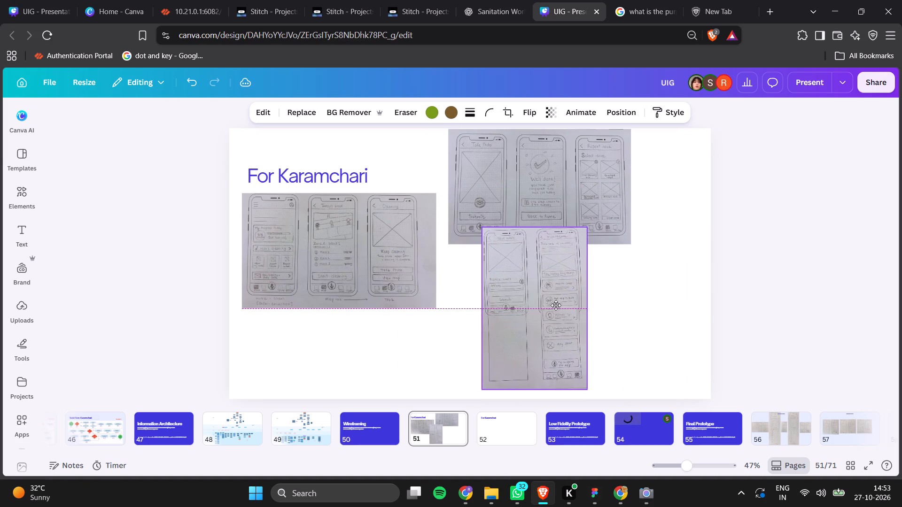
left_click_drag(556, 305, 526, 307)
Shrink the tall two-screen sketch proportionally until it clears the three-screen sketch above it.
left_click_drag(553, 227, 536, 264)
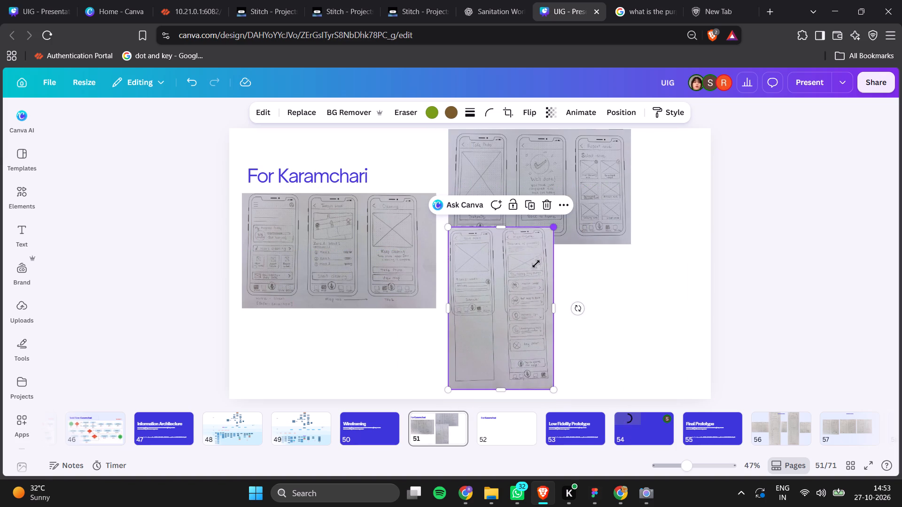
left_click_drag(536, 264, 536, 255)
left_click_drag(497, 318, 499, 318)
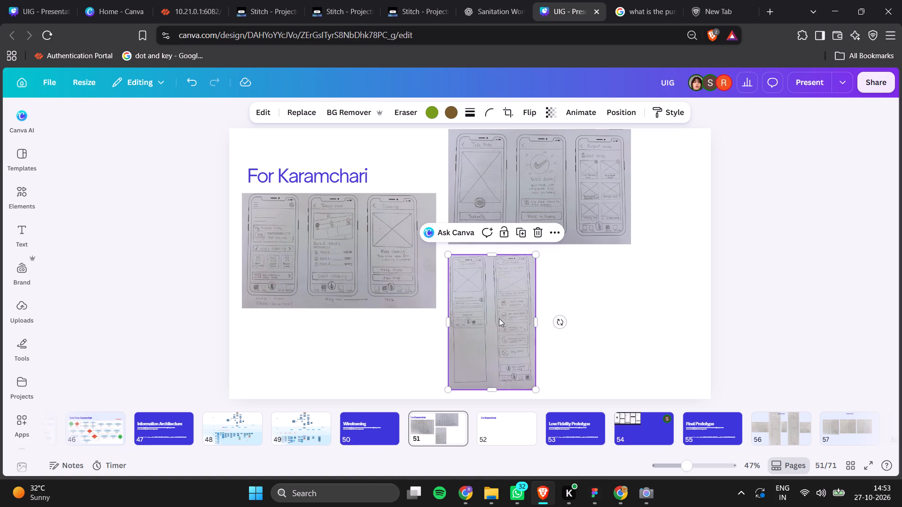
Line up the three sketches in one row below the slide 51 title, top edges aligned, with the tall sketch last.
left_click_drag(499, 318, 348, 308)
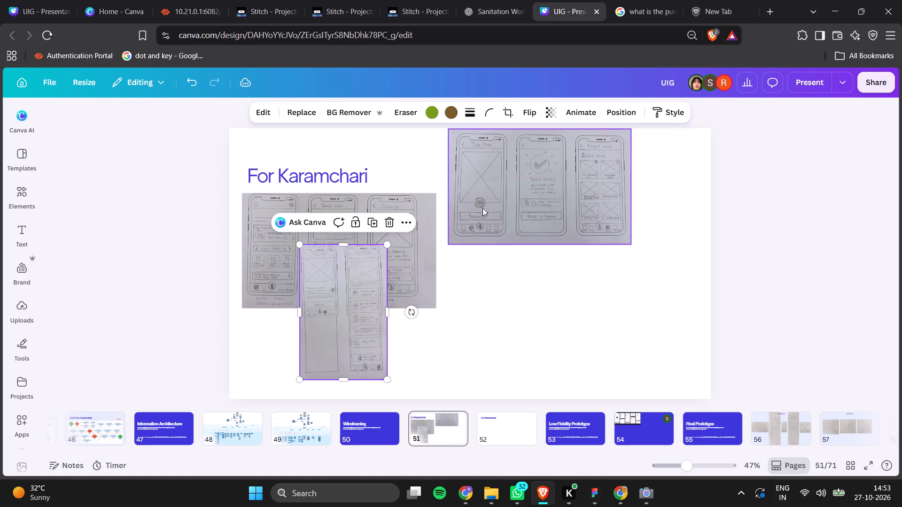
left_click_drag(486, 207, 482, 270)
left_click_drag(344, 317, 672, 267)
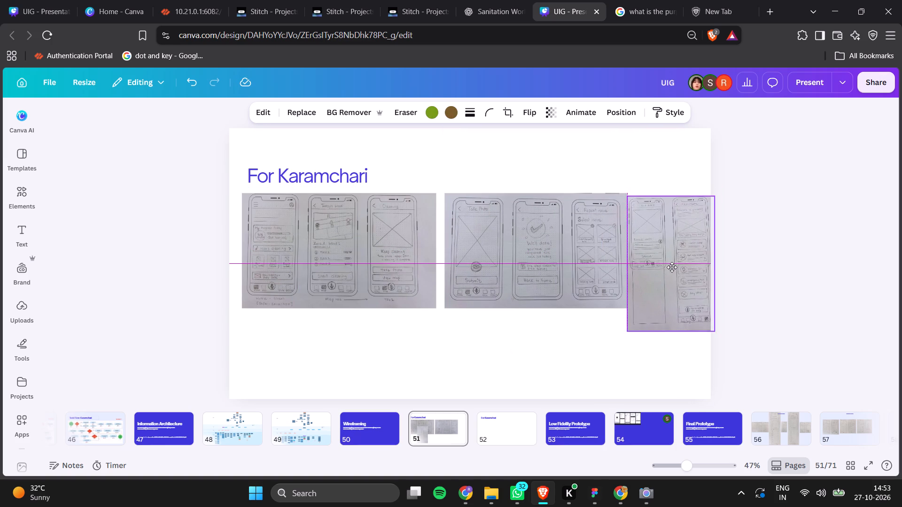
left_click_drag(672, 267, 677, 264)
left_click_drag(764, 237, 684, 268)
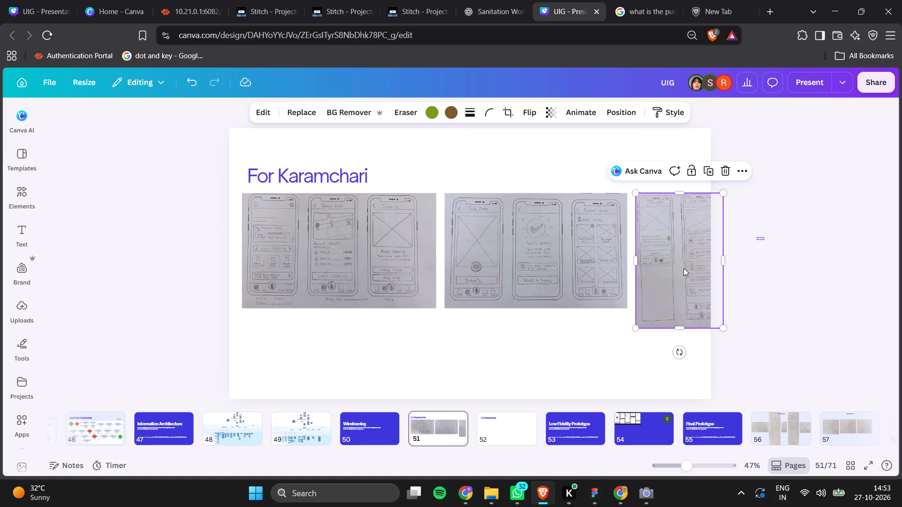
Shrink all three sketches together to about 1,812 by 508 and lower them as a row, left-aligned with the title.
left_click_drag(684, 268, 218, 327)
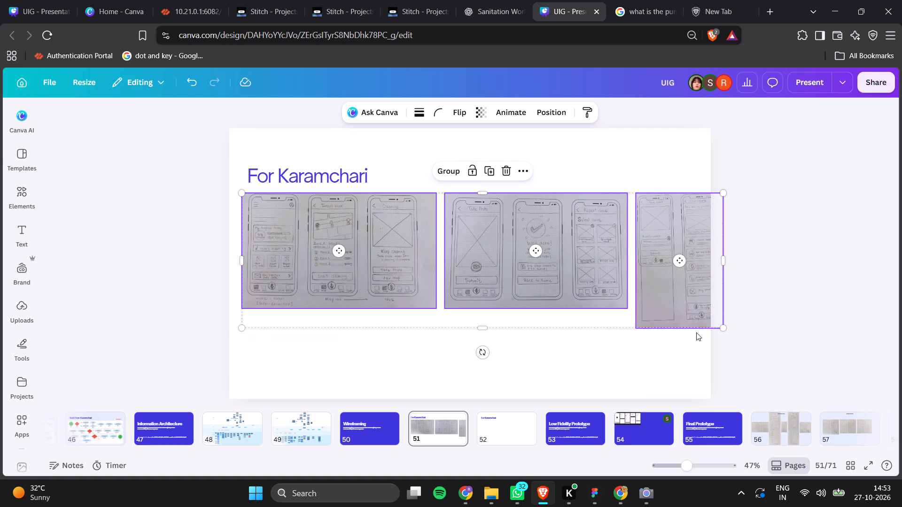
left_click_drag(721, 329, 696, 315)
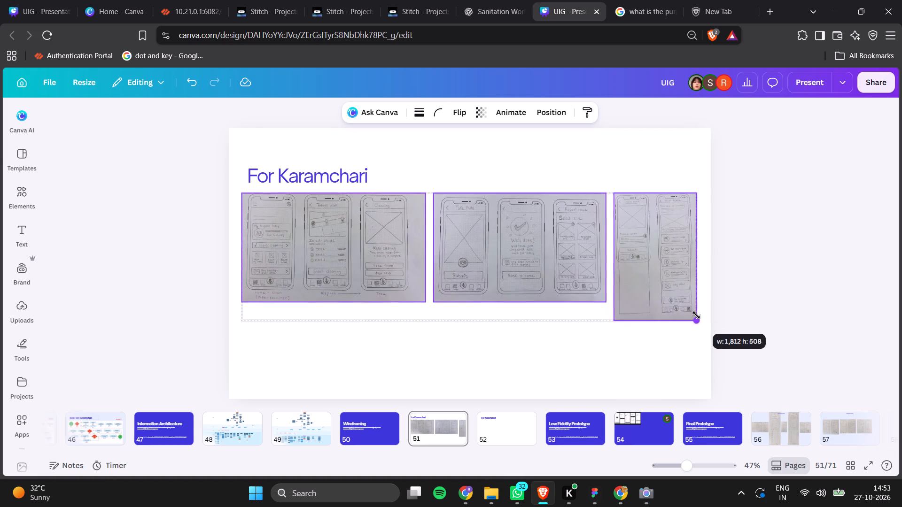
left_click_drag(696, 315, 697, 315)
left_click_drag(632, 270, 636, 286)
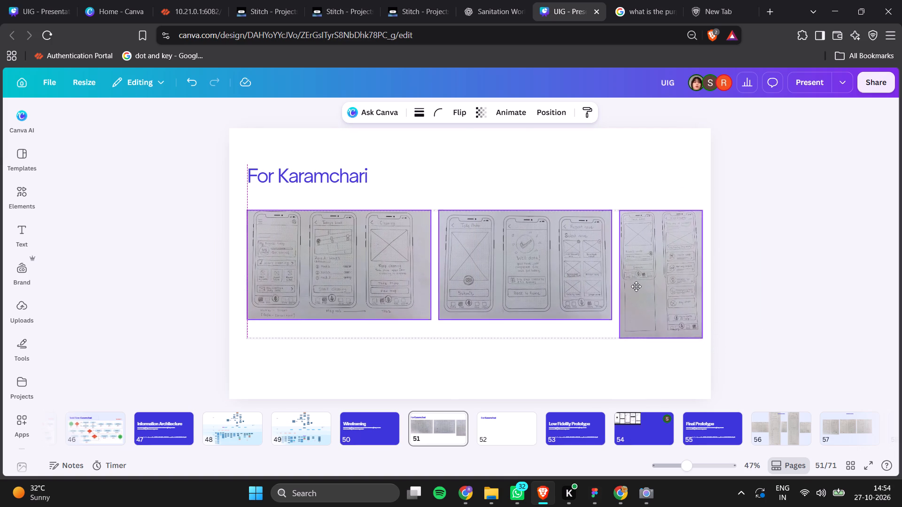
left_click_drag(636, 286, 637, 290)
left_click(575, 364)
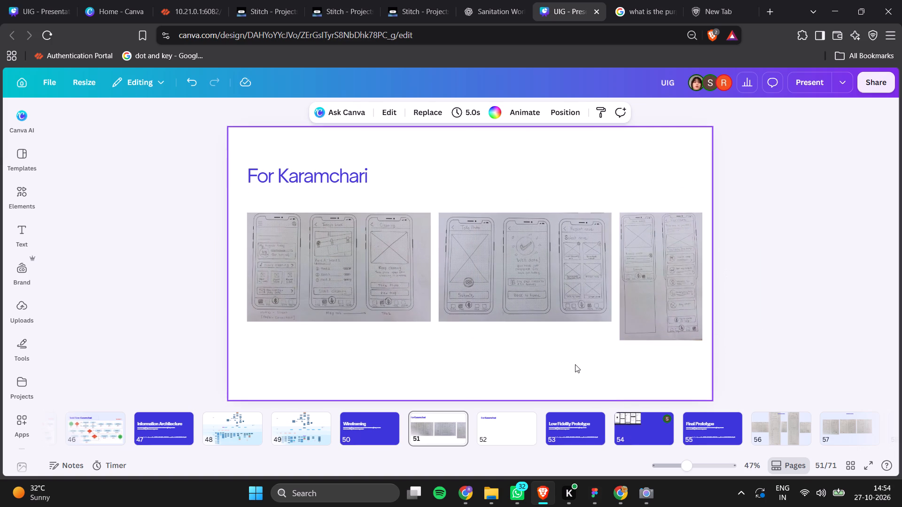
left_click(575, 364)
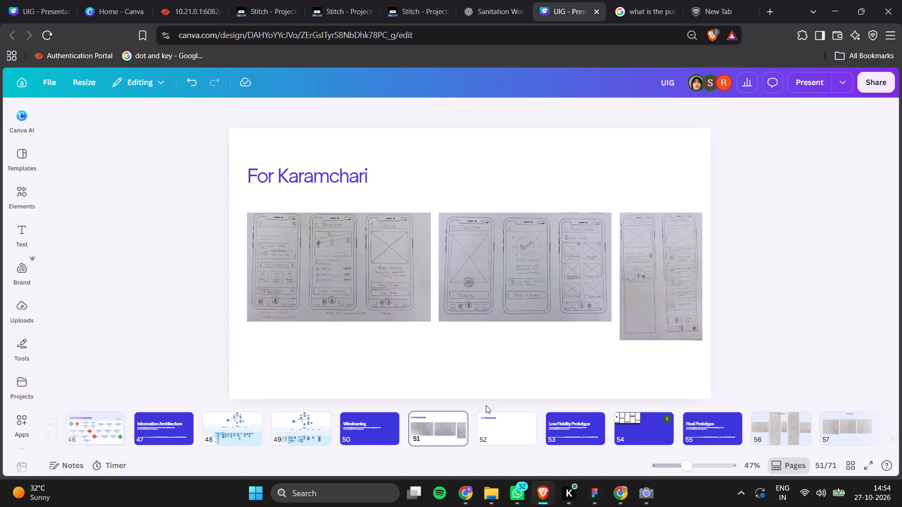
Change the title on slide 52 to "For Mukadam".
left_click(492, 428)
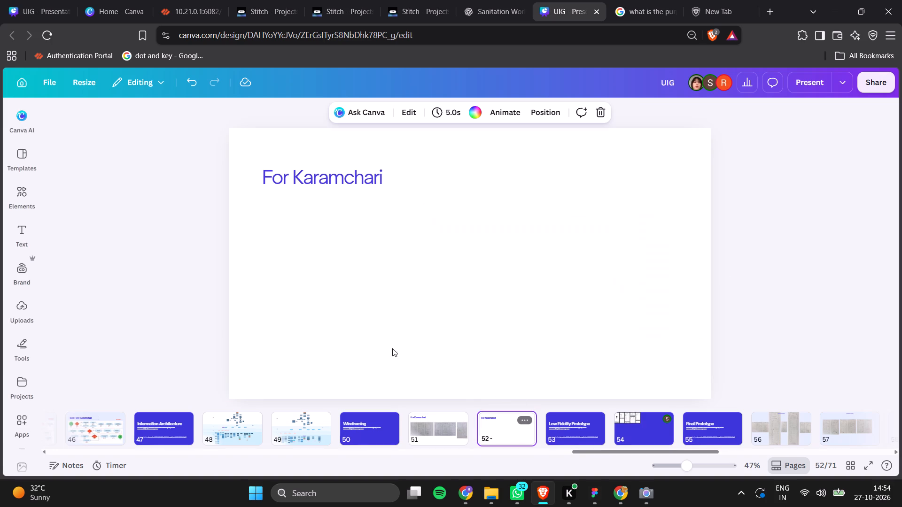
double_click(293, 181)
left_click(293, 181)
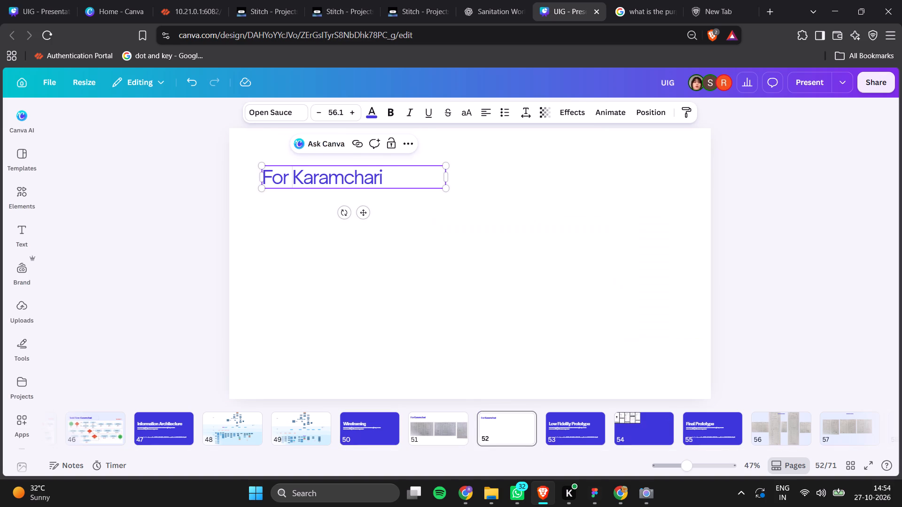
left_click_drag(293, 181, 408, 179)
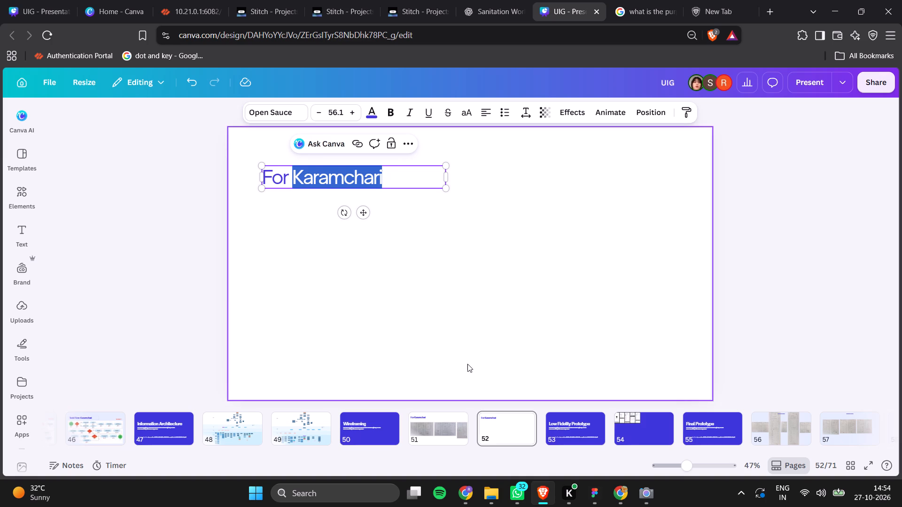
type("uk")
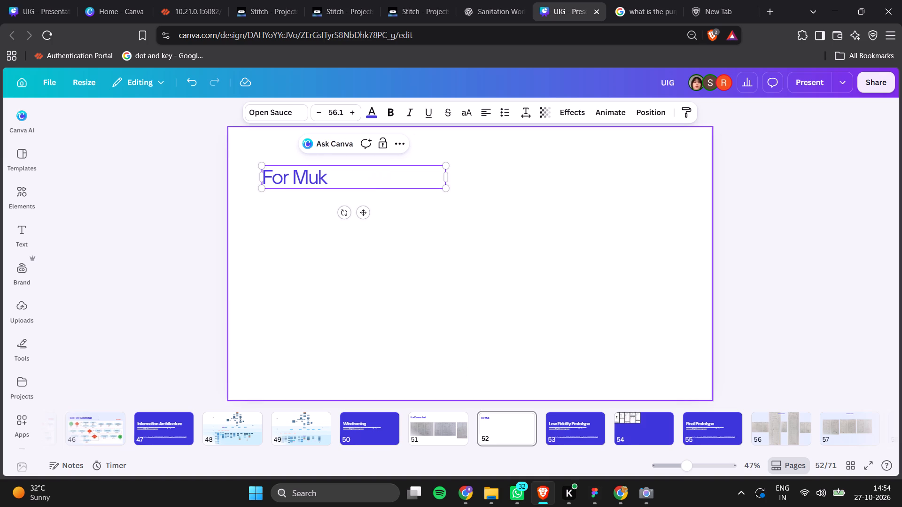
key("a")
type("dam")
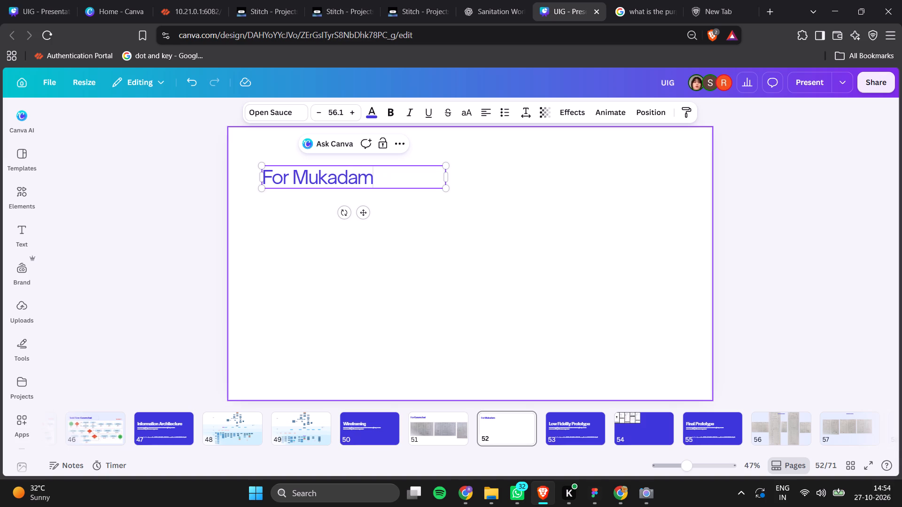
left_click(119, 252)
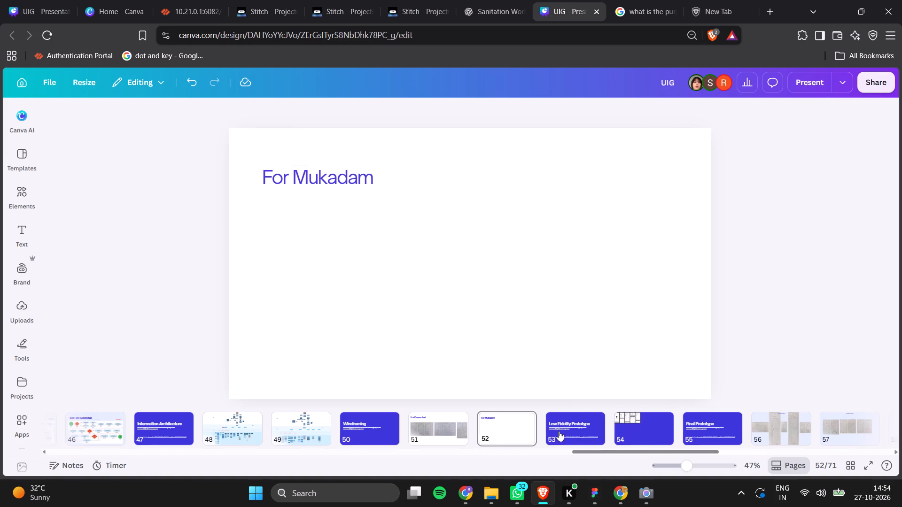
Reorder the slides so the Mukadam slide comes directly before the Karamchari sketches, as slide 51.
left_click_drag(503, 427, 422, 433)
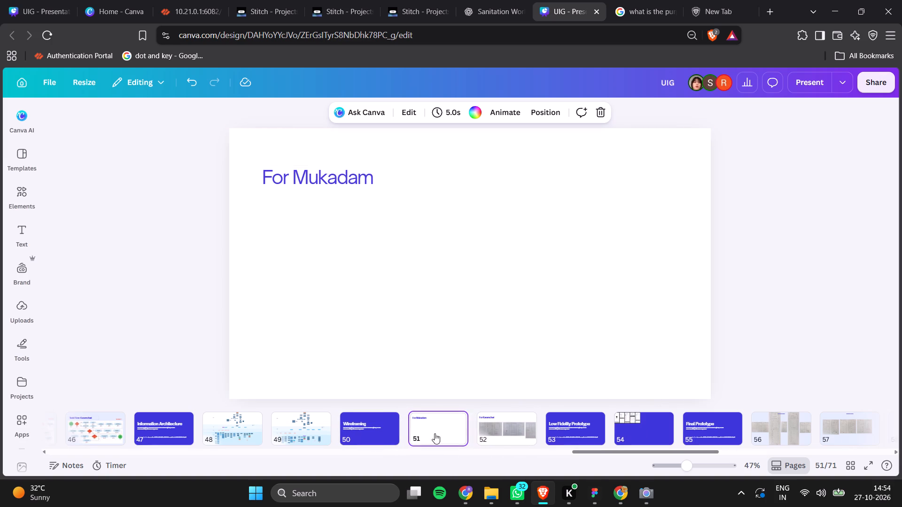
Change the title on slide 52 to "For Safai Karamchari".
left_click(500, 426)
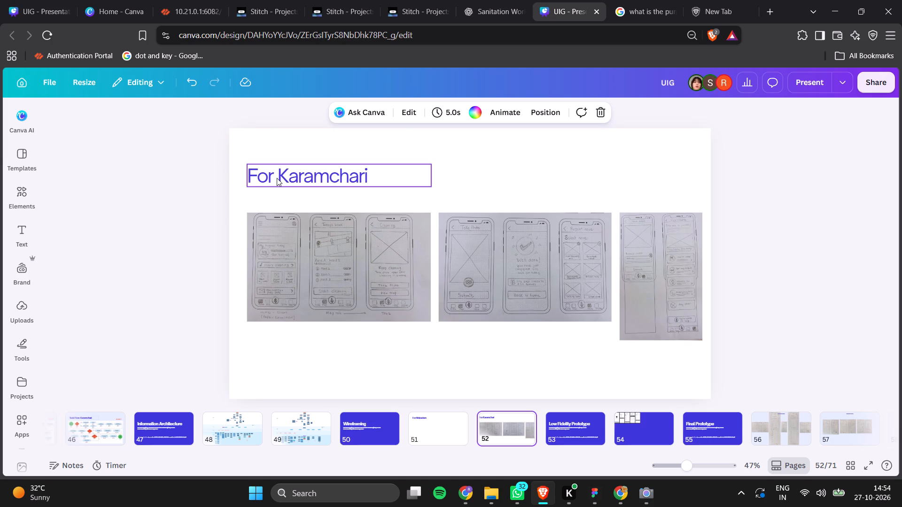
double_click(277, 178)
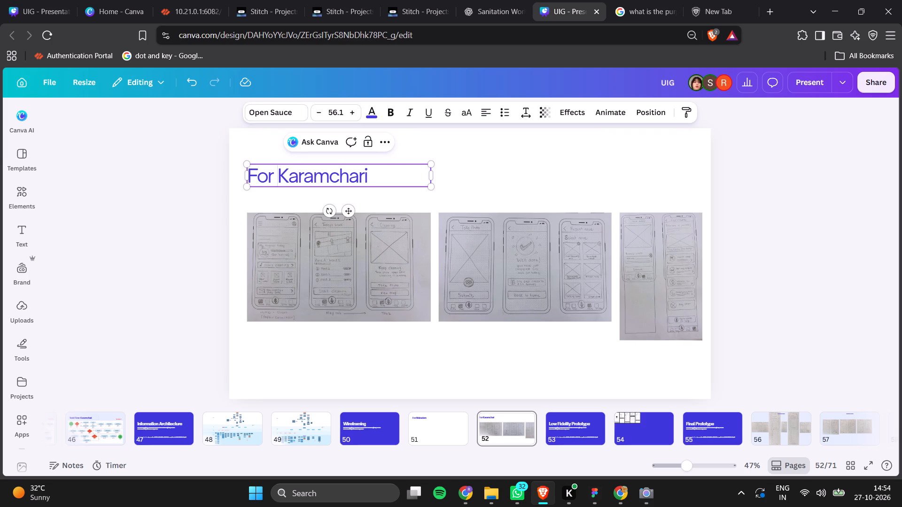
type("afai")
key("space")
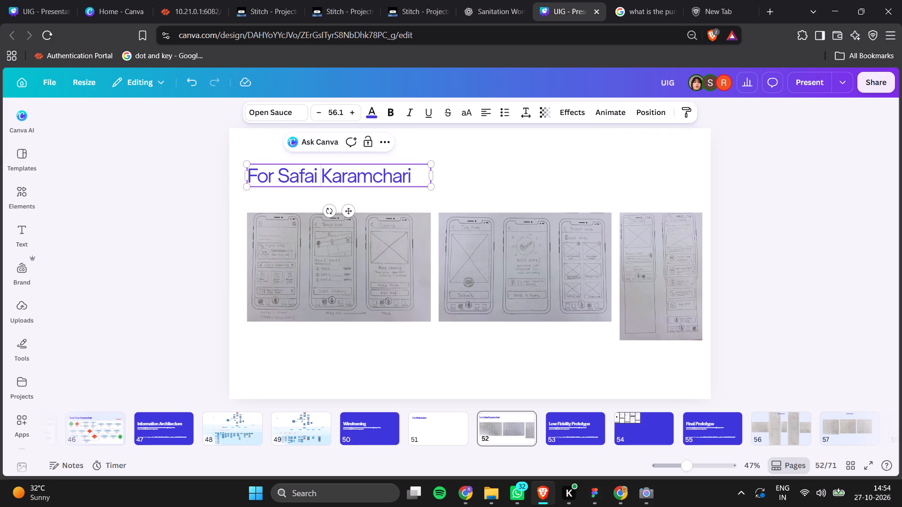
left_click(778, 188)
Delete the "User Interface Graphics" text from slide 56.
left_click(794, 427)
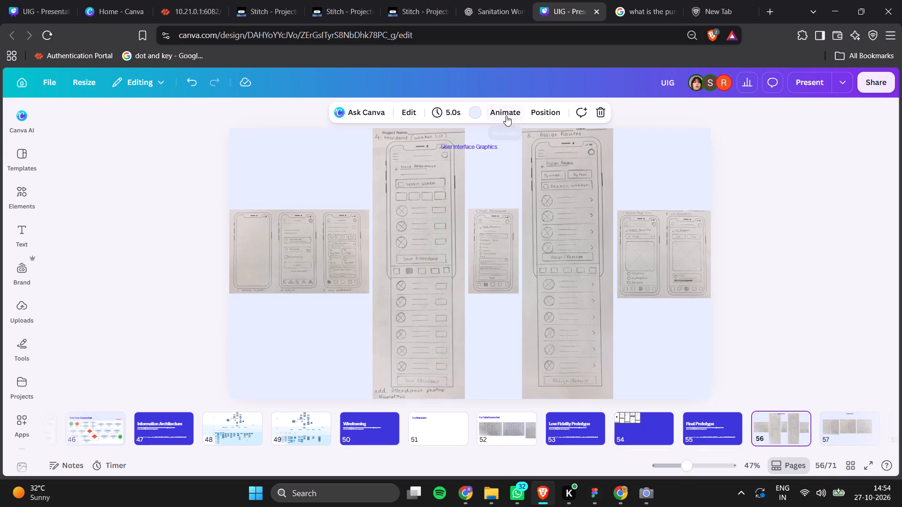
left_click(488, 143)
key("Delete")
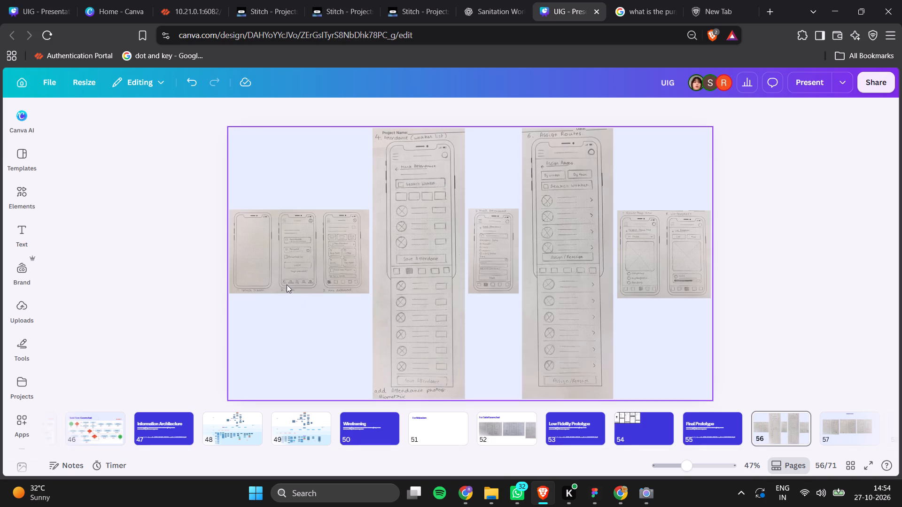
Copy the first three-screen sketch and the tall attendance sketch from slide 56 onto the Mukadam slide 51.
left_click_drag(191, 193, 429, 299)
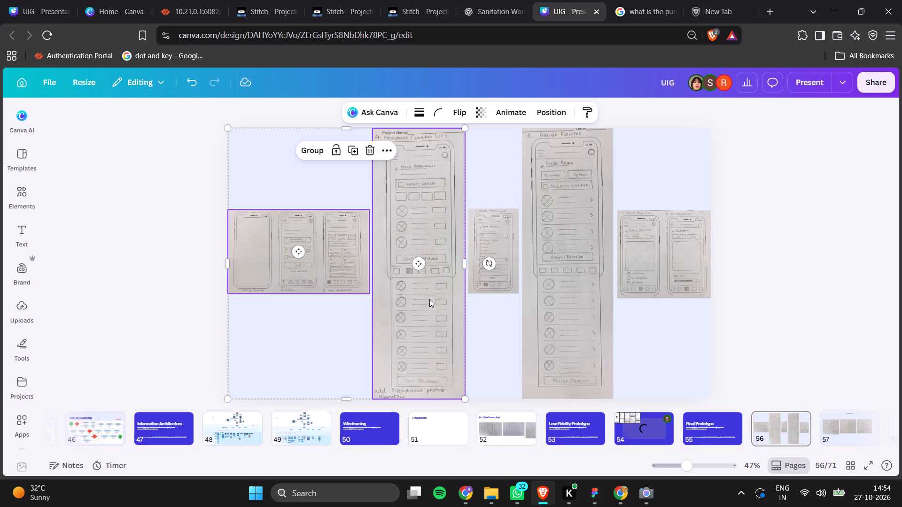
key("ctrl+c")
left_click(438, 443)
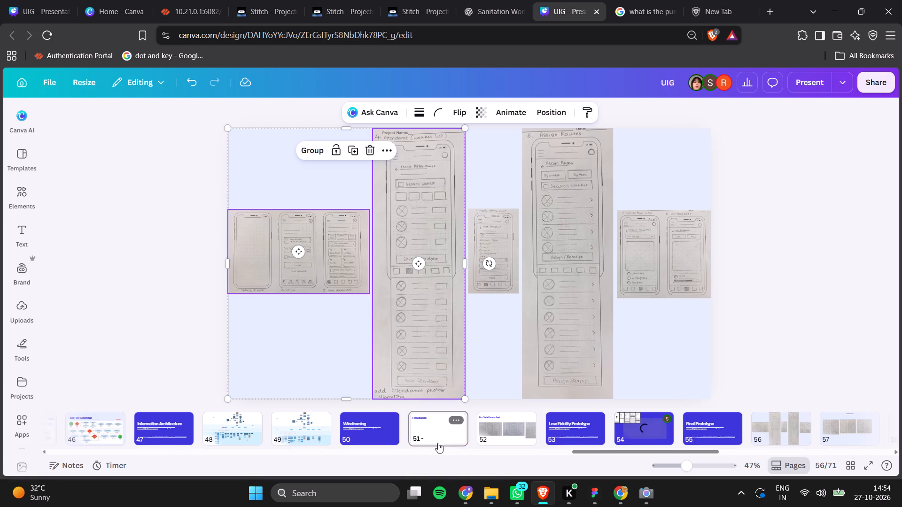
key("ctrl+v")
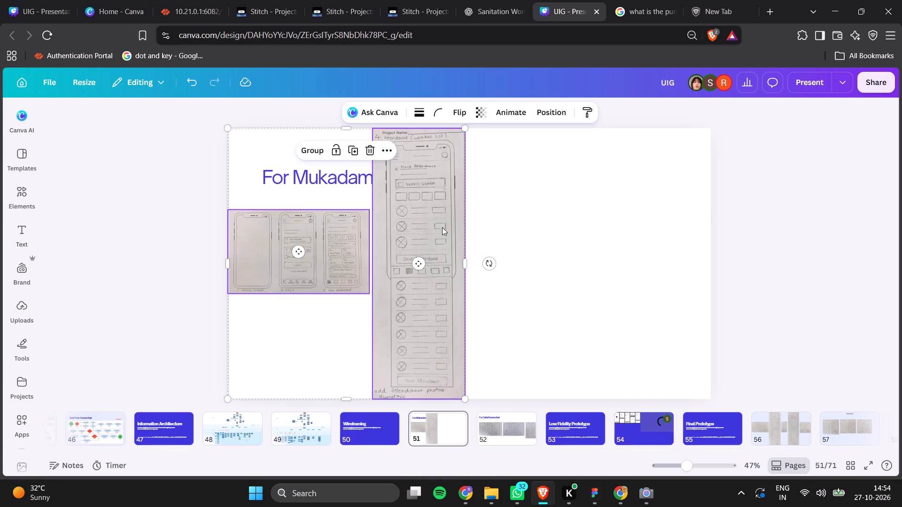
Move the tall attendance sketch on slide 51 near the slide's right edge, keeping it level with the top edge.
left_click_drag(440, 226, 468, 226)
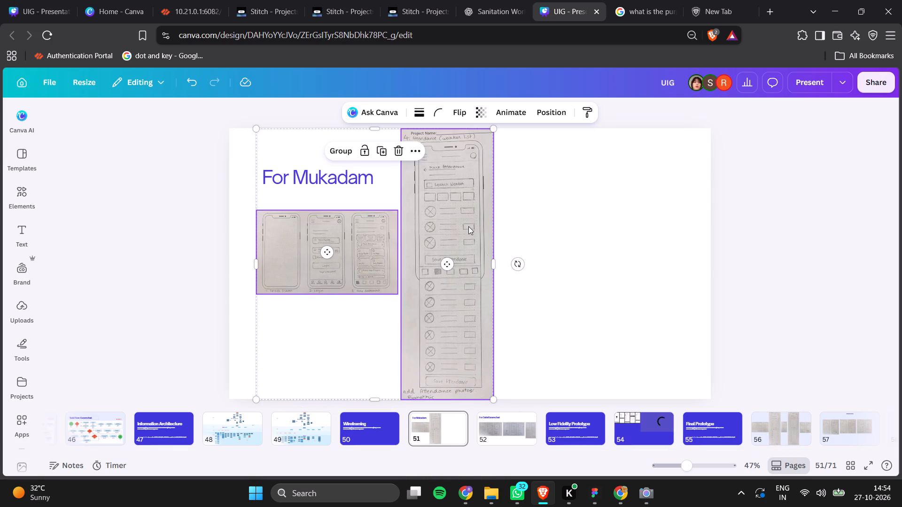
key("ctrl+z")
left_click(586, 223)
left_click(425, 216)
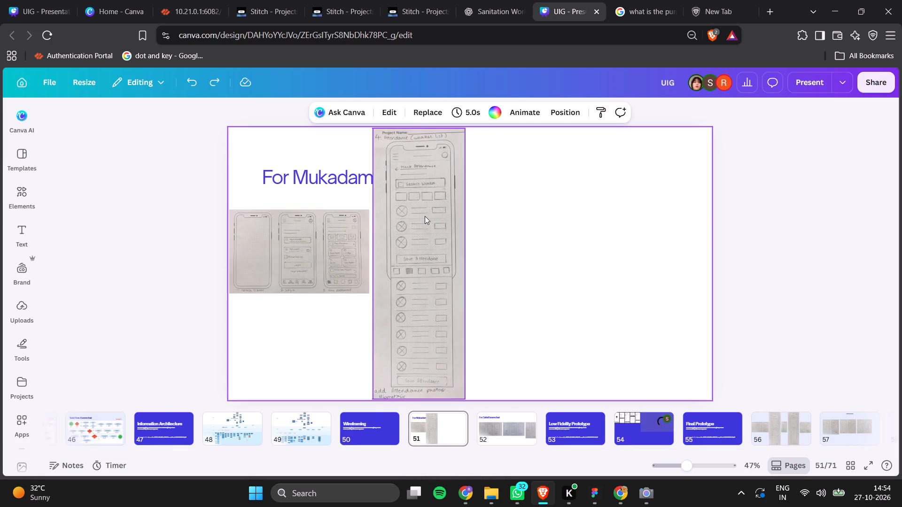
left_click(397, 234)
left_click_drag(415, 228, 640, 230)
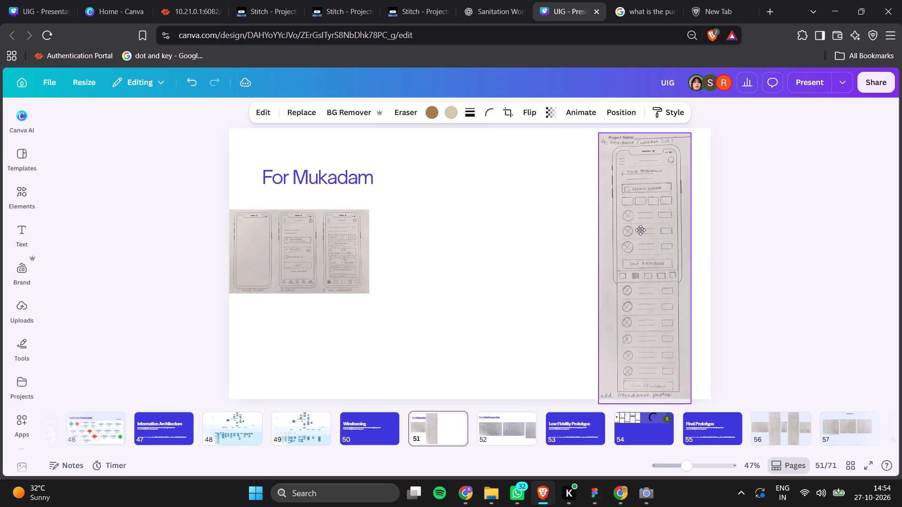
left_click_drag(640, 230, 640, 226)
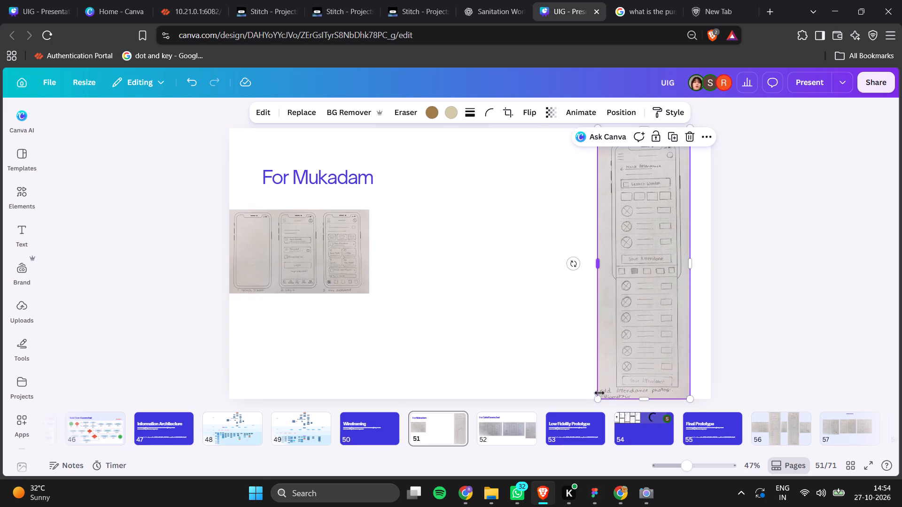
left_click(598, 405)
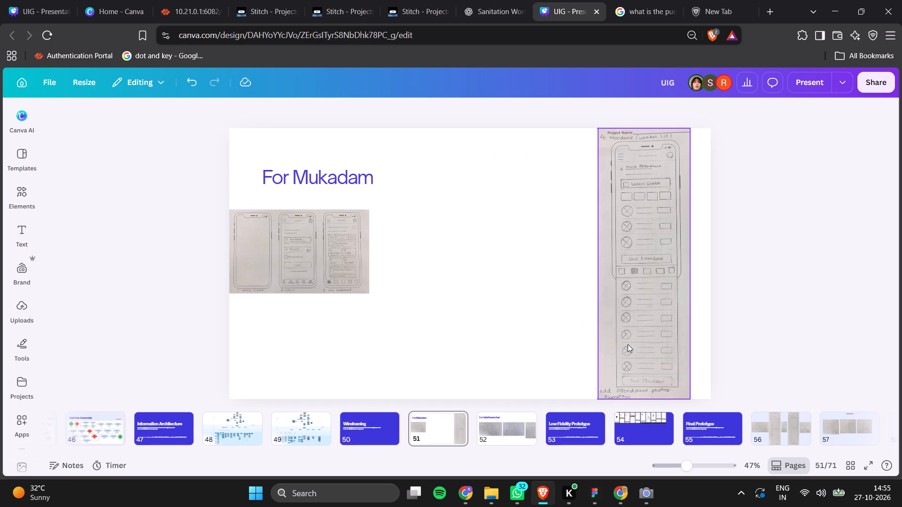
left_click(627, 364)
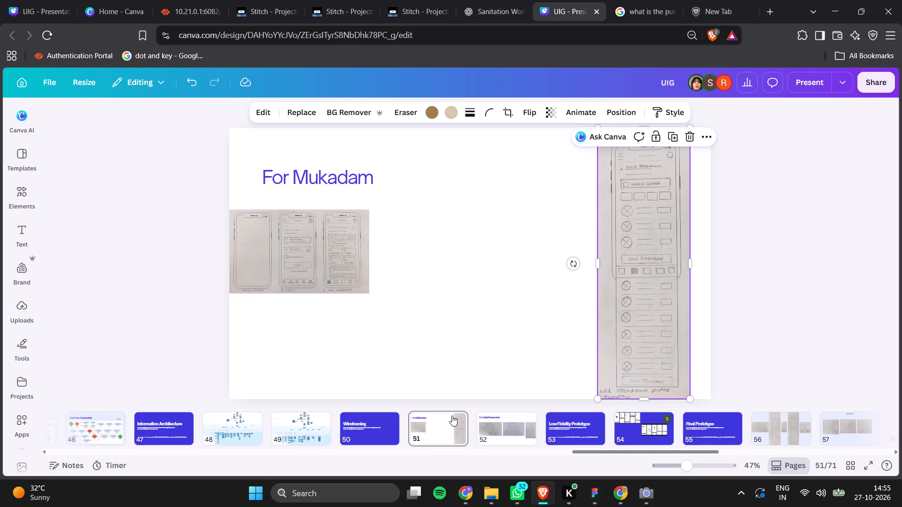
Raise slide 52's title to the top-left corner and stack the two three-screen sketches beneath it along the slide's left edge.
left_click(499, 423)
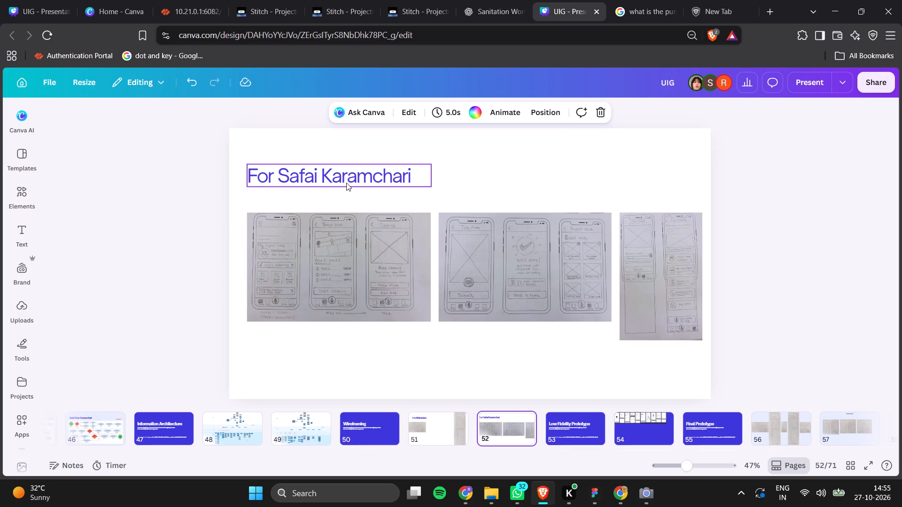
left_click_drag(346, 184, 336, 154)
left_click_drag(338, 248, 331, 227)
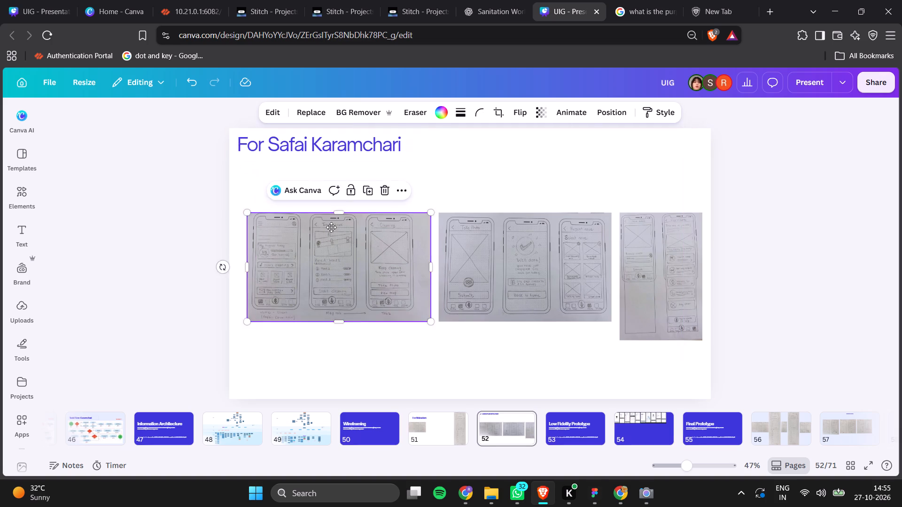
left_click_drag(331, 227, 322, 194)
left_click_drag(476, 261, 467, 238)
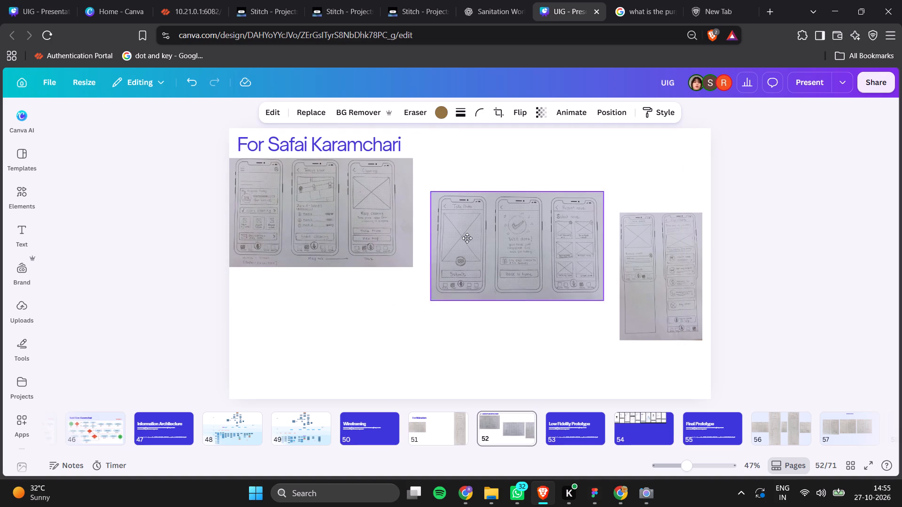
left_click_drag(467, 238, 456, 201)
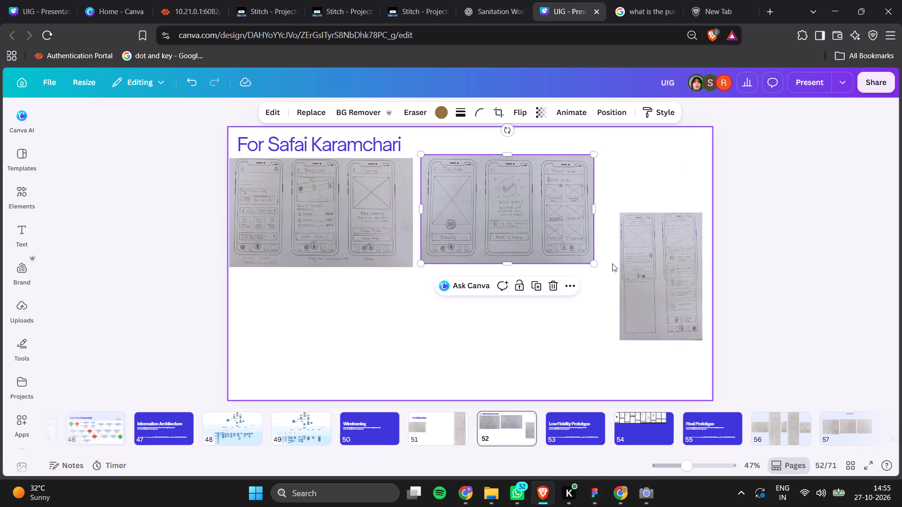
left_click_drag(523, 201, 328, 317)
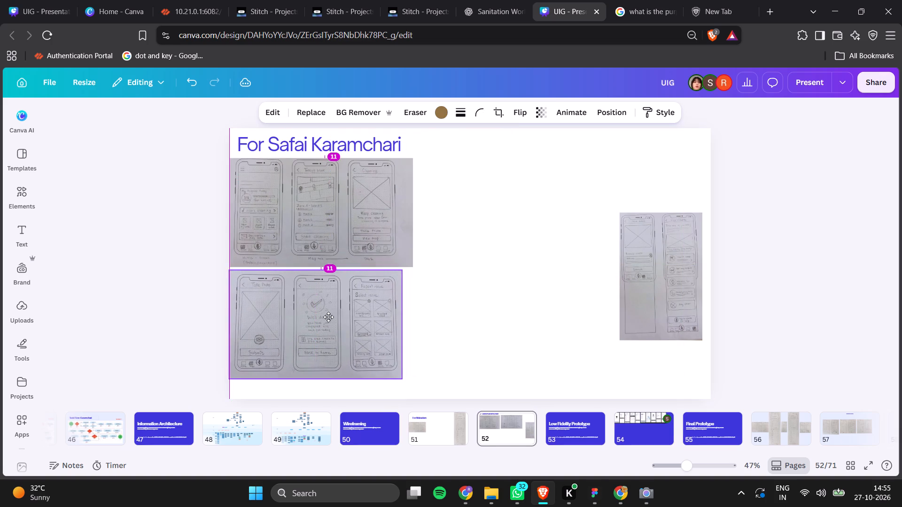
left_click_drag(328, 317, 330, 317)
Enlarge the lower three-screen sketch on slide 52 to match the width of the three-screen sketch above it.
left_click_drag(401, 376, 449, 389)
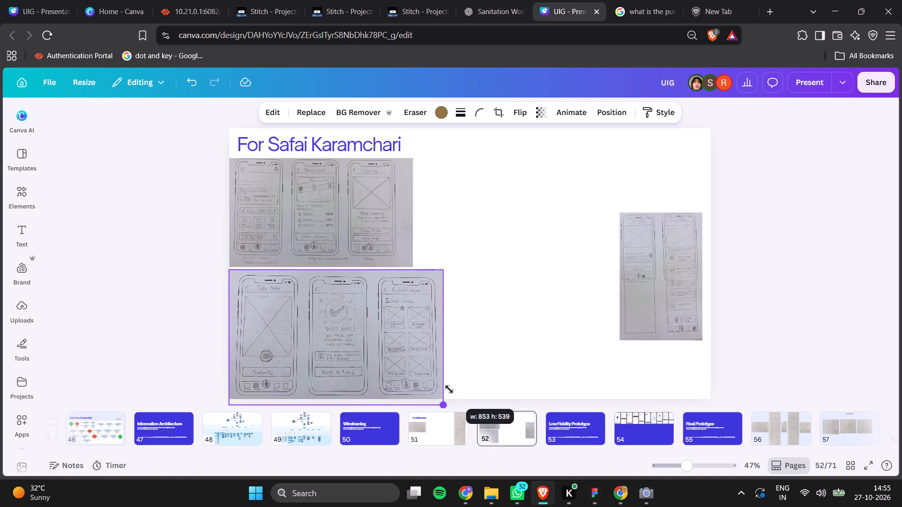
left_click_drag(449, 389, 416, 377)
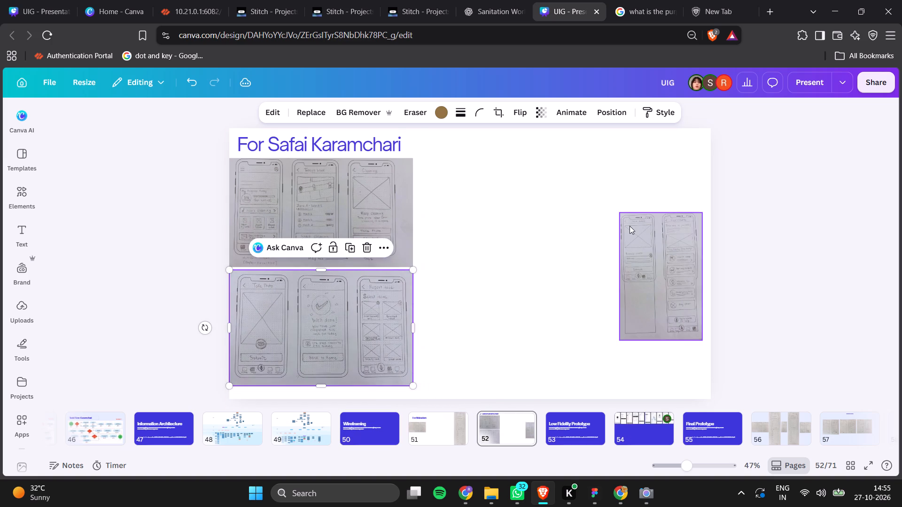
Place the tall two-screen sketch beside the stacked pair on slide 52, tops aligned, and enlarge it to about 580 by 895.
left_click_drag(680, 242, 484, 189)
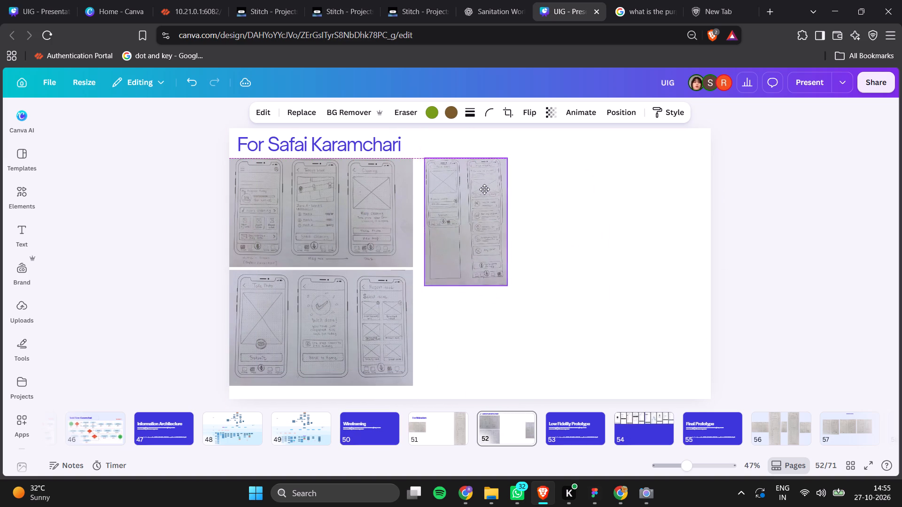
left_click_drag(484, 189, 483, 187)
left_click_drag(502, 286, 575, 339)
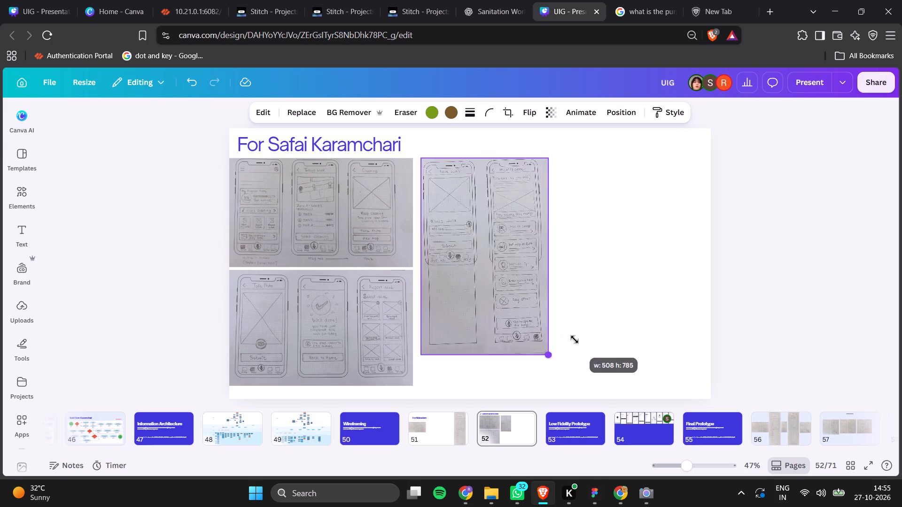
left_click_drag(575, 339, 597, 361)
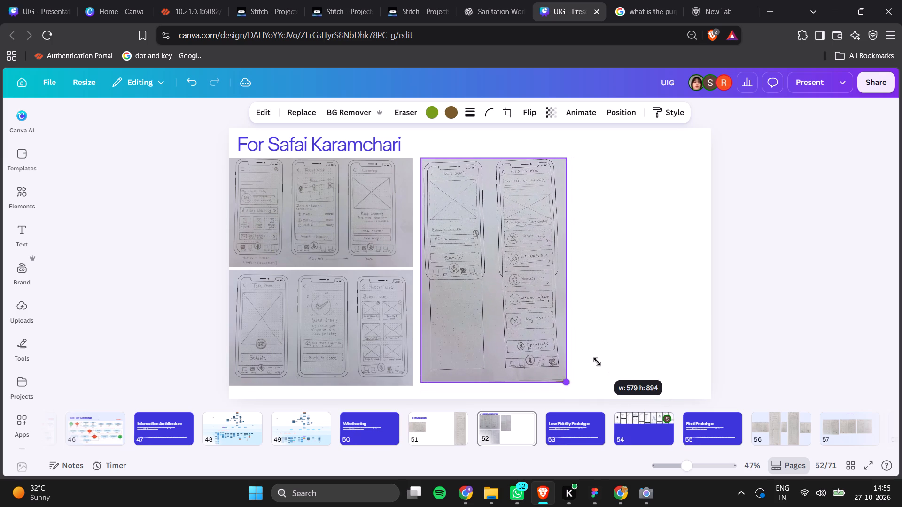
left_click_drag(597, 361, 595, 364)
Move all three sketches on slide 52 together so they are centred horizontally beneath the title.
left_click_drag(127, 195, 552, 331)
left_click_drag(480, 274, 554, 275)
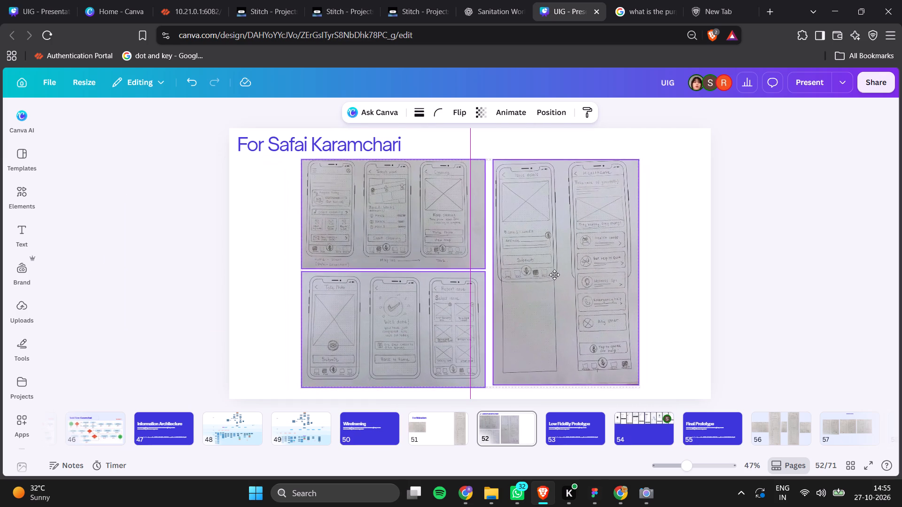
left_click_drag(554, 275, 553, 275)
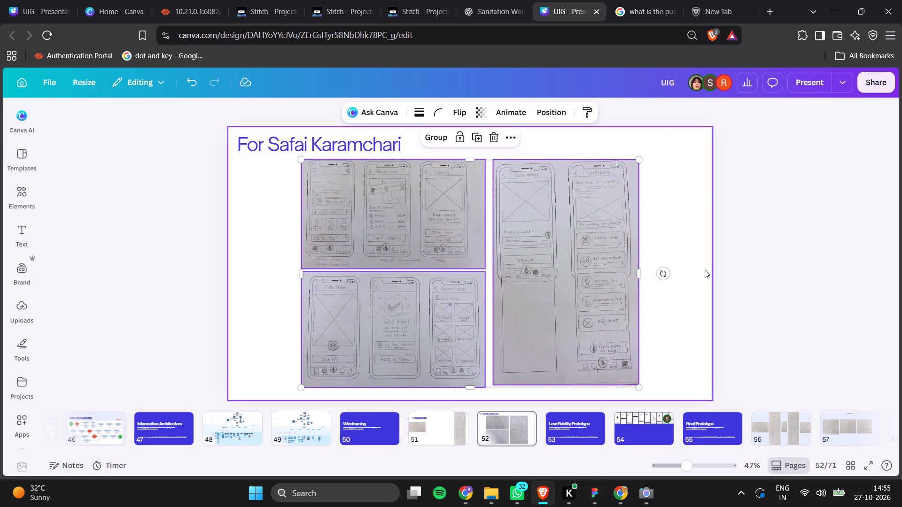
left_click(705, 269)
left_click(705, 269)
Resize the tall attendance sketch on Mukadam slide 51 to fit within the slide and place it directly beside the three-screen sketch.
left_click(448, 414)
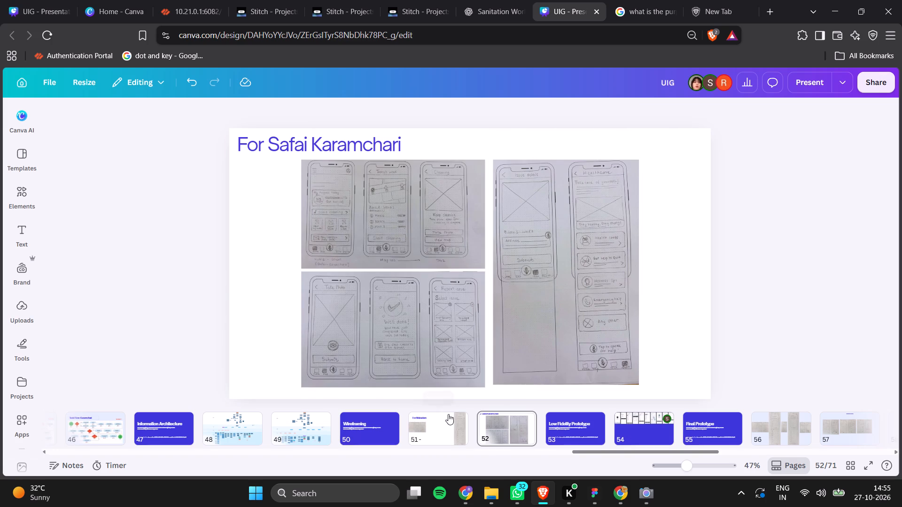
left_click_drag(622, 250, 444, 279)
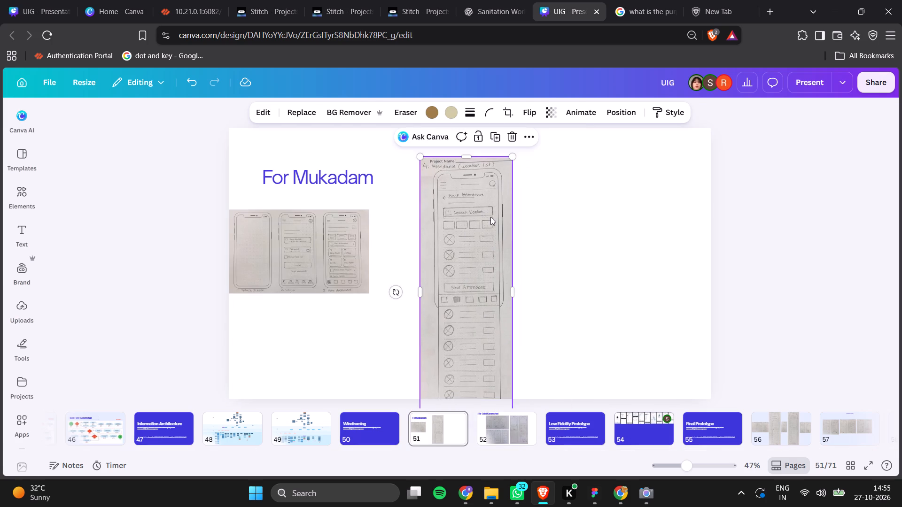
left_click_drag(511, 156, 448, 304)
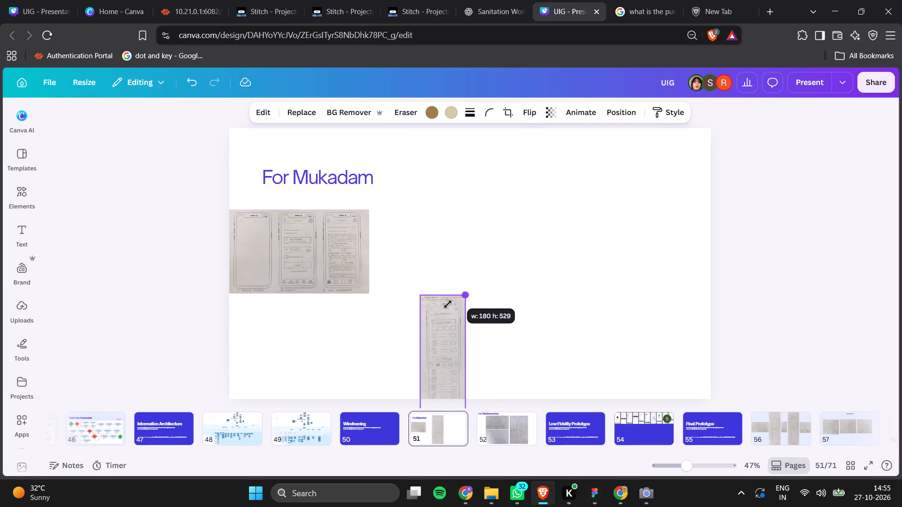
left_click_drag(448, 304, 445, 306)
left_click_drag(440, 349, 402, 250)
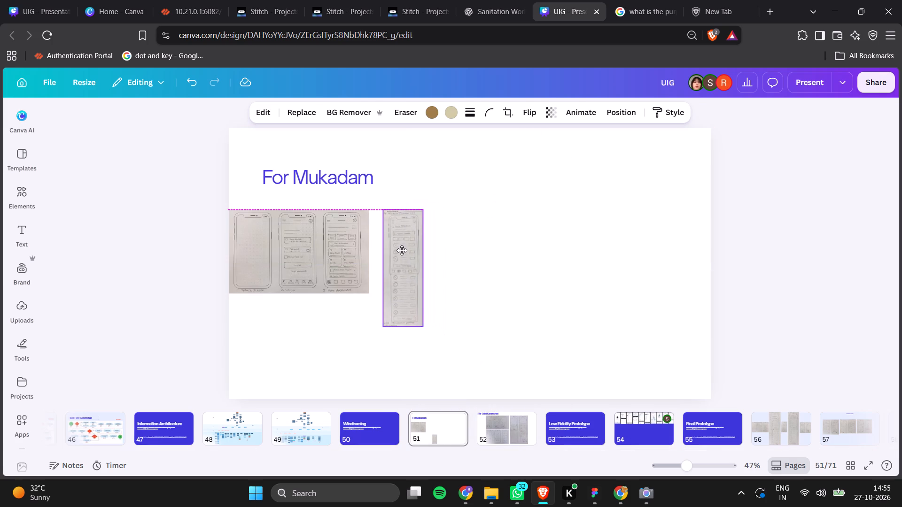
left_click_drag(402, 250, 396, 250)
left_click_drag(412, 322, 467, 353)
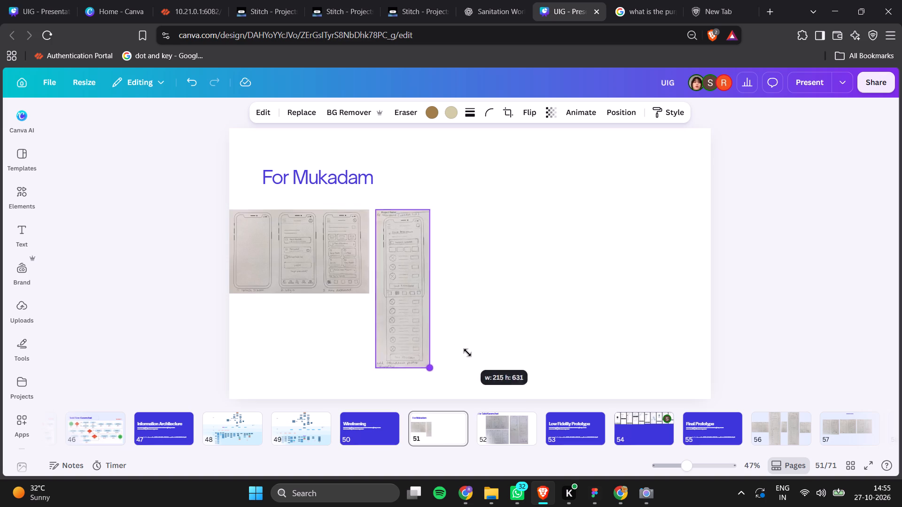
left_click_drag(467, 353, 469, 354)
left_click(423, 324)
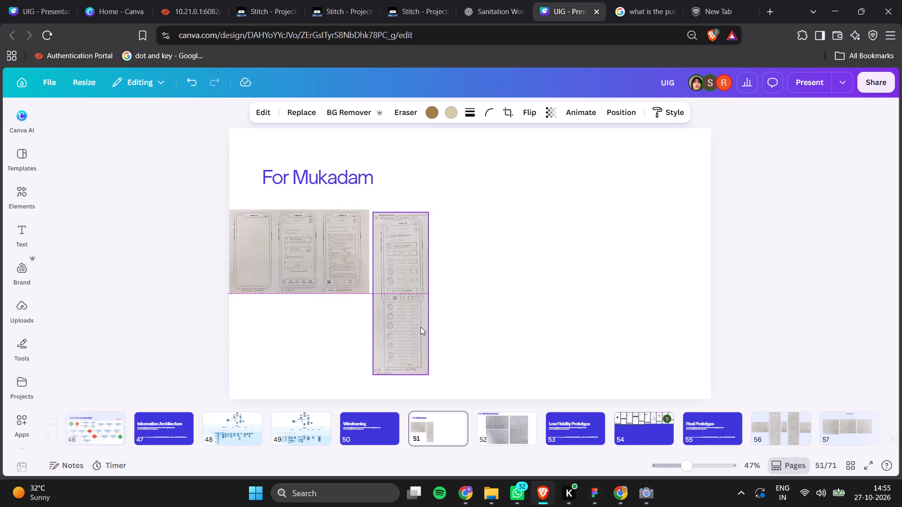
Enlarge both sketches on slide 51 together and move them clear of the title, towards the slide's right edge.
left_click_drag(204, 218, 511, 337)
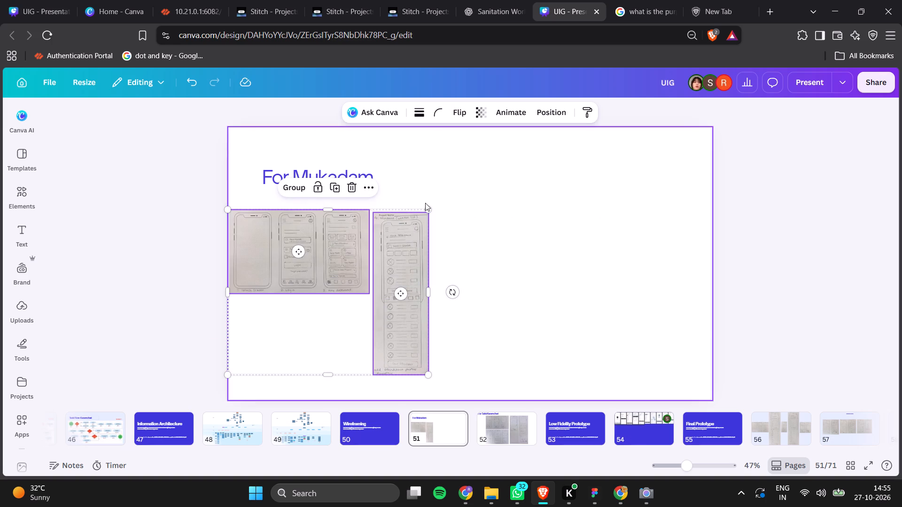
left_click_drag(428, 210, 580, 190)
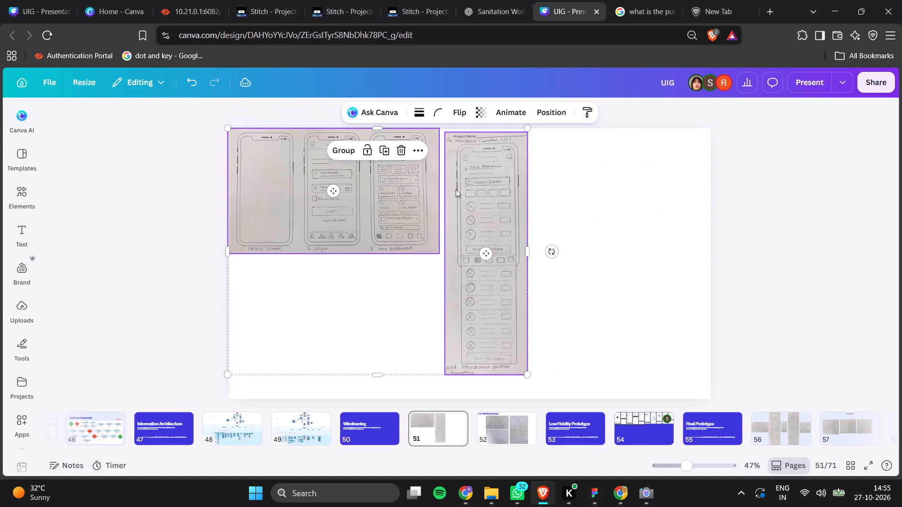
left_click_drag(449, 191, 597, 202)
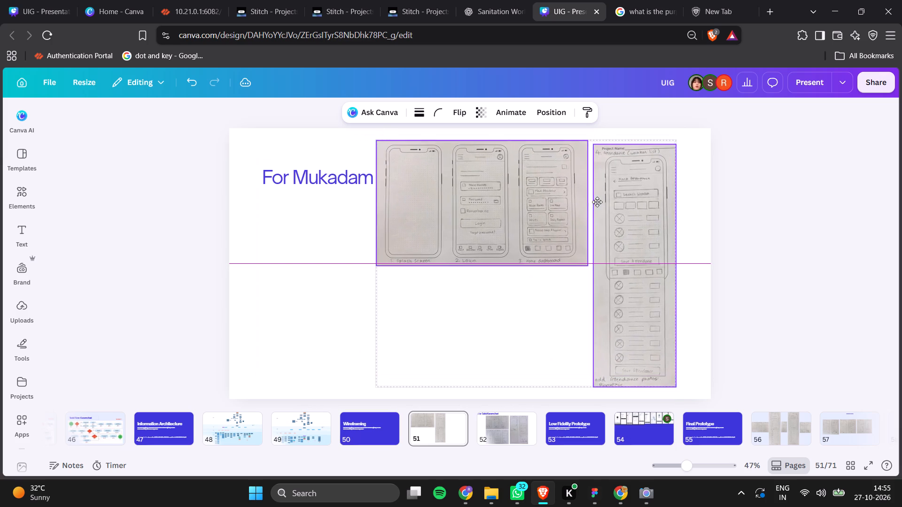
left_click_drag(597, 202, 604, 200)
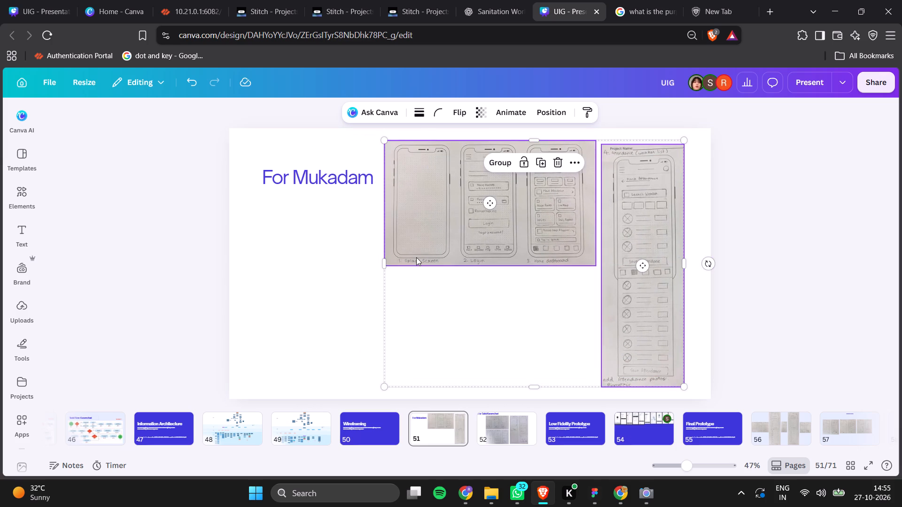
Place the three-screen sketch on slide 51 below the title, extend and enlarge it, and align its bottom with the attendance sketch.
left_click(376, 252)
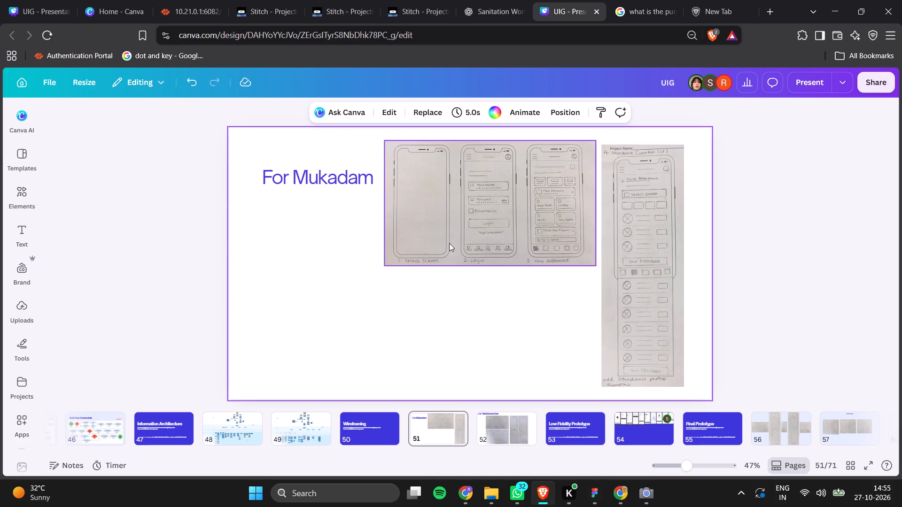
left_click(472, 254)
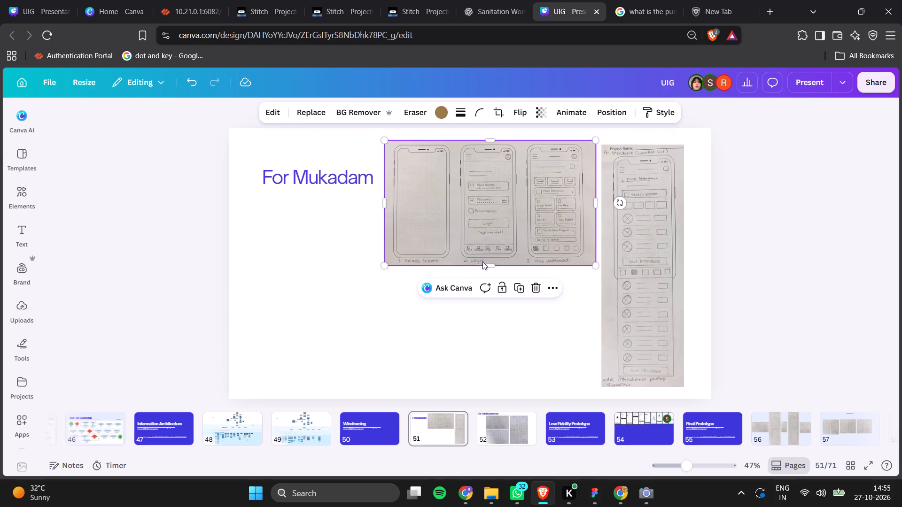
left_click_drag(486, 265, 490, 273)
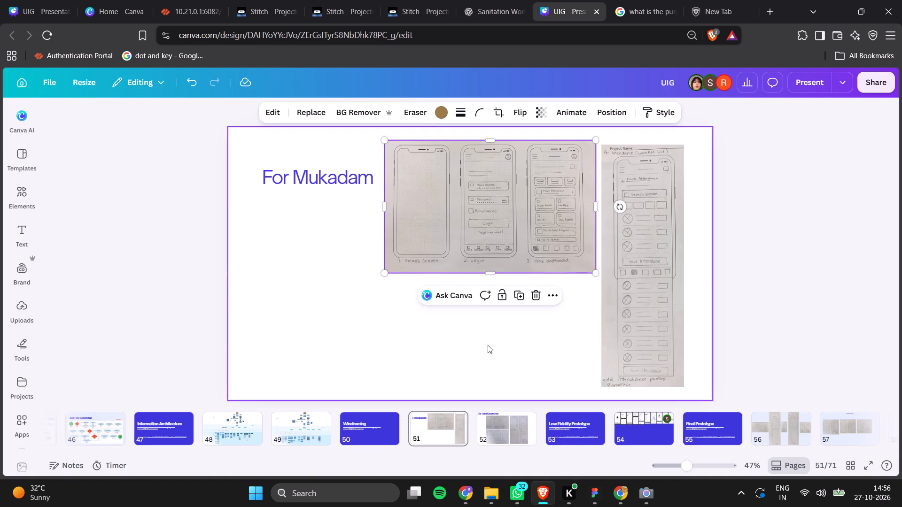
left_click(468, 349)
left_click_drag(476, 260, 471, 351)
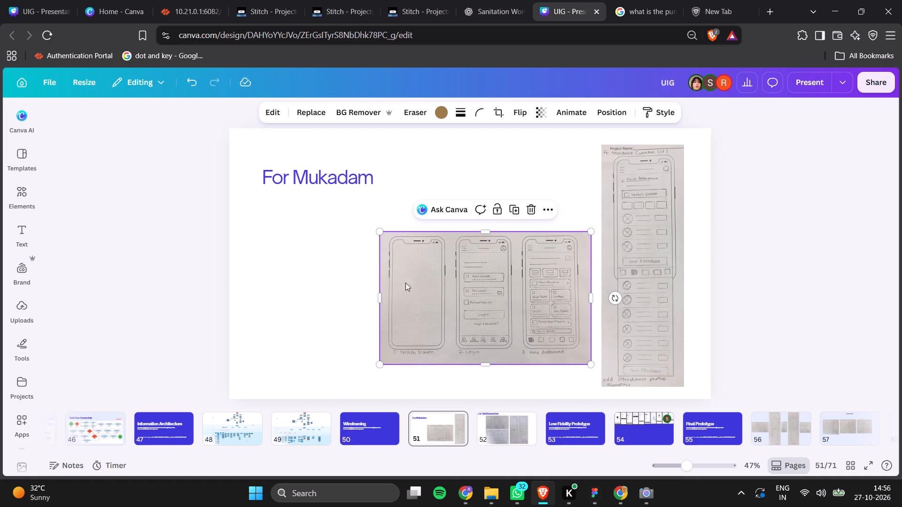
left_click_drag(379, 234, 325, 199)
left_click_drag(383, 251, 373, 269)
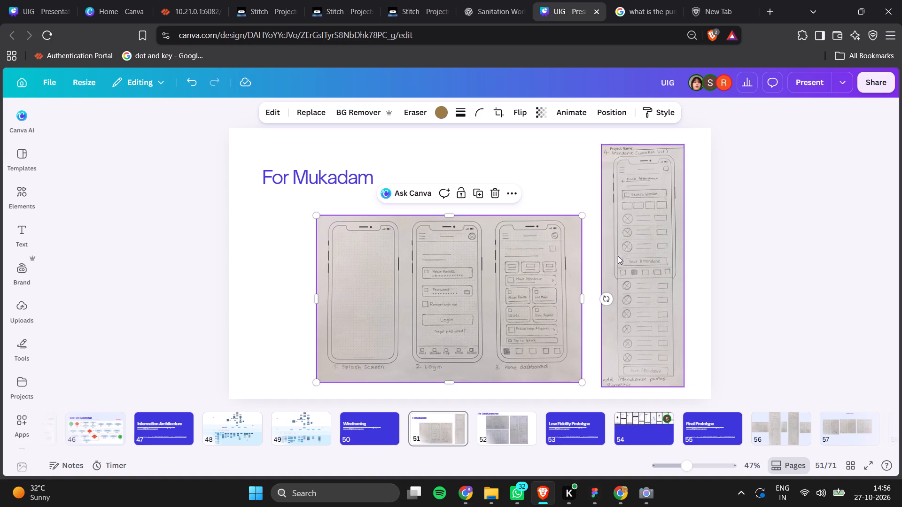
left_click(700, 259)
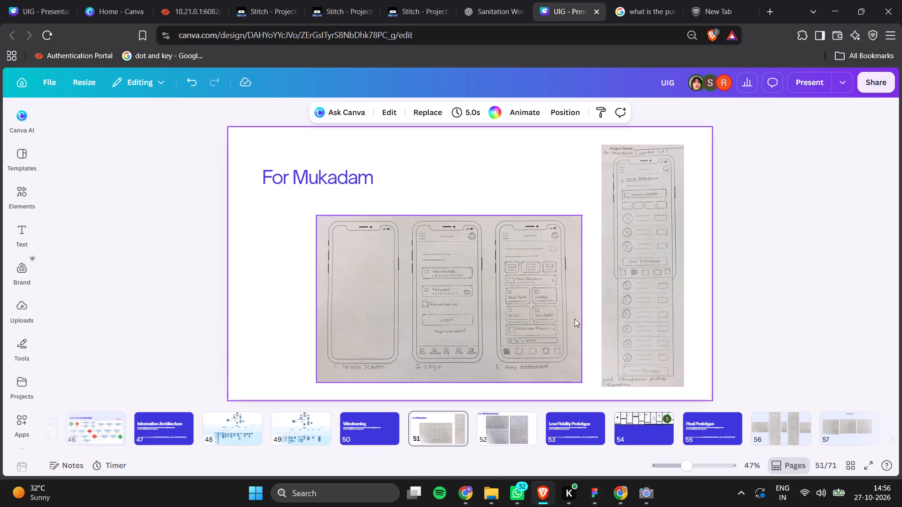
left_click_drag(558, 346, 562, 354)
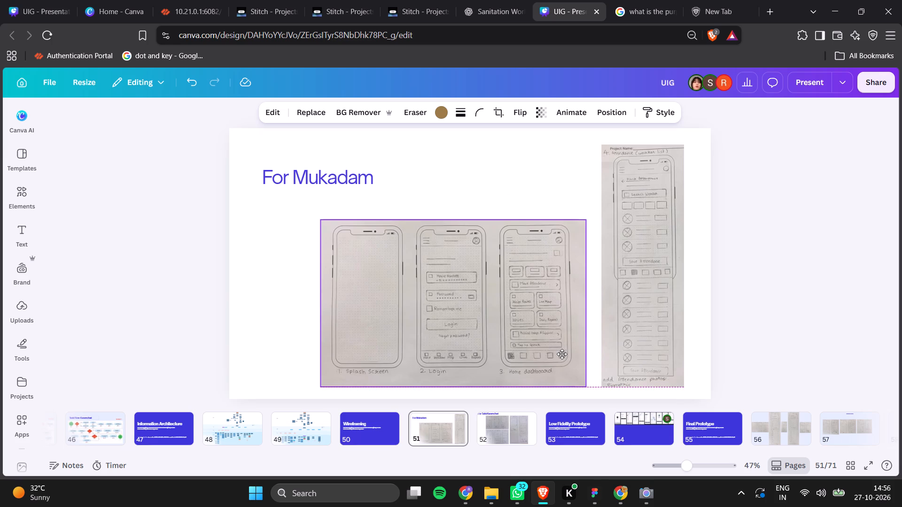
left_click_drag(562, 354, 562, 348)
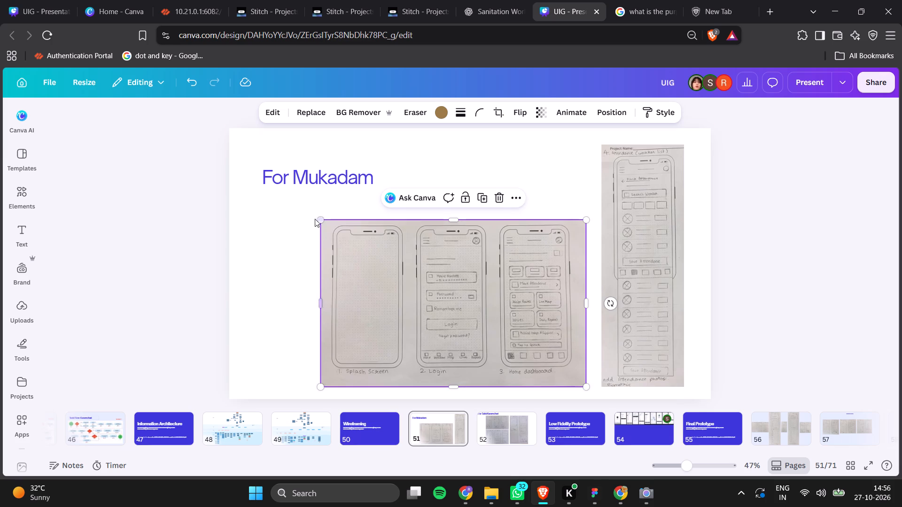
left_click_drag(319, 218, 301, 199)
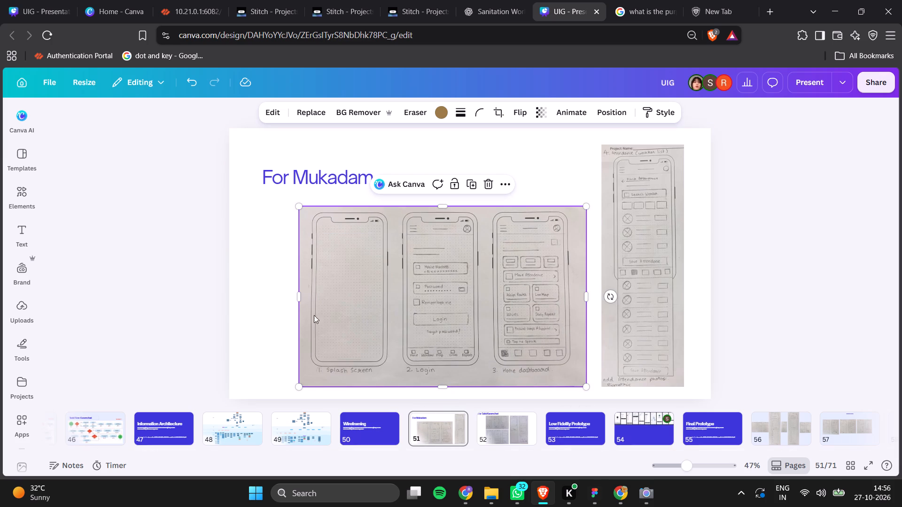
Shift both sketches on slide 51 together to the left so they sit centred across the slide.
left_click_drag(262, 235, 700, 317)
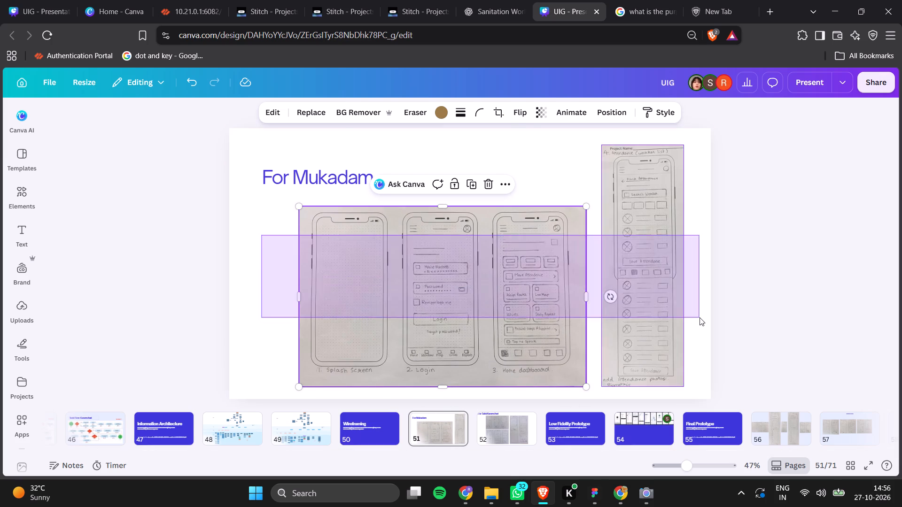
key("Left")
key("Left")
key("Left")
key("Left")
key("Left")
key("Left")
key("Left")
key("Left")
key("Left")
key("Left")
key("Left")
key("Left")
key("Left")
key("Left")
key("Left")
key("Left")
key("Left")
key("Left")
key("Left")
key("Left")
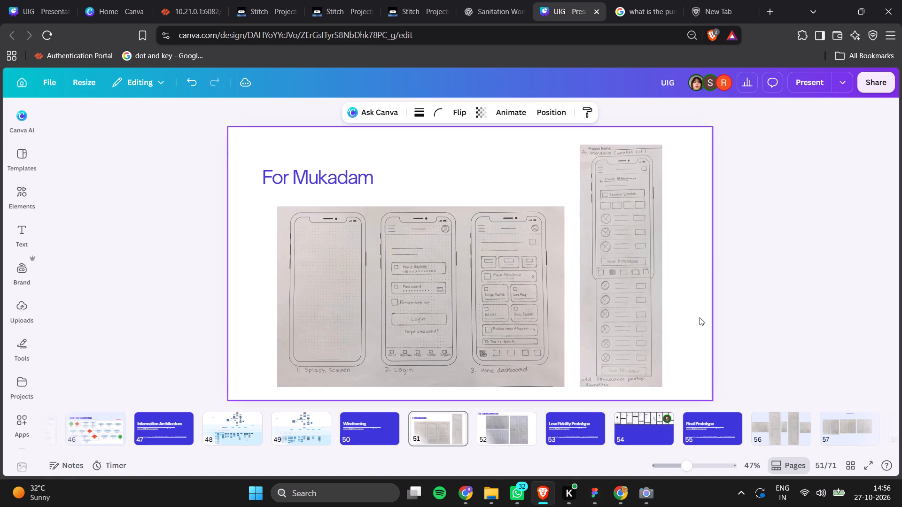
key("Right")
key("Right")
key("Right")
key("Right")
key("Right")
key("Right")
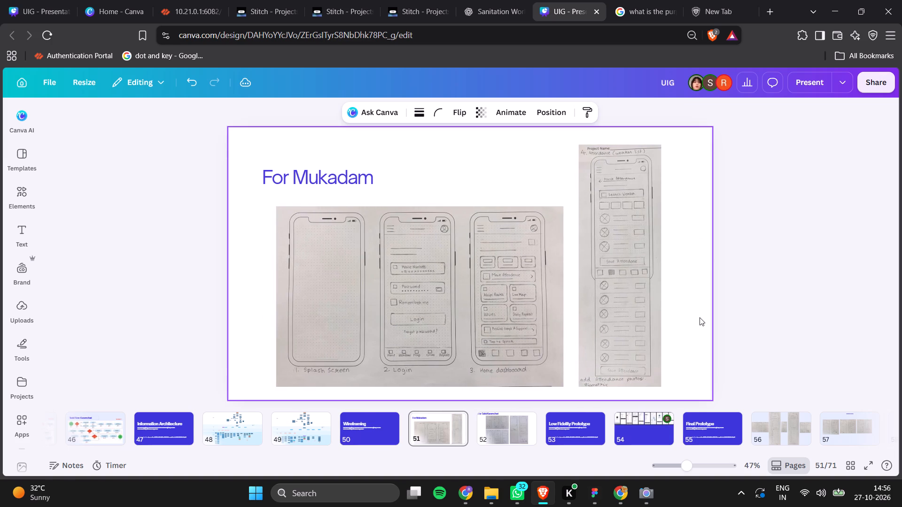
left_click(696, 308)
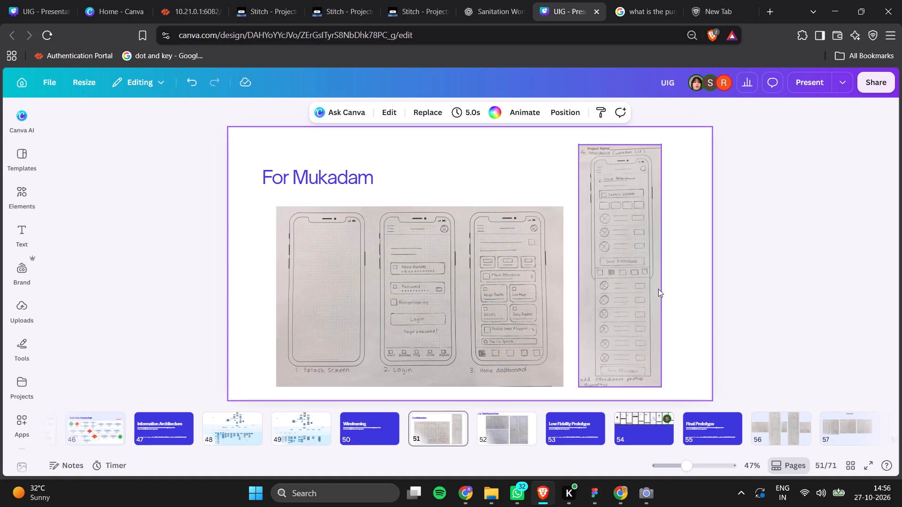
left_click(658, 288)
left_click(664, 269)
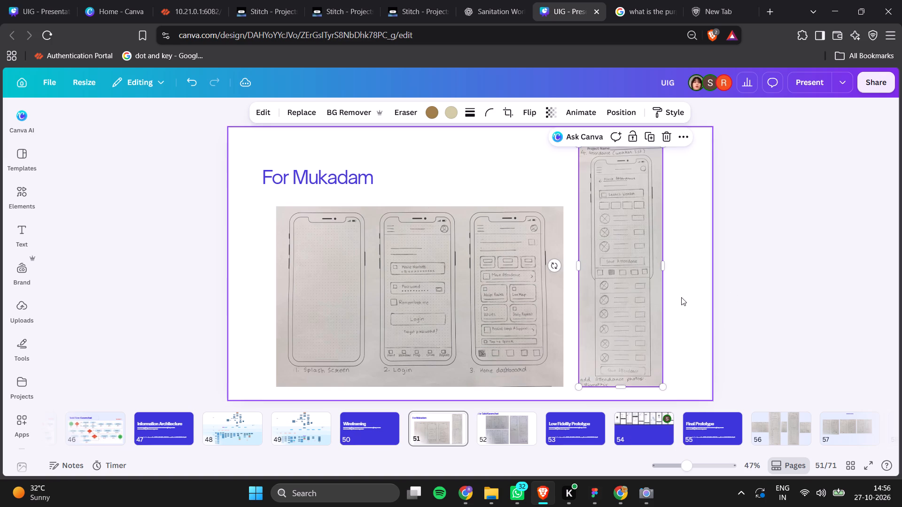
Duplicate Mukadam slide 51 and delete both sketches from the copy, leaving only its title.
right_click(433, 425)
left_click(471, 188)
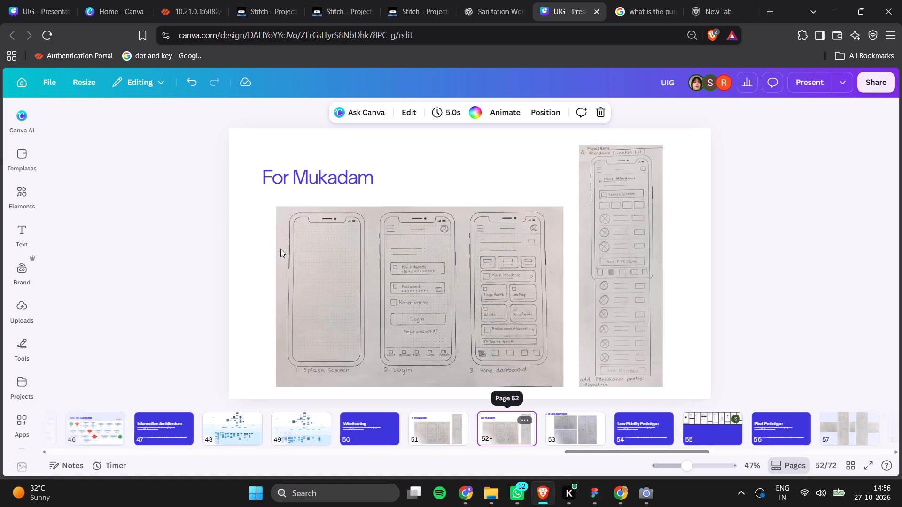
left_click_drag(248, 238, 735, 277)
key("Delete")
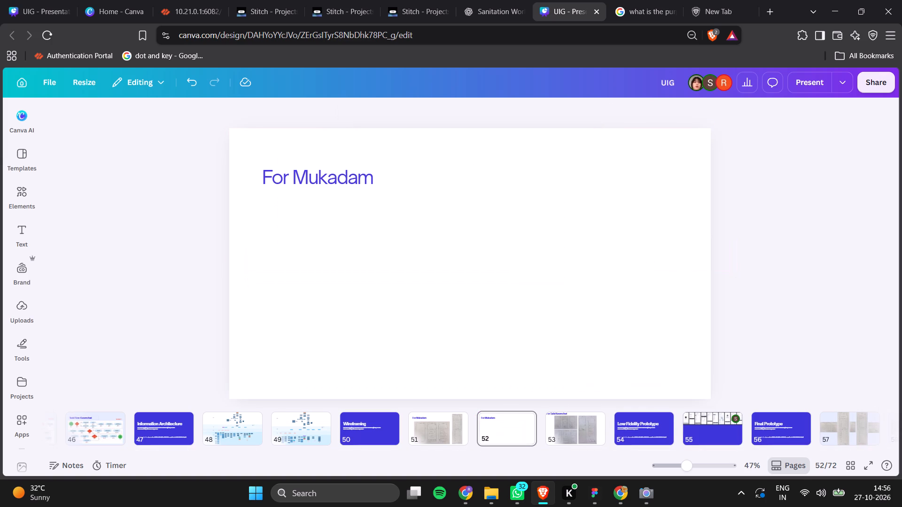
Replace the title on slide 52 with the Mark Attendance, Assign Routes and Route Map View/Live Progress sketches copied from slide 57.
left_click(861, 434)
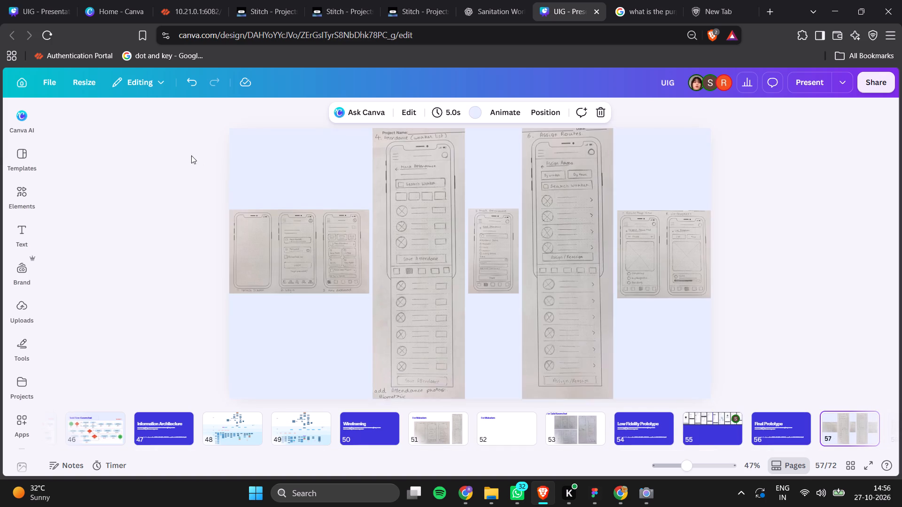
left_click_drag(838, 208, 497, 315)
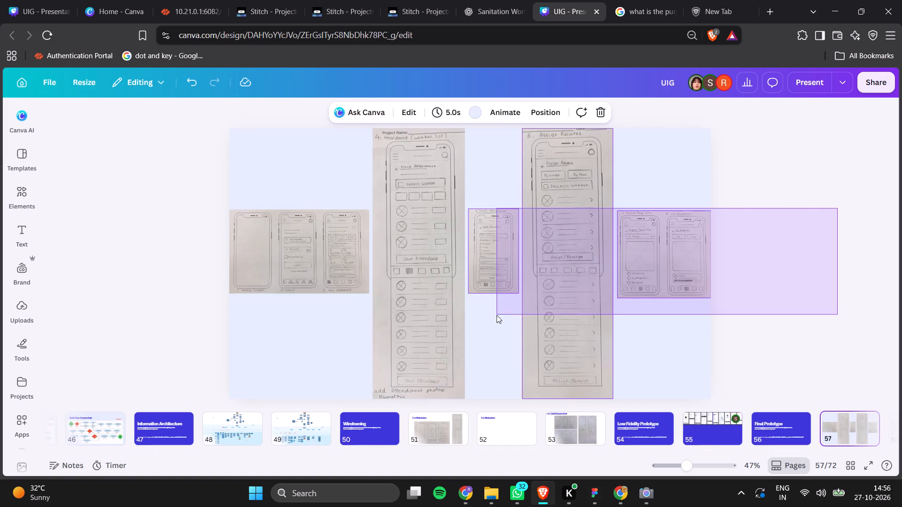
left_click_drag(497, 315, 497, 315)
key("ctrl+c")
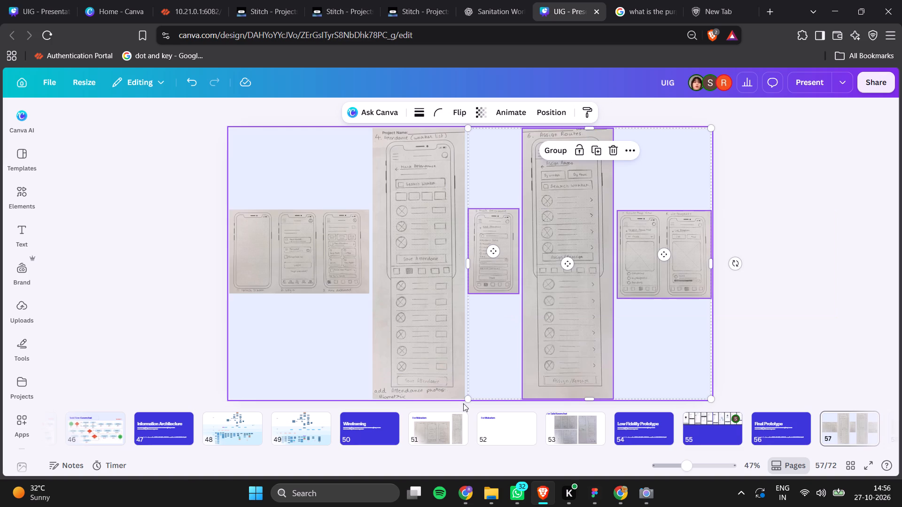
left_click(498, 426)
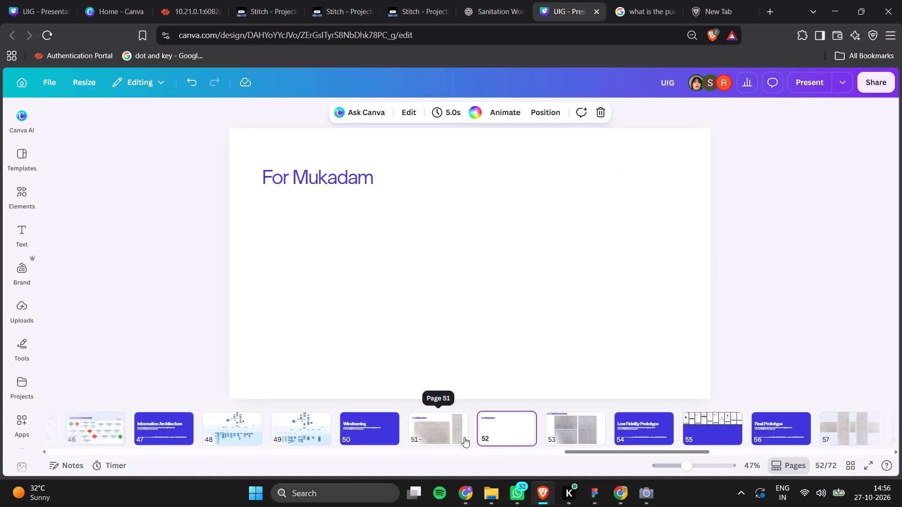
left_click(347, 180)
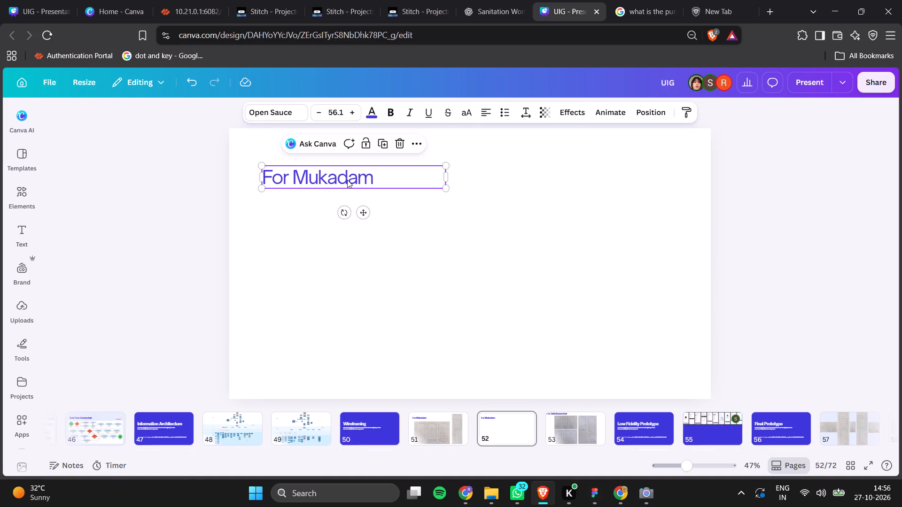
key("BackSpace")
key("ctrl+v")
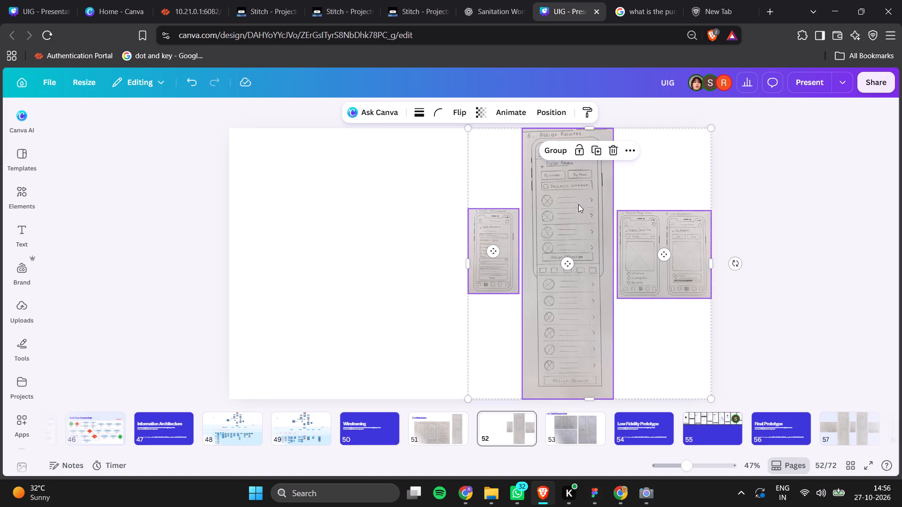
Move the pasted sketches left on slide 52, then place the Mark Attendance sketch near the slide's upper-left corner and enlarge it.
left_click_drag(576, 204, 372, 221)
double_click(632, 203)
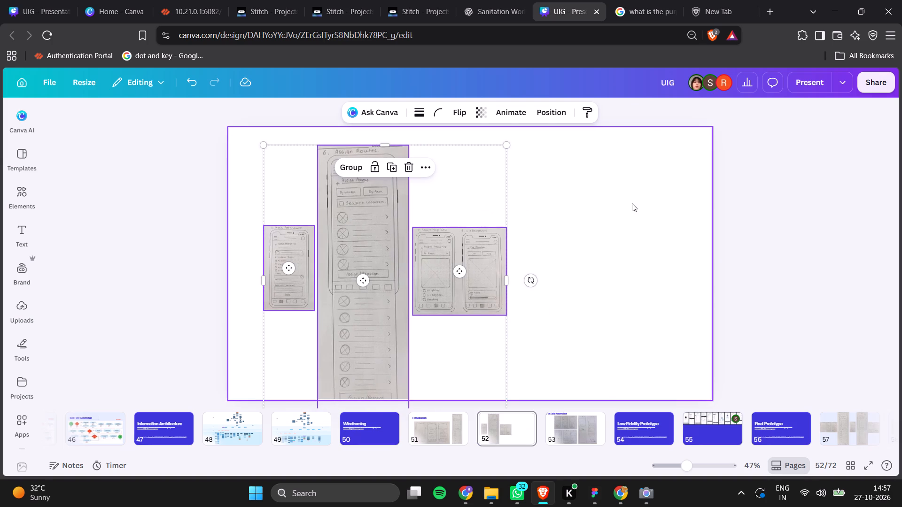
left_click_drag(278, 267, 258, 189)
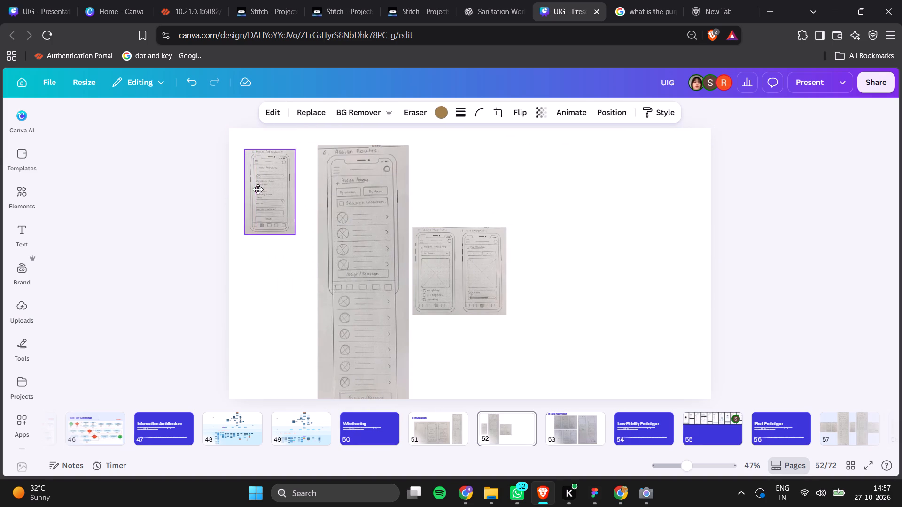
left_click_drag(258, 189, 258, 192)
left_click_drag(291, 231, 342, 297)
Line up Assign Routes and an enlarged Route Map View/Live Progress sketch beside Mark Attendance, and shift all three slightly up and left.
left_click_drag(385, 304, 428, 306)
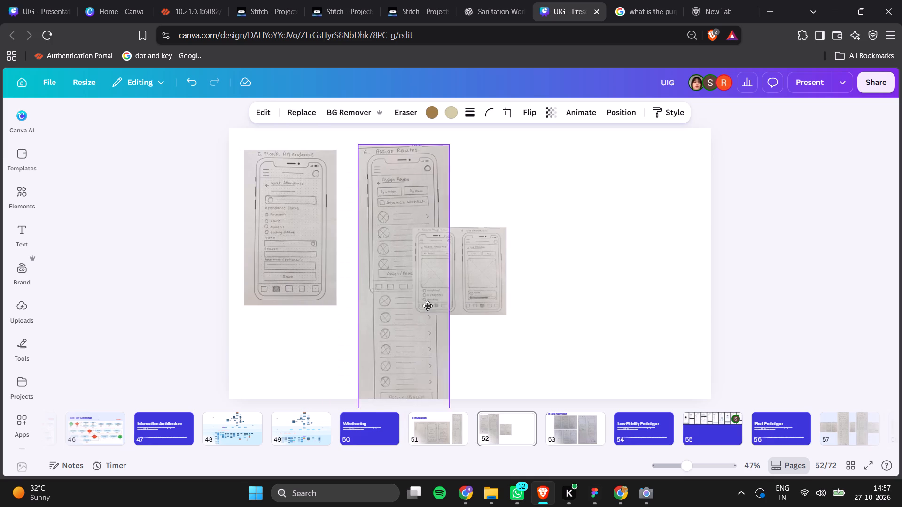
left_click_drag(428, 306, 411, 311)
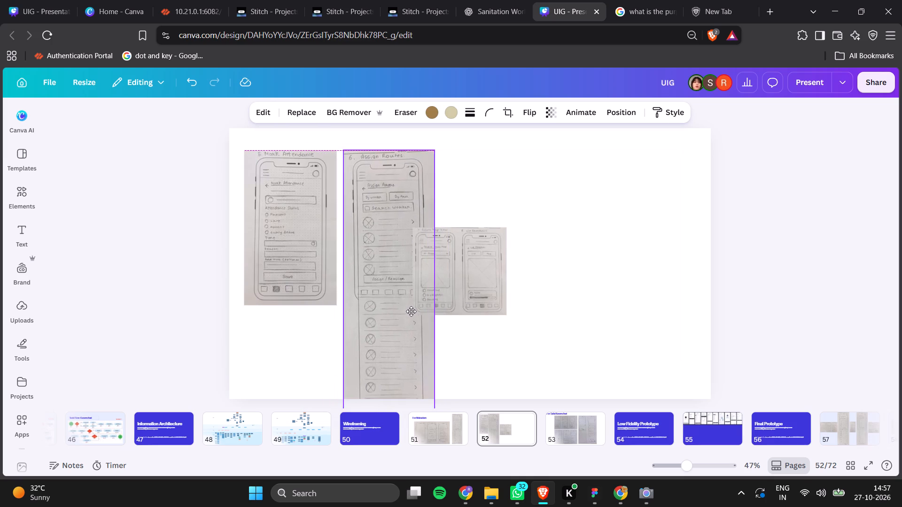
left_click_drag(411, 311, 410, 312)
left_click_drag(498, 298, 526, 216)
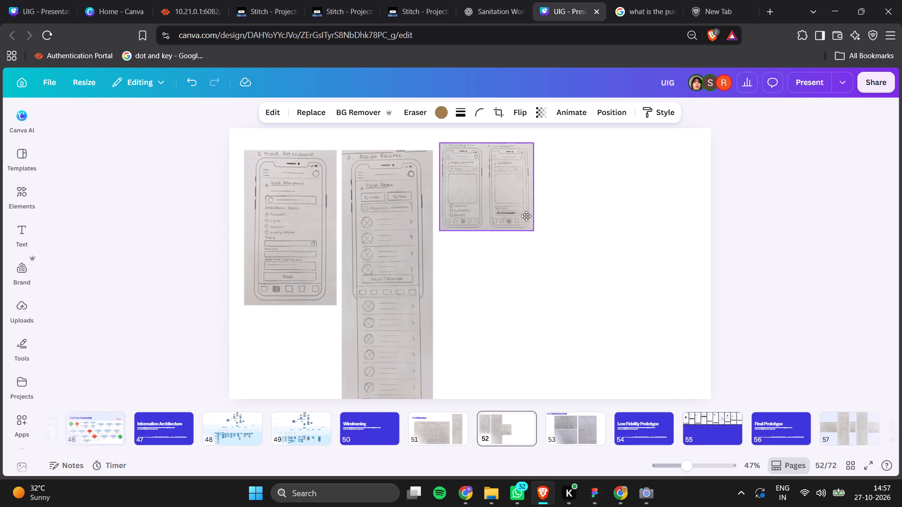
left_click_drag(526, 216, 527, 217)
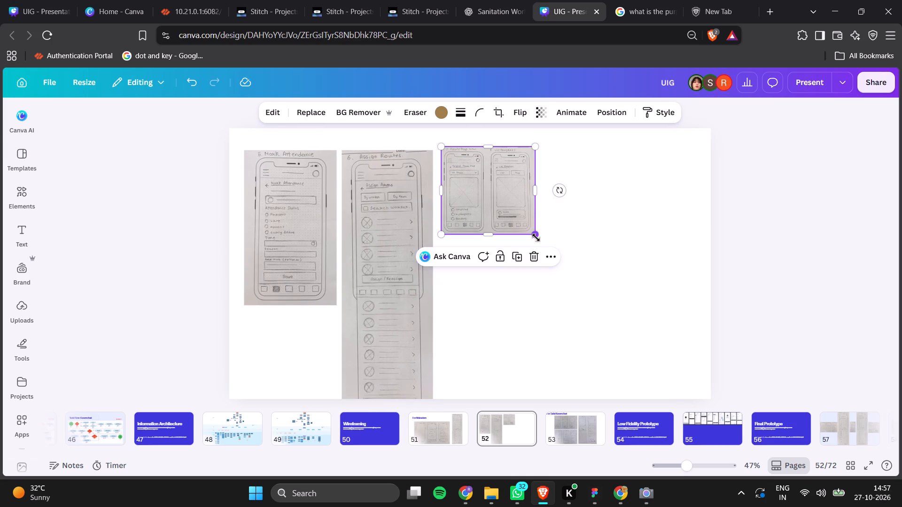
left_click_drag(536, 238, 624, 297)
left_click_drag(160, 205, 642, 279)
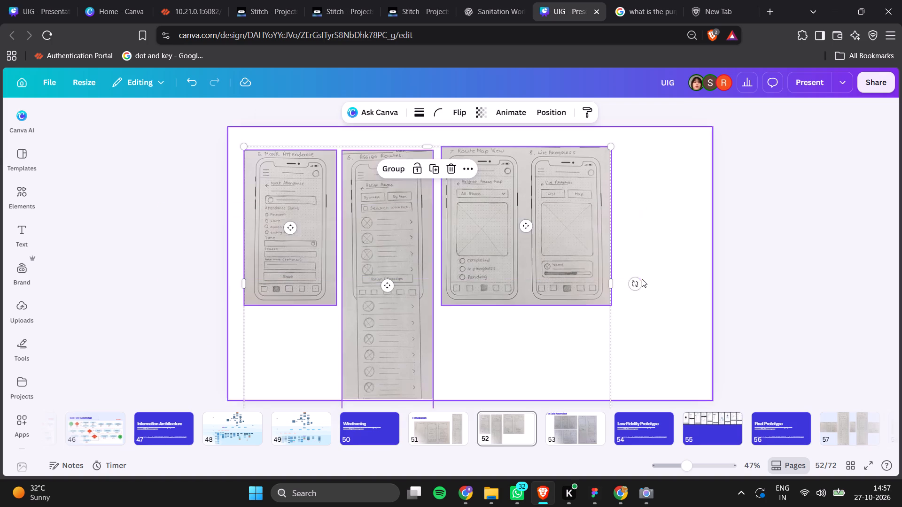
left_click_drag(553, 300, 549, 294)
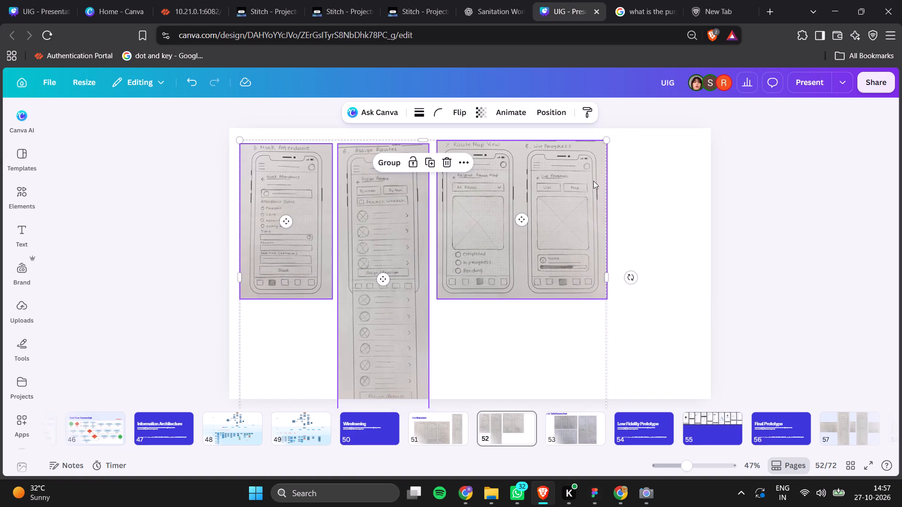
left_click(669, 194)
Nudge the Route Map View/Live Progress sketch to align its top with the other sketches and leave a matching gap of 20.
left_click(548, 203)
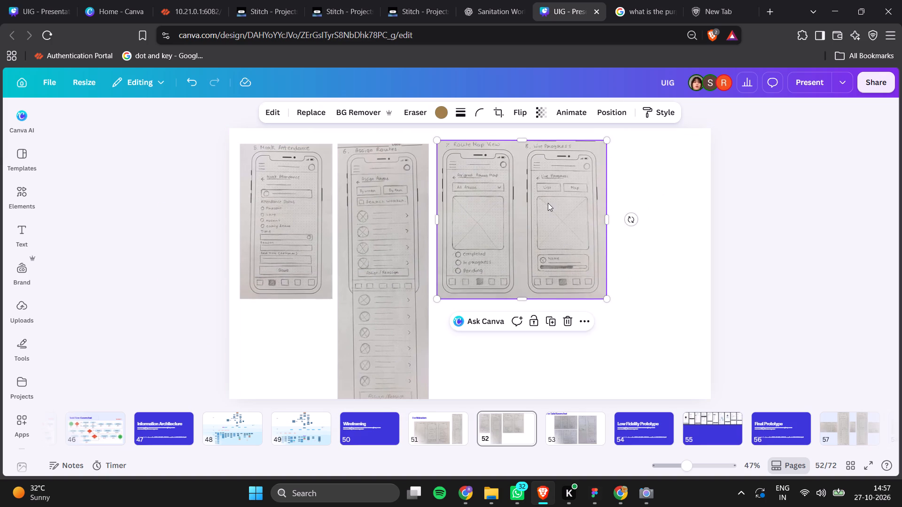
key("Down")
key("Down")
key("Down")
key("Down")
key("Down")
key("Down")
key("Down")
key("Down")
key("Down")
key("Down")
key("Down")
key("Down")
key("Down")
key("Down")
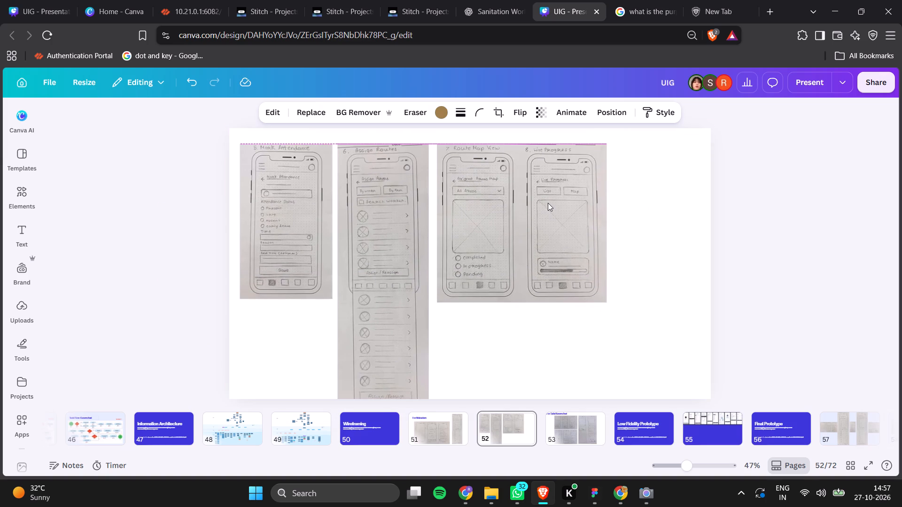
key("Left")
key("Left")
key("Left")
key("Left")
key("Left")
key("Left")
key("Left")
key("Left")
key("Left")
key("Left")
key("Left")
key("Left")
key("Left")
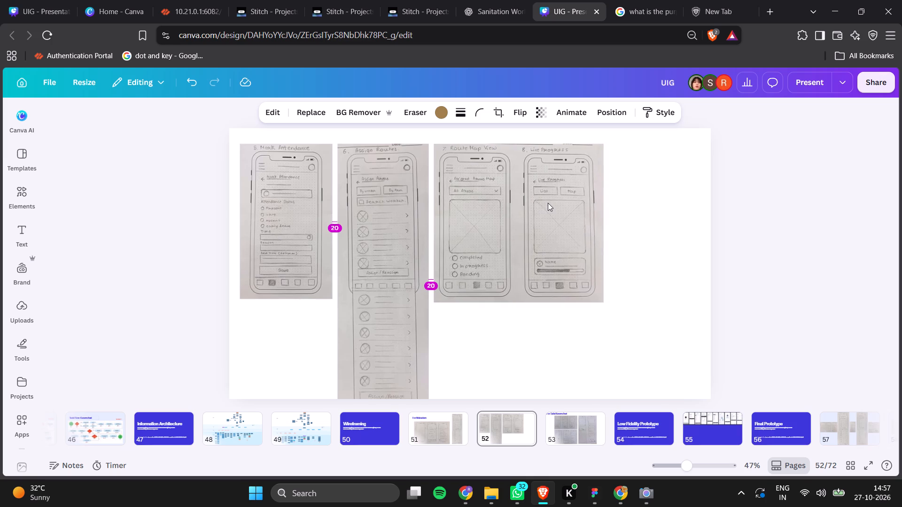
Scale and reposition the three sketches together so the tall Assign Routes sketch fits fully within slide 52's height.
left_click_drag(199, 178, 731, 369)
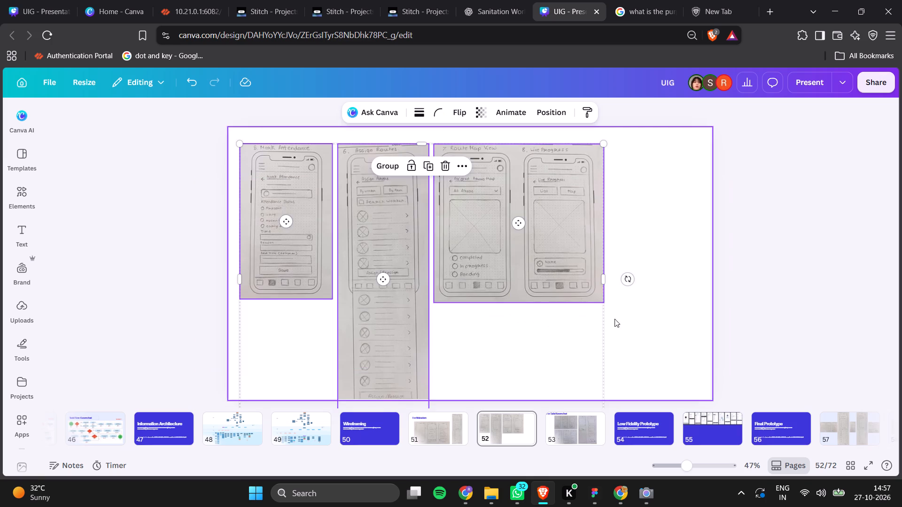
left_click_drag(604, 143, 557, 243)
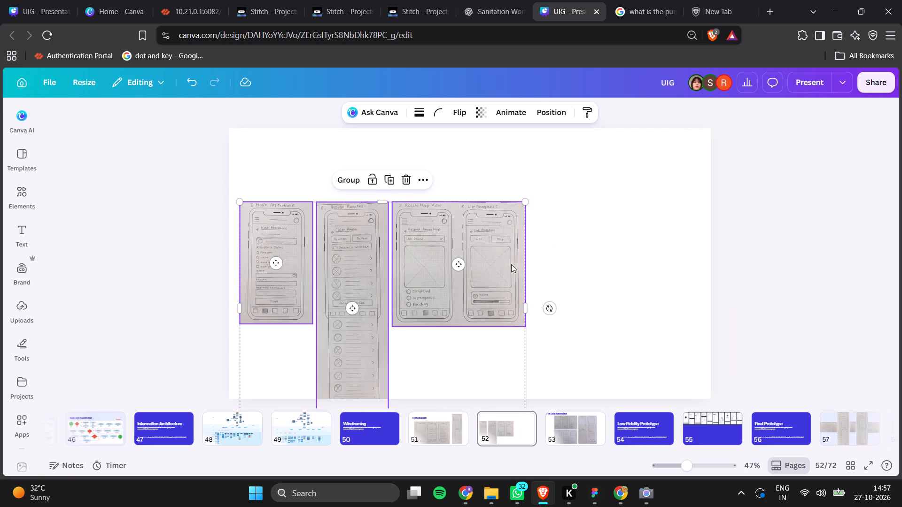
left_click_drag(511, 263, 515, 204)
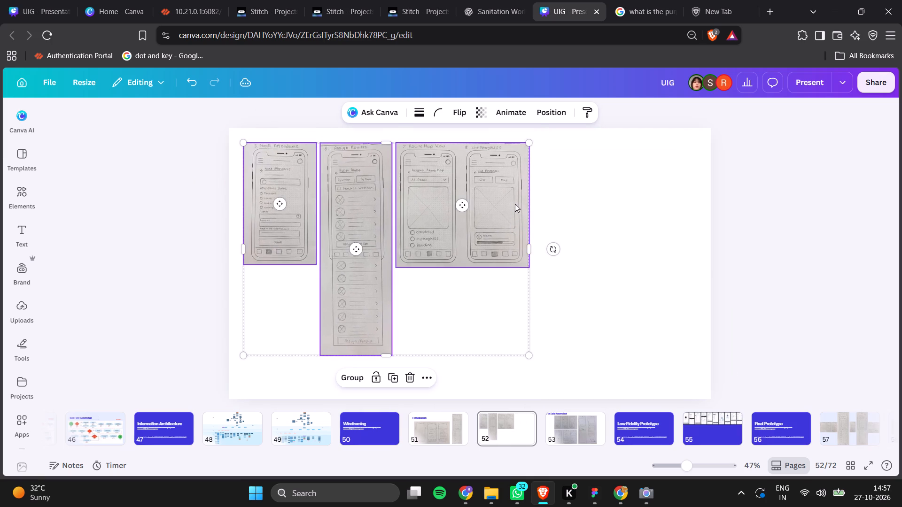
left_click_drag(529, 353, 584, 378)
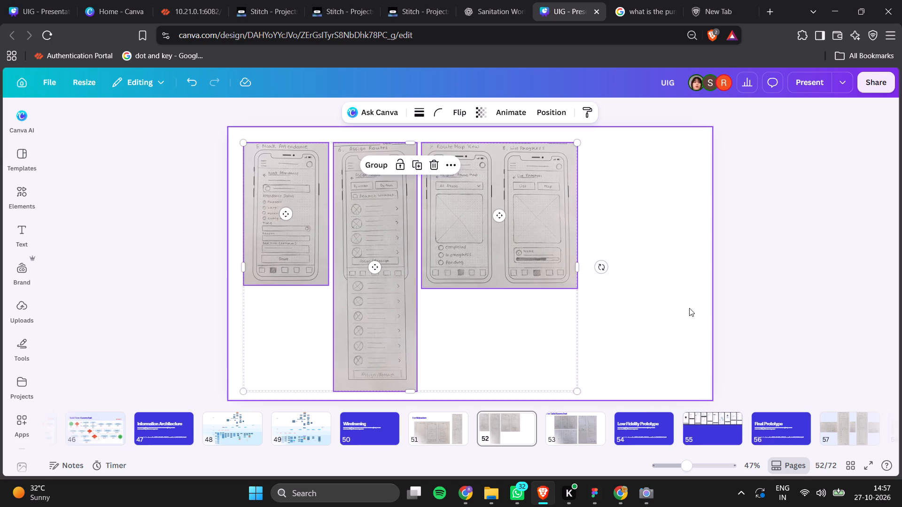
left_click(669, 289)
Copy the Issue List/Issue Details sketch from slide 58 onto slide 52, beside the Route Map View/Live Progress sketch and matching its height.
scroll(635, 427, "left", 2)
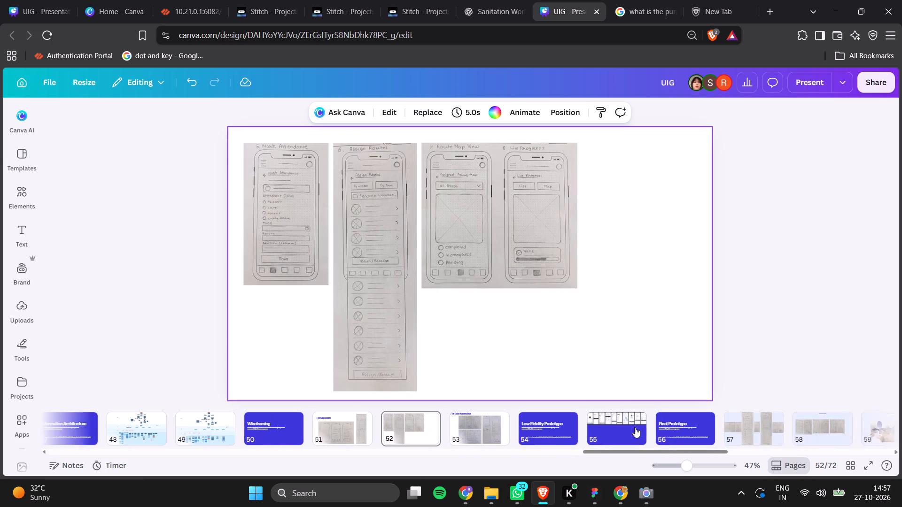
scroll(635, 427, "left", 2)
left_click(761, 435)
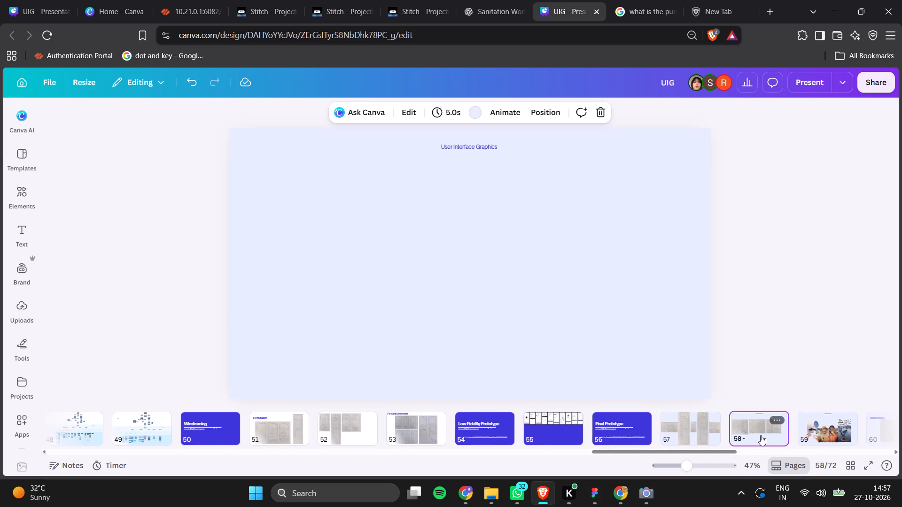
left_click(336, 271)
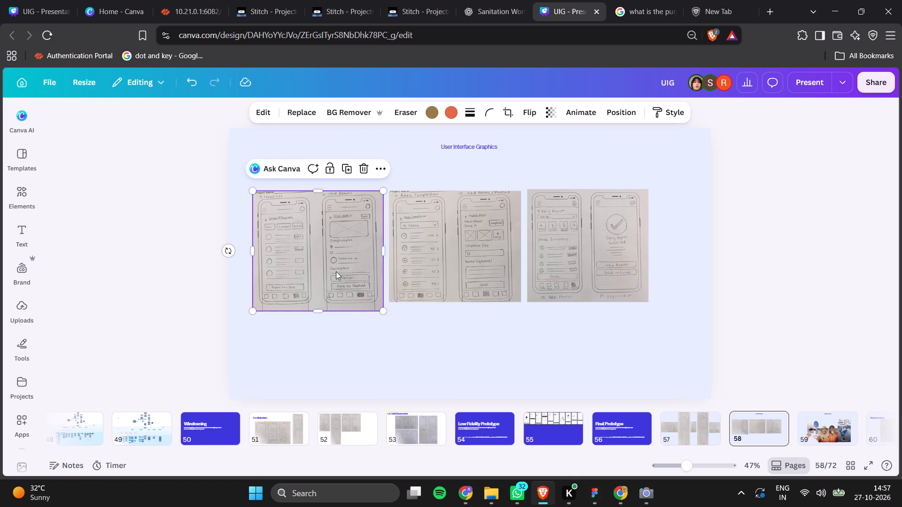
key("ctrl+c")
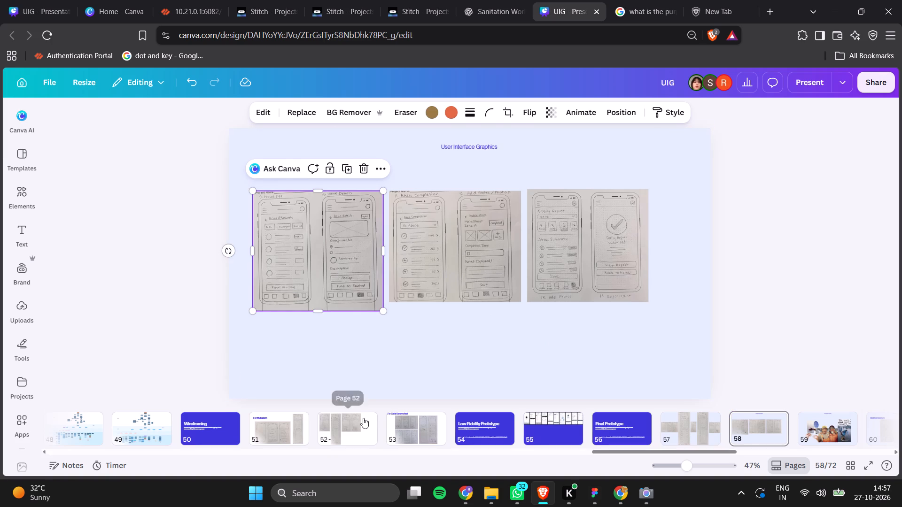
left_click(363, 418)
key("ctrl+v")
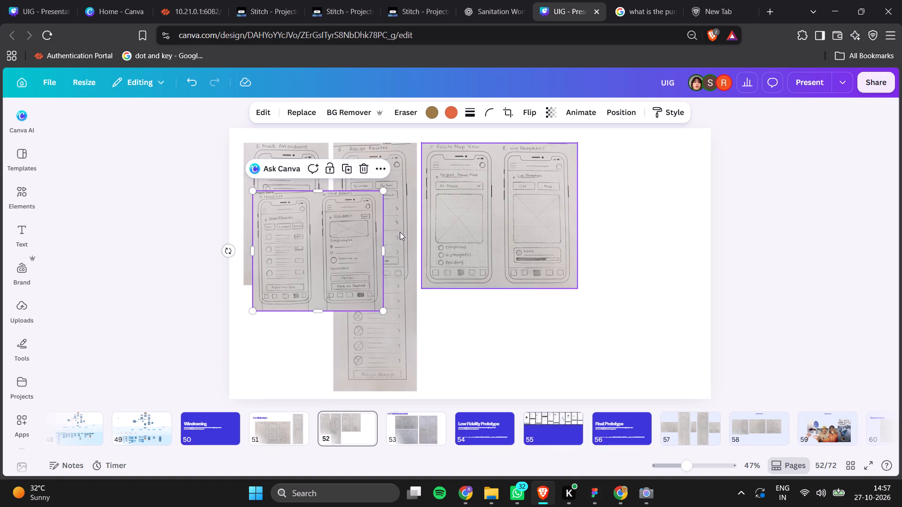
left_click_drag(362, 250, 691, 202)
left_click_drag(713, 262, 740, 292)
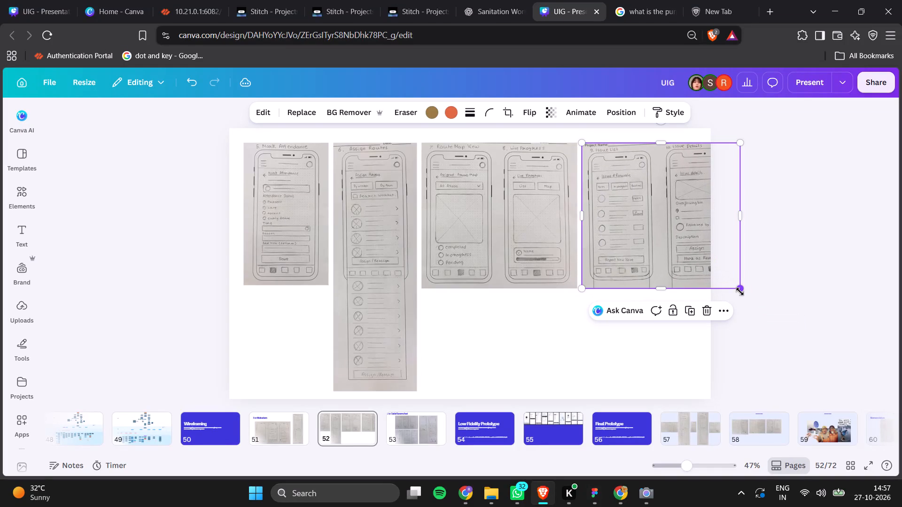
Scale all four sketches on slide 52 together to about 1,850 wide and centre them across the slide.
left_click_drag(146, 154, 817, 341)
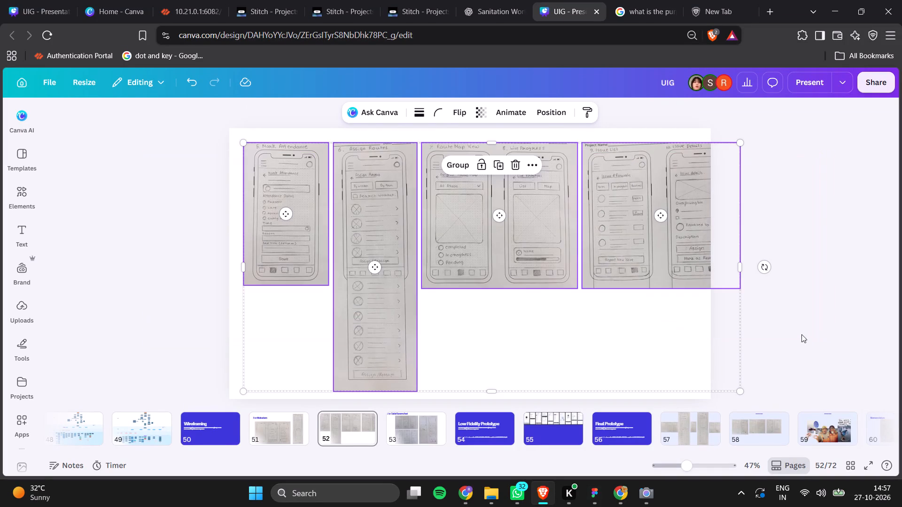
left_click_drag(739, 392, 706, 377)
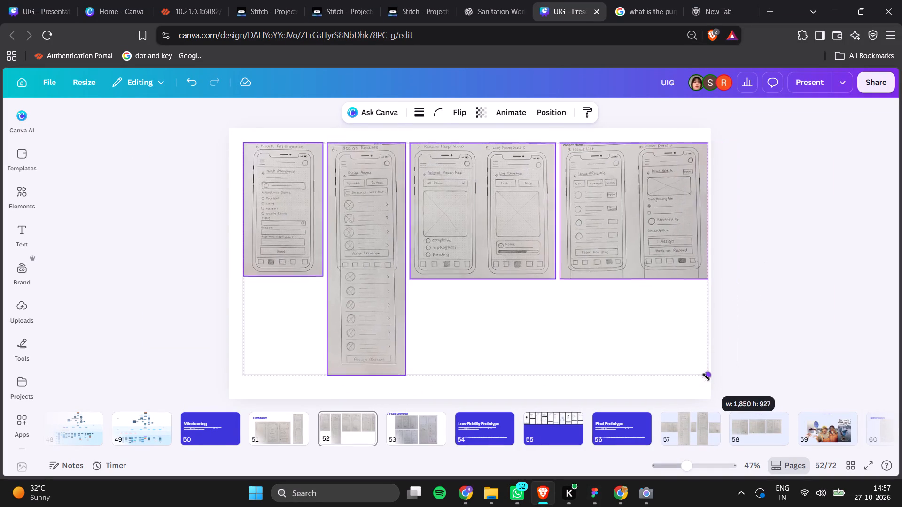
left_click_drag(706, 377, 702, 376)
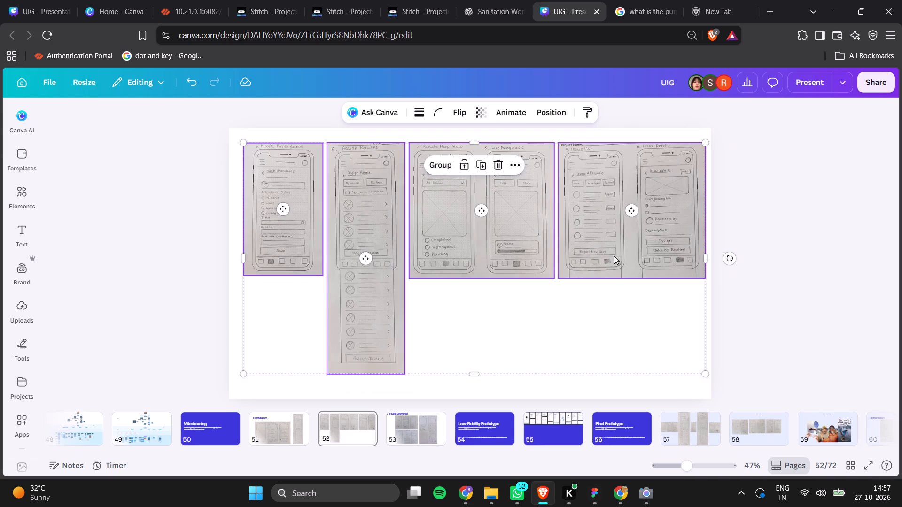
left_click_drag(613, 257, 608, 254)
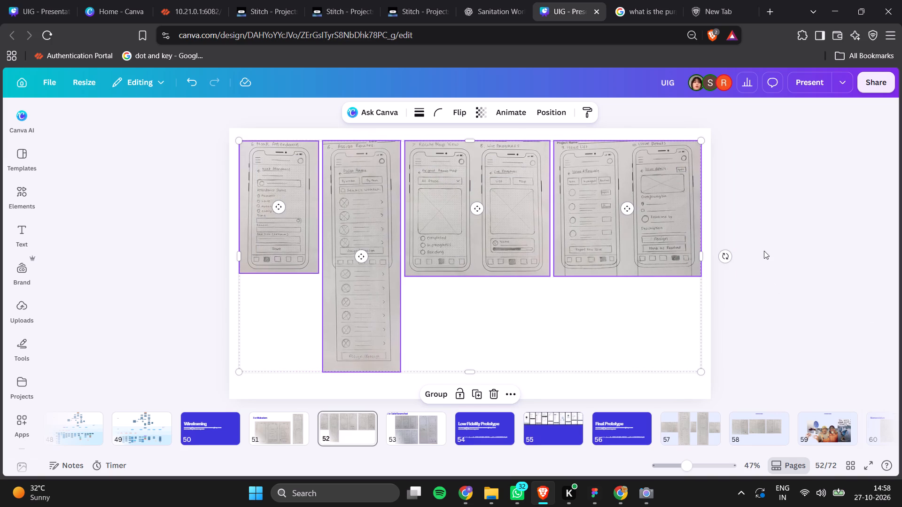
left_click(706, 153)
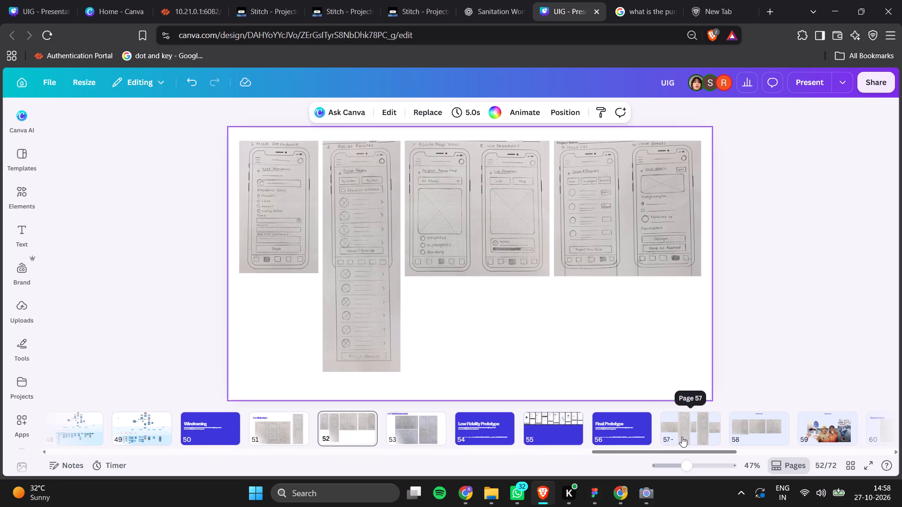
Copy the middle sketch and the Daily Report sketch from slide 58 onto slide 52, below the Route Map View and Issue List sketches.
left_click(682, 437)
left_click(753, 424)
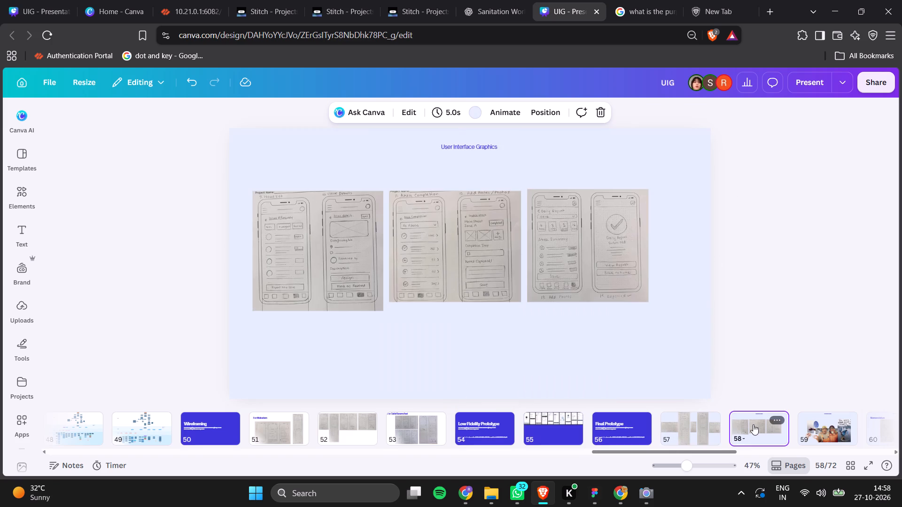
left_click(453, 263)
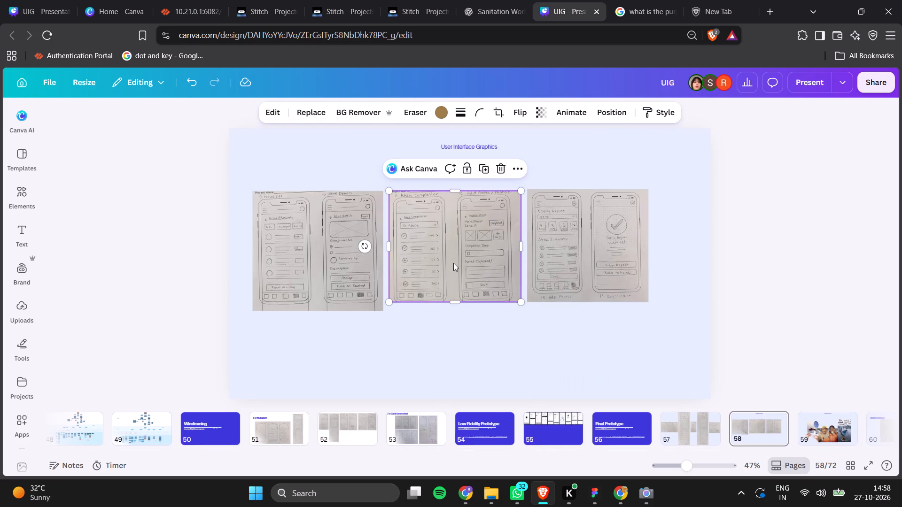
left_click(577, 265, "shift")
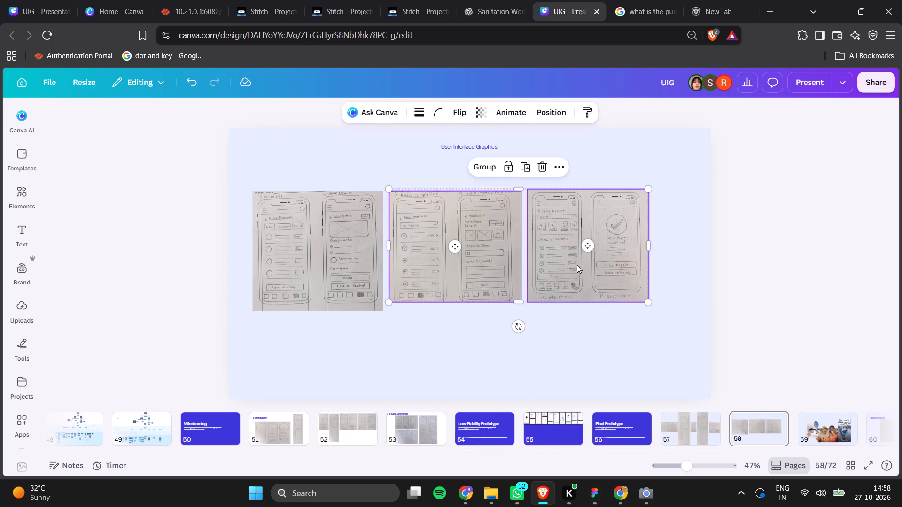
key("ctrl+c")
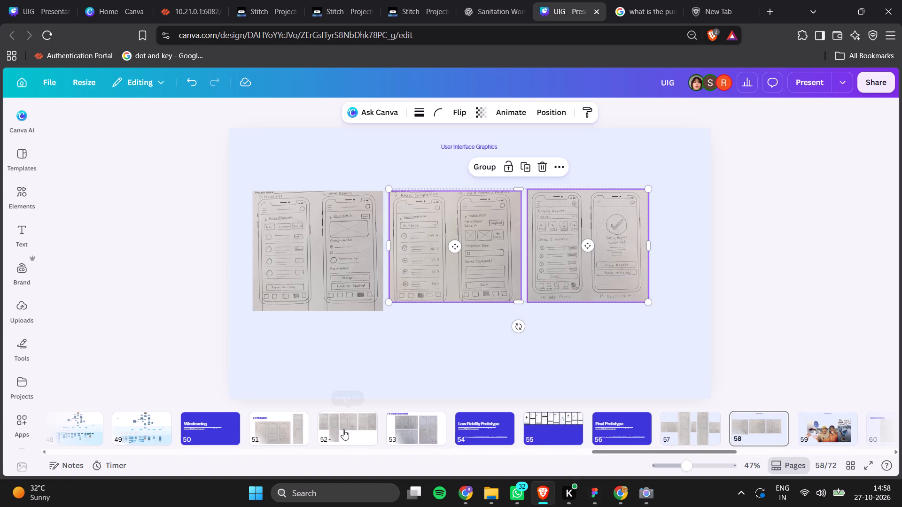
left_click(343, 430)
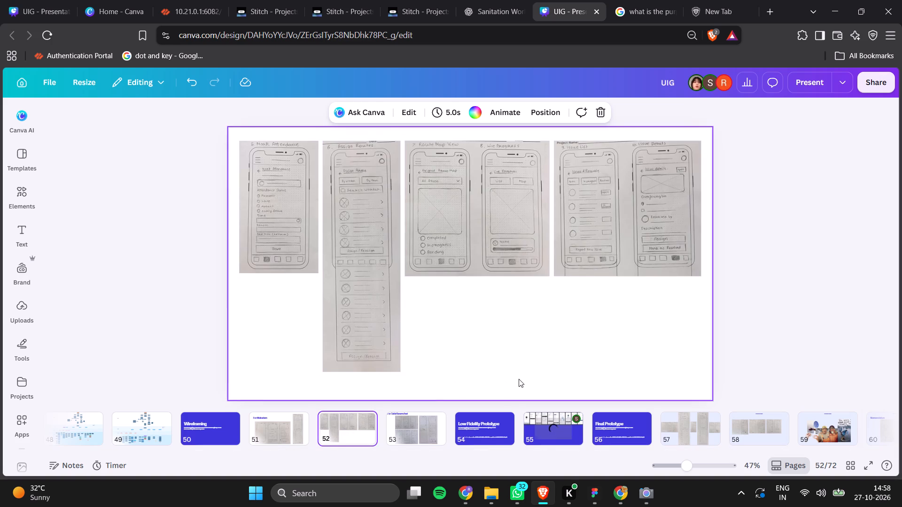
key("ctrl+v")
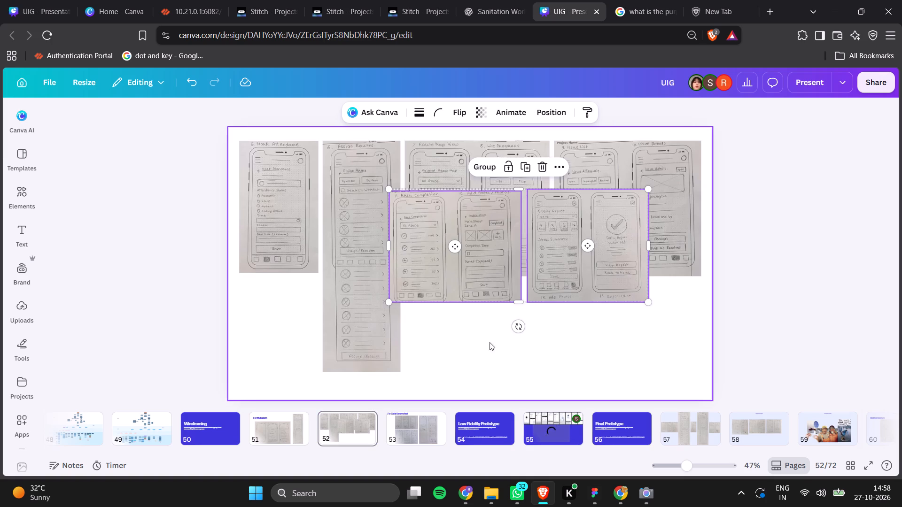
left_click_drag(495, 235, 518, 325)
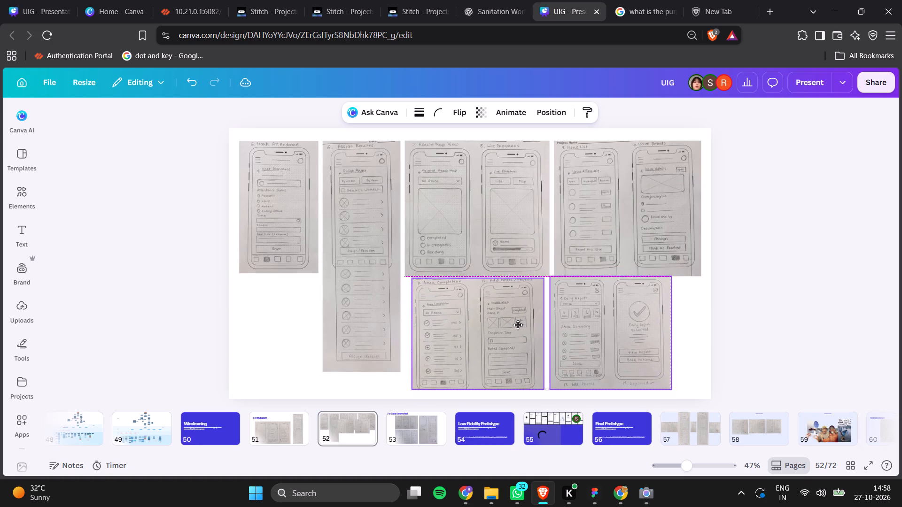
left_click_drag(518, 325, 516, 327)
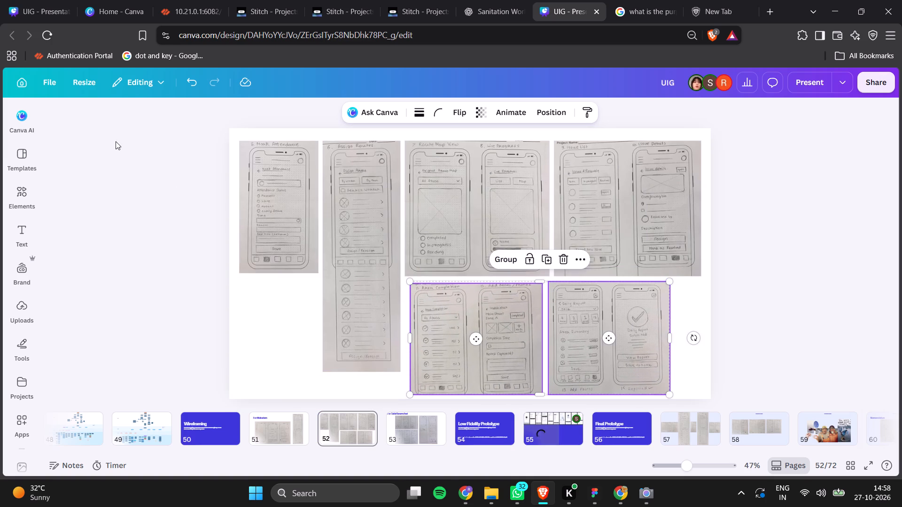
Move all six sketches on slide 52 up together so the top and bottom margins are about equal.
left_click_drag(116, 141, 678, 397)
left_click_drag(661, 369, 656, 361)
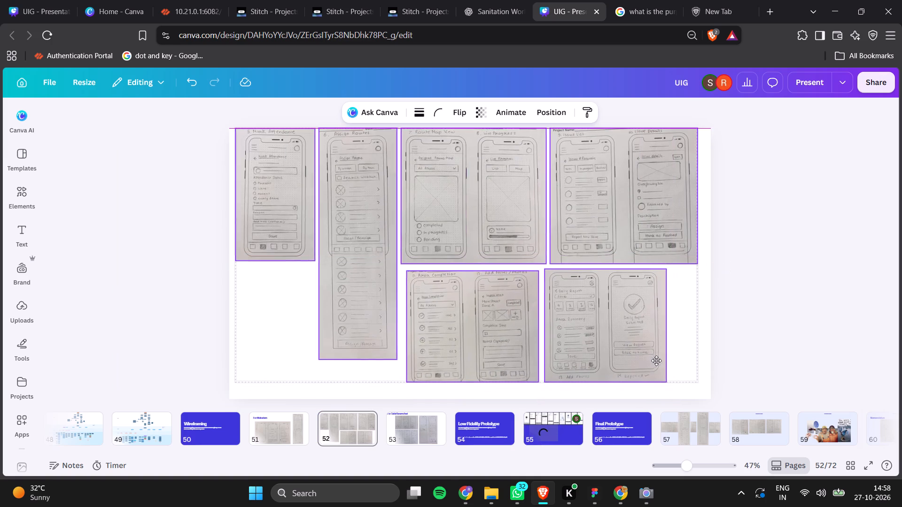
left_click_drag(656, 361, 656, 362)
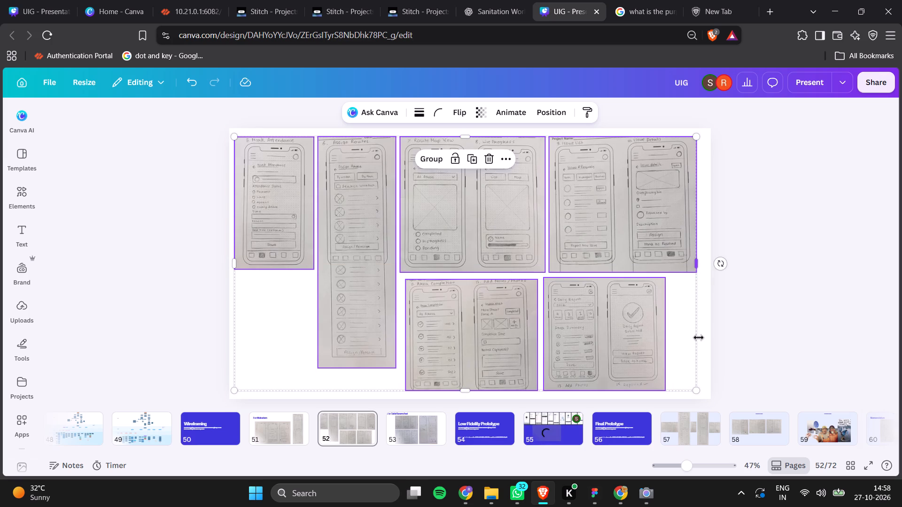
left_click(699, 338)
left_click(699, 338)
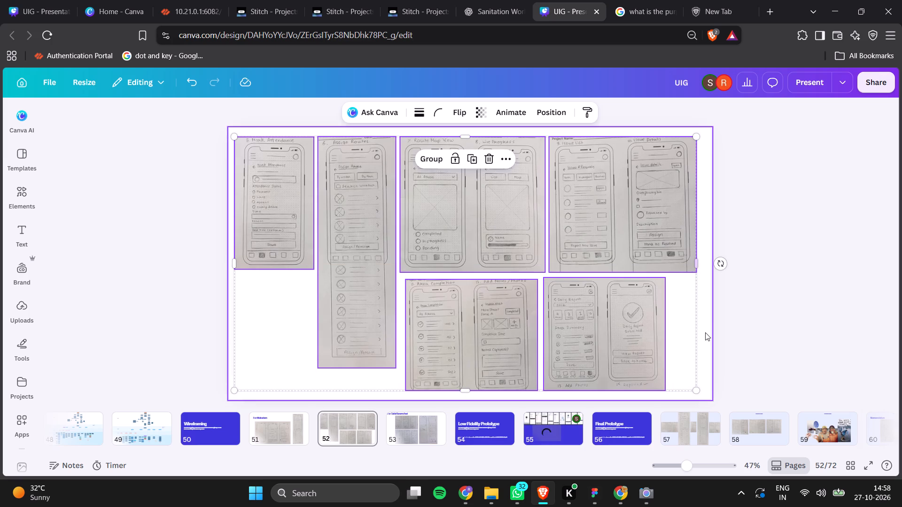
left_click(705, 333)
Enlarge the two lower-row sketches on slide 52 slightly to the same height, with their bottom edges aligned.
left_click(521, 323)
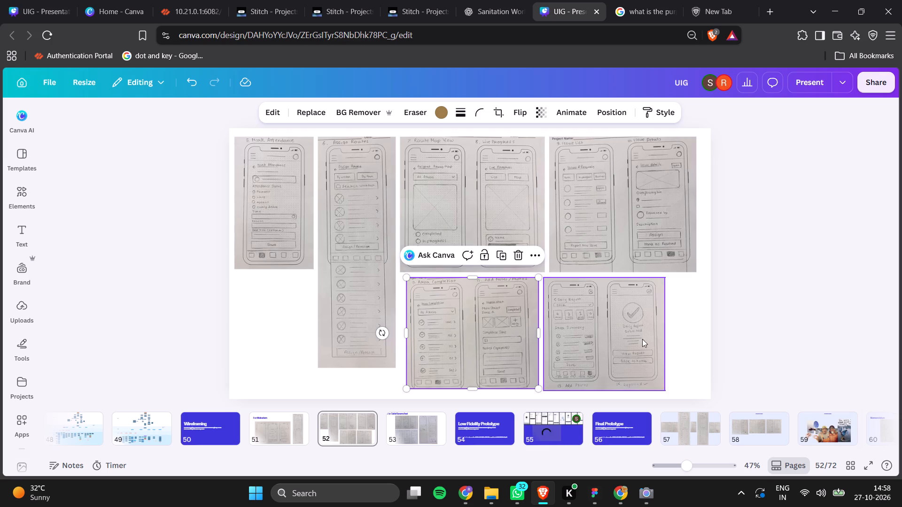
left_click(700, 314)
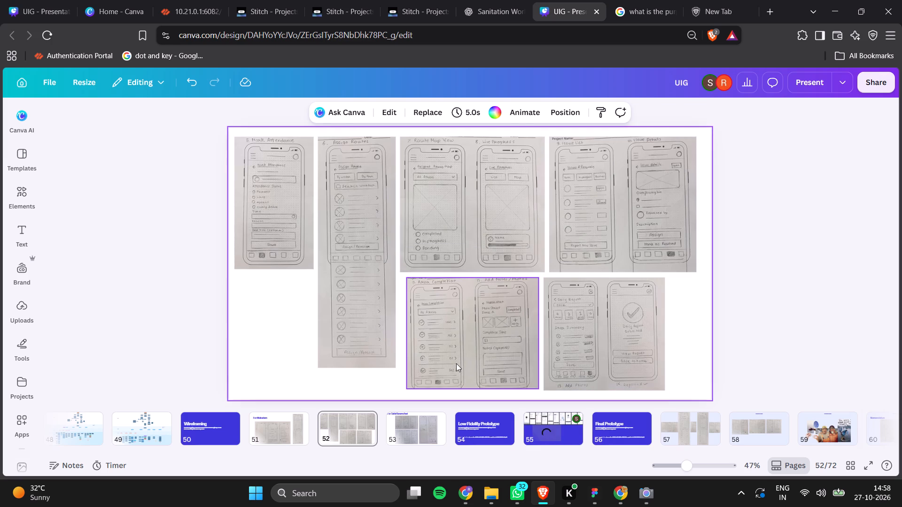
left_click(456, 363)
left_click_drag(474, 391, 474, 392)
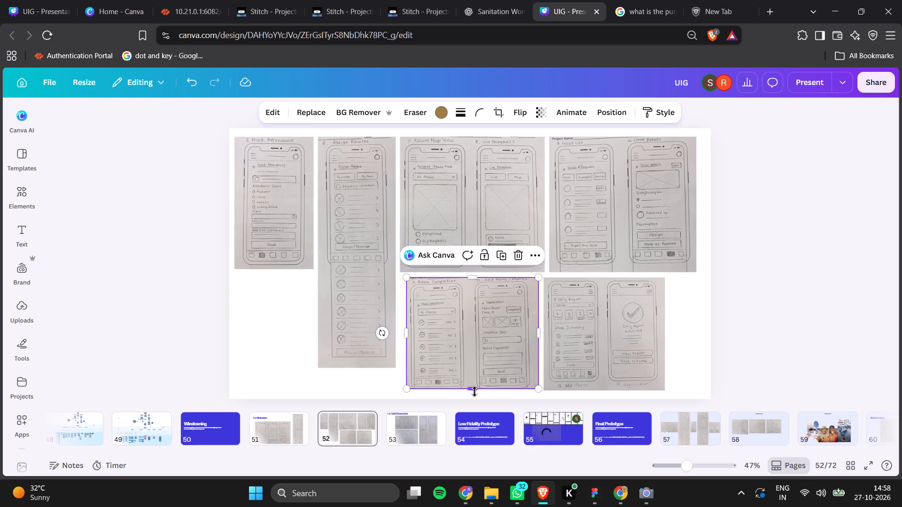
left_click_drag(474, 392, 481, 395)
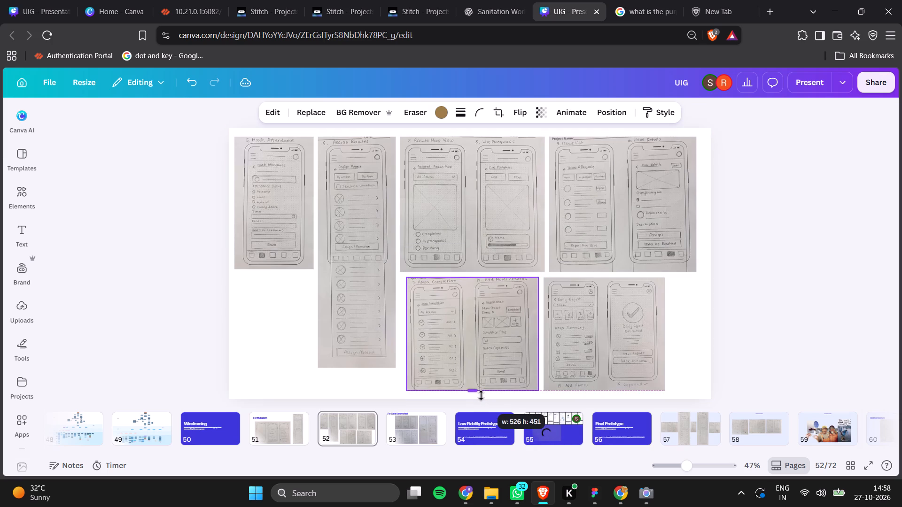
left_click_drag(481, 395, 481, 396)
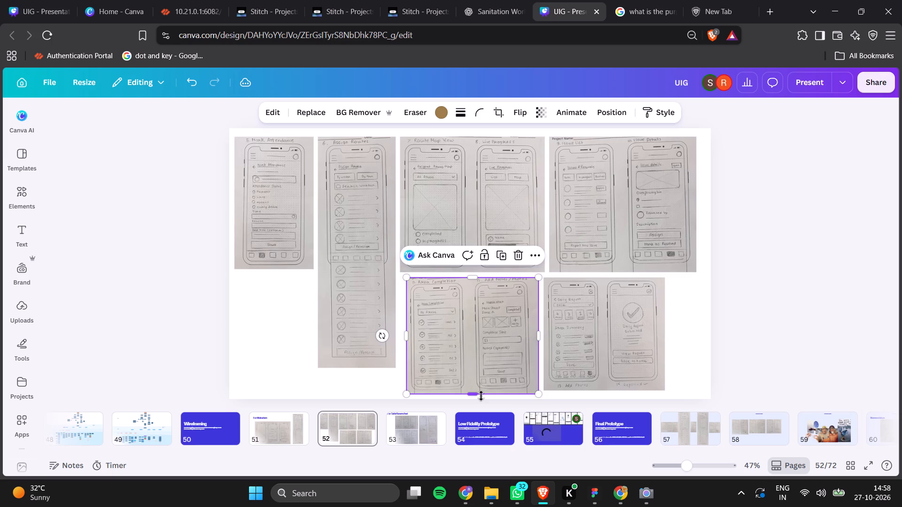
left_click(629, 365)
left_click_drag(667, 392, 672, 394)
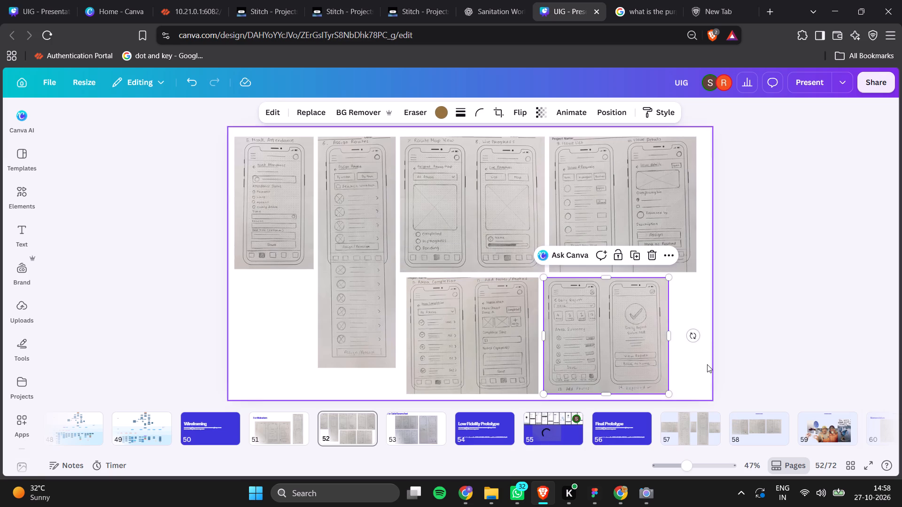
Review slides 51 to 56, checking the wireframe sketch pages and the prototype title slides.
left_click(526, 436)
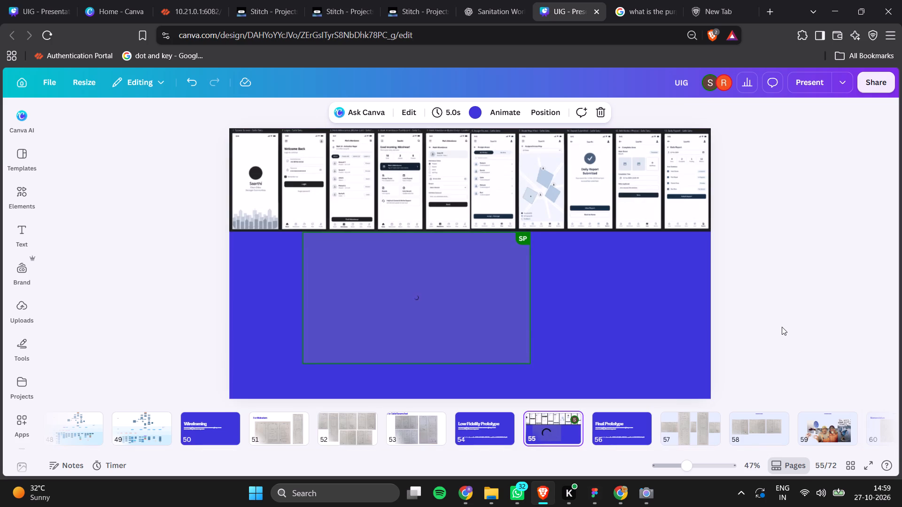
left_click(473, 427)
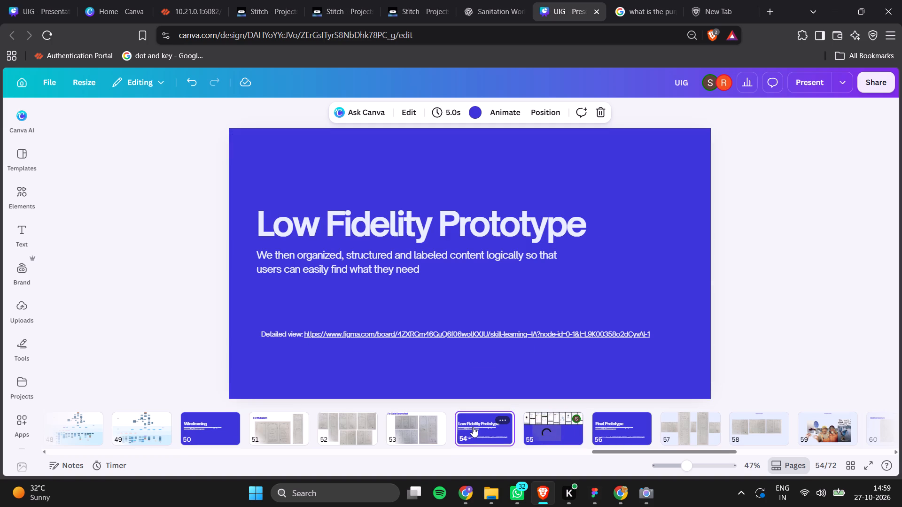
left_click(264, 419)
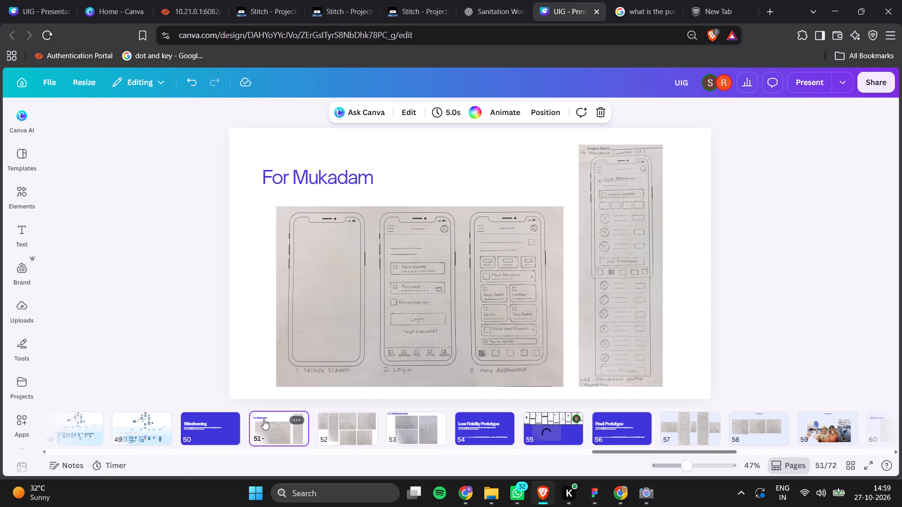
left_click(365, 430)
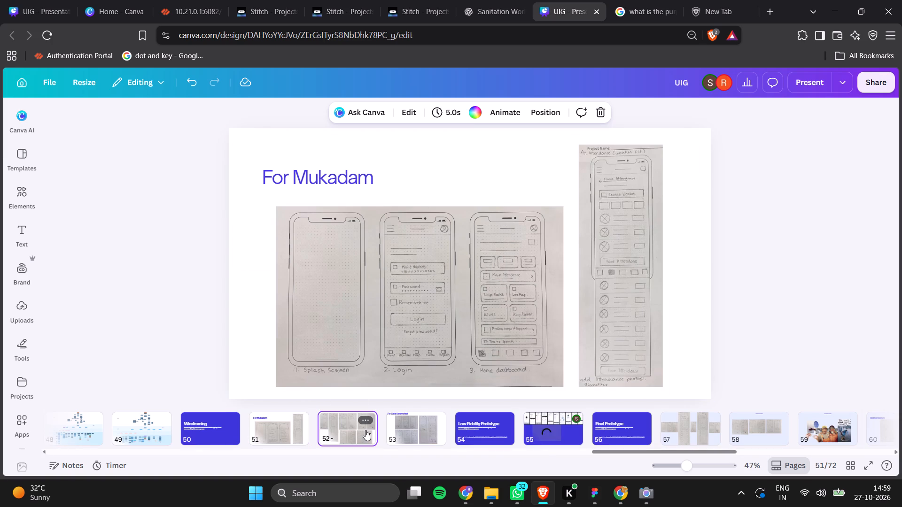
key("Right")
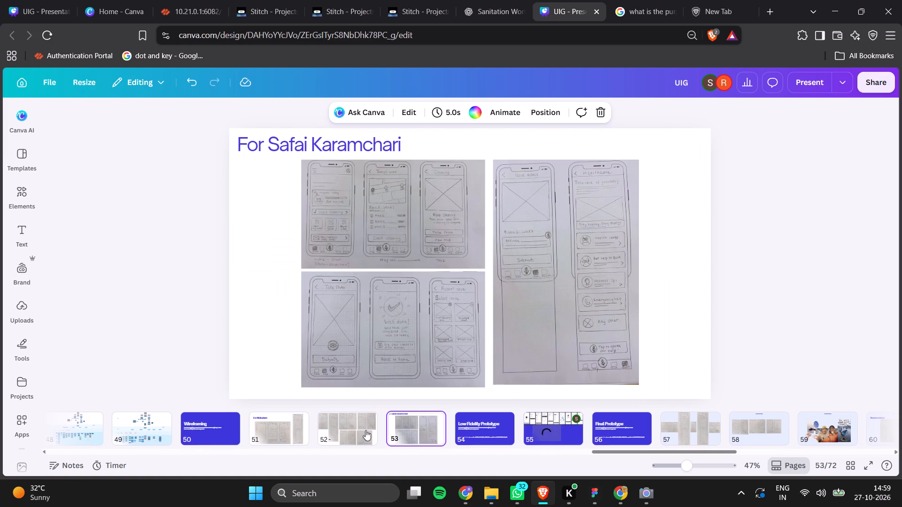
key("Right")
key("Right")
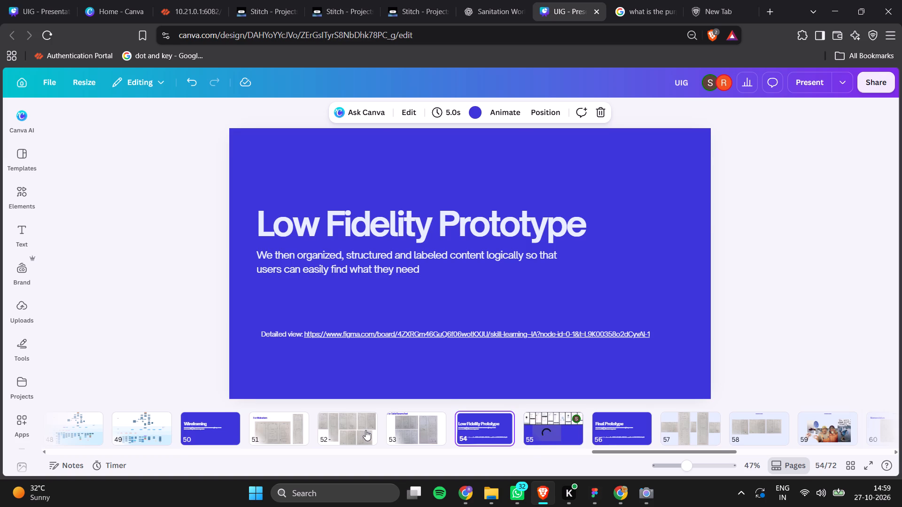
key("Right")
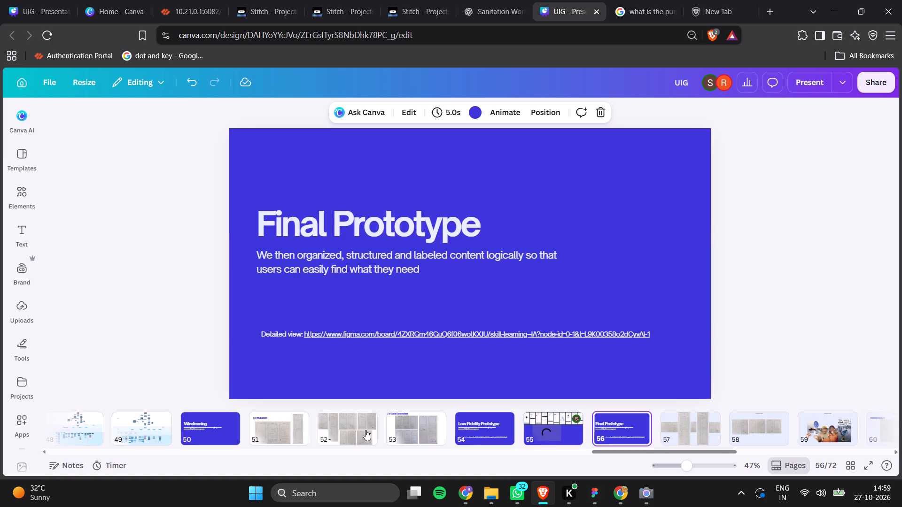
Hide slides 57 and 58, which hold the original wireframe sketches.
left_click(697, 423)
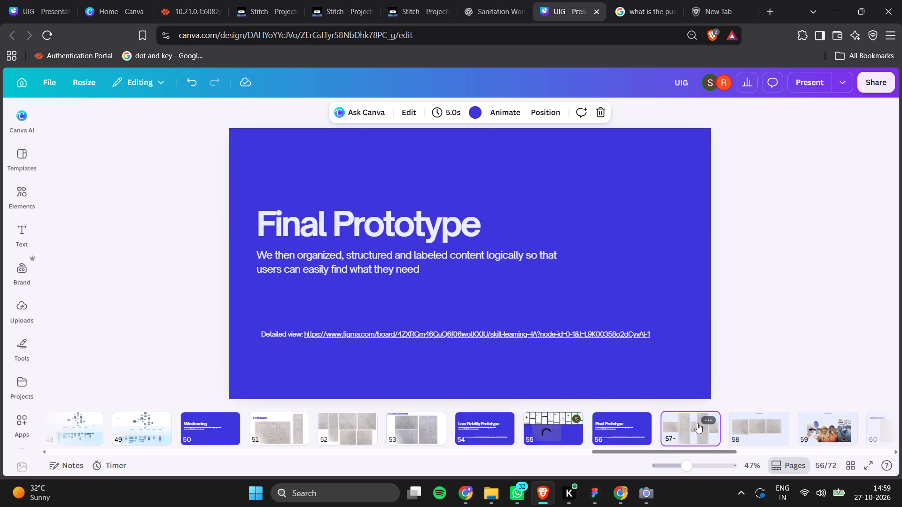
left_click(748, 422, "shift")
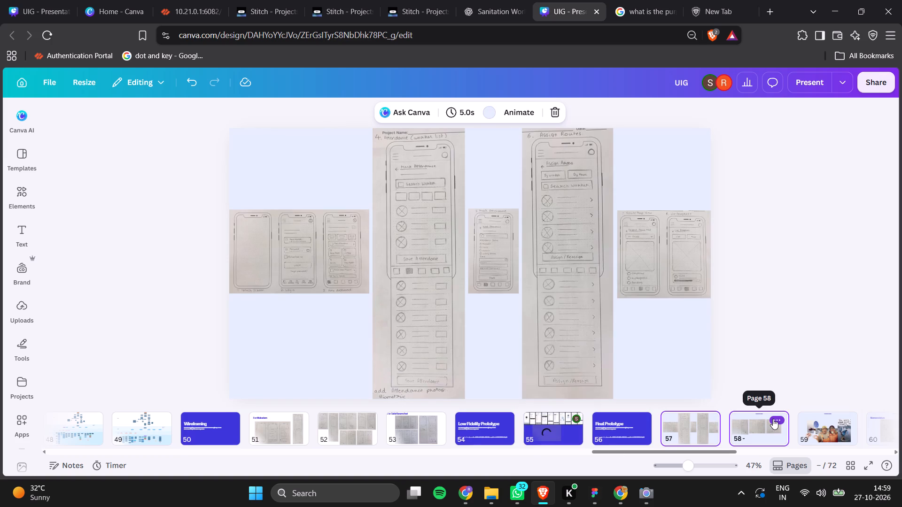
left_click(773, 419)
left_click(794, 263)
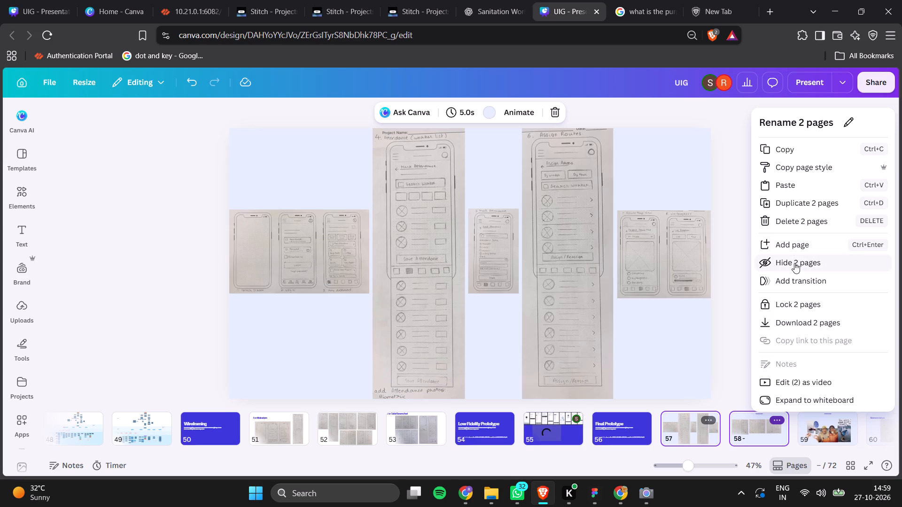
Move the hidden slides 57 and 58 together to the end of the presentation.
left_click_drag(689, 427, 888, 396)
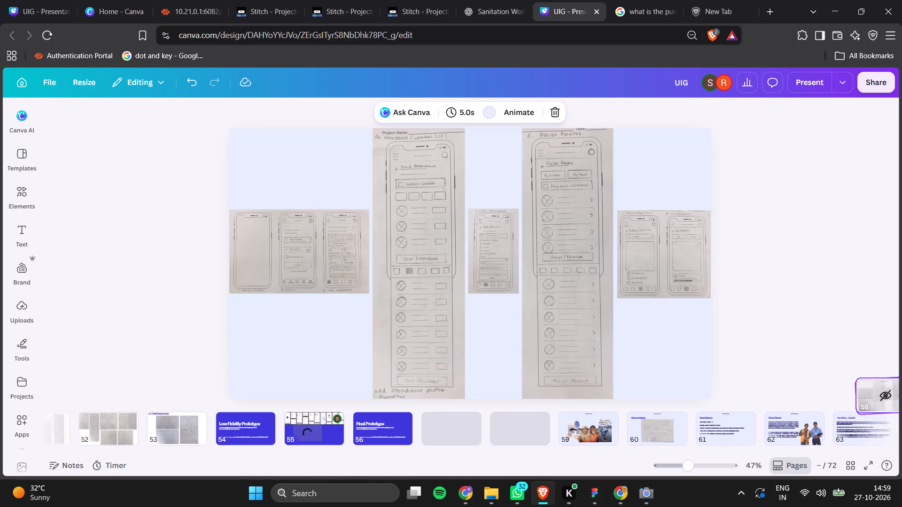
left_click_drag(888, 396, 868, 430)
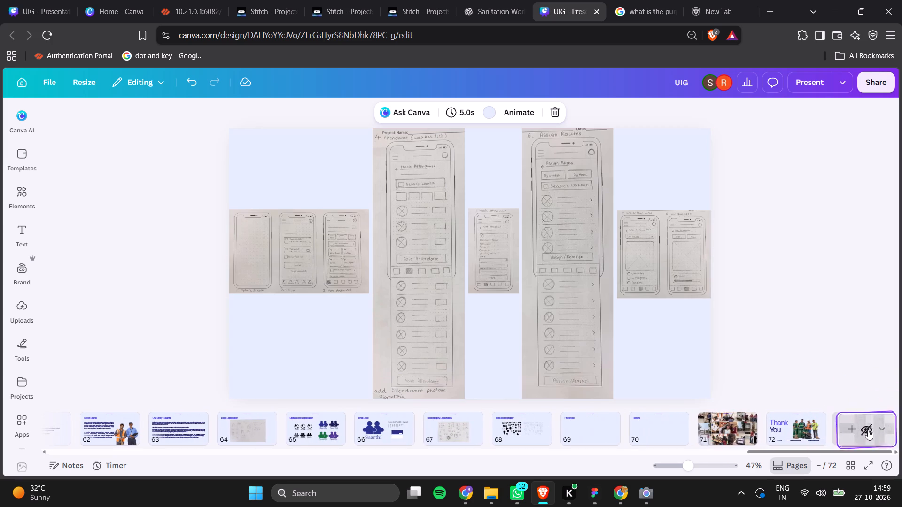
left_click_drag(868, 430, 843, 424)
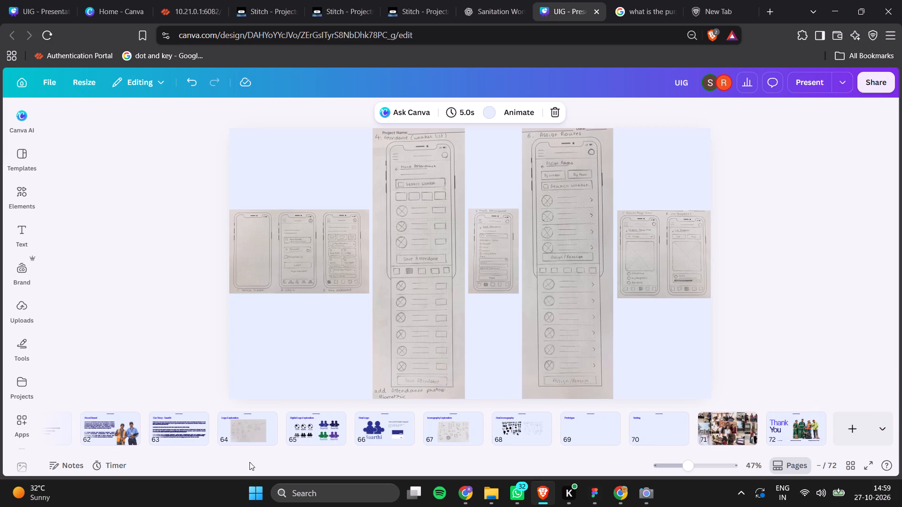
scroll(252, 443, "right", 12)
scroll(252, 443, "left", 3)
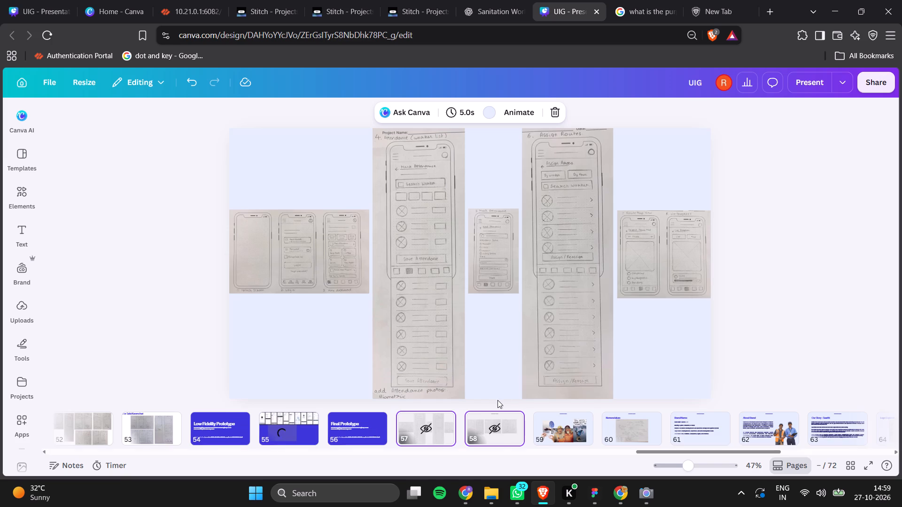
left_click_drag(428, 433, 895, 426)
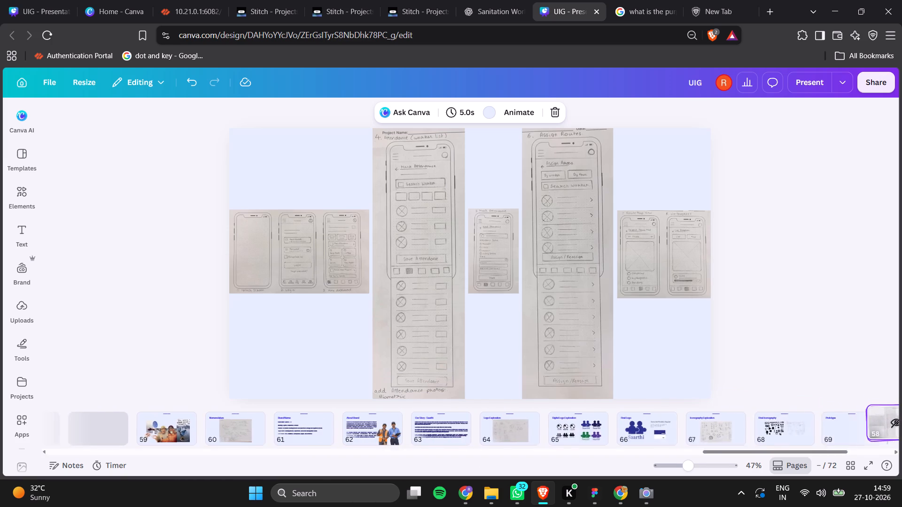
left_click_drag(895, 426, 836, 430)
Nudge the two lower-row sketches on slide 52 left to align with the Route Map View sketch's left edge, and slightly up.
scroll(637, 419, "right", 11)
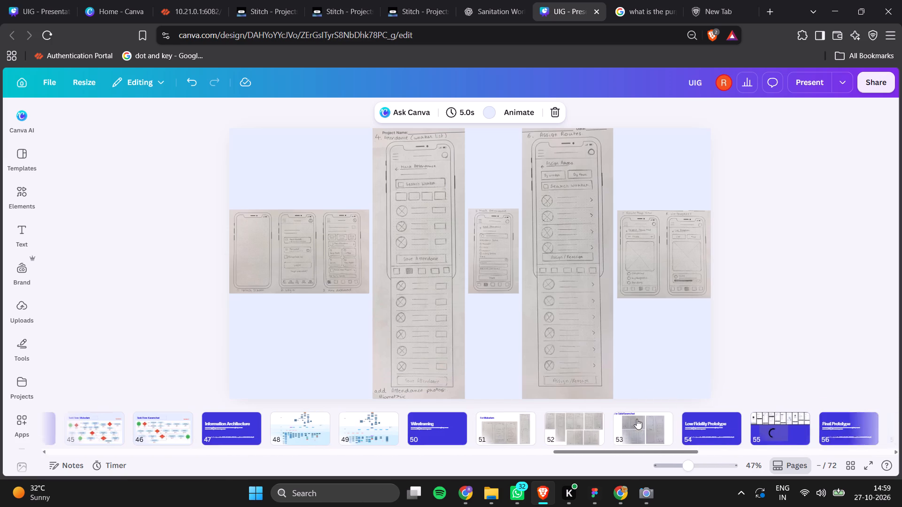
scroll(637, 419, "right", 1)
left_click(467, 431)
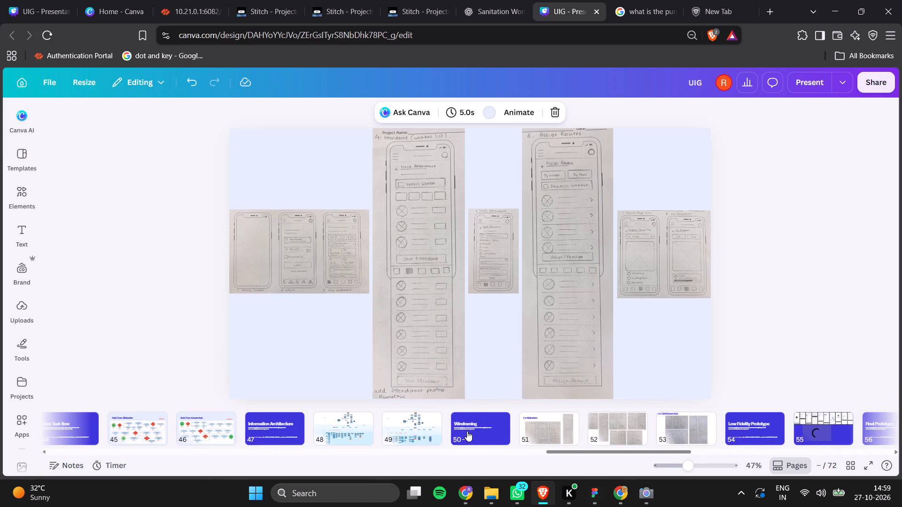
key("Right")
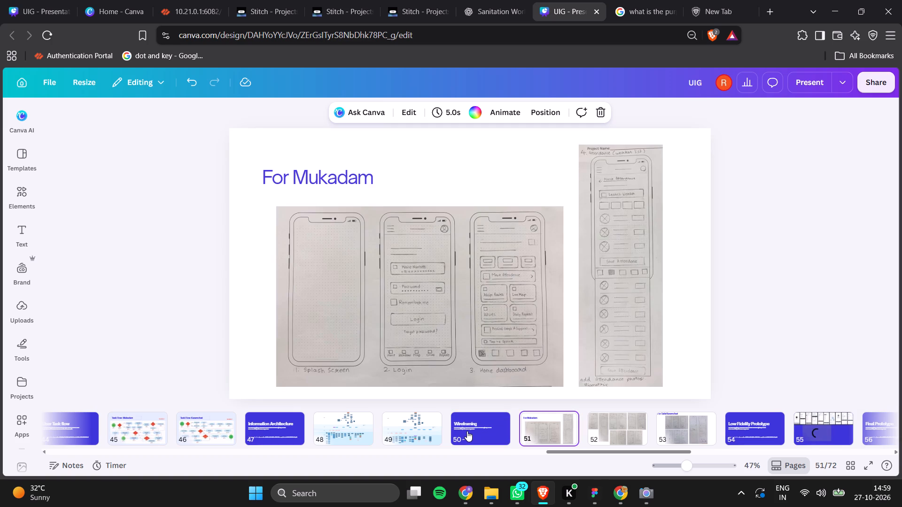
key("Right")
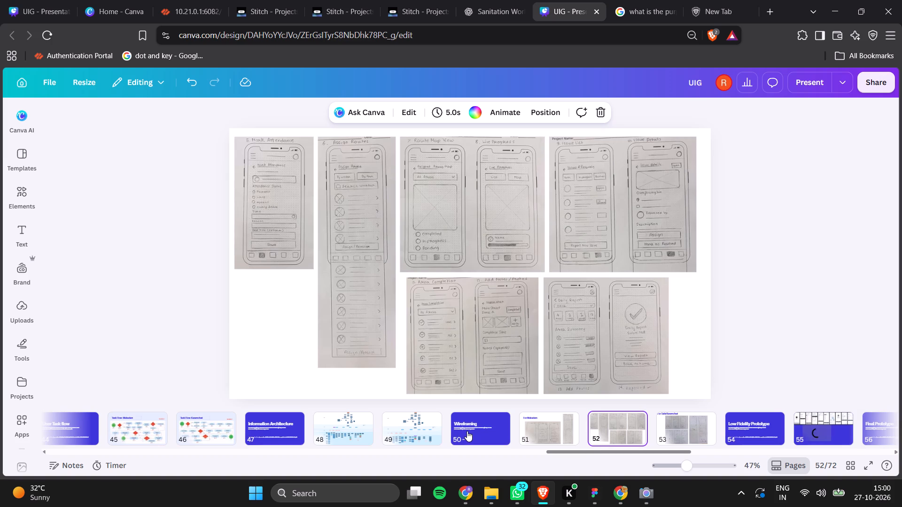
left_click_drag(727, 325, 411, 364)
key("Left")
key("Left")
key("Left")
key("Left")
key("Left")
key("Left")
key("Left")
key("Left")
key("Left")
key("Left")
key("Left")
key("Left")
key("Left")
key("Left")
key("Left")
key("Left")
key("Left")
key("Left")
key("Left")
key("Left")
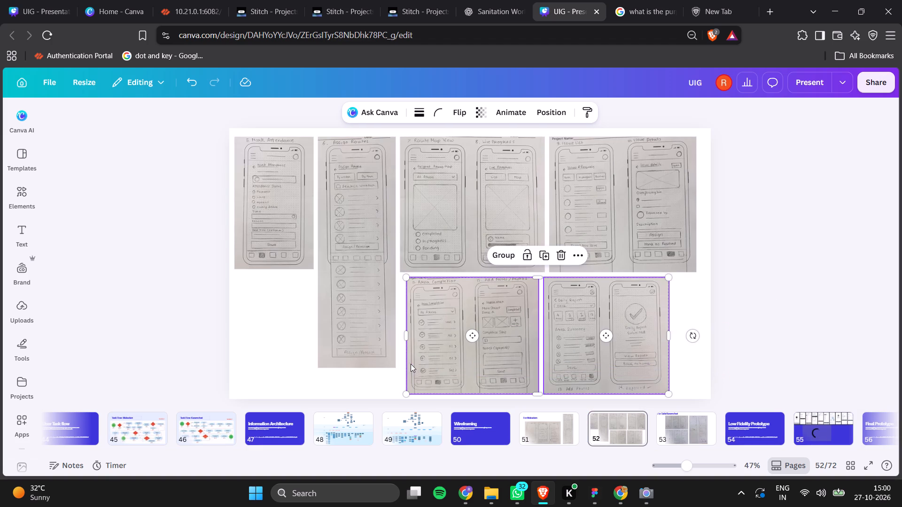
key("Up")
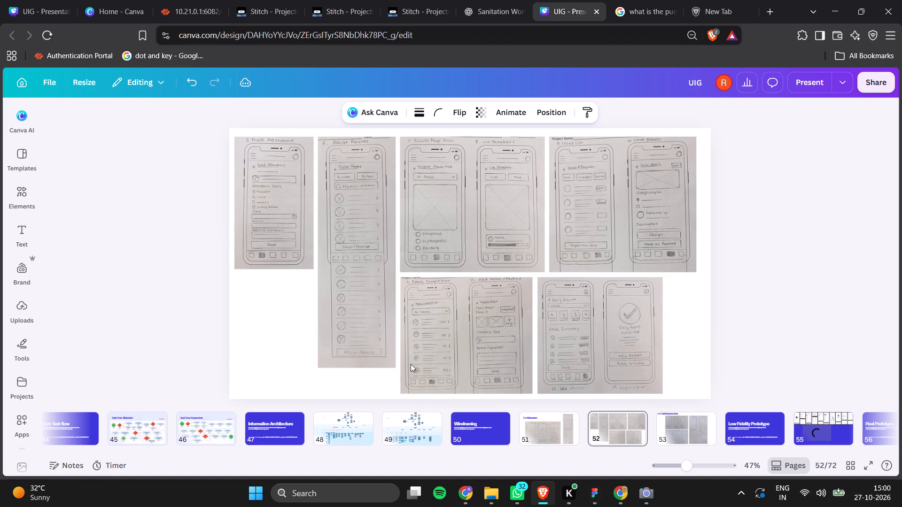
key("Up")
key("Up")
key("Up")
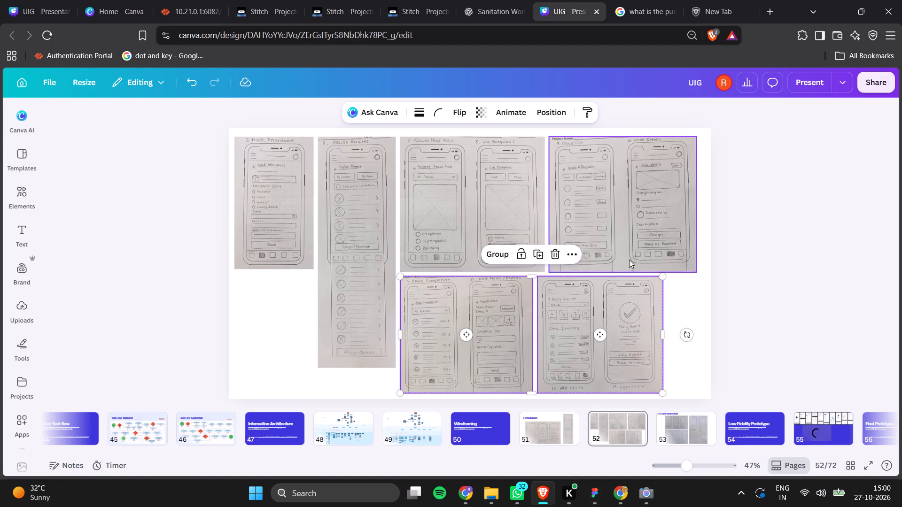
left_click(690, 322)
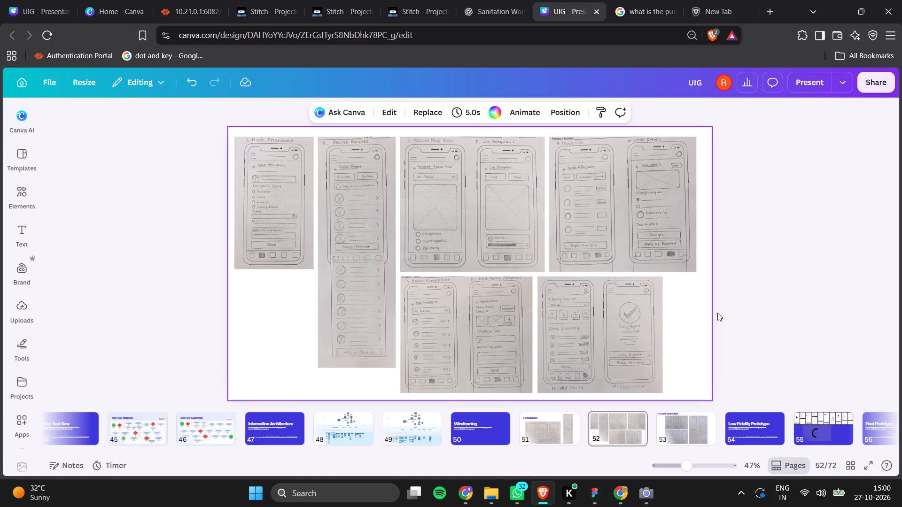
Review the prototype slides 54 to 56, the collage on slide 57 and the page order through the end of the presentation.
key("Right")
key("Right")
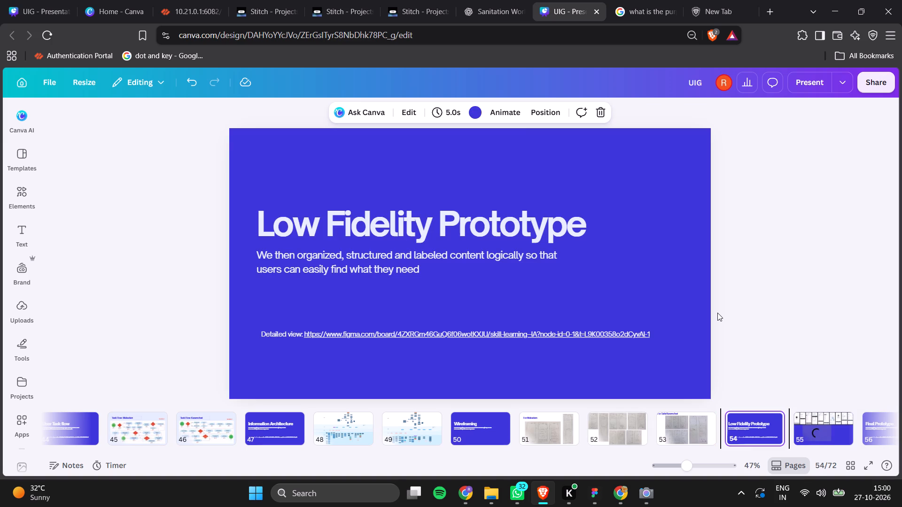
key("Right")
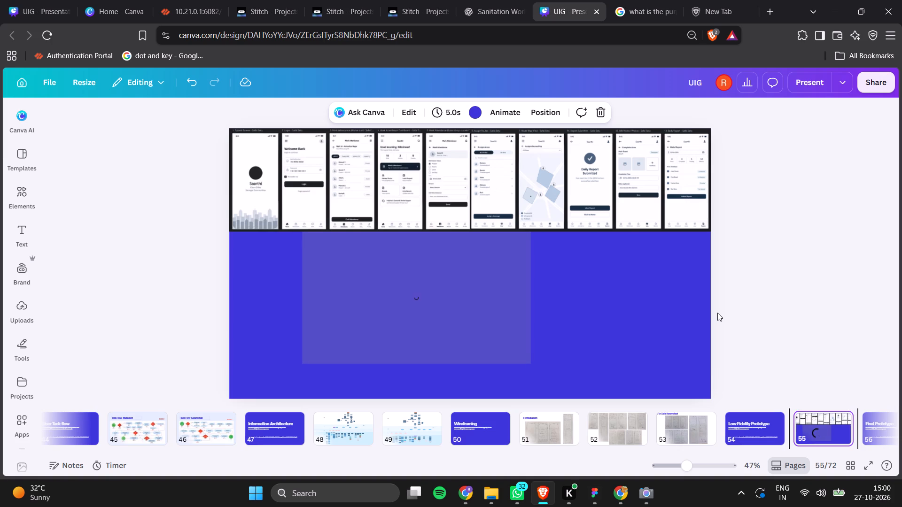
key("Right")
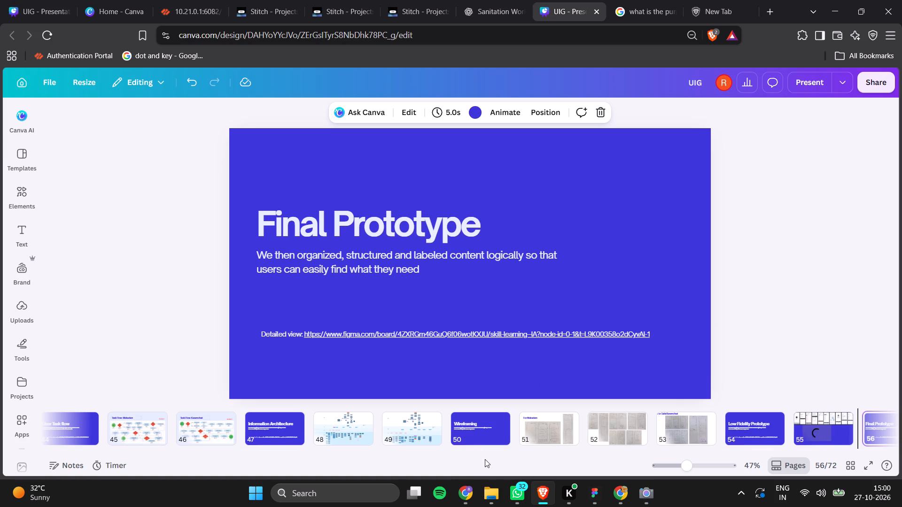
scroll(482, 437, "right", 3)
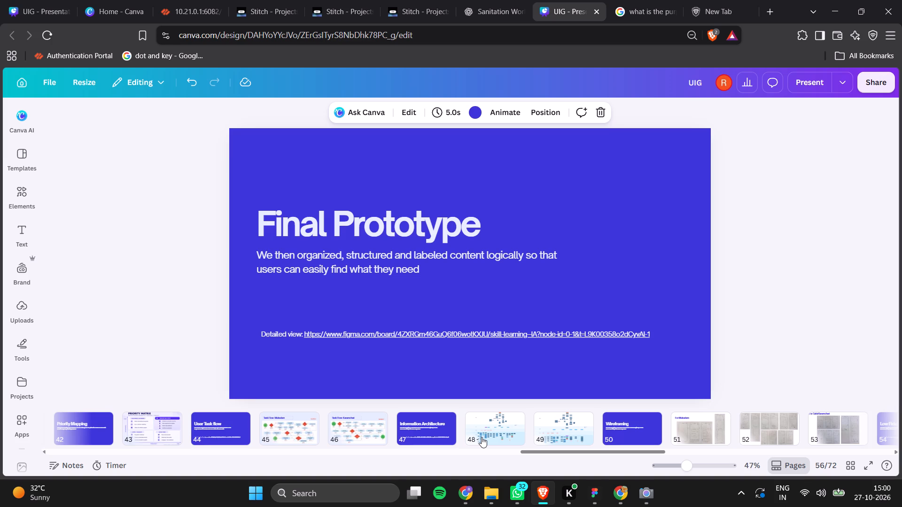
key("Right")
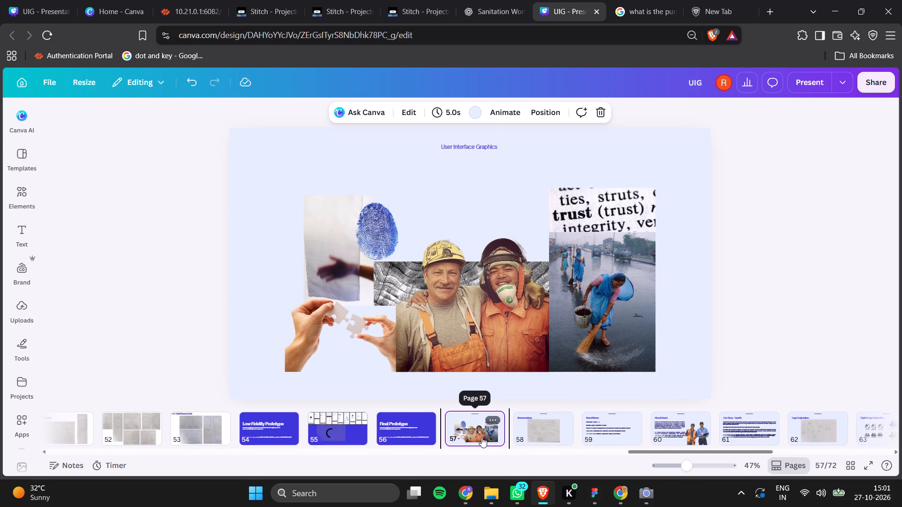
key("Left")
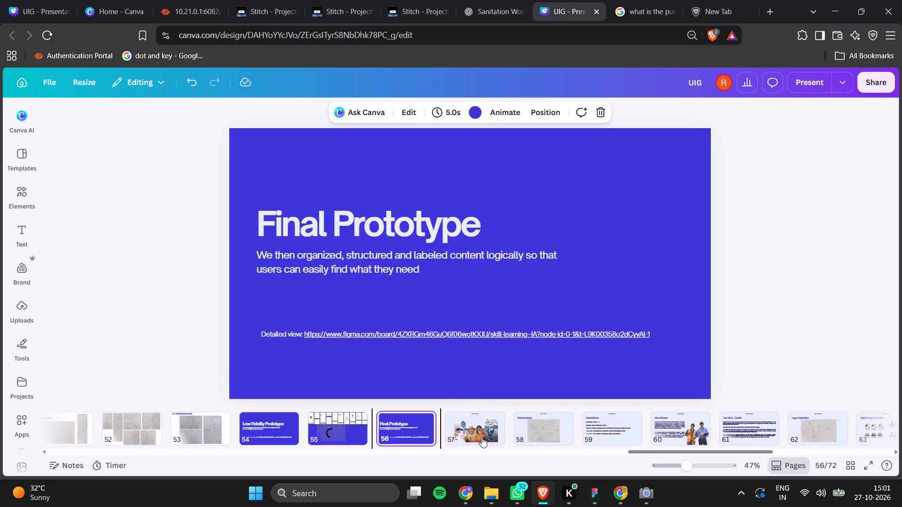
scroll(494, 438, "left", 12)
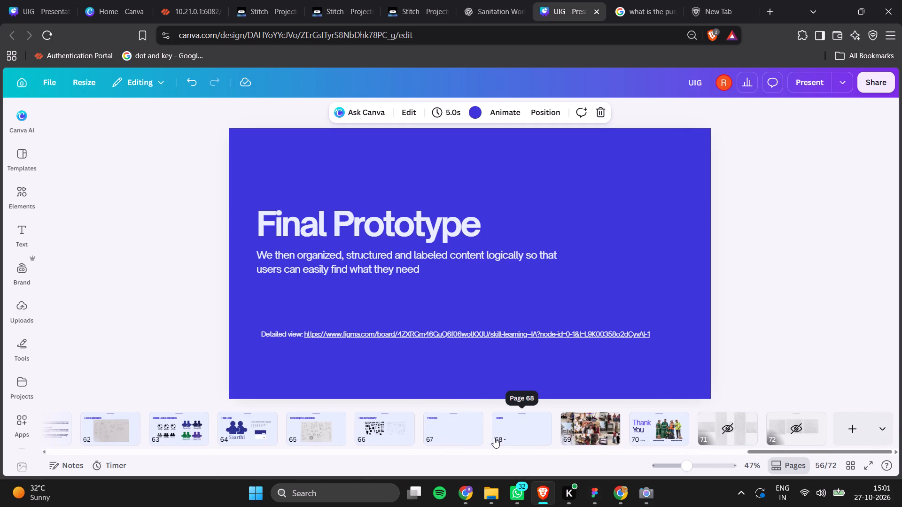
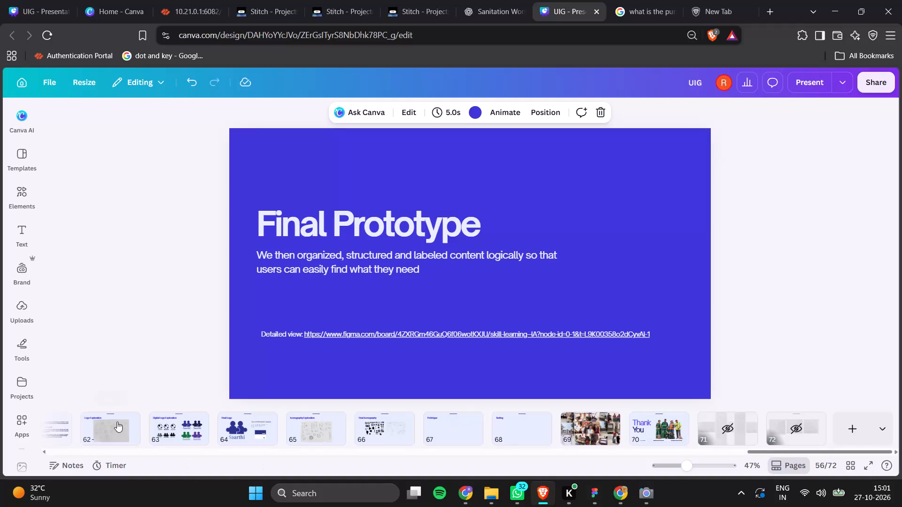
Review the logo, iconography, prototype and testing slides 62 to 68, and go back through the story and prototype slides to slide 53.
left_click(117, 422)
key("Right")
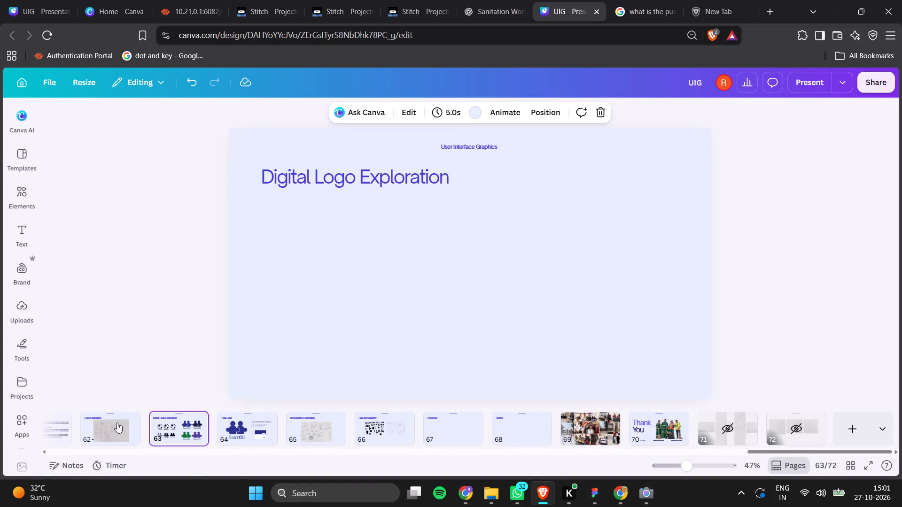
key("Right")
key("Right")
key("Right")
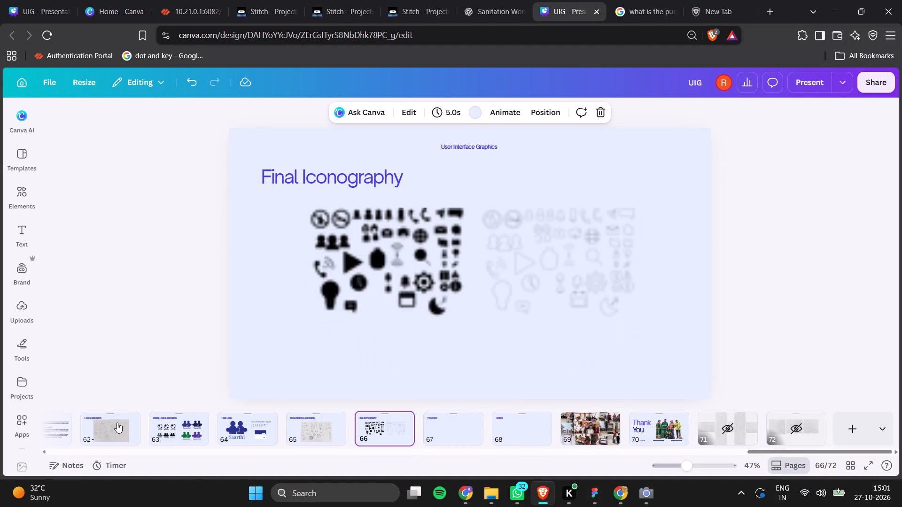
key("Right")
key("Right")
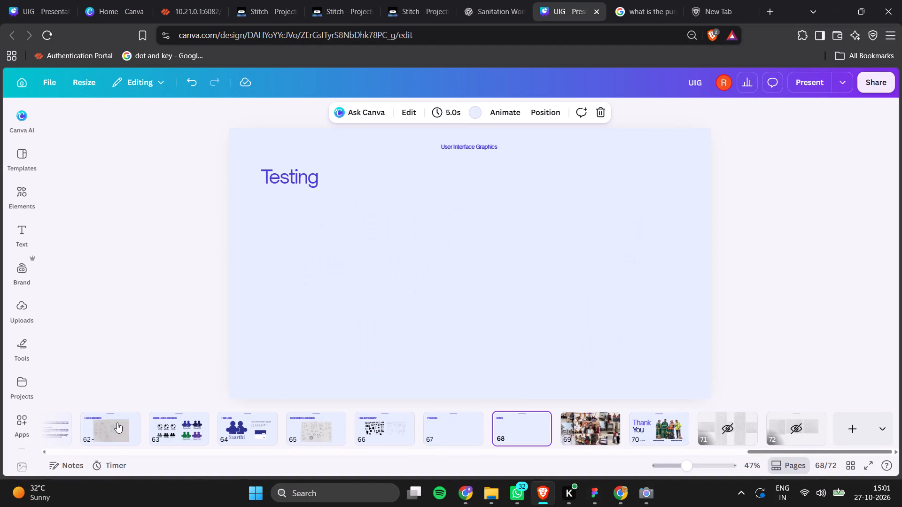
key("Left")
key("Left")
key("Left")
key("Left")
key("Left")
key("Left")
key("Left")
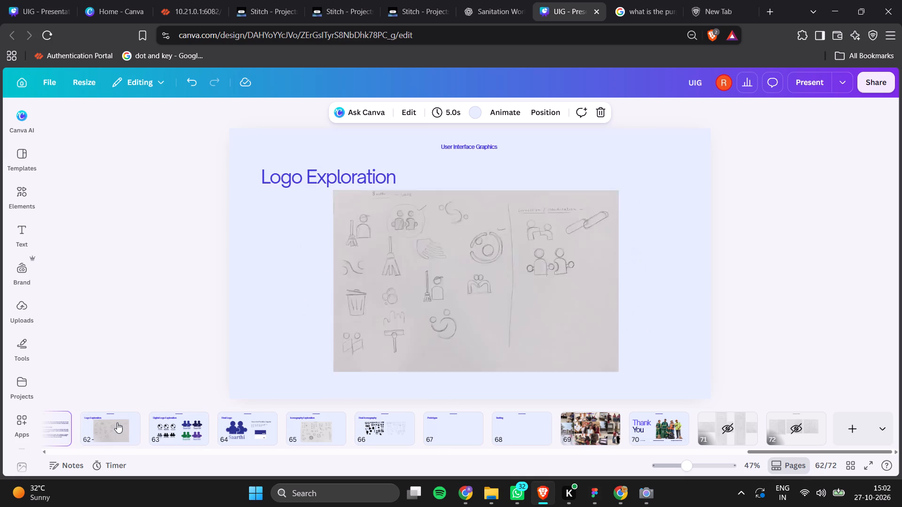
key("Left")
key("Right")
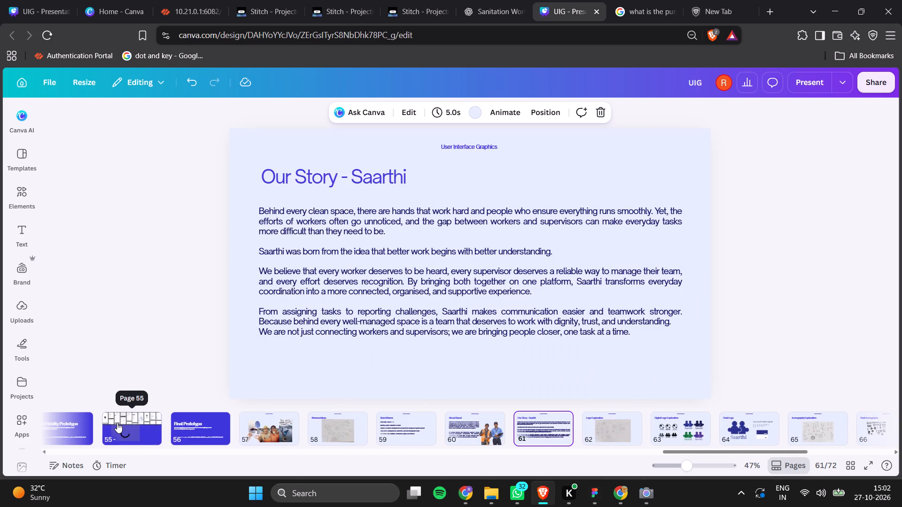
key("Left")
key("Left")
key("Left")
key("Left")
key("Left")
key("Left")
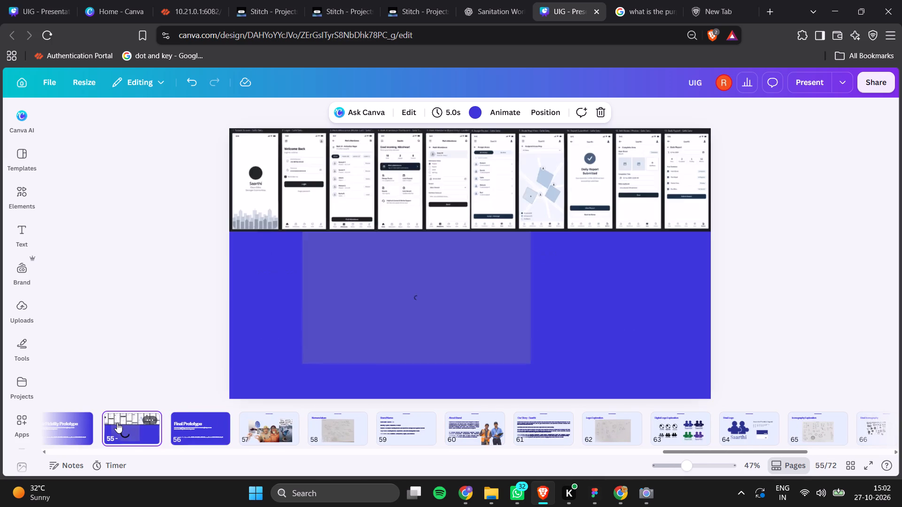
key("Left")
key("Left")
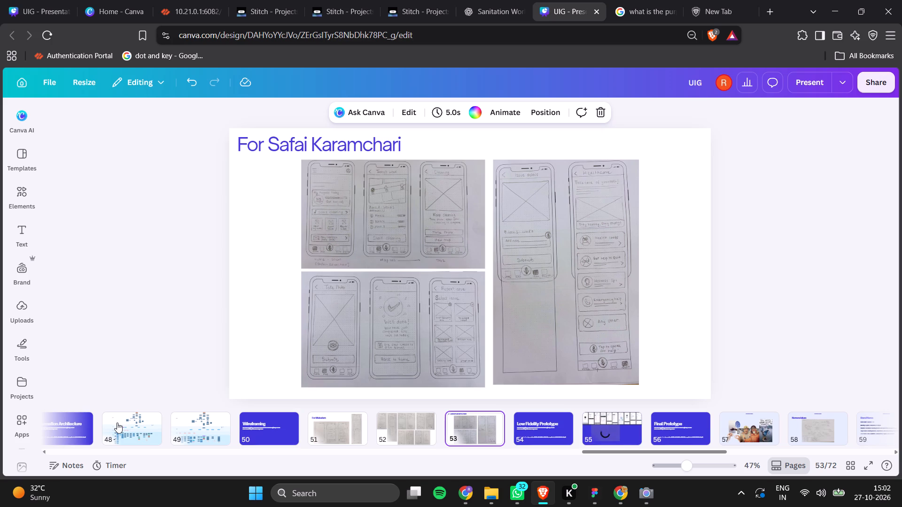
Replace the subtitle on the Wireframing title slide 50 with the opening words "Now that we had".
scroll(117, 422, "right", 3)
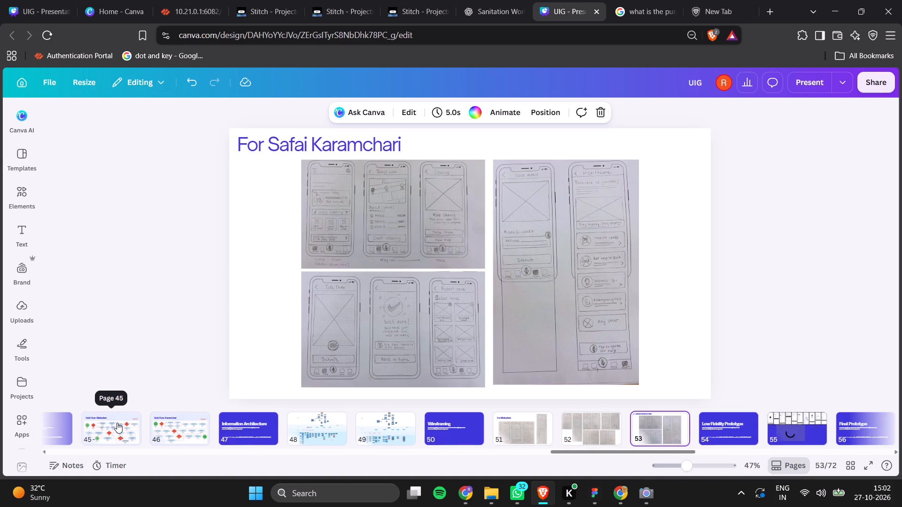
left_click(435, 421)
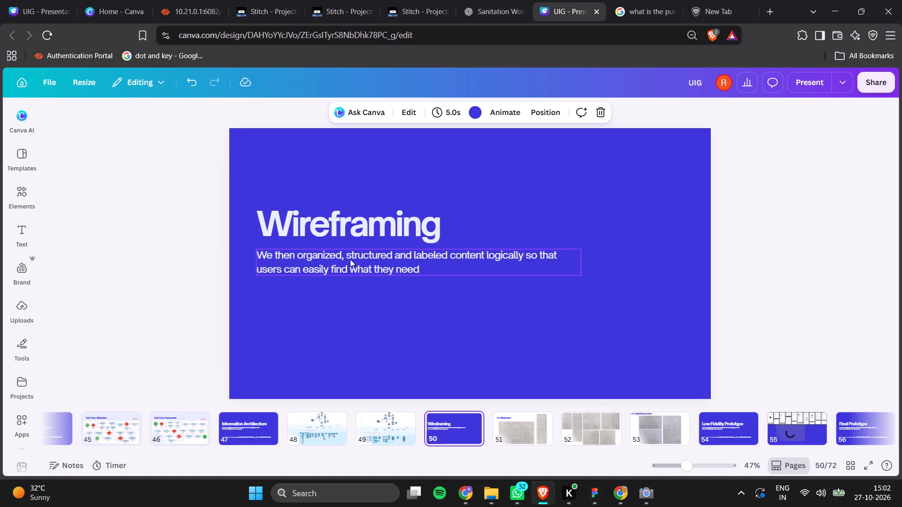
double_click(350, 259)
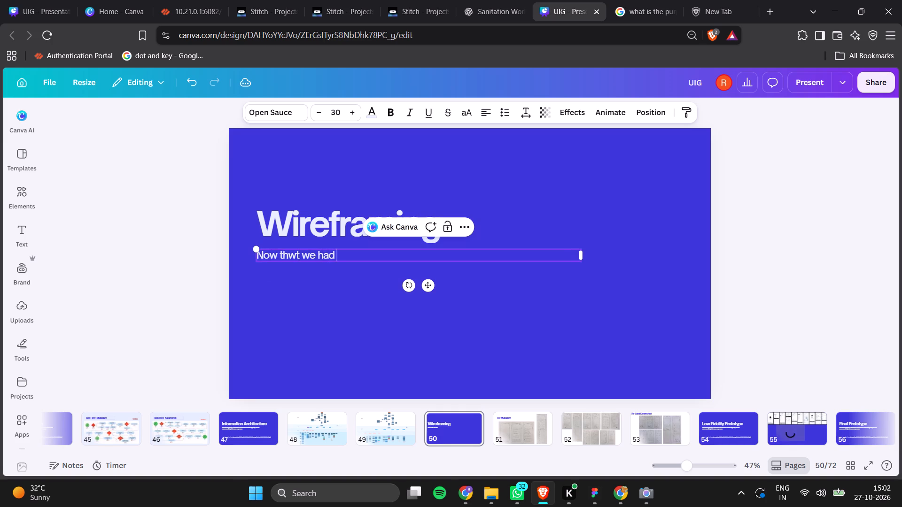
key("Left")
key("Left")
key("Left")
key("Left")
key("Left")
key("Left")
key("Left")
key("Left")
key("Left")
key("BackSpace")
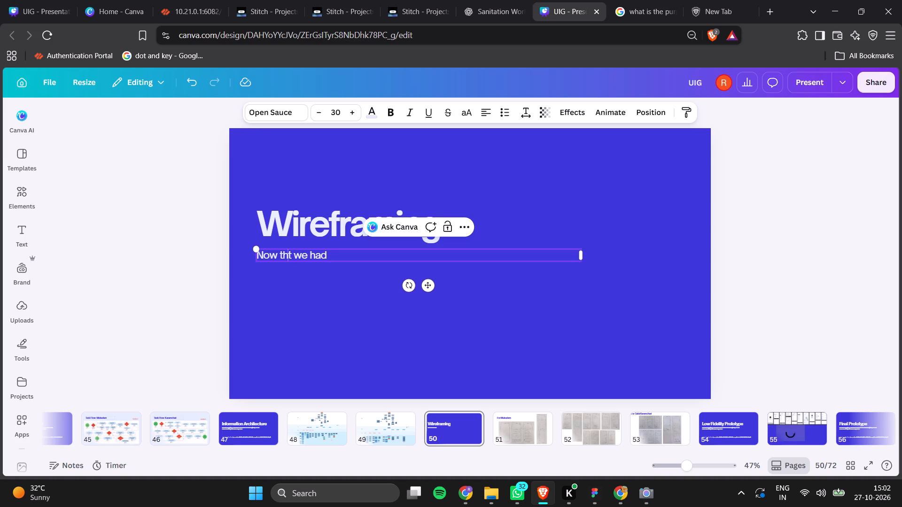
key("a")
Continue the Wireframing slide's subtitle after "Now that we had" with "our framework".
key("Right")
key("Right")
key("Right")
key("Right")
key("Right")
key("Right")
key("Right")
key("Right")
key("Right")
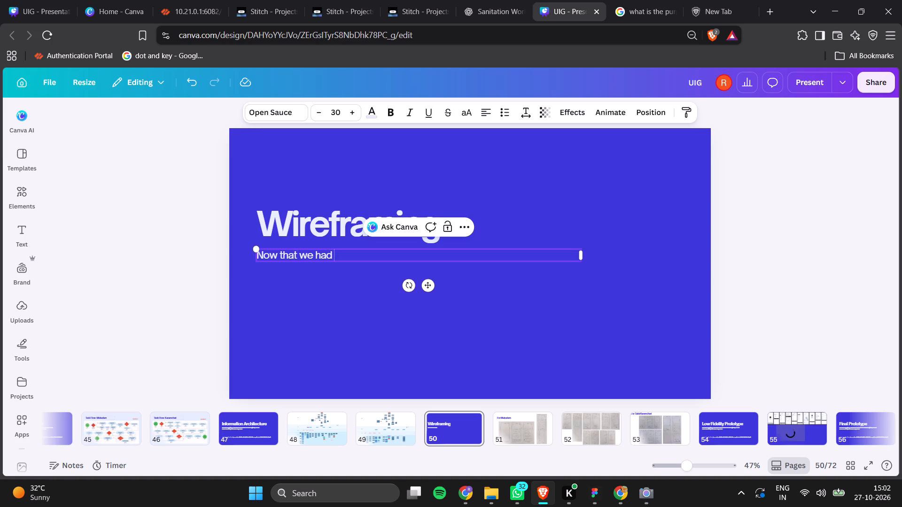
type("our")
key("space")
key("BackSpace")
key("BackSpace")
key("BackSpace")
key("BackSpace")
type("our")
key("space")
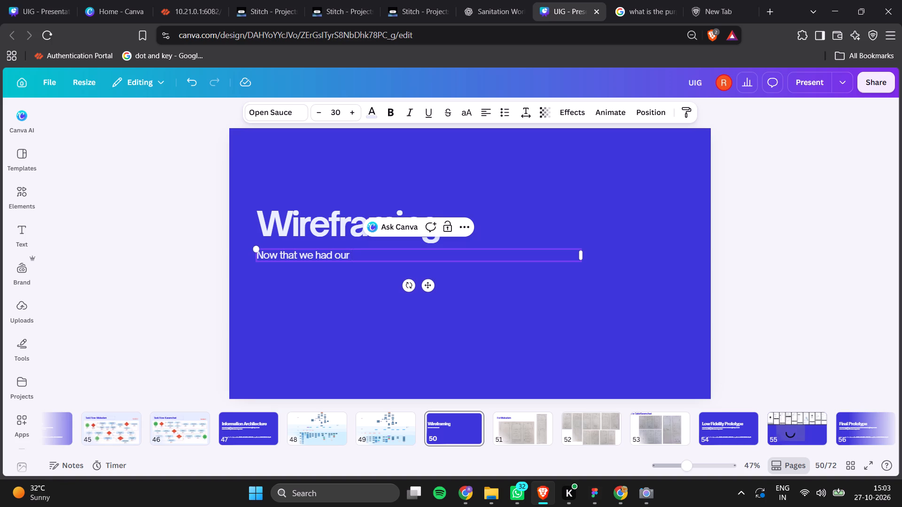
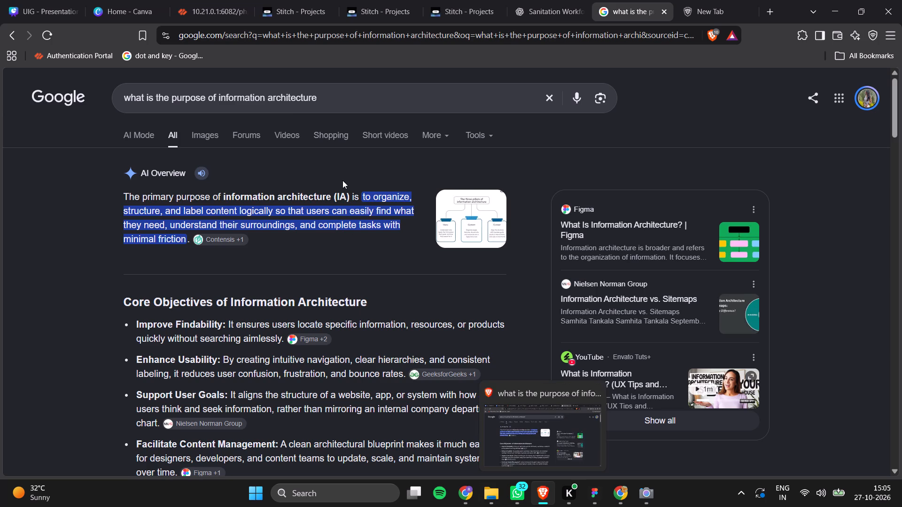
Switch back to the UIG presentation and go through its slides from the cover to the Affinity Map on slide 27.
left_click(40, 1)
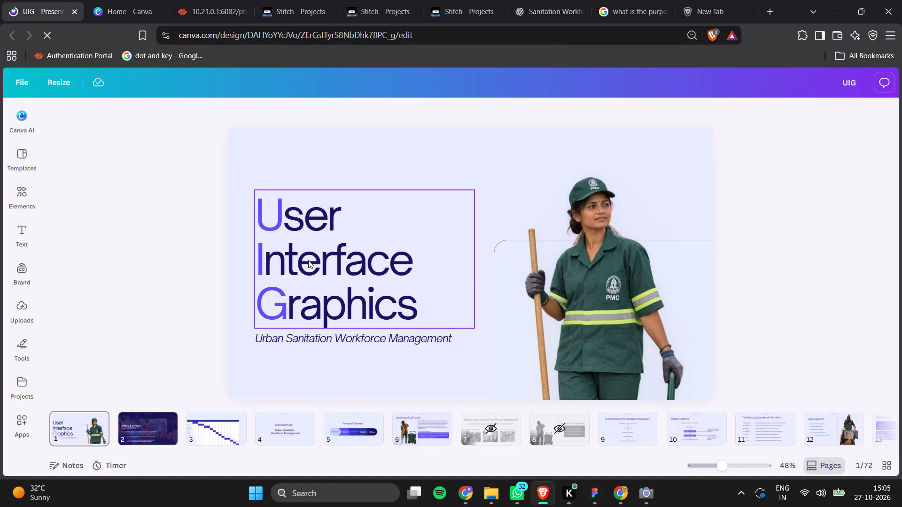
key("Right")
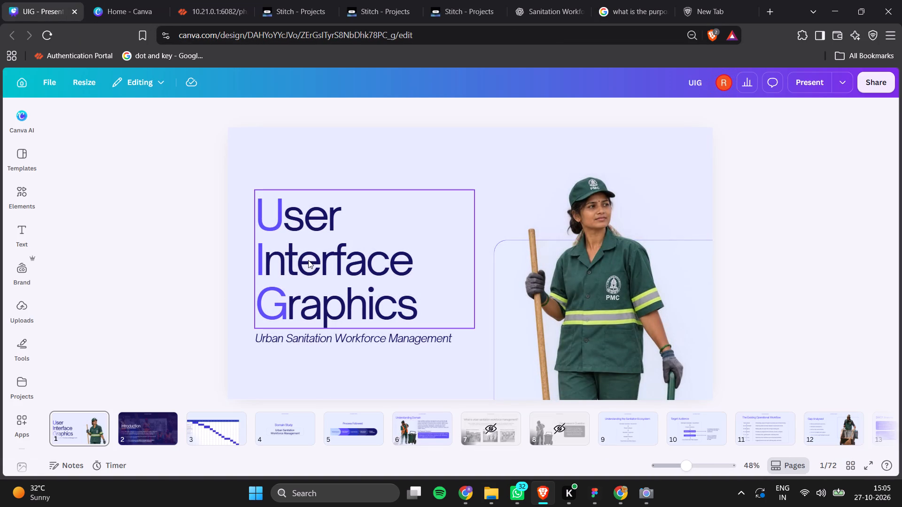
left_click(144, 431)
key("Right")
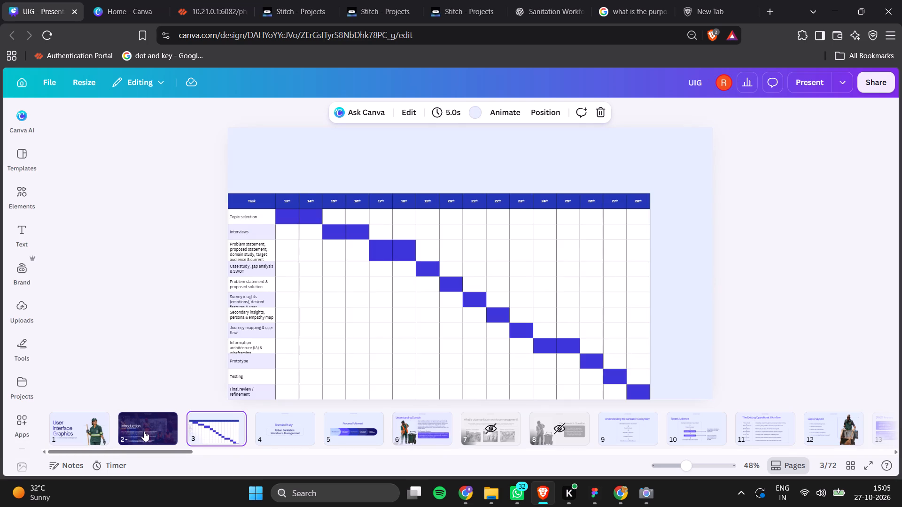
key("Right")
key("Right")
key("Right")
key("Right")
key("Right")
key("Right")
key("Right")
key("Right")
key("Right")
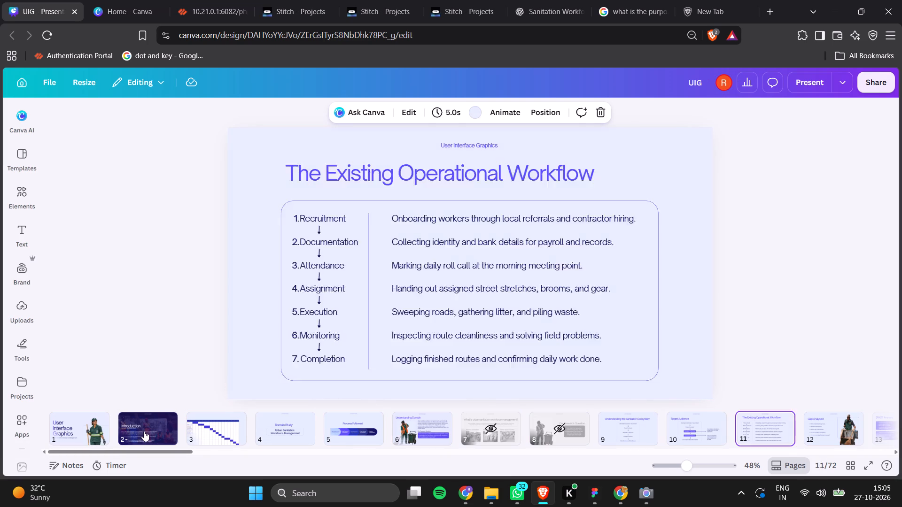
key("Right")
key("Right")
key("Right")
key("Right")
key("Right")
key("Right")
key("Right")
key("Right")
key("Right")
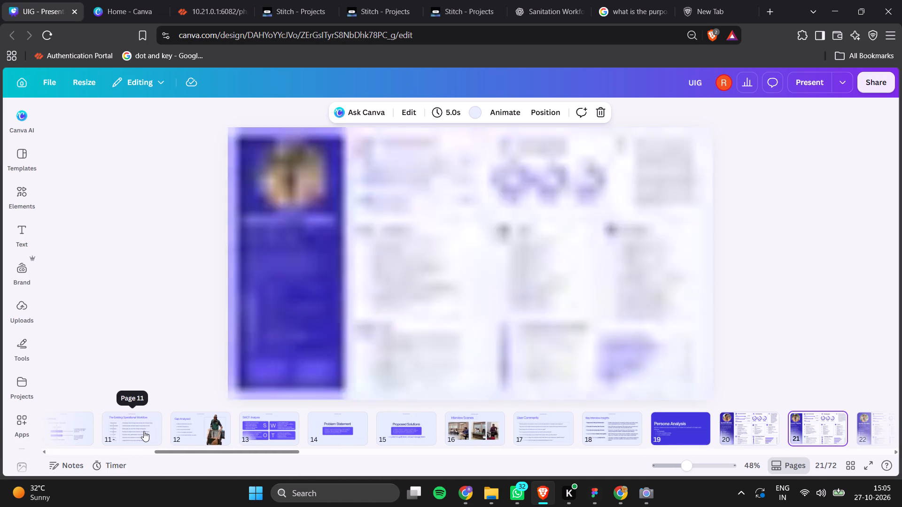
key("Right")
key("Right")
key("Right")
key("Right")
key("Right")
key("Right")
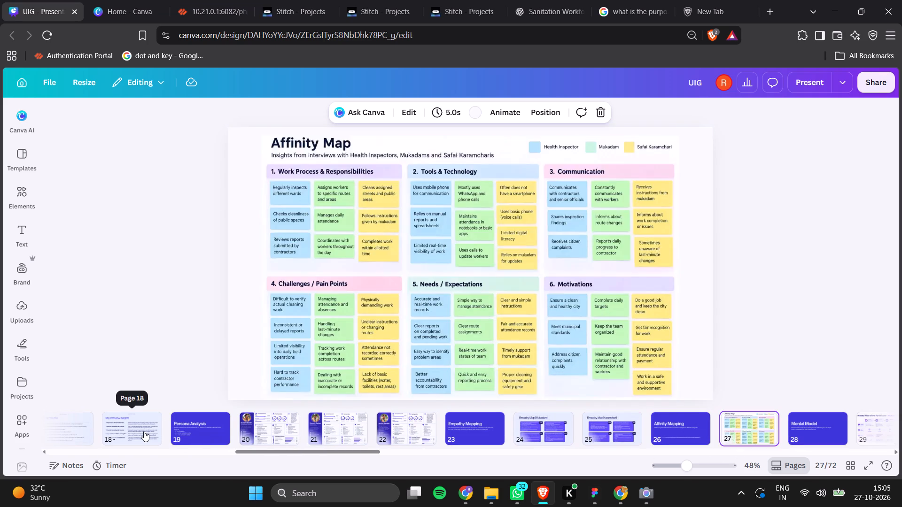
Continue through the mental model, journey, story, priority, task flow and information architecture slides up to the first wireframe sketches on slide 51.
key("Right")
key("Right")
key("Right")
key("Right")
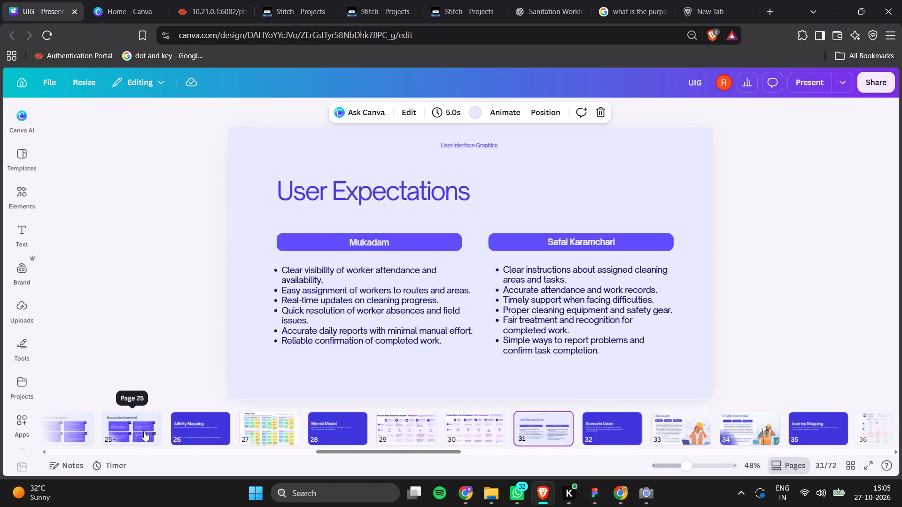
key("Right")
key("Right")
key("Right")
key("Right")
key("Right")
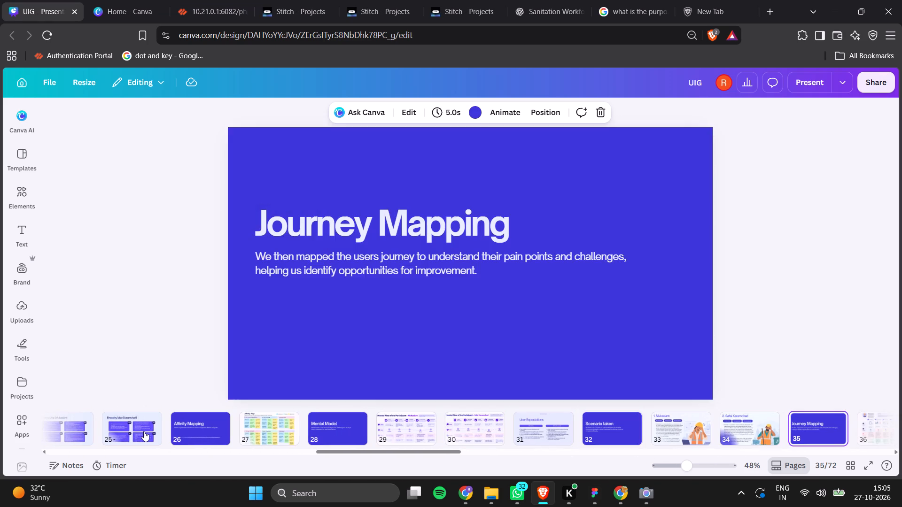
key("Right")
key("Right")
key("Right")
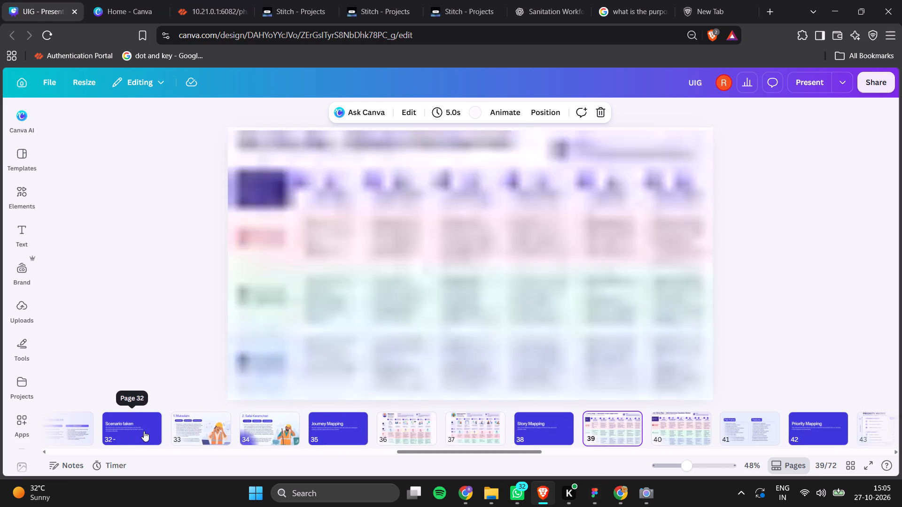
key("Left")
key("Right")
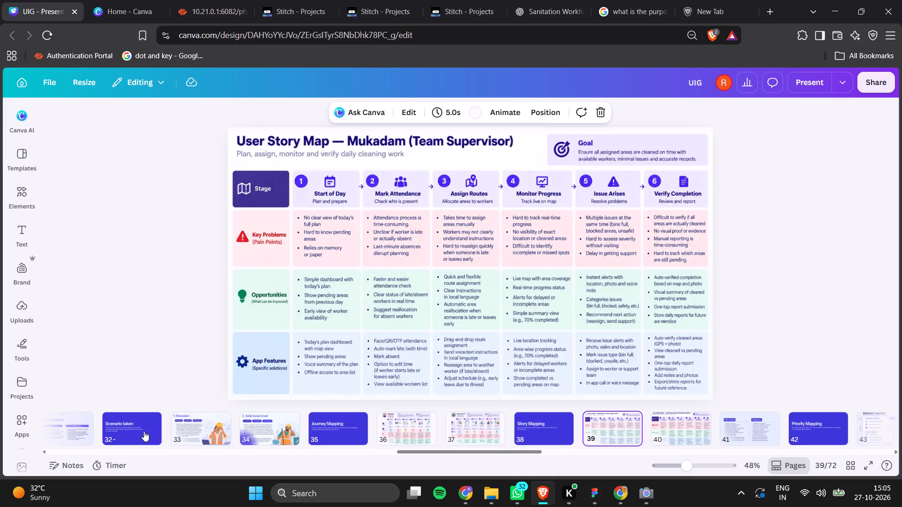
key("Right")
key("Right")
key("Right")
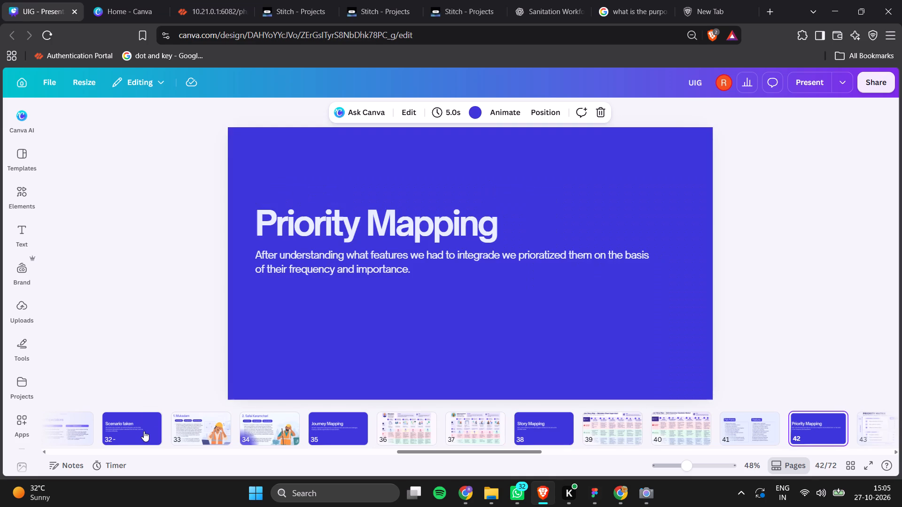
key("Right")
key("Right")
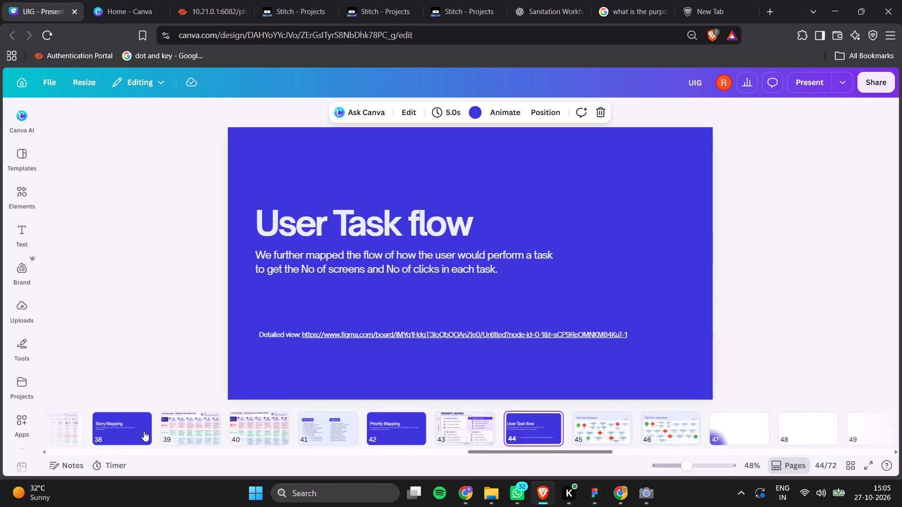
key("Right")
key("Right")
key("Right")
key("Right")
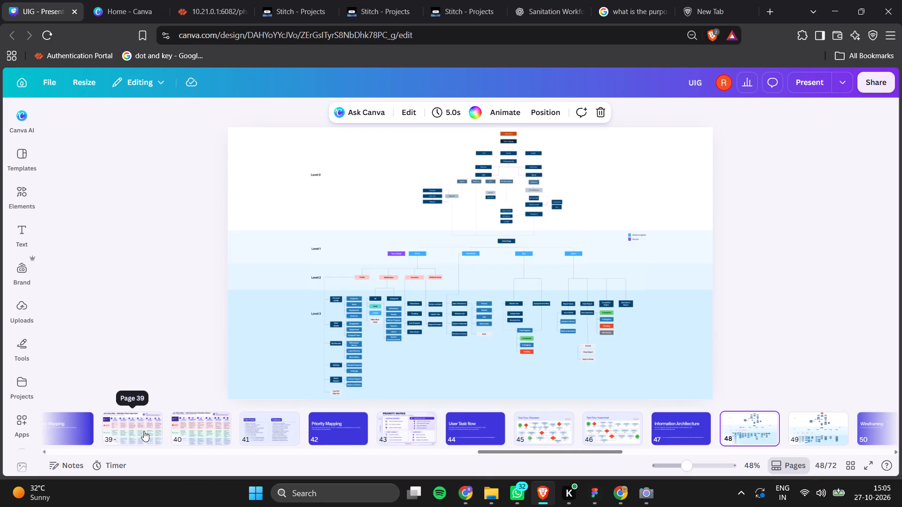
key("Right")
key("Right")
key("Right")
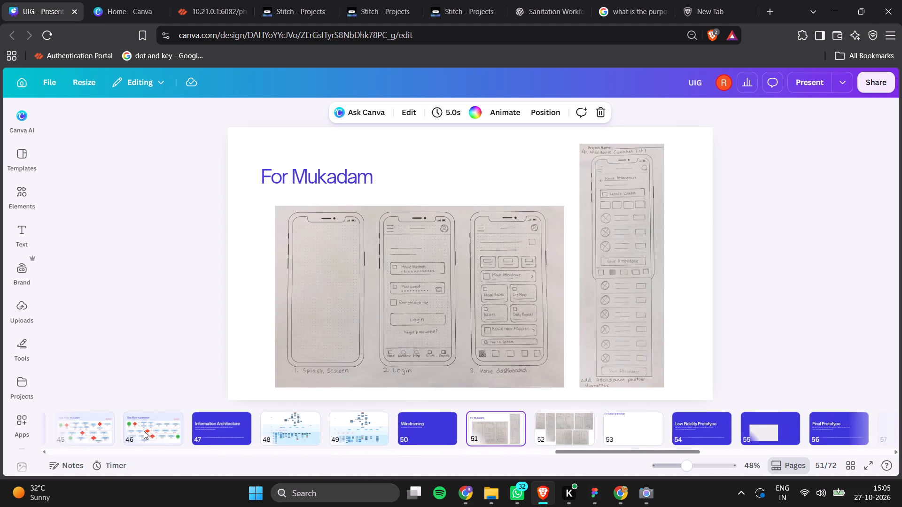
Complete the Wireframing slide's subtitle as "Now that we had our framework ready, we started with sketching layouts of how our screens should look like.".
key("Left")
double_click(449, 255)
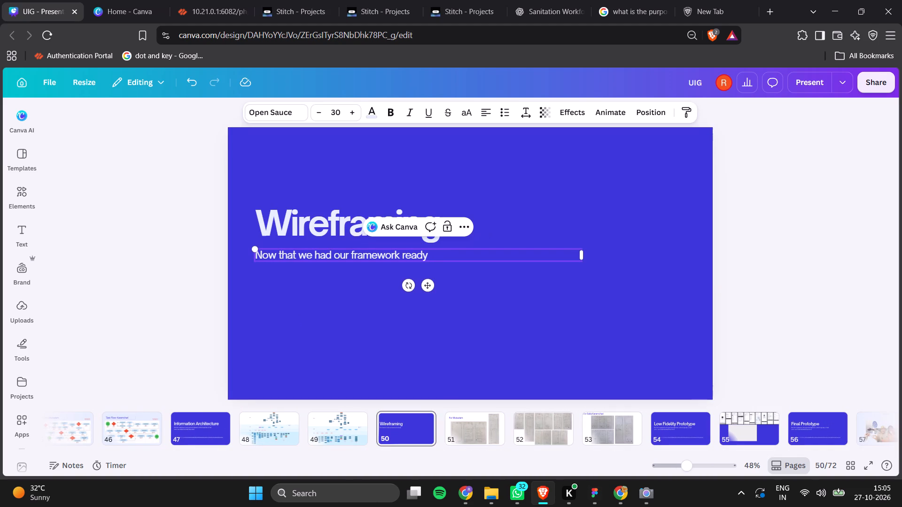
key("BackSpace")
type(", we started with sketchin")
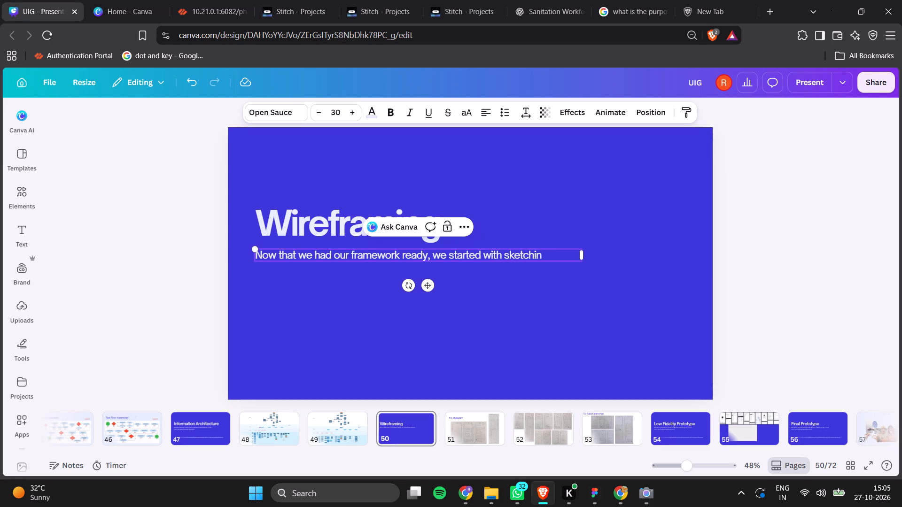
type("g")
key("space")
type("layouts of how our screens should look")
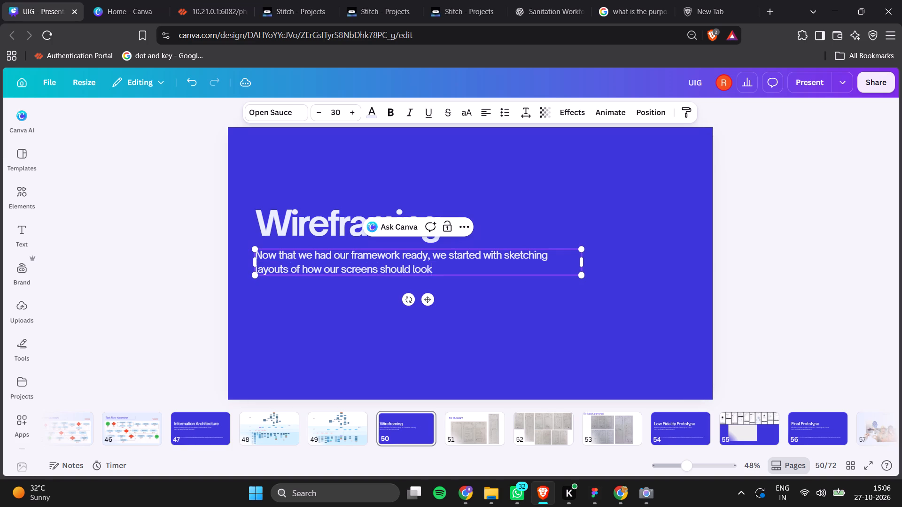
key("space")
type("like")
key("space")
key("BackSpace")
key("period")
left_click(503, 318)
Compare the title placement and sketch layout on wireframe slides 51 to 53.
key("Right")
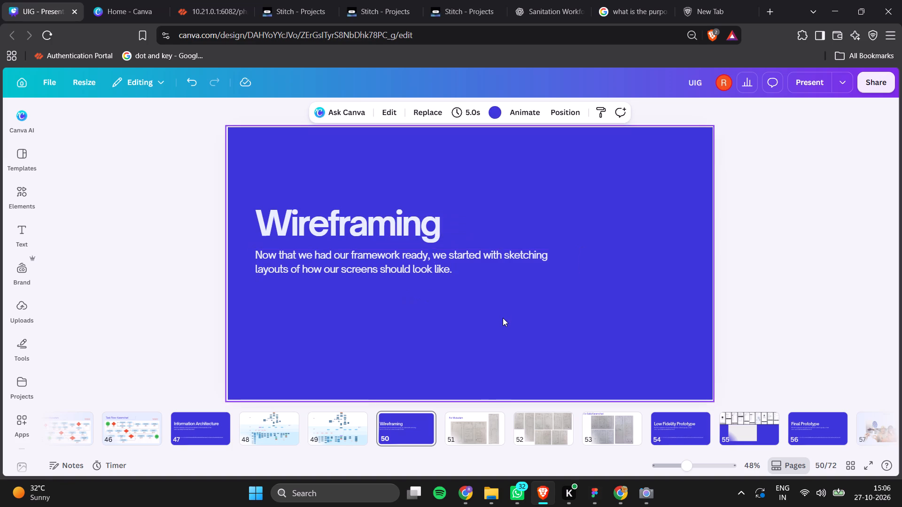
key("Right")
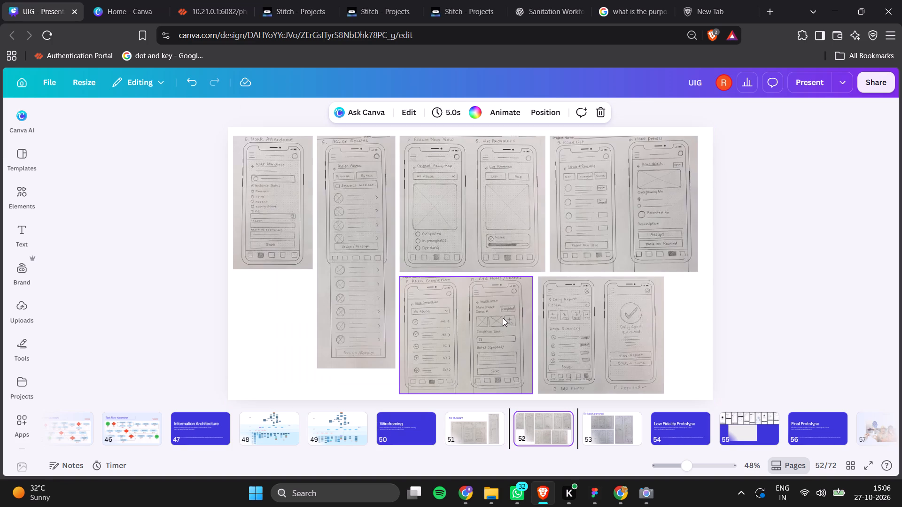
key("Right")
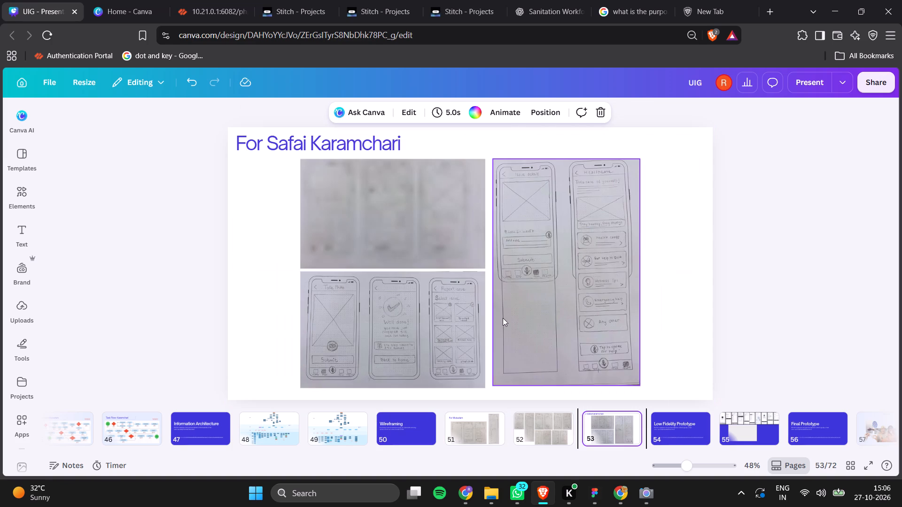
key("Left")
key("Left")
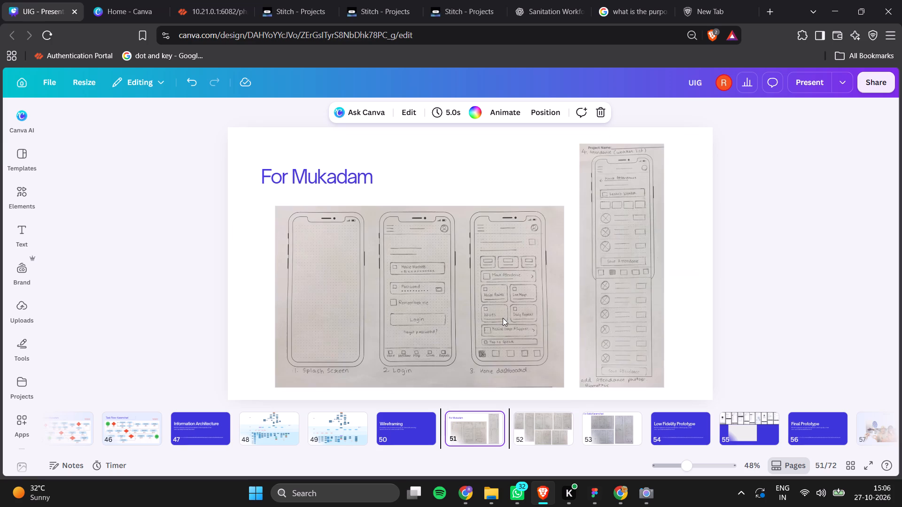
key("Right")
key("Left")
key("Left")
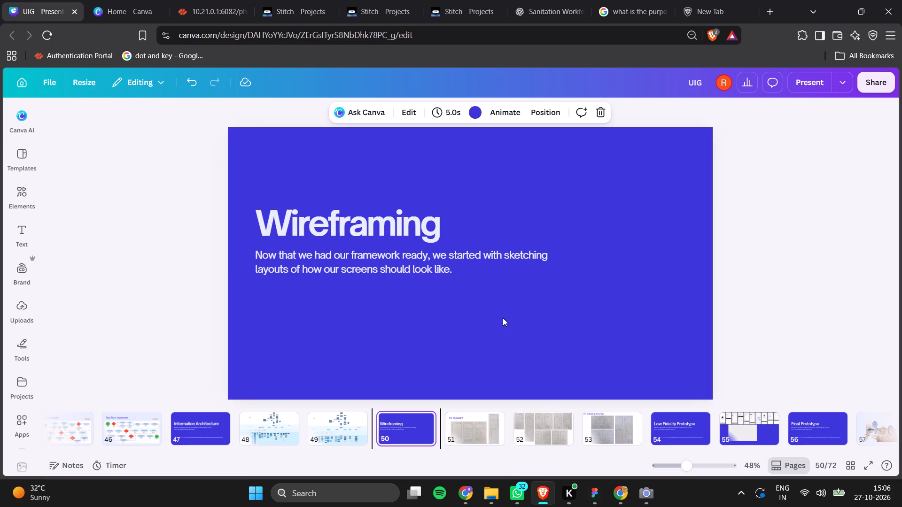
key("Left")
key("Right")
key("Right")
key("Right")
key("Right")
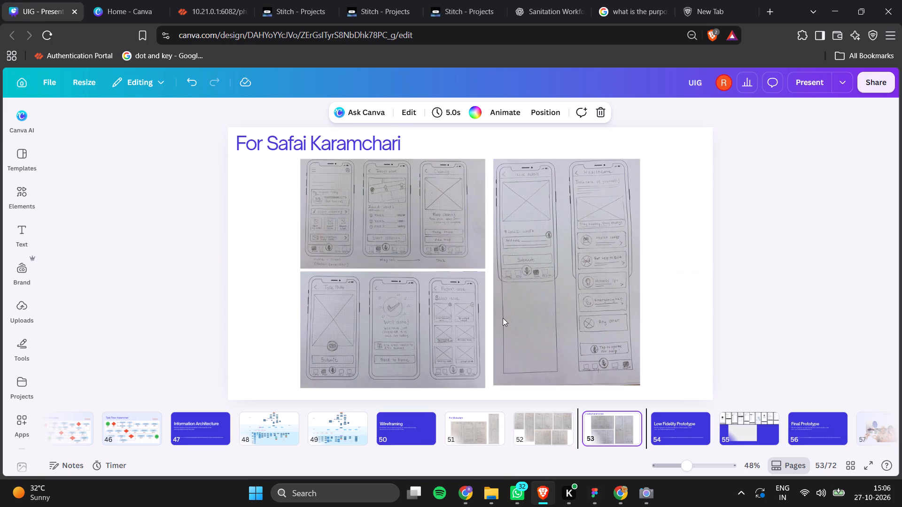
Copy the "For Safai Karamchari" title from slide 53 to slide 51 and align the "For Mukadam" title over it.
left_click(333, 140)
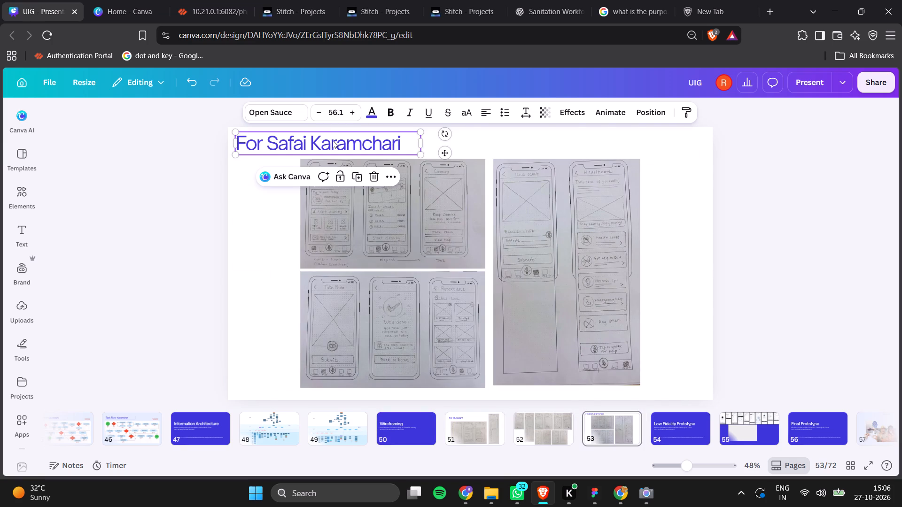
key("ctrl+c")
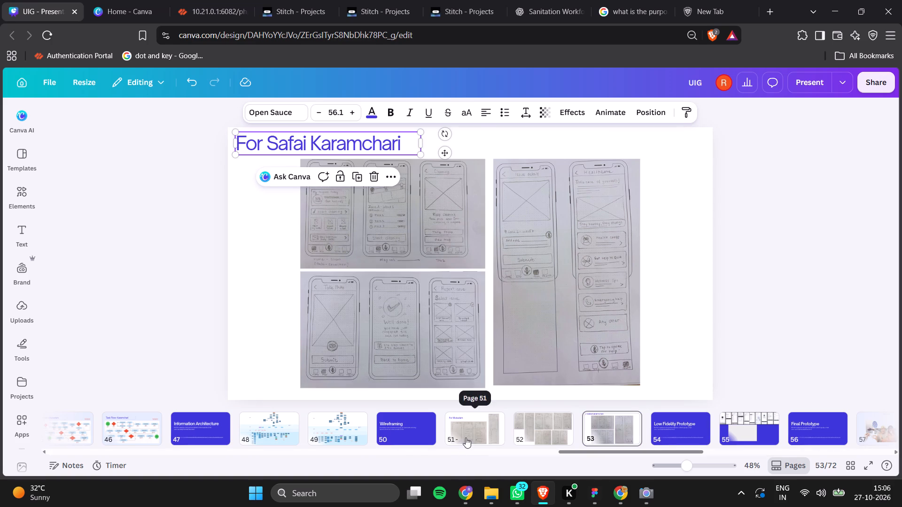
left_click(466, 438)
key("ctrl+v")
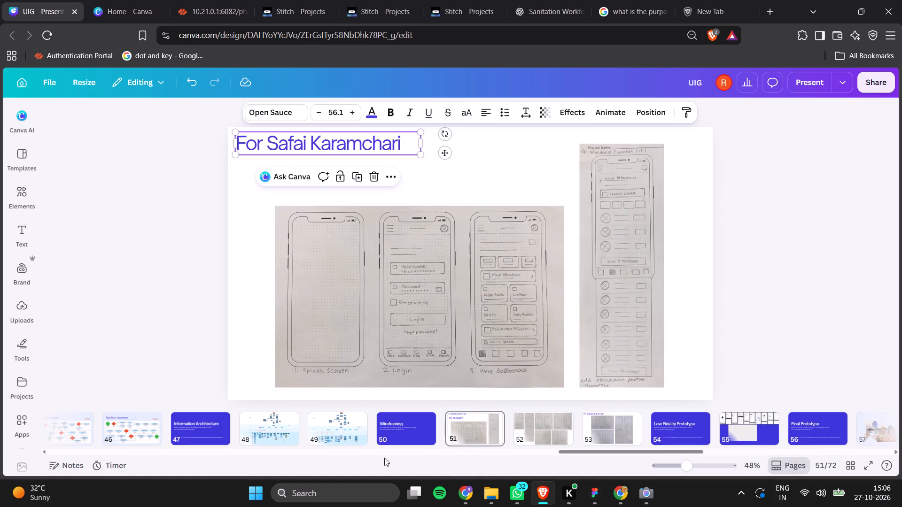
left_click(248, 247)
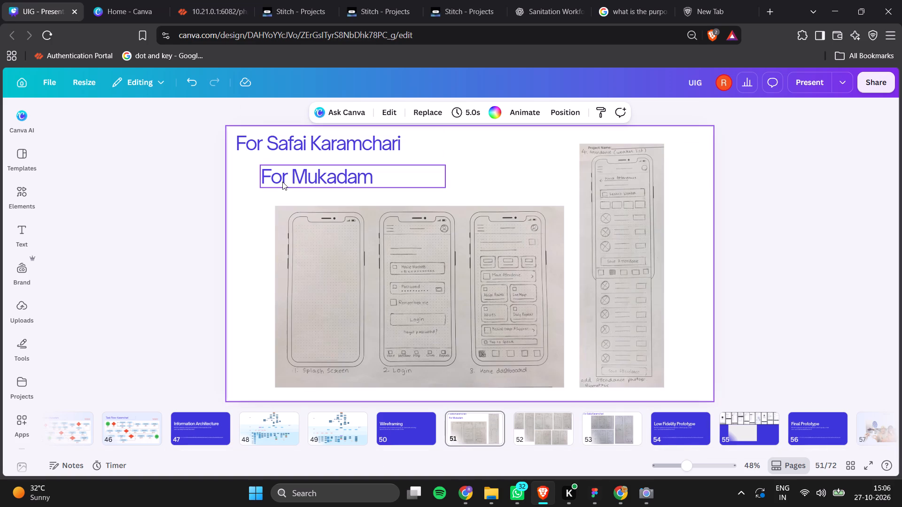
left_click_drag(282, 181, 256, 147)
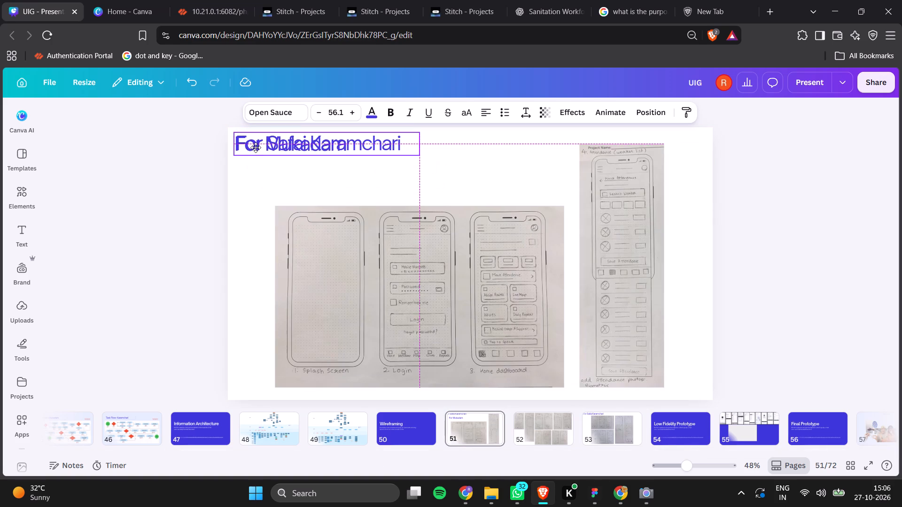
left_click_drag(256, 147, 258, 147)
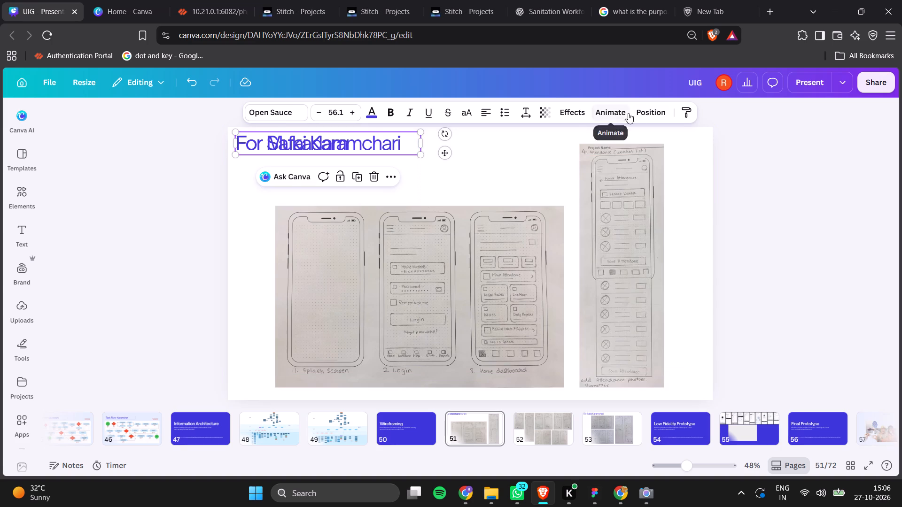
Delete the "For Mukadam" title layer on slide 51, leaving the copied title.
left_click(654, 110)
left_click(161, 150)
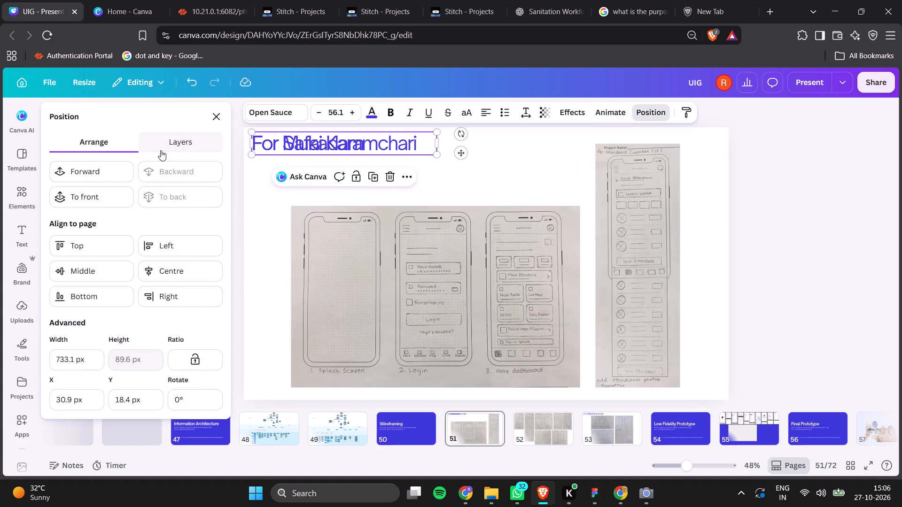
left_click(156, 200)
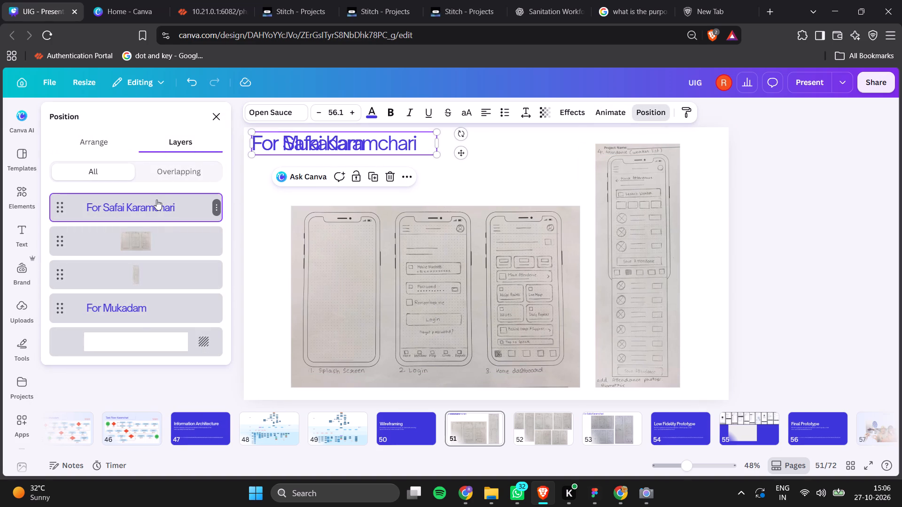
left_click(138, 314)
key("BackSpace")
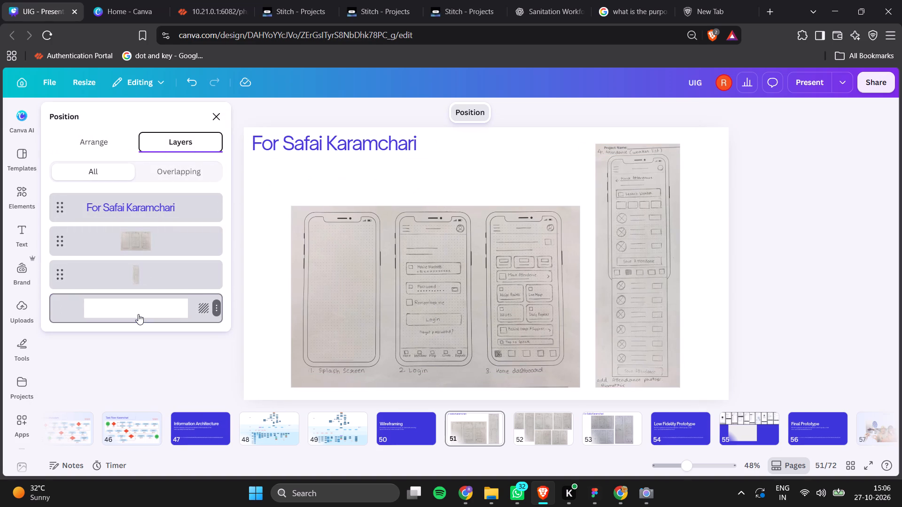
Enlarge the three-phone sketch on slide 51, place it beneath the title, and top-align the tall attendance sketch beside it.
left_click(491, 286)
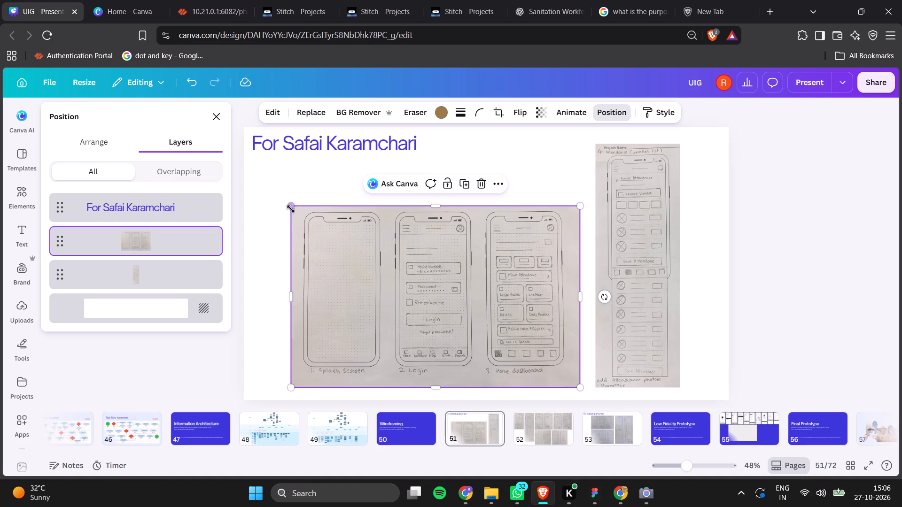
left_click_drag(289, 204, 268, 165)
left_click_drag(357, 249, 357, 213)
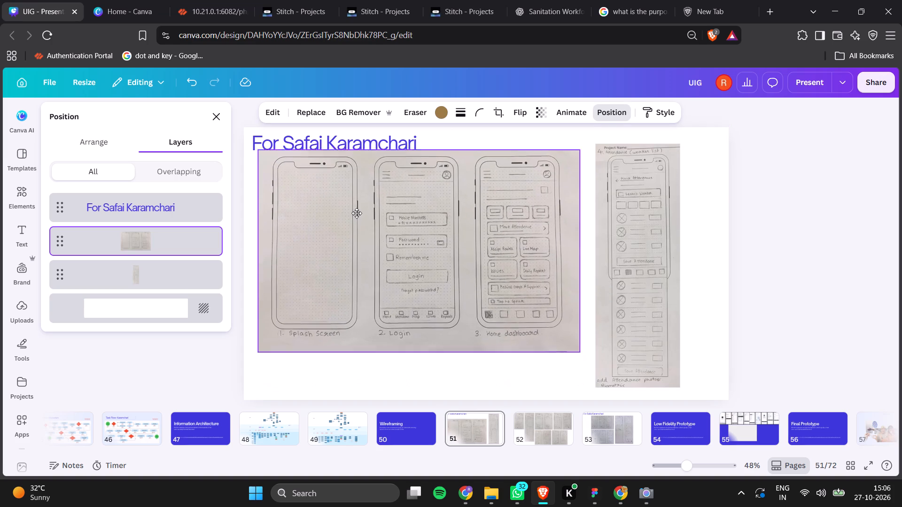
left_click_drag(357, 213, 356, 222)
left_click(536, 239)
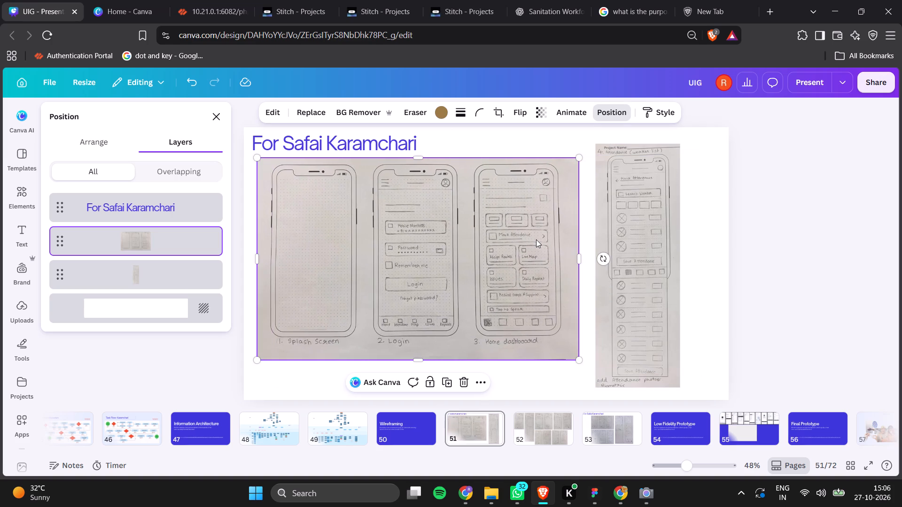
left_click_drag(657, 207, 646, 218)
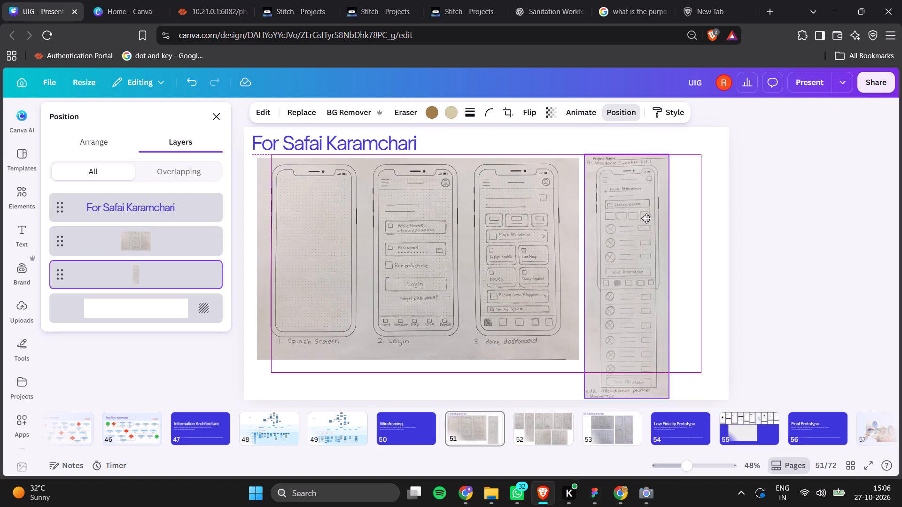
left_click_drag(646, 218, 647, 221)
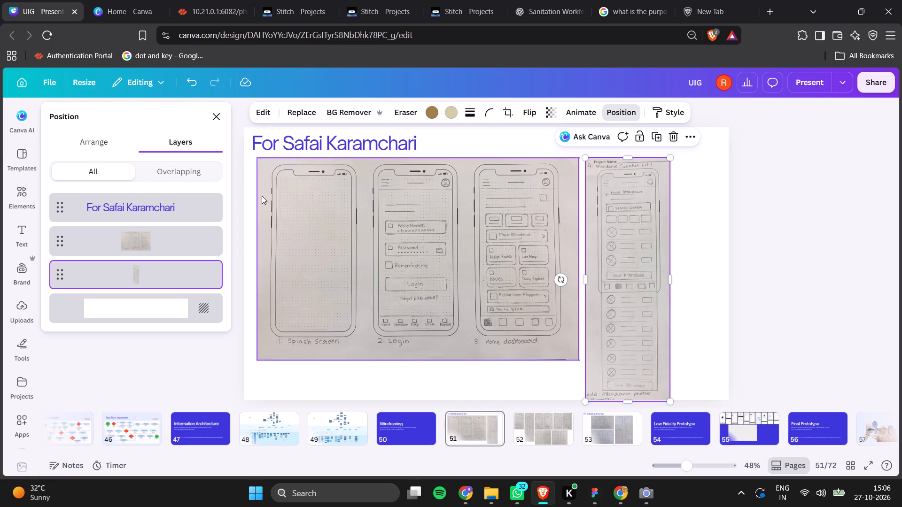
Scale both slide 51 sketches down together slightly and position the pair roughly centred beneath the title.
left_click_drag(249, 193, 650, 369)
left_click_drag(671, 402, 661, 384)
left_click_drag(595, 312, 614, 312)
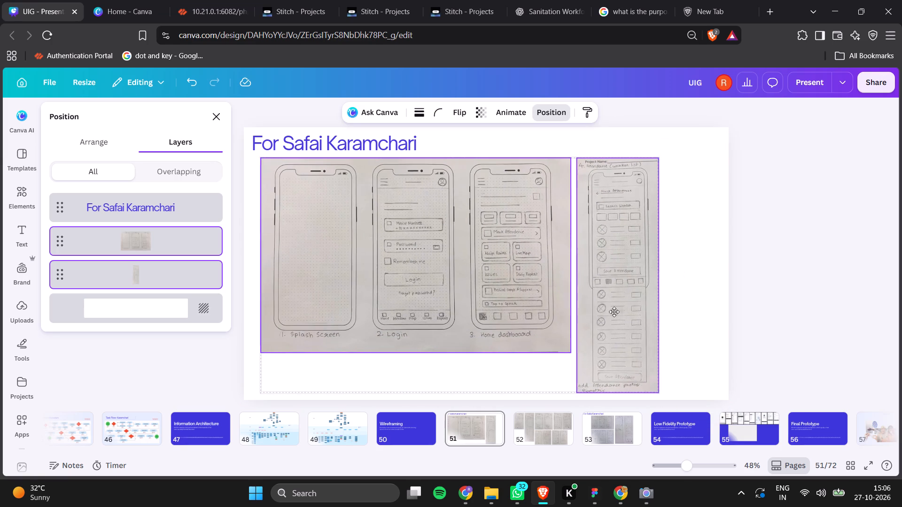
left_click_drag(614, 312, 613, 315)
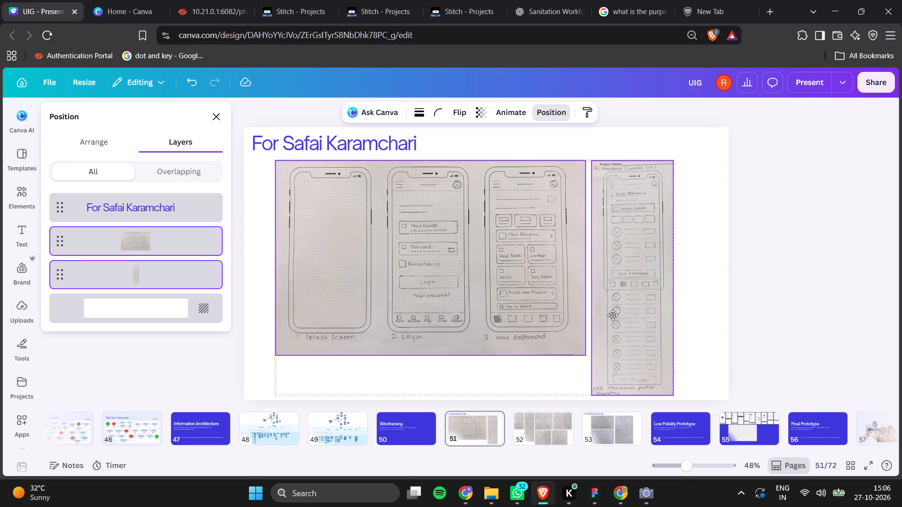
left_click_drag(613, 315, 612, 315)
left_click(710, 315)
left_click(710, 315)
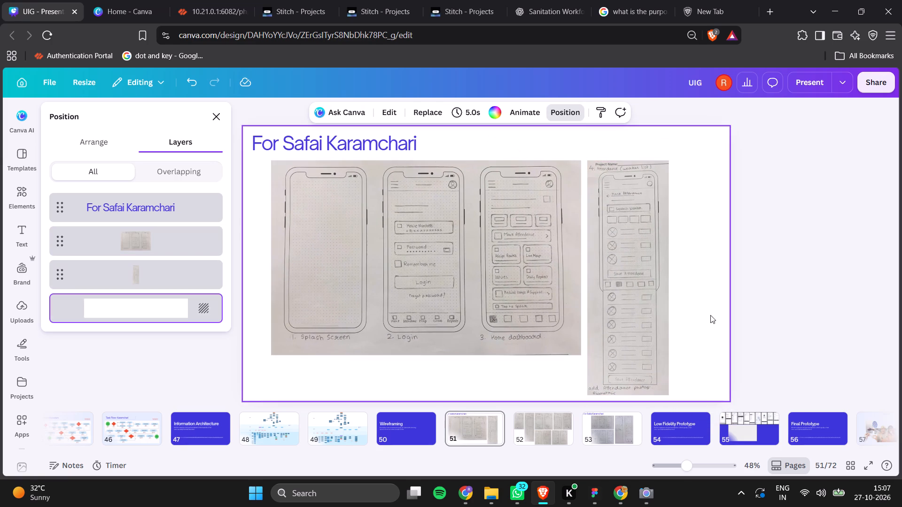
Change the title on slide 51 to "For Mukadam".
key("Right")
key("Right")
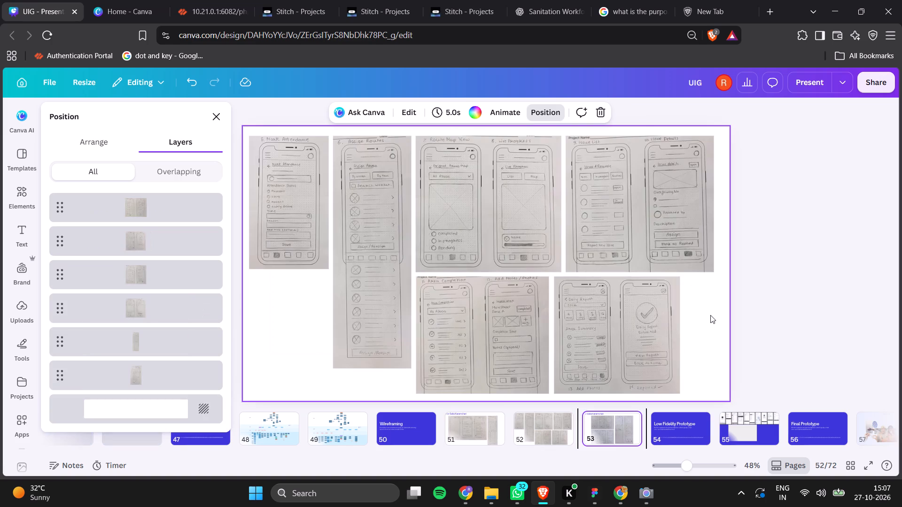
key("Left")
key("Left")
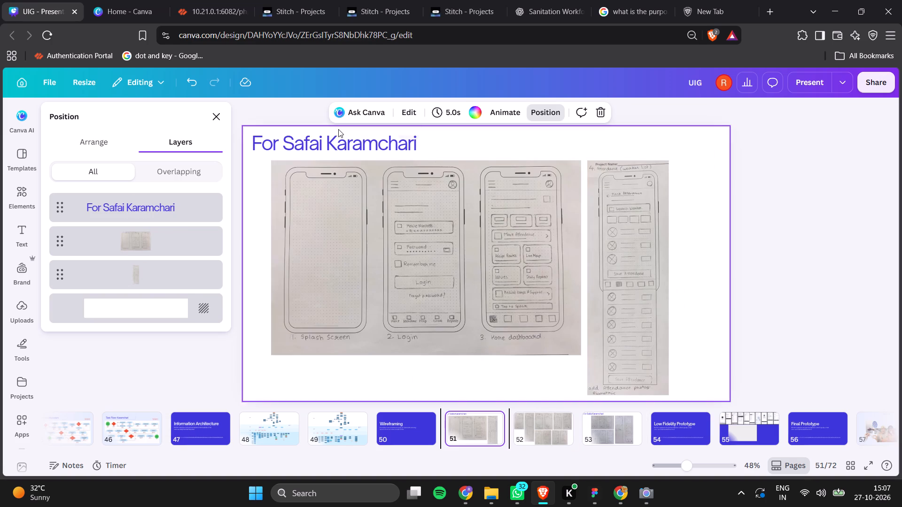
double_click(306, 137)
left_click(290, 140)
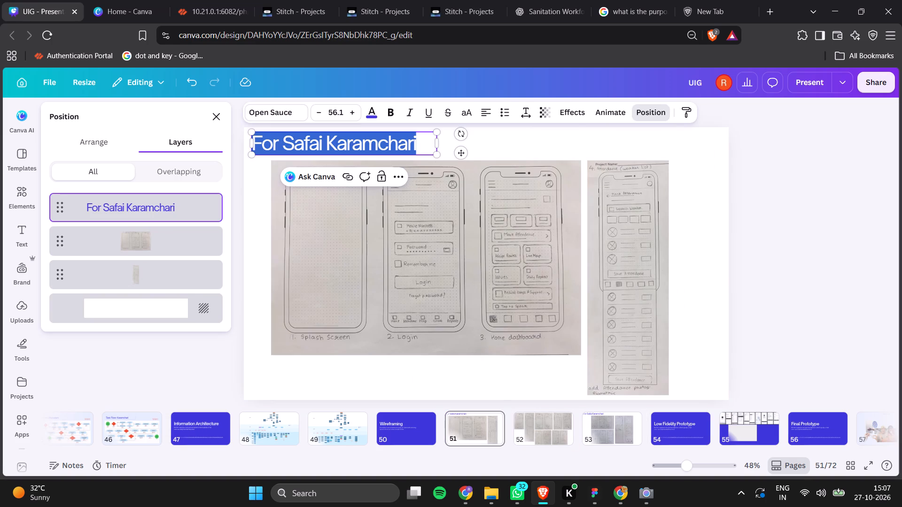
left_click_drag(286, 142, 438, 138)
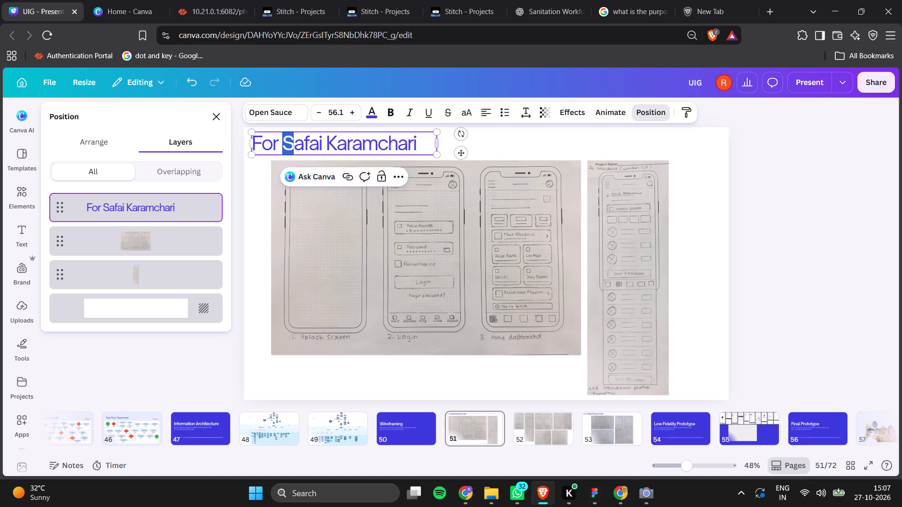
left_click_drag(418, 143, 295, 148)
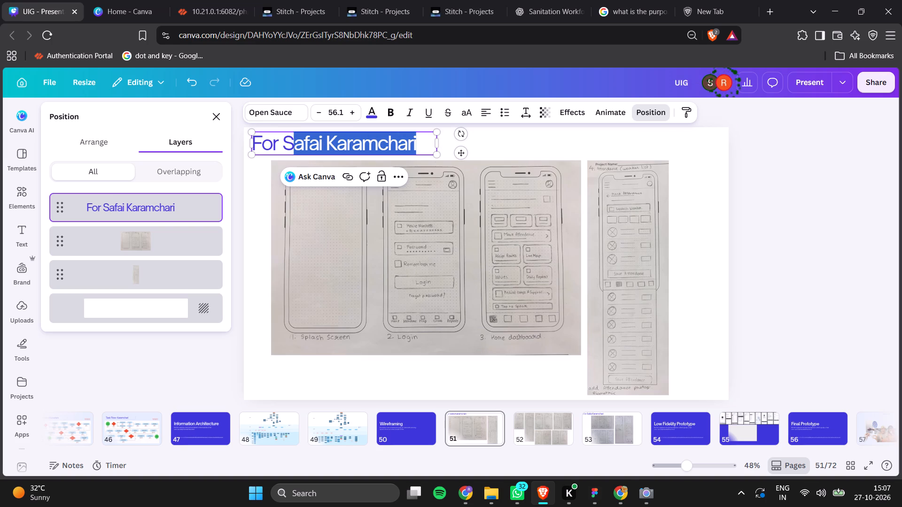
left_click_drag(295, 148, 286, 141)
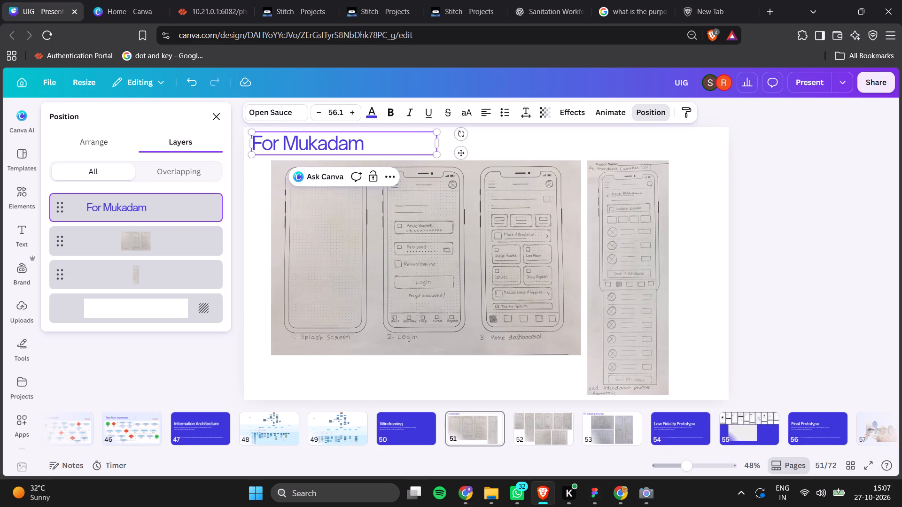
left_click(714, 206)
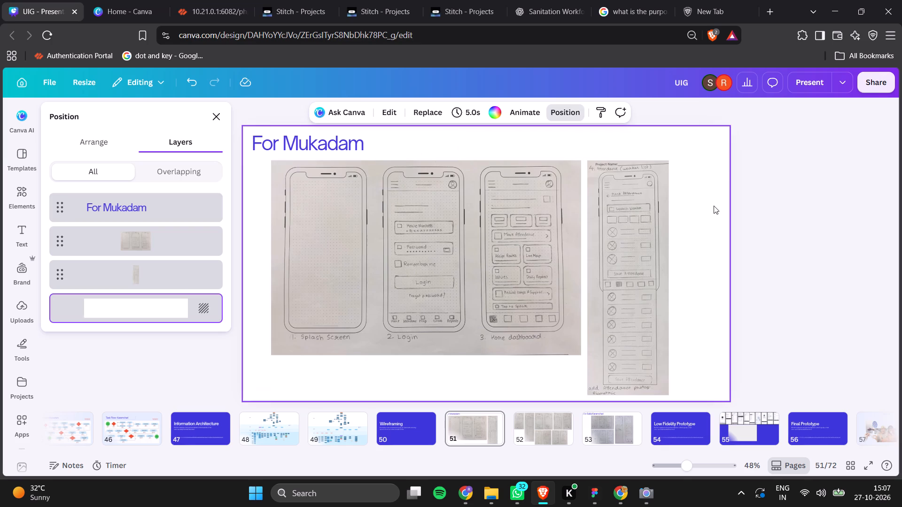
Review the slides from 52 through to the Digital Logo Exploration slide 63 for layout consistency.
key("Right")
key("Right")
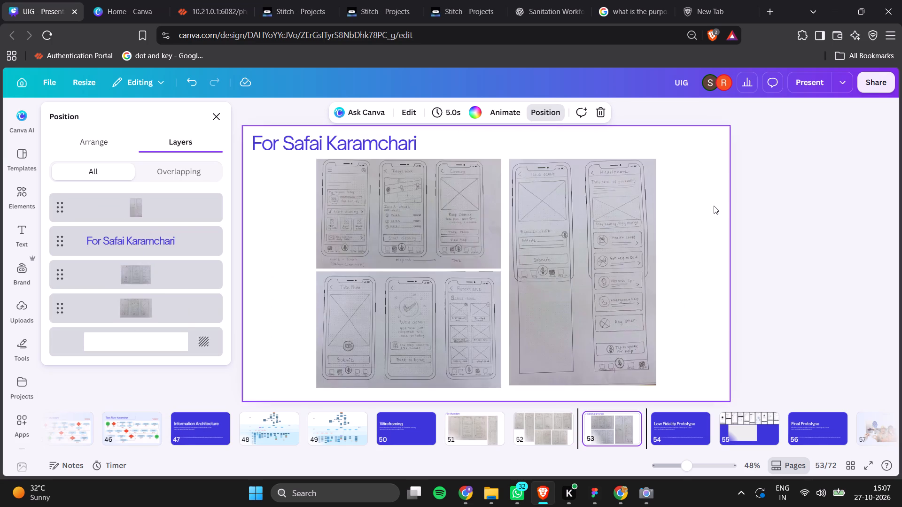
key("Right")
key("Right")
key("Right")
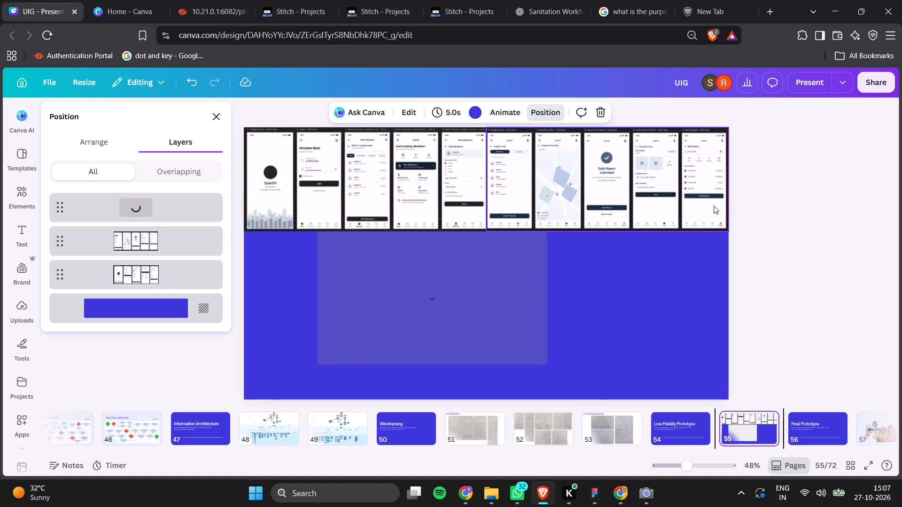
key("Right")
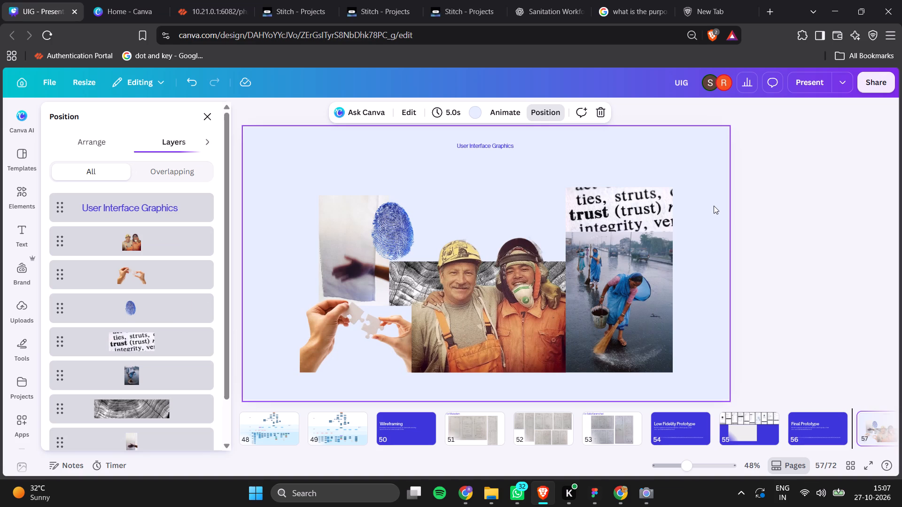
key("Right")
key("Right")
key("Right")
key("Left")
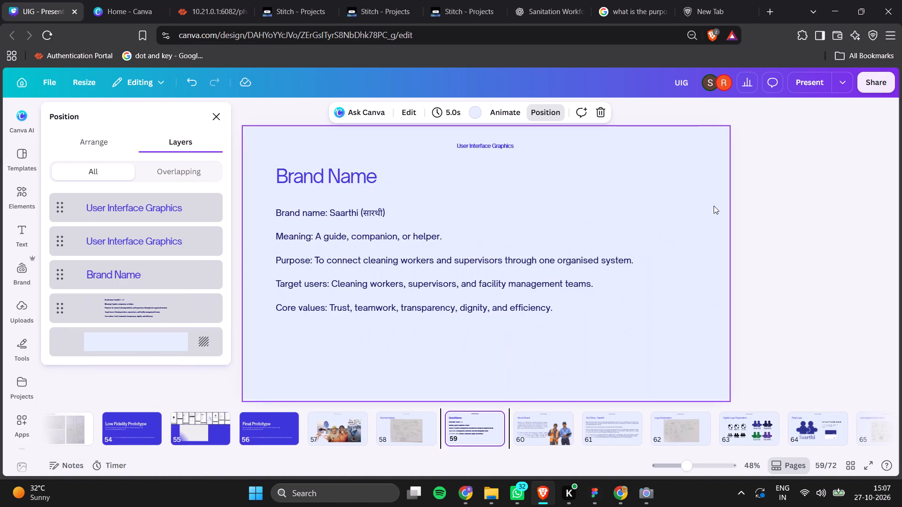
key("Right")
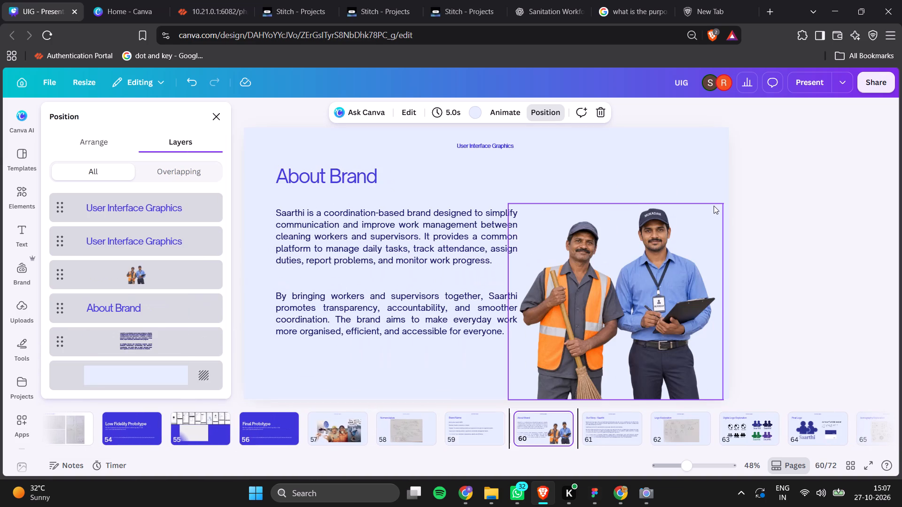
key("Right")
key("Right")
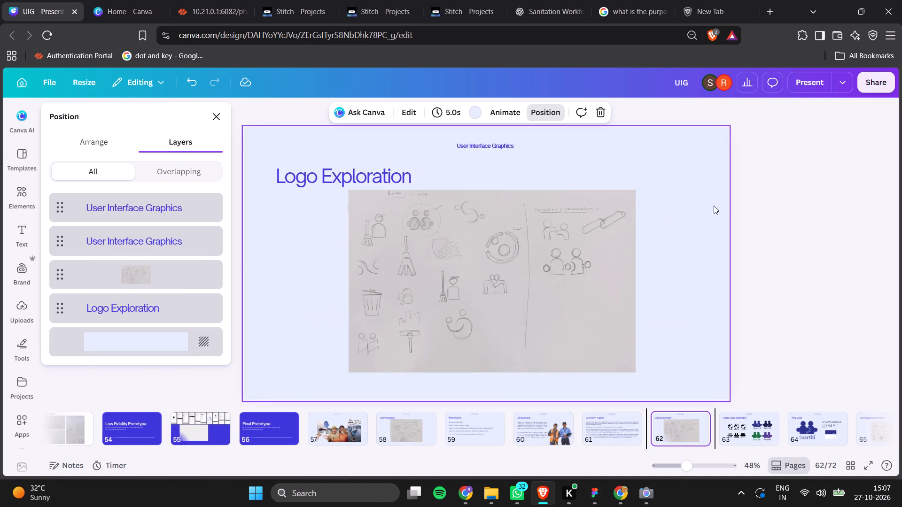
key("Right")
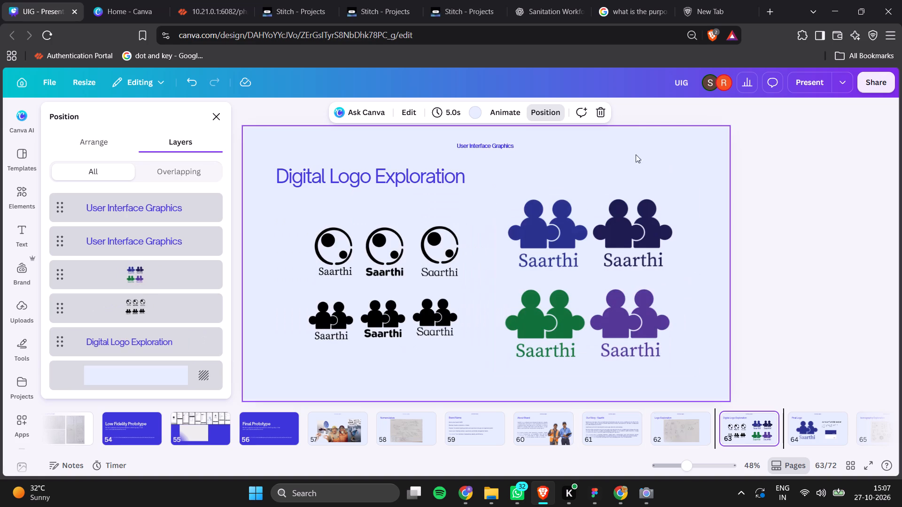
Move the black Saarthi logo image beneath the Digital Logo Exploration title, enlarge it, and crop the empty space at its bottom.
left_click_drag(391, 280, 363, 254)
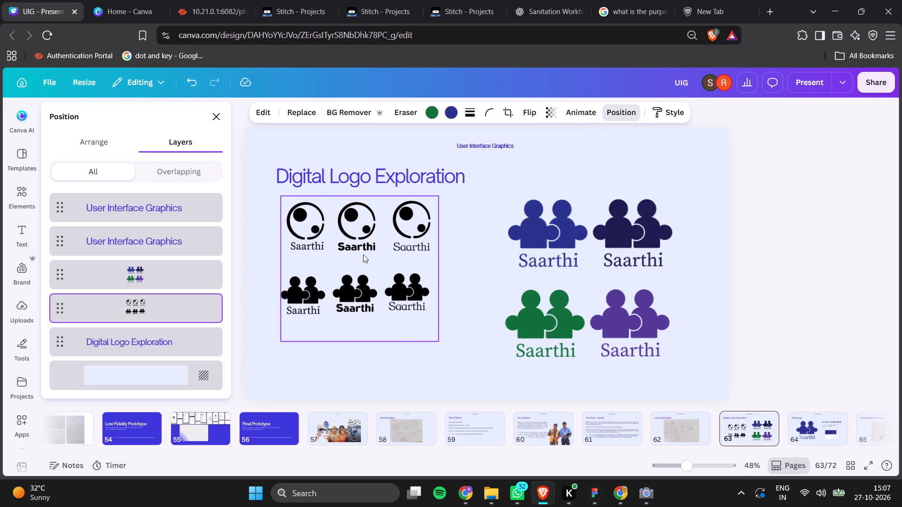
left_click_drag(438, 339, 511, 374)
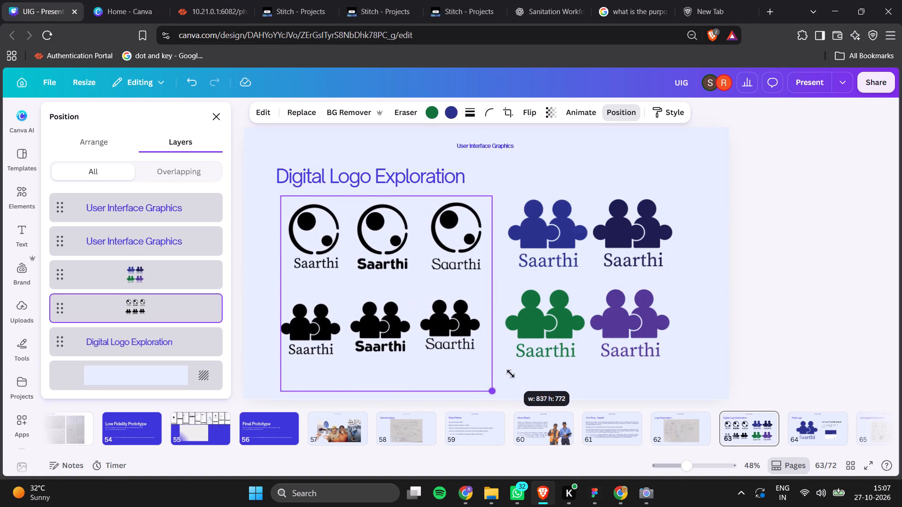
left_click_drag(511, 374, 516, 378)
left_click_drag(410, 400, 410, 401)
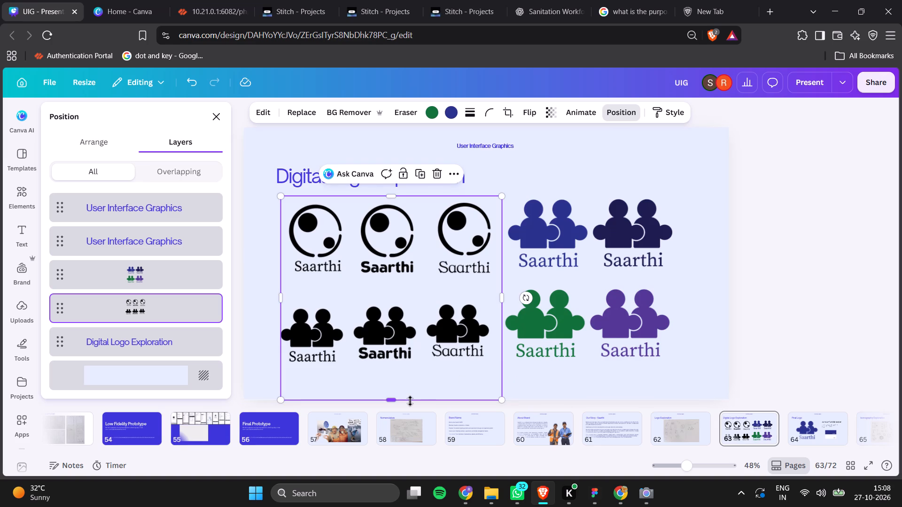
left_click_drag(410, 401, 412, 363)
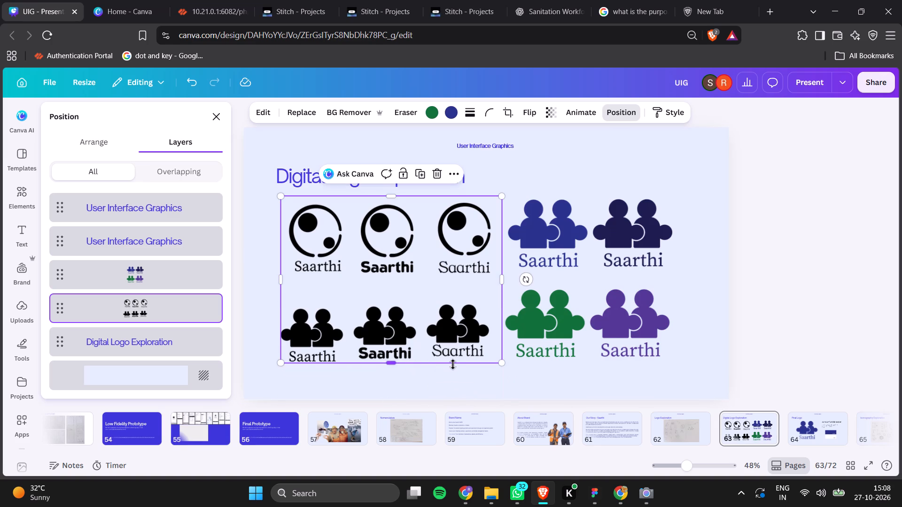
Add a rectangle on slide 63 beneath the title and stretch it across the area of both the black and coloured logo sets.
key("r")
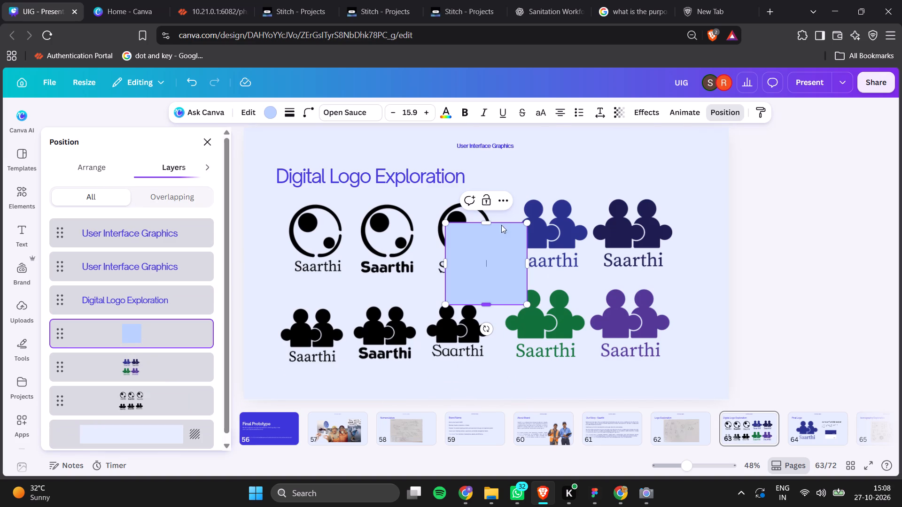
left_click_drag(491, 240, 422, 232)
left_click_drag(478, 254, 472, 250)
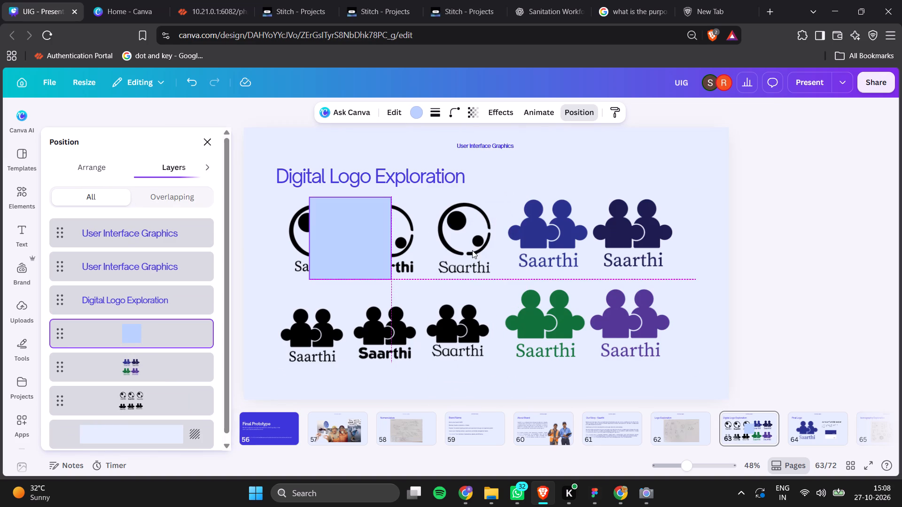
left_click_drag(472, 250, 455, 247)
left_click_drag(408, 248, 305, 223)
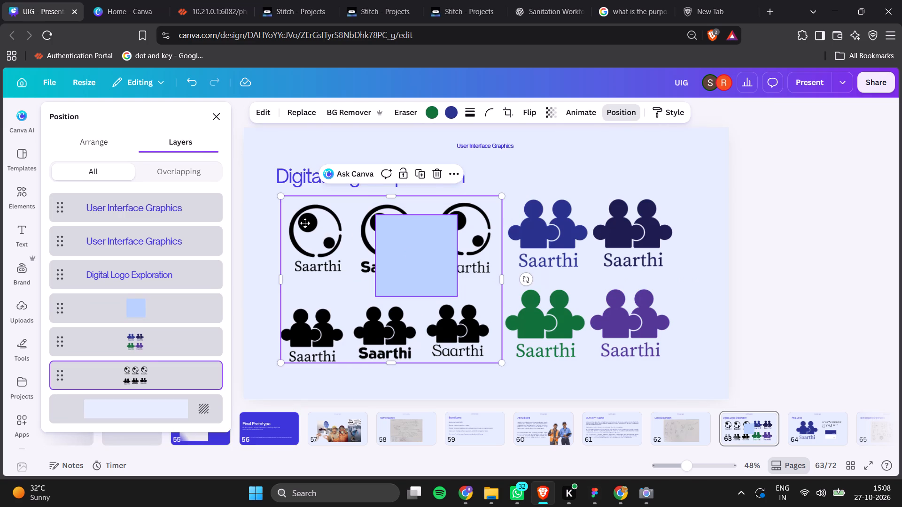
left_click_drag(305, 223, 304, 224)
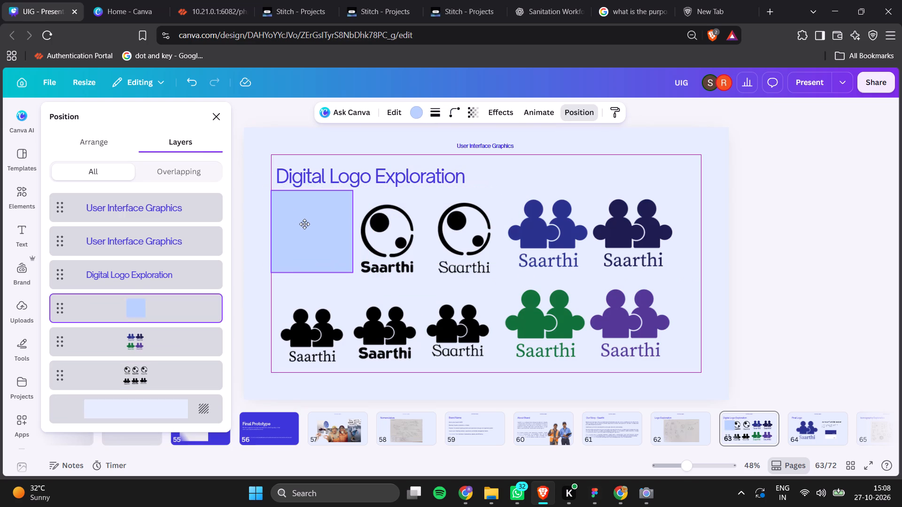
left_click_drag(304, 224, 308, 230)
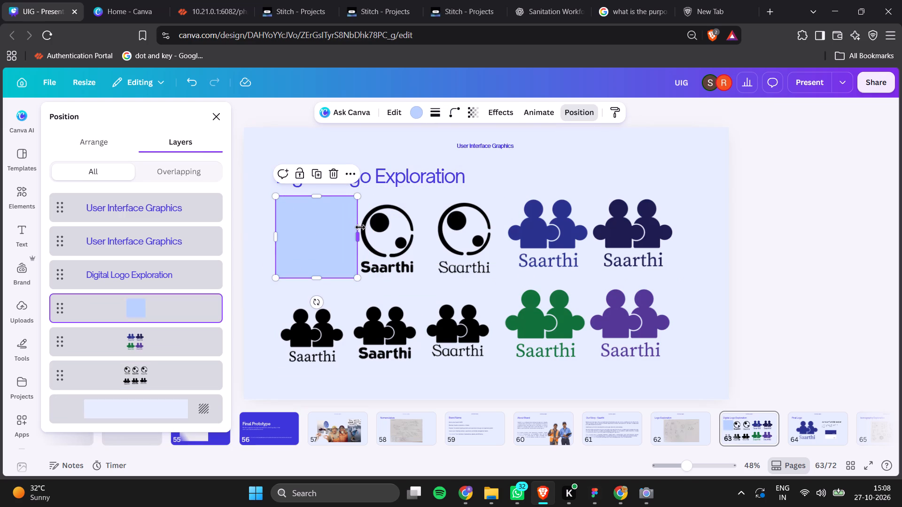
left_click_drag(355, 237, 452, 253)
left_click_drag(452, 253, 678, 264)
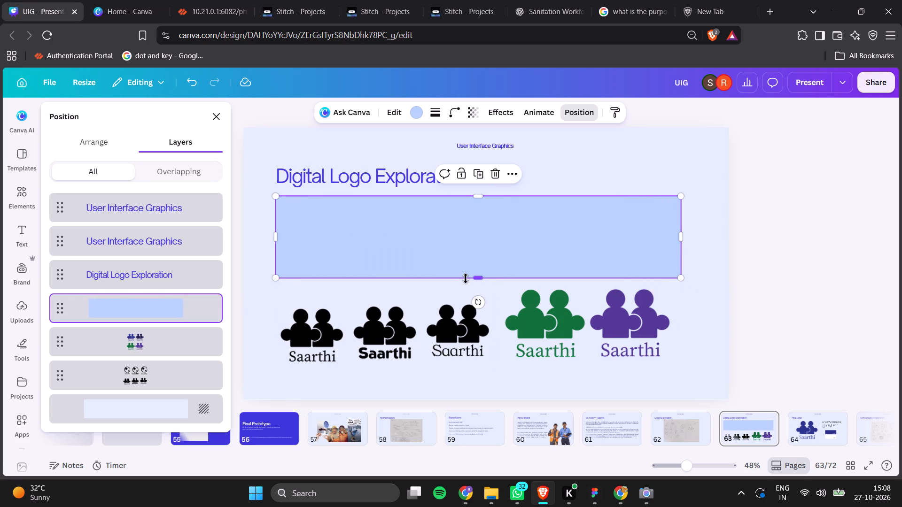
left_click_drag(466, 278, 477, 373)
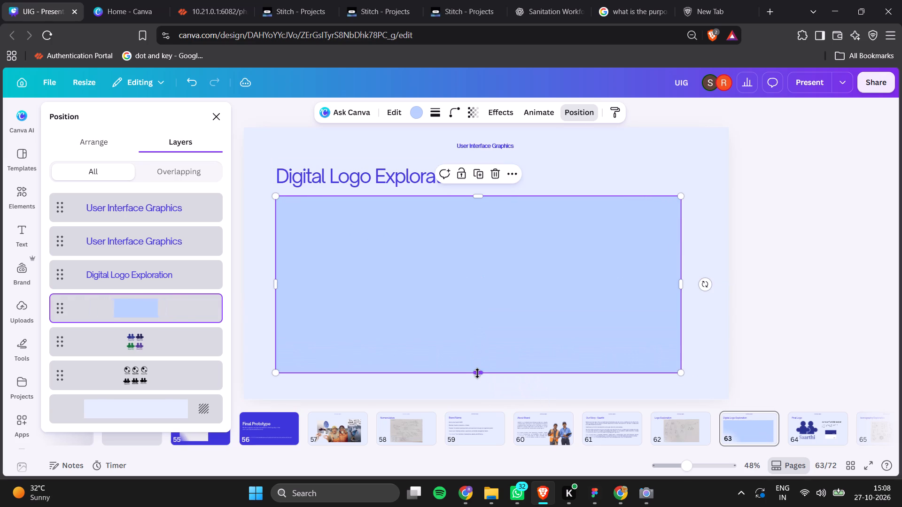
Fill the rectangle on slide 63 with white and place it behind both the black and coloured logo images.
left_click(412, 112)
left_click(84, 244)
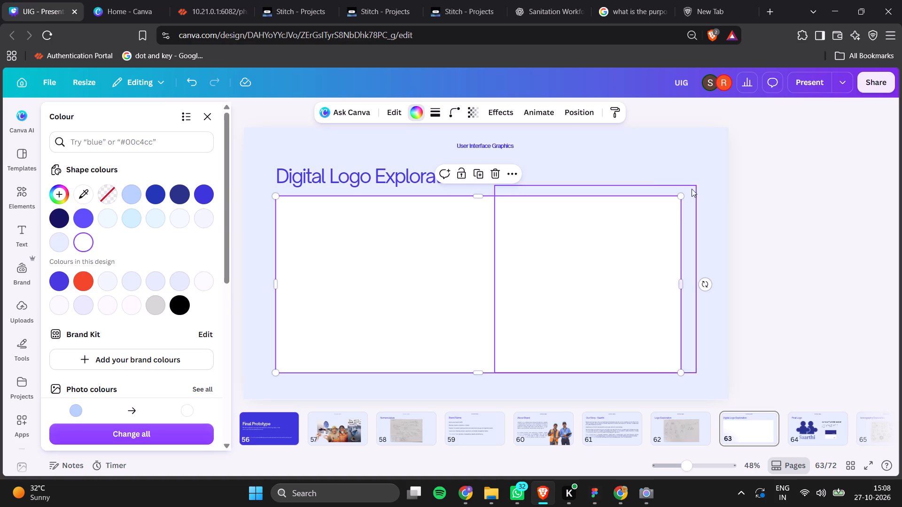
left_click(574, 111)
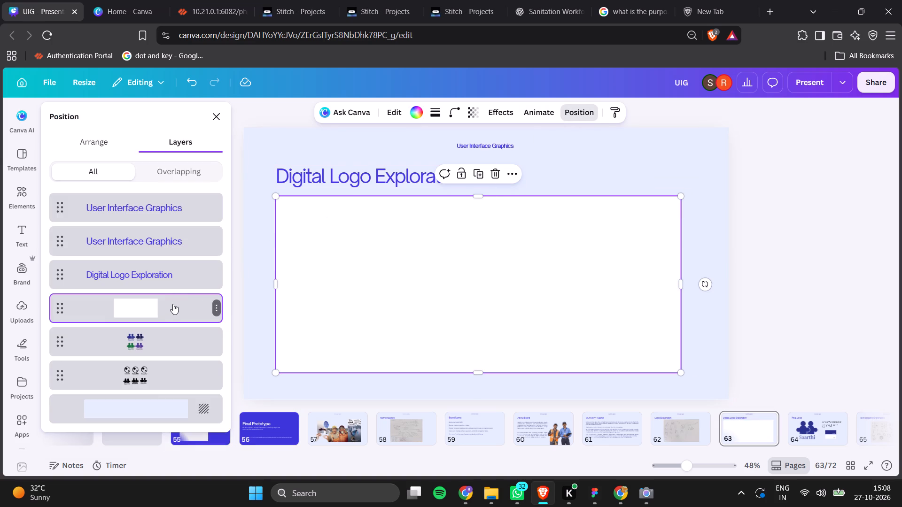
left_click_drag(166, 305, 150, 389)
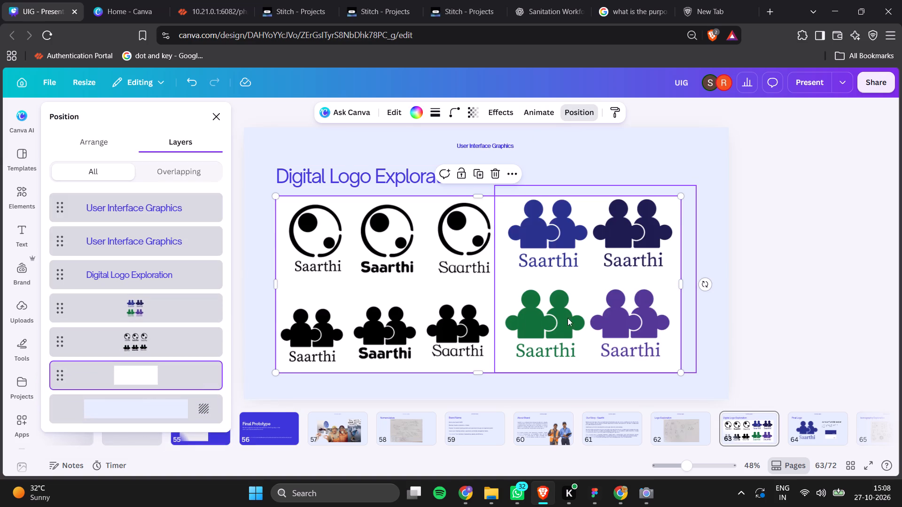
left_click(815, 183)
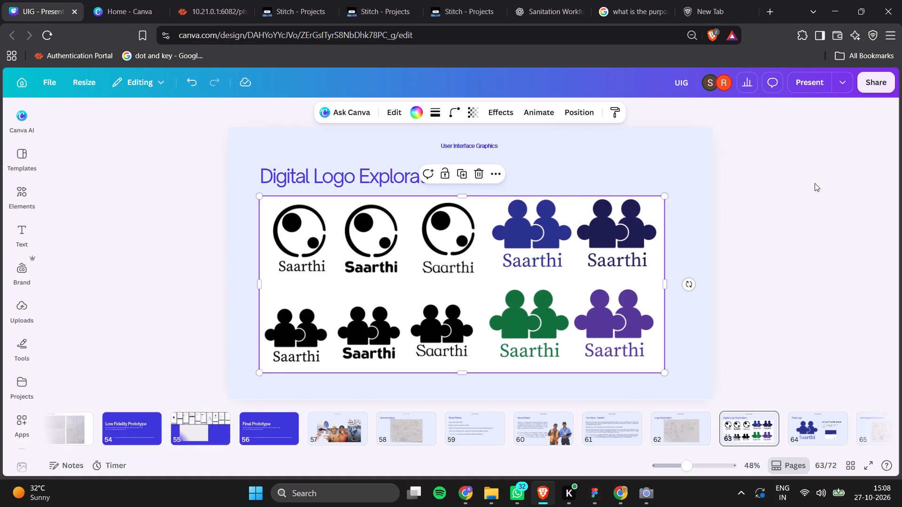
Select the white rectangle together with both logo images and nudge them slightly to the right on slide 63.
left_click(692, 165)
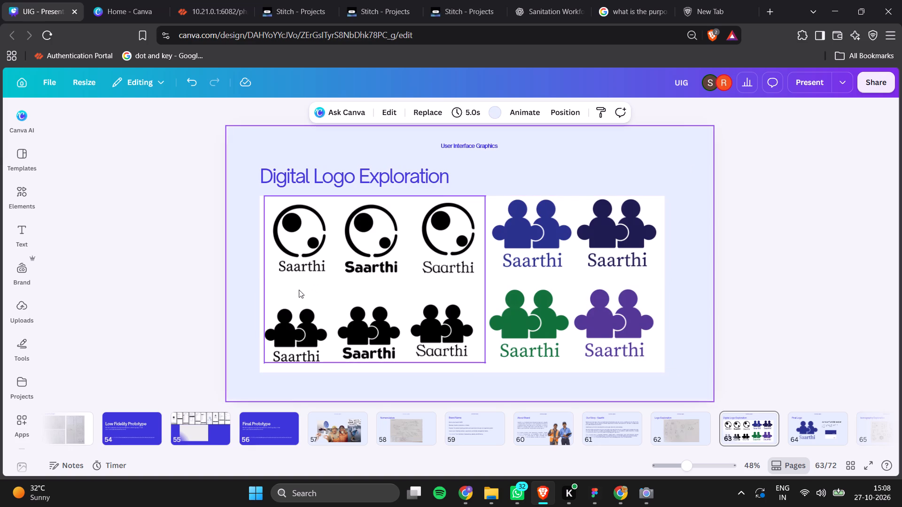
left_click(263, 284)
left_click(263, 284)
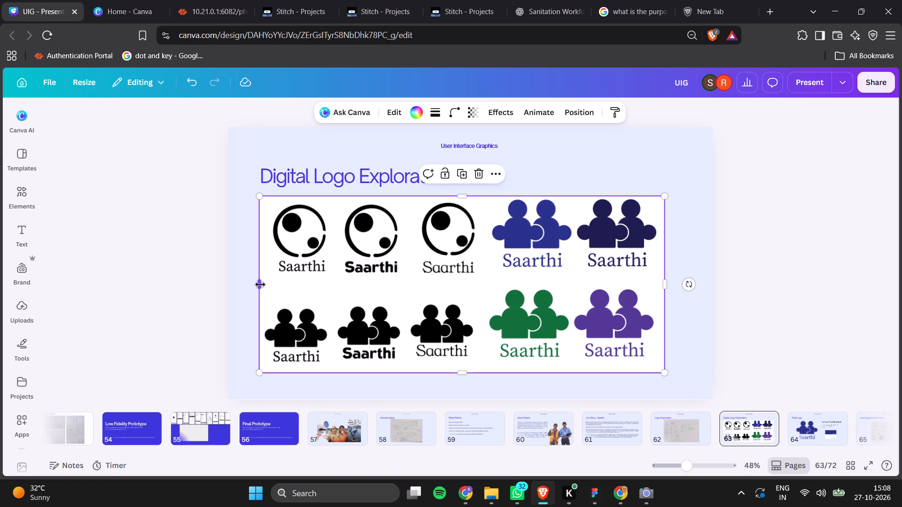
left_click_drag(239, 255, 487, 368)
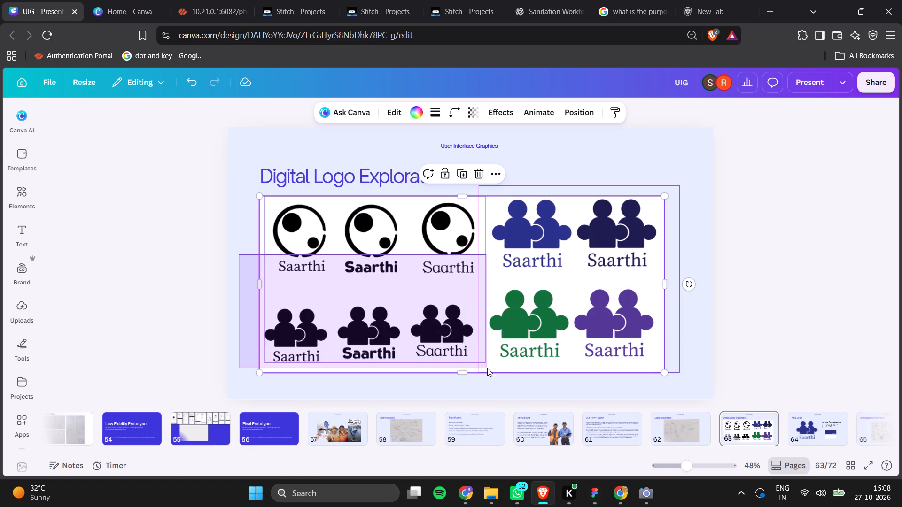
left_click_drag(487, 368, 650, 344)
key("Right")
key("Right")
key("Right")
key("Right")
key("Right")
key("Right")
key("Right")
key("Right")
key("Right")
key("Right")
key("Right")
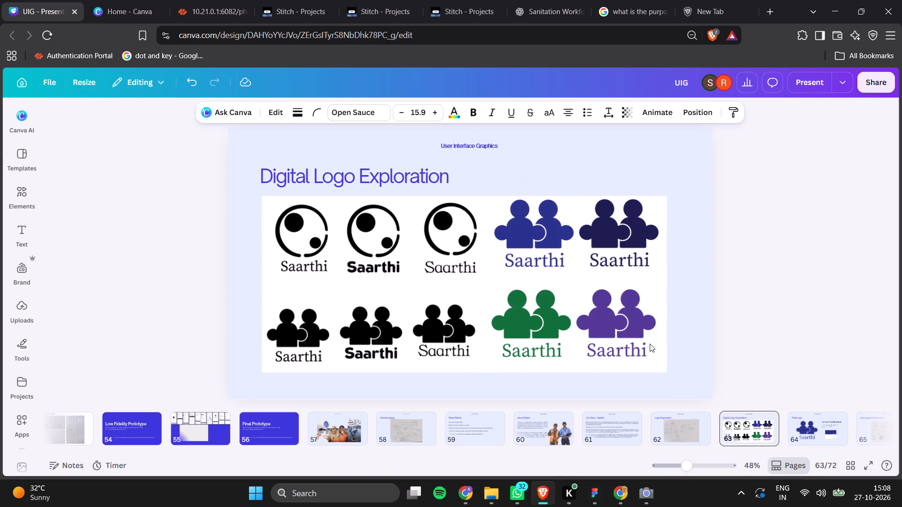
key("Right")
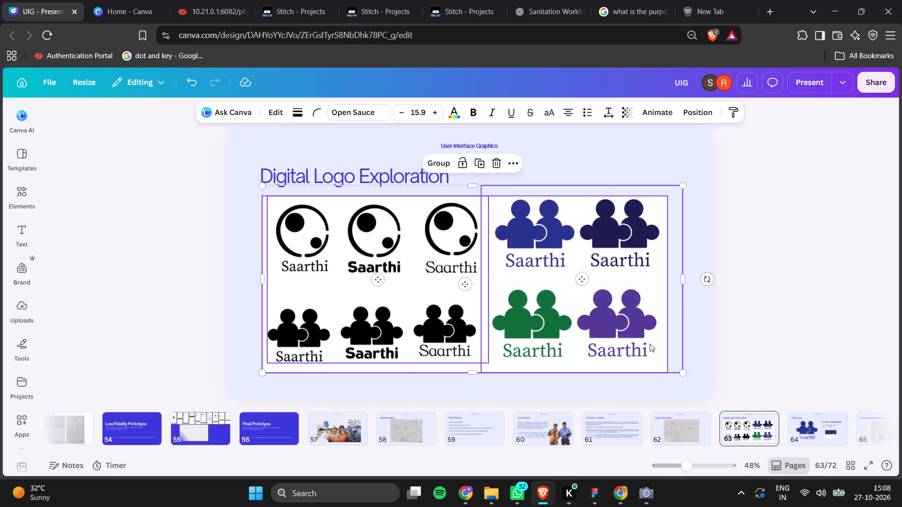
left_click(677, 391)
Review slides 64 to 67 for layout consistency, compare them with slide 63, and return to the Final Logo slide.
key("Right")
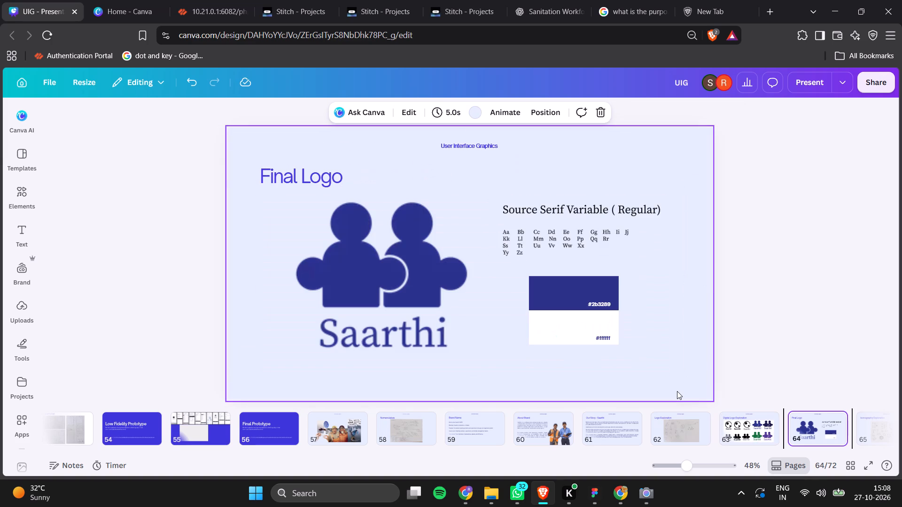
key("Right")
key("Right")
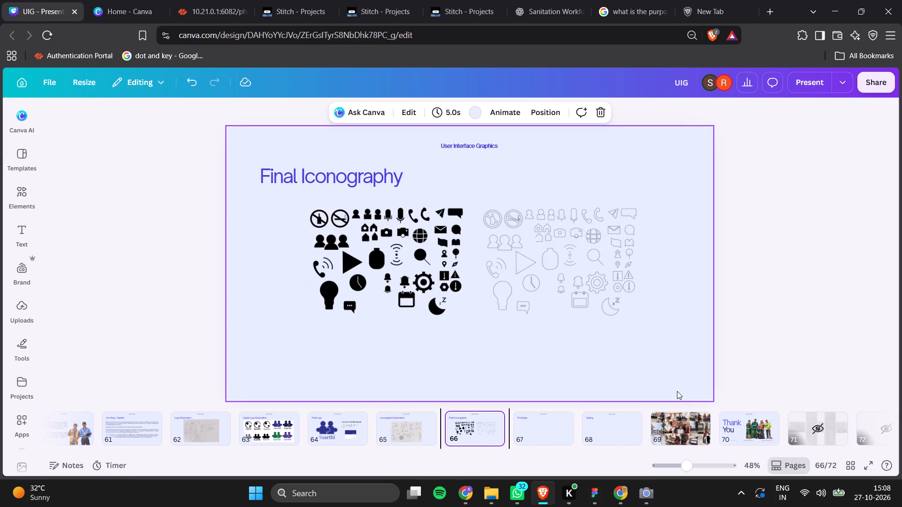
key("Right")
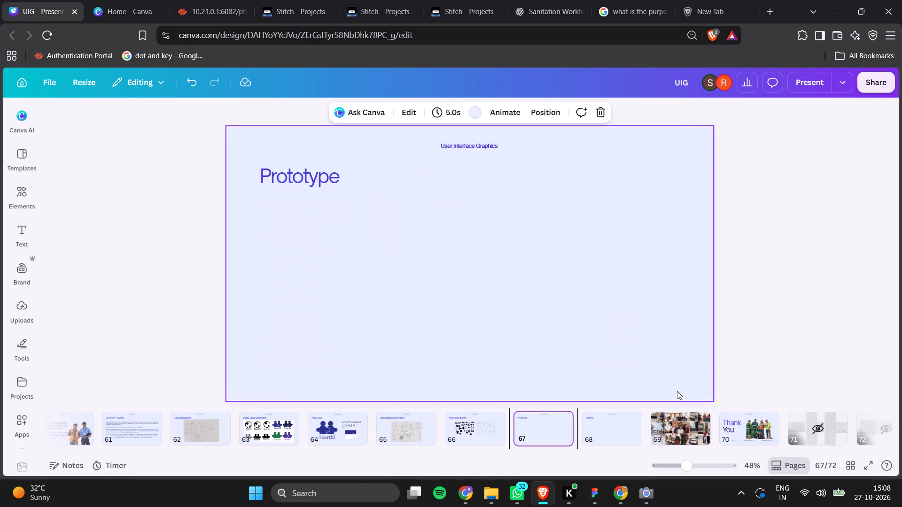
key("Left")
key("Left")
key("Left")
key("Left")
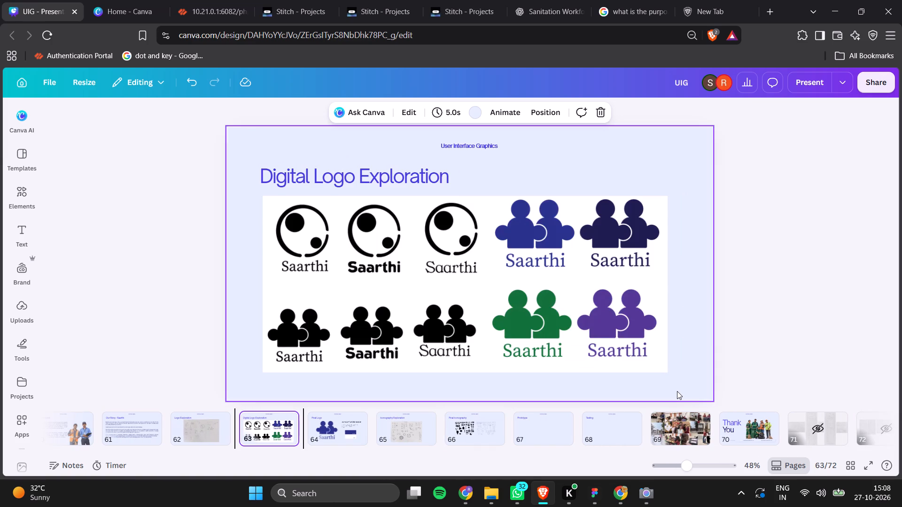
key("Right")
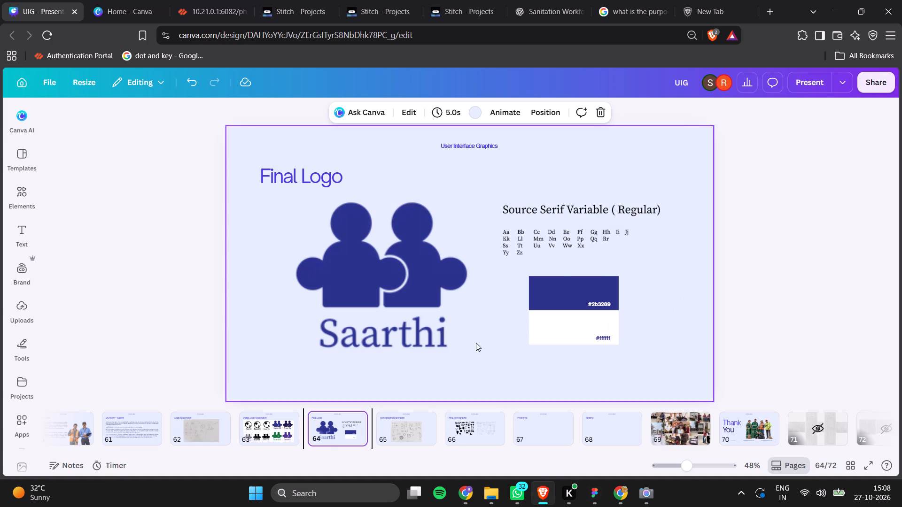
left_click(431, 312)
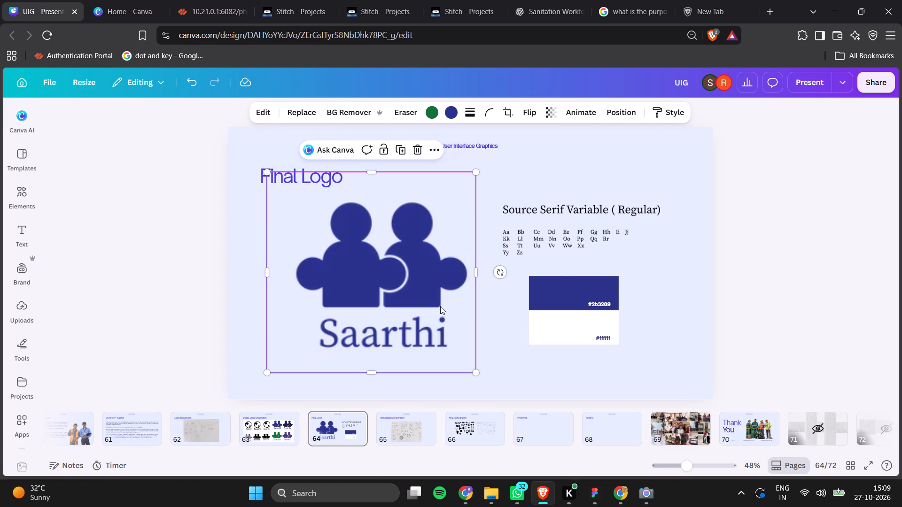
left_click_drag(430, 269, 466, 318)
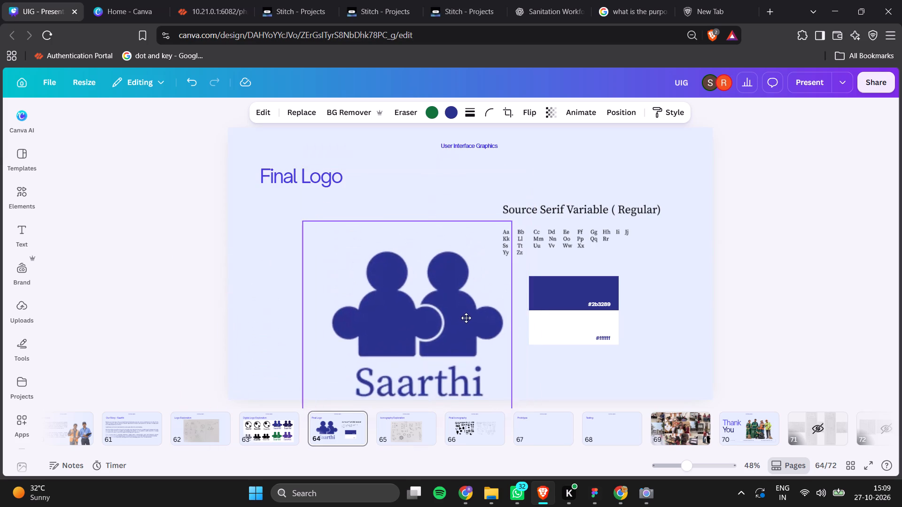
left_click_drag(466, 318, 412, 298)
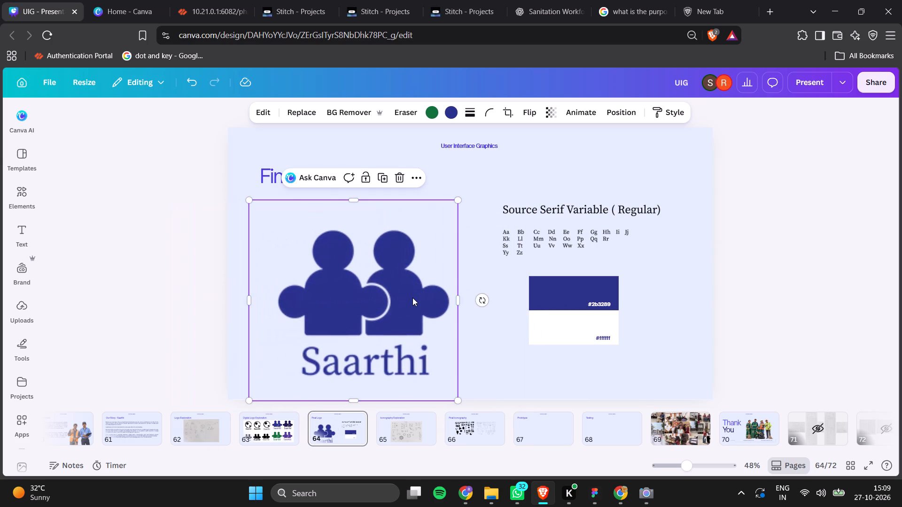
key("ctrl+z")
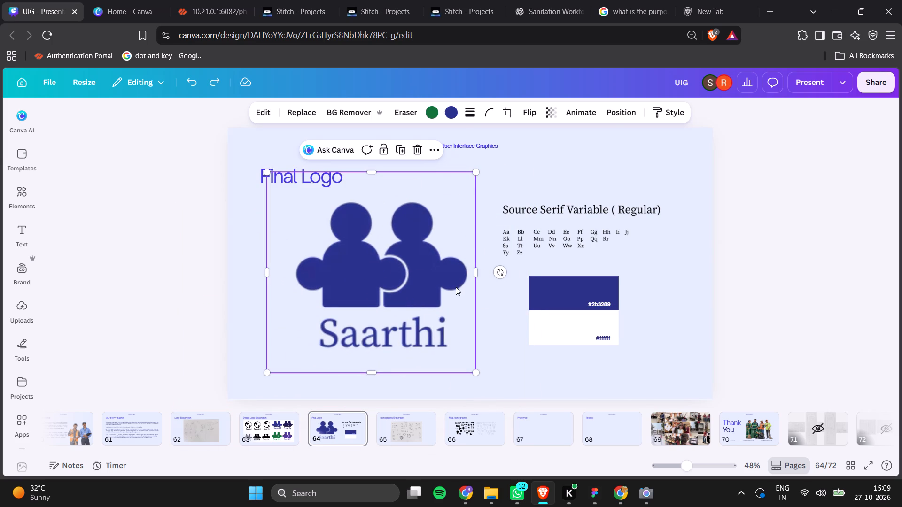
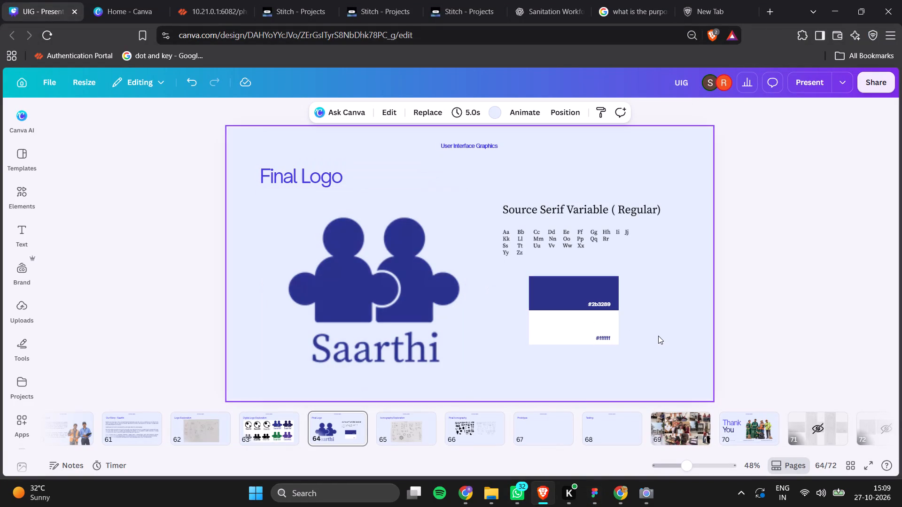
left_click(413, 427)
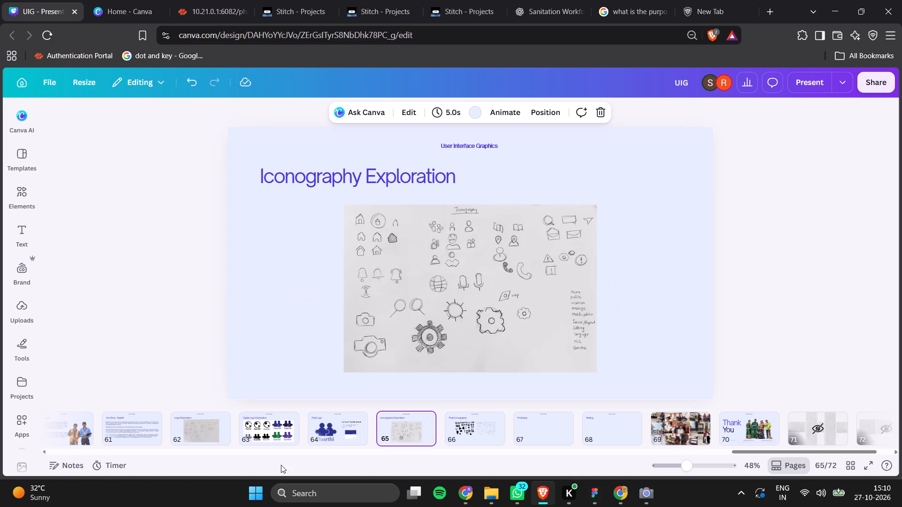
Apply the Fresco filter from the Natural set to the pencil-sketch photo on the Logo Exploration slide, page 62.
left_click(211, 438)
left_click(463, 266)
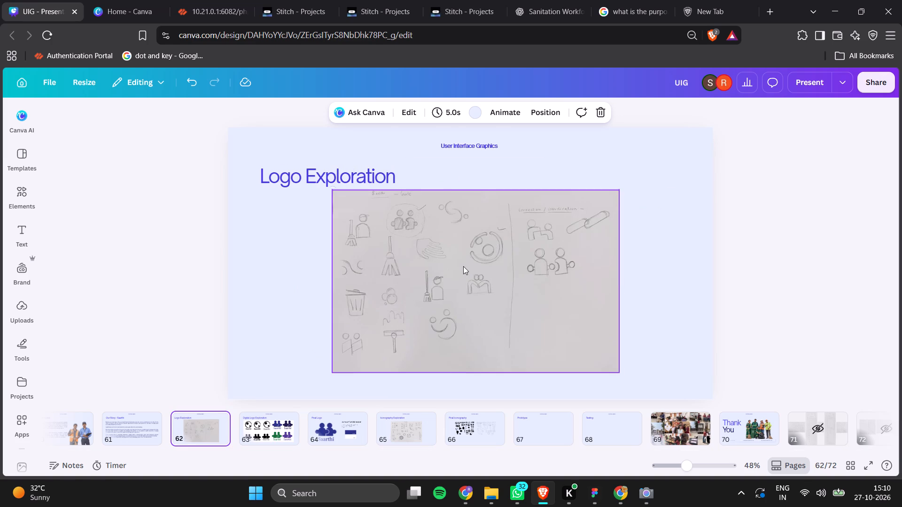
left_click(281, 117)
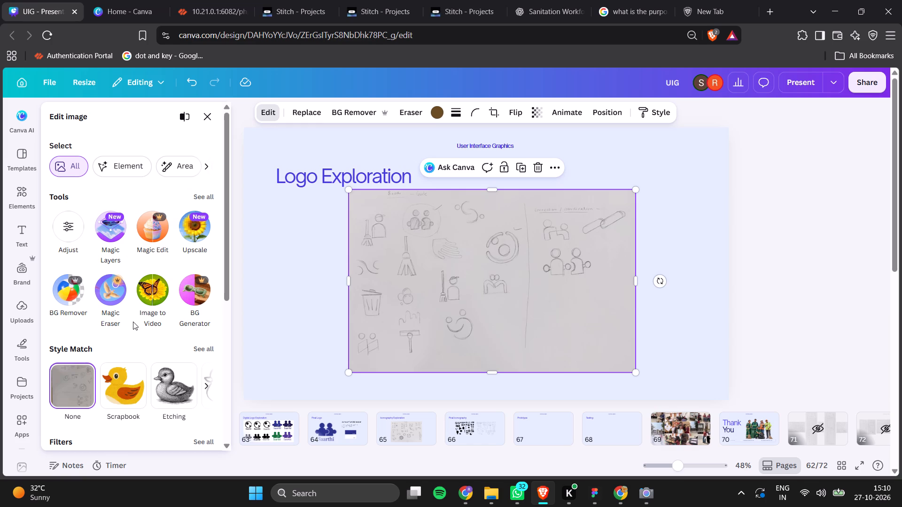
scroll(133, 322, "down", 2)
scroll(133, 322, "up", 3)
scroll(119, 254, "down", 2)
scroll(121, 368, "right", 8)
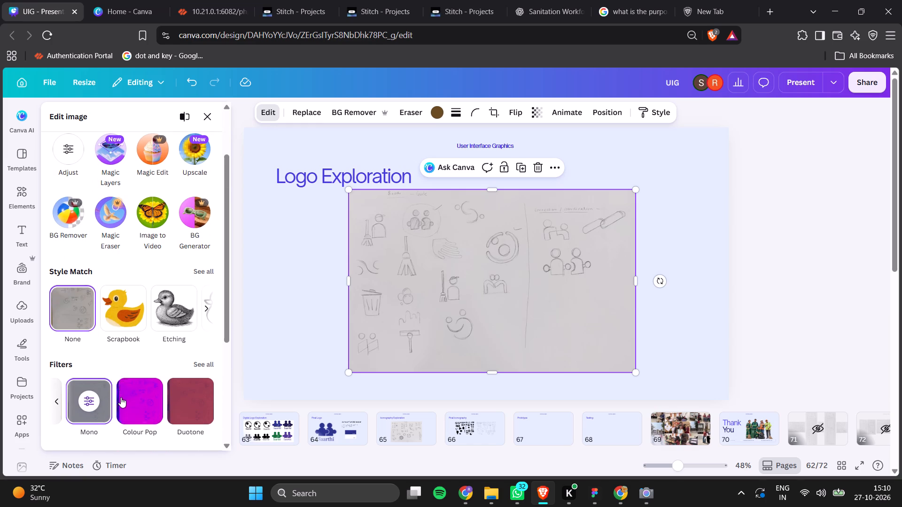
scroll(121, 399, "right", 8)
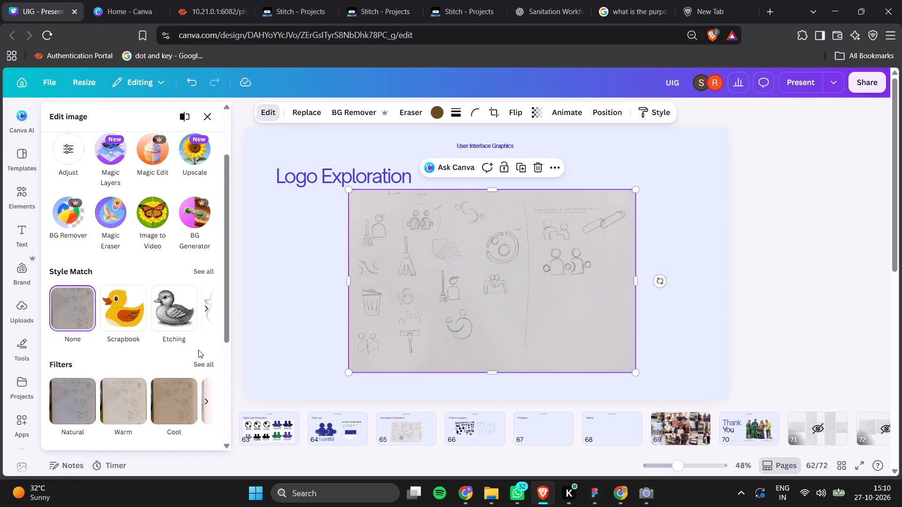
left_click(208, 360)
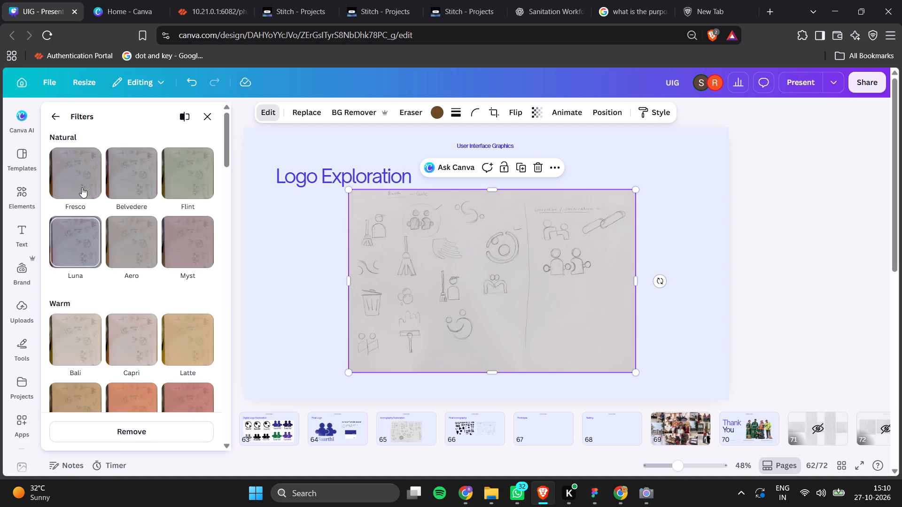
left_click(78, 178)
Move the sketch photo on slide 62 left and slightly down, placing it just below the Logo Exploration title.
left_click_drag(459, 253, 394, 262)
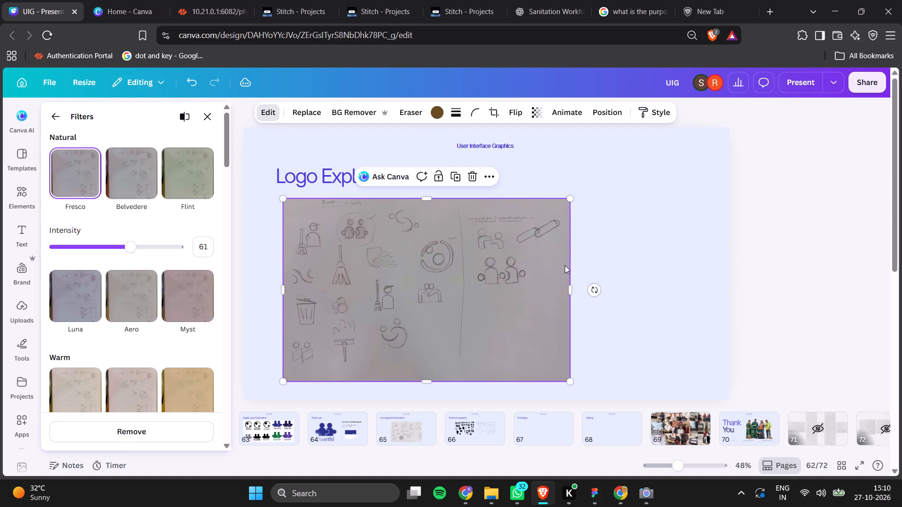
left_click(637, 270)
left_click(637, 270)
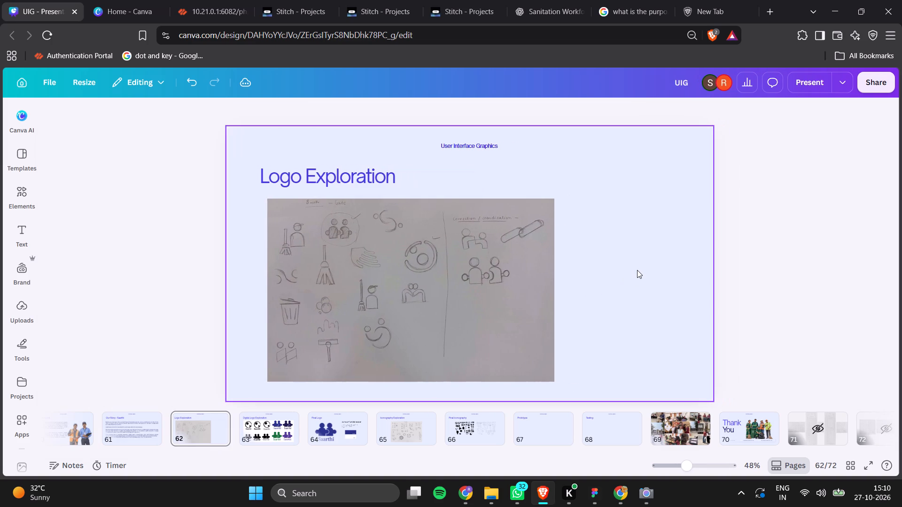
left_click(625, 322)
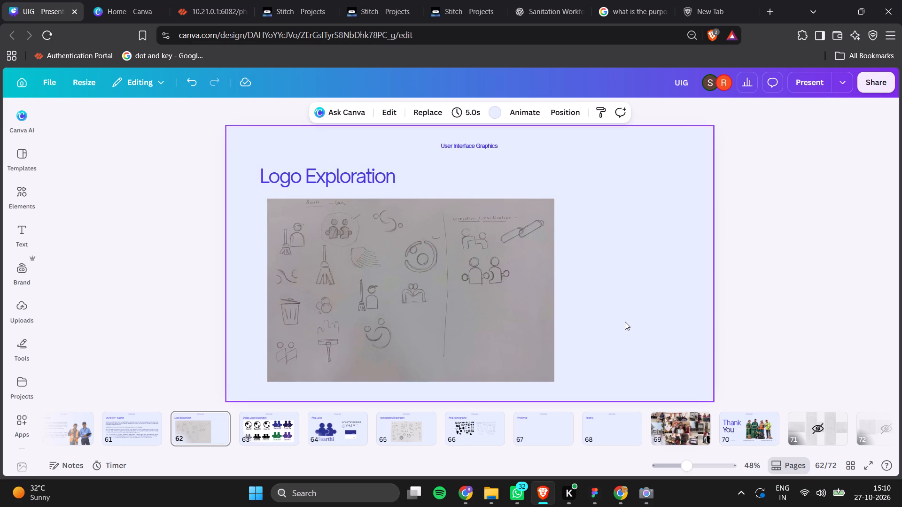
Replace the small User Interface Graphics header above the photo collage on slide 57 with "moodboard".
scroll(296, 425, "right", 3)
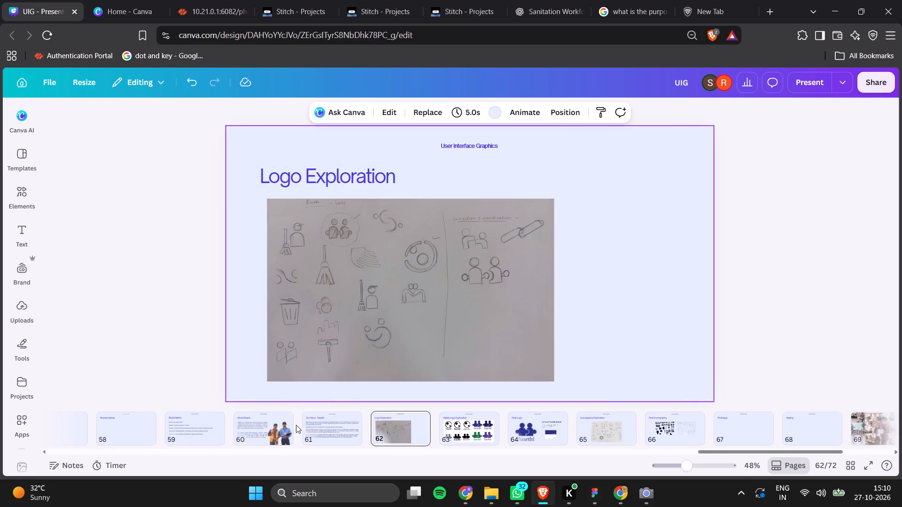
scroll(296, 425, "right", 6)
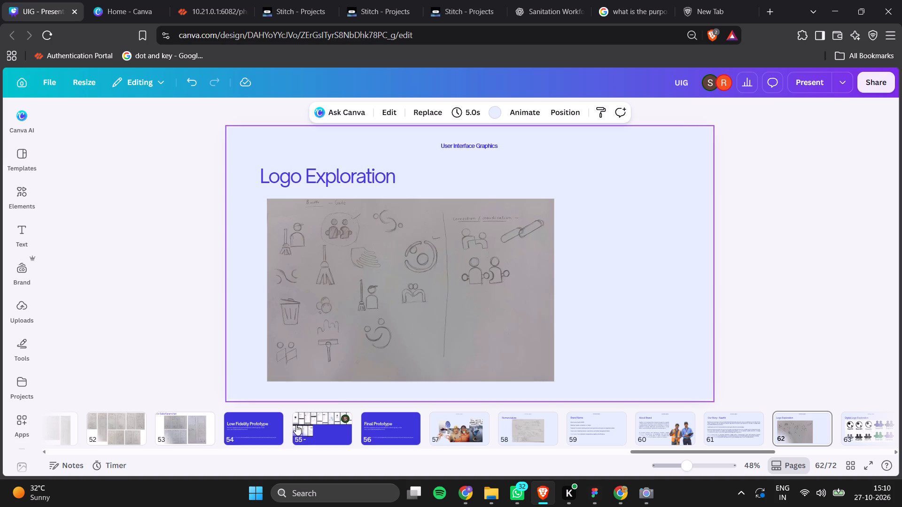
scroll(237, 434, "right", 2)
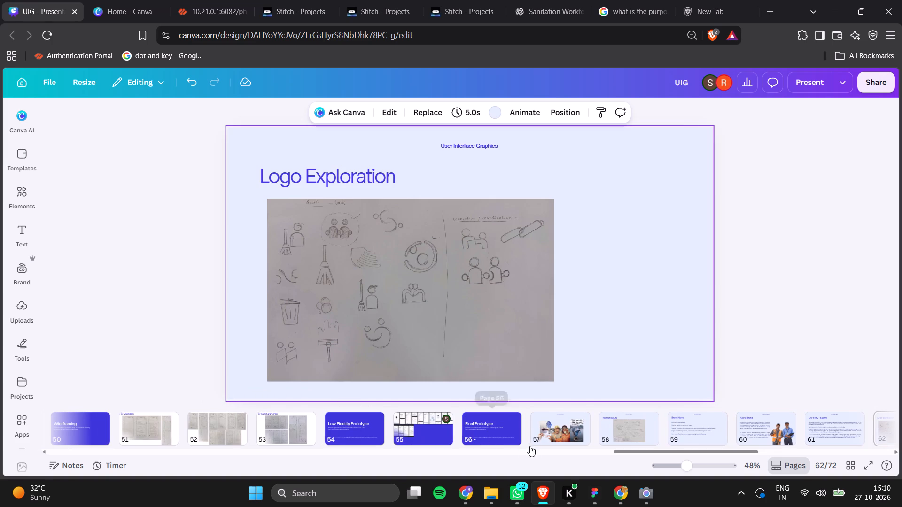
left_click(573, 435)
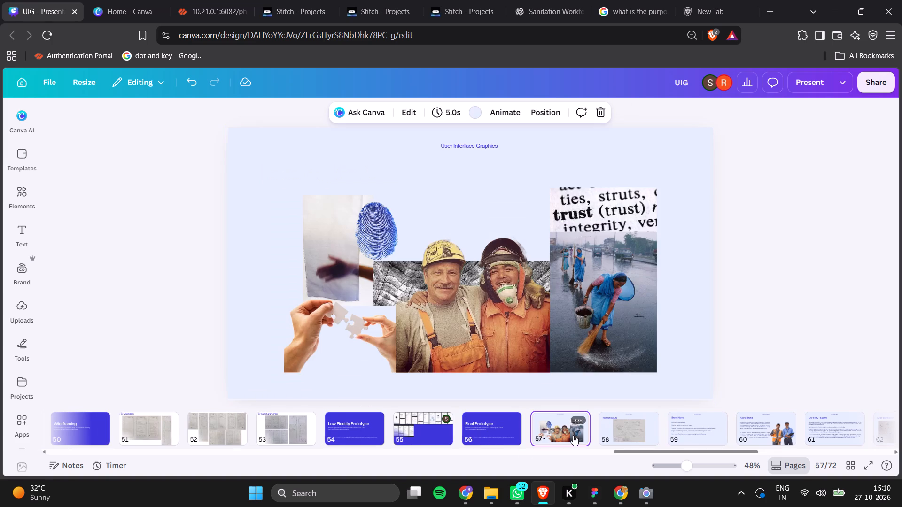
double_click(451, 146)
type("moodboard")
left_click(632, 152)
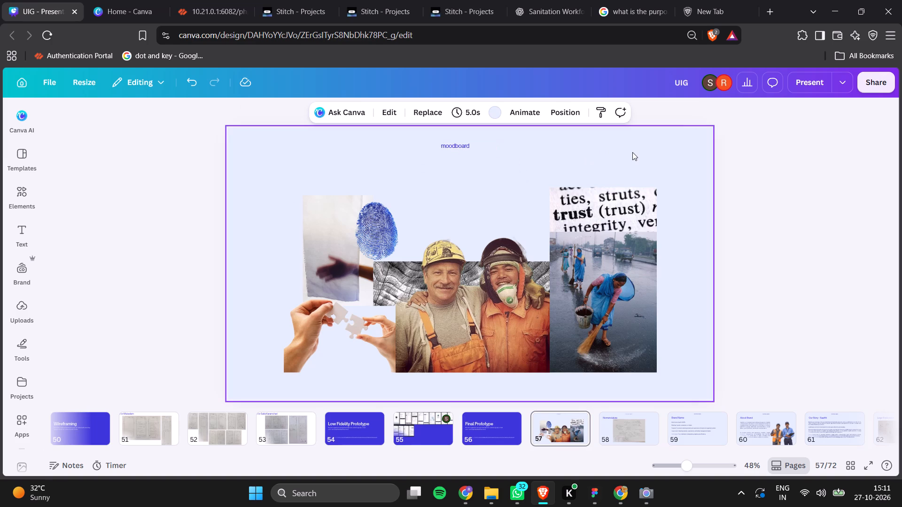
Open the page options for the Low Fidelity Prototype divider slide, page 54.
right_click(353, 428)
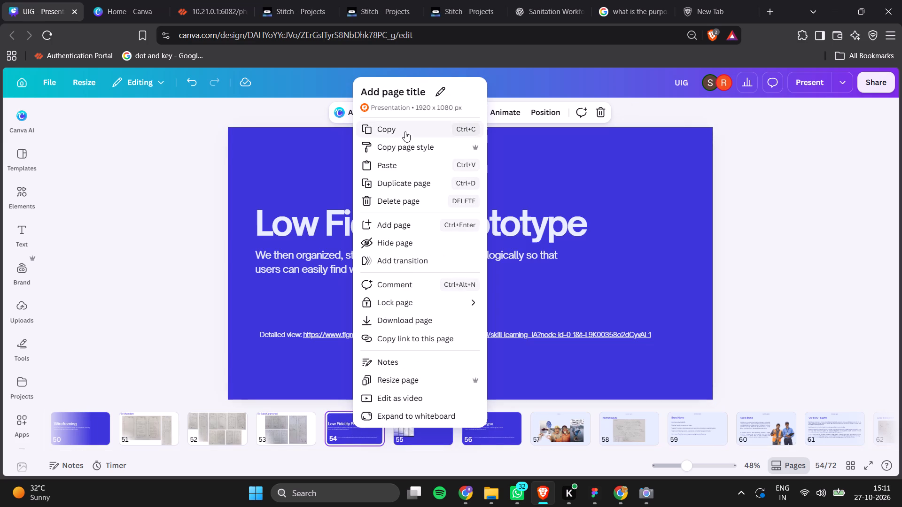
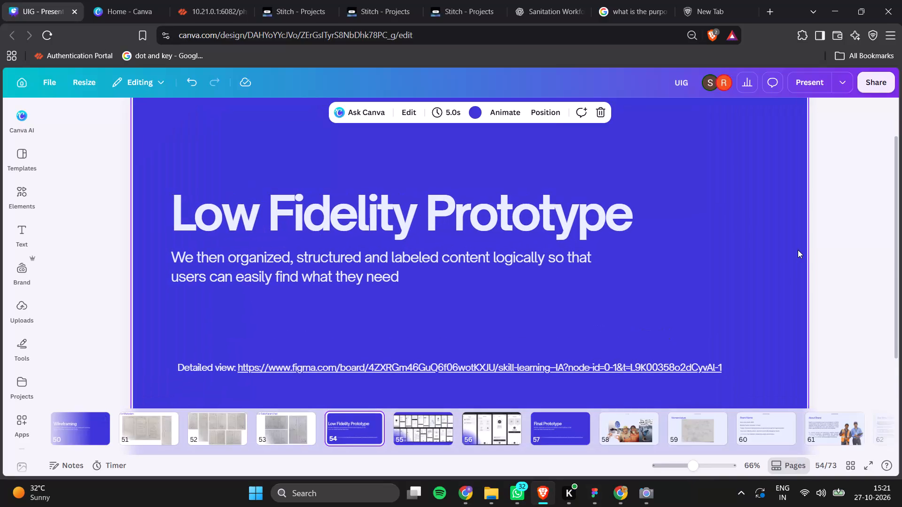
Switch to Figma and examine the grey wireframe rows and the coloured Saarthi app screens, including the Home Dashboard.
scroll(798, 250, "up", 1)
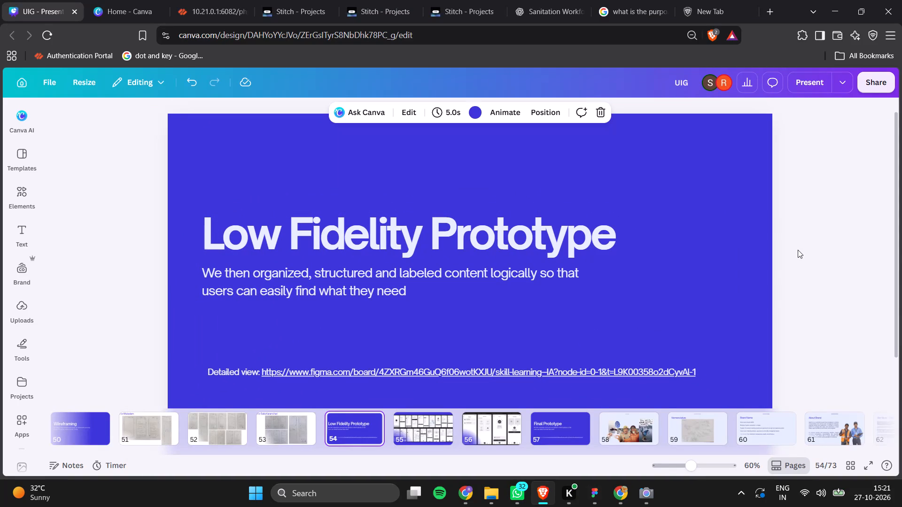
left_click(591, 488)
scroll(589, 306, "down", 2)
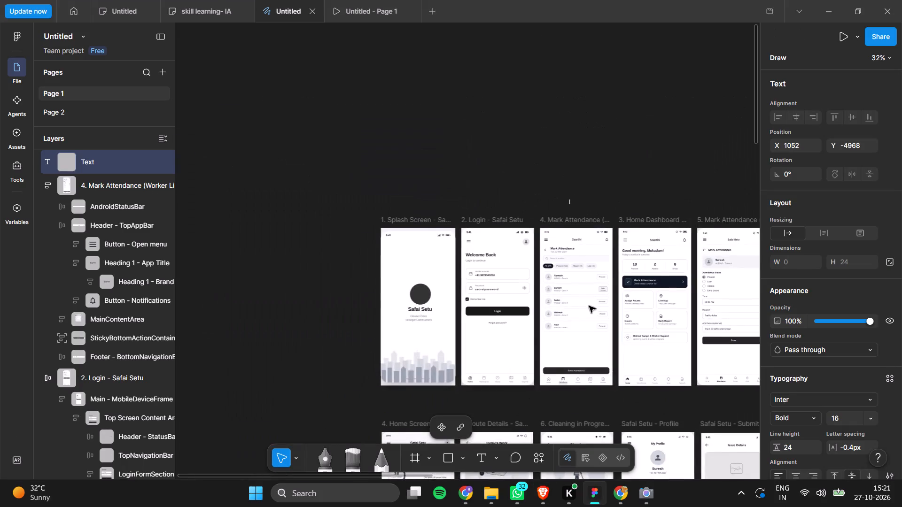
scroll(589, 306, "down", 7)
scroll(589, 306, "left", 4)
scroll(589, 306, "down", 3)
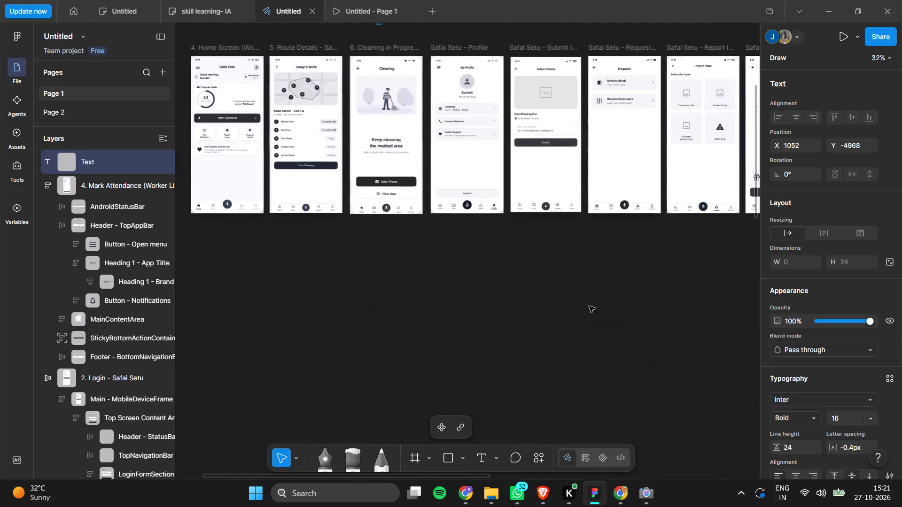
scroll(589, 306, "down", 8)
scroll(589, 306, "up", 1)
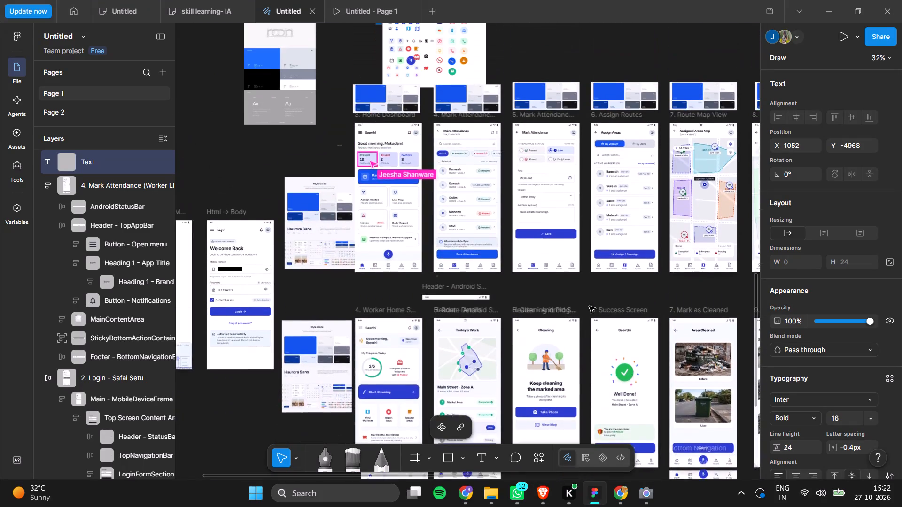
scroll(589, 306, "up", 1)
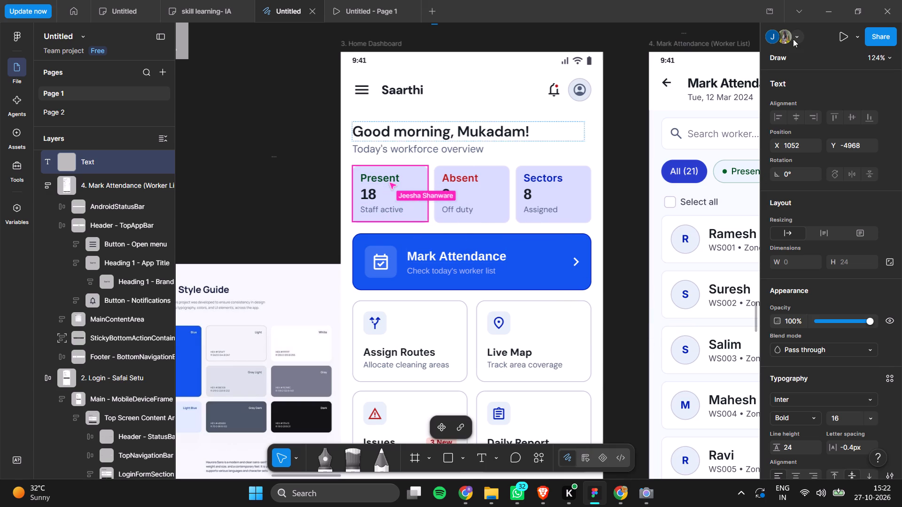
left_click(836, 0)
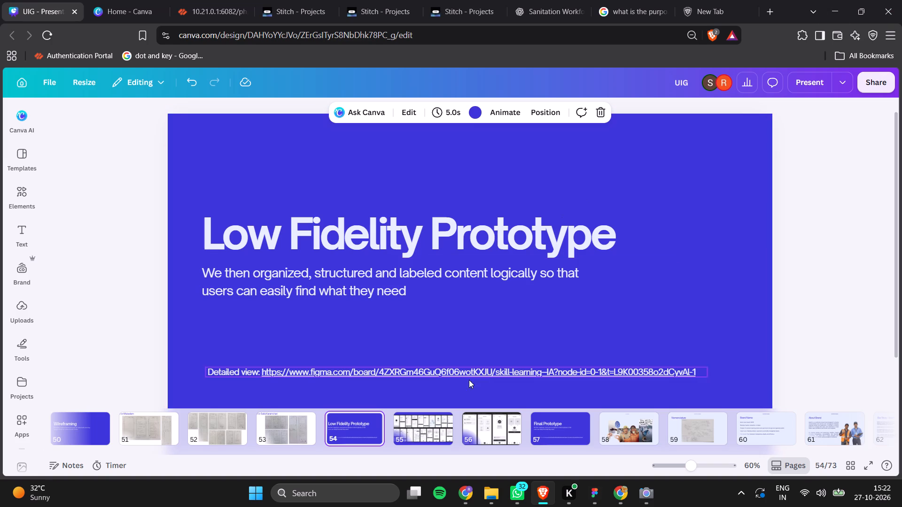
Change the background of the wireframe overview slide, page 55, to the near-black sampled from its screenshots.
left_click(425, 431)
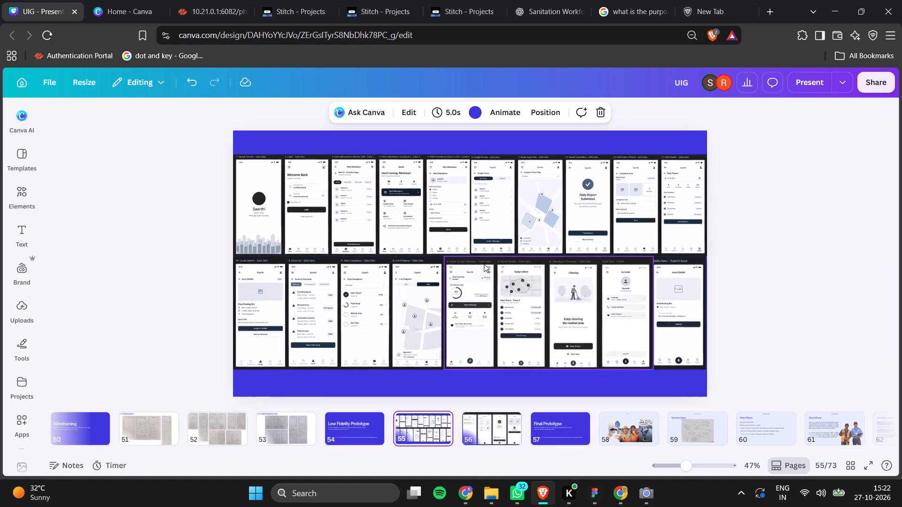
left_click(469, 376)
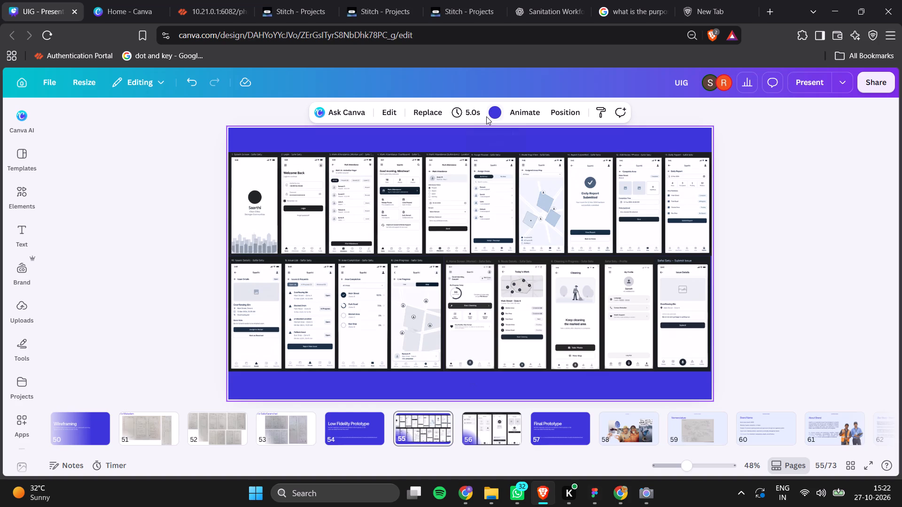
left_click(486, 116)
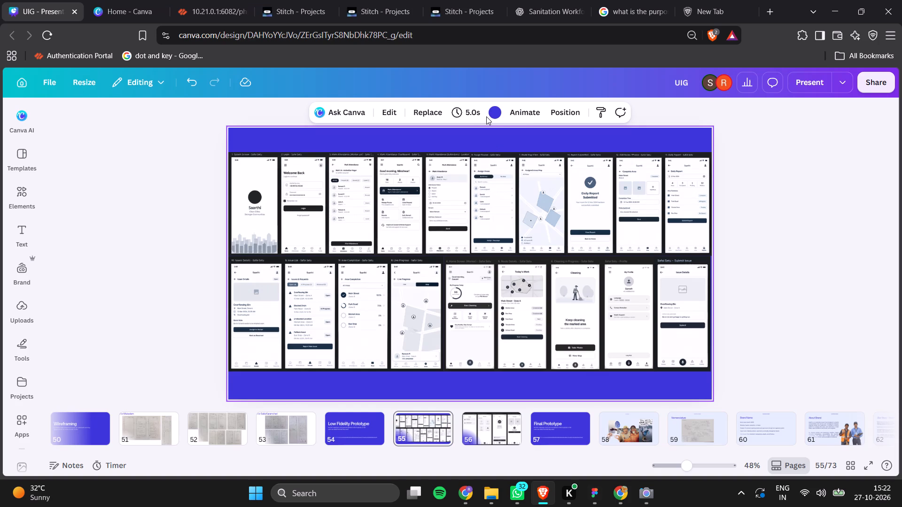
left_click(492, 115)
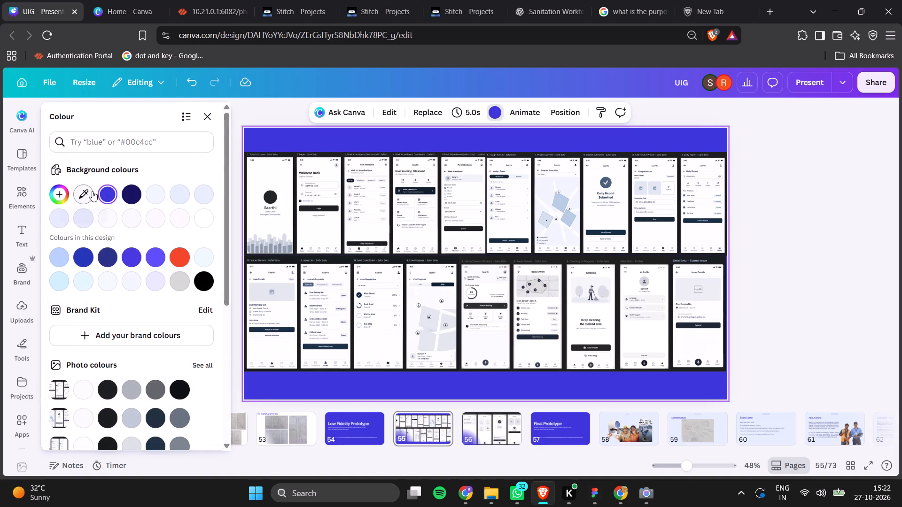
left_click(92, 191)
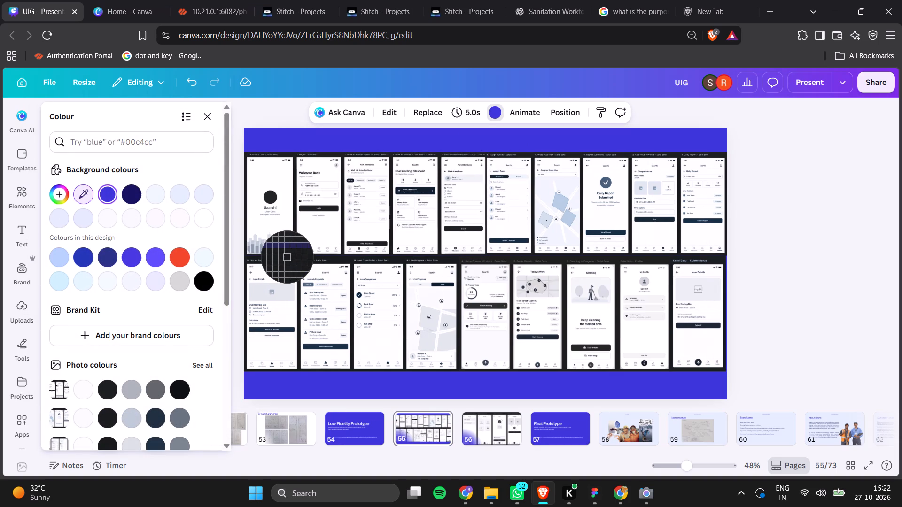
left_click(288, 257)
left_click(825, 211)
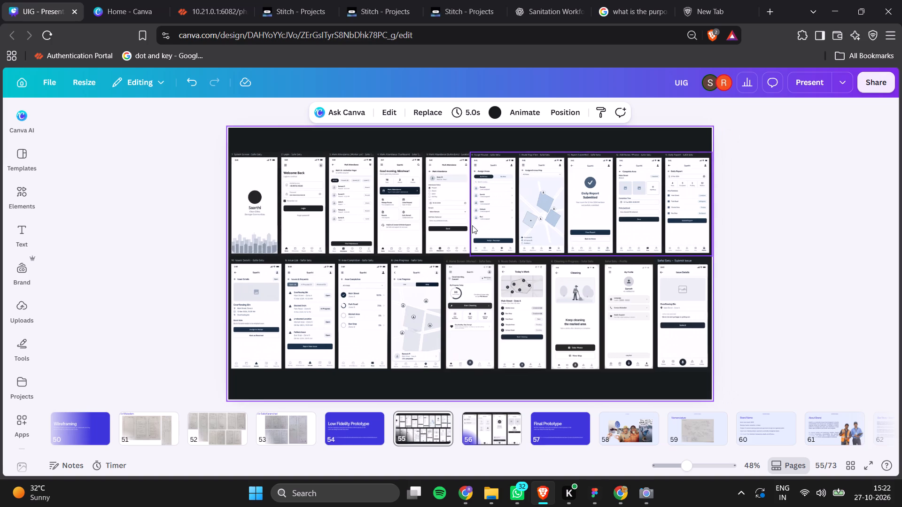
Nudge the image with the first five wireframe screens in slide 55's upper row slightly to the left.
left_click(472, 225)
left_click(413, 235)
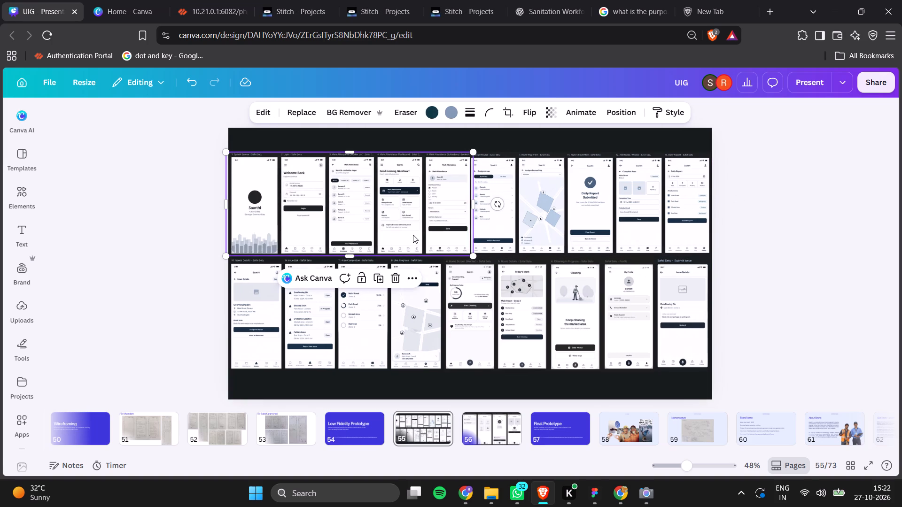
key("Left")
key("Left")
key("Left")
key("Left")
key("Left")
key("Left")
key("Left")
key("Left")
key("Left")
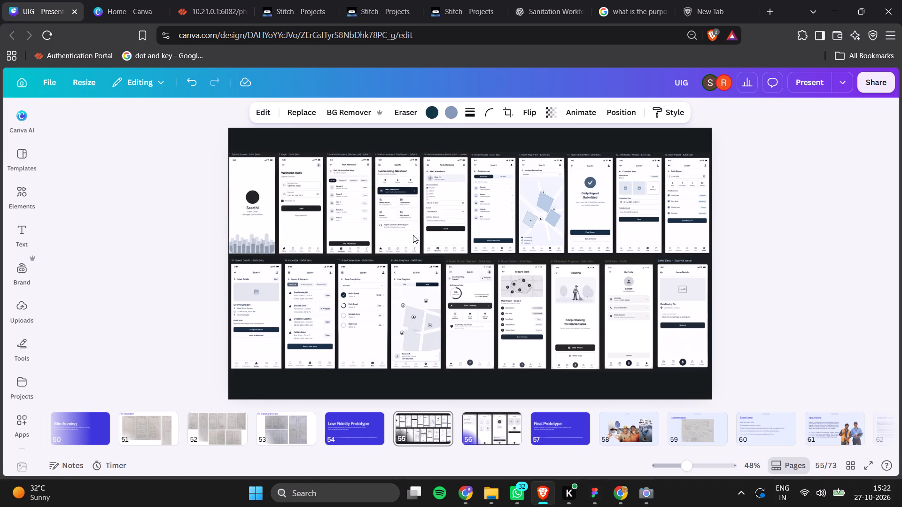
Scale down the whole upper row of wireframe images on slide 55 slightly, leaving a narrow margin at its left edge.
left_click_drag(189, 173, 727, 238)
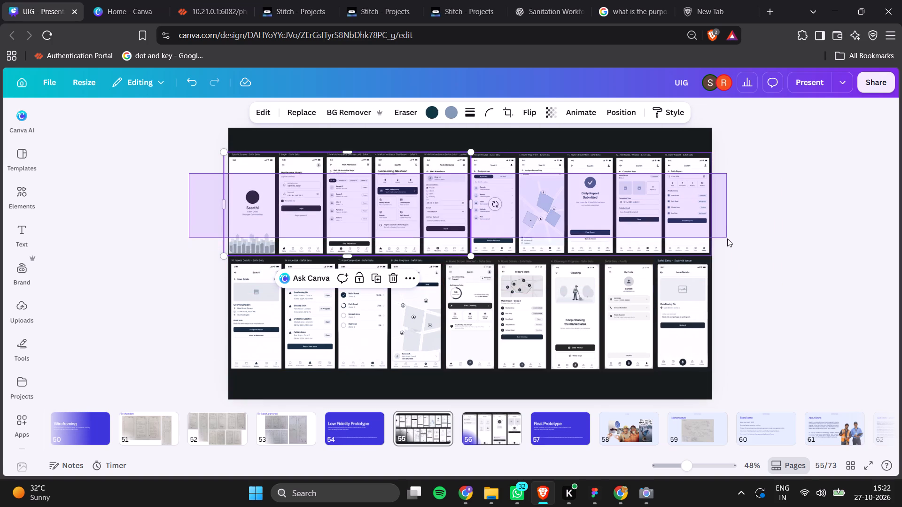
left_click_drag(224, 253, 230, 258)
Scale down the three lower-row wireframe images on slide 55 together to about 1,900 wide, matching the upper row's left margin.
left_click_drag(202, 308, 801, 313)
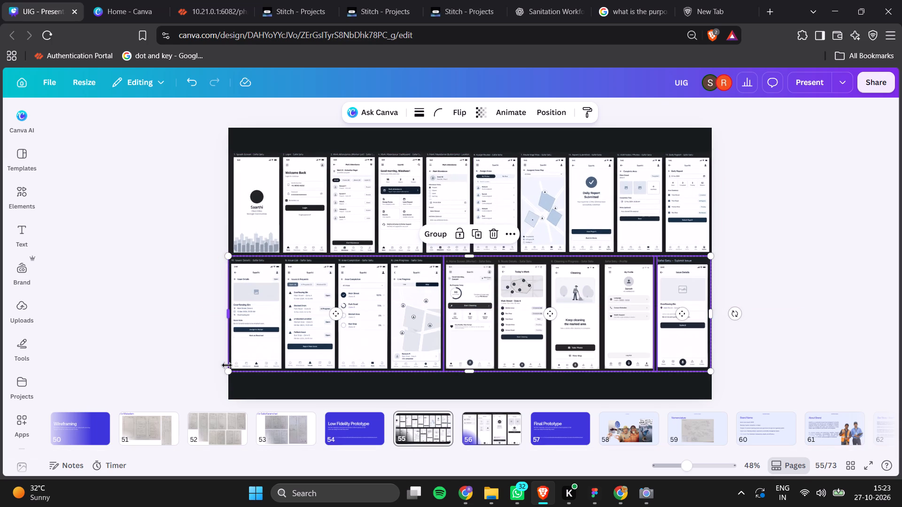
left_click_drag(227, 370, 230, 364)
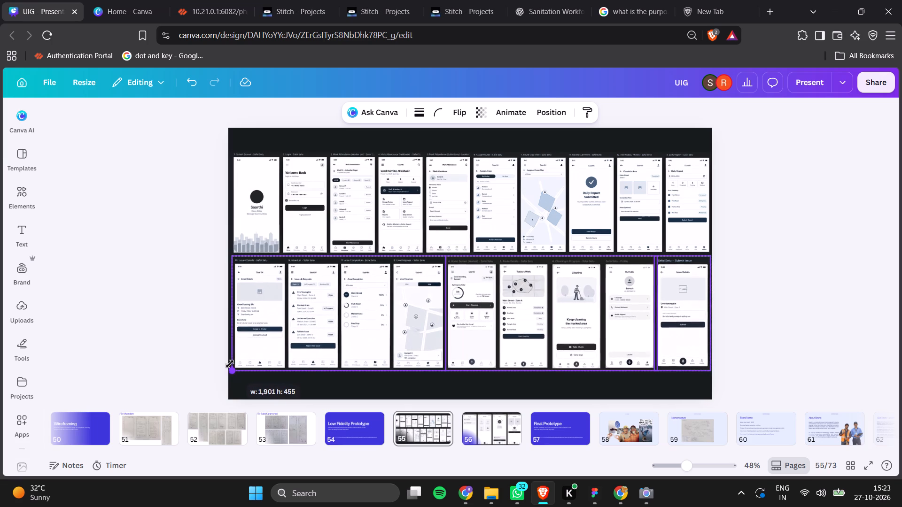
left_click_drag(230, 364, 230, 363)
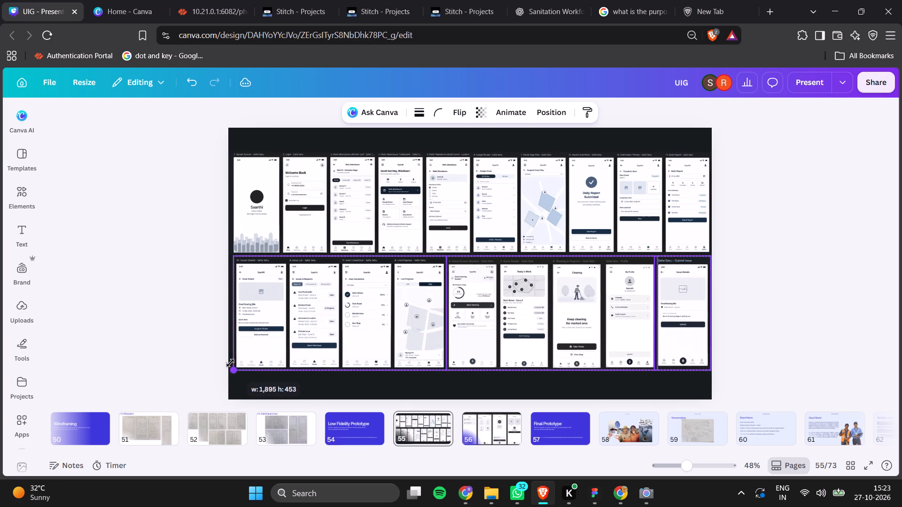
left_click_drag(230, 363, 230, 365)
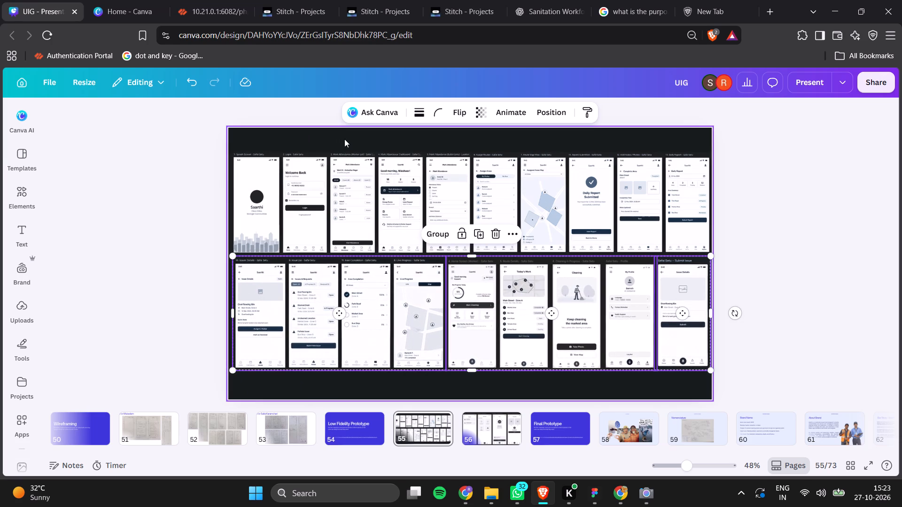
Nudge the lower row of wireframe images on slide 55 down to widen the gap below the upper row.
key("Down")
key("Down")
key("Down")
key("Down")
key("Down")
key("Down")
key("Down")
key("Down")
key("Down")
key("Down")
key("Down")
key("Down")
key("Down")
key("Down")
key("Down")
key("Down")
key("Down")
key("Down")
key("Down")
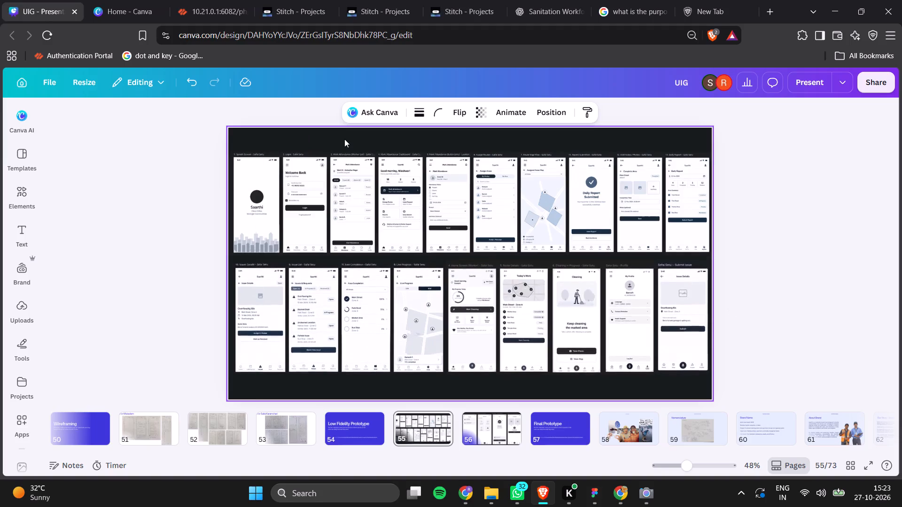
key("Down")
key("Down")
key("Down")
key("Down")
key("Down")
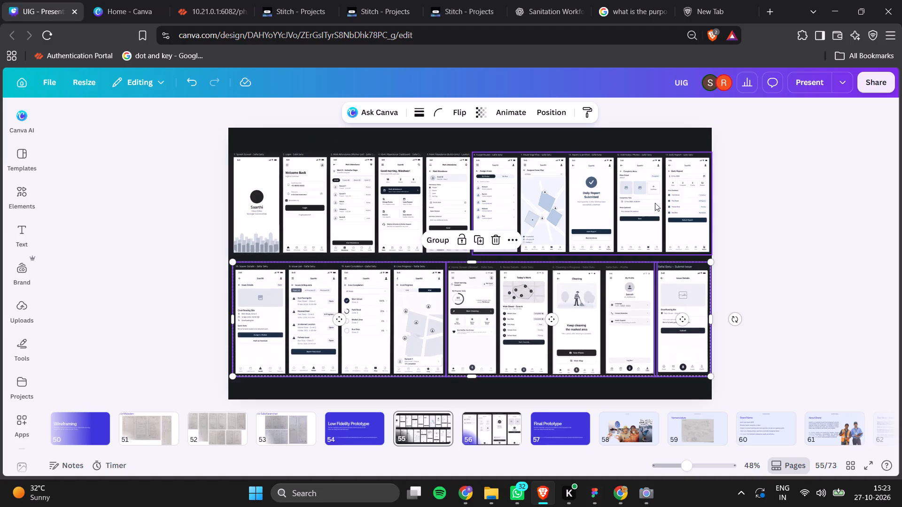
left_click(746, 233)
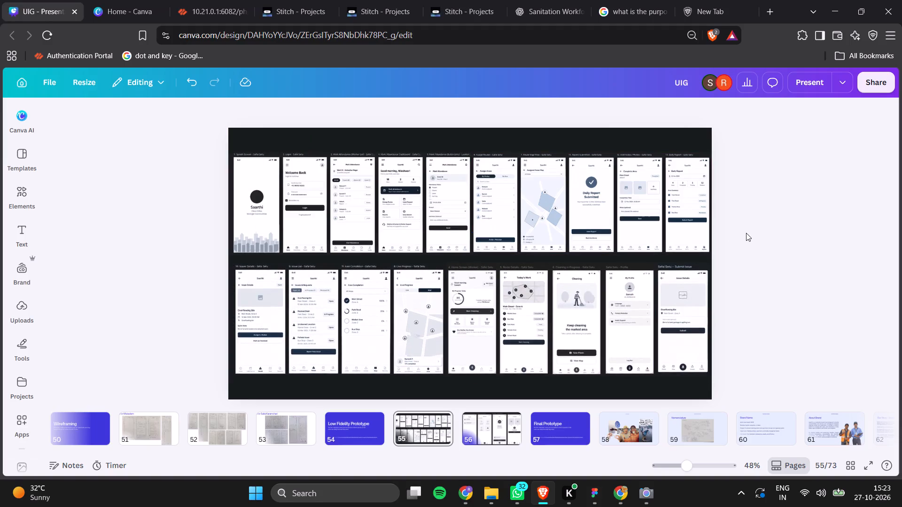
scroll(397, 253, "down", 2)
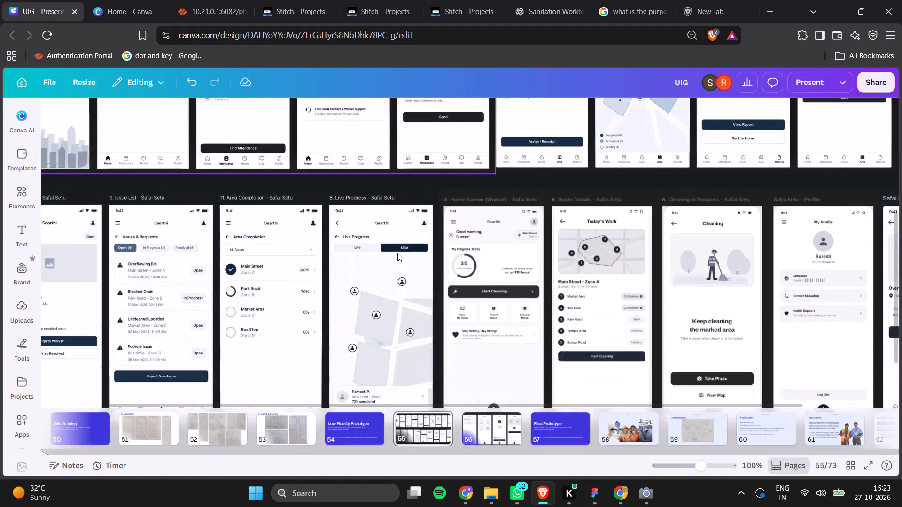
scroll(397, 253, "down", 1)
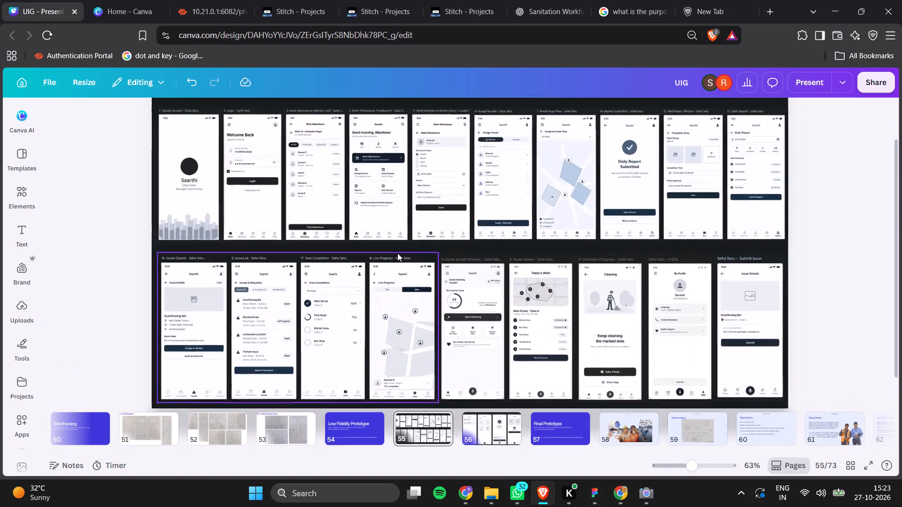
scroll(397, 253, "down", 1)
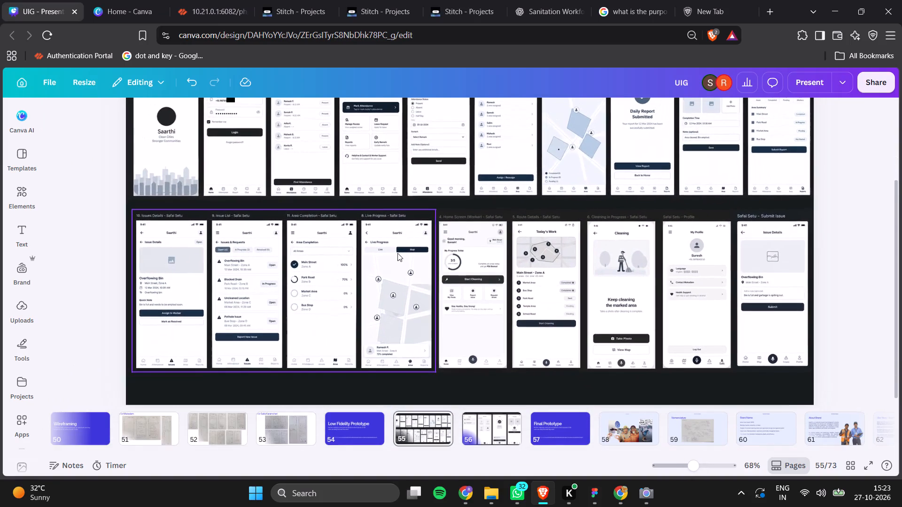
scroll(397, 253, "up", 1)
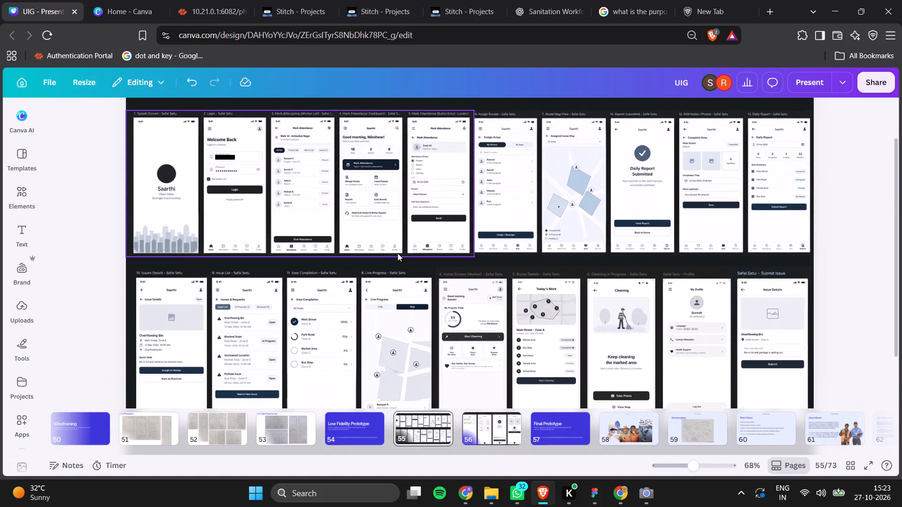
Copy the image showing the Request, Report Issue, Success and Mark as Cleaned screens on slide 56, and delete it from that slide.
left_click(501, 433)
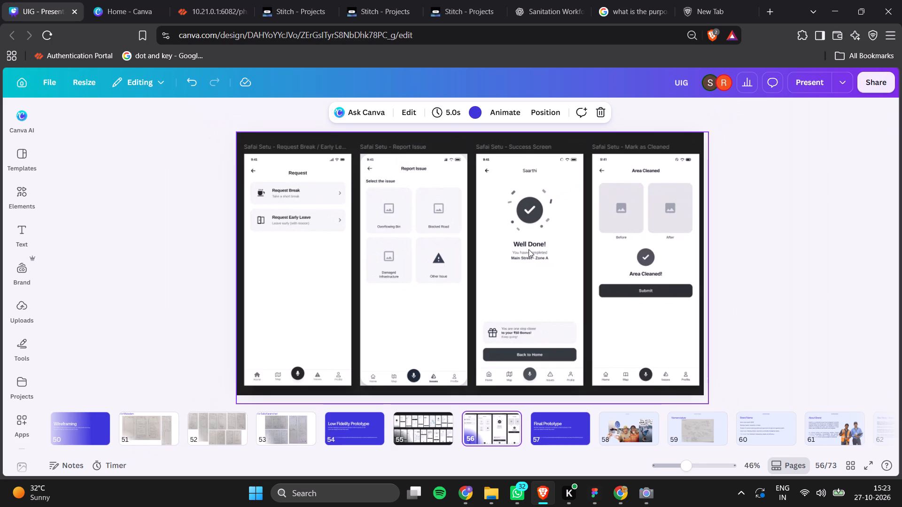
left_click_drag(351, 263, 611, 295)
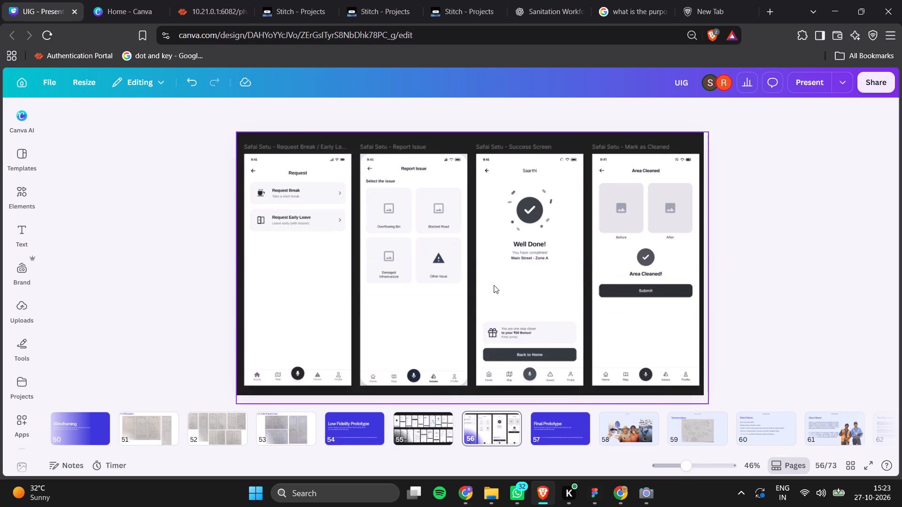
left_click_drag(102, 215, 754, 341)
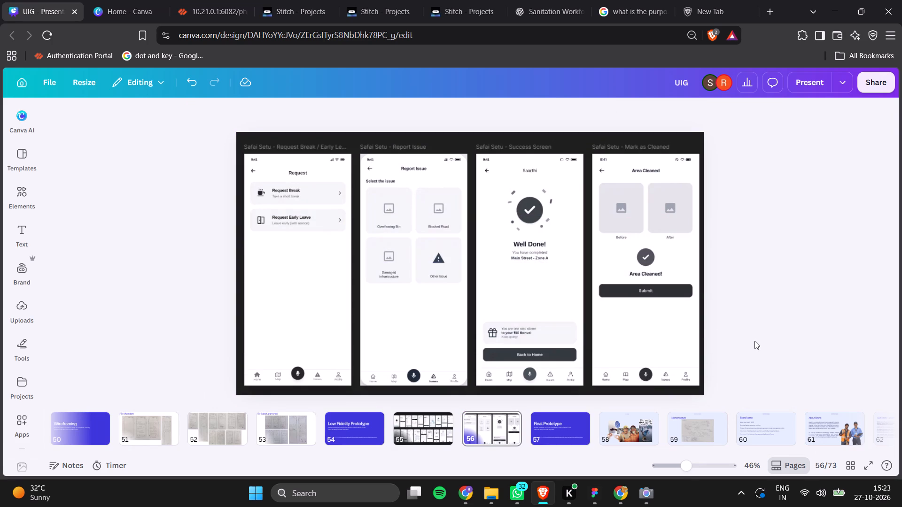
key("ctrl+c")
key("BackSpace")
left_click_drag(442, 239, 481, 197)
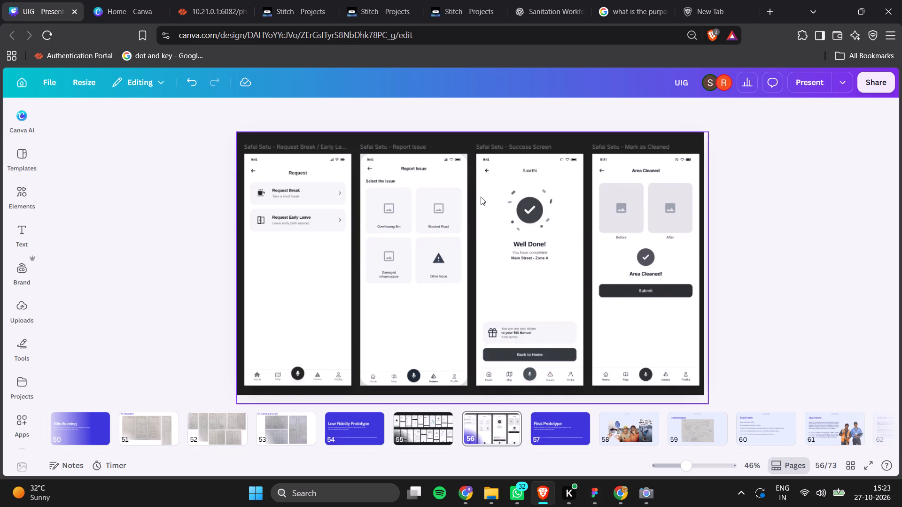
left_click_drag(481, 197, 415, 300)
left_click_drag(404, 261, 475, 355)
right_click(503, 339)
left_click(420, 277)
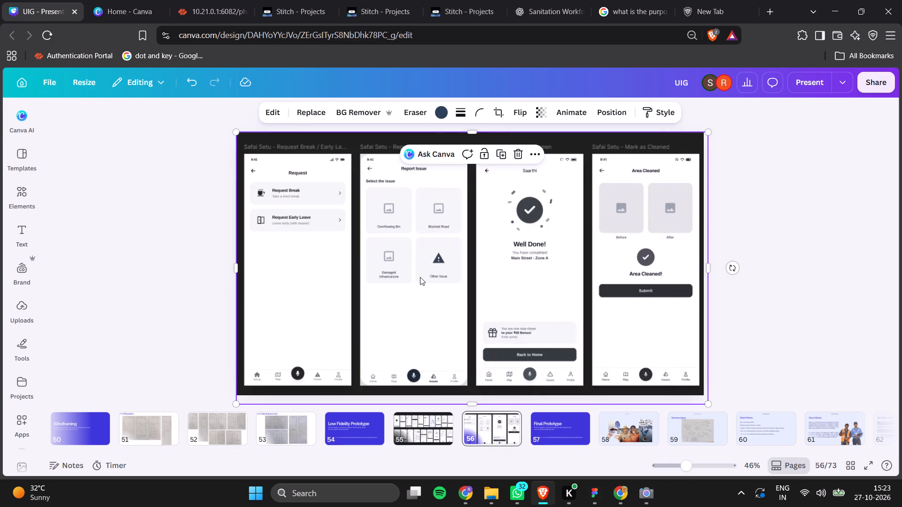
key("ctrl+c")
key("Delete")
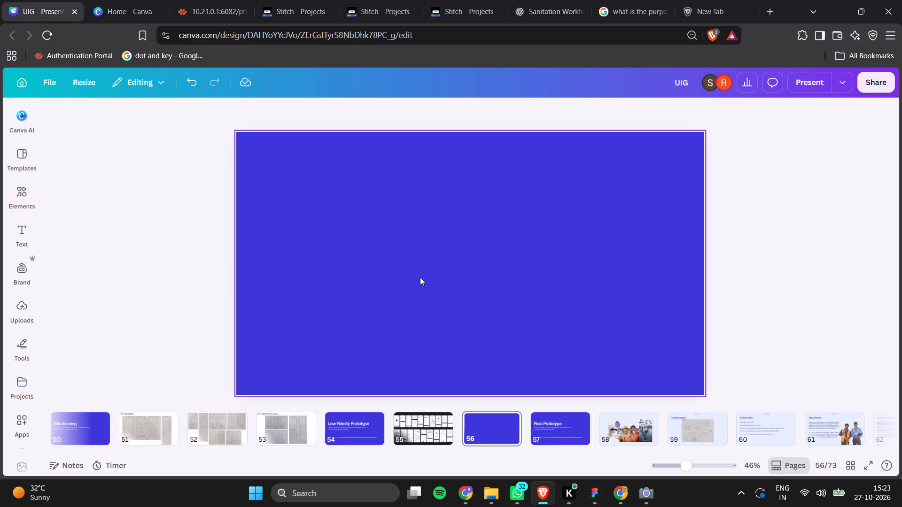
Delete the blank blue slide 56 between the wireframe overview and the Final Prototype divider.
left_click(428, 445)
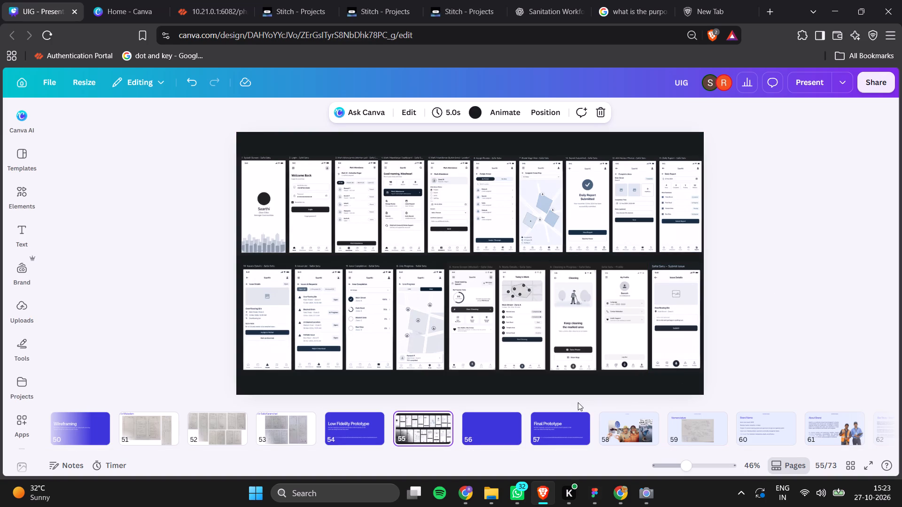
left_click(477, 430)
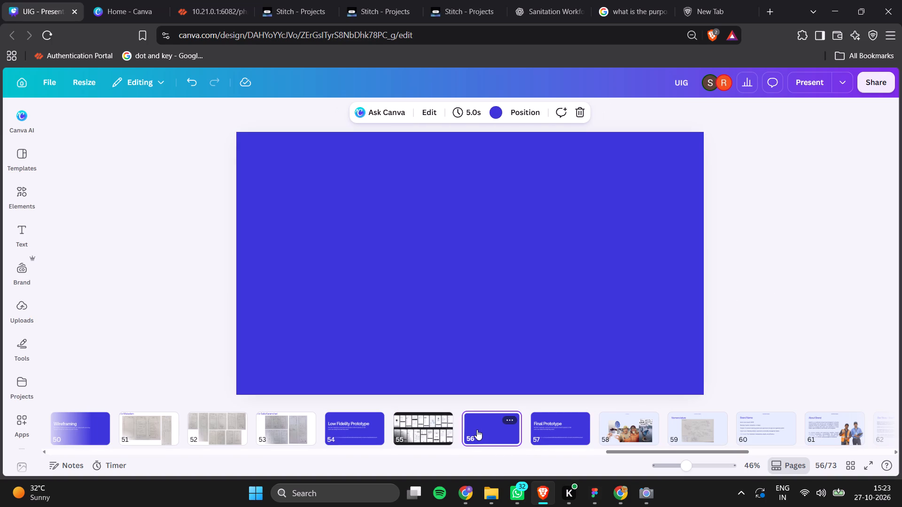
key("Delete")
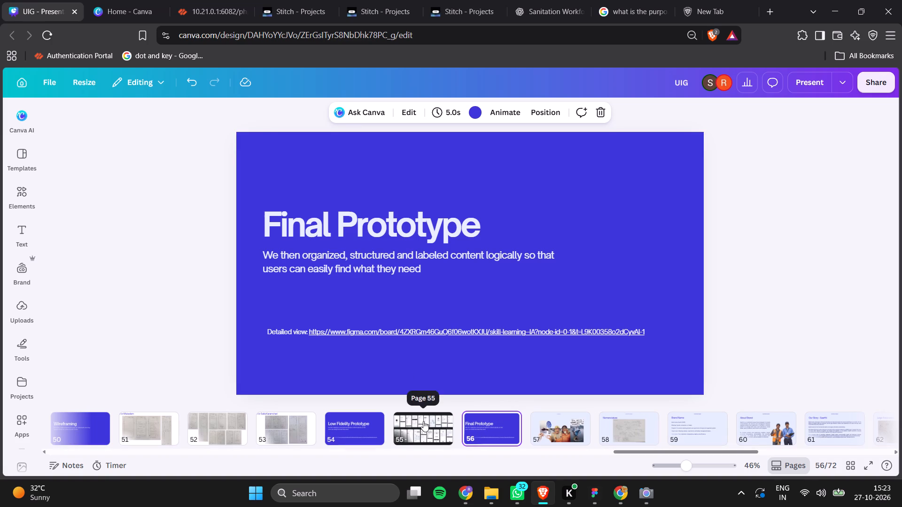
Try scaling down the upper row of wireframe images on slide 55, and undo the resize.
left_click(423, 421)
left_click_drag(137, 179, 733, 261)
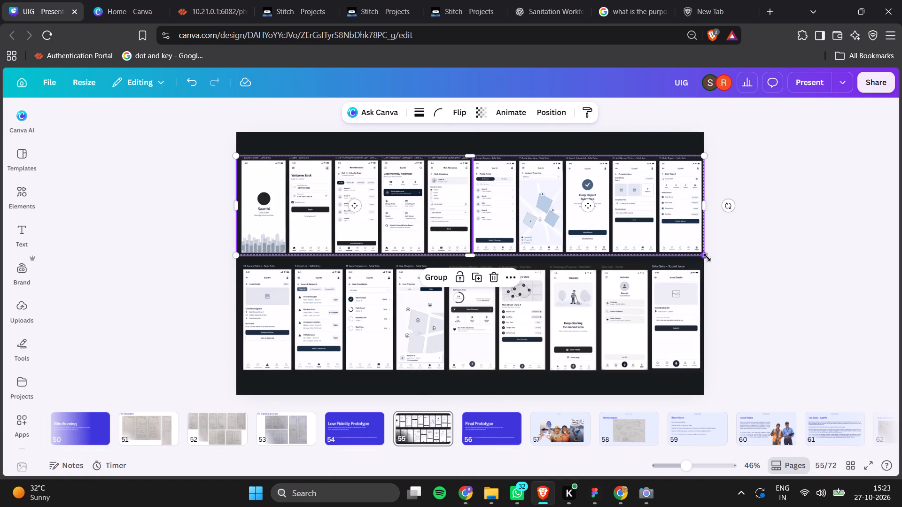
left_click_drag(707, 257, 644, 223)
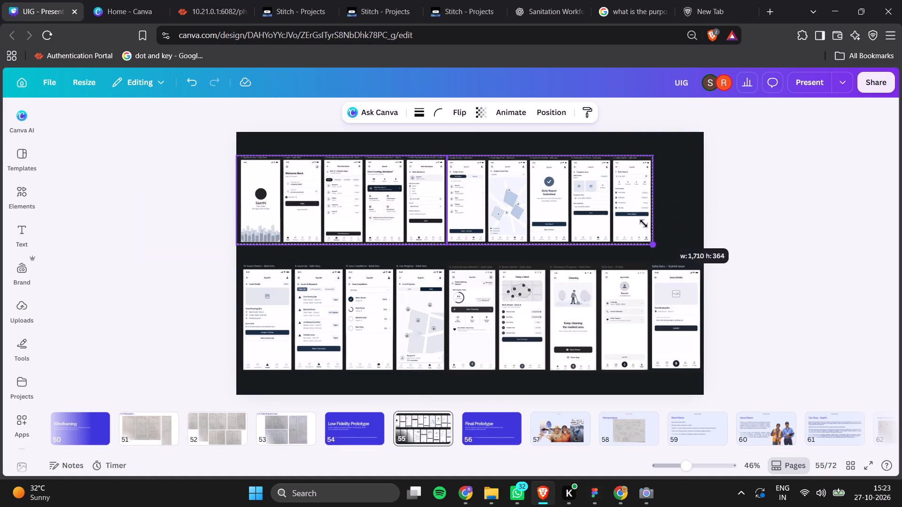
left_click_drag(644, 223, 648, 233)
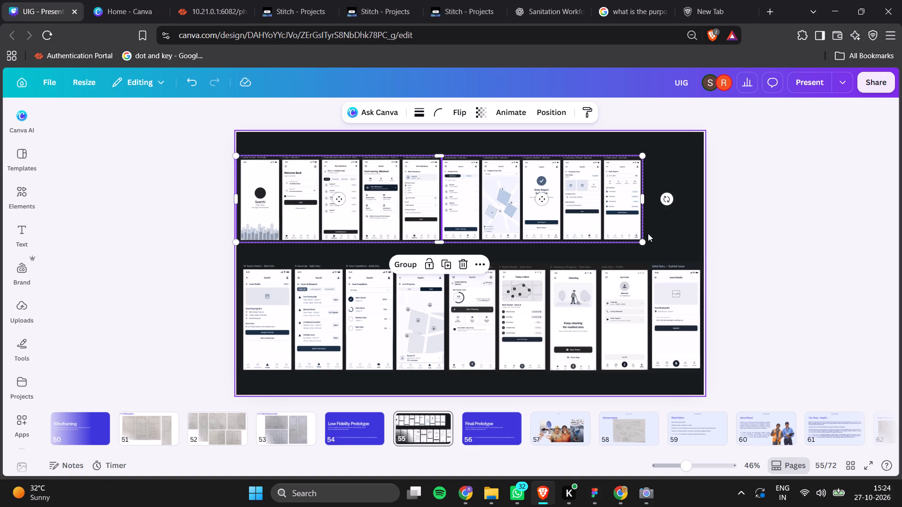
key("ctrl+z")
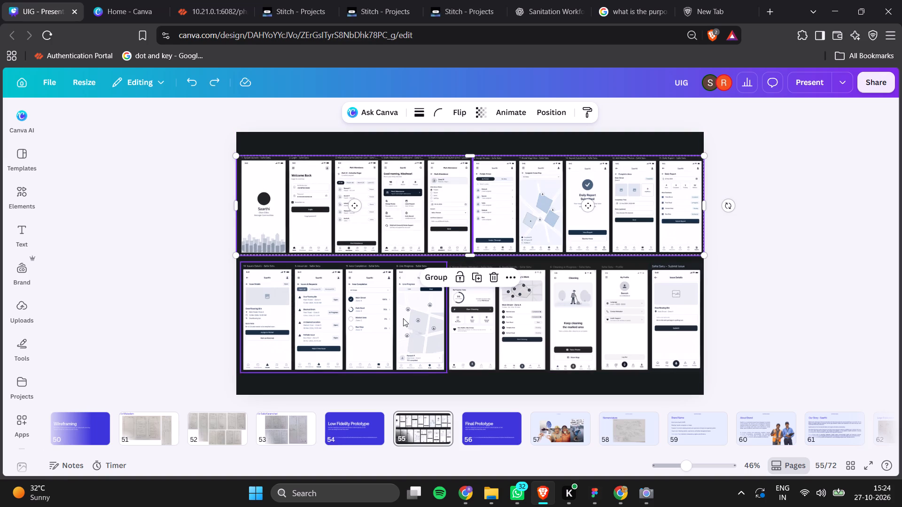
Paste the copied Request-to-Mark-as-Cleaned image onto slide 55 and scale it down until its phone screens match the lower row's height.
key("ctrl+v")
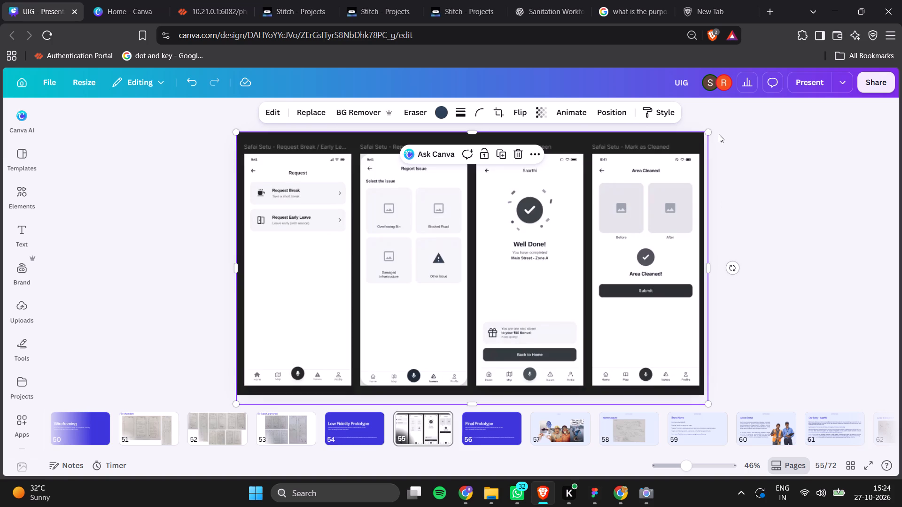
left_click_drag(708, 130, 466, 299)
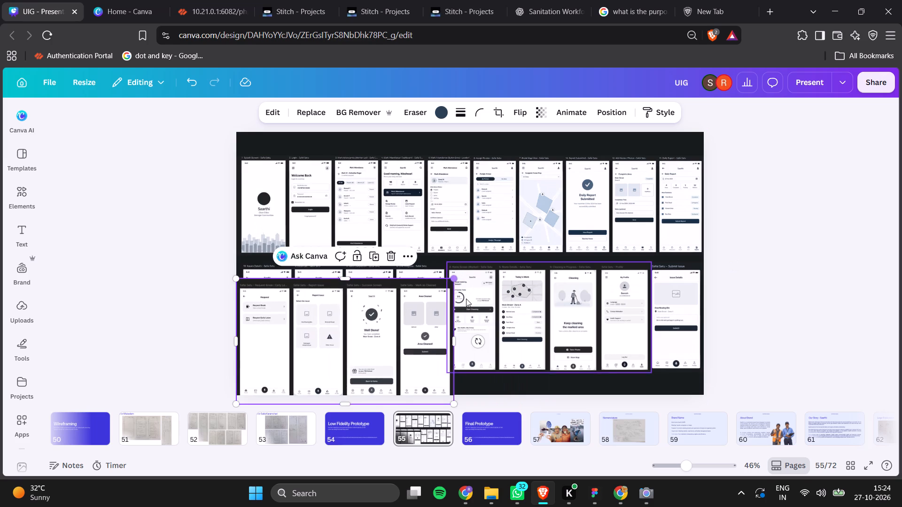
left_click_drag(414, 333, 486, 315)
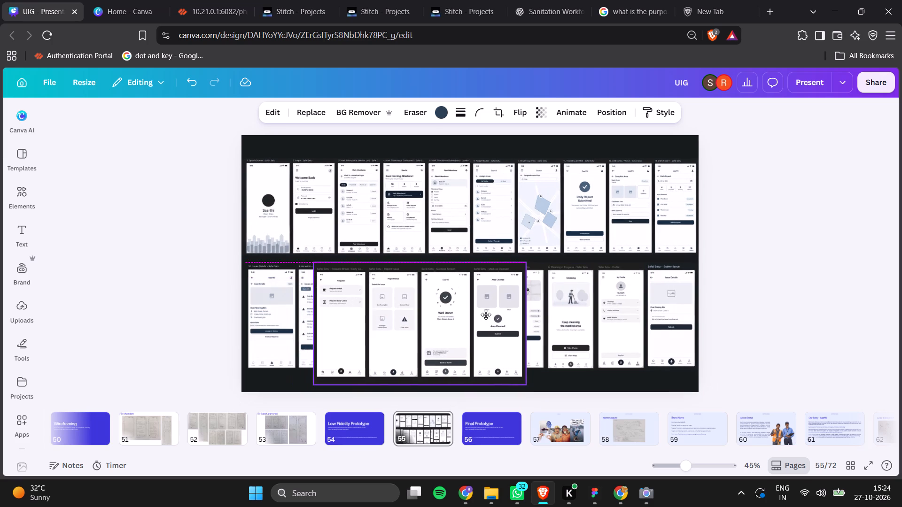
left_click_drag(486, 315, 482, 310)
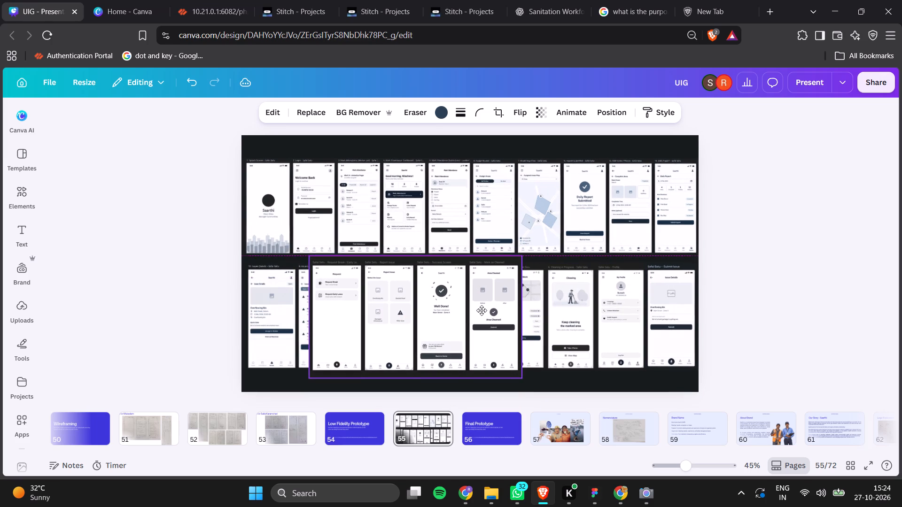
left_click_drag(482, 310, 482, 309)
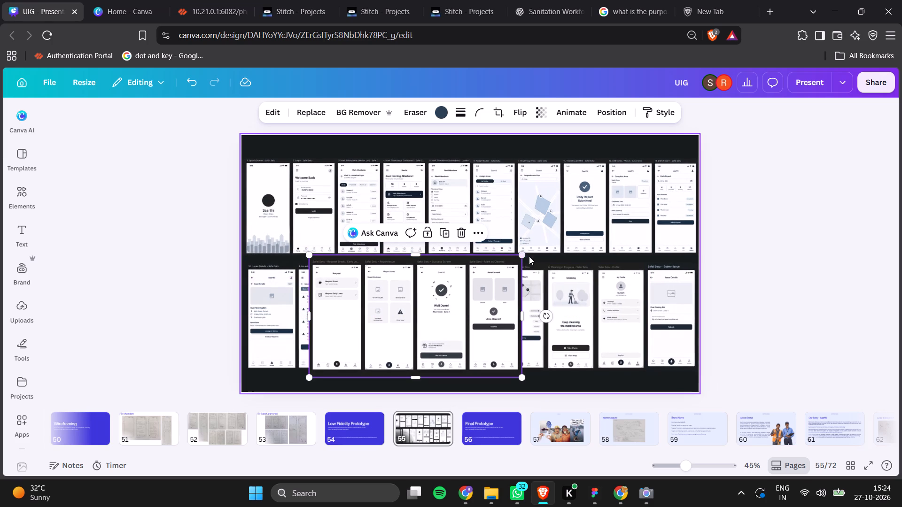
left_click_drag(524, 255, 514, 253)
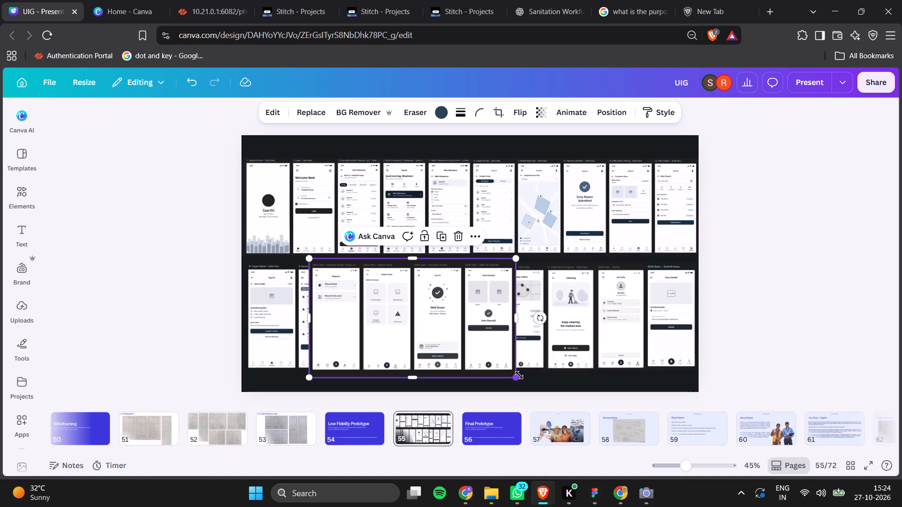
left_click_drag(519, 375, 519, 369)
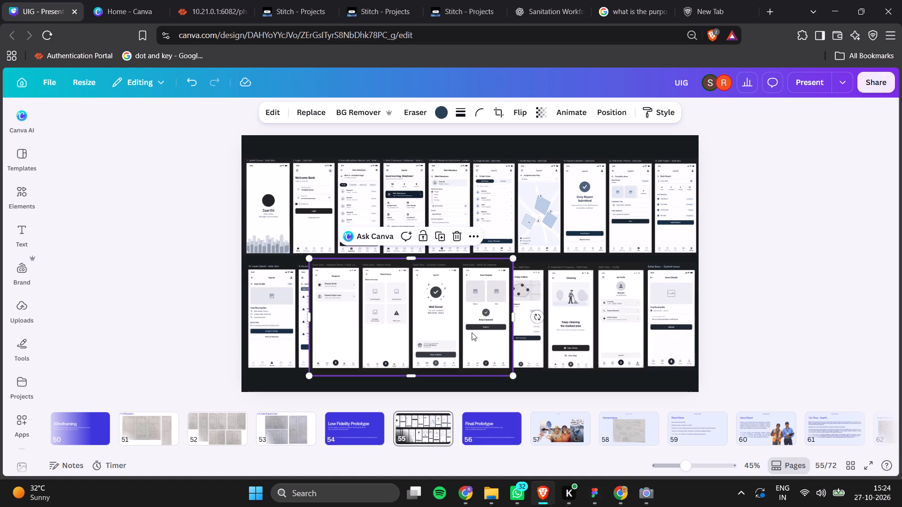
Shift the pasted image down and across the lower row, and move the upper row of wireframes up near the slide's top edge.
left_click_drag(473, 332, 578, 359)
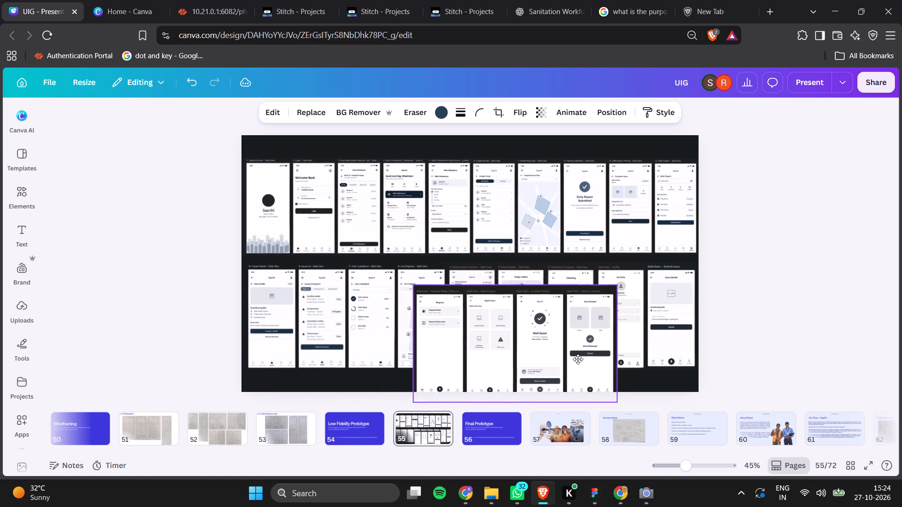
left_click_drag(578, 359, 576, 361)
left_click_drag(225, 162, 576, 220)
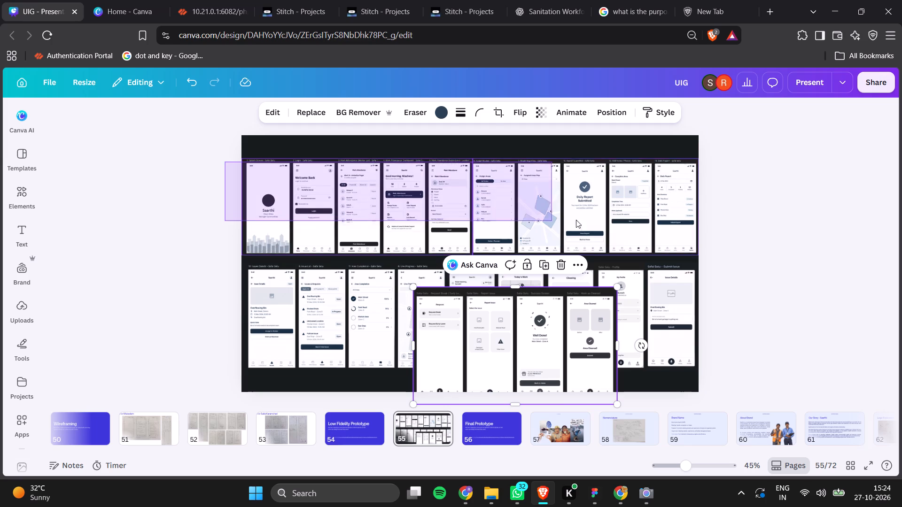
left_click_drag(576, 220, 610, 214)
left_click_drag(609, 215, 607, 199)
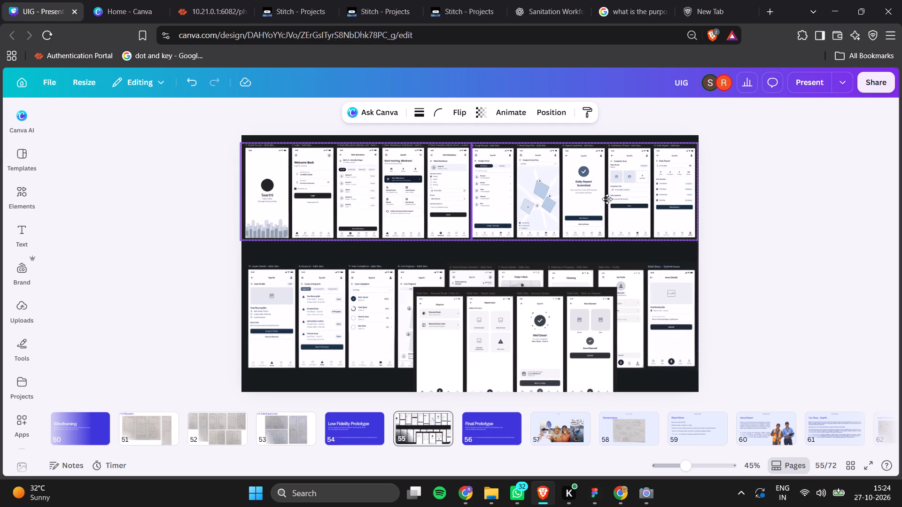
left_click_drag(607, 199, 608, 201)
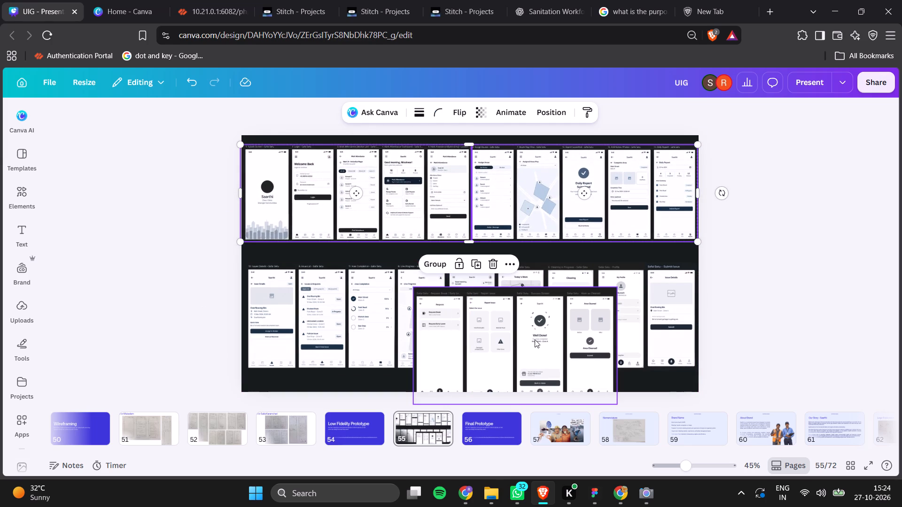
Move the lower row of wireframes up directly beneath the upper row, parking the pasted image over the upper row's right end.
left_click_drag(536, 340, 535, 159)
left_click_drag(181, 306, 697, 265)
left_click_drag(663, 292, 657, 275)
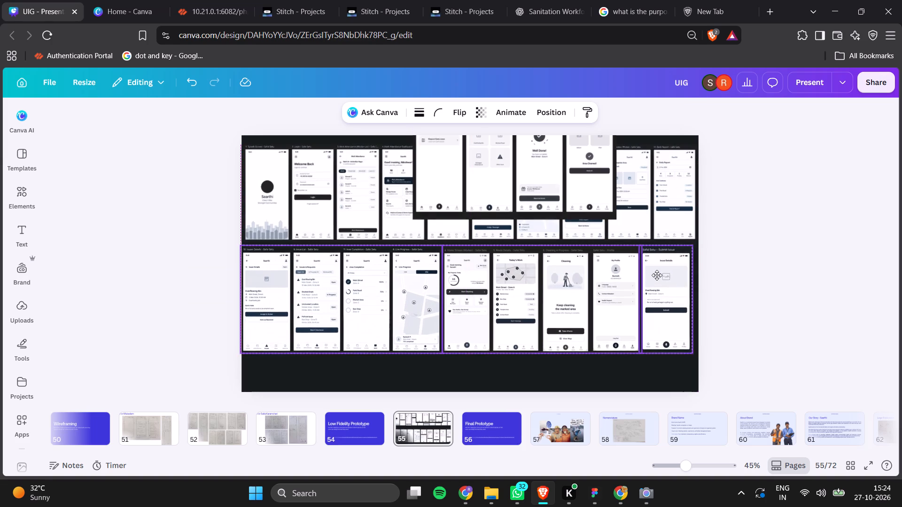
left_click_drag(657, 275, 662, 273)
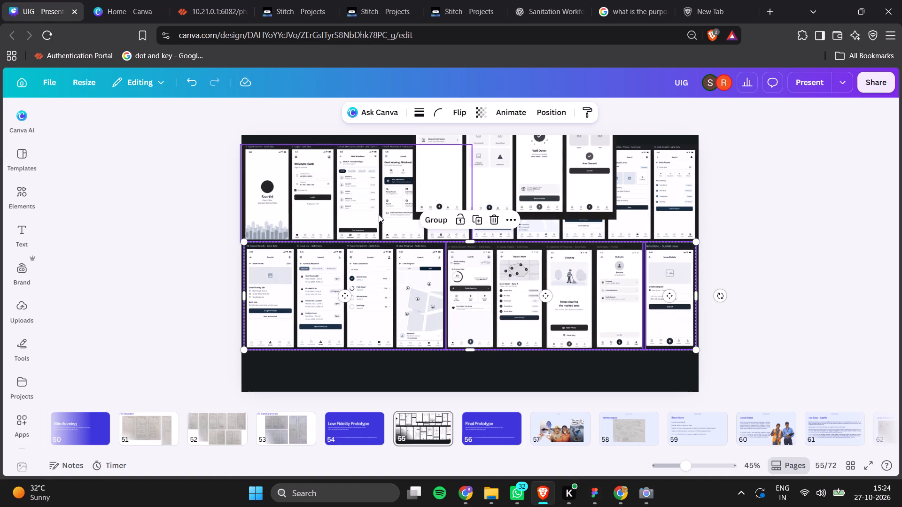
left_click(223, 204)
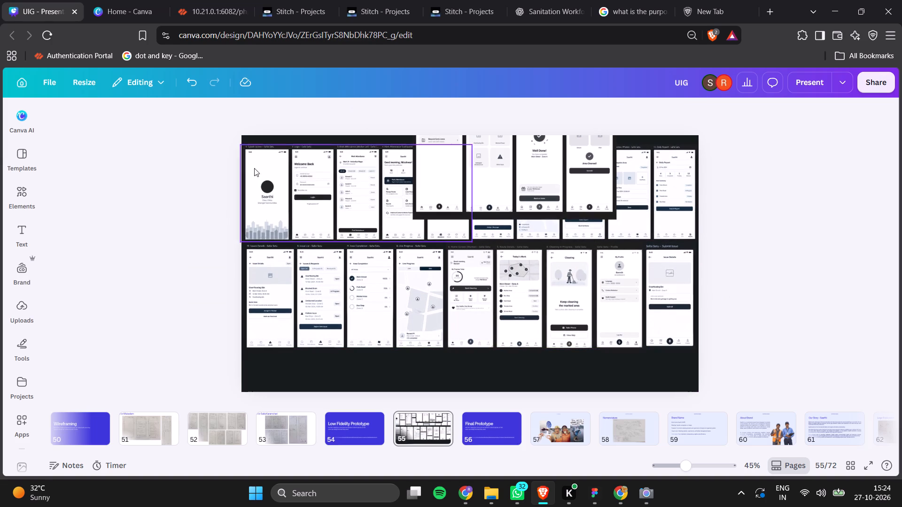
left_click_drag(502, 189, 638, 253)
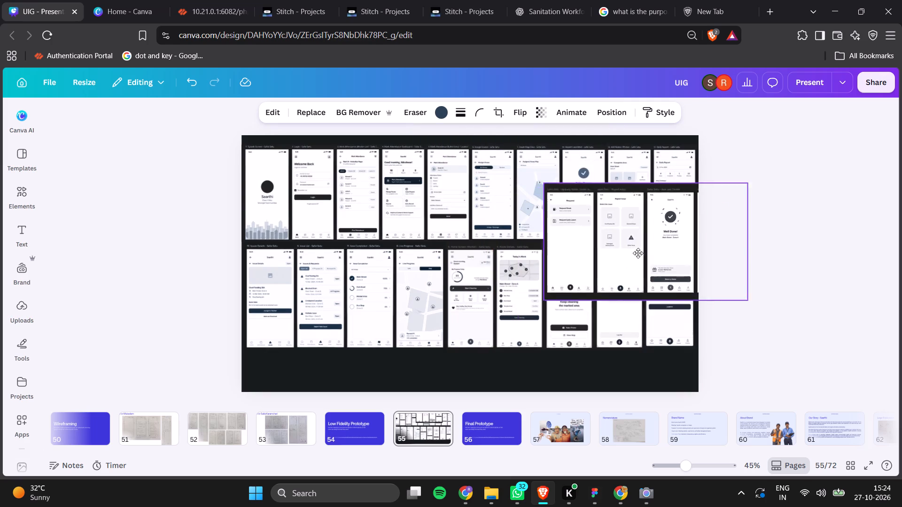
left_click_drag(638, 253, 626, 207)
Nudge the lower-row image with the Today's Work, Cleaning and My Profile screens slightly left to tighten the gap beside the map screen.
left_click(483, 291)
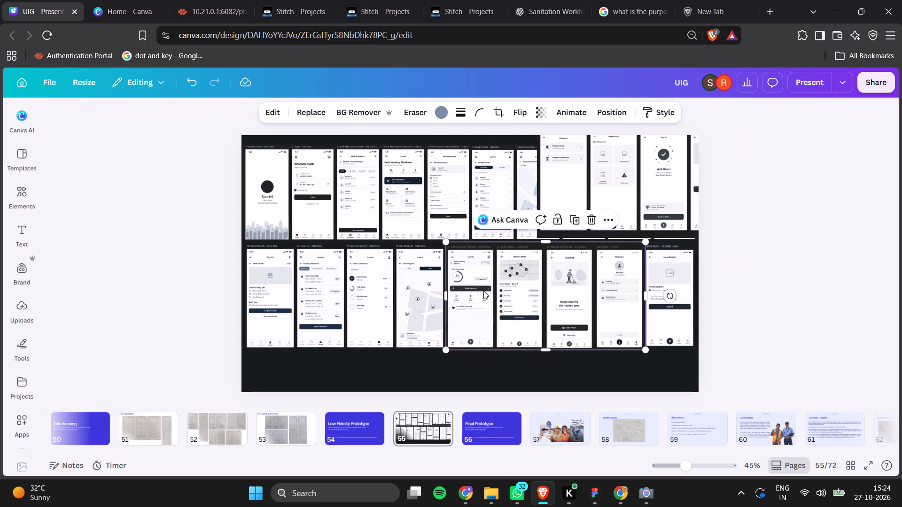
key("Left")
key("Left")
key("Left")
key("Left")
key("Left")
key("Left")
key("Left")
key("Left")
key("Left")
key("Left")
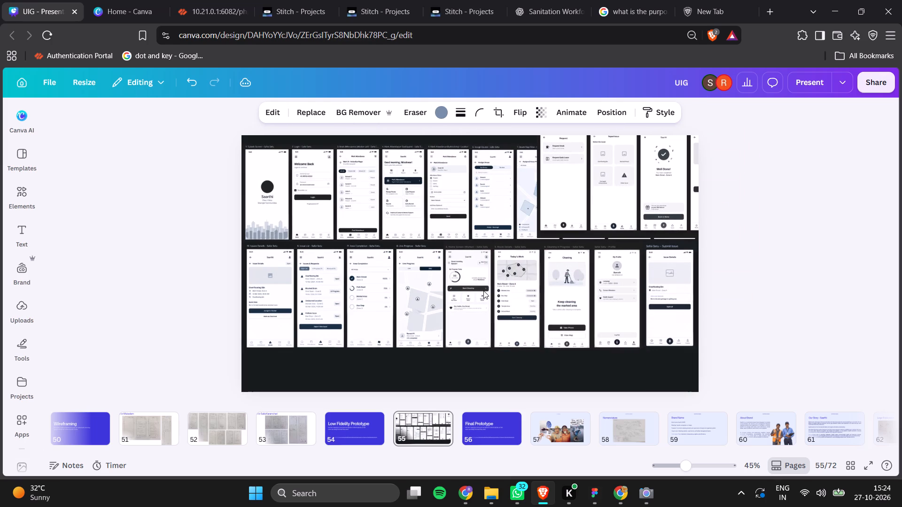
key("Left")
Shift the Submit Issue screen image at the lower row's end slightly left against its neighbour and fine-tune its vertical alignment.
left_click(661, 292)
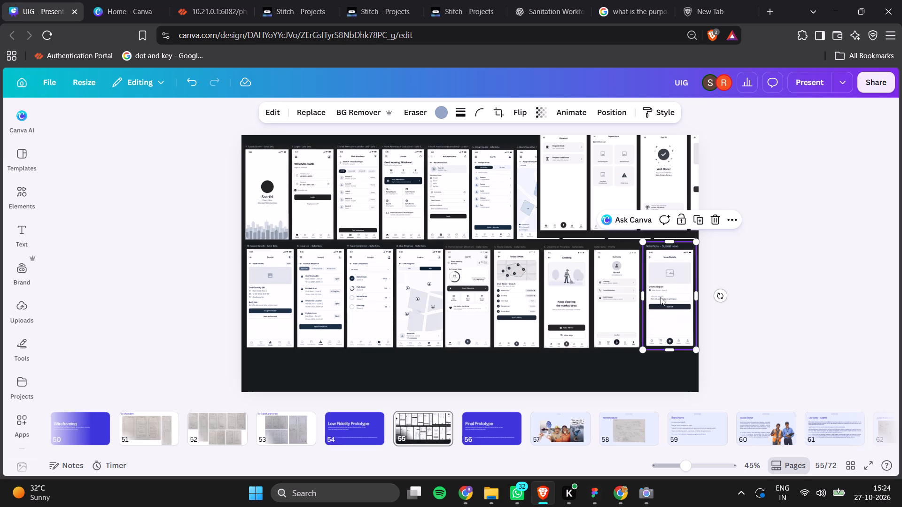
left_click(661, 298)
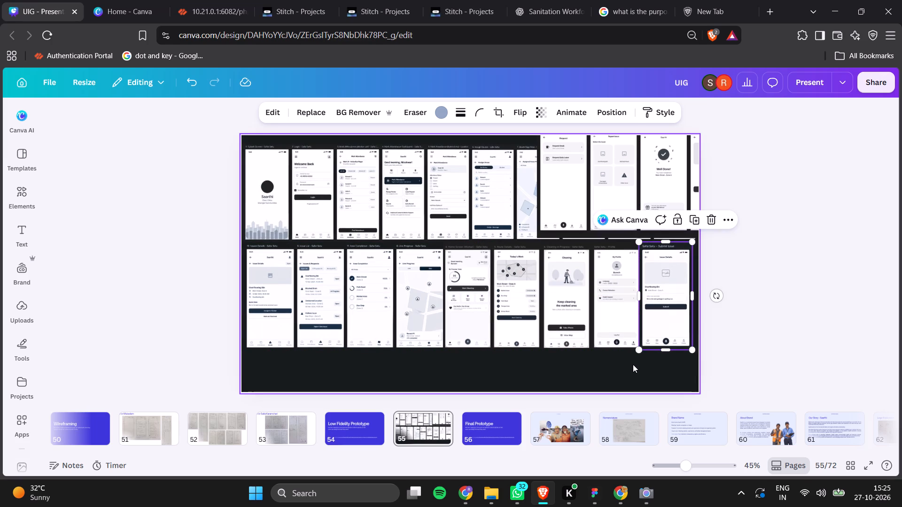
key("Down")
key("Down")
key("Down")
key("Up")
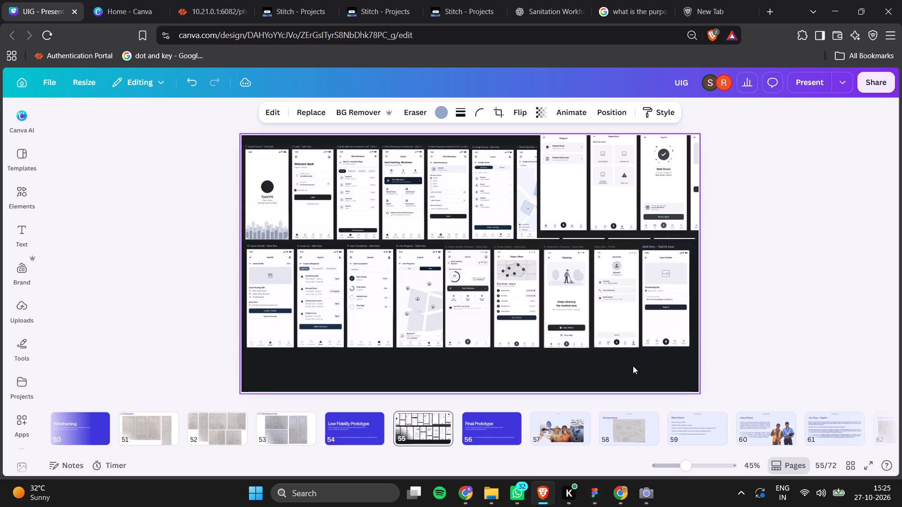
key("Up")
key("Up")
left_click(576, 372)
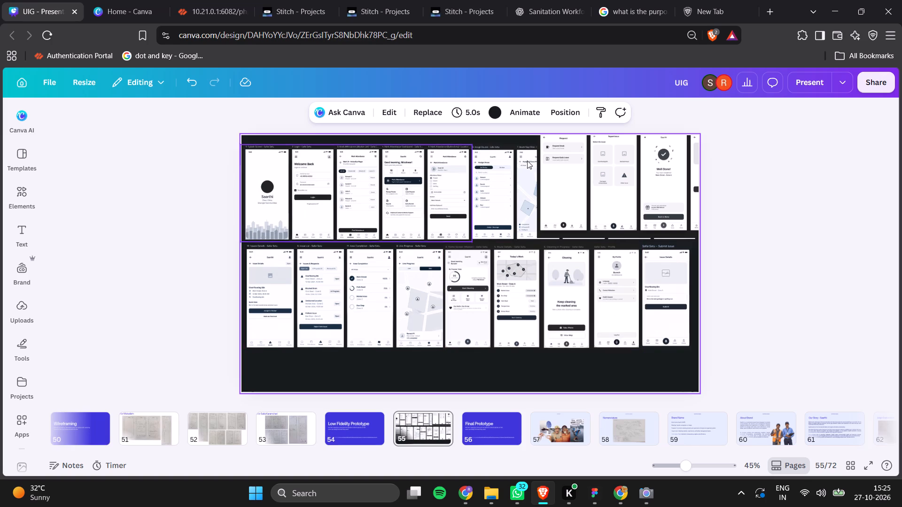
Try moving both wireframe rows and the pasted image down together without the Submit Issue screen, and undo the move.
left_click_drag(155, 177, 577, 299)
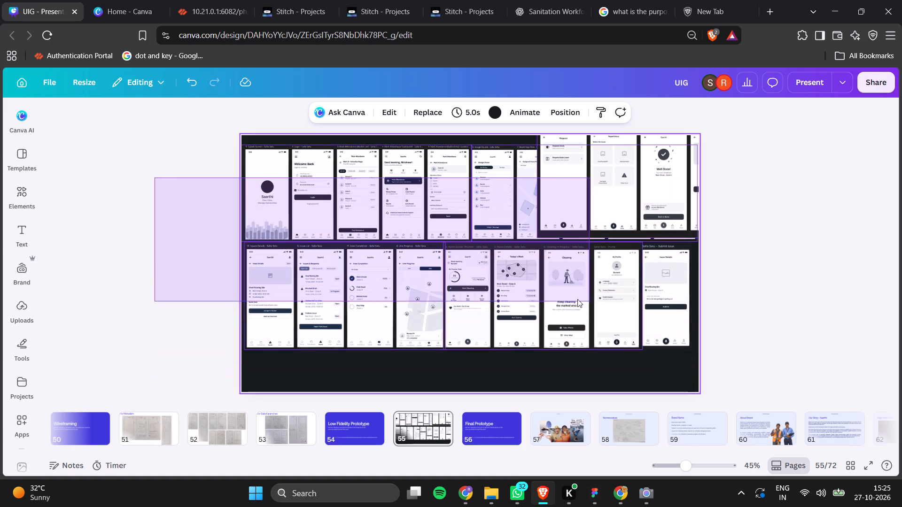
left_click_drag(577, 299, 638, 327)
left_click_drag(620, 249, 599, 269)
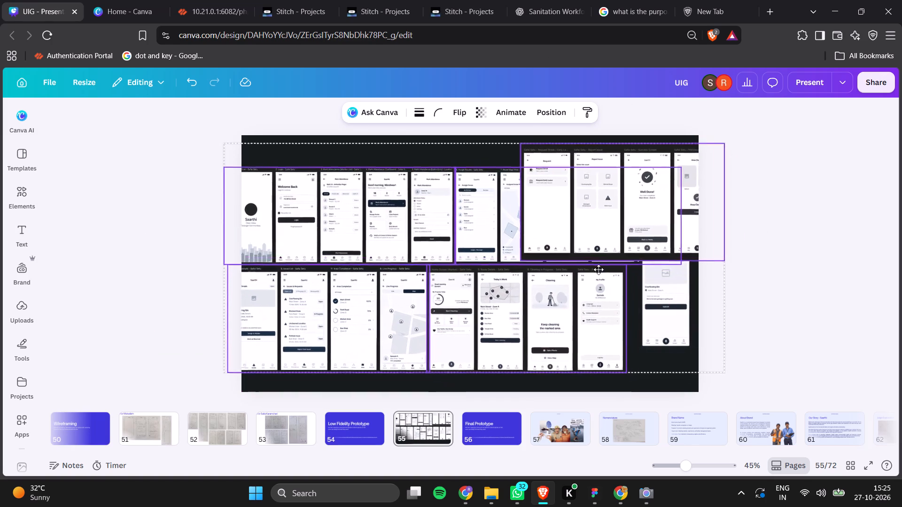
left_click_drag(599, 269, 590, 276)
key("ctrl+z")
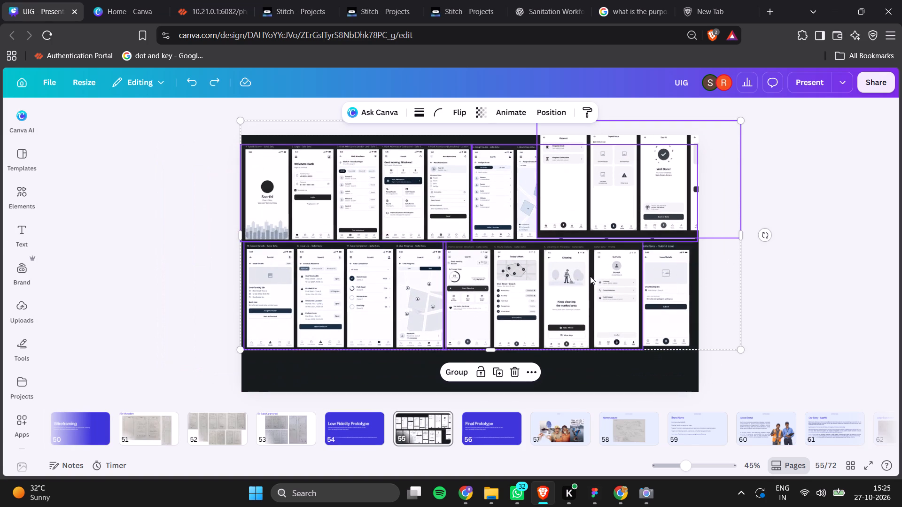
Move the pasted four-screen image to the middle of slide 55, overlapping both wireframe rows.
left_click(842, 226)
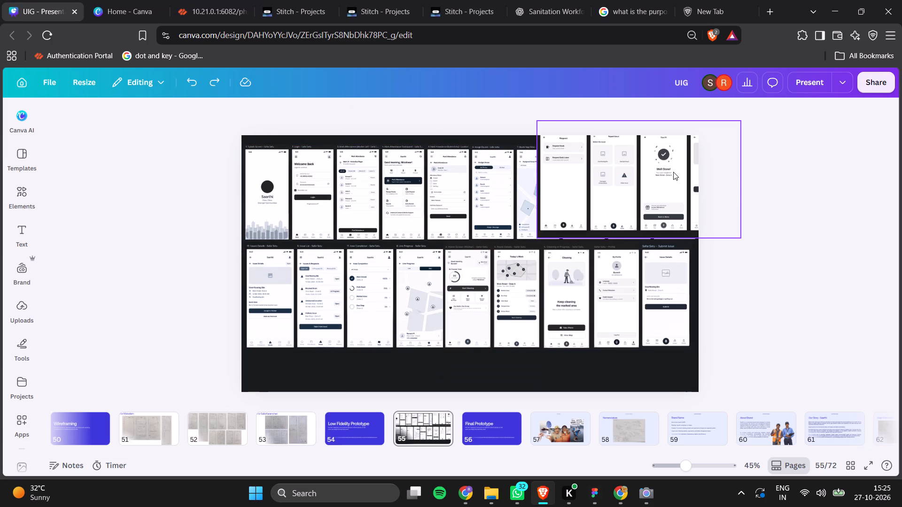
left_click_drag(672, 171, 463, 261)
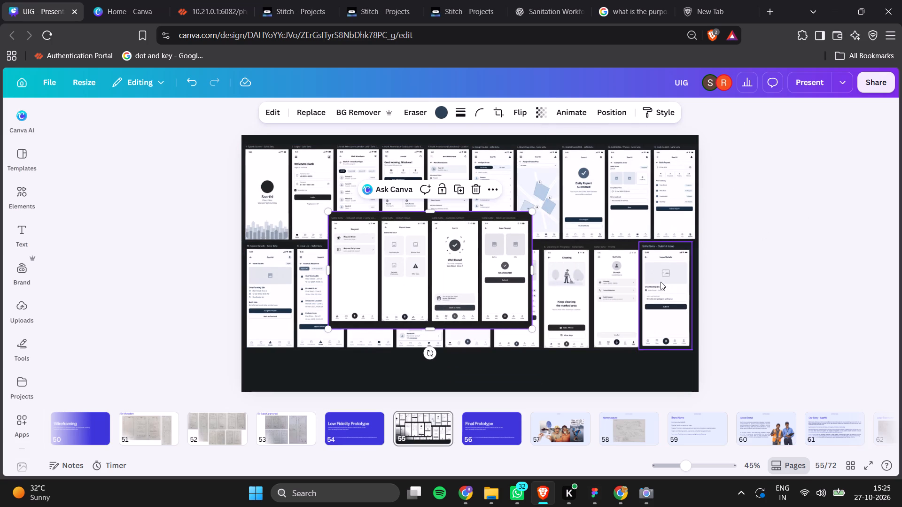
Enlarge the Submit Issue screen image slightly so its height matches the other lower-row screens.
left_click(661, 282)
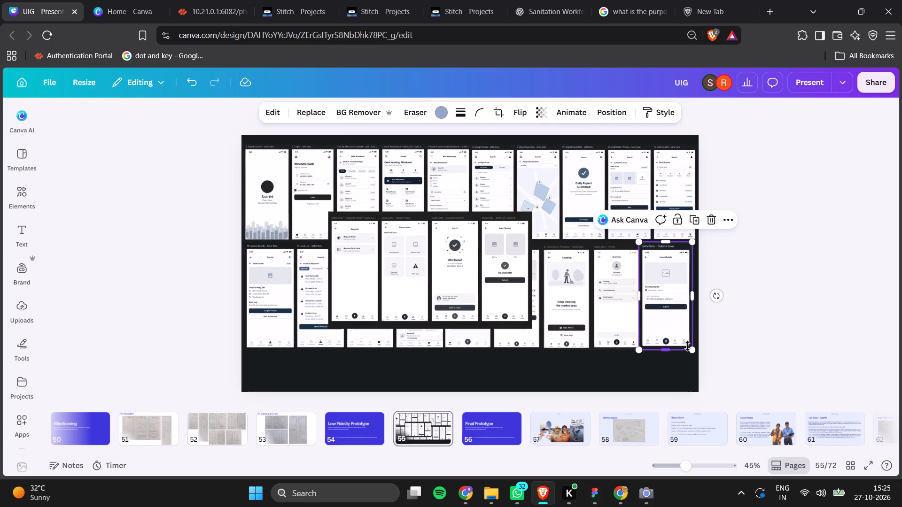
left_click(692, 350)
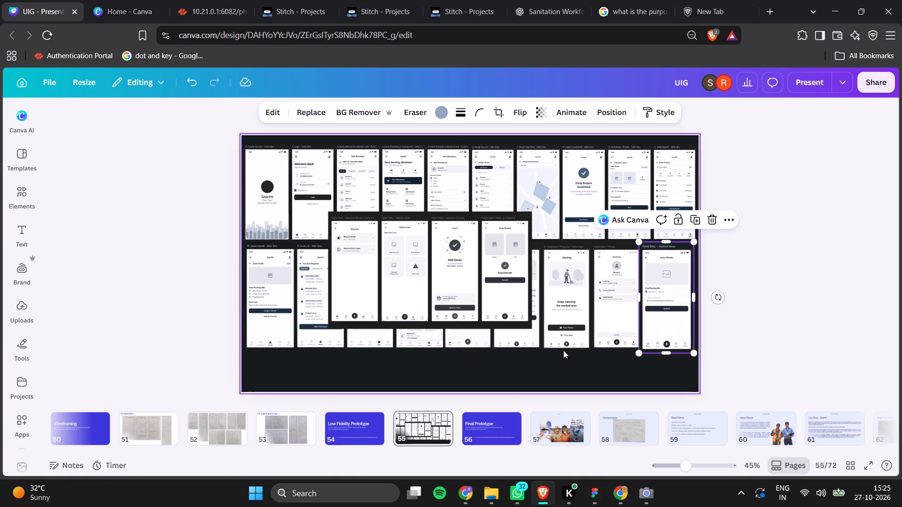
Delete the pasted four-screen image that overlaps the two wireframe rows on slide 55.
left_click_drag(451, 261, 754, 403)
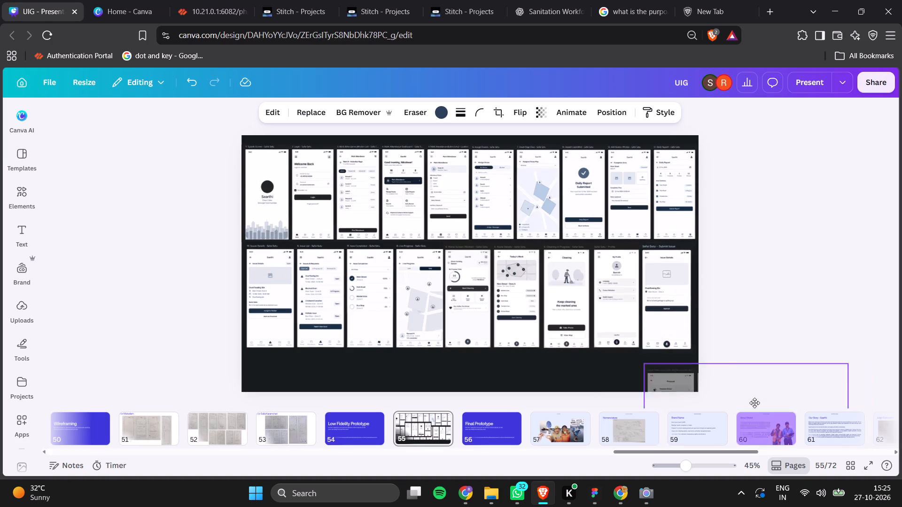
left_click_drag(754, 403, 544, 304)
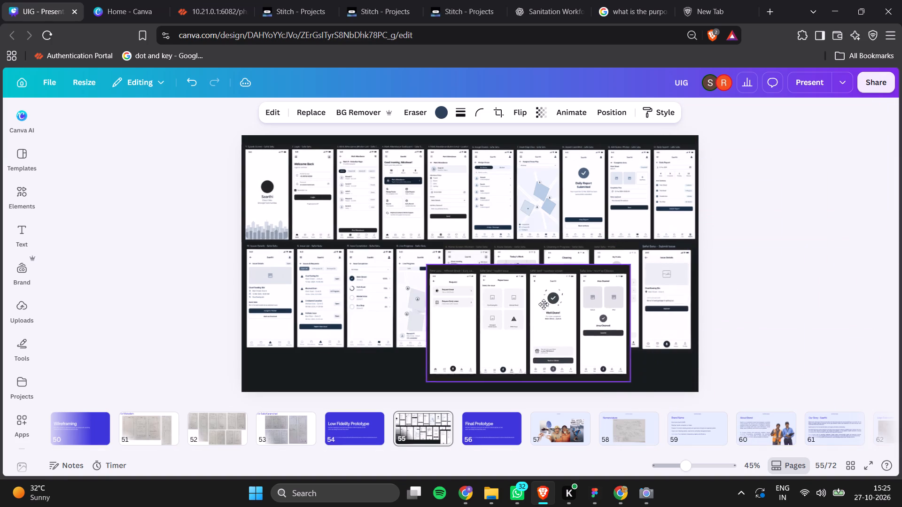
left_click_drag(544, 304, 522, 246)
key("BackSpace")
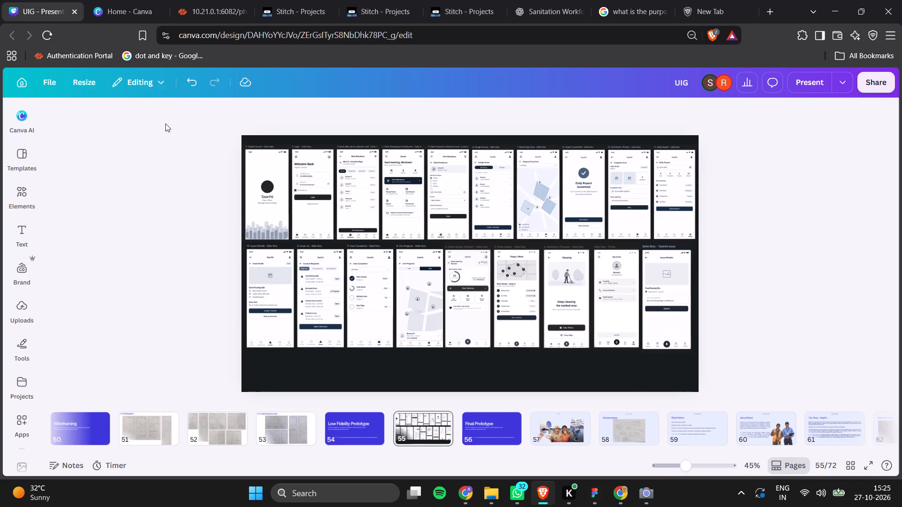
Move both wireframe rows down together so they sit vertically centred on slide 55, with a tiny nudge to the right.
left_click_drag(161, 125, 751, 320)
key("Down")
key("Down")
key("Down")
key("Down")
key("Down")
key("Down")
key("Down")
key("Down")
key("Down")
key("Down")
key("Down")
key("Down")
key("Down")
key("Down")
key("Down")
key("Down")
key("Down")
key("Down")
key("Down")
key("Down")
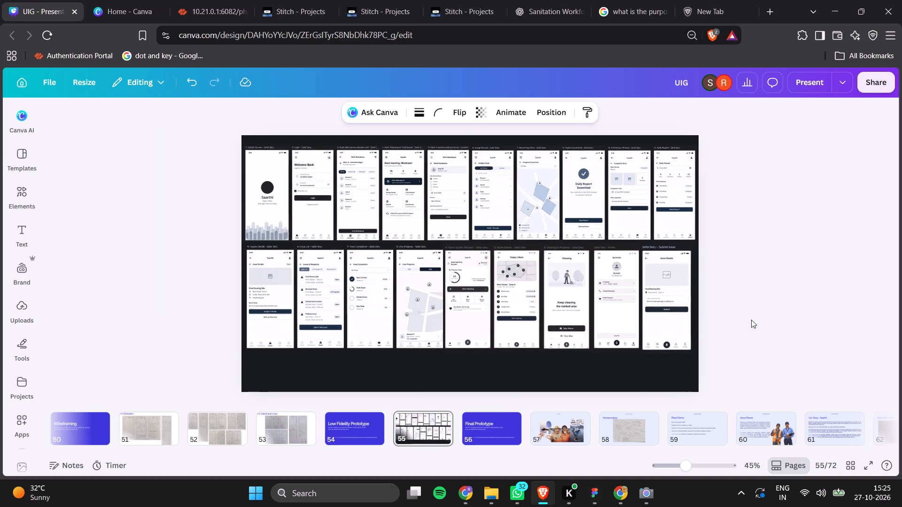
key("Down")
key("Down")
key("Down")
key("Down")
key("Down")
key("Down")
key("Down")
key("Down")
key("Down")
key("Down")
key("Down")
key("Down")
key("Down")
key("Down")
key("Down")
key("Down")
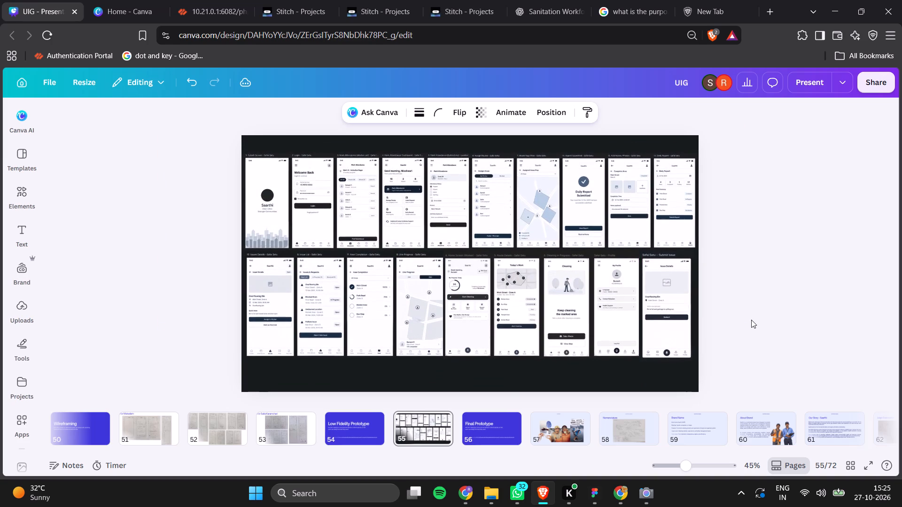
left_click(901, 222)
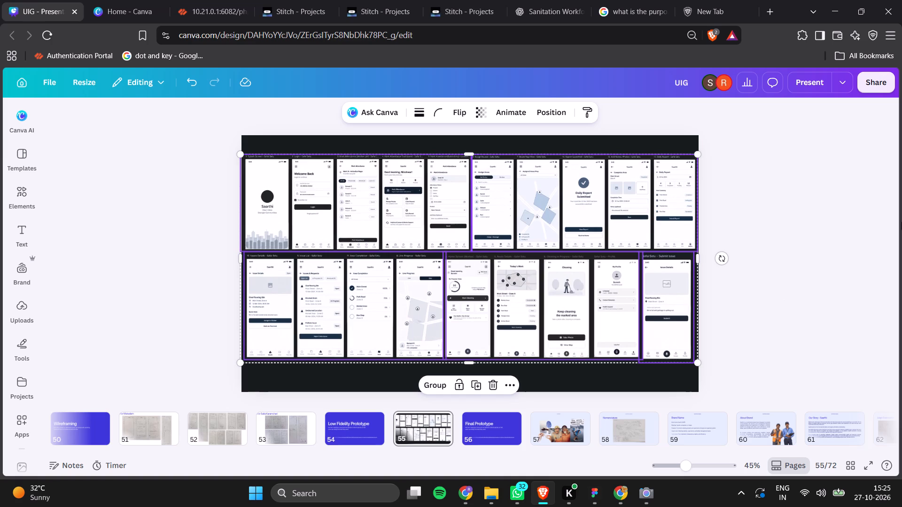
key("Right")
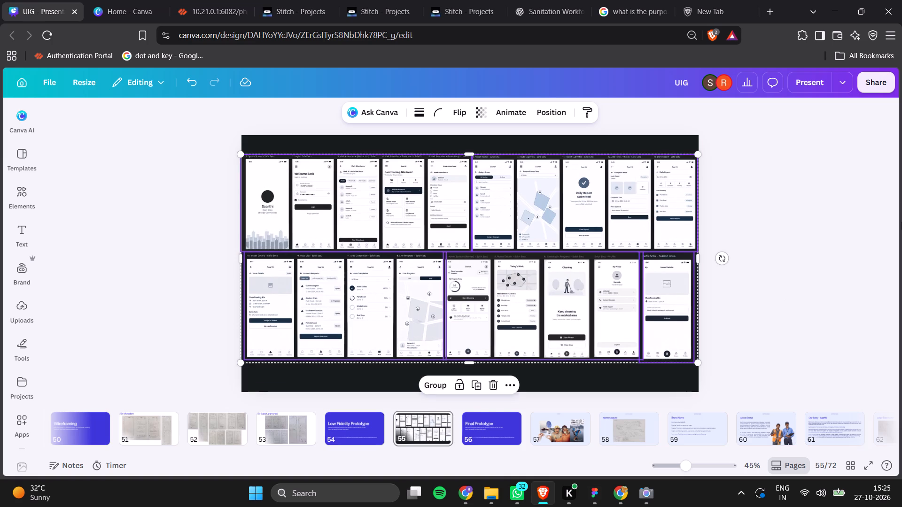
left_click(900, 179)
left_click(782, 175)
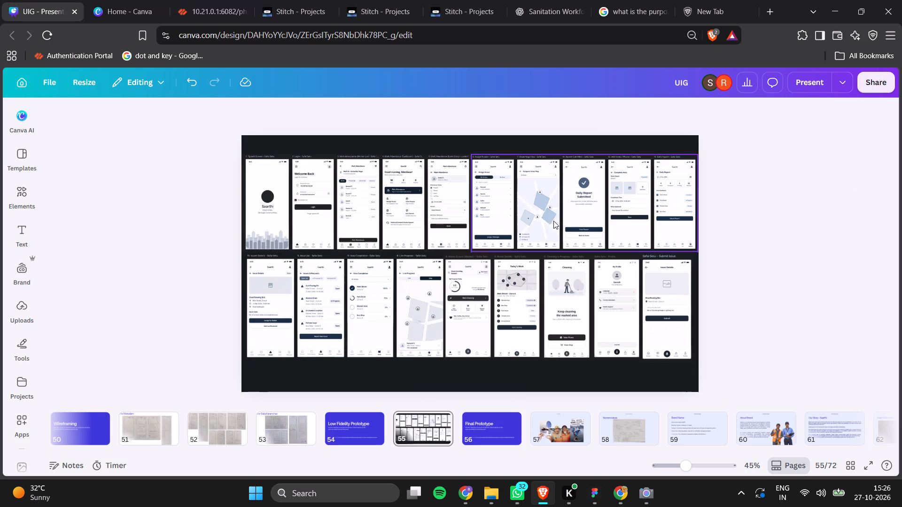
Shift the lower wireframe row, including the Submit Issue screen, very slightly right to centre it under the upper row.
left_click_drag(217, 302, 683, 290)
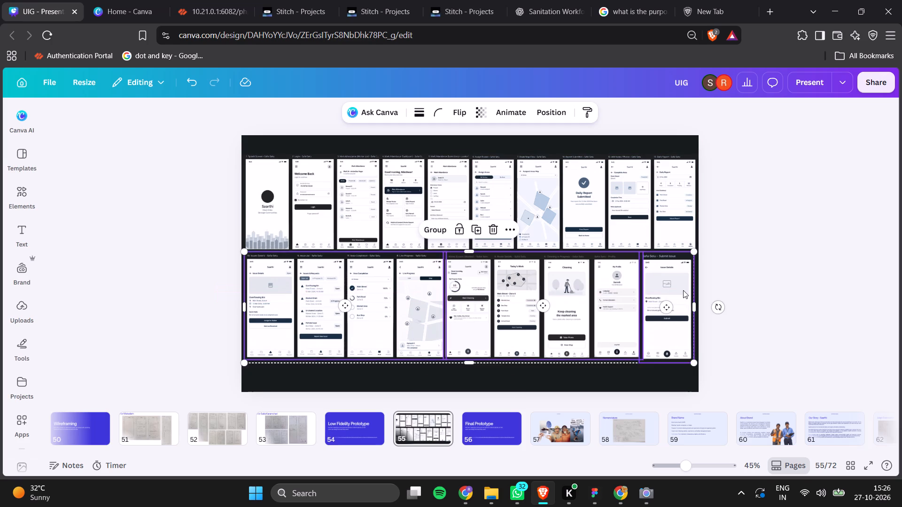
key("Right")
key("Right")
key("Right")
key("Right")
key("Right")
key("Right")
key("Right")
key("Right")
key("Right")
key("Right")
key("Right")
key("Left")
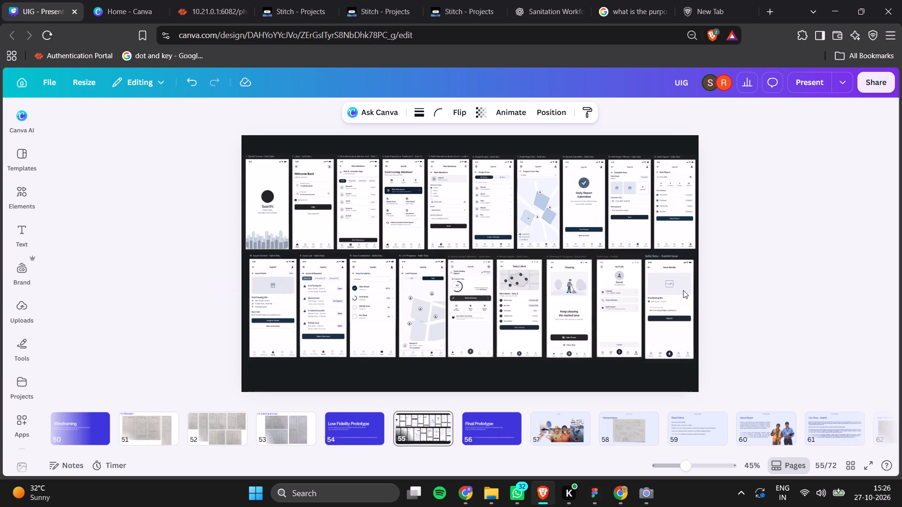
key("Left")
key("Left")
key("Left")
key("Left")
key("Left")
key("Left")
key("Left")
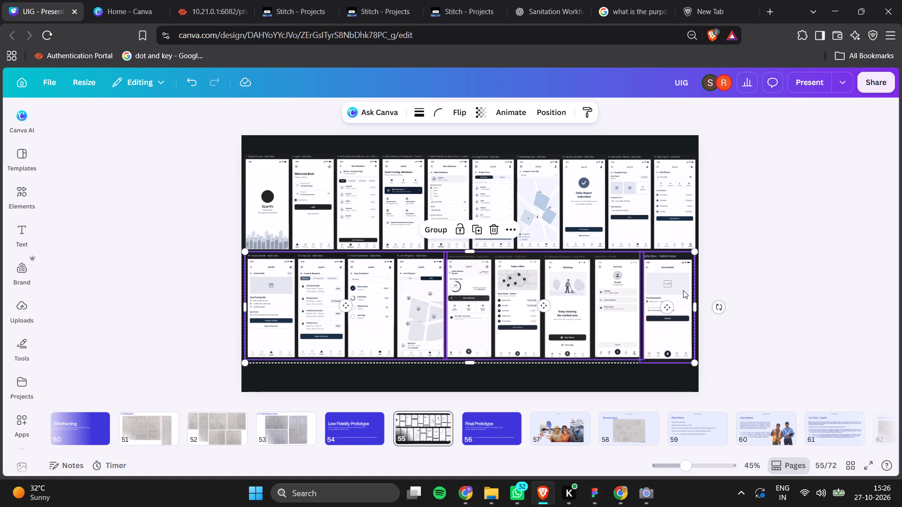
Review the Final Prototype divider and the moodboard on slides 56 and 57, and look over the slides that follow them.
left_click(840, 205)
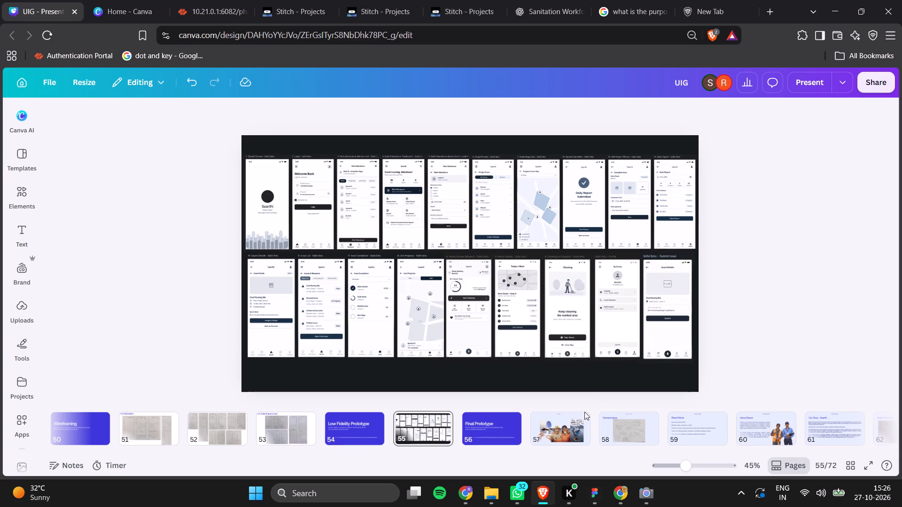
left_click(494, 439)
key("Right")
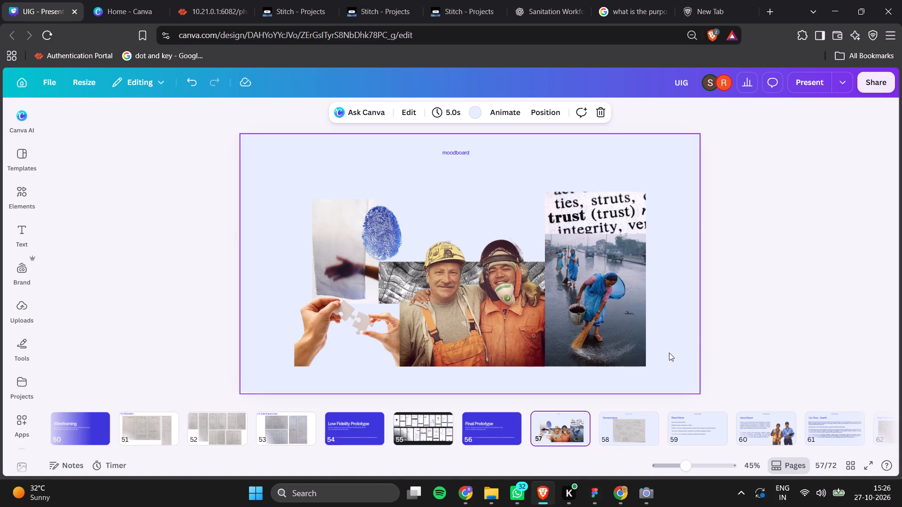
scroll(612, 423, "left", 8)
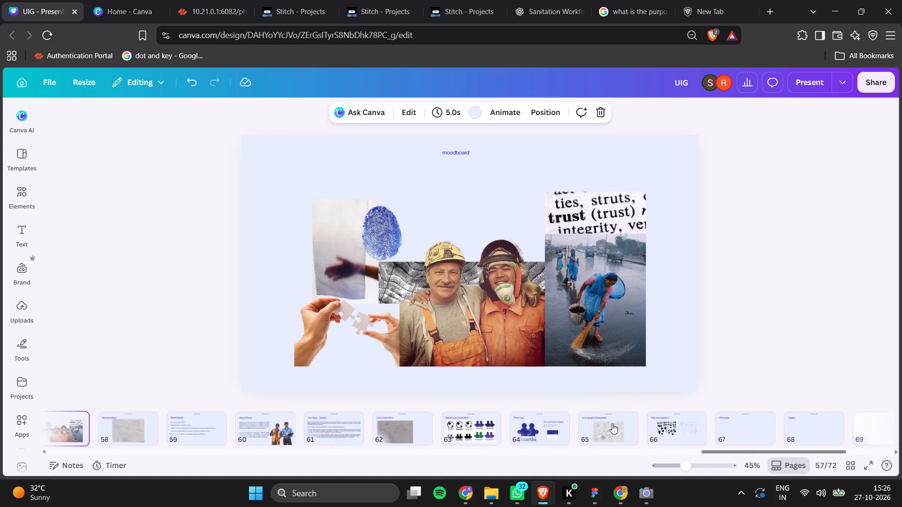
scroll(612, 423, "left", 1)
scroll(461, 429, "right", 6)
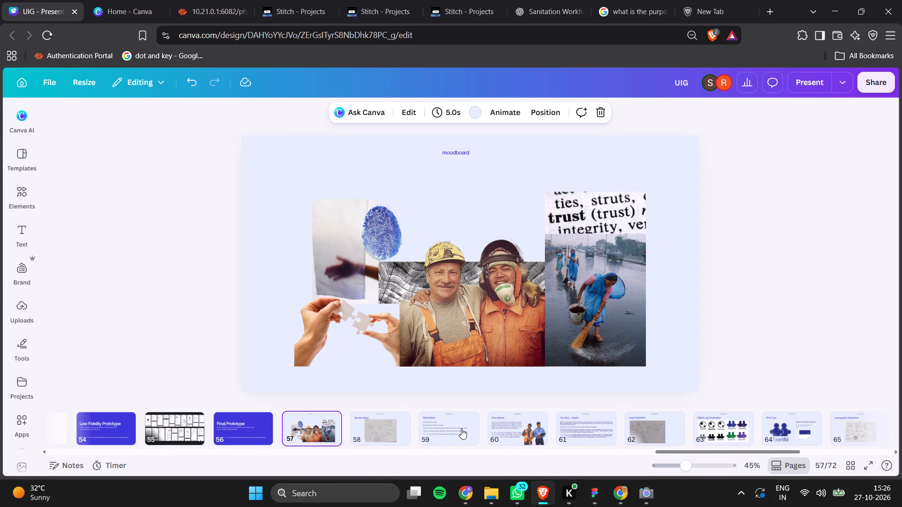
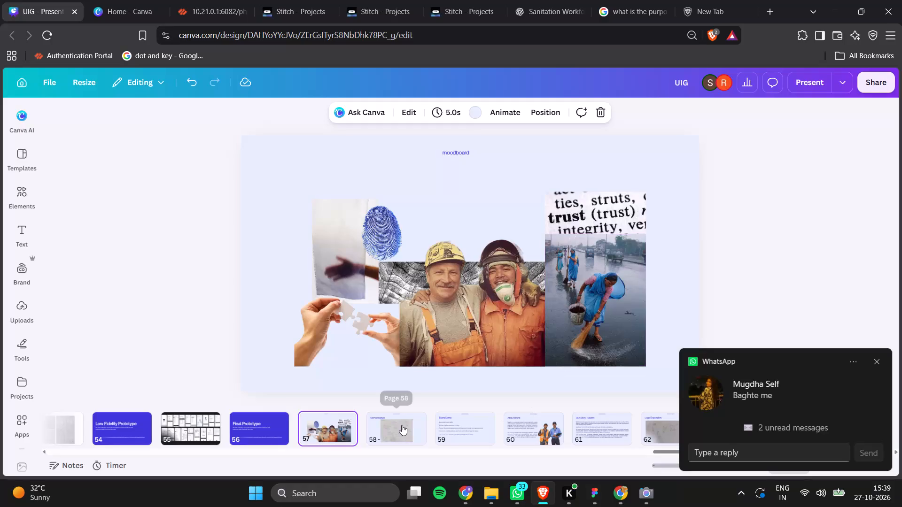
Replace the description under the Final Prototype heading on slide 56 with new text beginning "we".
left_click(402, 425)
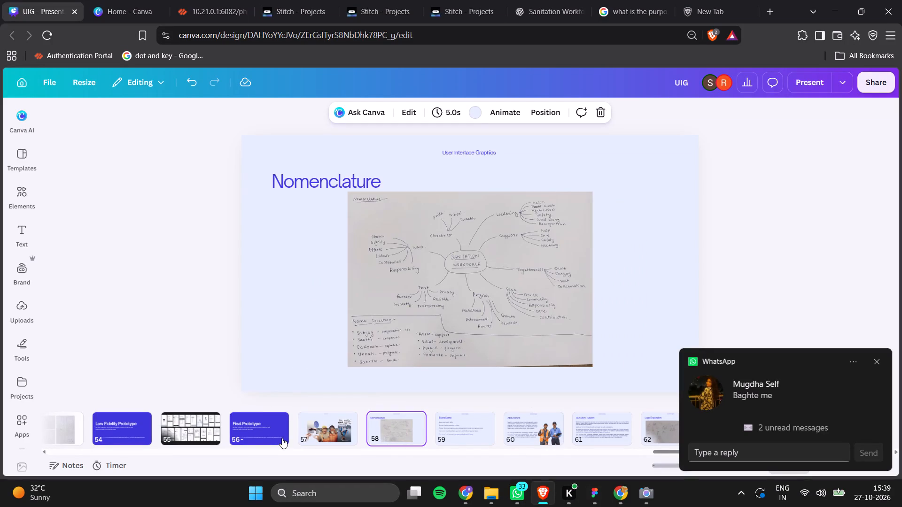
left_click(282, 438)
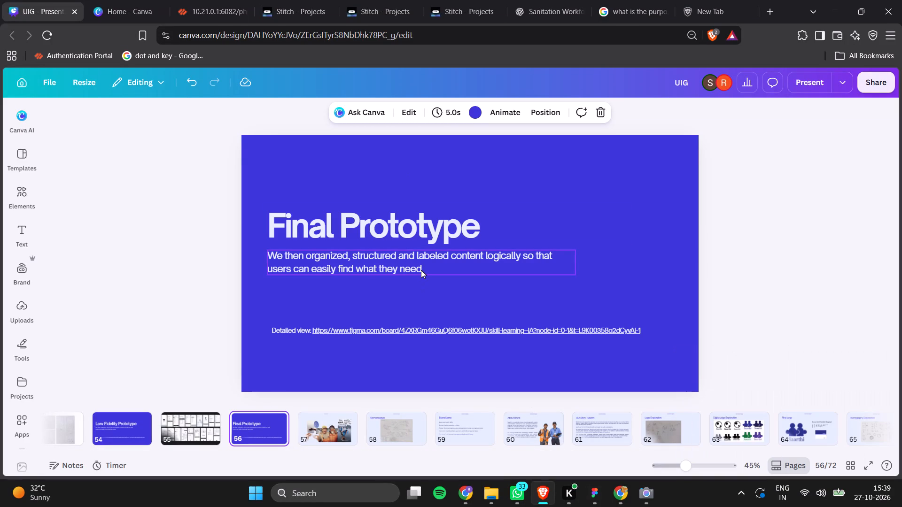
triple_click(421, 270)
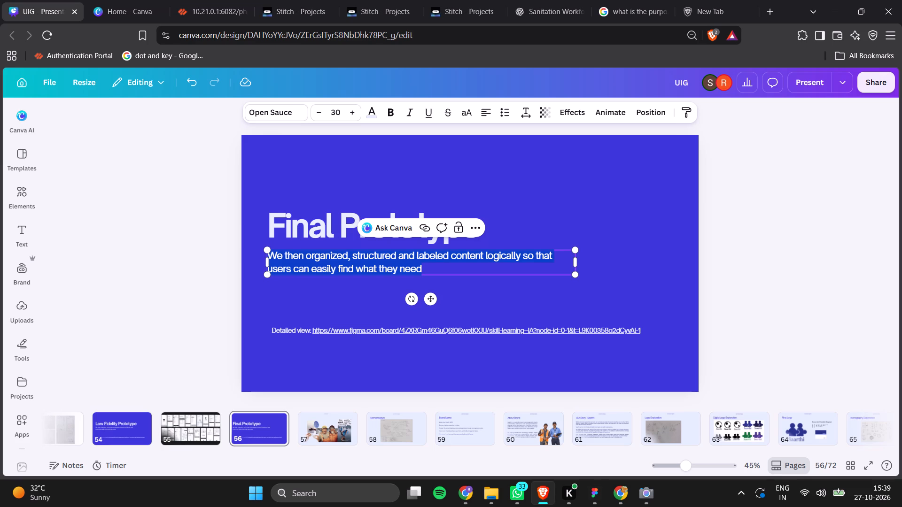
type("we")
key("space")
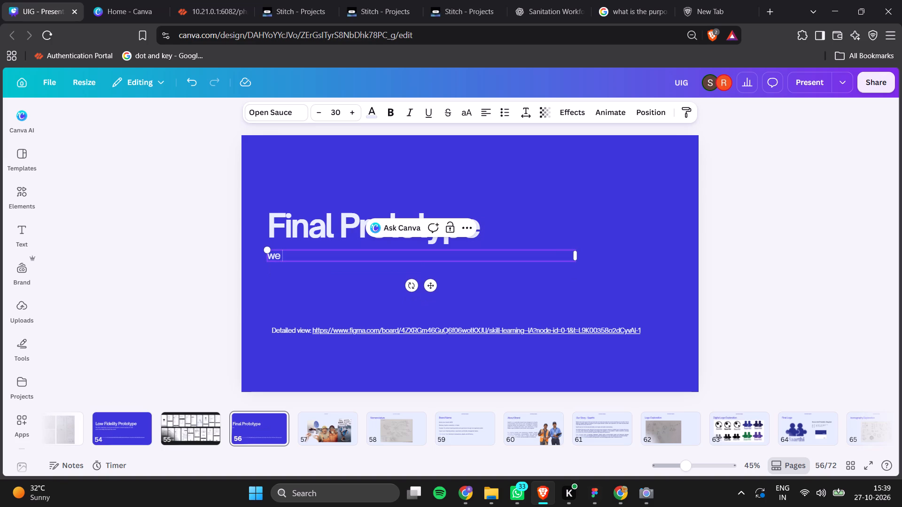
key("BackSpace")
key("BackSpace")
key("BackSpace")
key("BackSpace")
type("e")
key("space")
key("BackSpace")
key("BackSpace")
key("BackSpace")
Compare the Low Fidelity Prototype divider and the wireframes on slide 55 with the Final Prototype divider on slide 56.
scroll(262, 438, "right", 1)
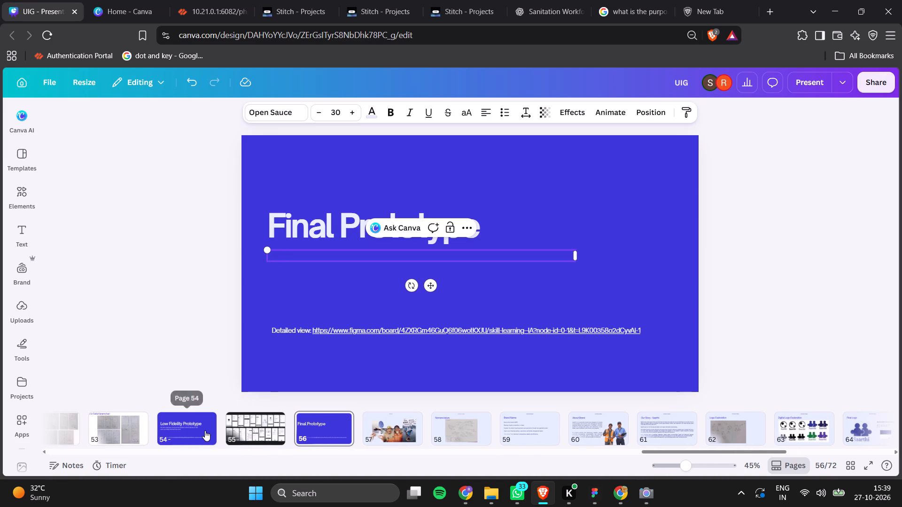
left_click(205, 430)
left_click(278, 430)
left_click(325, 428)
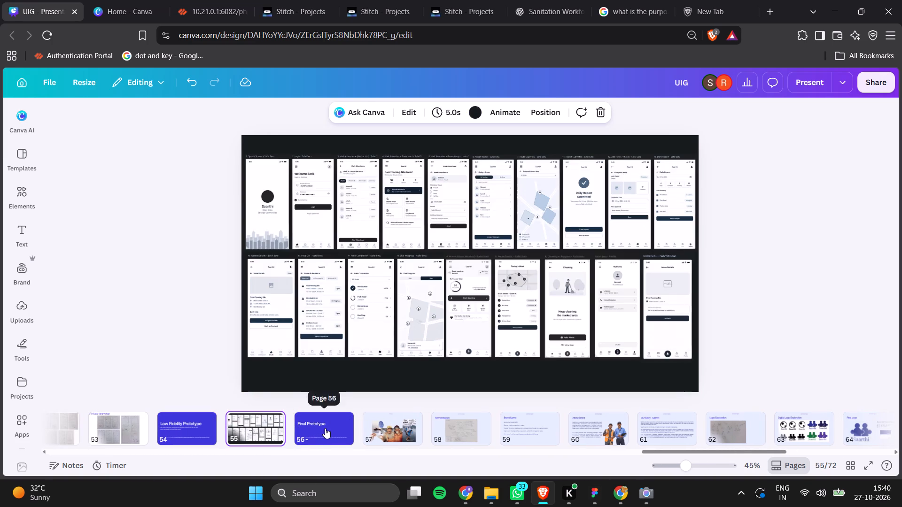
left_click(193, 423)
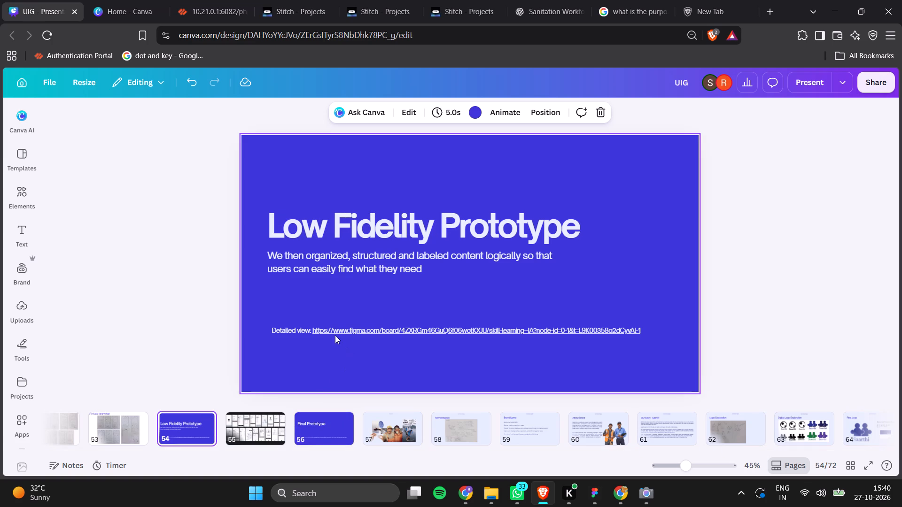
left_click(326, 430)
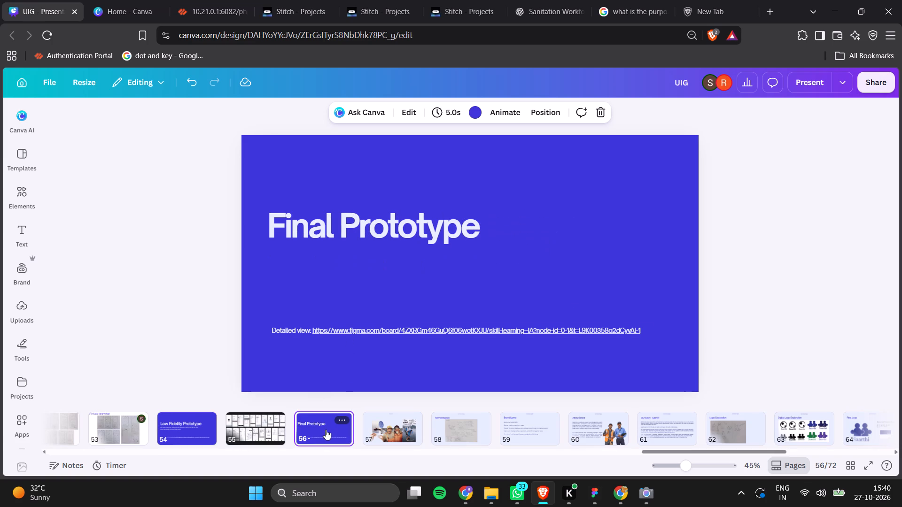
Undo the clearing of the subtitle text under the Final Prototype title on slide 56.
key("ctrl+z")
key("z")
key("ctrl+z")
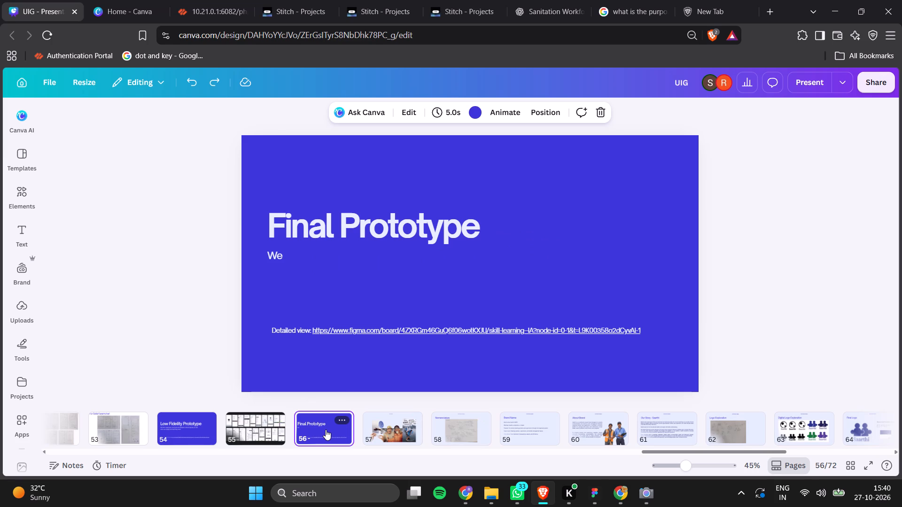
Nudge the subtitle under the Final Prototype title very slightly to the right.
left_click(275, 251)
key("Right")
key("Right")
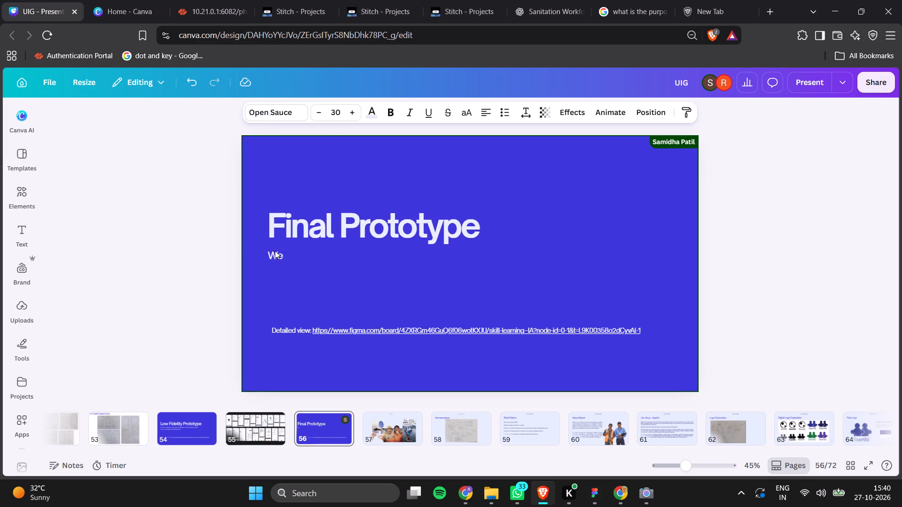
key("Right")
key("Right")
key("Right")
key("Right")
key("Right")
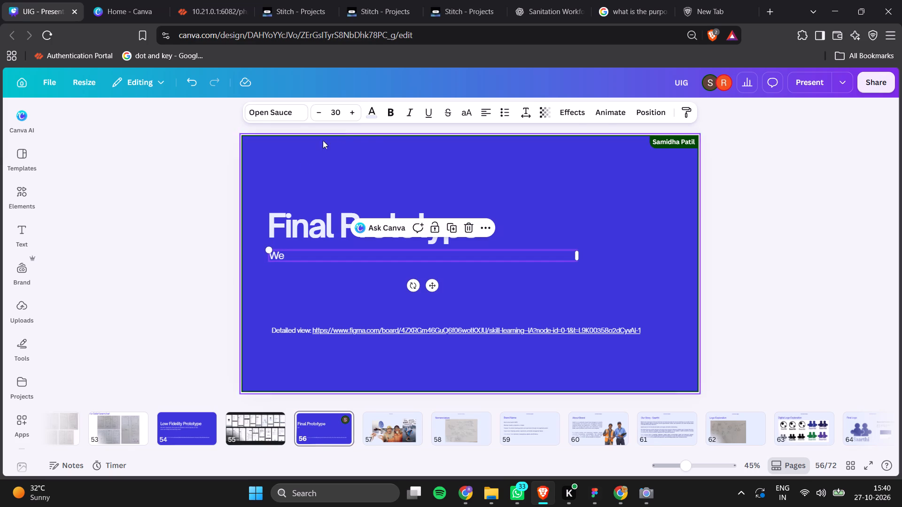
Replace the subtitle under the Final Prototype title with "Then we converted this into our final prototype.".
double_click(281, 259)
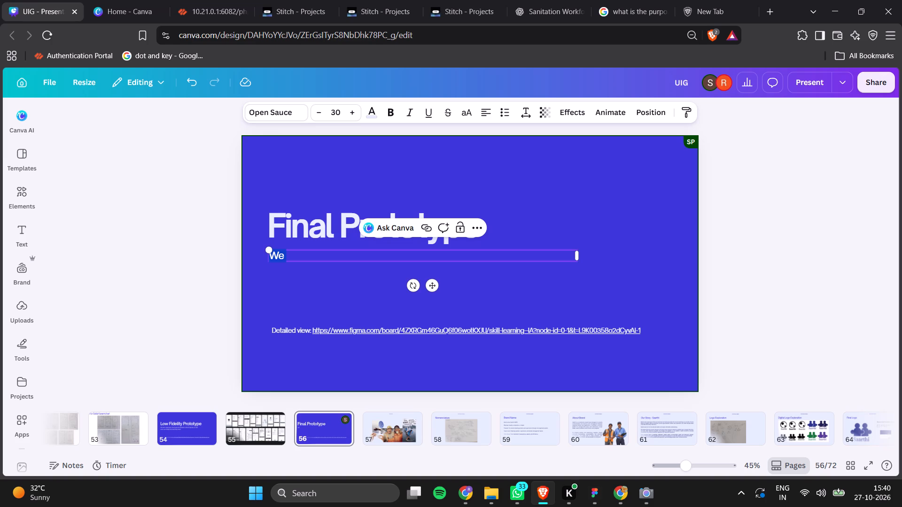
key("t")
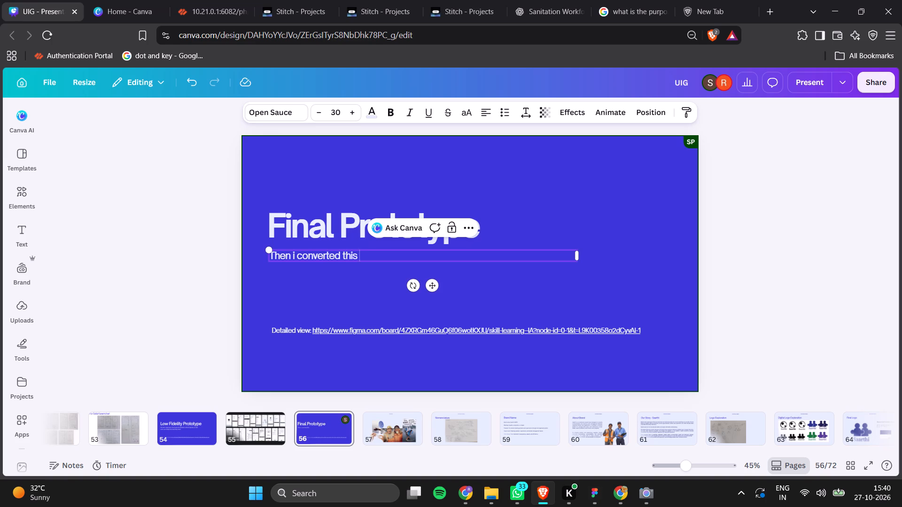
key("BackSpace")
key("BackSpace")
key("BackSpace")
key("BackSpace")
key("BackSpace")
key("BackSpace")
key("BackSpace")
key("BackSpace")
key("BackSpace")
key("BackSpace")
key("BackSpace")
key("BackSpace")
key("BackSpace")
key("BackSpace")
key("BackSpace")
key("BackSpace")
key("BackSpace")
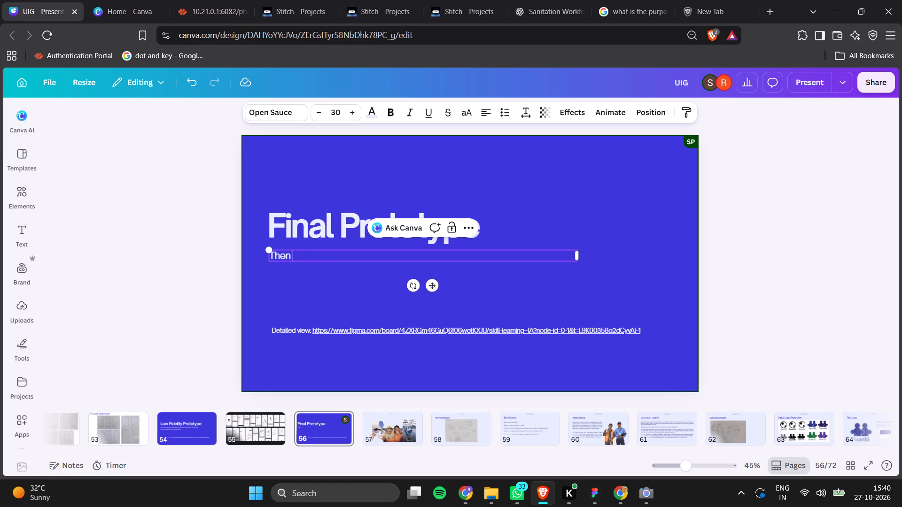
type("we converted this into our")
key("space")
type("final proy")
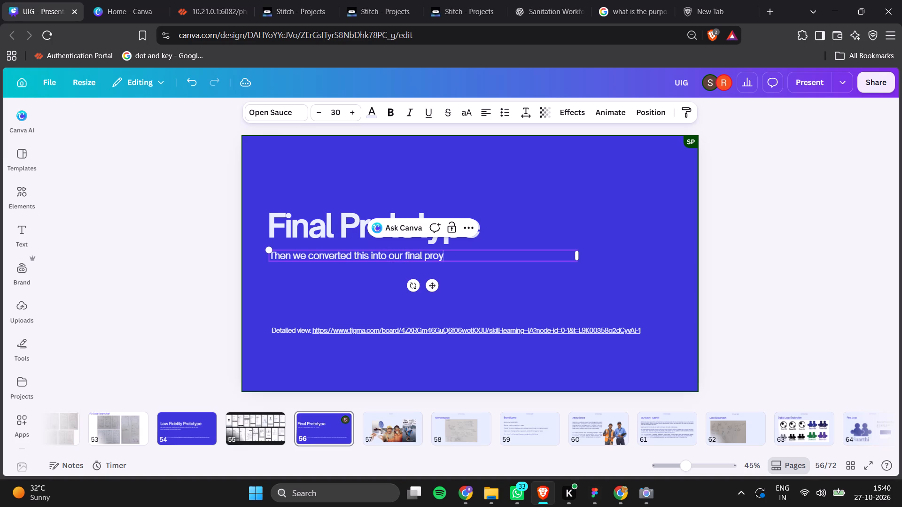
key("BackSpace")
type("totype")
key("period")
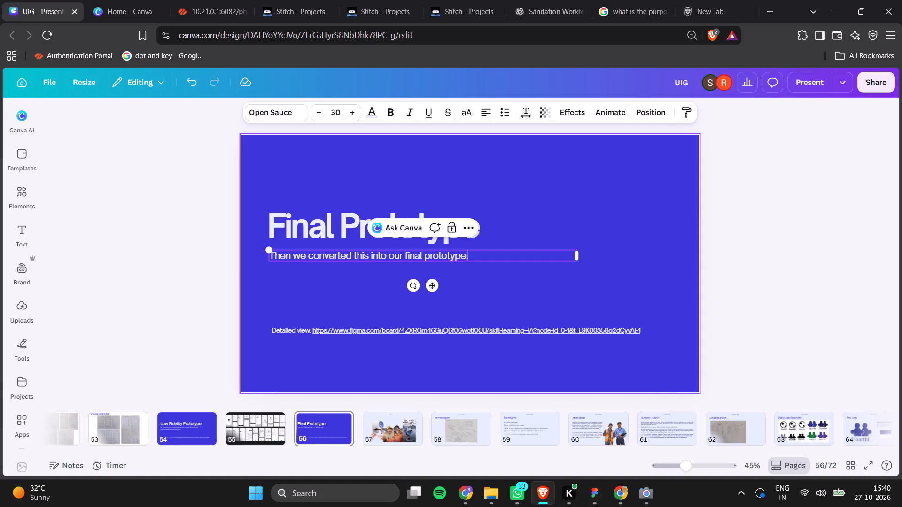
left_click(439, 288)
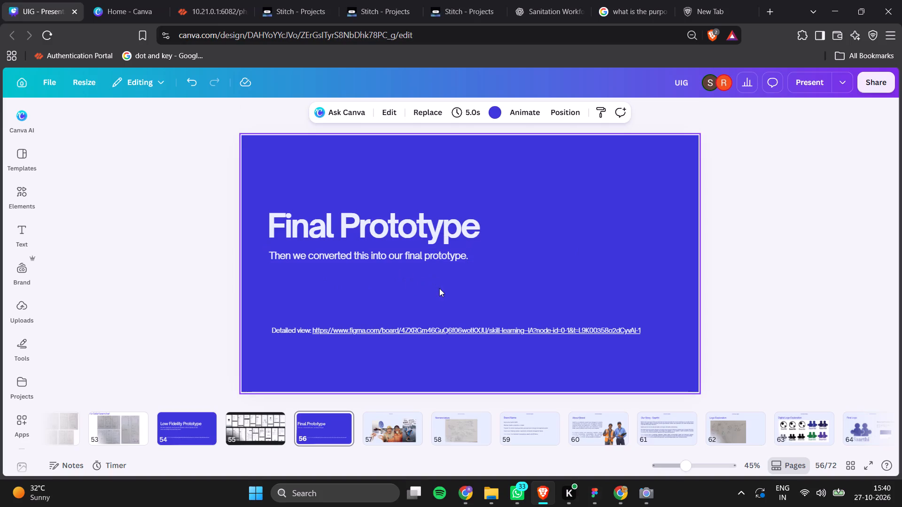
Examine the two rows of low-fidelity wireframes on slide 55 up close and as a whole.
key("Left")
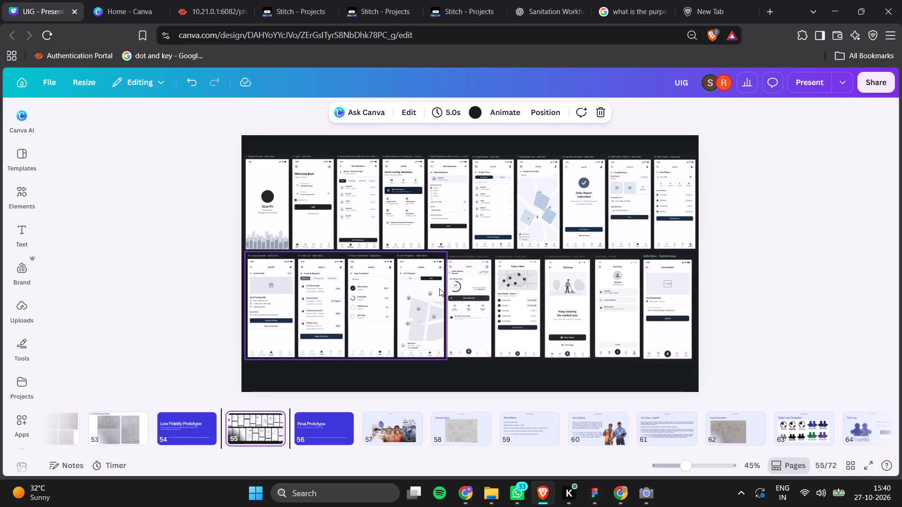
left_click(177, 184)
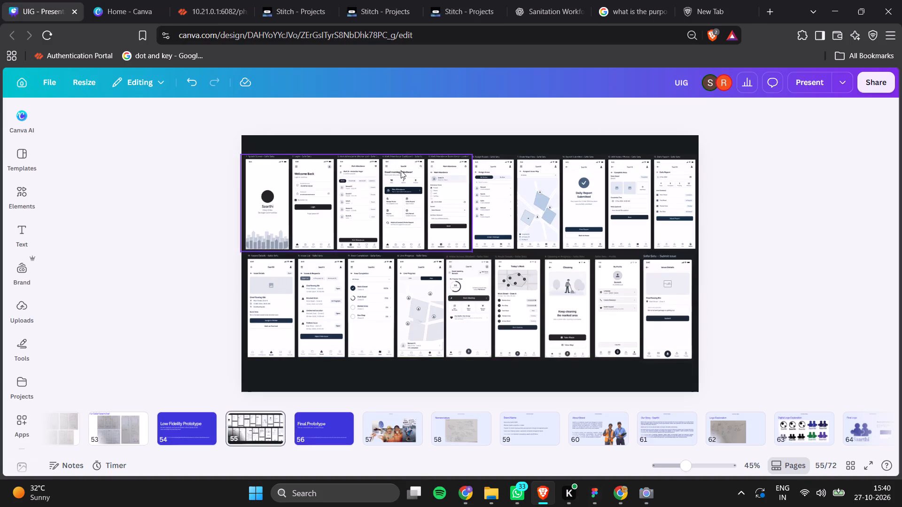
scroll(401, 170, "right", 2)
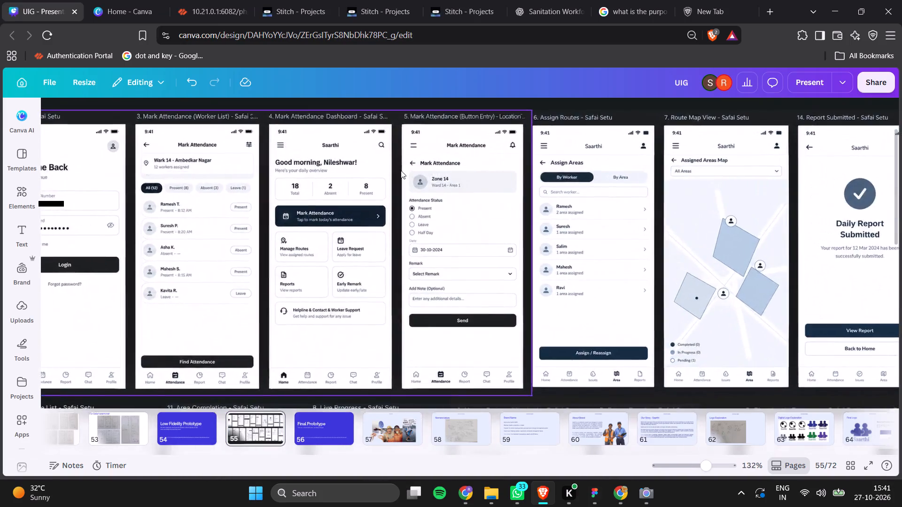
scroll(401, 170, "right", 2)
scroll(401, 170, "left", 2)
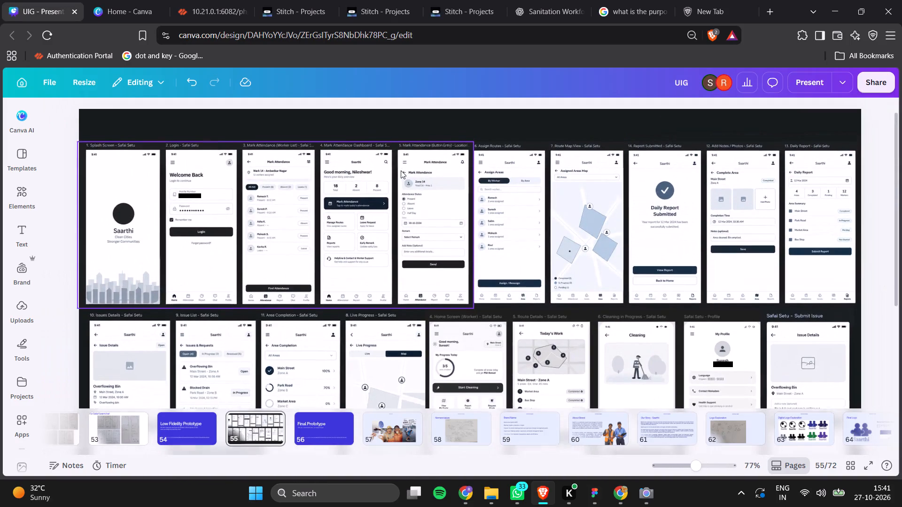
scroll(401, 170, "left", 2)
scroll(401, 170, "down", 2)
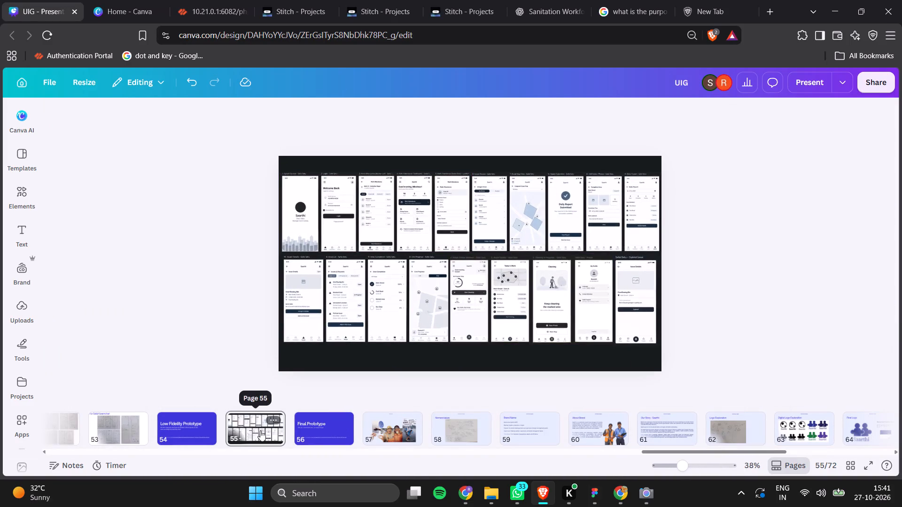
Review the Wireframing divider, the sketch slides 51 to 53 and the Low Fidelity Prototype divider's text and link.
left_click(202, 426)
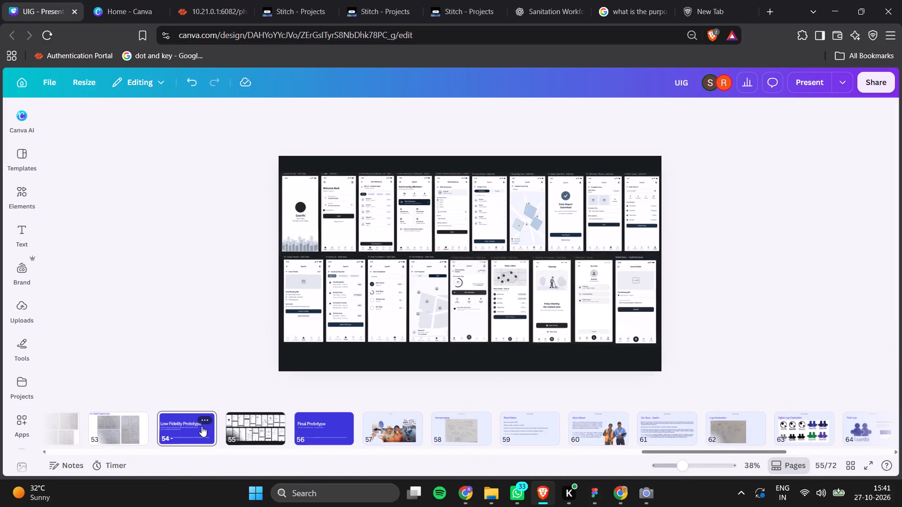
key("Left")
key("Left")
key("Left")
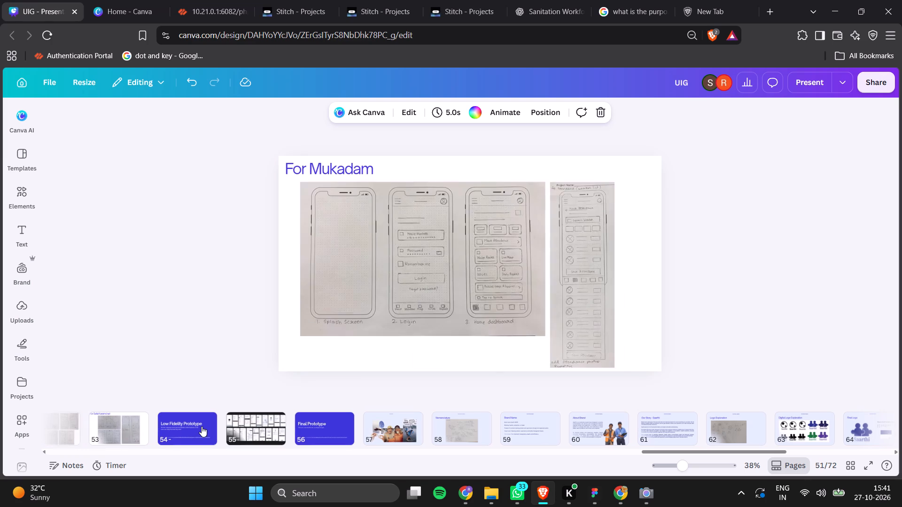
key("Left")
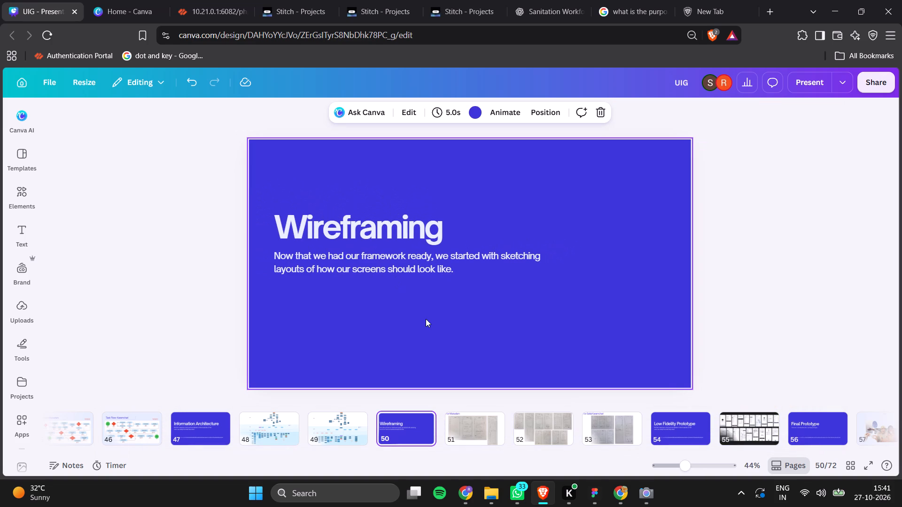
left_click(428, 321)
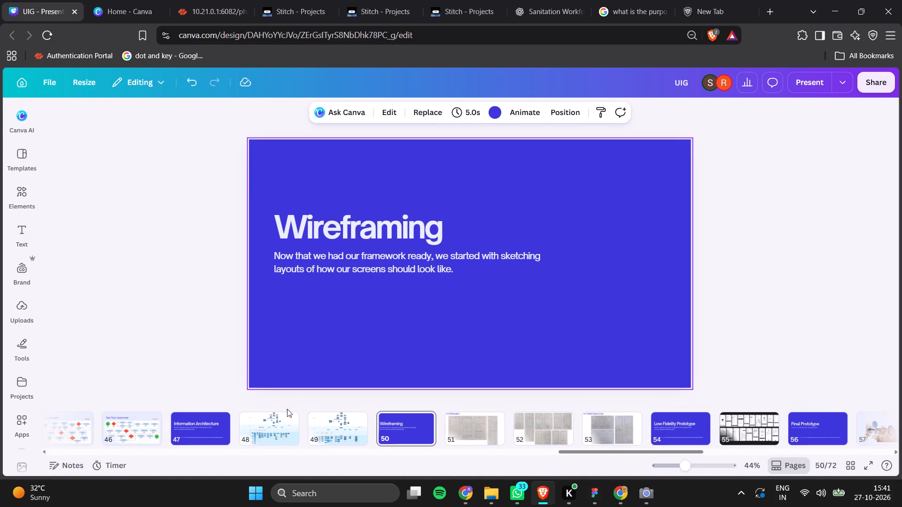
left_click(483, 418)
key("Right")
key("Right")
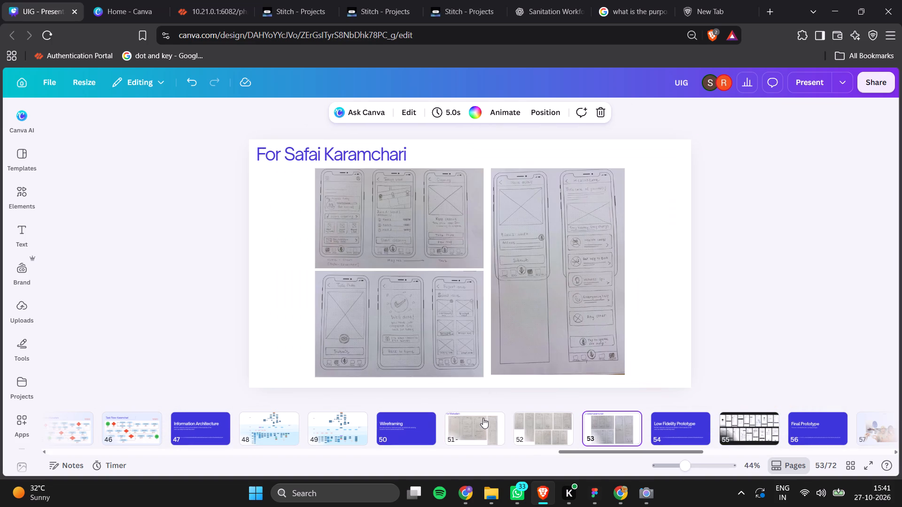
key("Right")
key("Right")
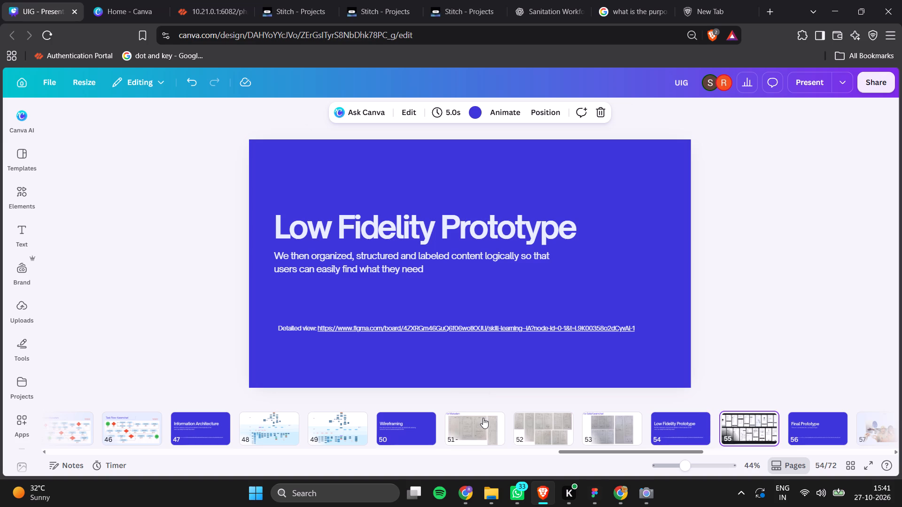
key("Left")
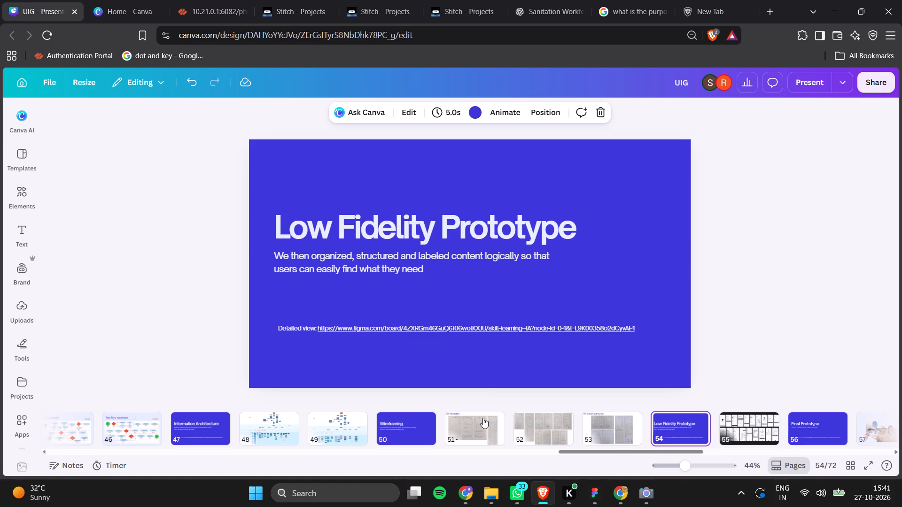
Switch to Figma and copy the share link of the open Saarthi design file.
left_click(593, 490)
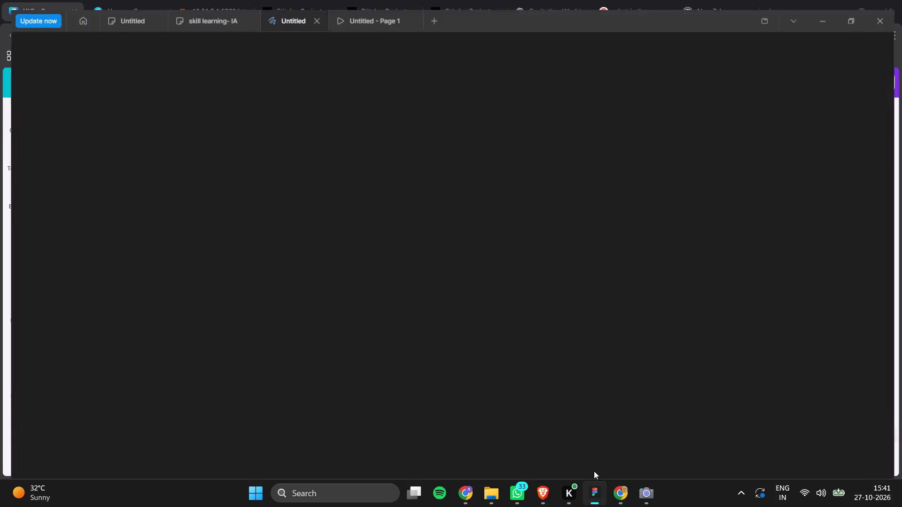
left_click(871, 40)
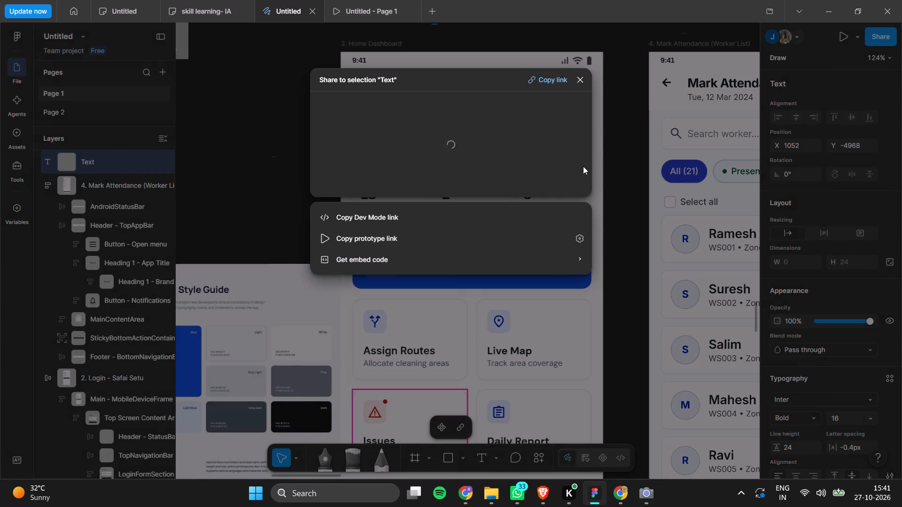
left_click(552, 81)
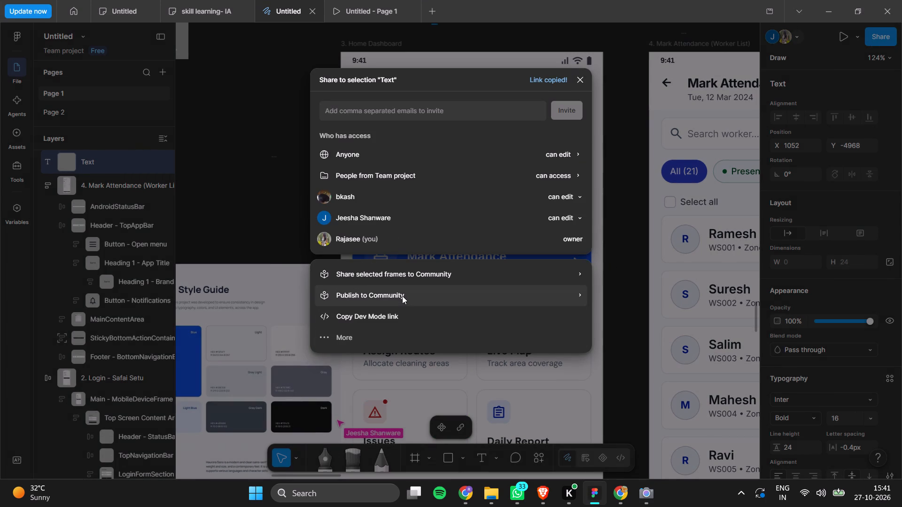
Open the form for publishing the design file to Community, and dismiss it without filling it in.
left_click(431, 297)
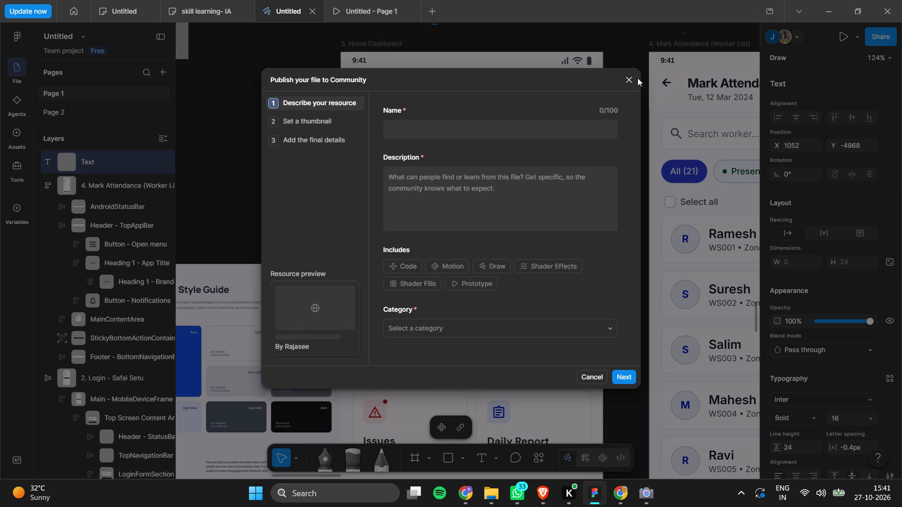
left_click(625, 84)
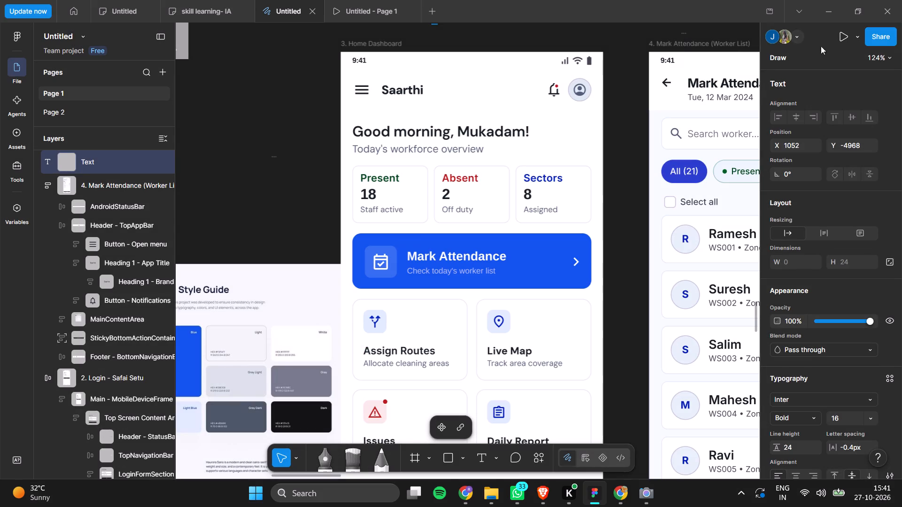
Copy the share link of the Saarthi design file from its sharing dialog.
left_click(879, 28)
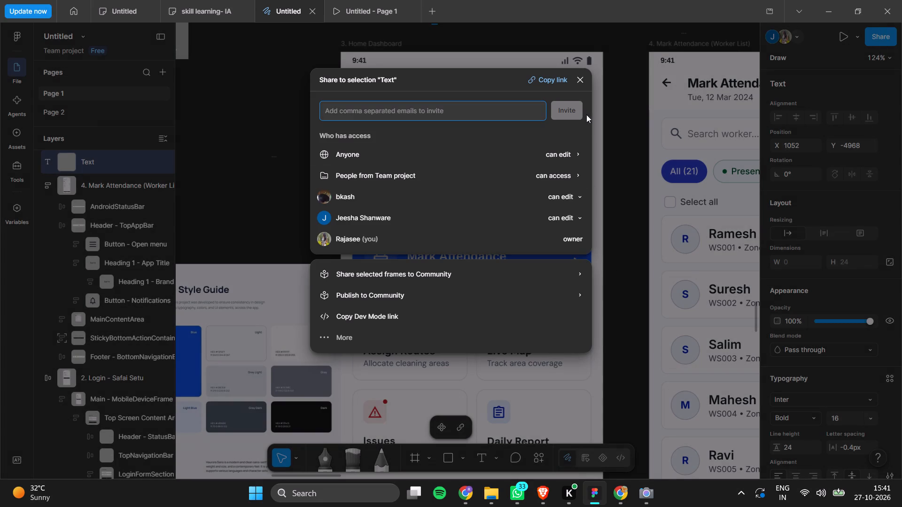
left_click(551, 75)
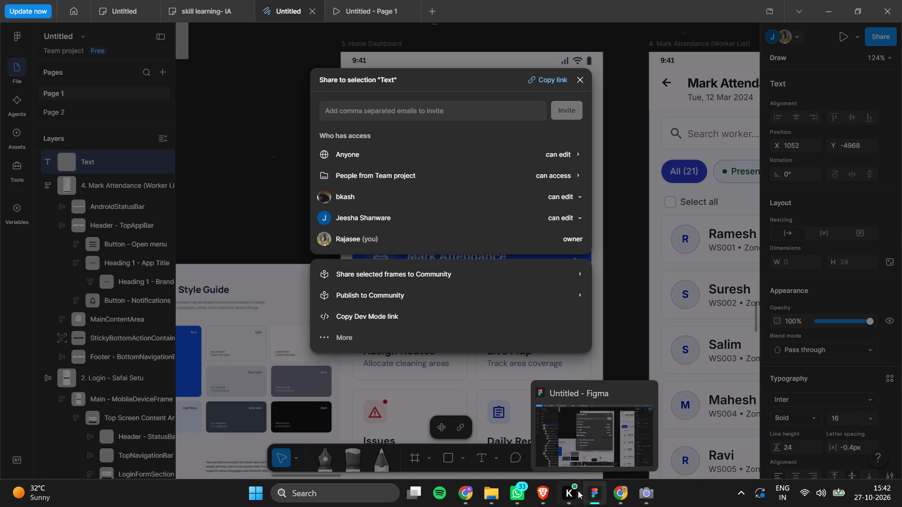
Switch to the UIG presentation and replace the Low Fidelity Prototype divider's Detailed view link, both address and display text, with the copied Figma design link.
left_click(545, 497)
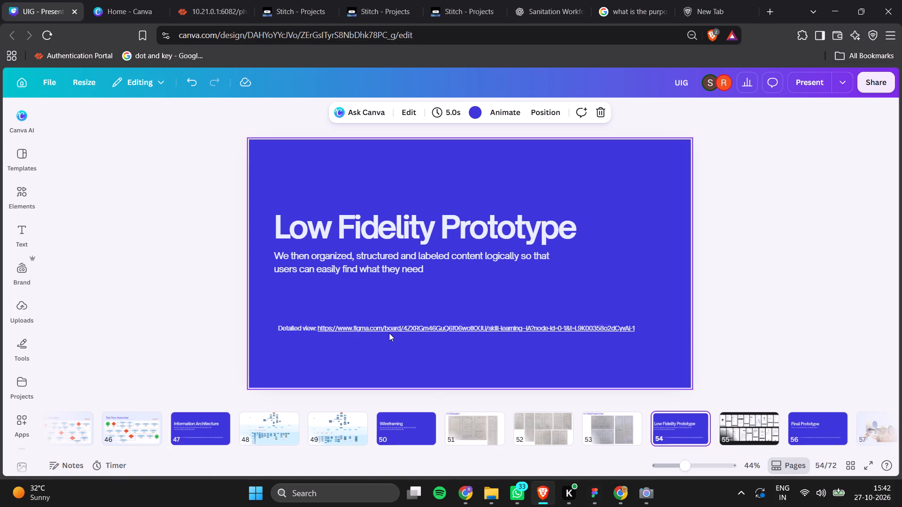
double_click(386, 330)
left_click(315, 328)
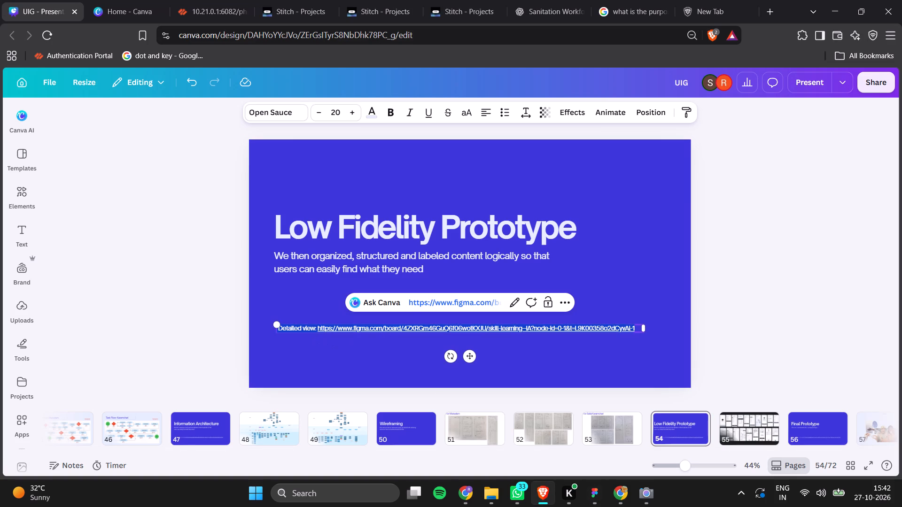
left_click_drag(317, 328, 509, 351)
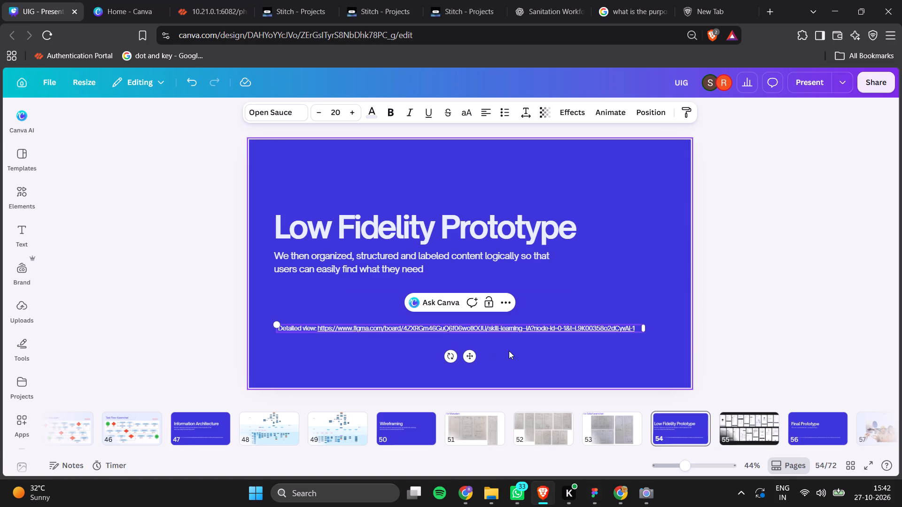
left_click_drag(509, 351, 607, 320)
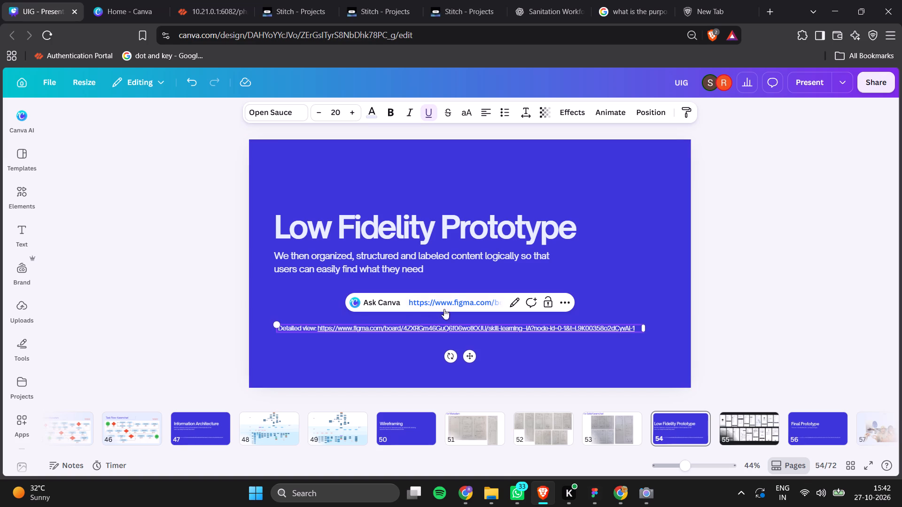
left_click(513, 301)
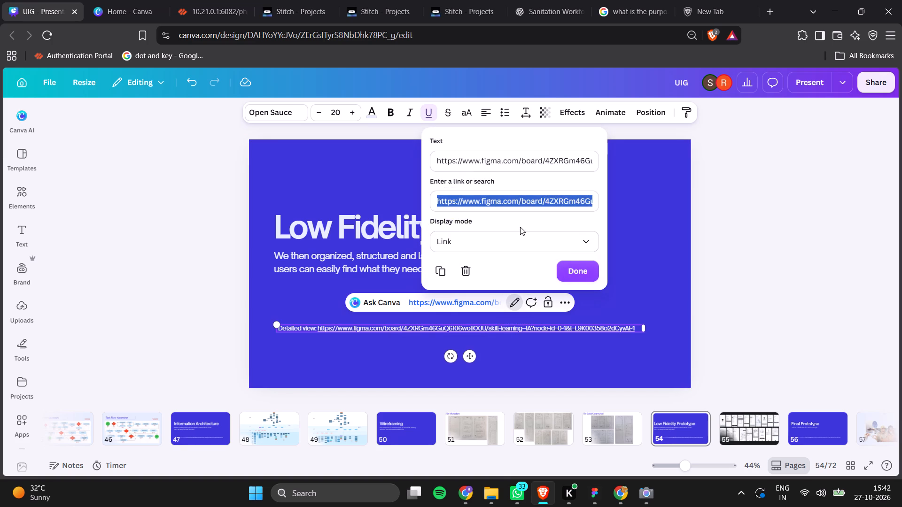
key("ctrl+v")
triple_click(496, 162)
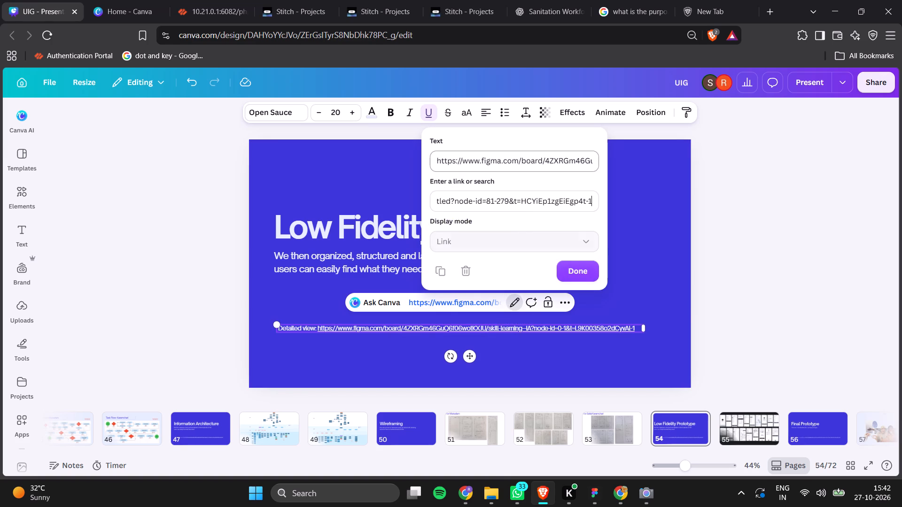
key("ctrl+v")
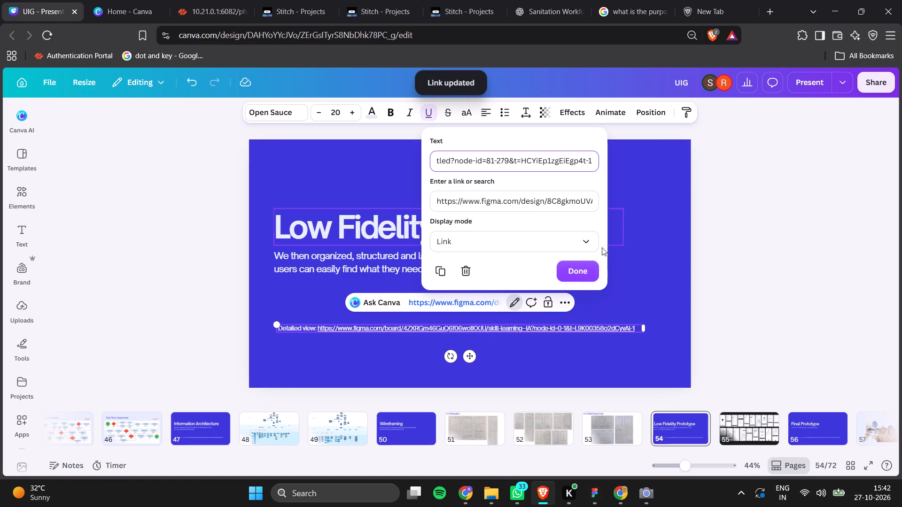
left_click(583, 267)
left_click(637, 293)
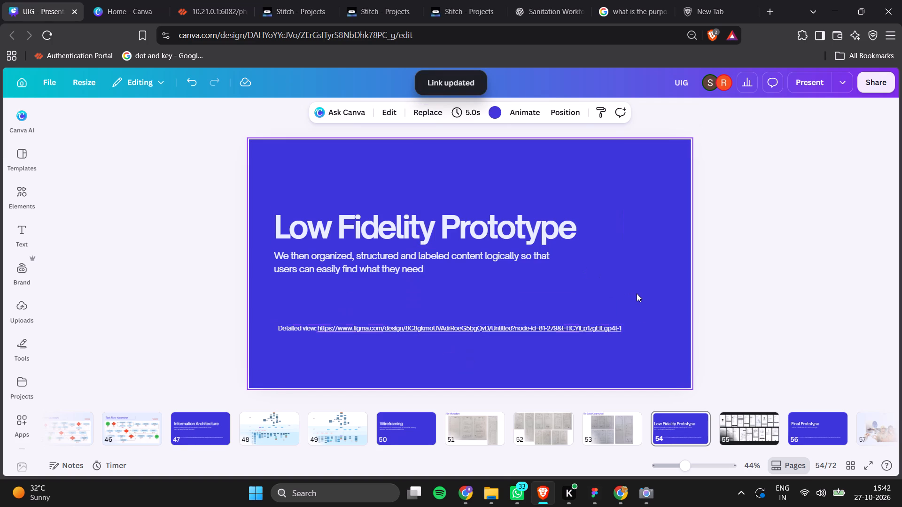
Replace the Detailed view line on the Final Prototype divider, slide 56, with a copy of the one from slide 54.
left_click(563, 330)
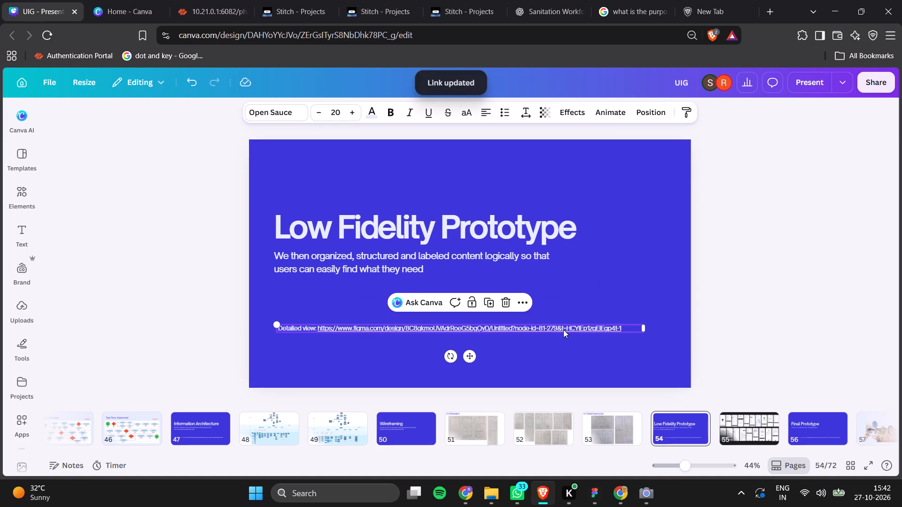
key("ctrl+c")
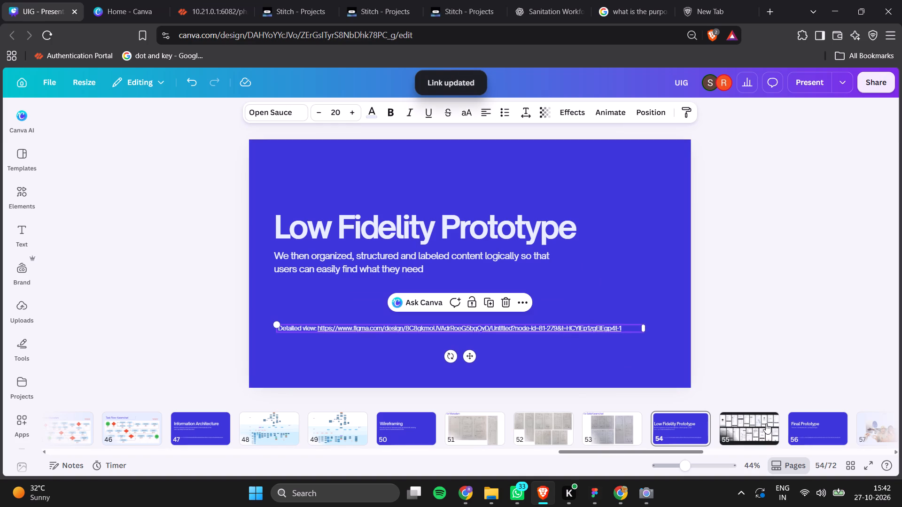
left_click(803, 425)
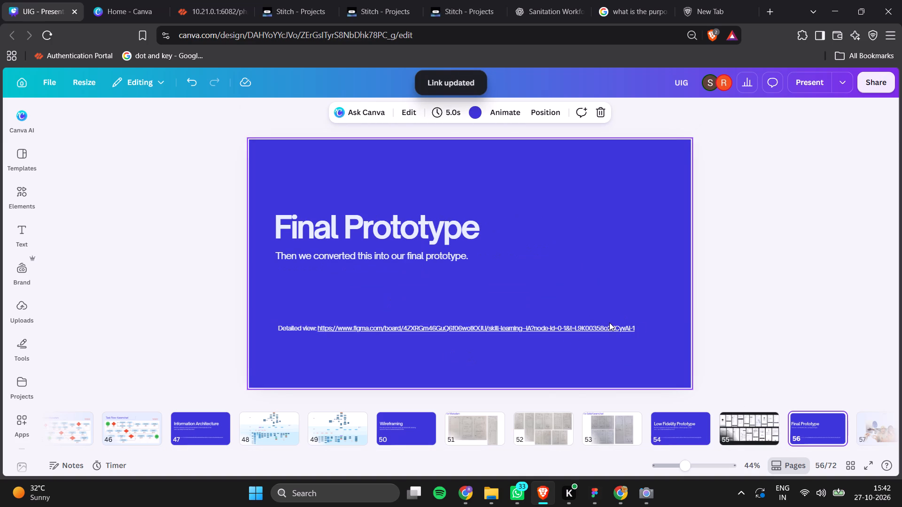
left_click(604, 329)
key("Delete")
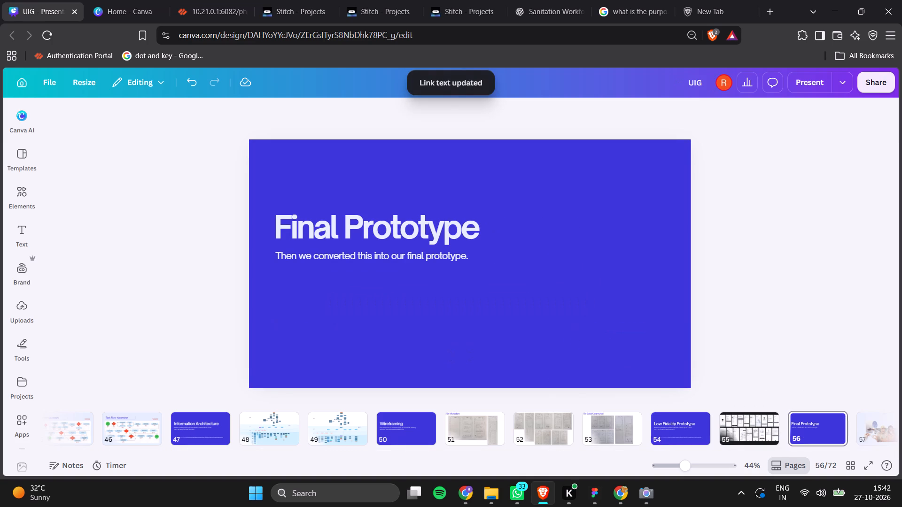
key("ctrl+v")
Review the slides from the Wireframing divider back through Information Architecture, and examine the Task Flow- Karamchari diagram on slide 46 up close.
left_click(392, 428)
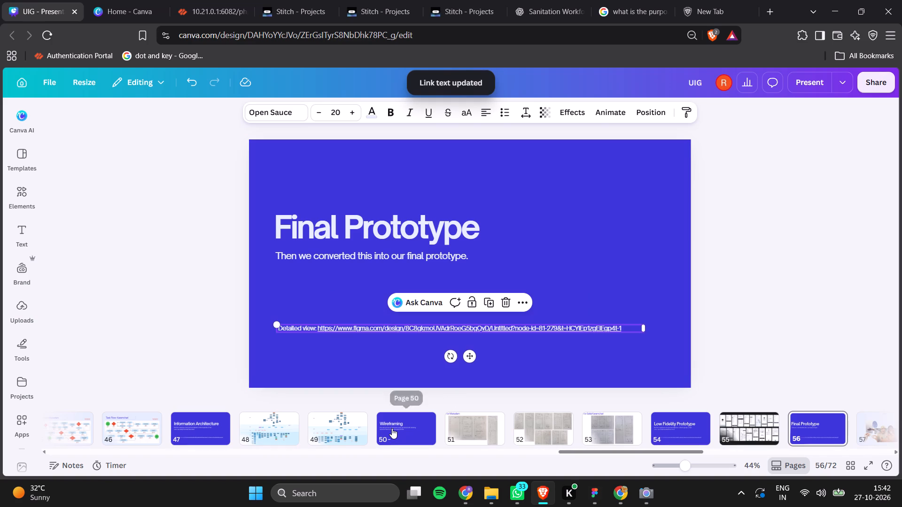
left_click(281, 426)
left_click(327, 427)
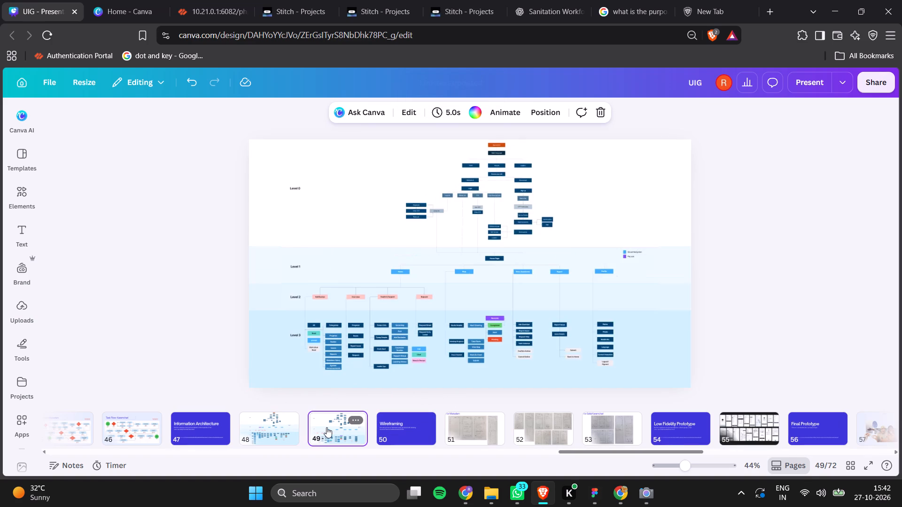
key("Left")
key("Left")
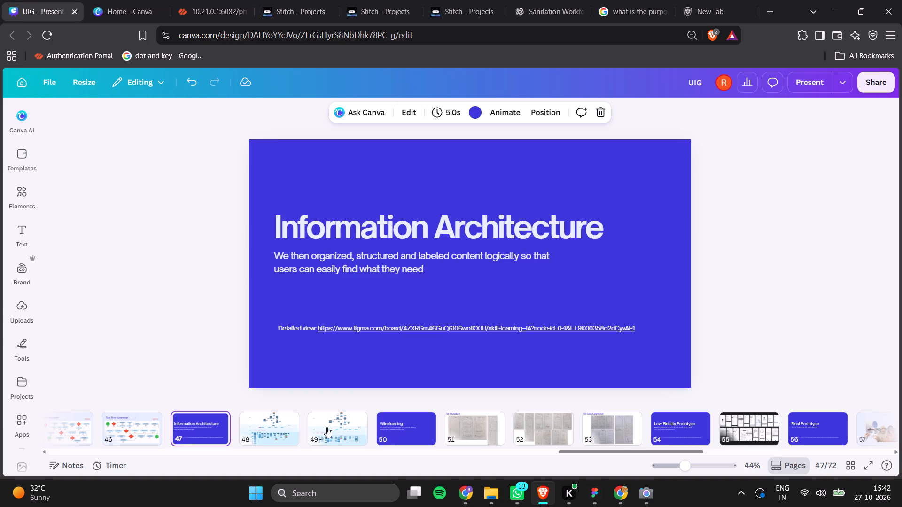
key("Left")
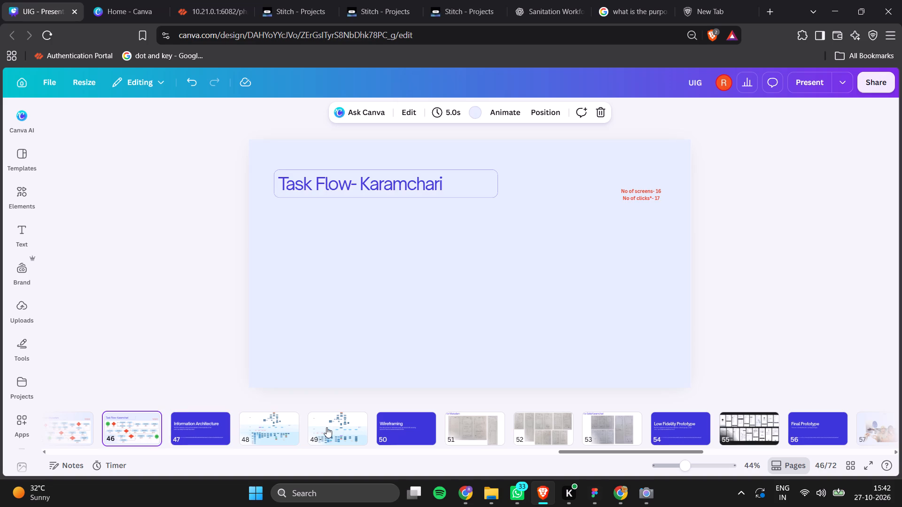
key("Left")
key("Right")
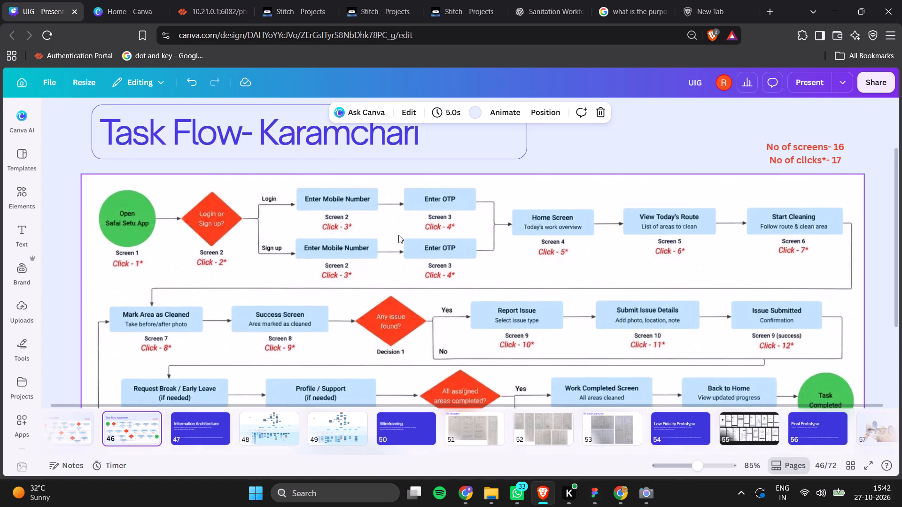
scroll(395, 236, "down", 1)
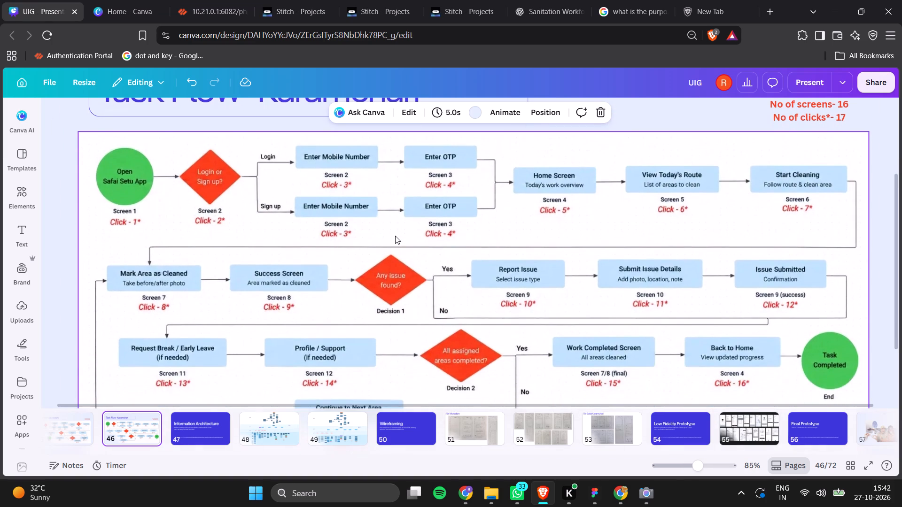
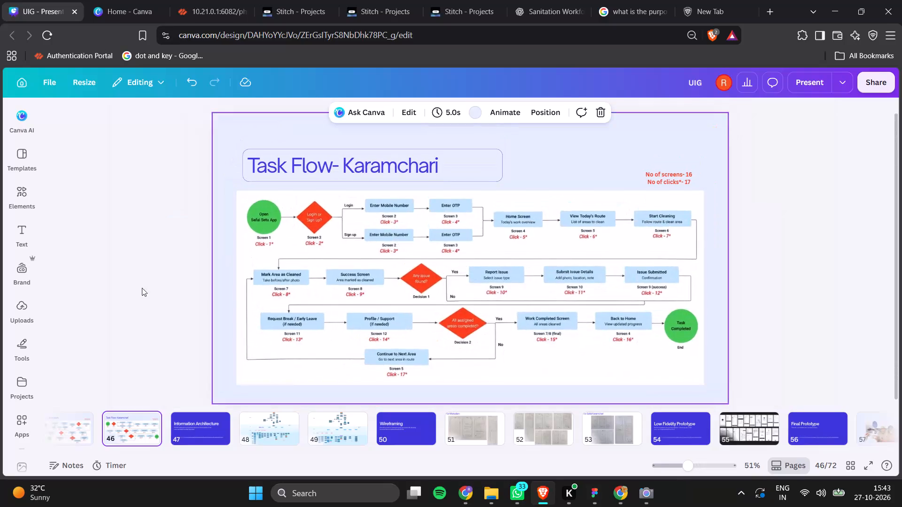
Examine the Task Flow- Karamchari diagram on slide 46 up close, from the app-opening start through to the Task Completed end.
left_click(143, 265)
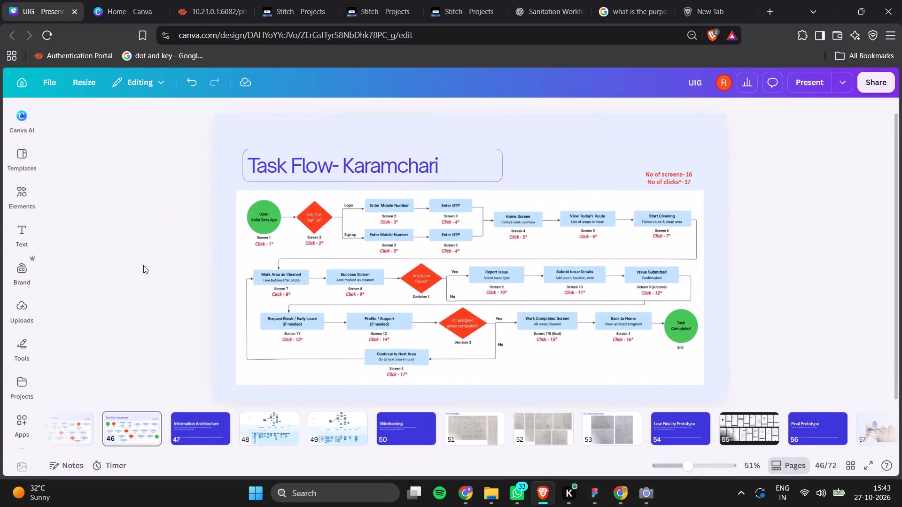
scroll(143, 265, "up", 1)
scroll(143, 265, "down", 1)
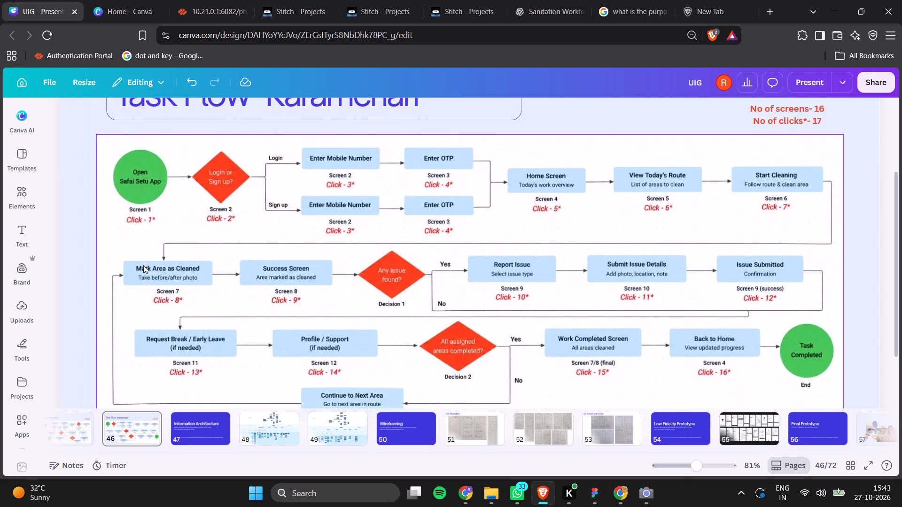
scroll(143, 265, "down", 1)
scroll(143, 265, "up", 2)
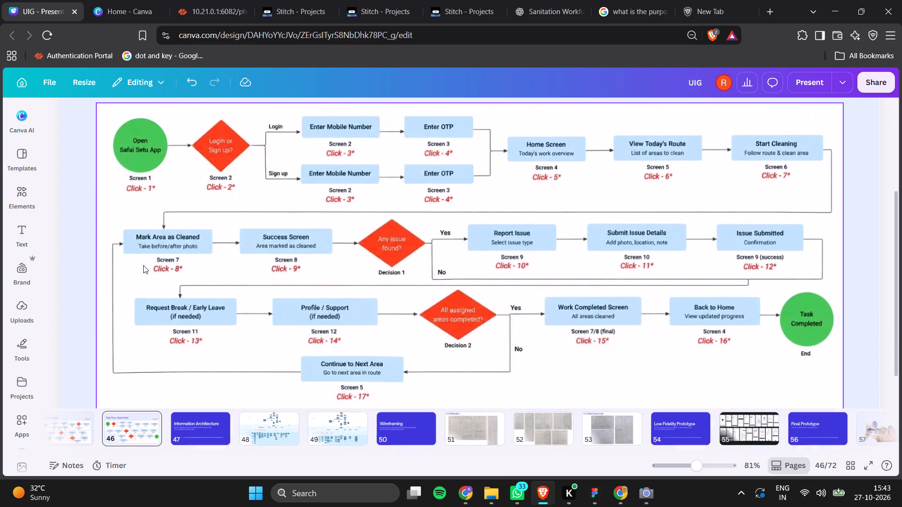
scroll(143, 265, "up", 1)
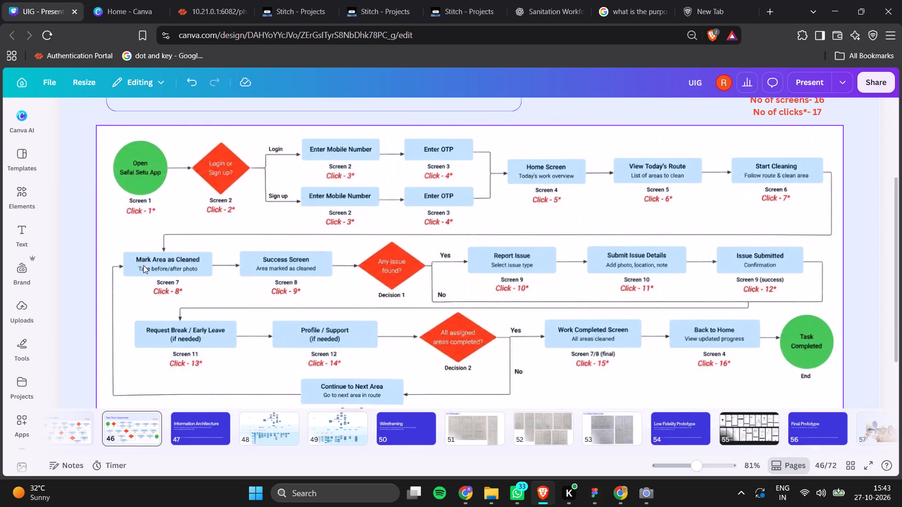
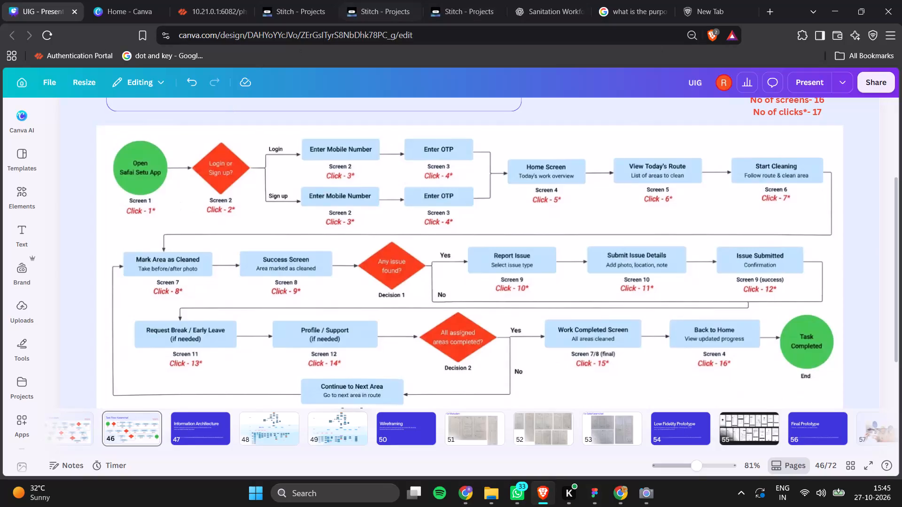
Change the "No of screens" count on the Task Flow- Karamchari slide to 12.
triple_click(822, 101)
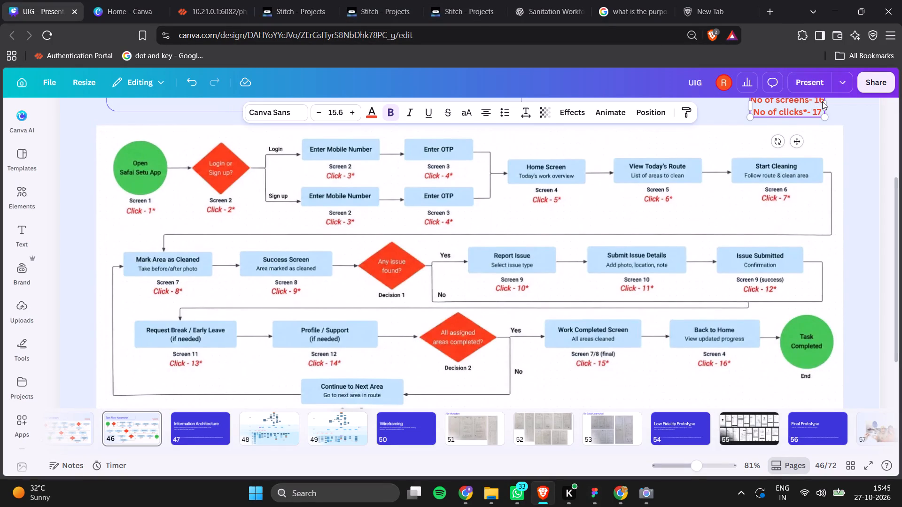
double_click(818, 106)
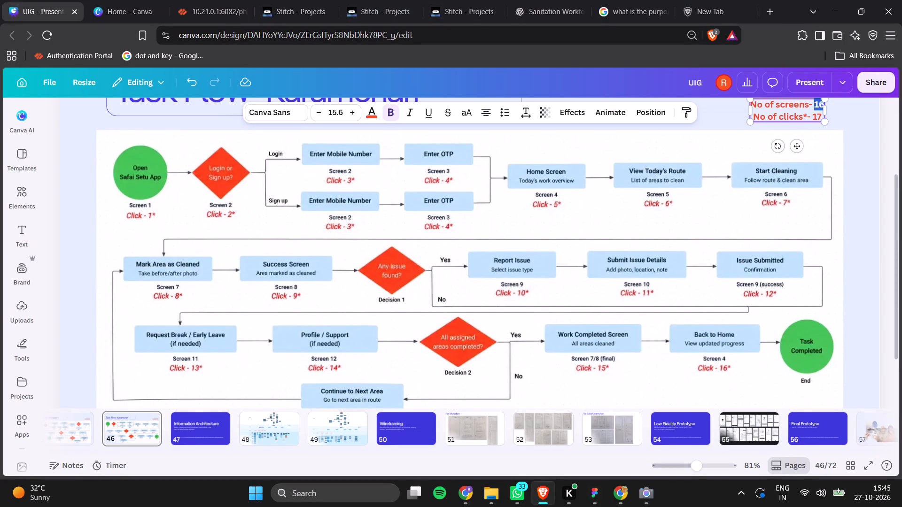
type("12")
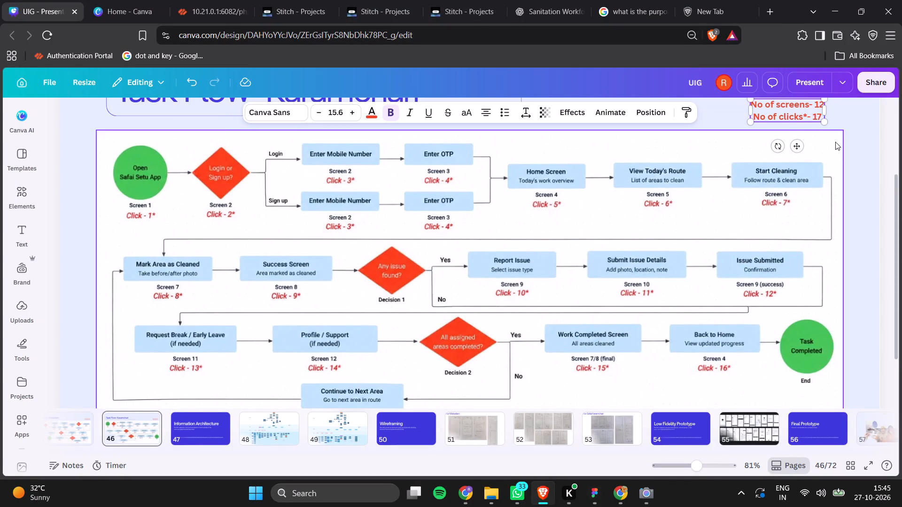
left_click(865, 117)
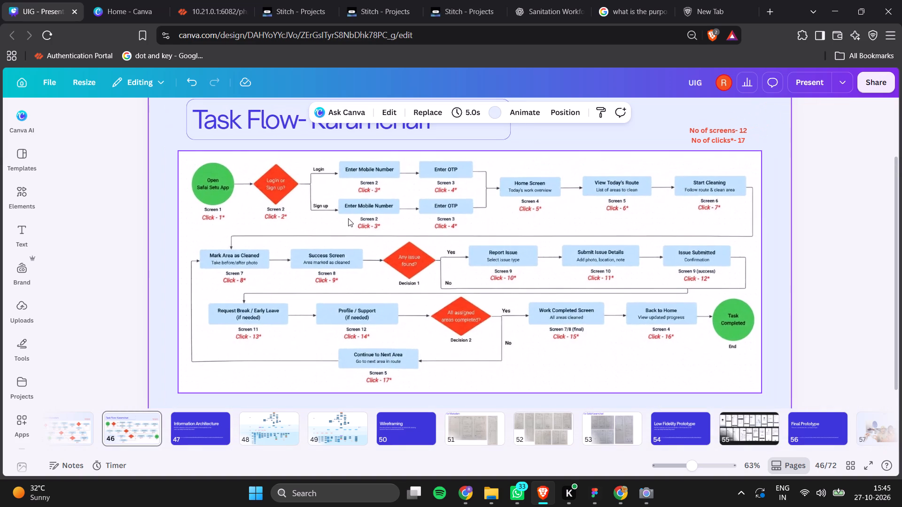
Recheck the screen and click numbering across the Karamchari task flow diagram up close and as a whole.
left_click(129, 222)
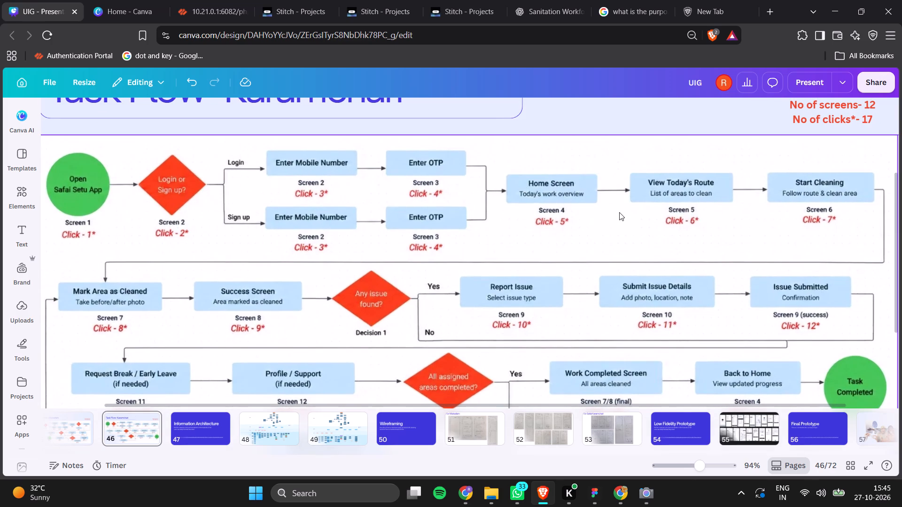
scroll(619, 212, "left", 1)
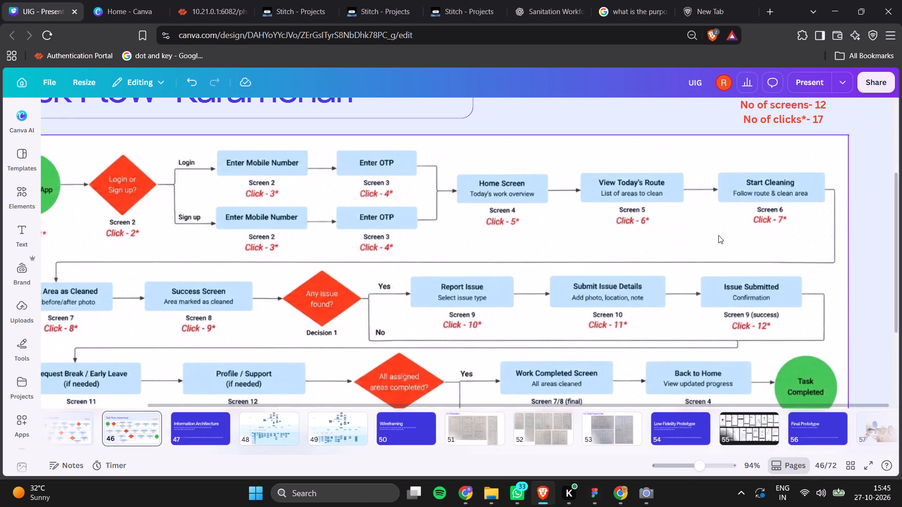
scroll(718, 235, "right", 2)
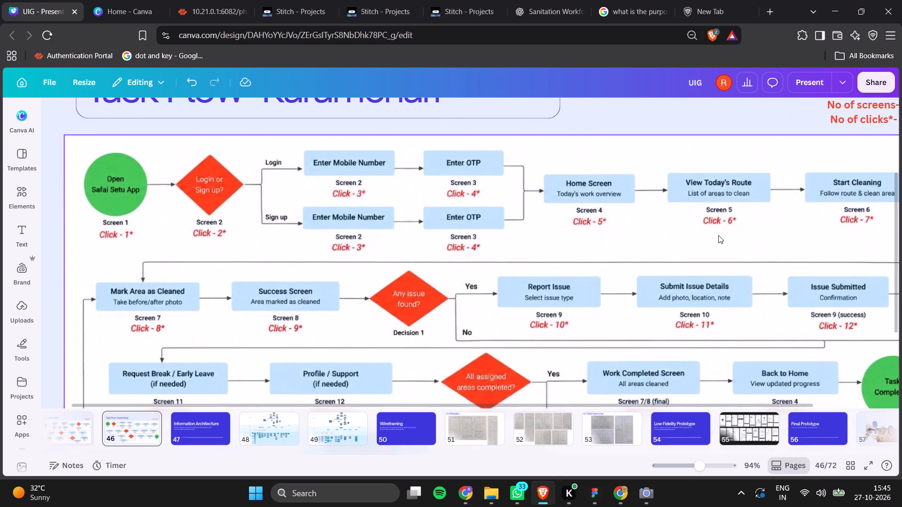
scroll(718, 235, "left", 1)
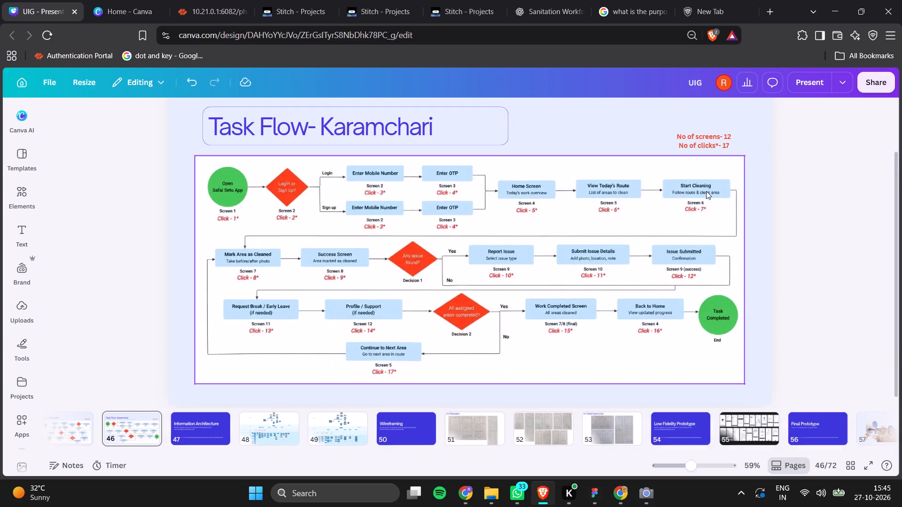
left_click(758, 189)
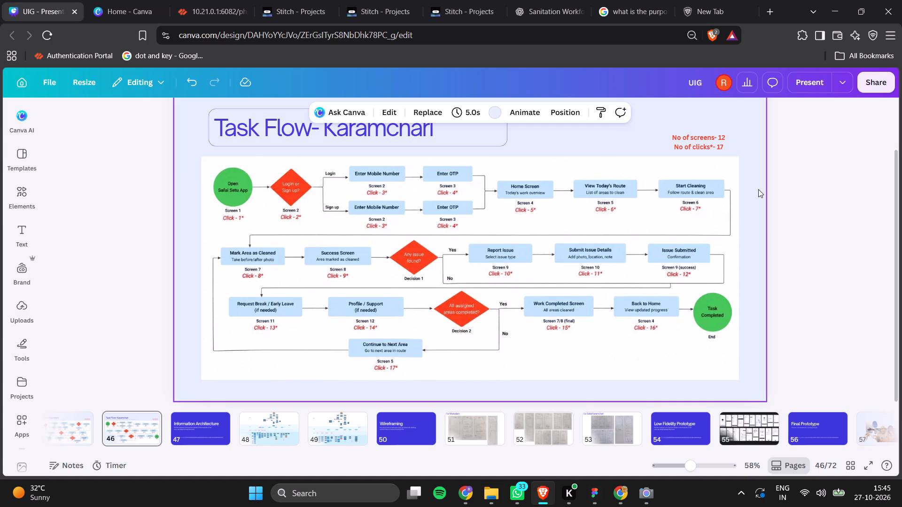
Go back to the Task Flow- Mukadam slide 45 to review its diagram.
key("Left")
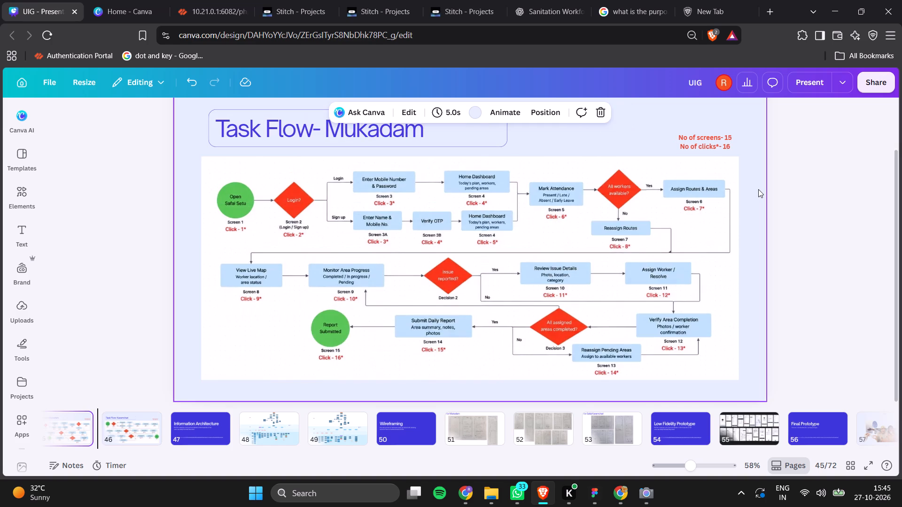
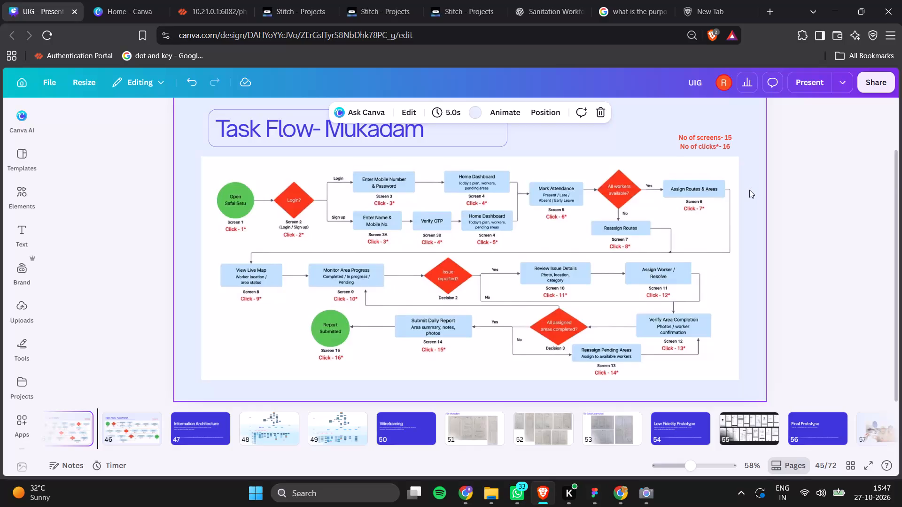
Lock the full-slide worker illustration in place on the "1. Mukadam" slide 33.
left_click(749, 190)
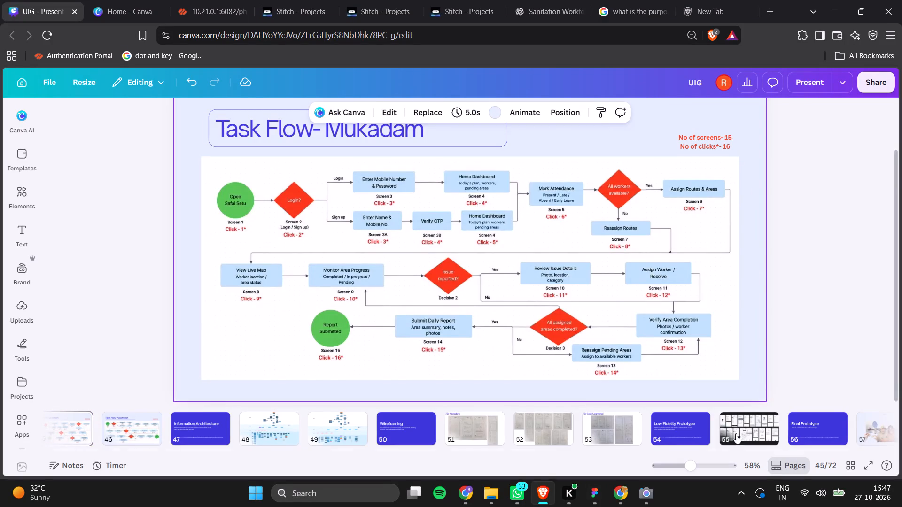
scroll(731, 424, "right", 15)
scroll(766, 401, "right", 5)
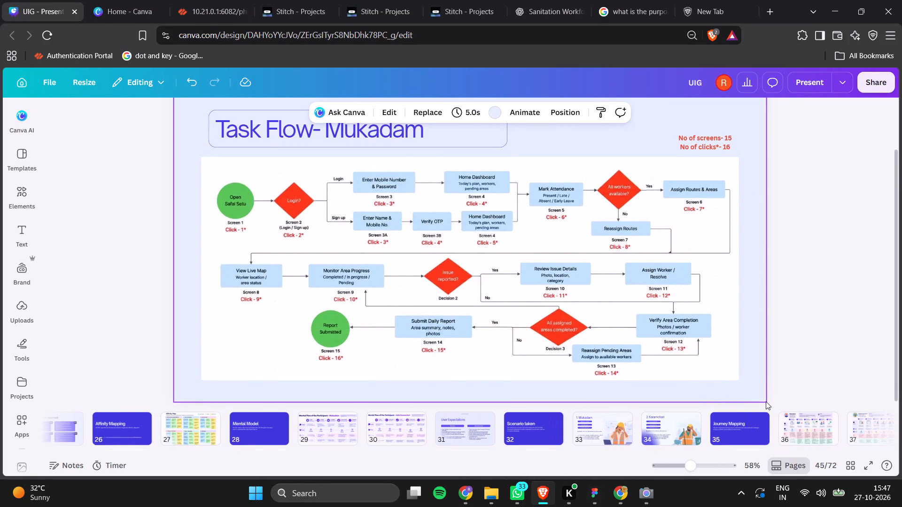
scroll(635, 422, "right", 1)
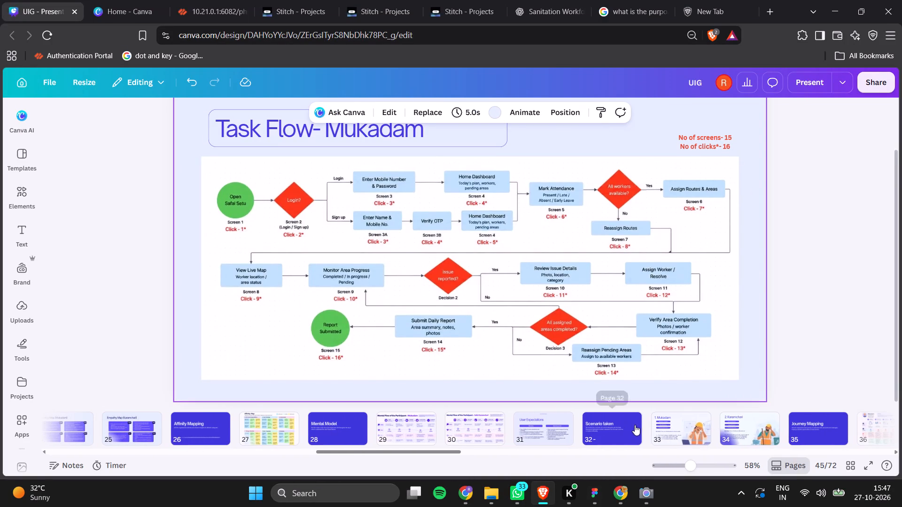
left_click(682, 425)
scroll(199, 197, "up", 1)
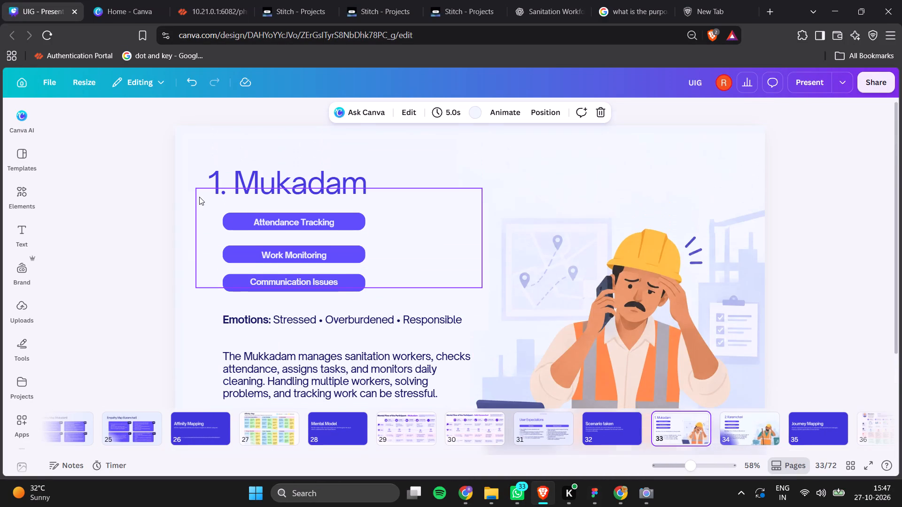
scroll(199, 197, "up", 1)
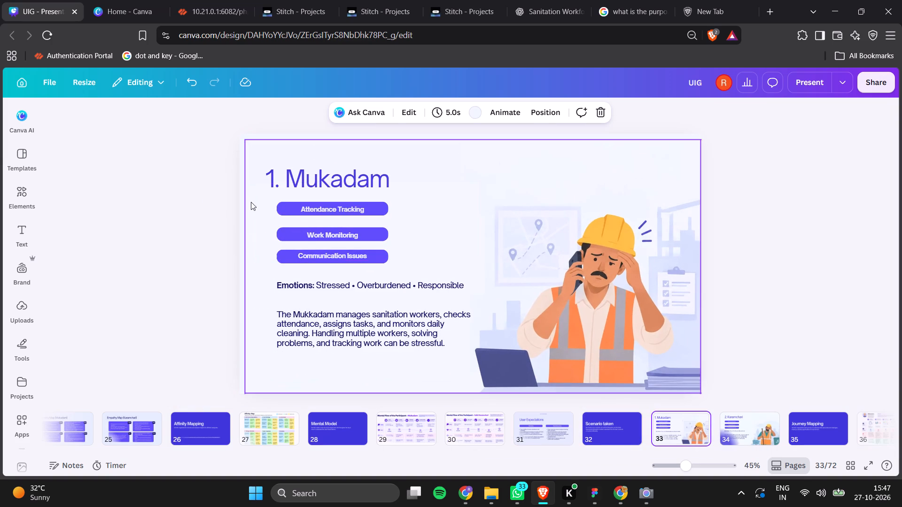
left_click_drag(253, 198, 309, 213)
key("ctrl+z")
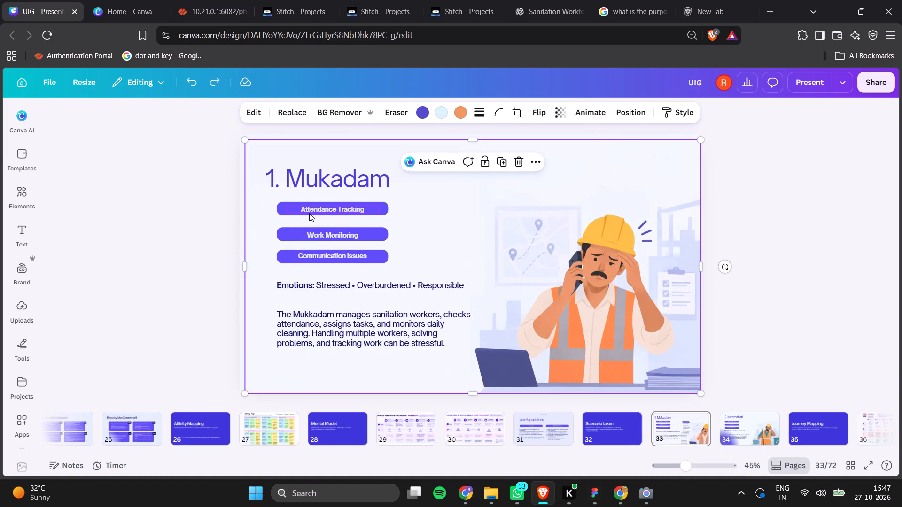
left_click(487, 160)
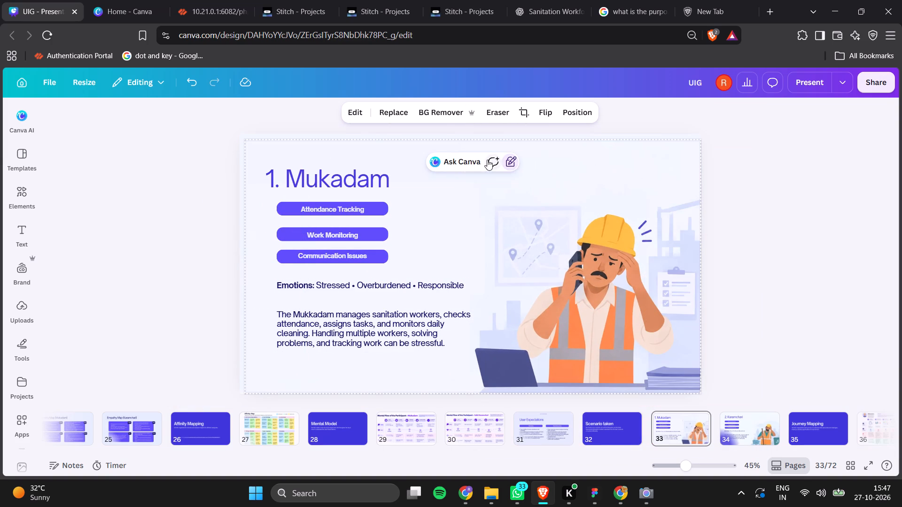
Compare the body text formatting on the User Expectations slide 31 with that on the "1. Mukadam" slide 33.
left_click(326, 343)
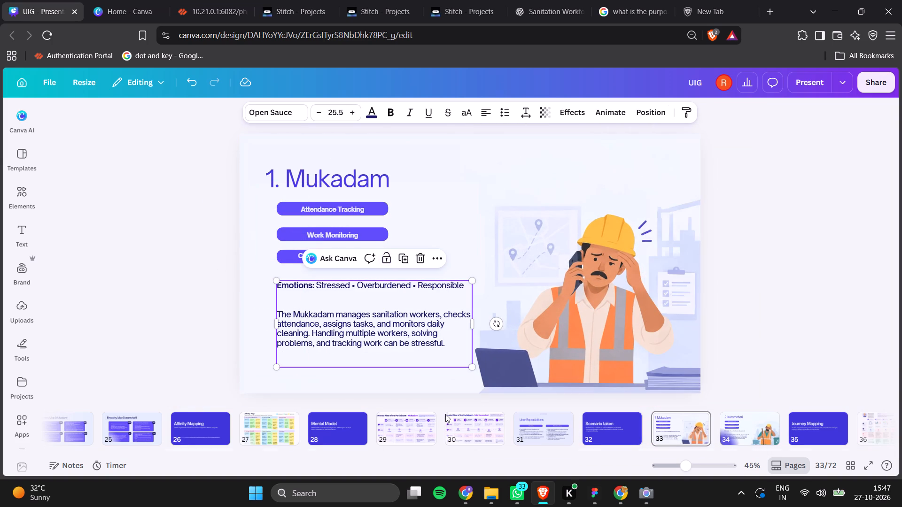
left_click(532, 425)
left_click(336, 299)
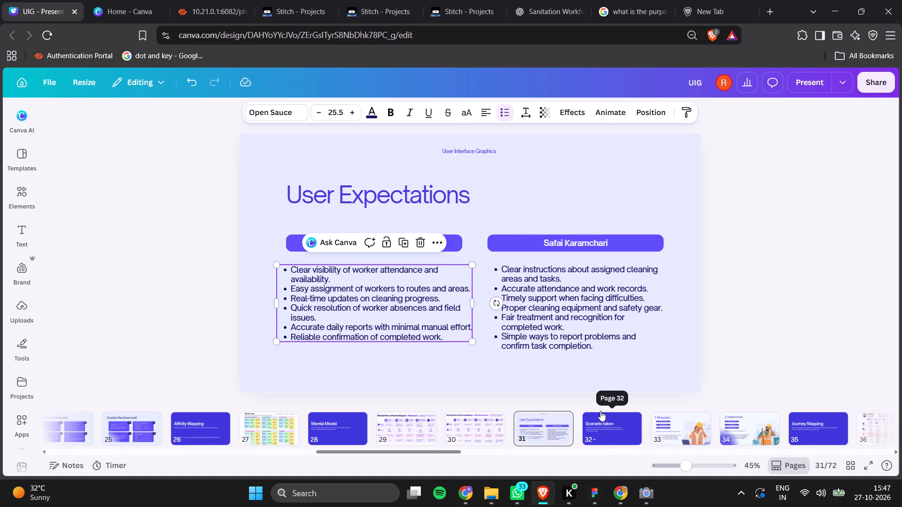
left_click(567, 419)
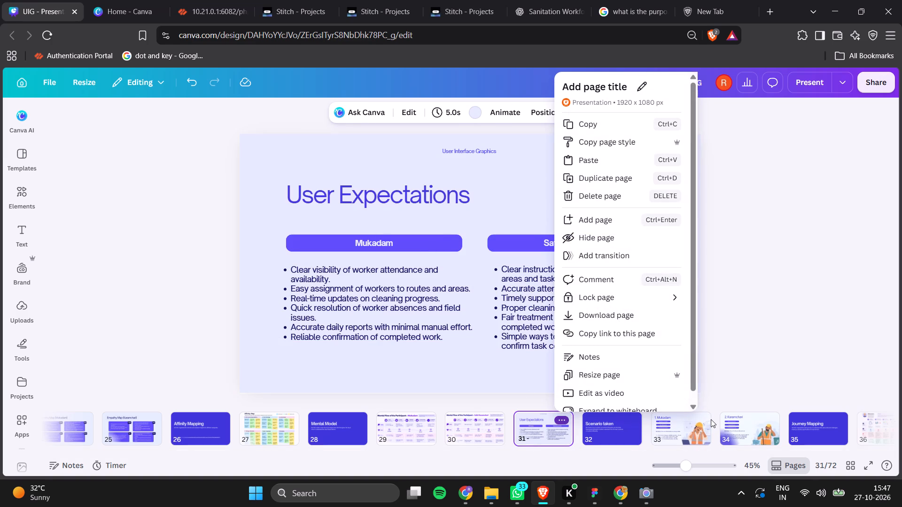
left_click(711, 418)
left_click(687, 423)
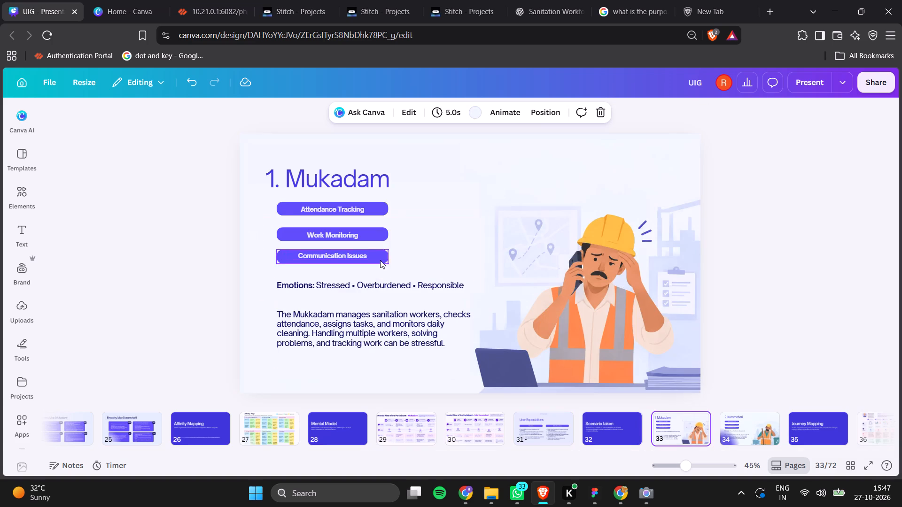
left_click(382, 296)
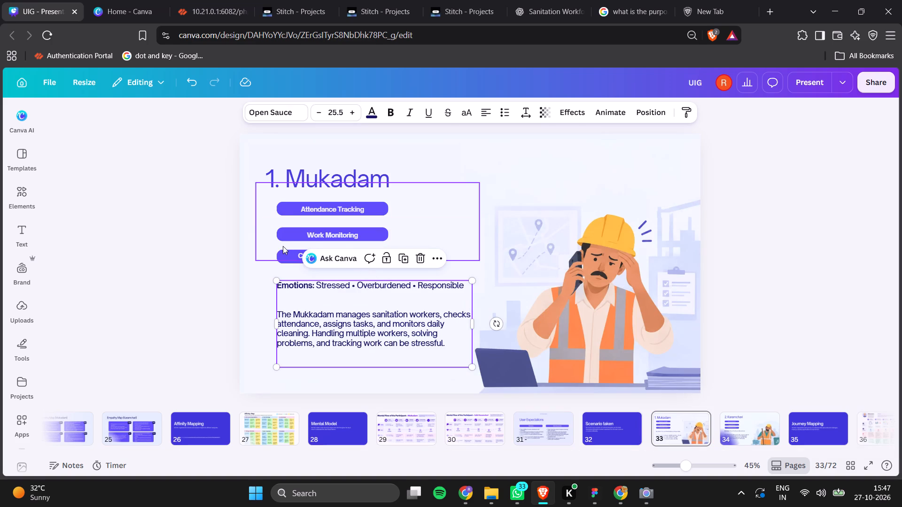
left_click(203, 237)
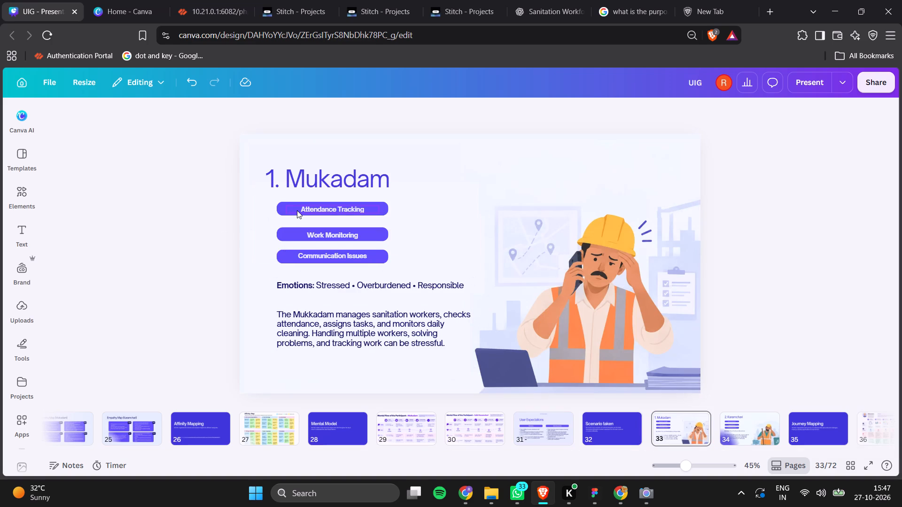
Narrow the "Attendance Tracking" pill on the "1. Mukadam" slide so it fits closely around its text.
left_click_drag(246, 199, 288, 212)
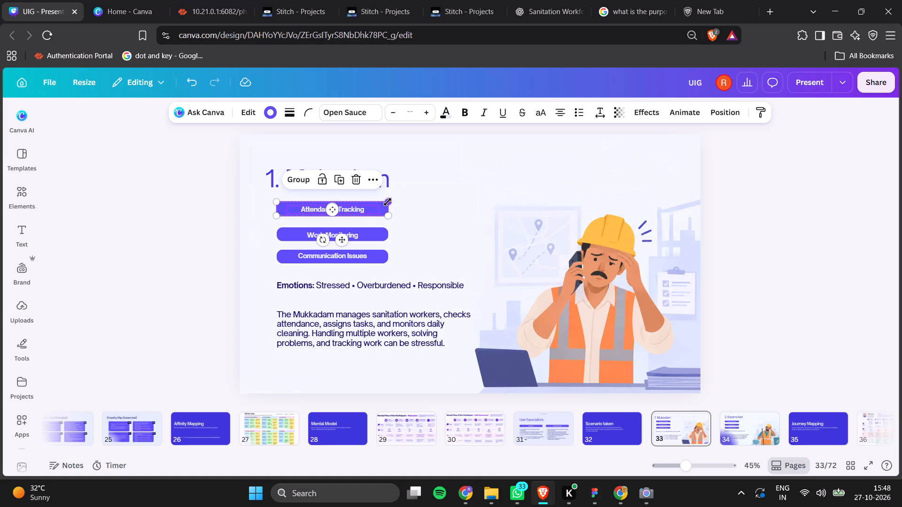
left_click_drag(389, 208, 359, 199)
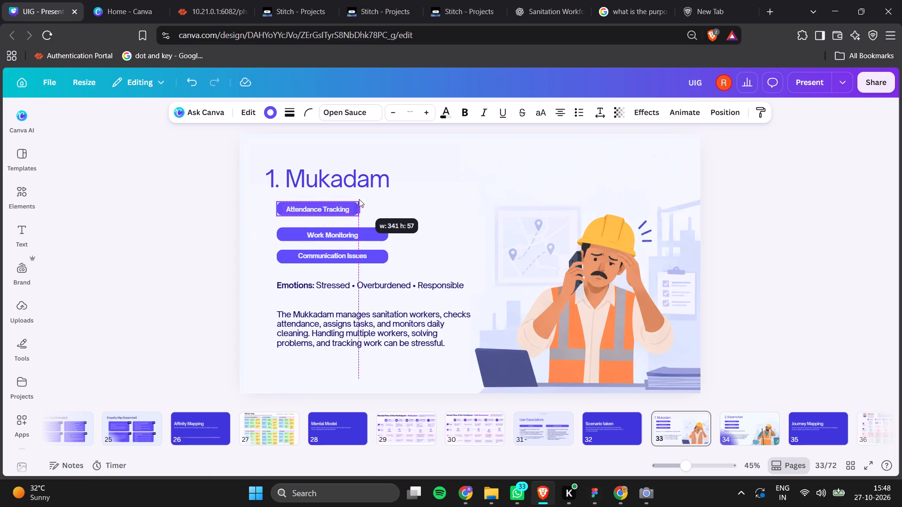
left_click_drag(359, 199, 355, 200)
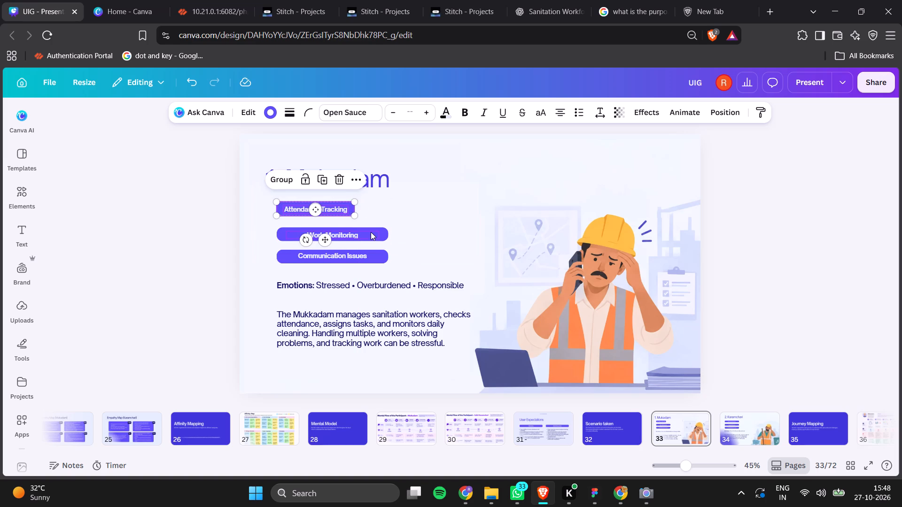
Narrow the "Work Monitoring" pill to fit its text and place it just to the right of "Attendance Tracking".
left_click_drag(225, 222, 300, 239)
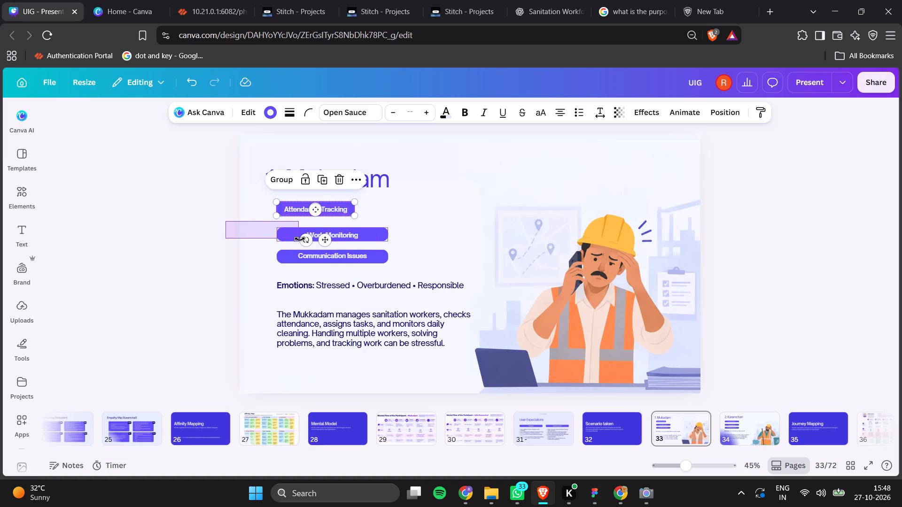
left_click_drag(300, 239, 300, 239)
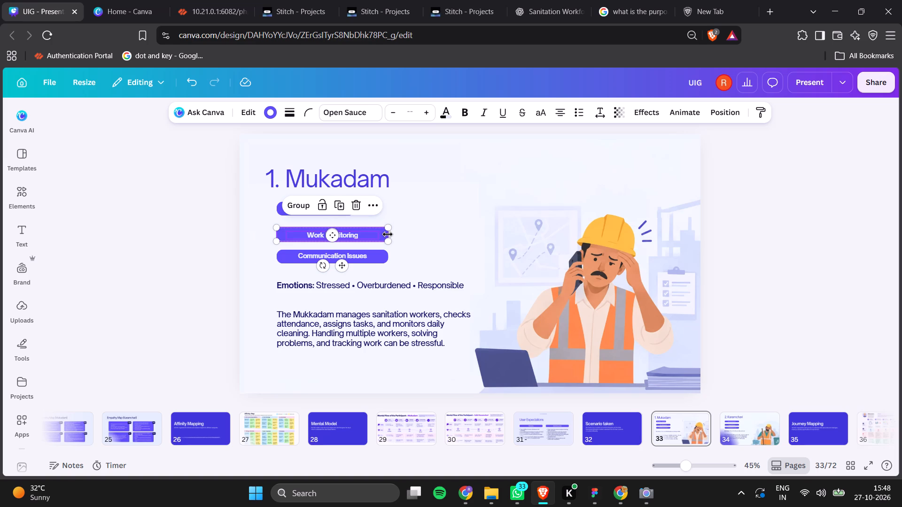
left_click_drag(388, 234, 347, 237)
left_click_drag(321, 232, 349, 234)
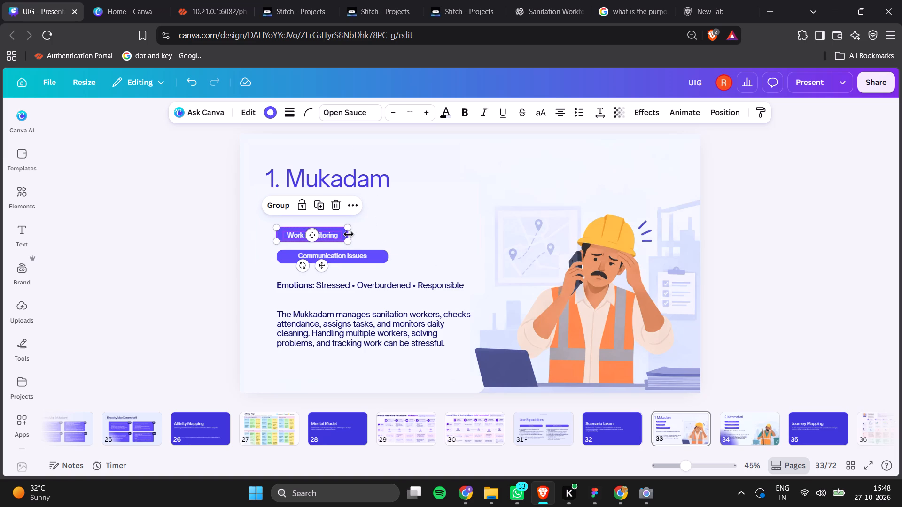
left_click_drag(329, 233, 412, 205)
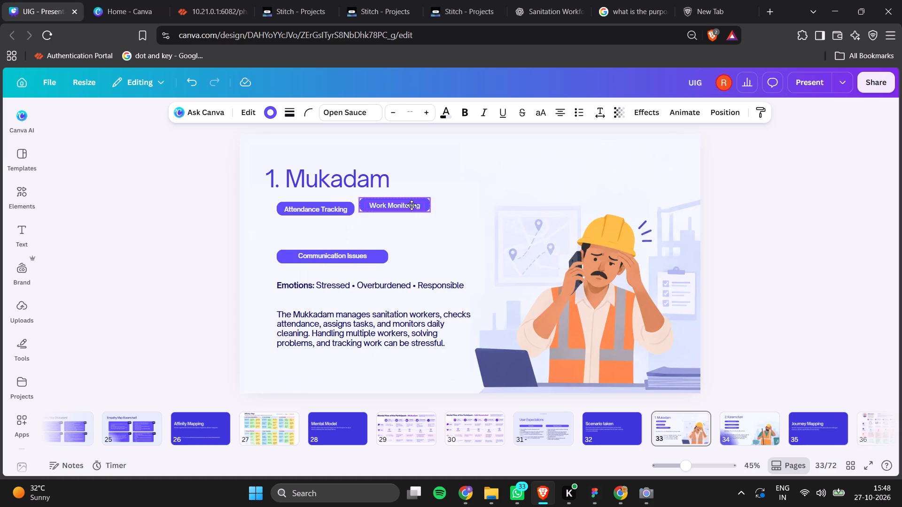
left_click_drag(412, 205, 412, 207)
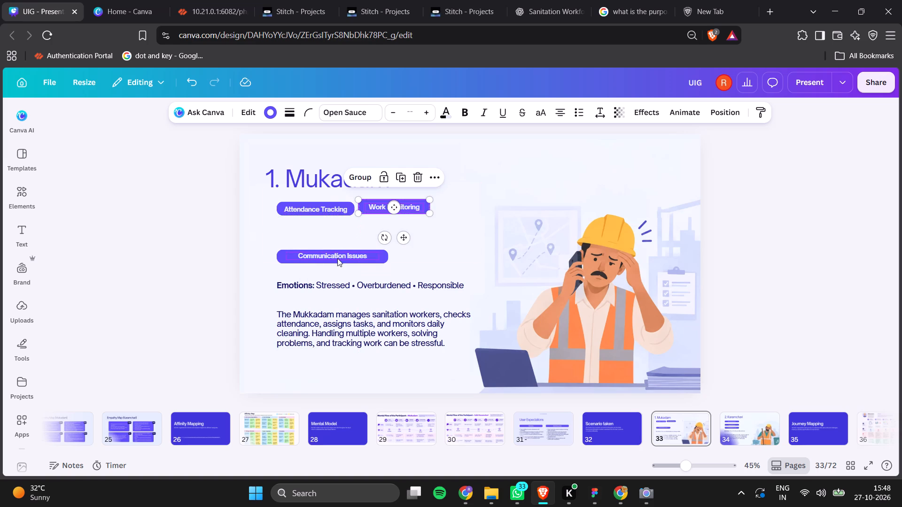
Narrow the "Communication Issues" pill to fit its text on one line and place it centred beneath the other two pills.
left_click_drag(231, 239, 332, 261)
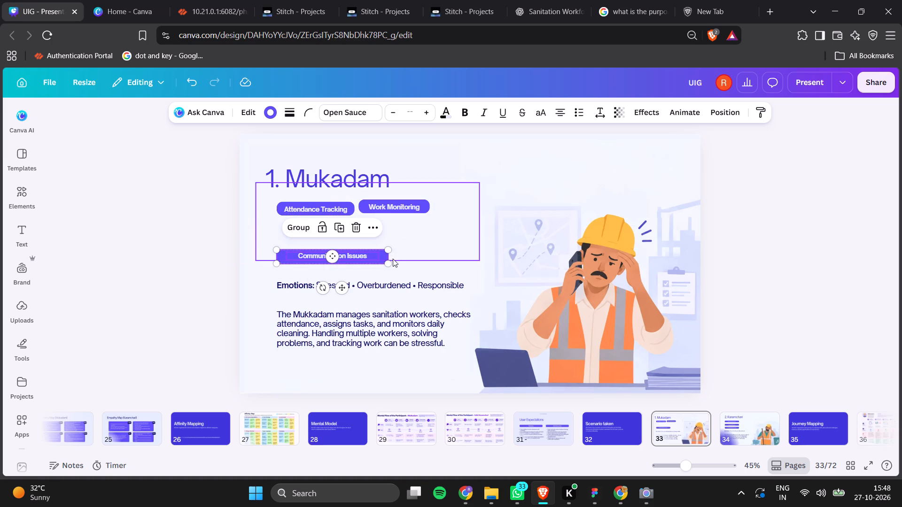
left_click_drag(389, 258, 350, 257)
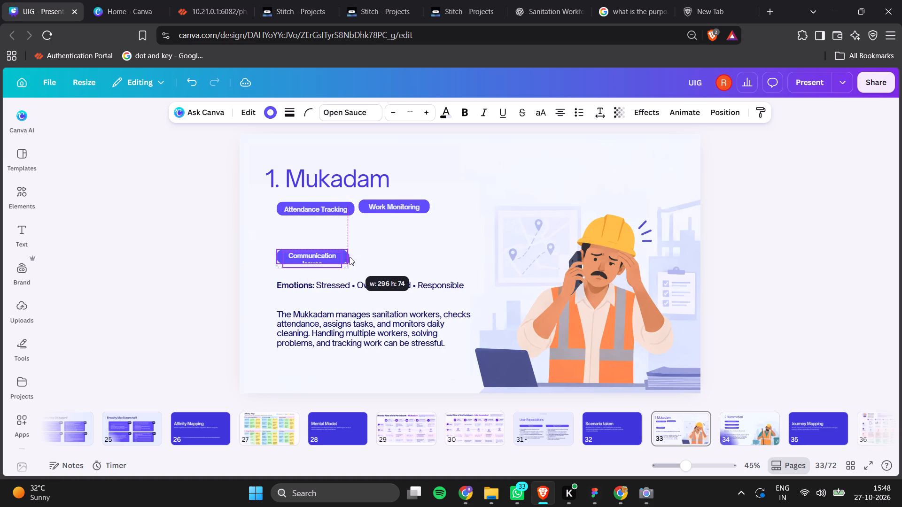
left_click_drag(350, 257, 368, 253)
left_click_drag(346, 254, 391, 223)
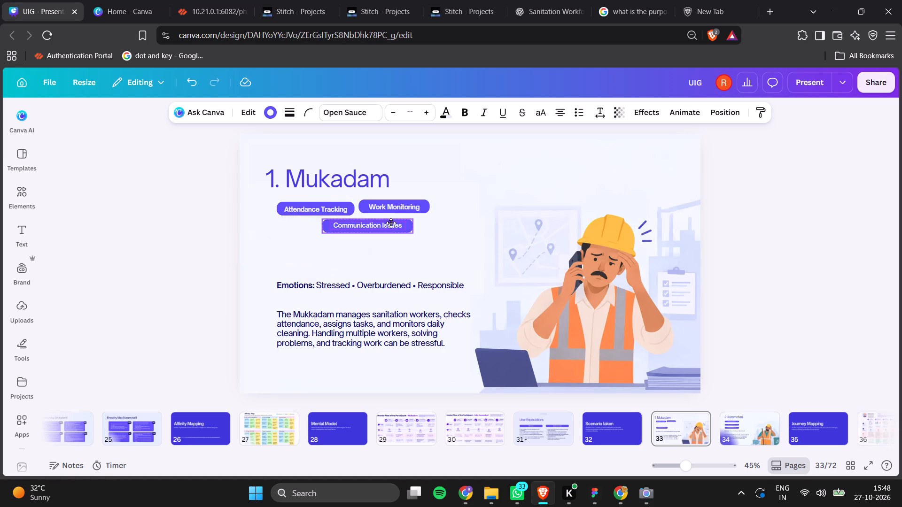
left_click_drag(391, 223, 381, 226)
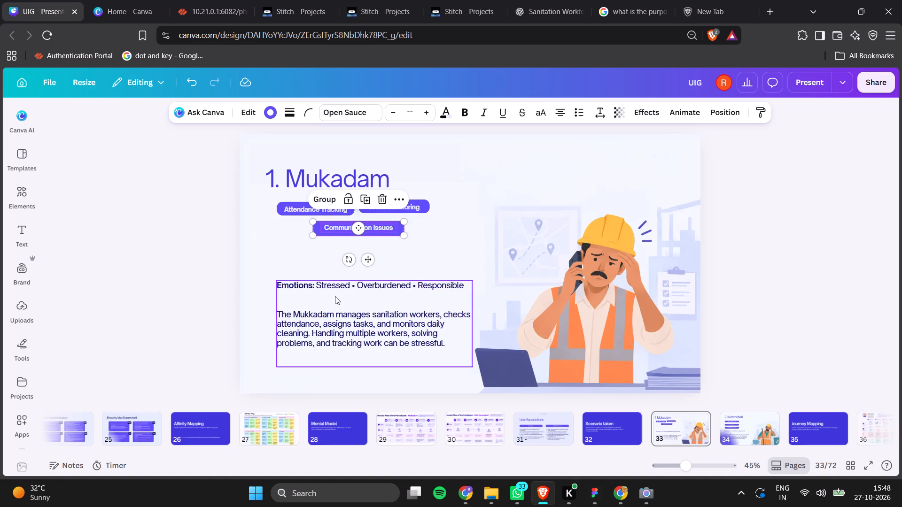
Make the whole Emotions line bold and add an extra space after "Emotions:".
triple_click(334, 286)
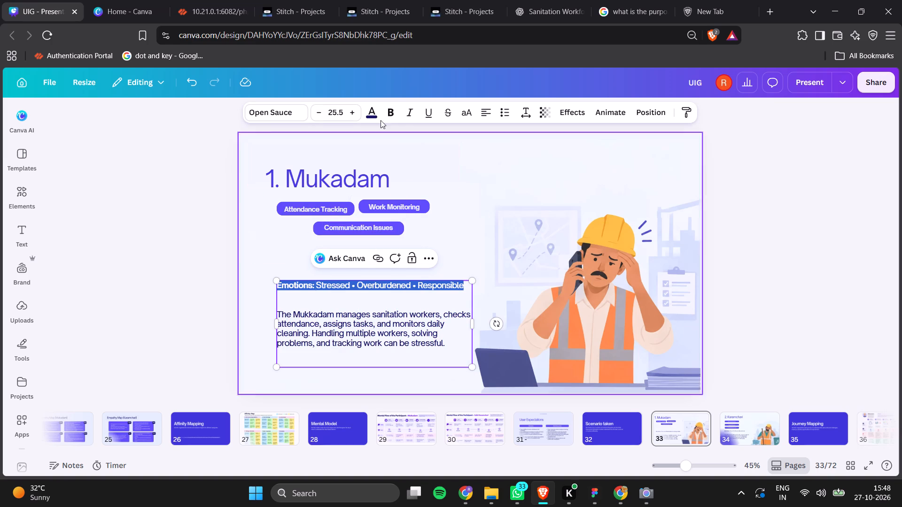
left_click(389, 116)
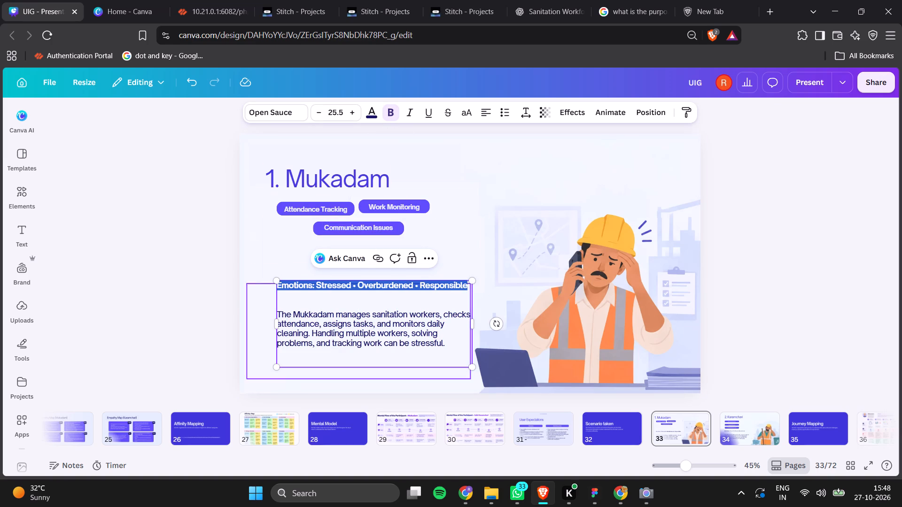
left_click(315, 289)
key("space")
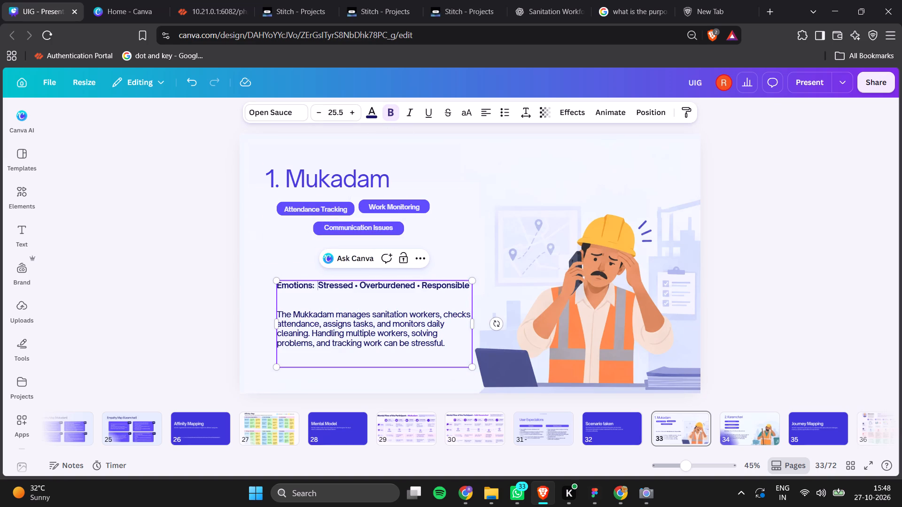
left_click(218, 303)
Move the Emotions and description text block up to sit just below the "Communication Issues" pill.
left_click_drag(341, 355, 340, 330)
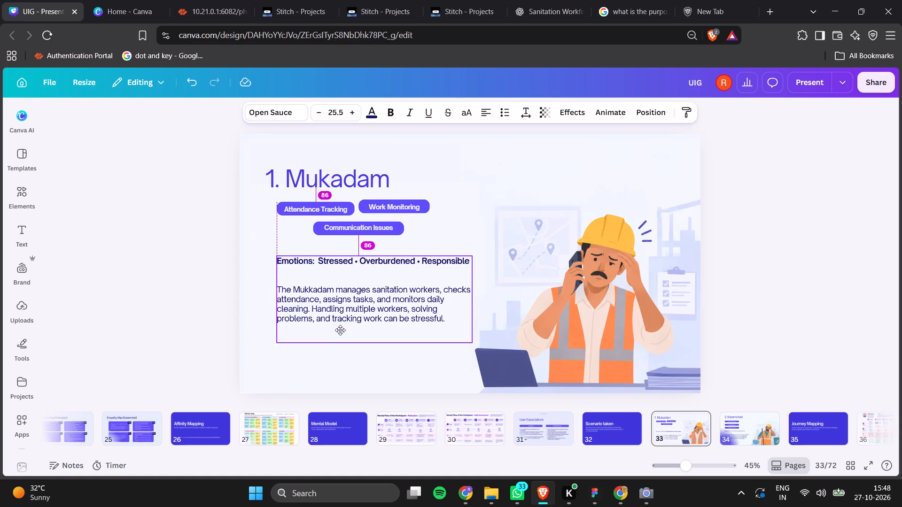
left_click_drag(340, 330, 344, 324)
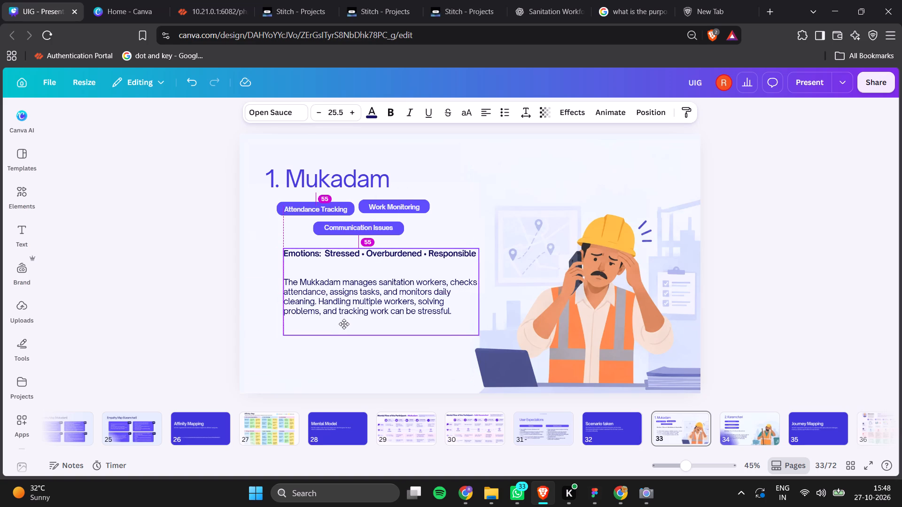
left_click_drag(344, 324, 343, 323)
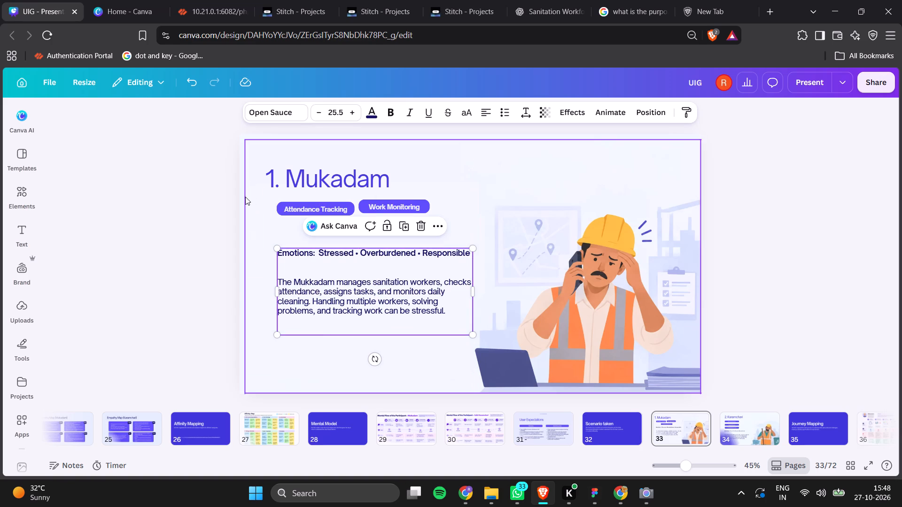
Move the three pills and the text block together slightly down, leaving more space below the "1. Mukadam" title.
left_click_drag(241, 193, 232, 215)
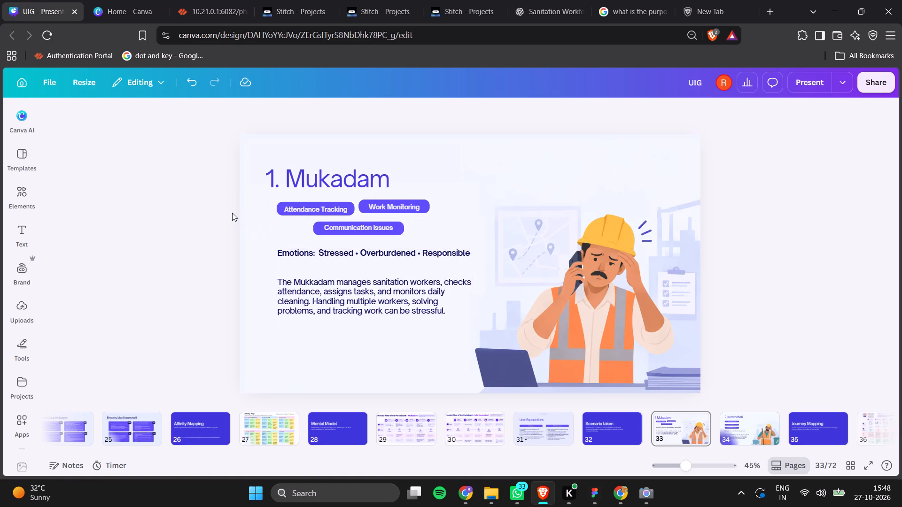
left_click_drag(222, 199, 350, 254)
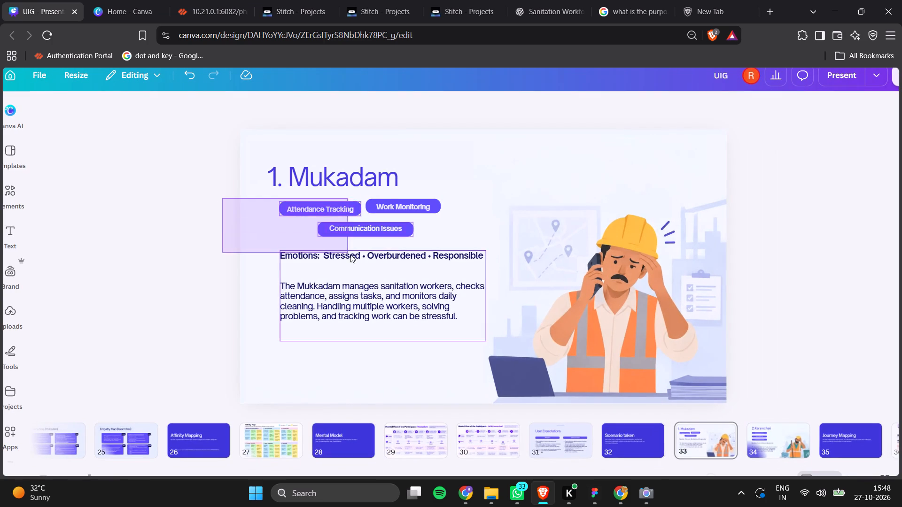
left_click_drag(350, 254, 396, 309)
left_click_drag(396, 309, 400, 325)
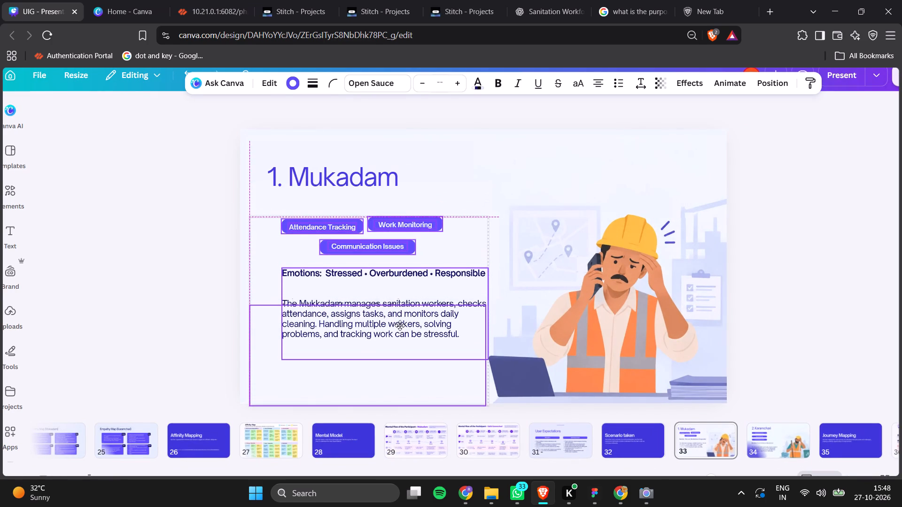
left_click_drag(400, 325, 400, 322)
left_click(233, 351)
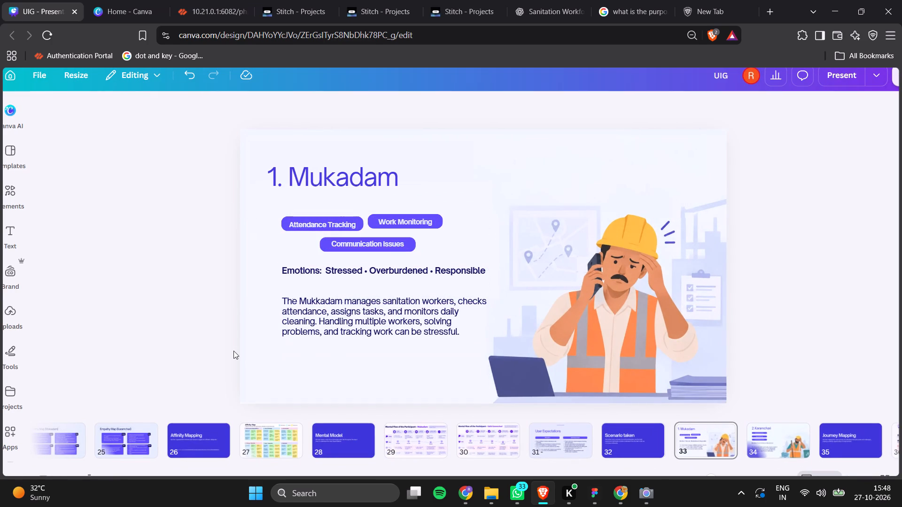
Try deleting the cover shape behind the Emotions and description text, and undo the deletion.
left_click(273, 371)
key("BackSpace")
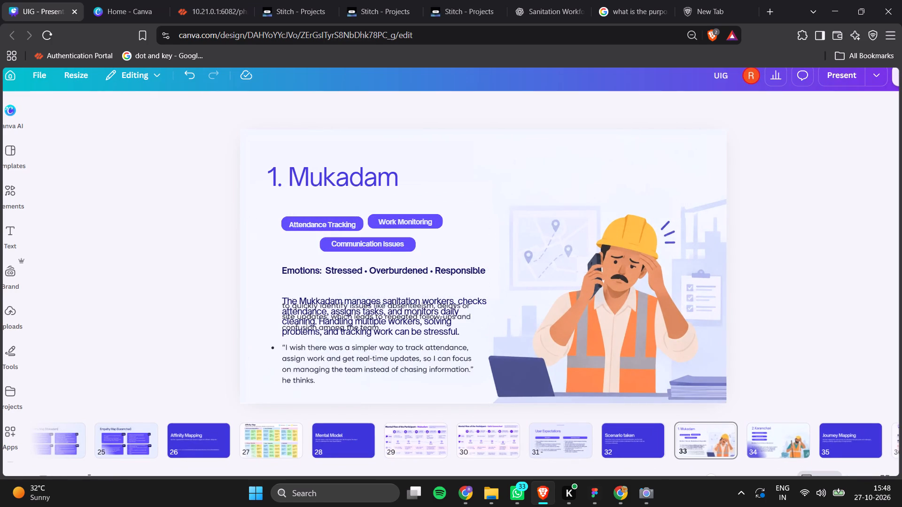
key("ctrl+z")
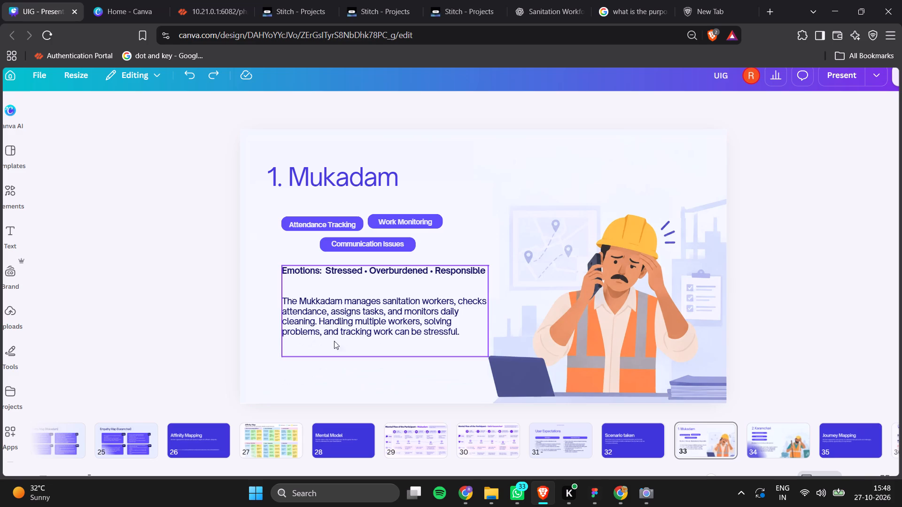
Turn the description paragraph starting "The Mukkadam manages sanitation workers" into a bulleted item.
left_click(327, 318)
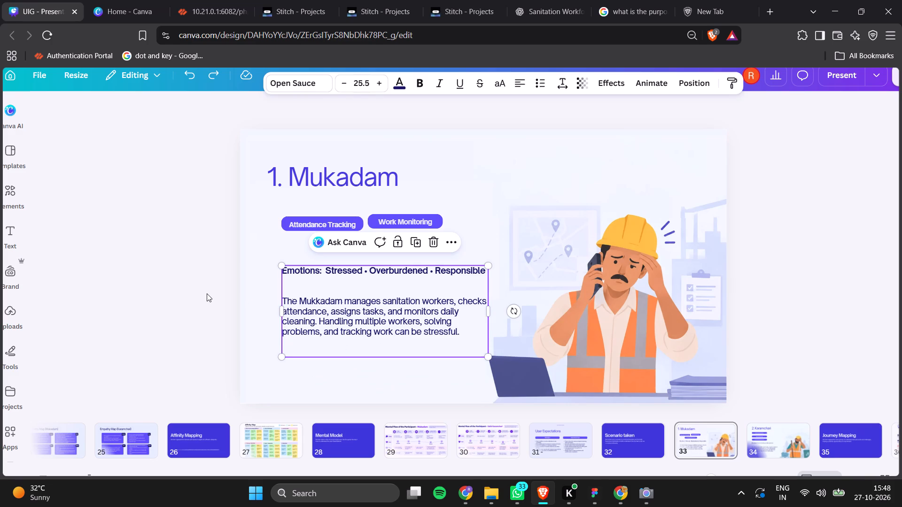
left_click(206, 291)
double_click(288, 304)
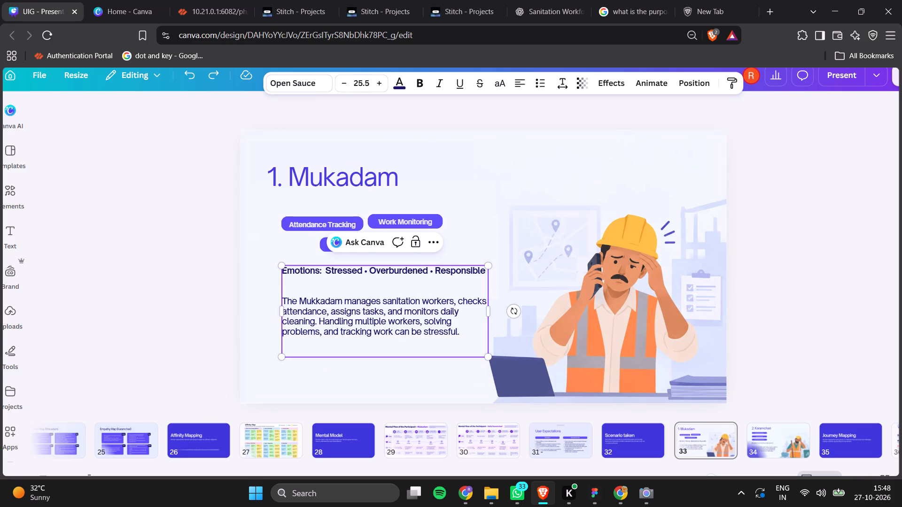
left_click_drag(474, 333, 283, 301)
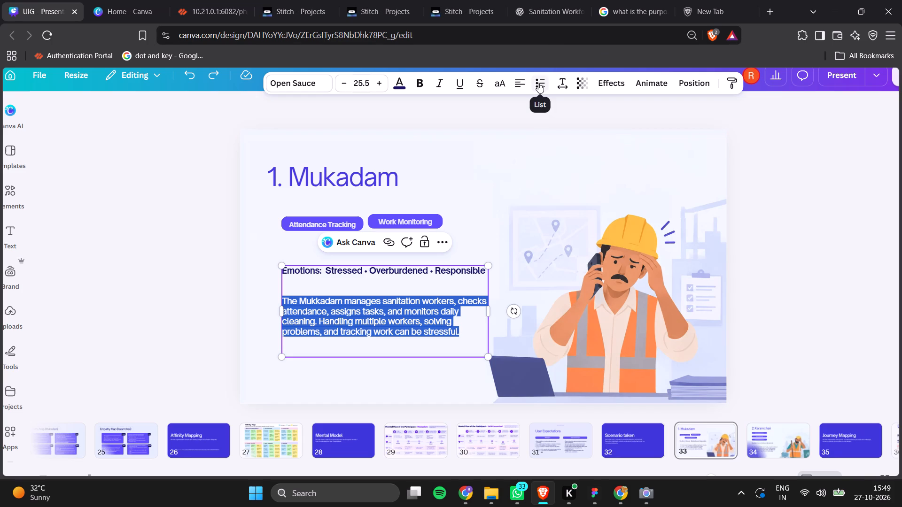
left_click(538, 83)
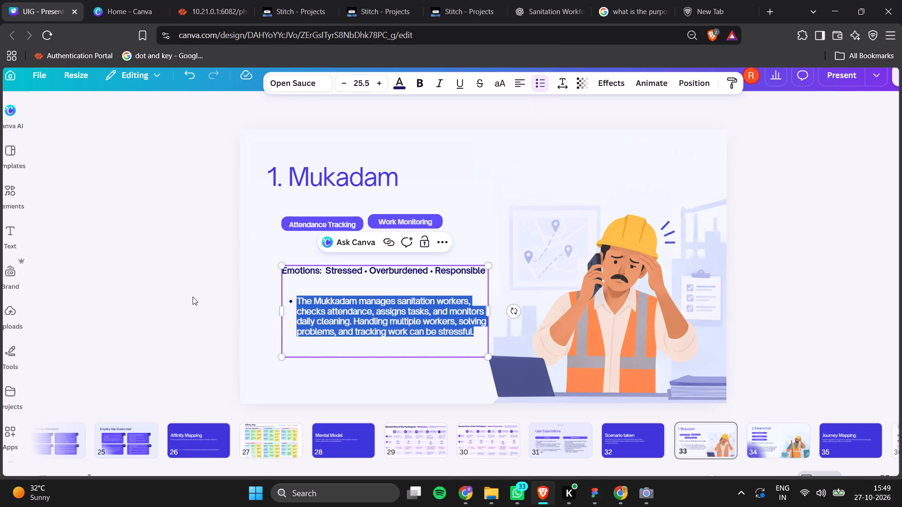
left_click(193, 296)
double_click(390, 320)
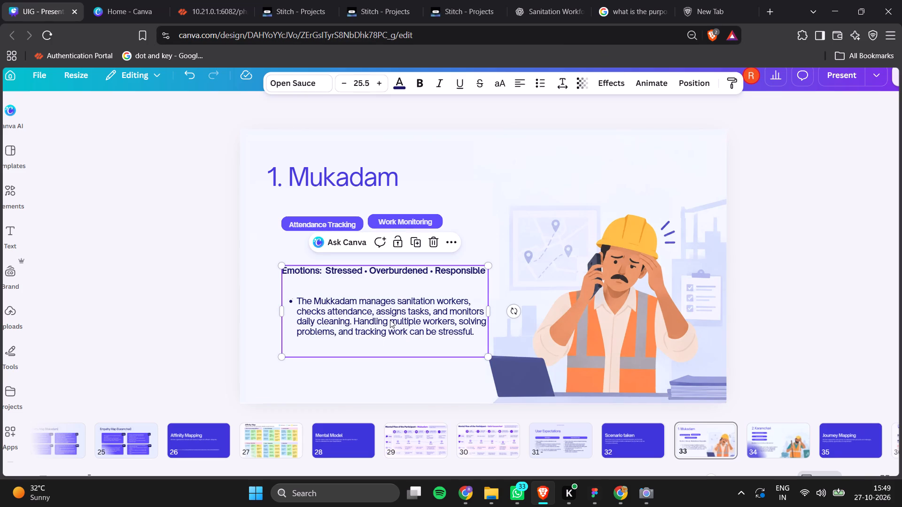
left_click(172, 355)
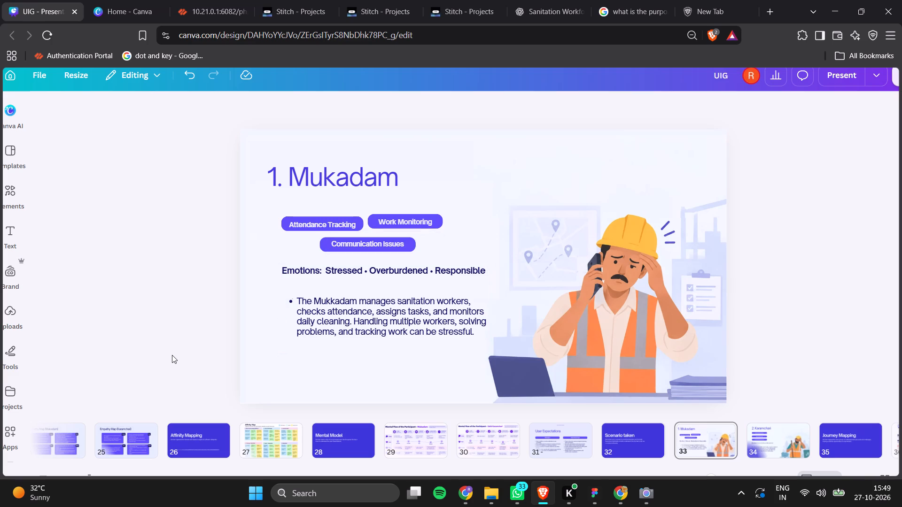
left_click(188, 311)
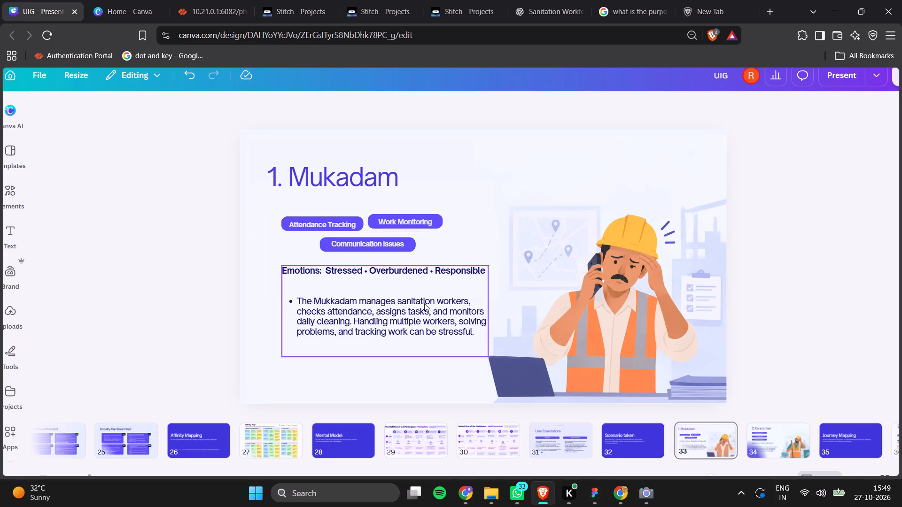
Nudge the Emotions and description text block slightly to the left on the "1. Mukadam" slide.
left_click(425, 308)
key("Left")
key("Left")
key("Left")
key("Left")
key("Left")
key("Left")
key("Left")
key("Left")
key("Left")
key("Left")
key("Left")
key("Left")
key("Left")
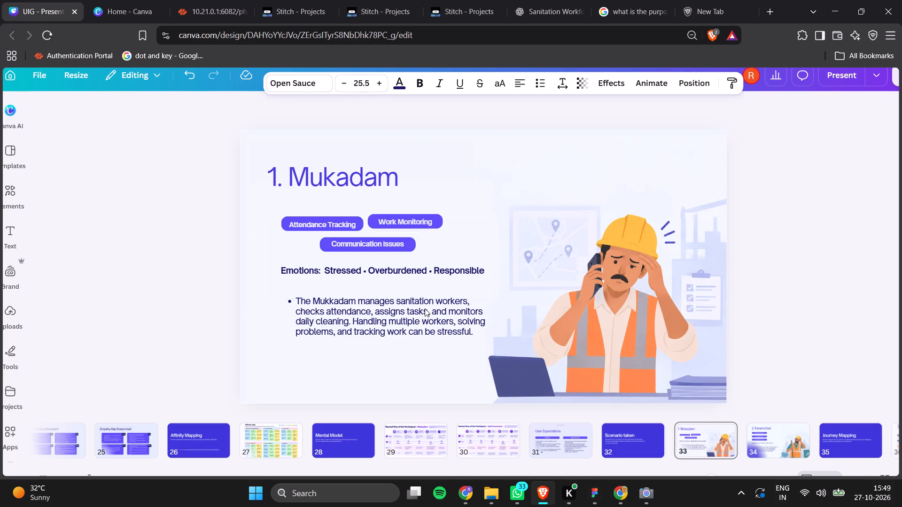
key("Left")
key("Left")
key("Left")
key("Left")
key("Left")
key("Left")
key("Left")
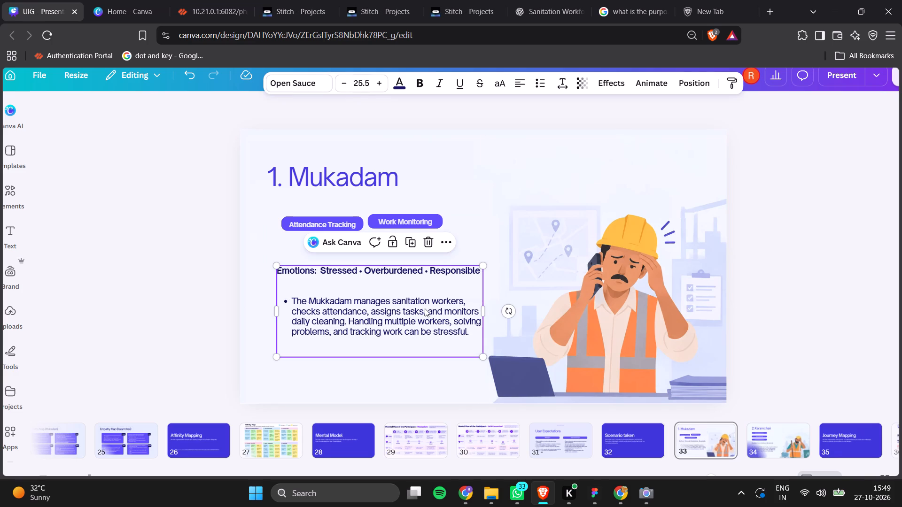
left_click(180, 350)
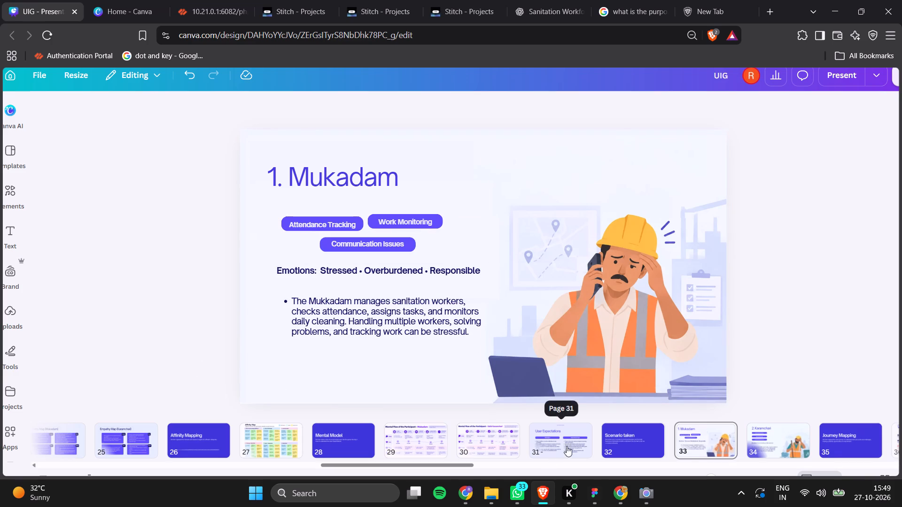
On the "2. Karamchari" slide, lock the cover shape behind the three pills in its original place.
left_click(708, 438)
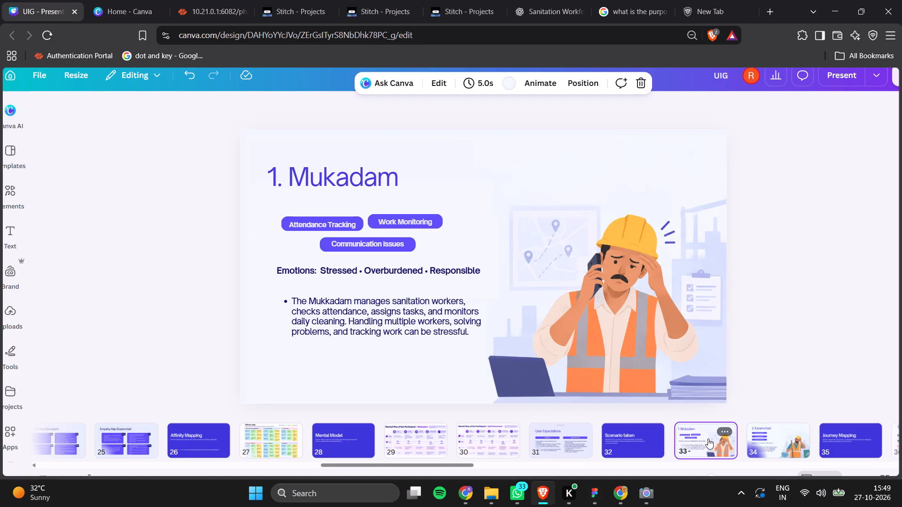
key("Right")
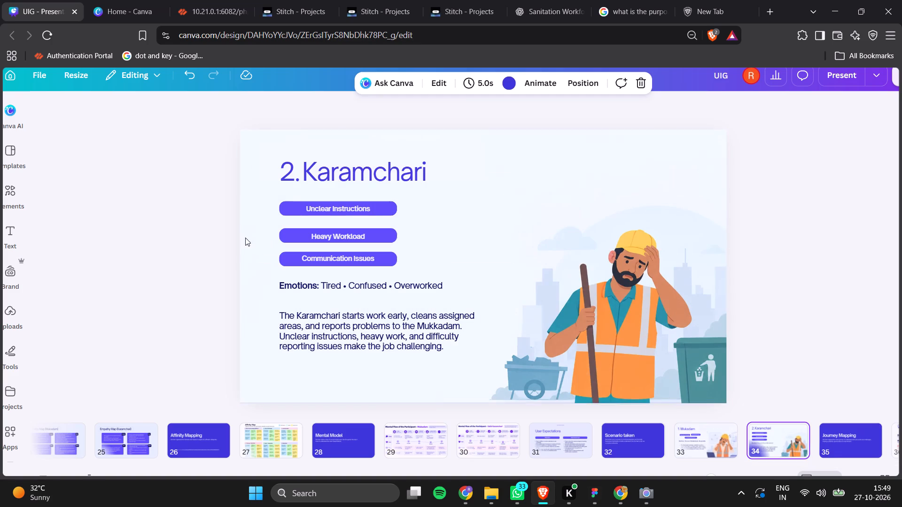
left_click_drag(267, 206, 323, 221)
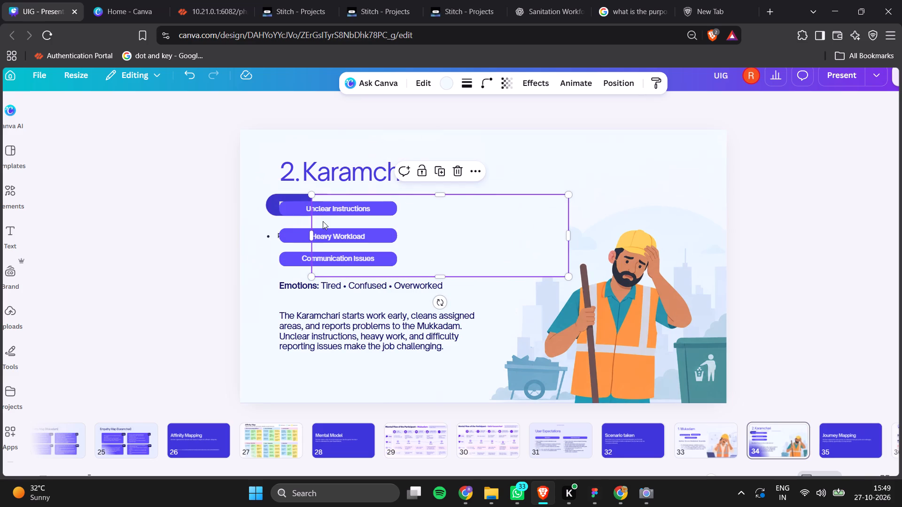
key("ctrl+z")
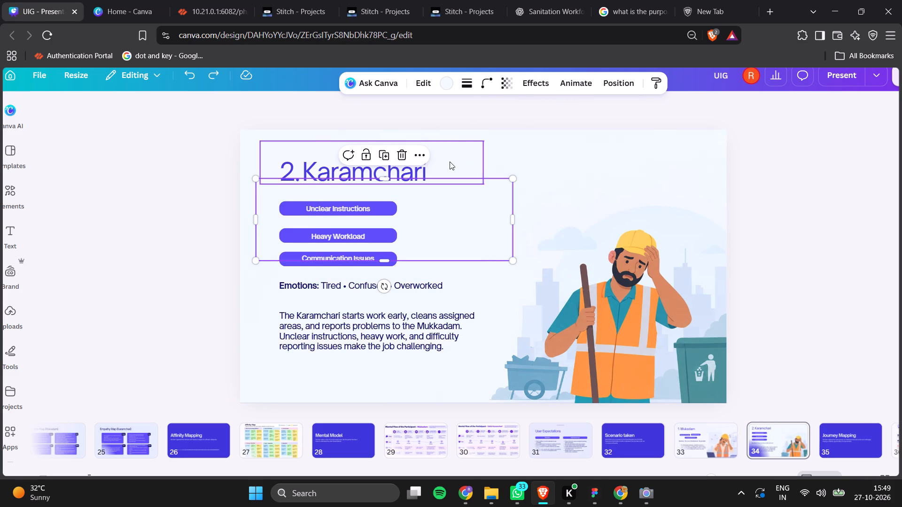
left_click(420, 158)
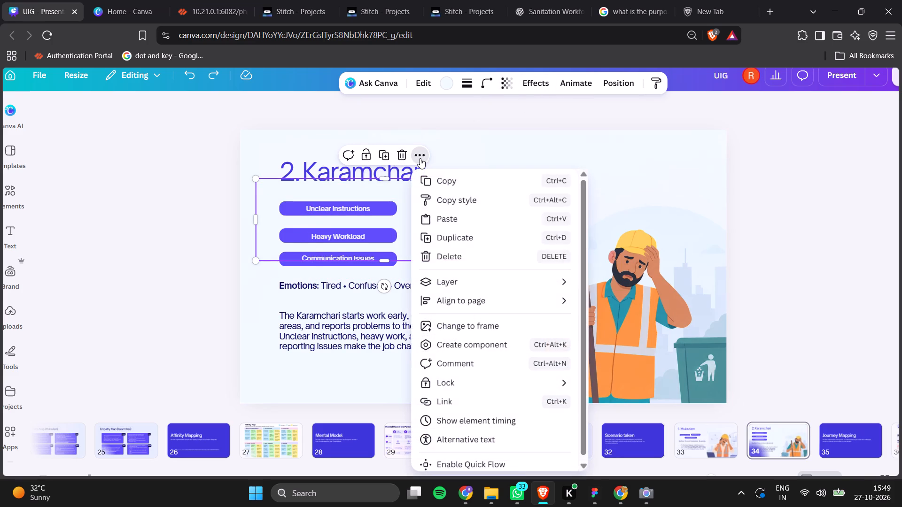
left_click(427, 377)
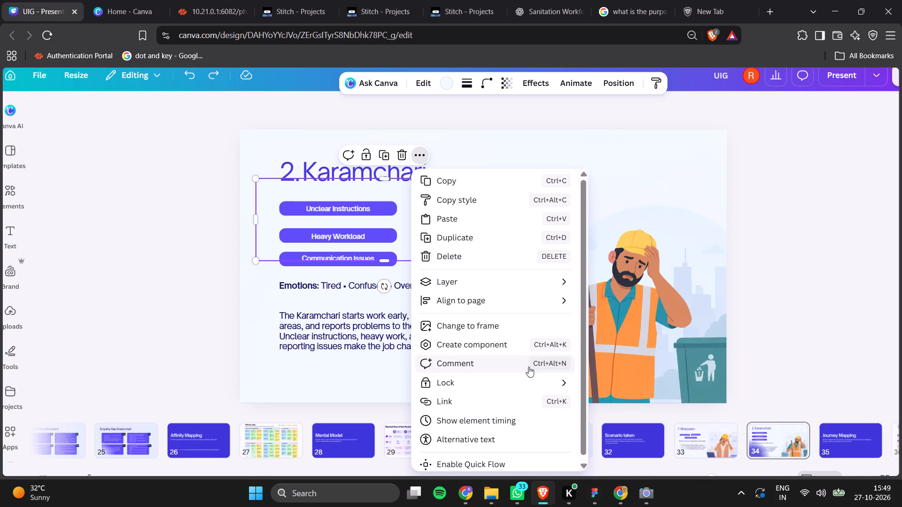
left_click_drag(521, 381, 607, 393)
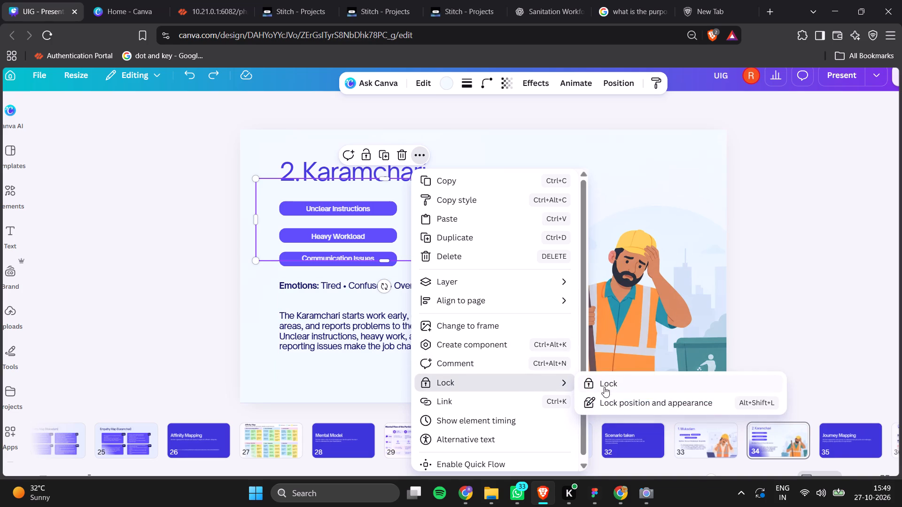
left_click(603, 385)
left_click(234, 307)
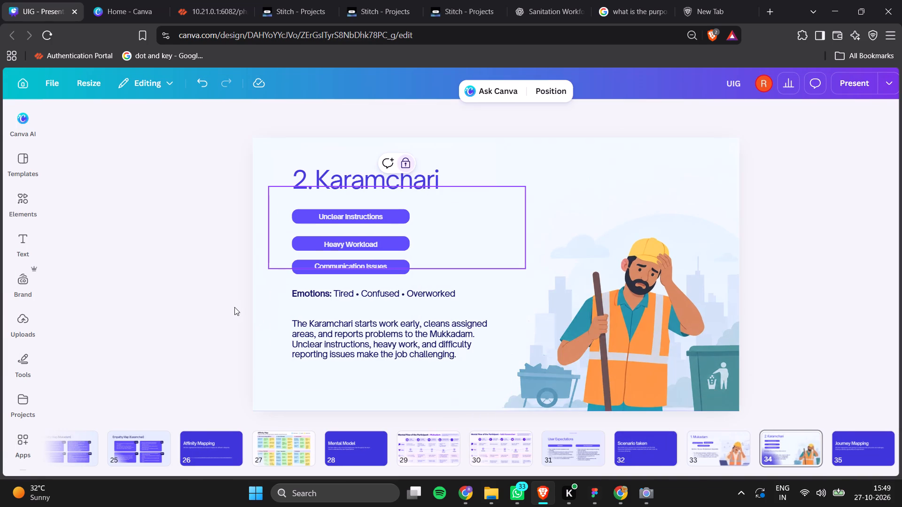
Narrow the "Unclear Instructions" pill from its right side so it fits its text more closely.
left_click_drag(255, 212, 376, 223)
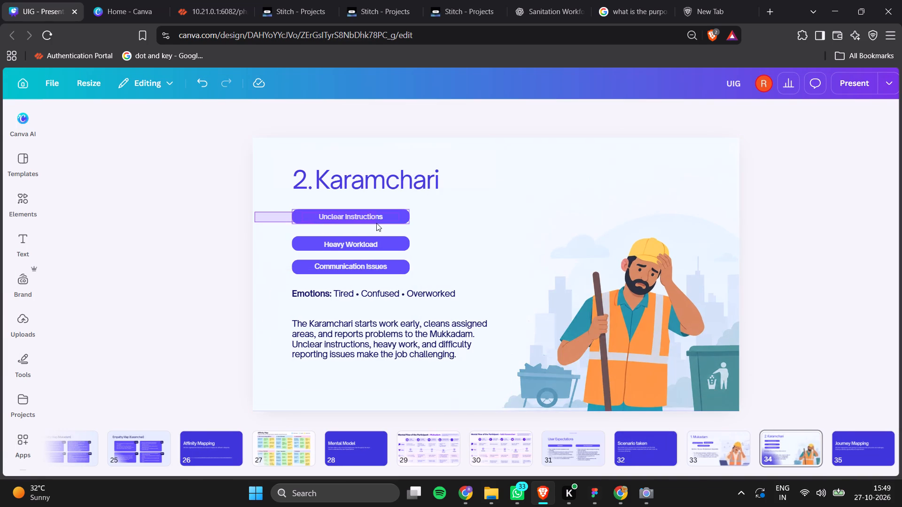
left_click_drag(376, 223, 376, 223)
left_click_drag(412, 217, 389, 215)
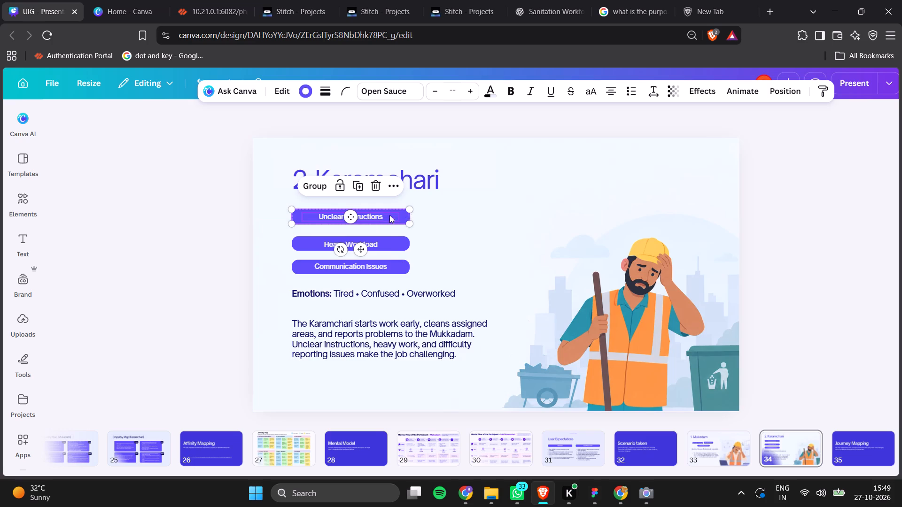
left_click_drag(389, 215, 378, 214)
Delete the lower cover shape behind the Emotions and description text on the "2. Karamchari" slide.
left_click_drag(262, 237, 331, 243)
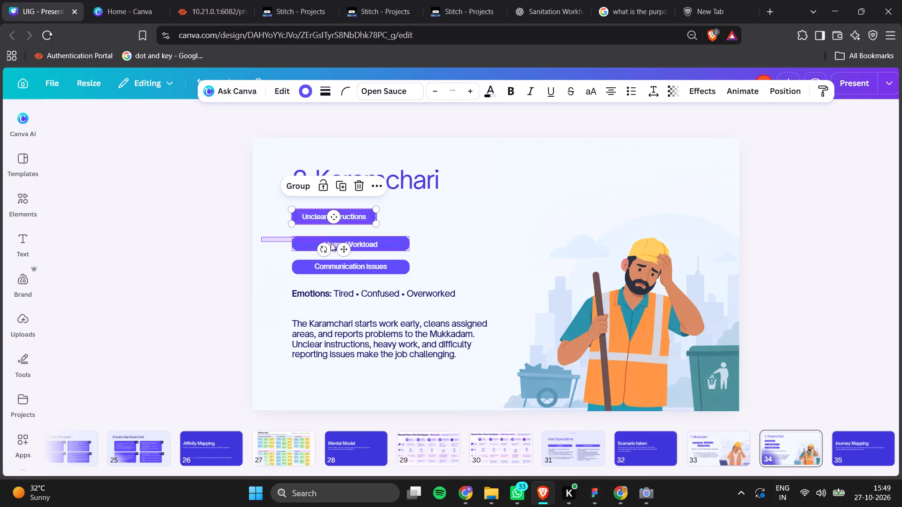
left_click_drag(331, 243, 334, 248)
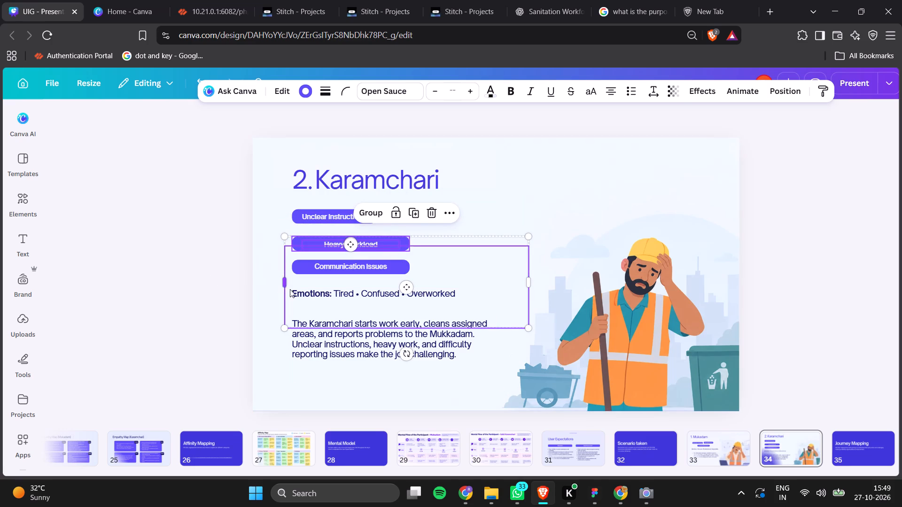
left_click(510, 296)
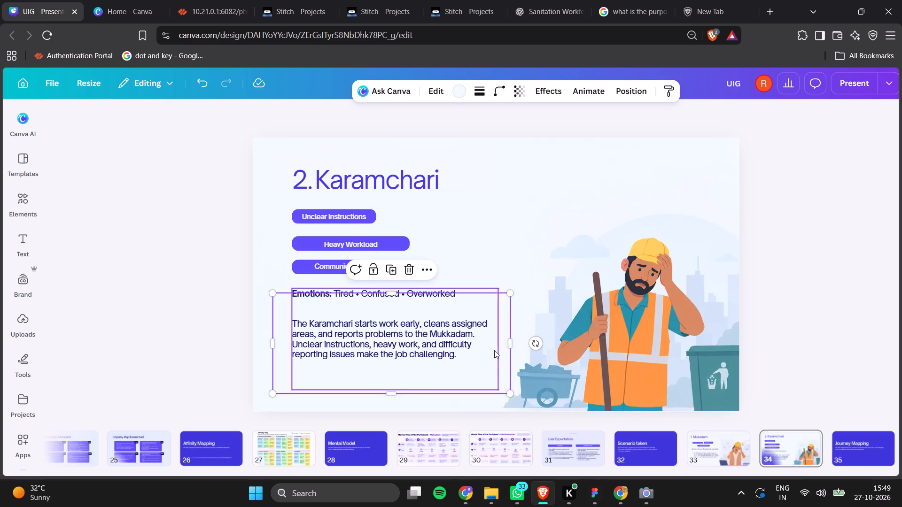
left_click(280, 345)
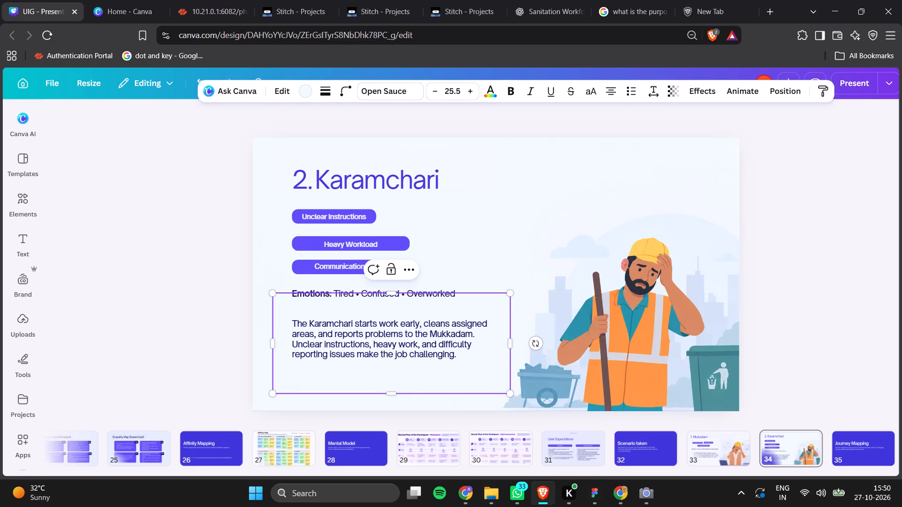
left_click_drag(280, 345, 250, 350)
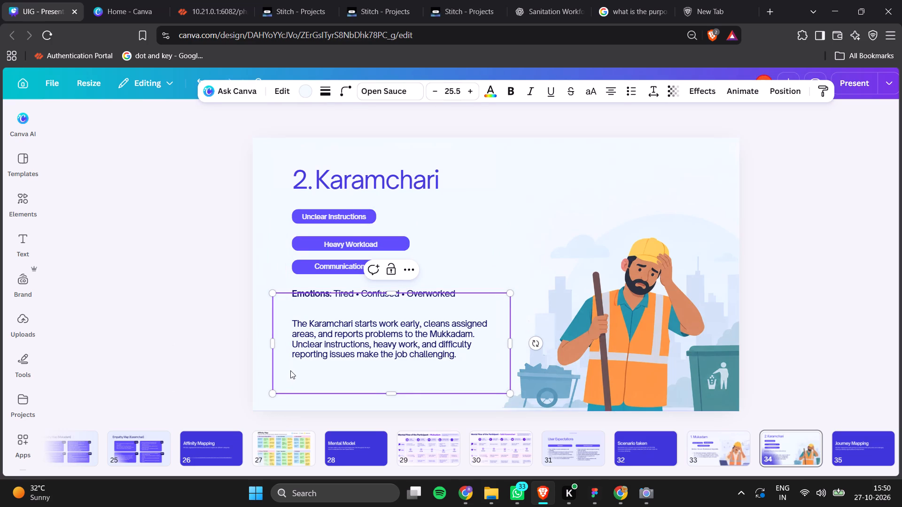
left_click(288, 372)
left_click_drag(288, 372, 136, 319)
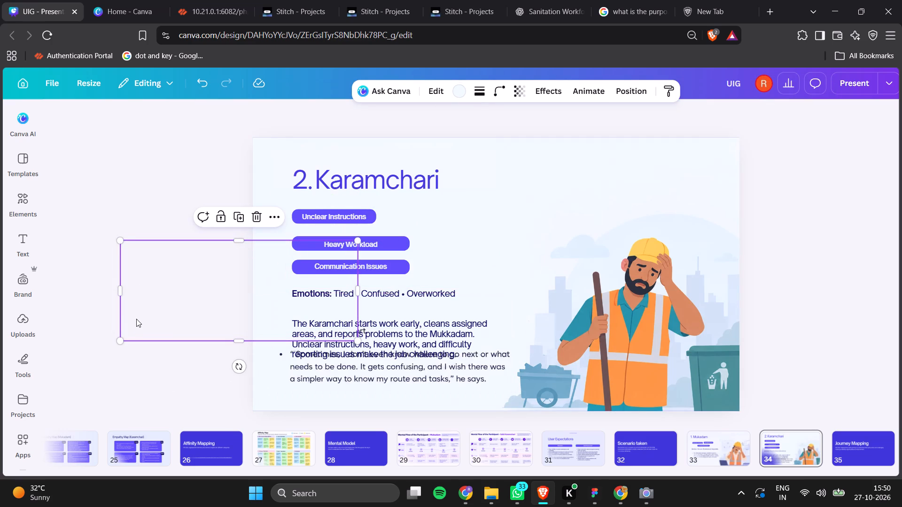
key("BackSpace")
Unlock the remaining cover shape and resize it to about 980 wide by 802 high, extending it down behind the description to hide the old text.
left_click(466, 242)
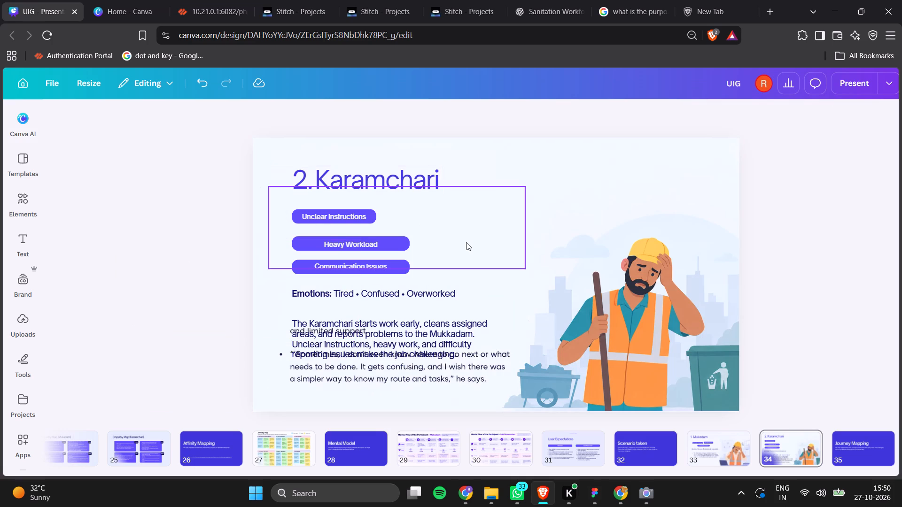
left_click(412, 162)
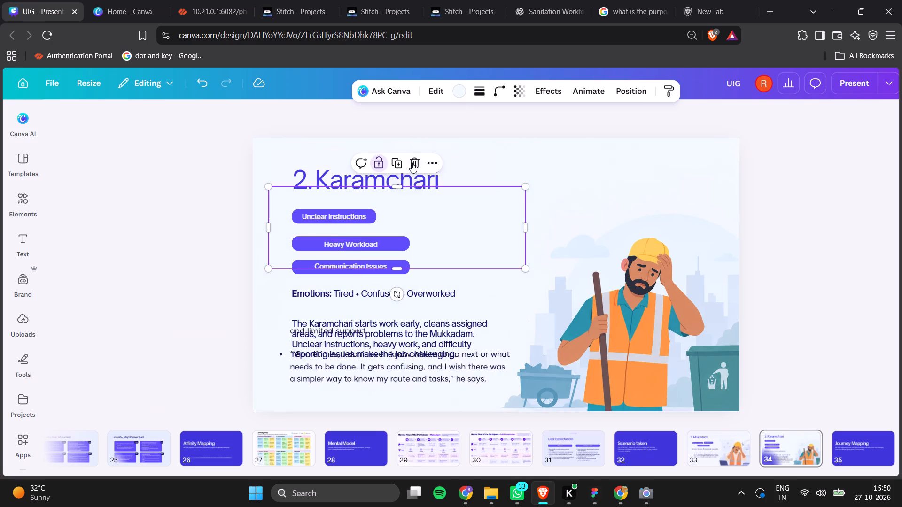
left_click_drag(400, 270, 404, 327)
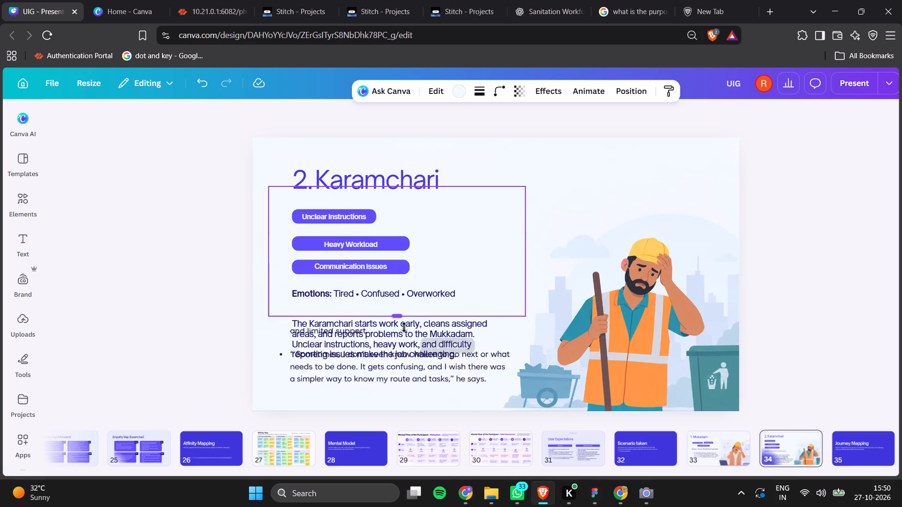
left_click_drag(404, 327, 404, 393)
scroll(404, 393, "down", 1)
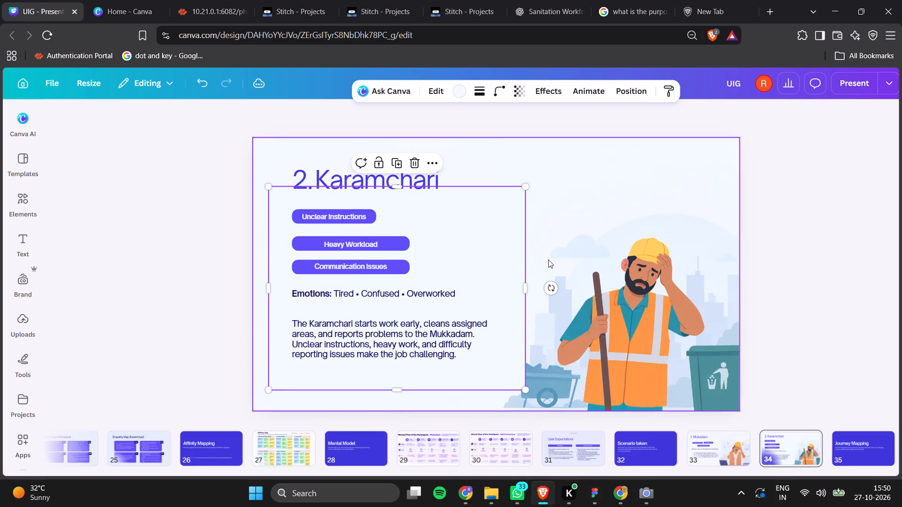
left_click_drag(529, 287, 520, 291)
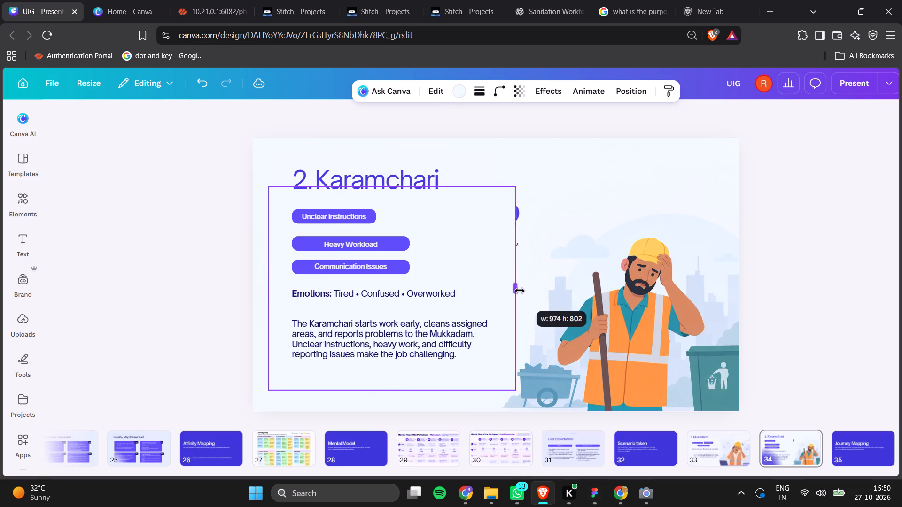
left_click_drag(520, 291, 520, 292)
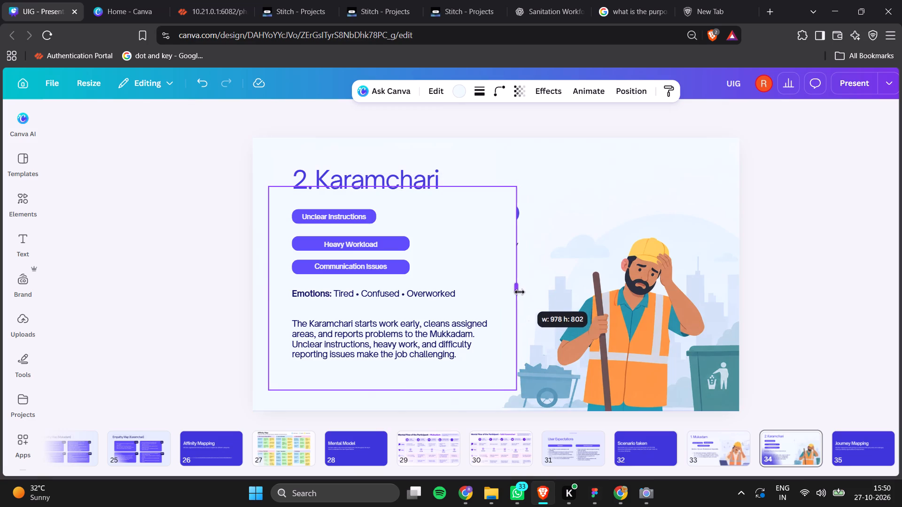
left_click_drag(520, 292, 522, 295)
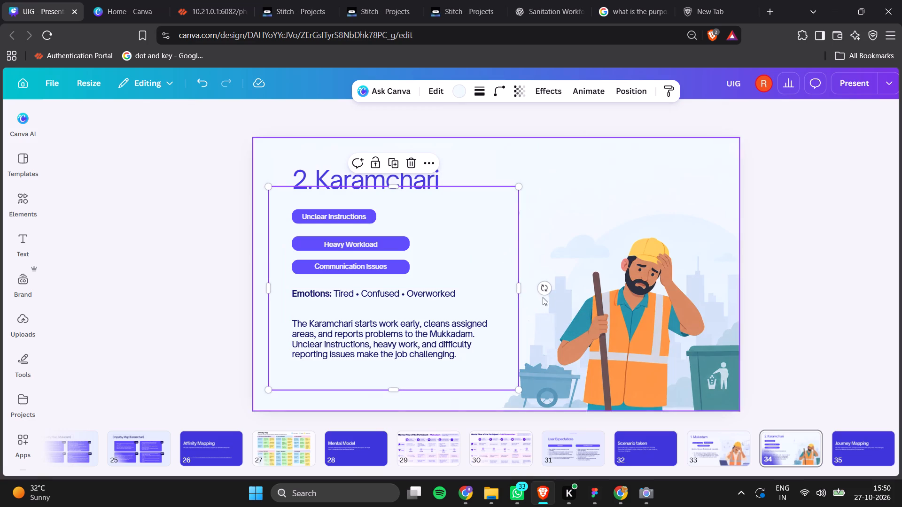
Lock the enlarged cover shape behind the pills and description on the "2. Karamchari" slide.
left_click(377, 156)
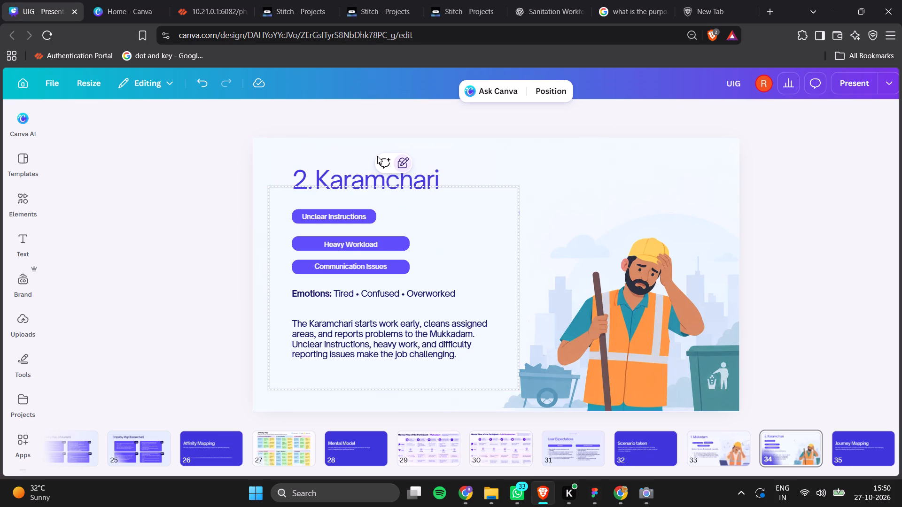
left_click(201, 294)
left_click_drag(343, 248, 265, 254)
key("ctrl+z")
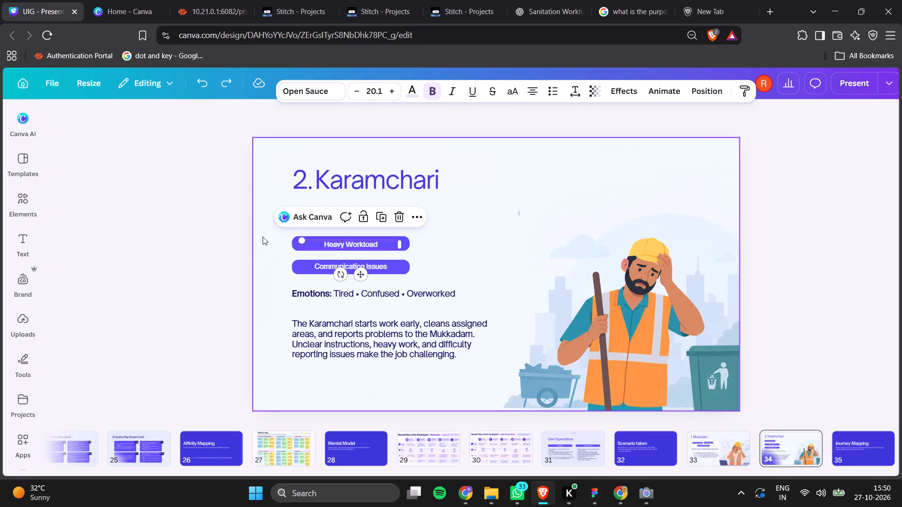
Move the "Heavy Workload" pill together with the smaller cover shape beneath it down to the slide's lower-left area, undoing any deletion.
left_click_drag(265, 236, 344, 252)
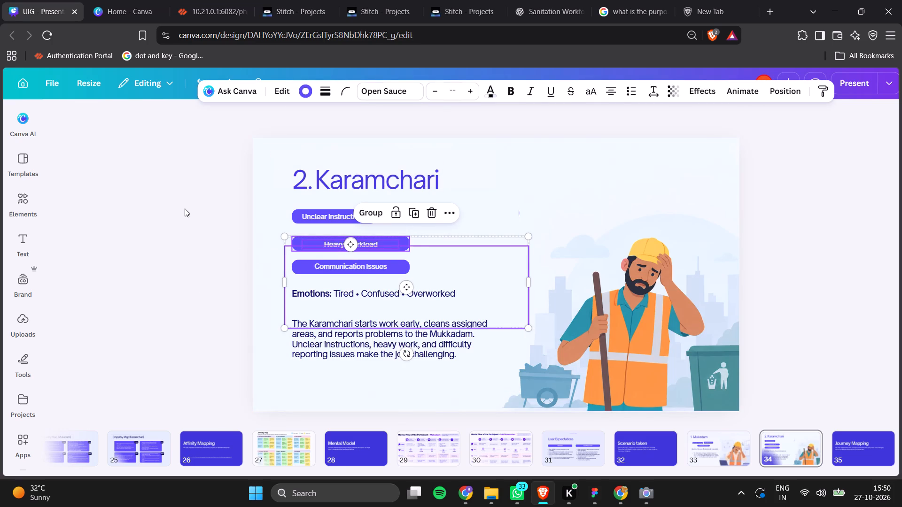
left_click(185, 208)
left_click_drag(277, 238, 312, 247)
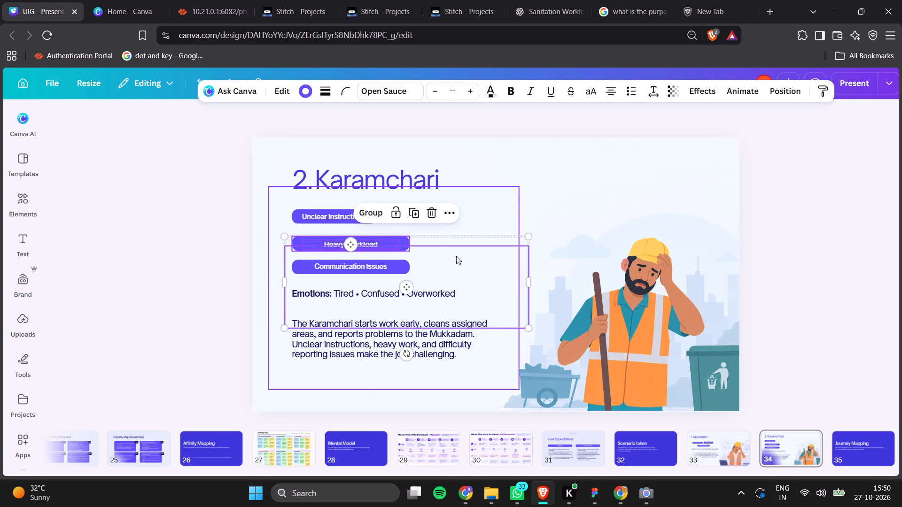
left_click_drag(456, 256, 398, 350)
key("BackSpace")
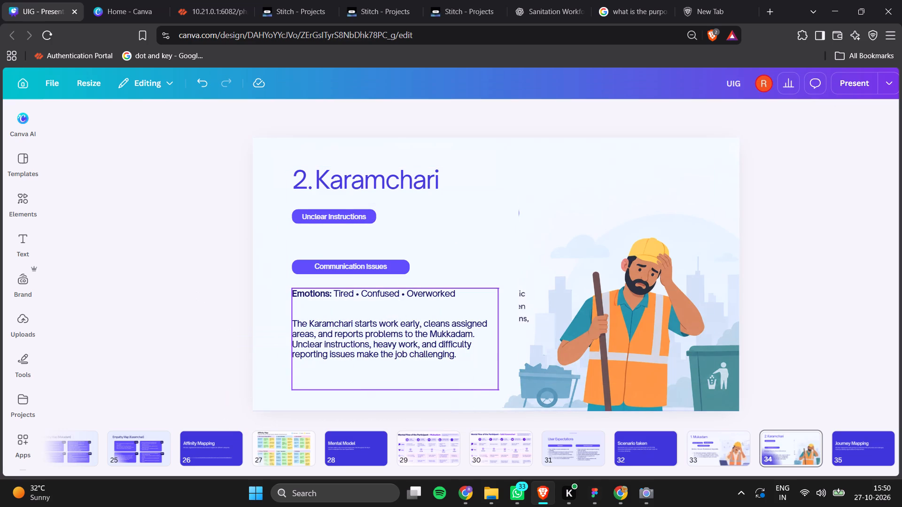
key("ctrl+z")
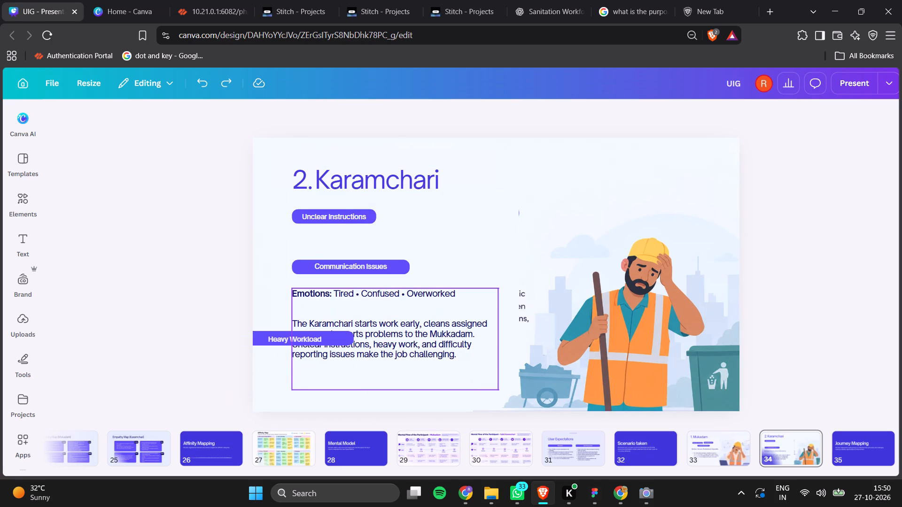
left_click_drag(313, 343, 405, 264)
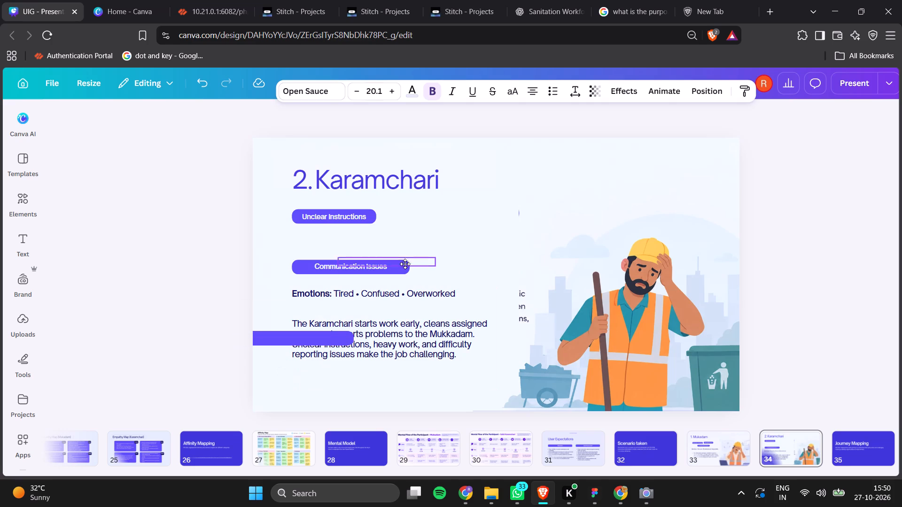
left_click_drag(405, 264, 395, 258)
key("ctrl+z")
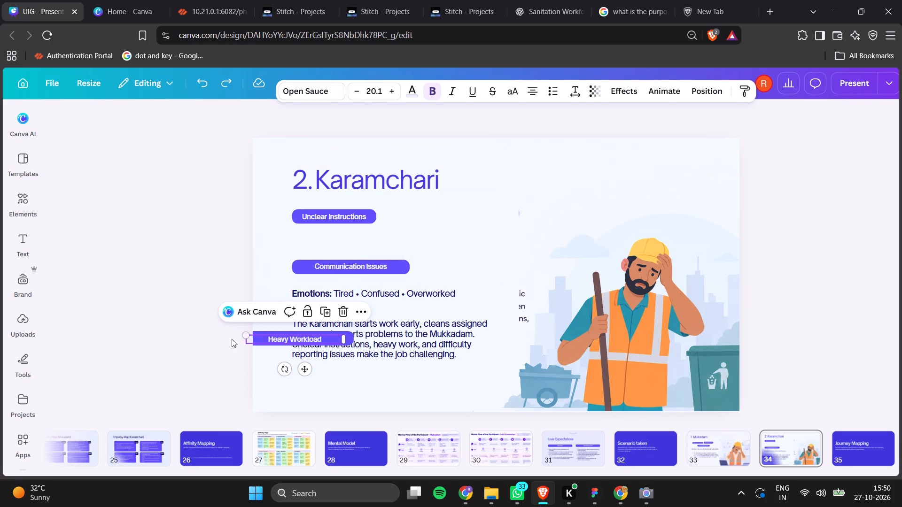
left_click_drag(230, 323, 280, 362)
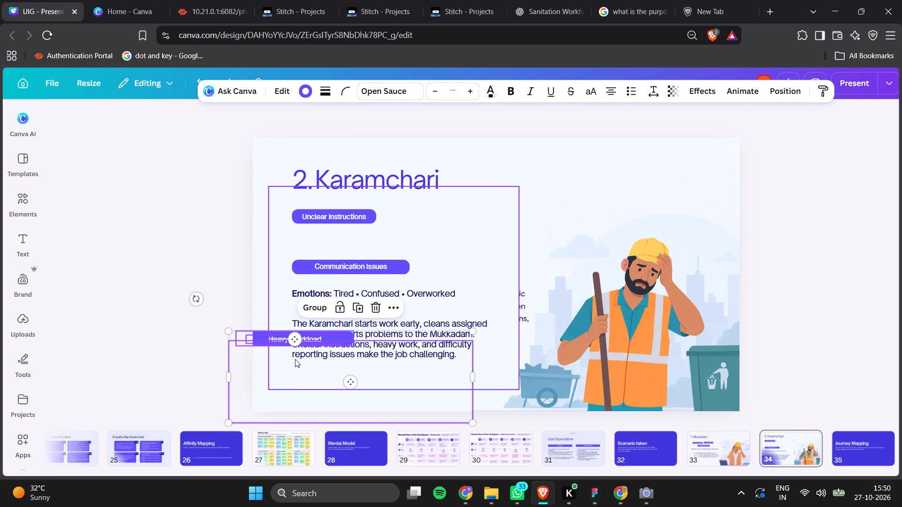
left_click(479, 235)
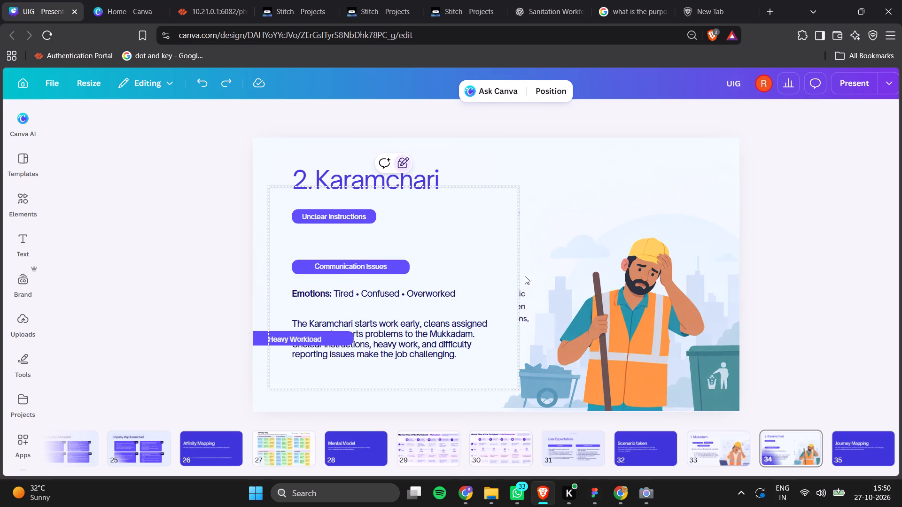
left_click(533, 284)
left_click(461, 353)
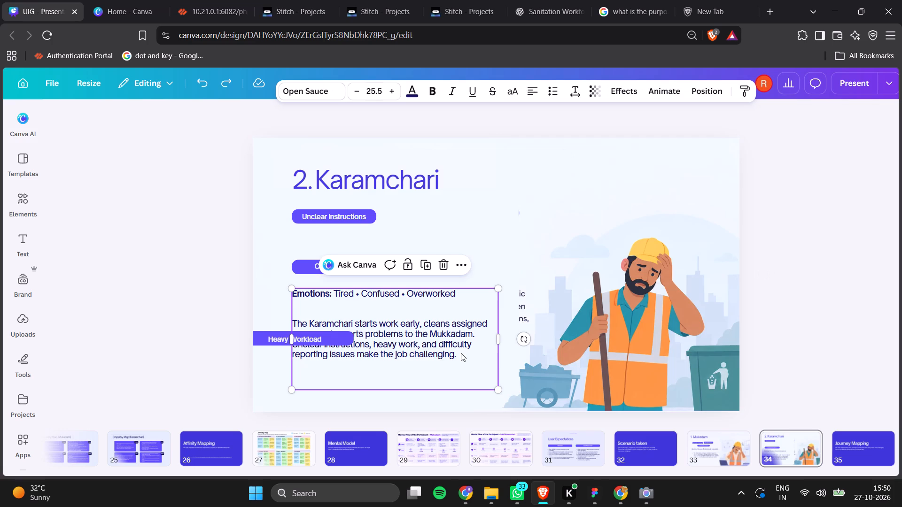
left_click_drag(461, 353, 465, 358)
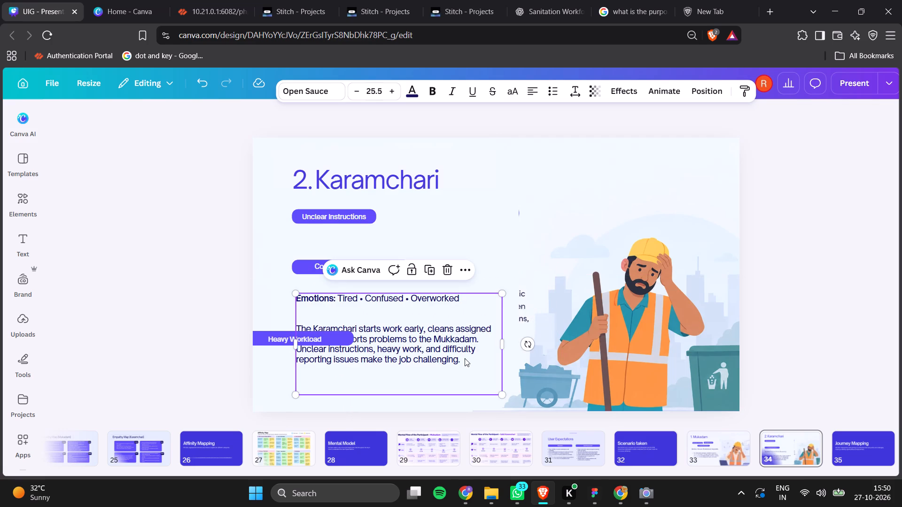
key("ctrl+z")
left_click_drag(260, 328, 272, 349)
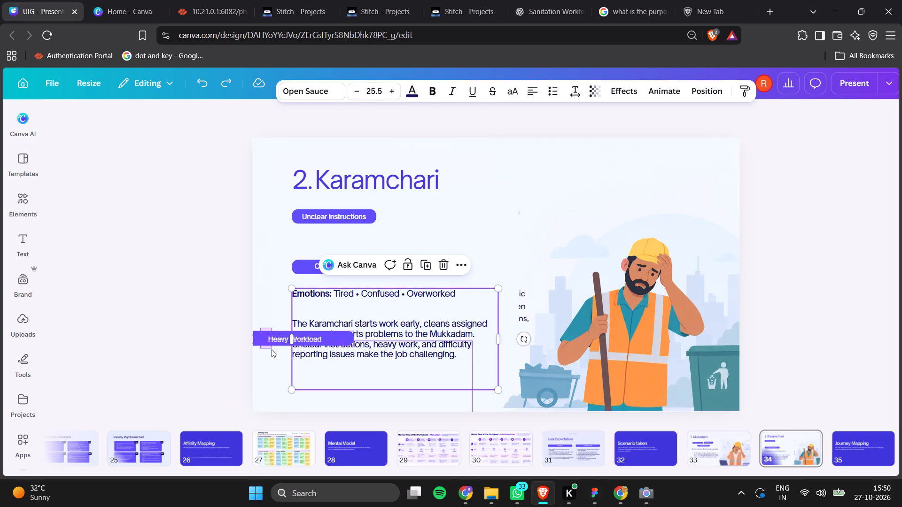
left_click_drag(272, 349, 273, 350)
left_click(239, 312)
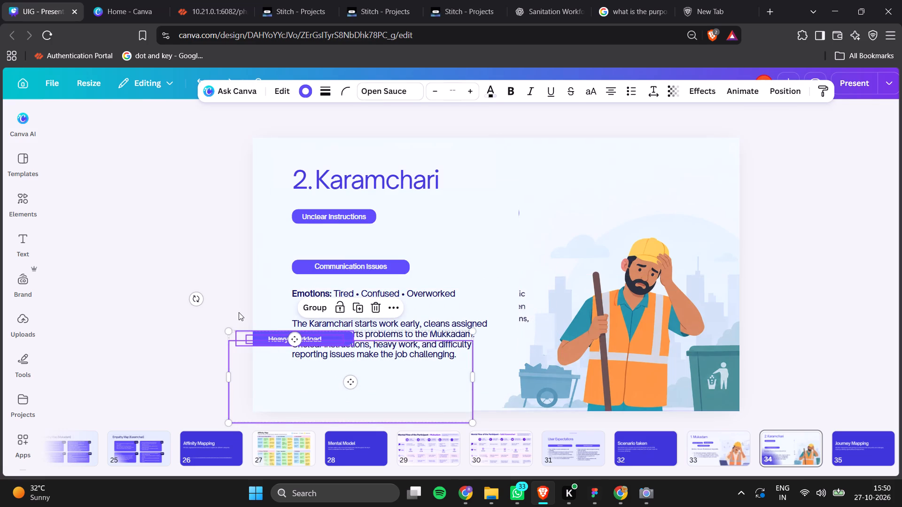
Move the smaller cover shape up and resize it into a narrow tall strip between the text area and illustration, hiding the leftover text fragments.
left_click(275, 391)
left_click_drag(275, 391, 330, 355)
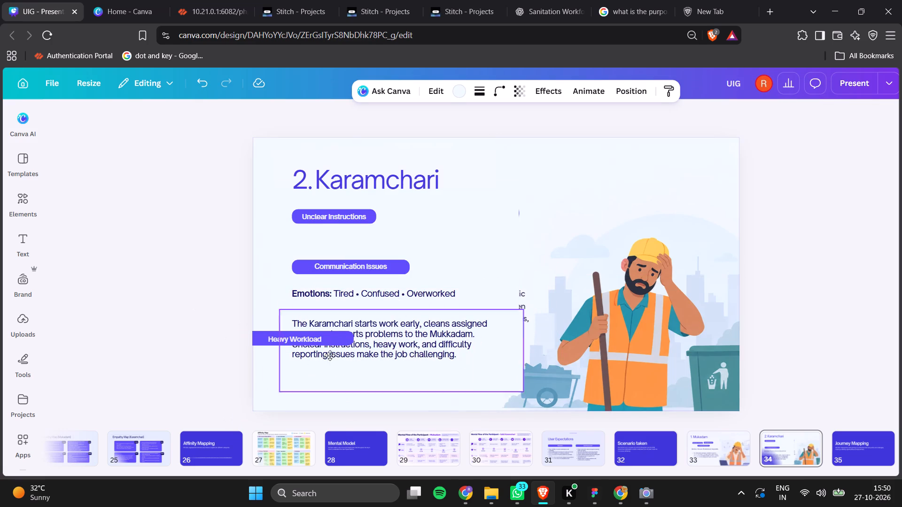
left_click_drag(330, 355, 333, 305)
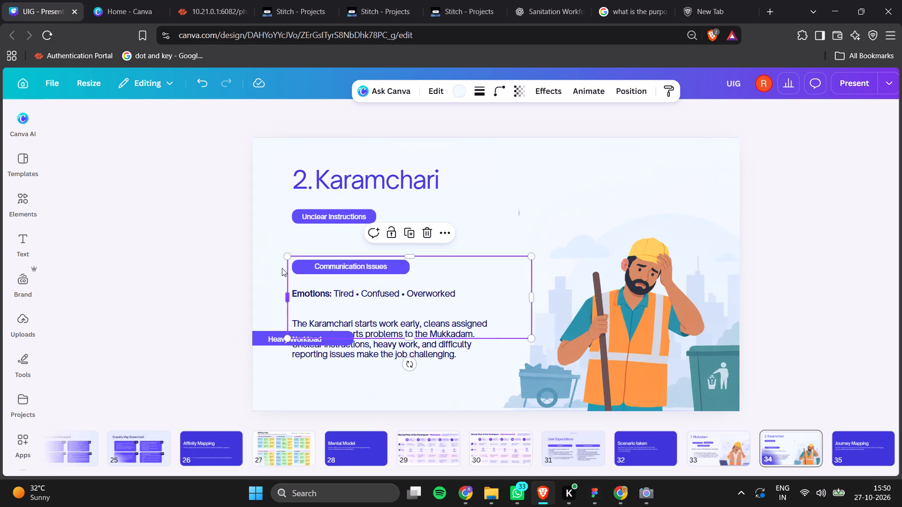
left_click_drag(288, 279, 499, 287)
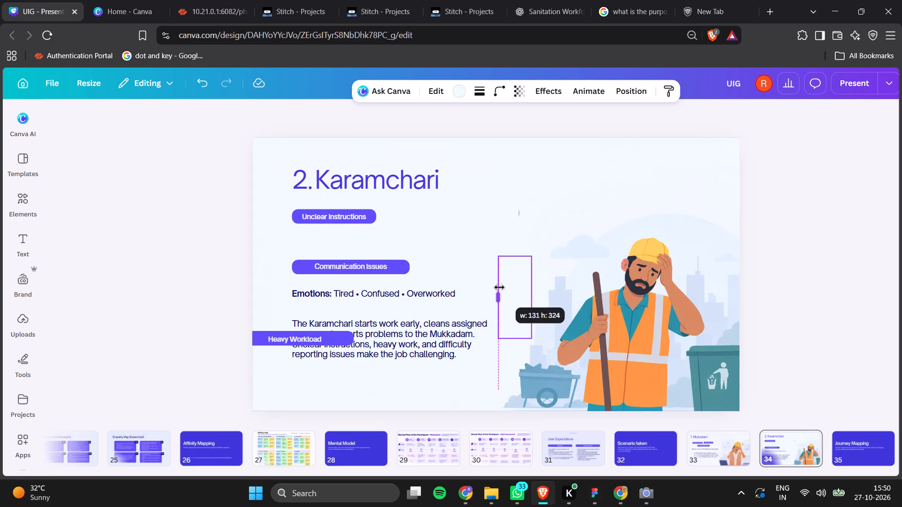
left_click_drag(499, 287, 513, 290)
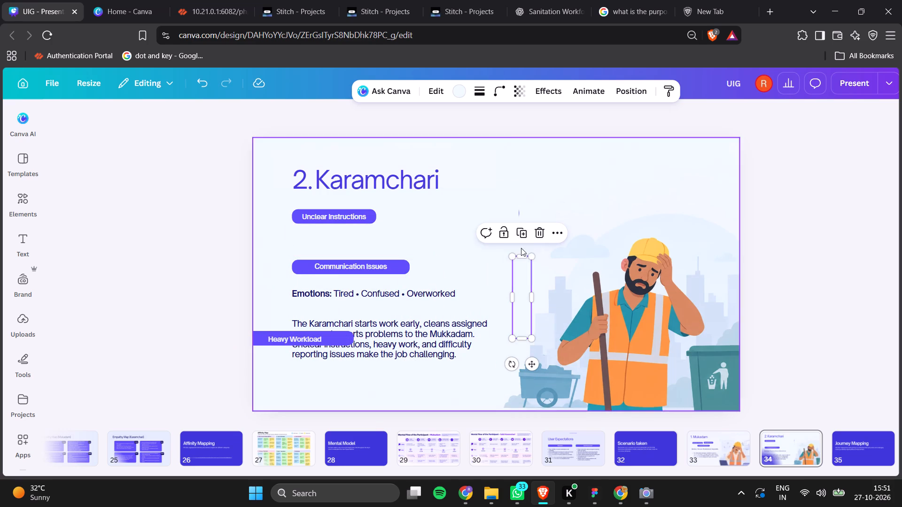
left_click_drag(522, 255, 518, 202)
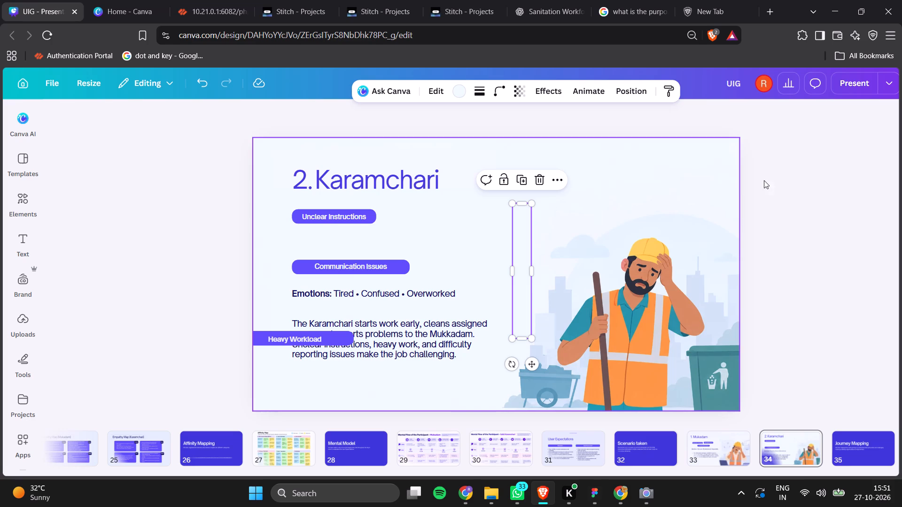
left_click(836, 190)
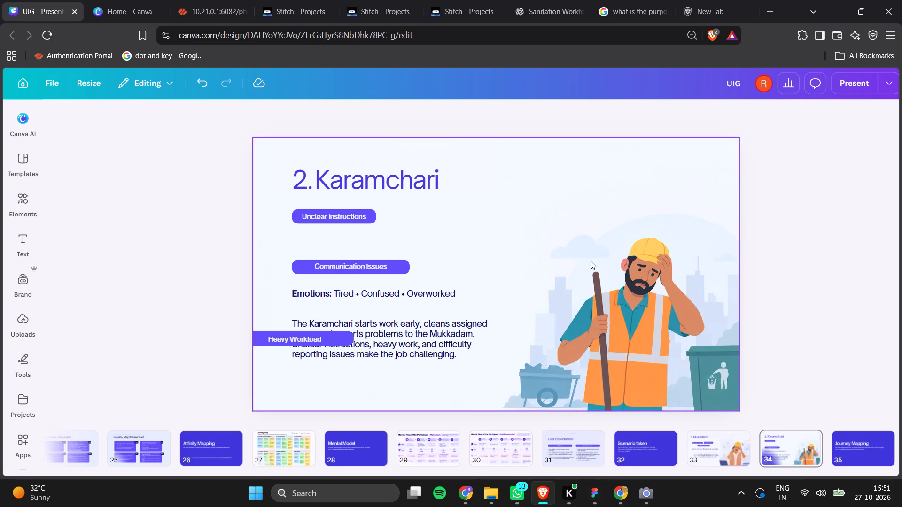
Place the "Heavy Workload" pill beside "Unclear Instructions", narrow it to fit its text, and align both on one row.
left_click_drag(254, 324, 266, 345)
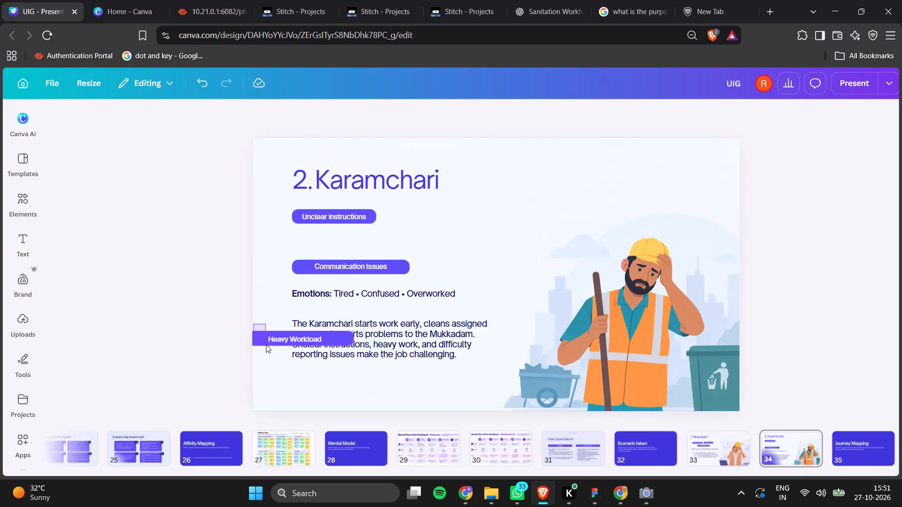
left_click_drag(266, 345, 266, 346)
left_click_drag(266, 344, 415, 220)
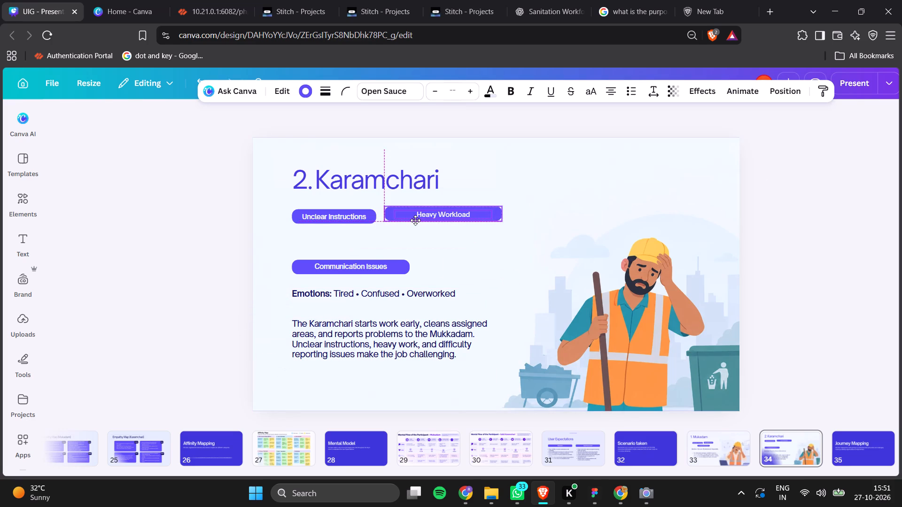
left_click_drag(415, 220, 416, 219)
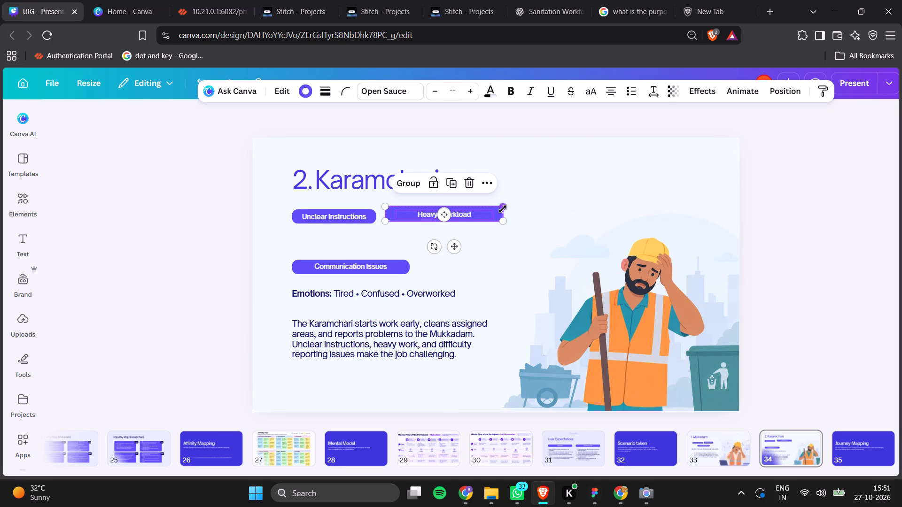
left_click_drag(502, 215, 468, 211)
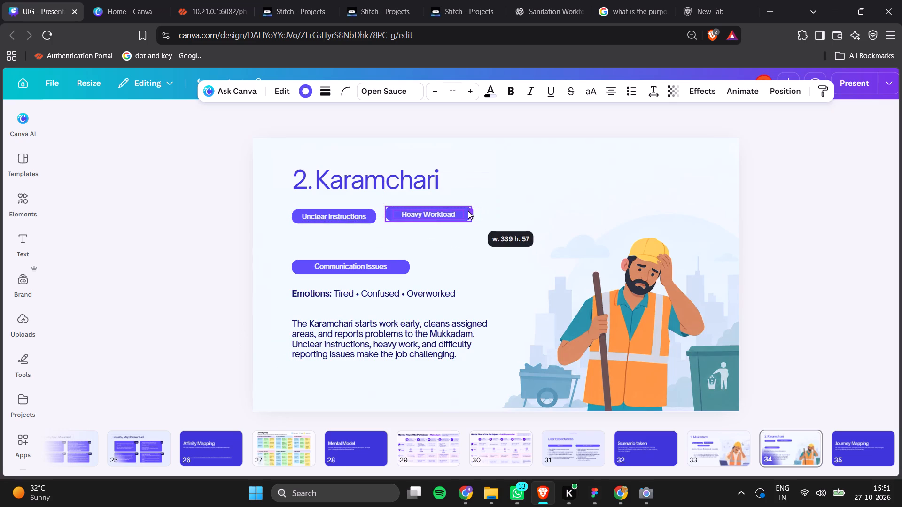
left_click_drag(468, 211, 466, 209)
left_click_drag(433, 213, 433, 213)
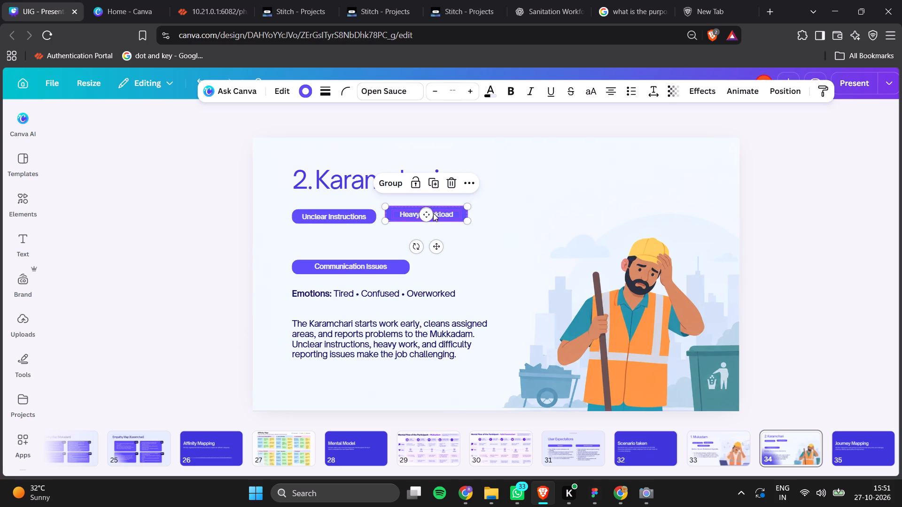
left_click_drag(433, 213, 450, 215)
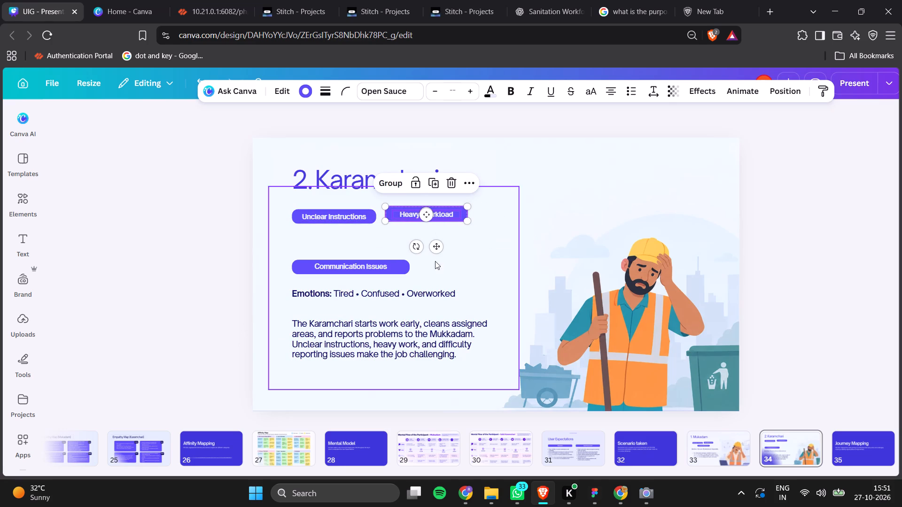
left_click(435, 251)
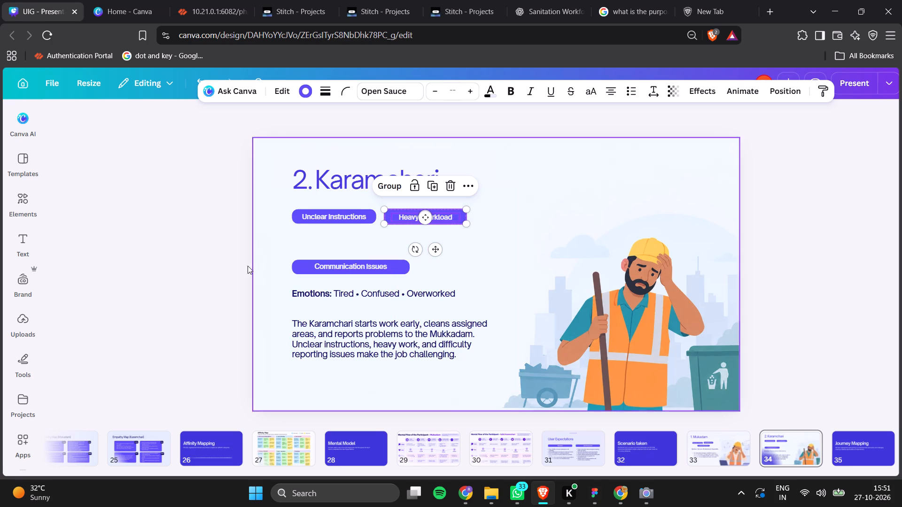
Narrow the "Communication Issues" pill to fit its text and place it centred beneath the other two pills.
left_click_drag(240, 251, 366, 276)
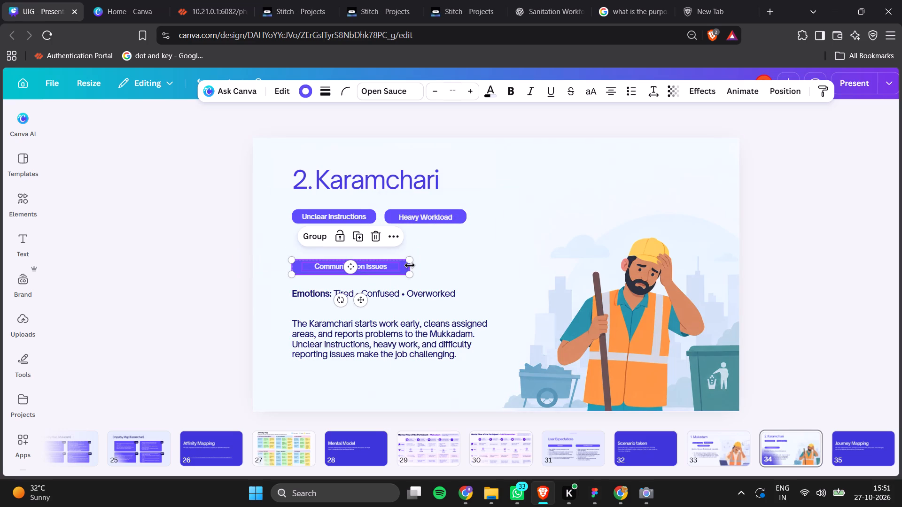
left_click_drag(410, 265, 387, 265)
left_click_drag(364, 269, 399, 243)
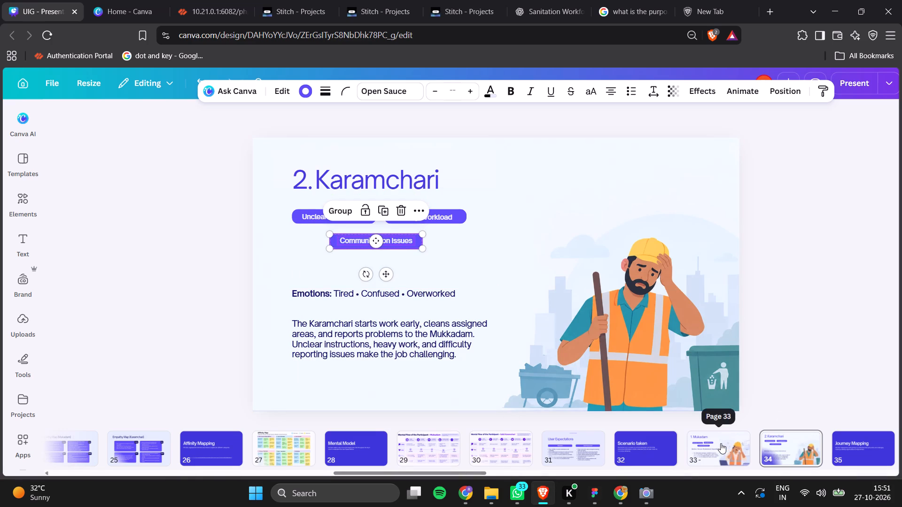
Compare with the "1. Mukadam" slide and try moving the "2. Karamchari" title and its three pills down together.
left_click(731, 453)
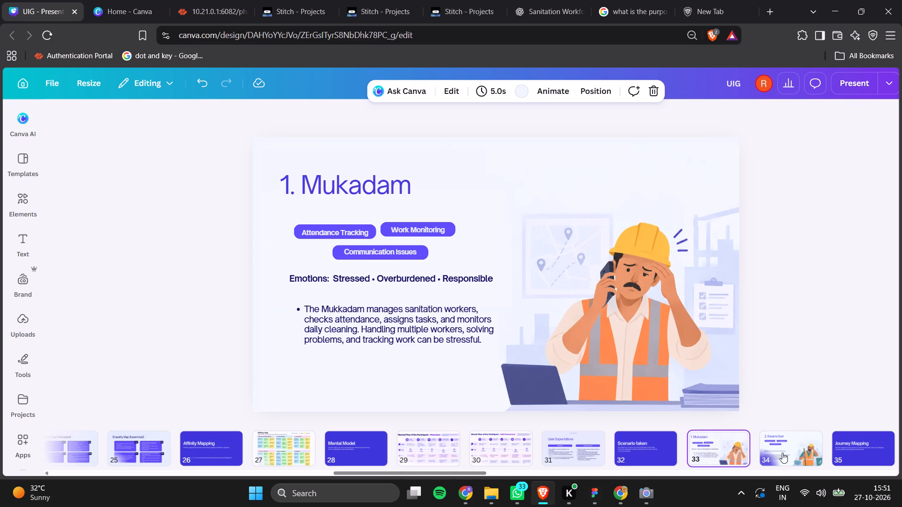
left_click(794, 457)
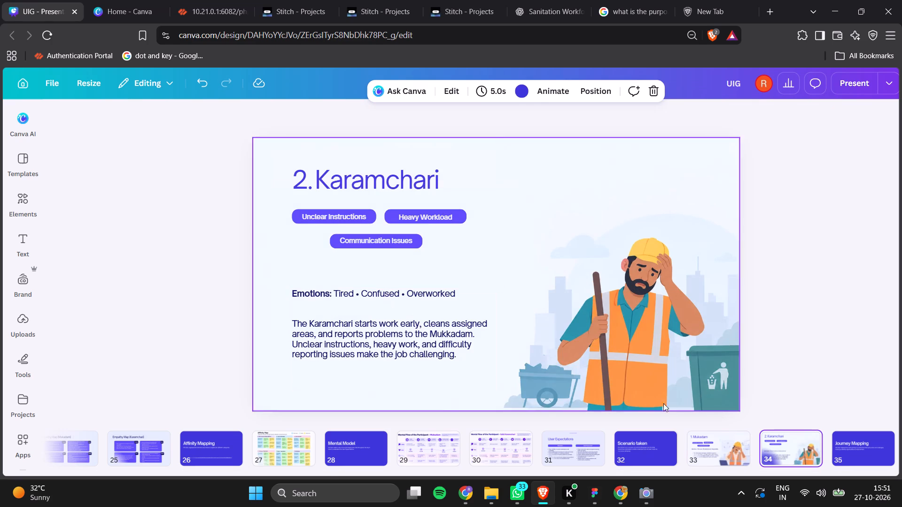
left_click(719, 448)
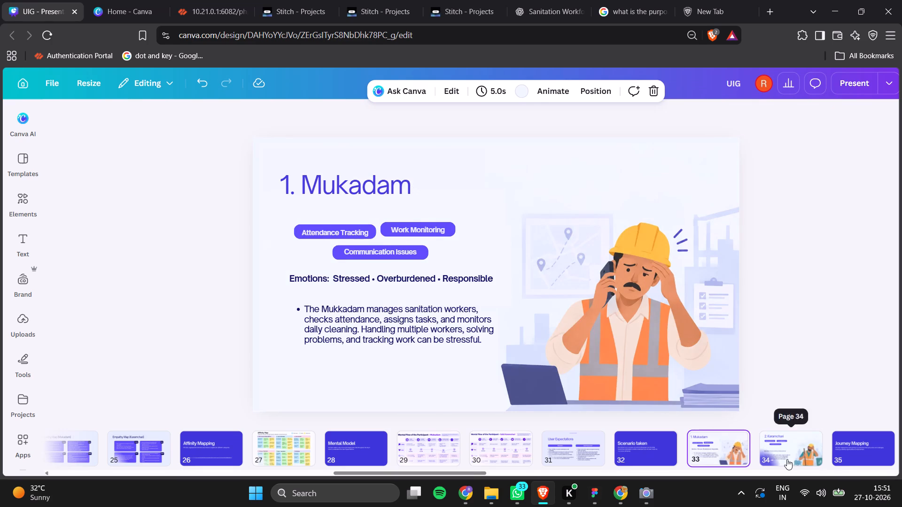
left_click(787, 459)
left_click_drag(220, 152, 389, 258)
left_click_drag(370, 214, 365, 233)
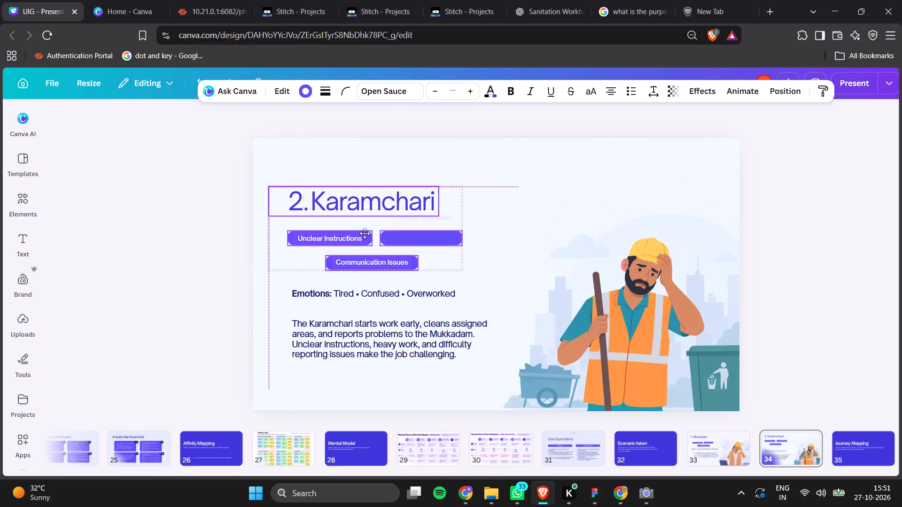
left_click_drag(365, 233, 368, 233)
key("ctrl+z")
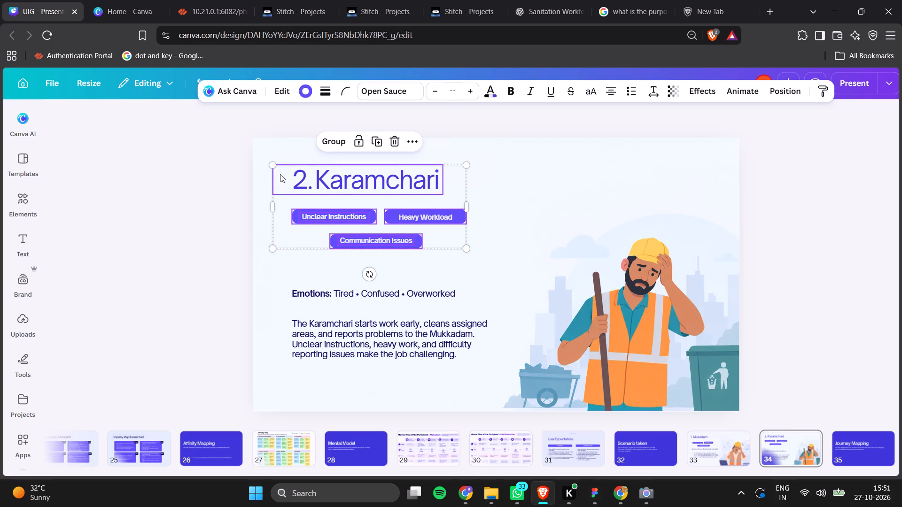
Move the "2. Karamchari" title and its three pills down together, closer to the "Emotions" line.
left_click_drag(243, 141, 423, 275)
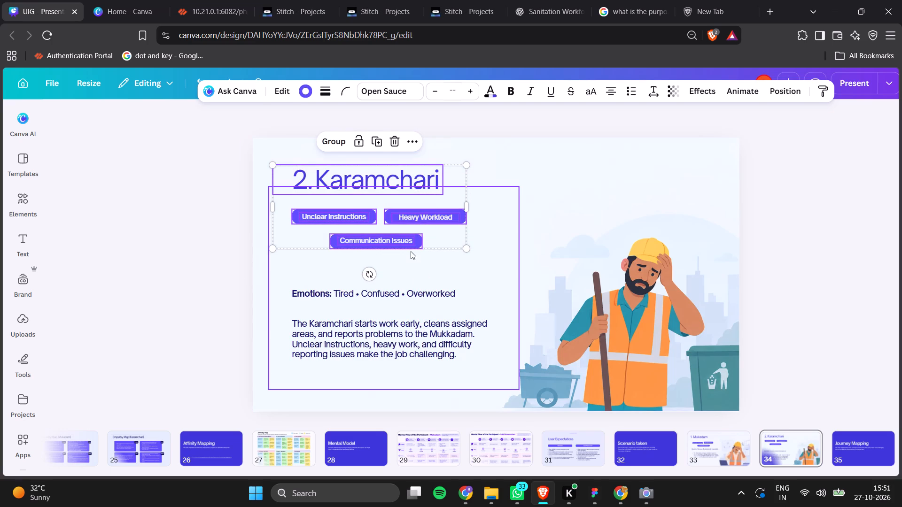
left_click_drag(397, 225, 400, 259)
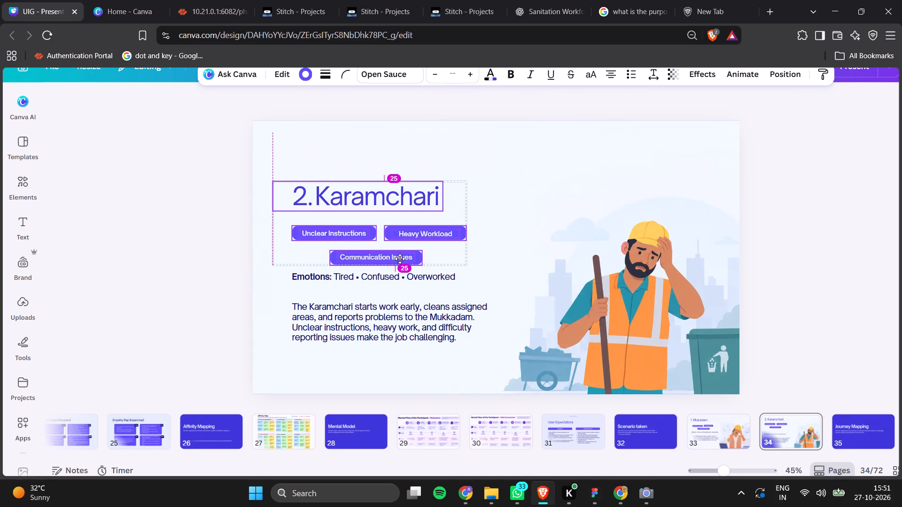
left_click_drag(400, 259, 399, 248)
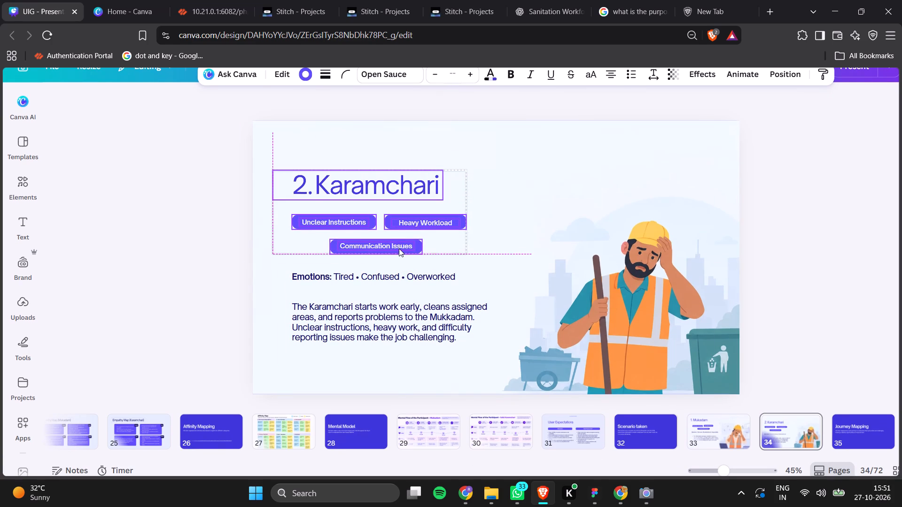
Compare with the "1. Mukadam" slide and nudge the "2. Karamchari" title and its three pills slightly up and to the left together.
left_click(722, 431)
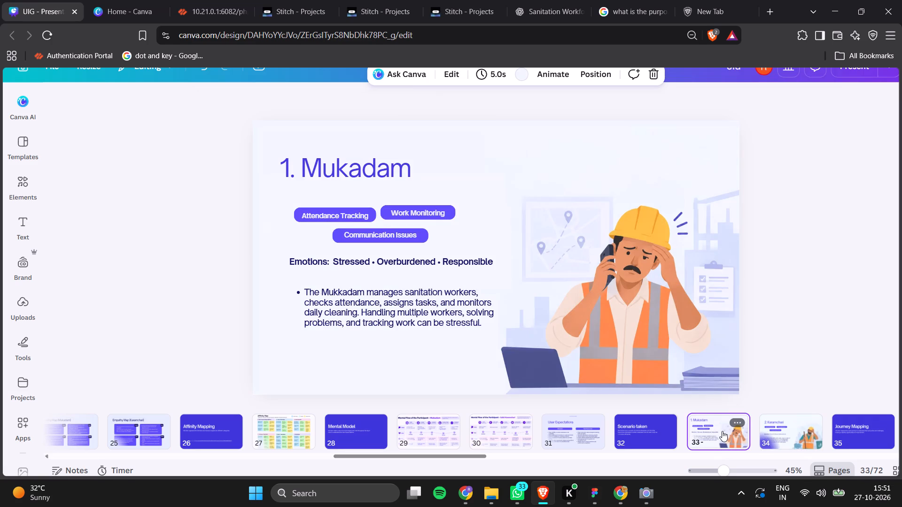
left_click(802, 435)
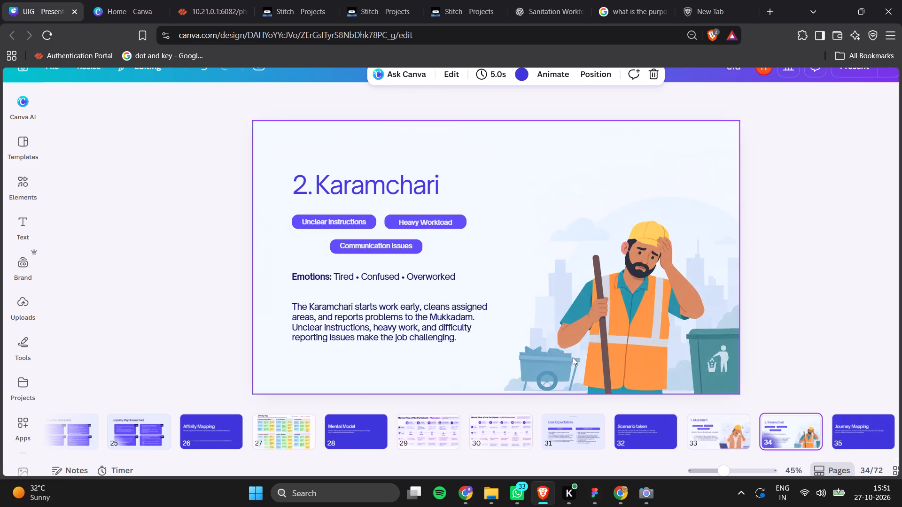
left_click_drag(253, 148, 400, 255)
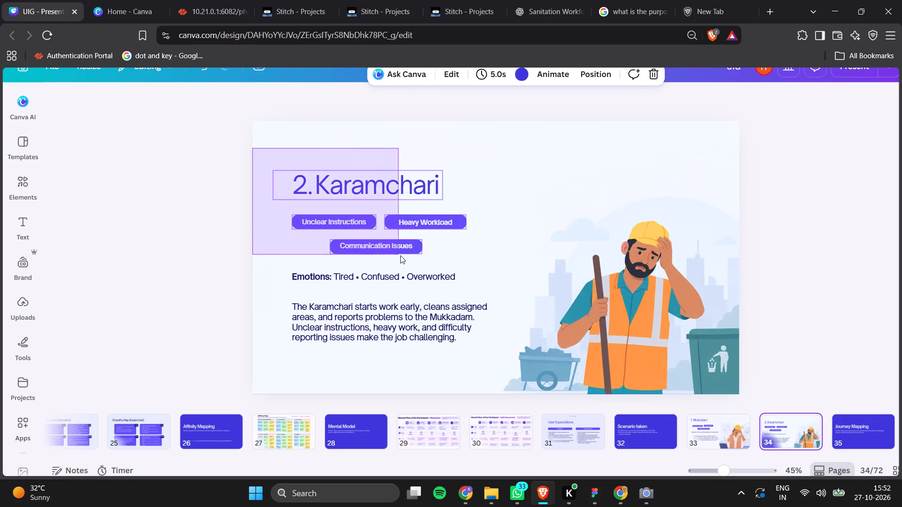
left_click_drag(400, 255, 434, 257)
key("Up")
key("Up")
key("Up")
key("Up")
key("Up")
key("Up")
key("Up")
key("Up")
key("Up")
key("Up")
key("Up")
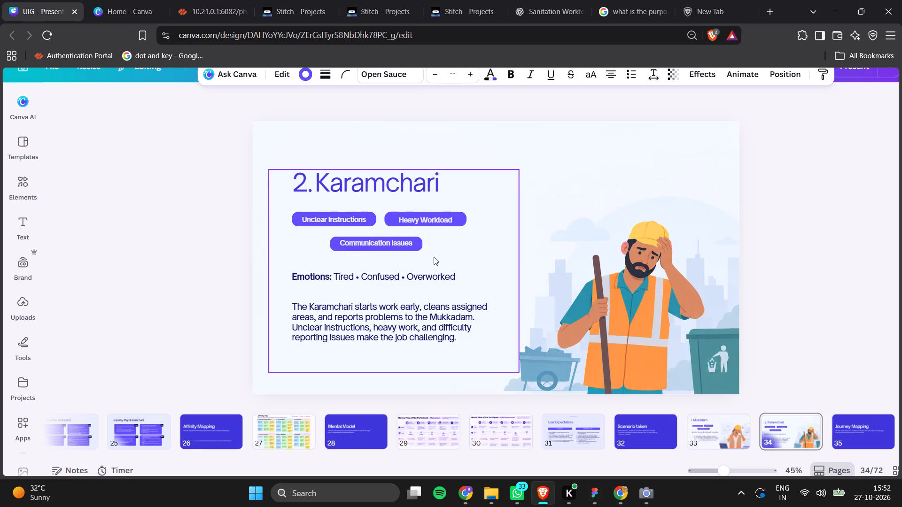
key("Up")
key("Up")
key("Up")
key("Up")
key("Up")
key("Up")
key("Up")
key("Up")
key("Up")
key("Up")
key("Up")
key("Up")
key("Up")
key("Up")
key("Up")
key("Up")
key("Up")
key("Up")
key("Up")
key("Up")
key("Up")
key("Left")
key("Left")
key("Left")
key("Left")
key("Left")
key("Left")
key("Left")
key("Left")
key("Left")
key("Left")
key("Left")
key("Left")
key("Left")
key("Left")
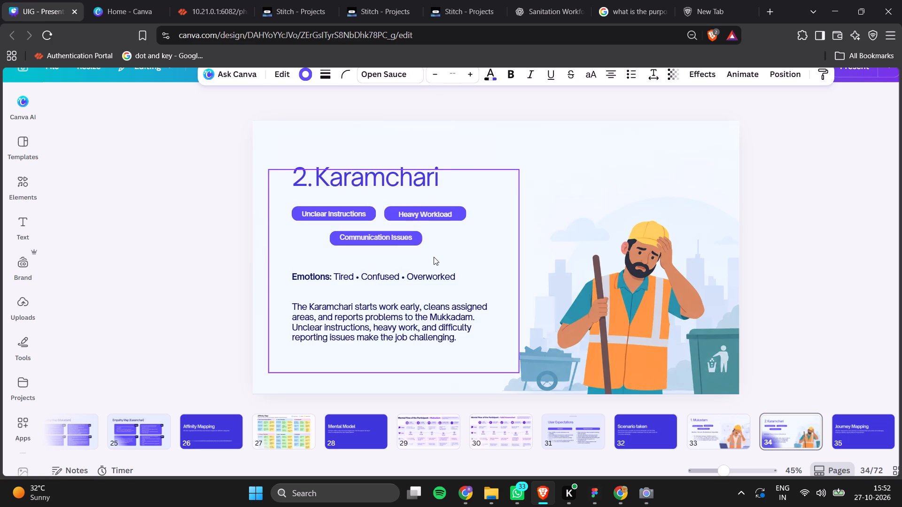
left_click(157, 277)
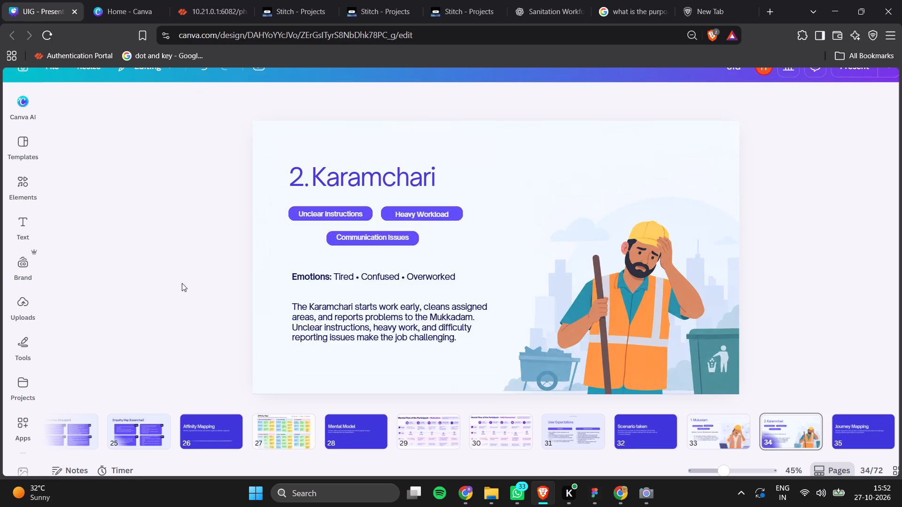
Compare both scenario slides and remove the bold from "Stressed • Overburdened • Responsible" on the "1. Mukadam" slide, keeping "Emotions:" bold.
left_click(709, 429)
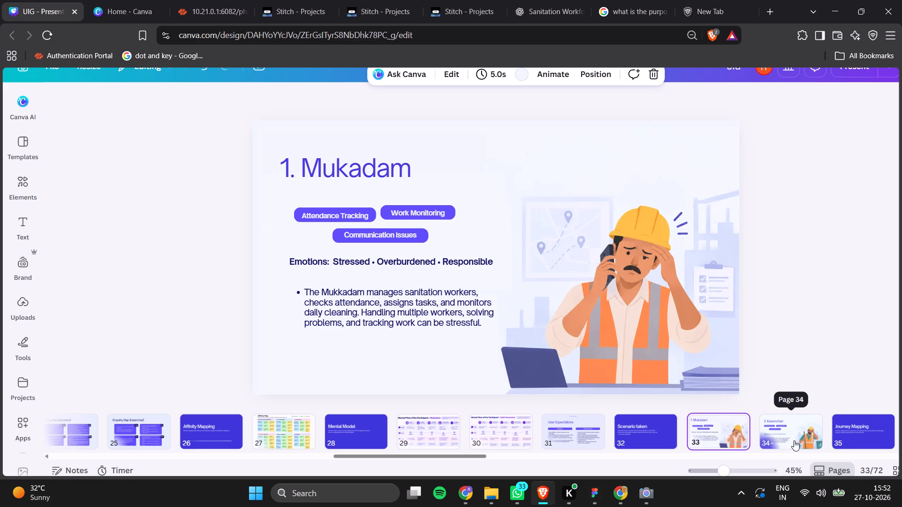
left_click(794, 440)
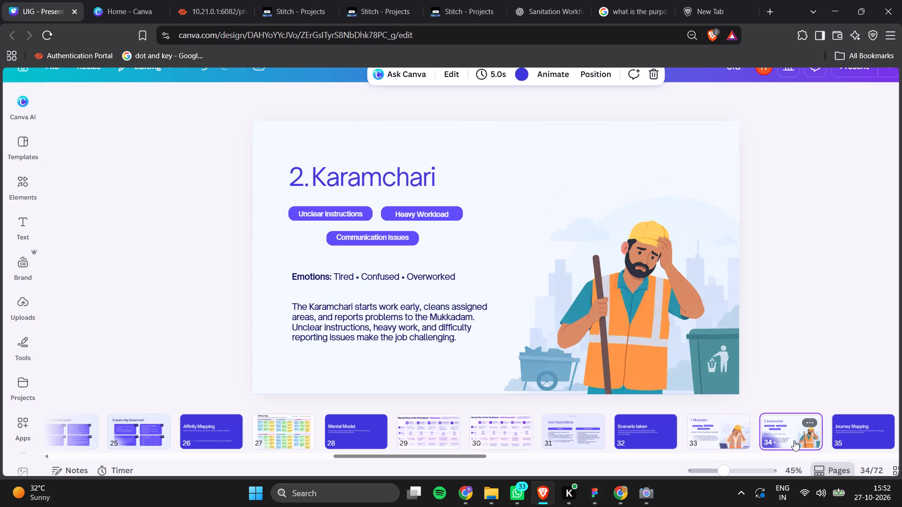
left_click(718, 433)
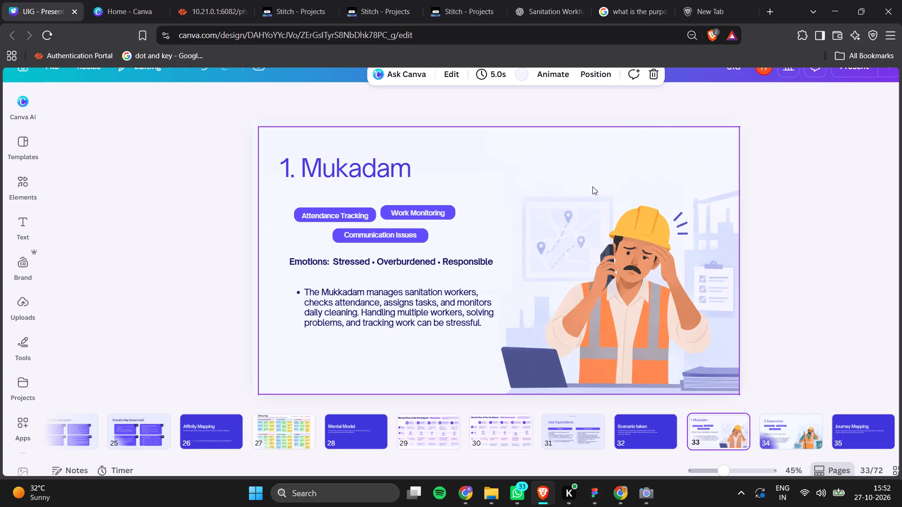
double_click(366, 266)
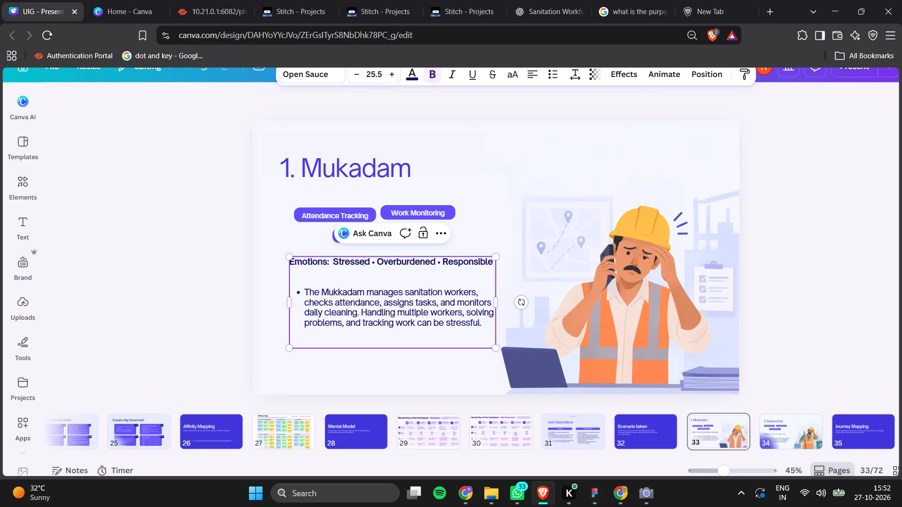
left_click_drag(333, 261, 489, 271)
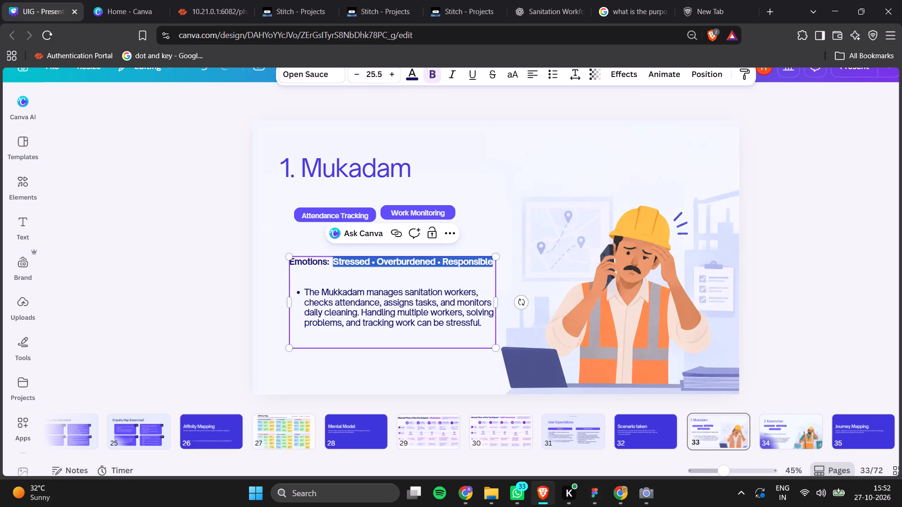
left_click(424, 73)
left_click(785, 188)
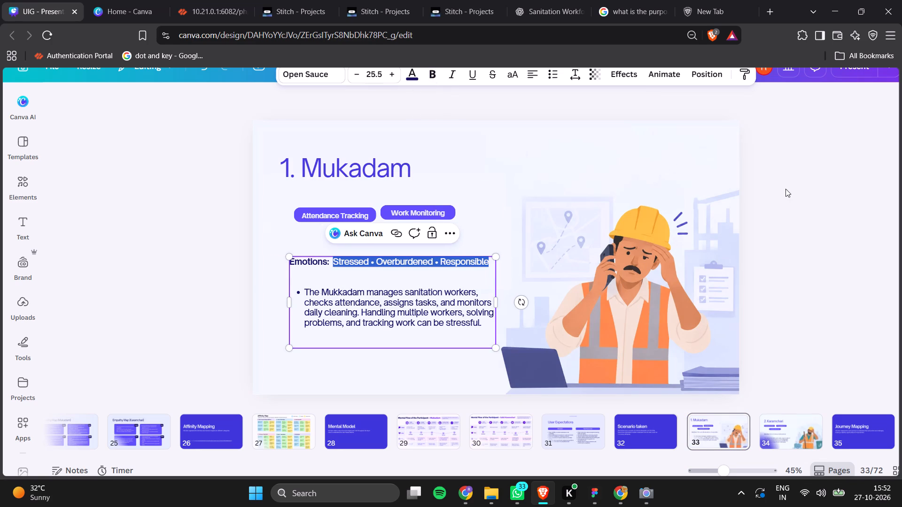
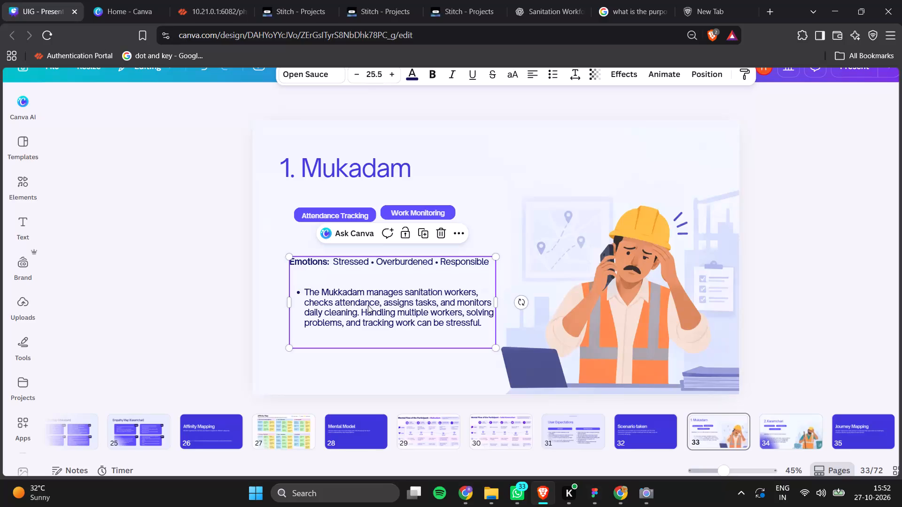
On slide 34, move the Karamchari emotions and description text block up, closer to the purple tags.
left_click(368, 305)
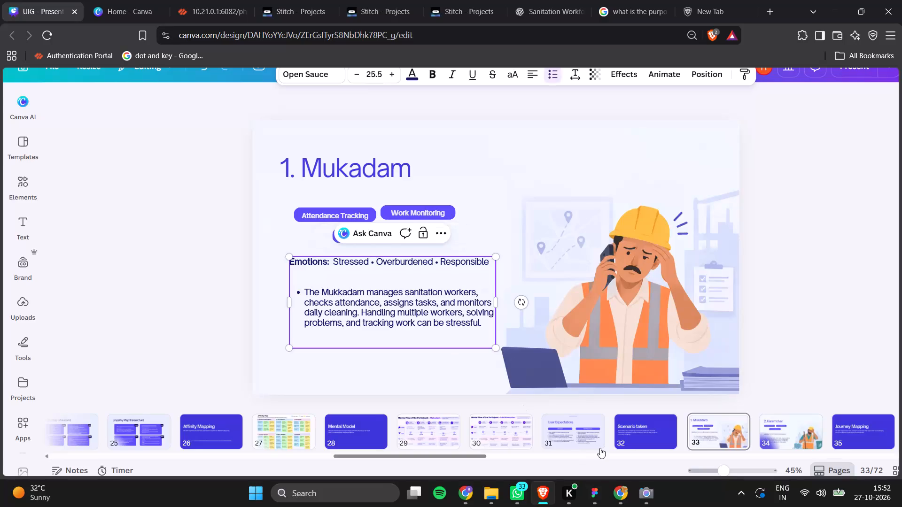
left_click(720, 435)
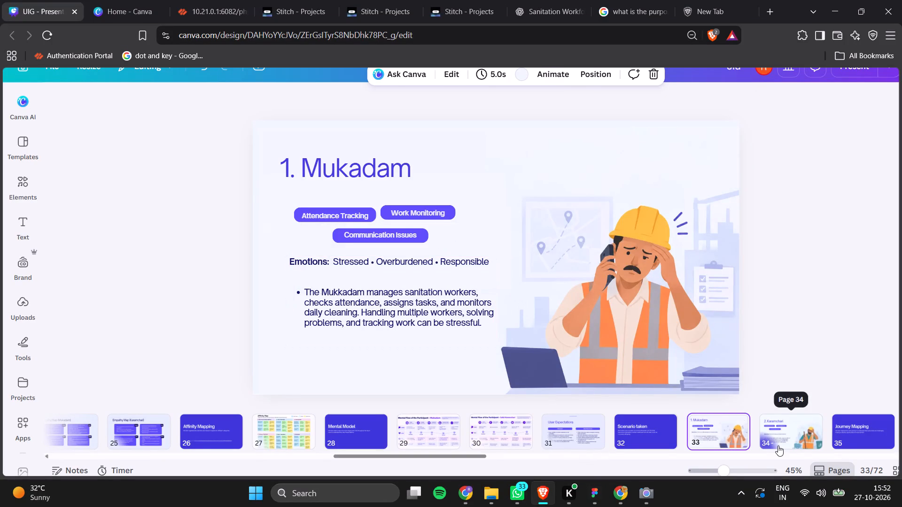
left_click(778, 446)
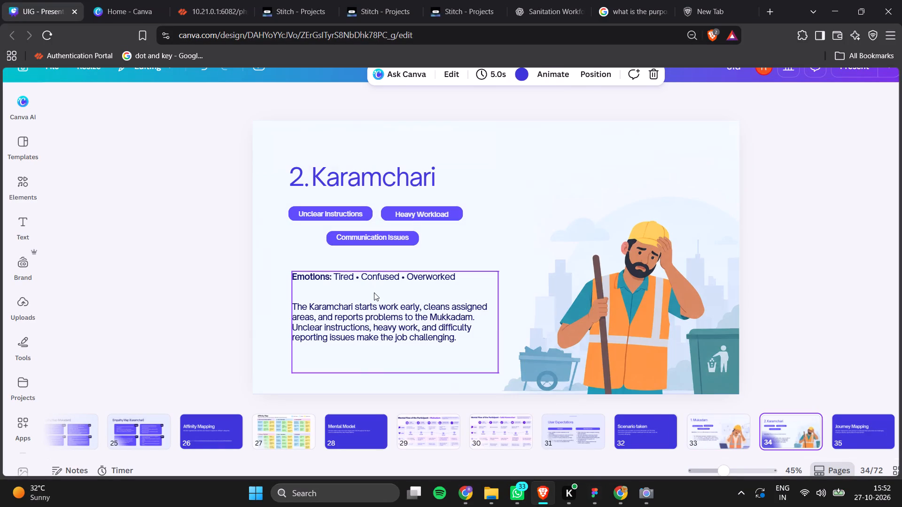
left_click_drag(374, 294, 372, 284)
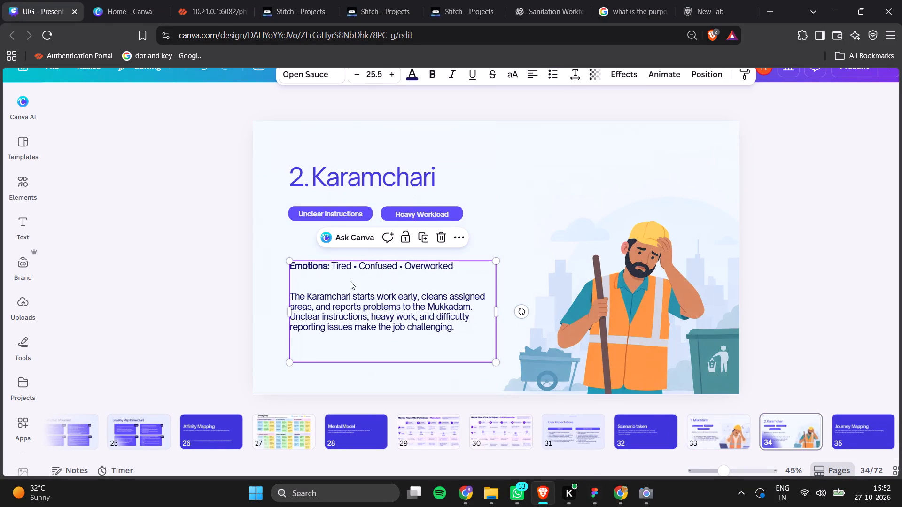
Remove the extra blank line between the emotions line and the description in the Karamchari text block.
double_click(350, 281)
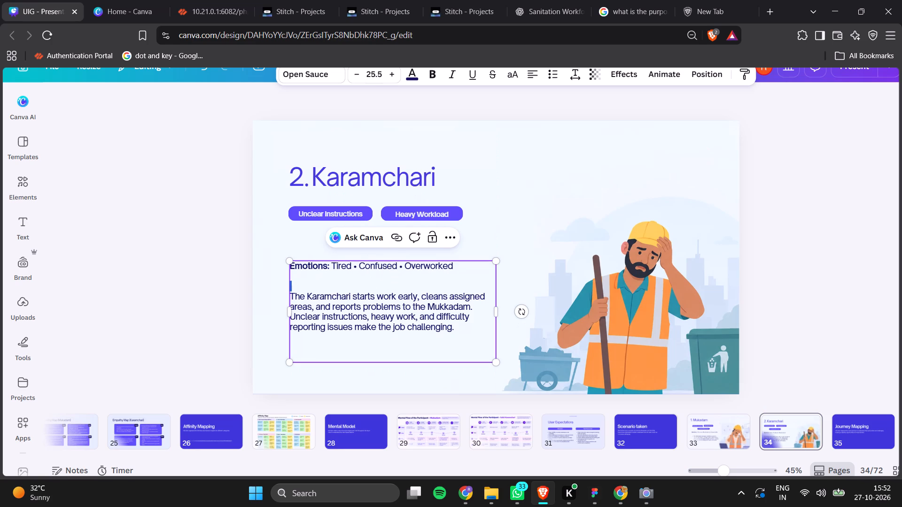
key("BackSpace")
left_click(170, 278)
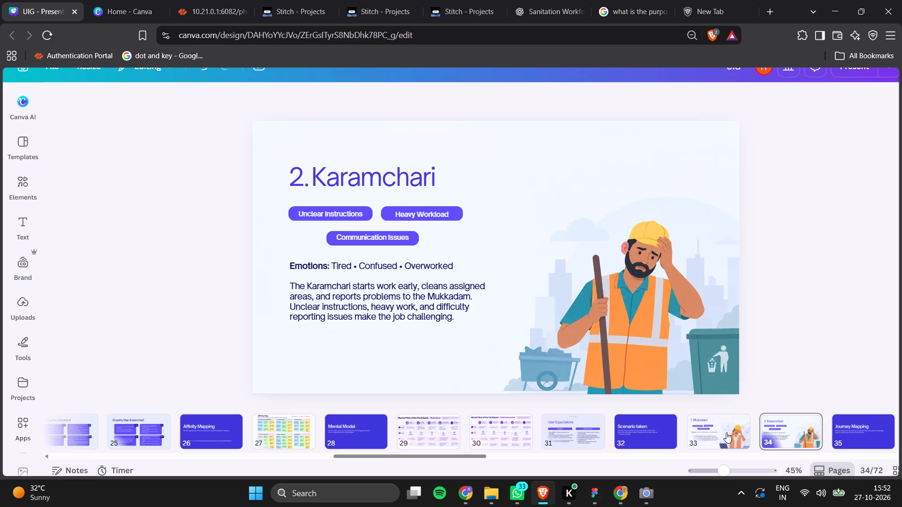
Format the Karamchari description paragraph, starting "The Karamchari starts work early", as a bulleted list item.
double_click(457, 321)
left_click_drag(457, 321, 358, 295)
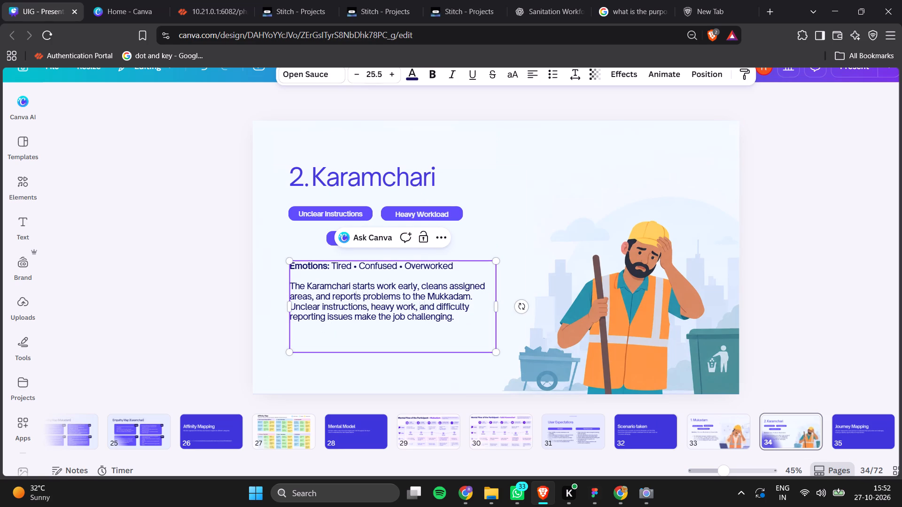
left_click_drag(358, 295, 387, 308)
left_click_drag(458, 317, 287, 292)
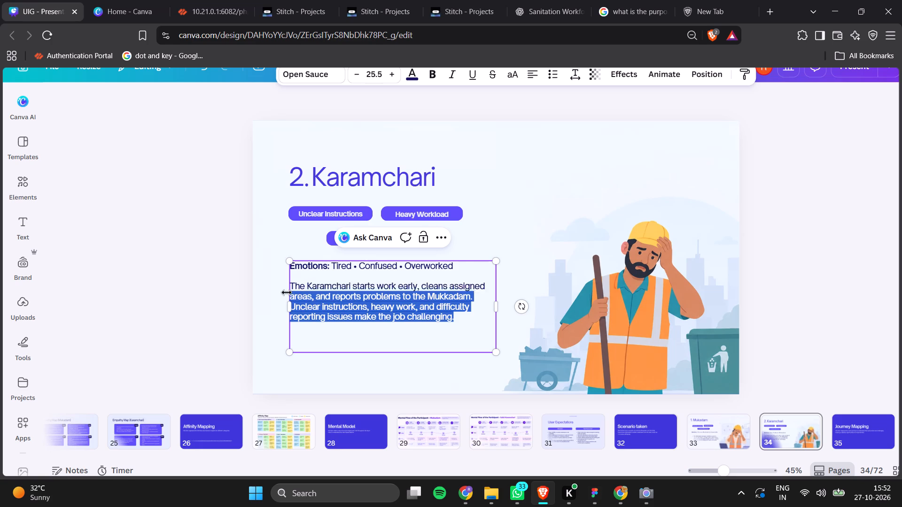
left_click_drag(287, 292, 294, 284)
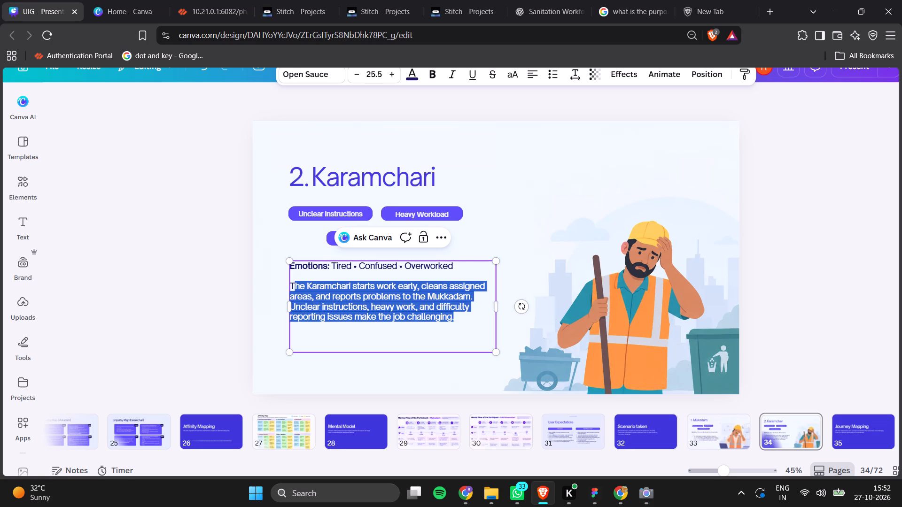
left_click_drag(294, 284, 290, 284)
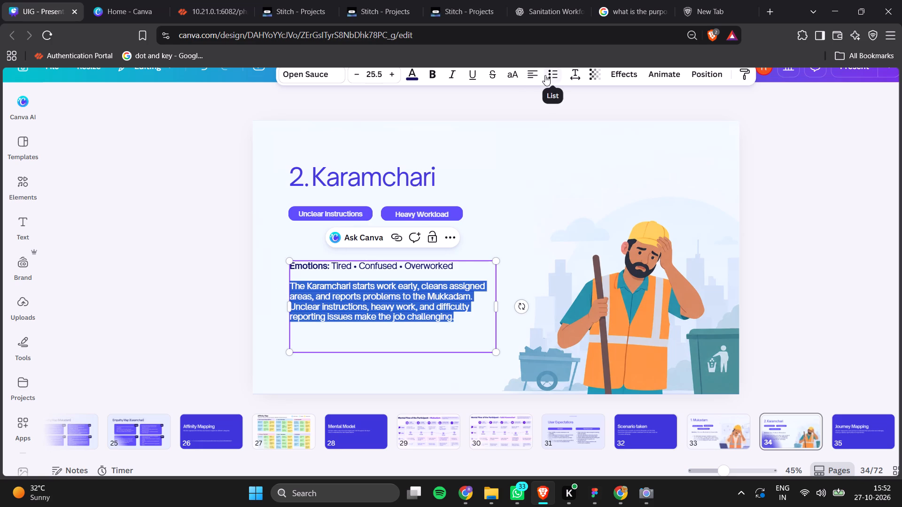
left_click(552, 78)
left_click(802, 211)
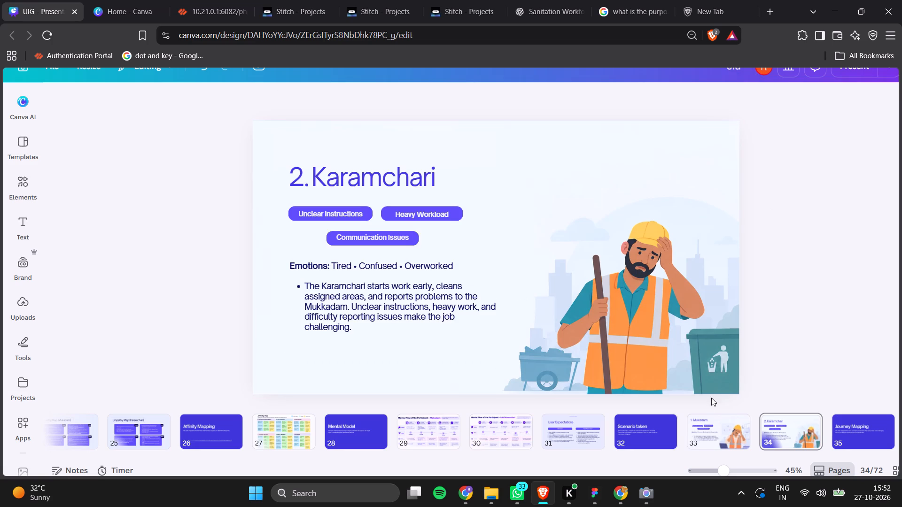
Compare the layout of the Mukadam and Karamchari scenario slides and check the slides on either side of them.
left_click(720, 430)
key("Right")
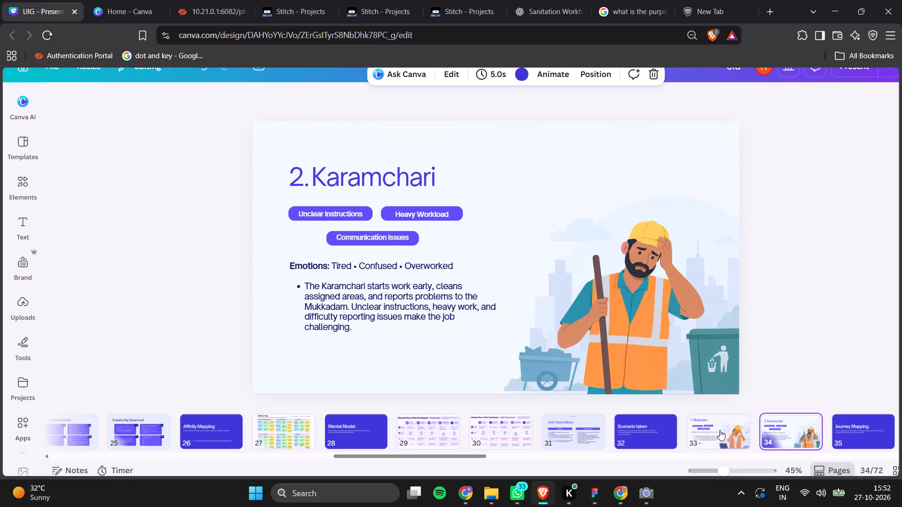
left_click(693, 258)
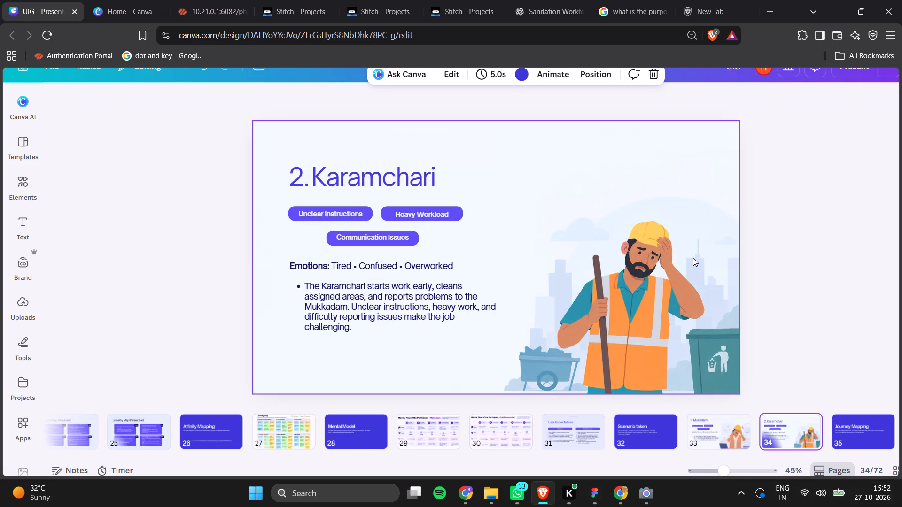
left_click(647, 297)
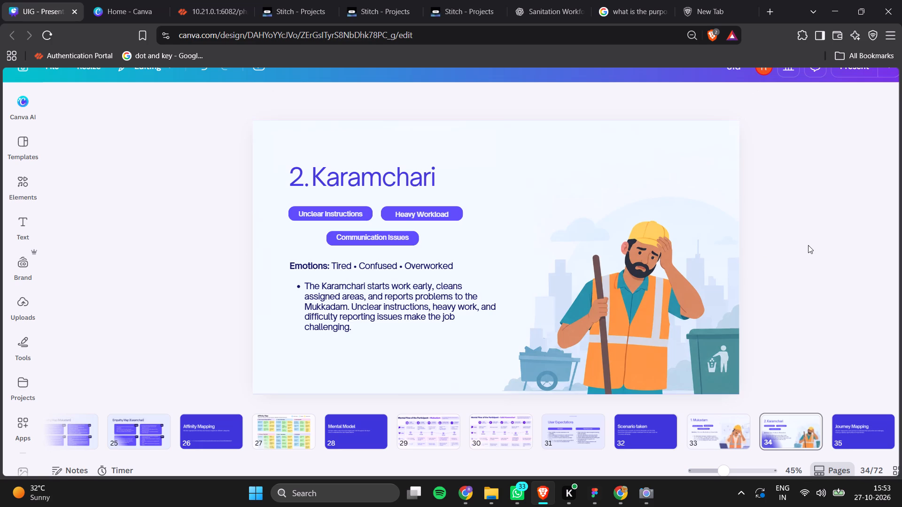
left_click(808, 245)
key("Left")
key("Left")
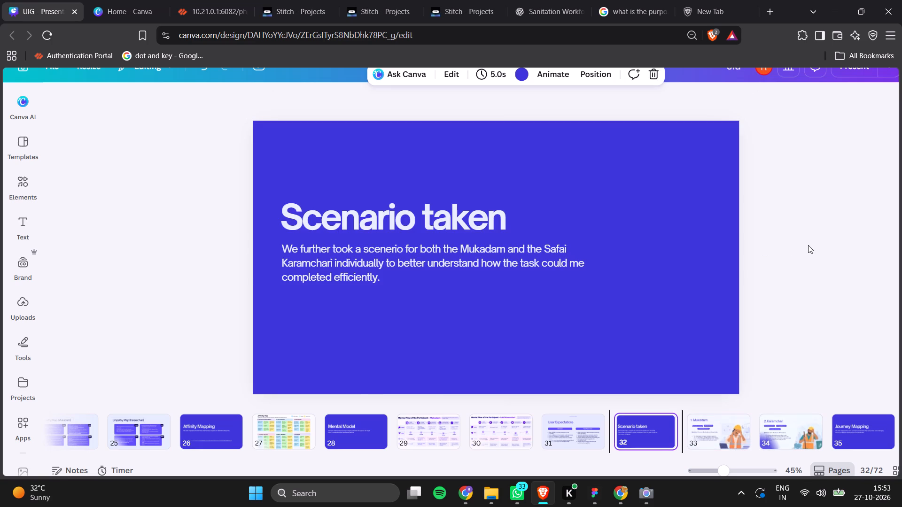
key("Right")
key("Right")
key("Left")
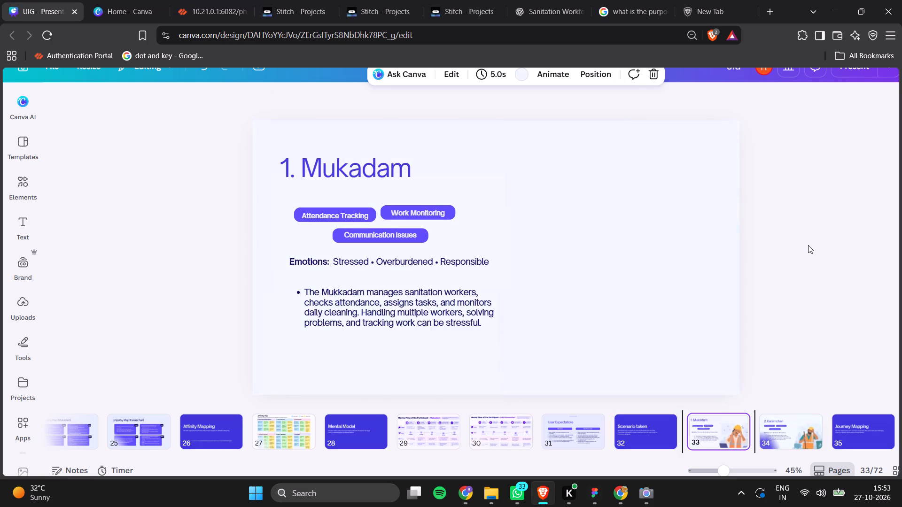
key("Right")
key("Right")
key("Left")
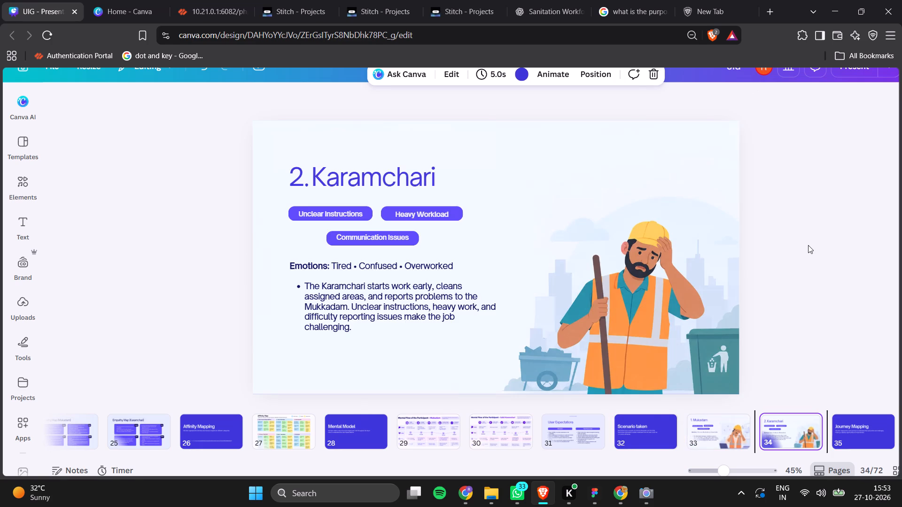
key("Right")
key("Right")
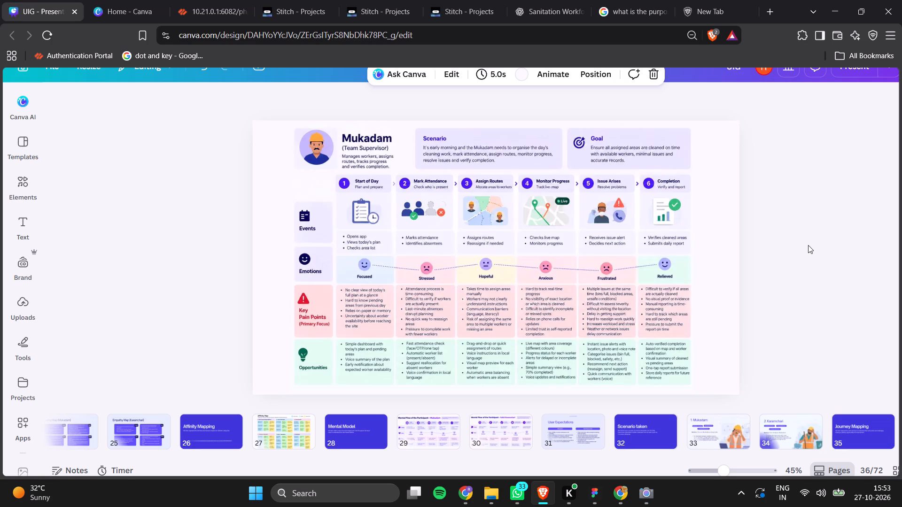
key("Left")
key("Left")
key("Left")
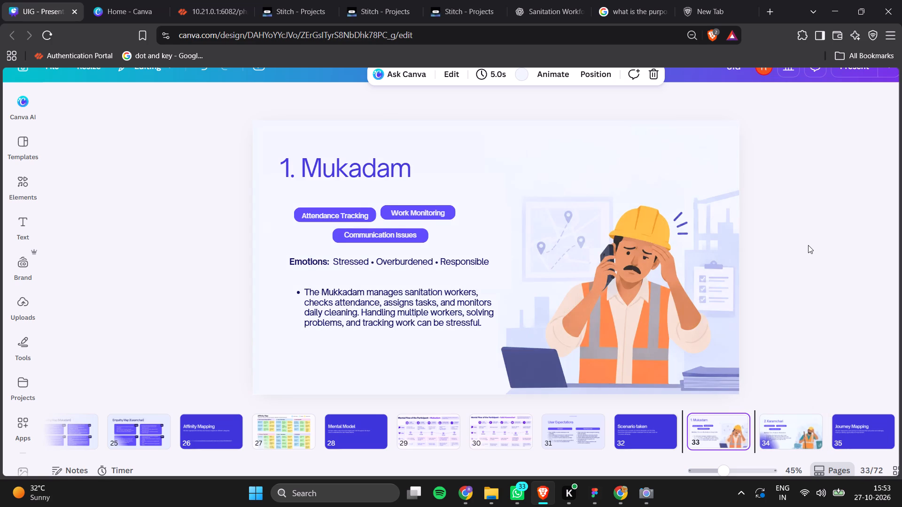
key("Right")
key("Left")
Nudge the "1. Mukadam" title on slide 33 down to match the height of the Karamchari title on slide 34.
left_click(297, 172)
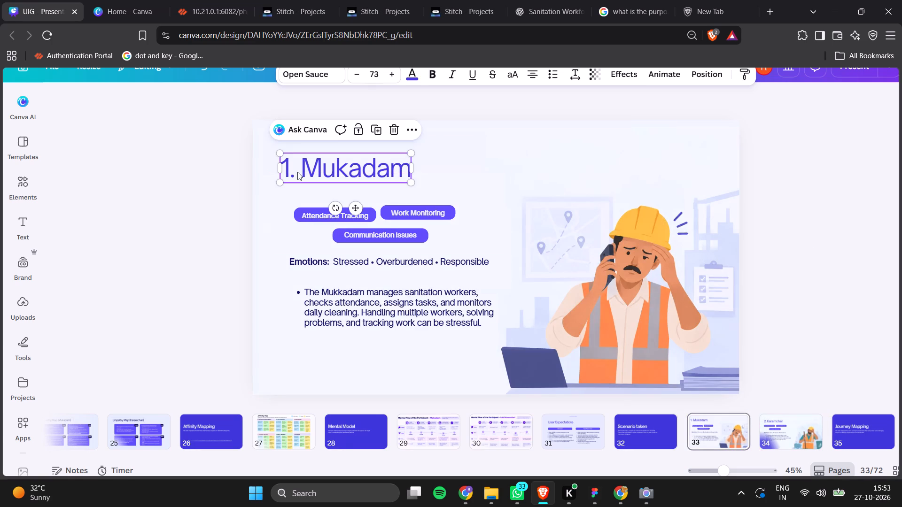
key("Down")
key("Down")
key("Down")
key("Down")
key("Down")
key("Down")
key("Down")
key("Down")
key("Down")
key("Down")
key("Down")
key("Down")
key("Down")
key("Down")
key("Down")
key("Down")
key("Down")
key("Down")
key("Down")
key("Down")
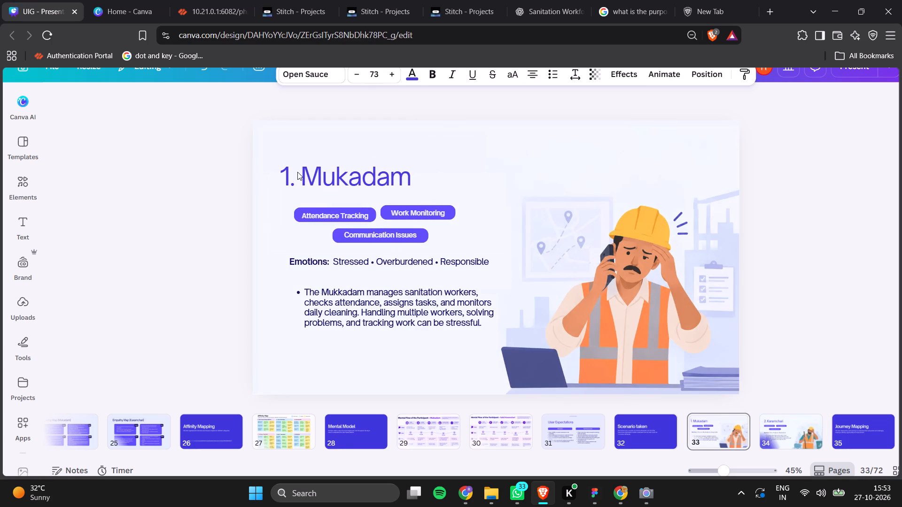
Review the slides from Mental Model through Story Mapping, checking title alignment between the Mukadam and Karamchari scenario slides.
left_click(223, 434)
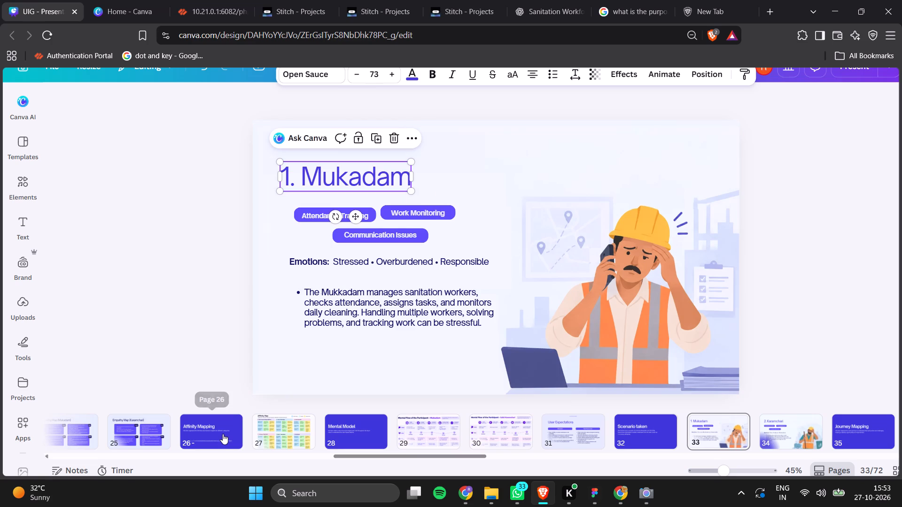
left_click(368, 444)
key("Right")
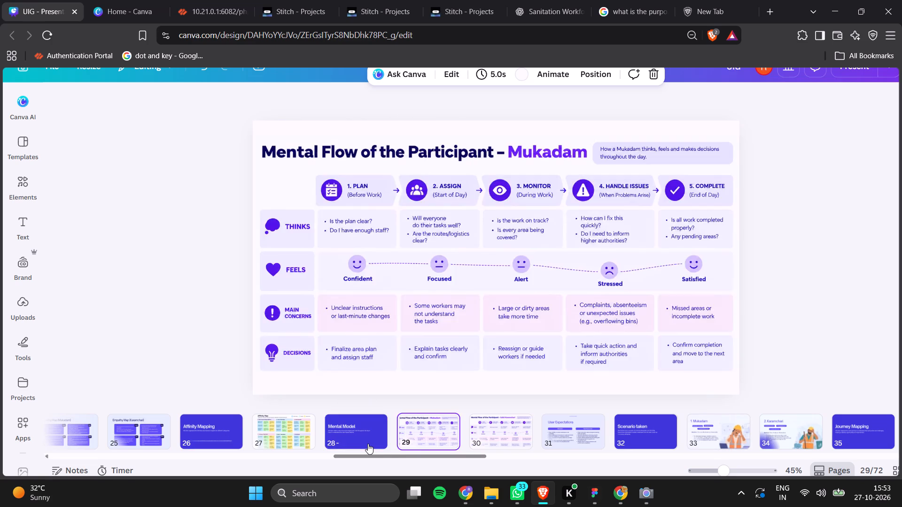
key("Right")
key("Right")
key("Right")
key("Left")
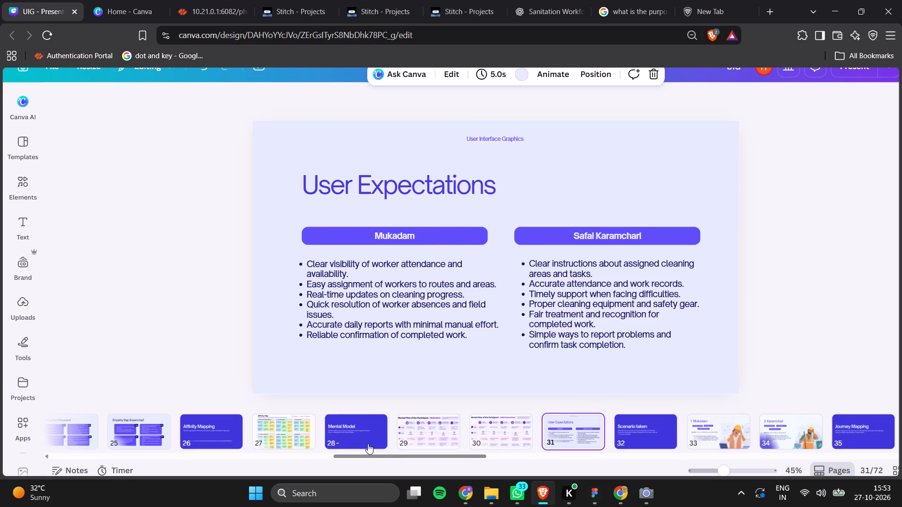
key("Right")
key("Right")
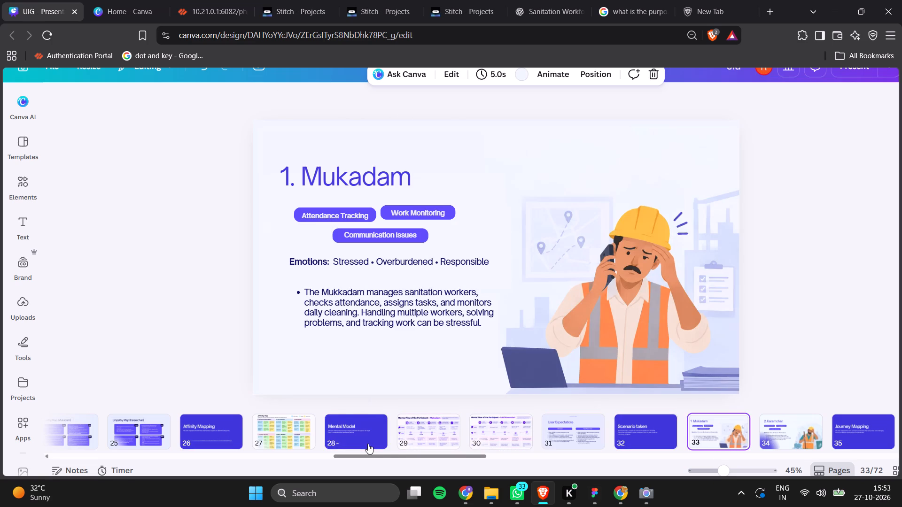
key("Right")
key("Left")
key("Right")
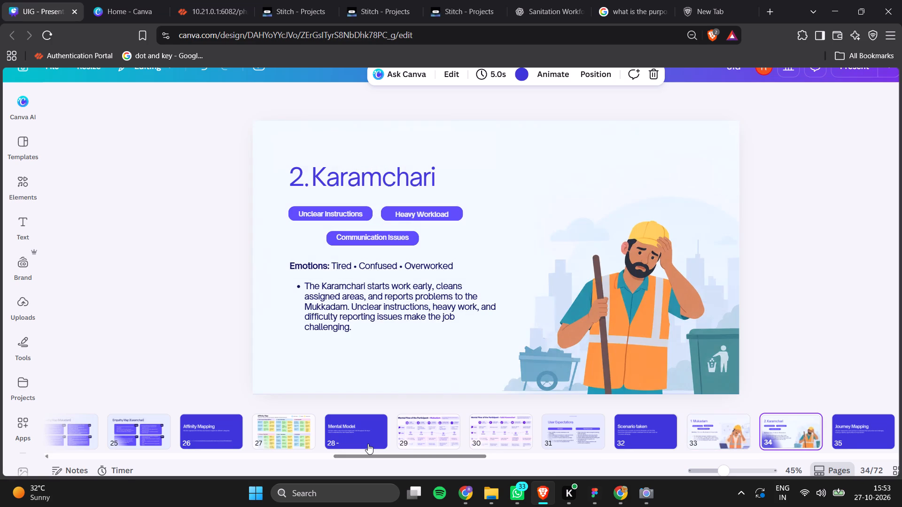
key("Right")
key("Right")
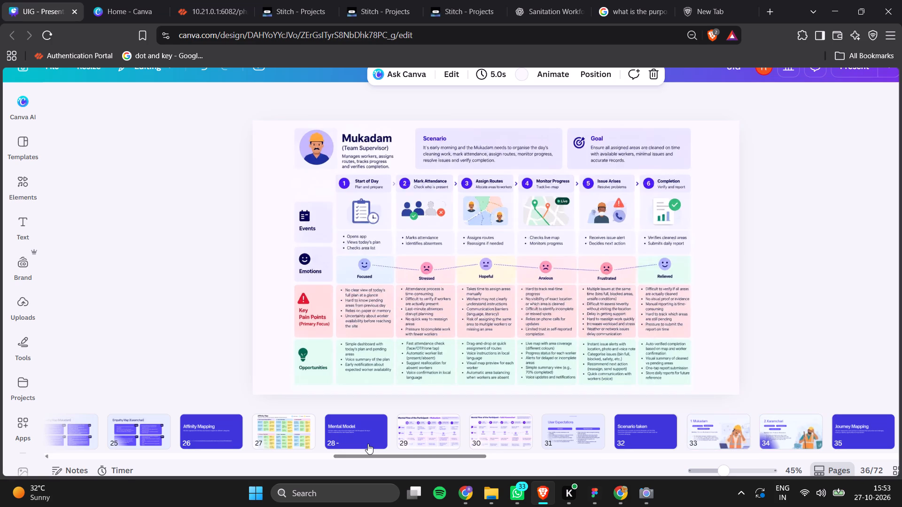
key("Right")
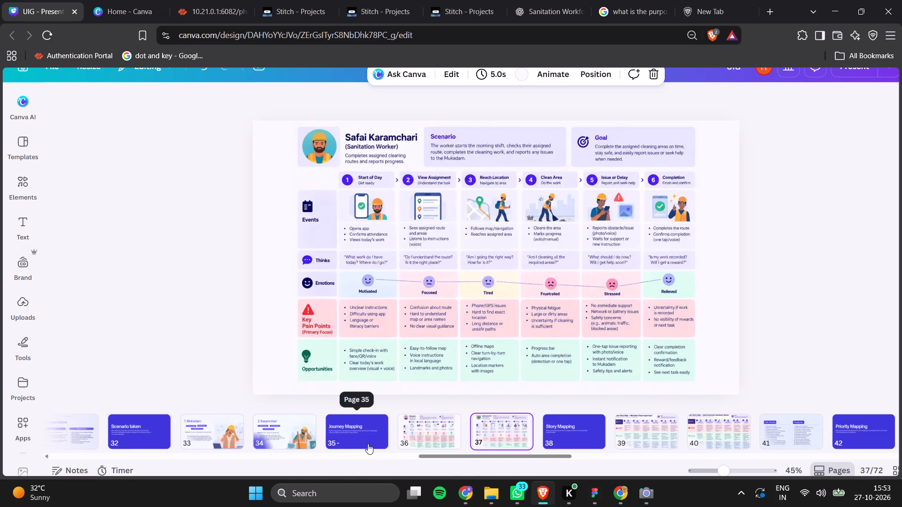
key("Right")
key("Right")
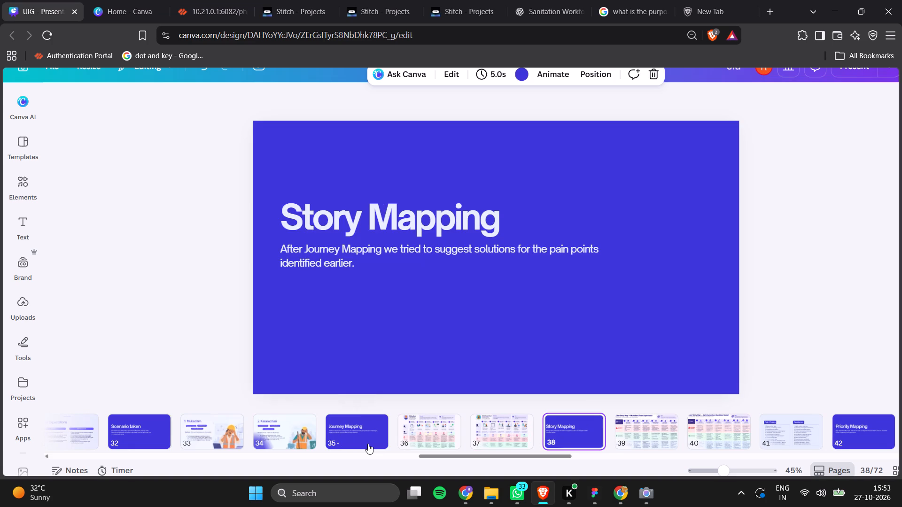
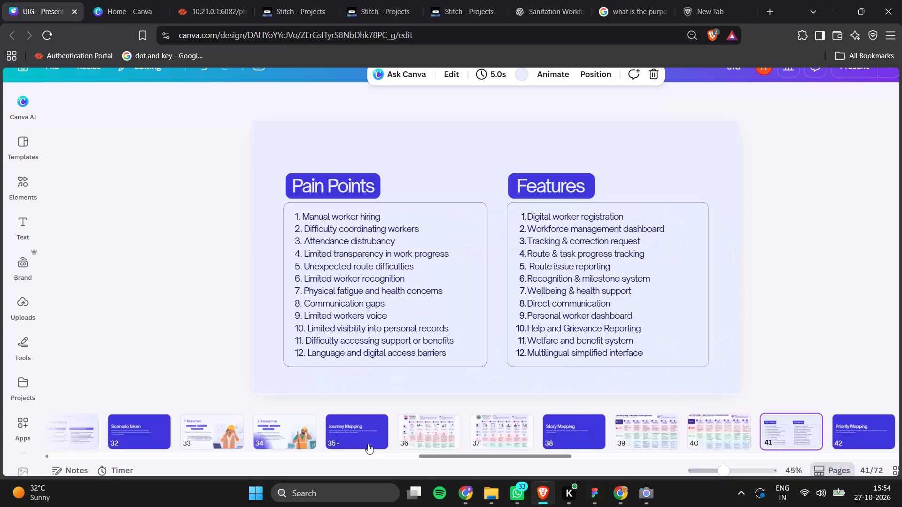
Review the slides from Priority Mapping through task flows, information architecture and wireframes to the low-fidelity prototype screens on slide 55.
key("Right")
key("Right")
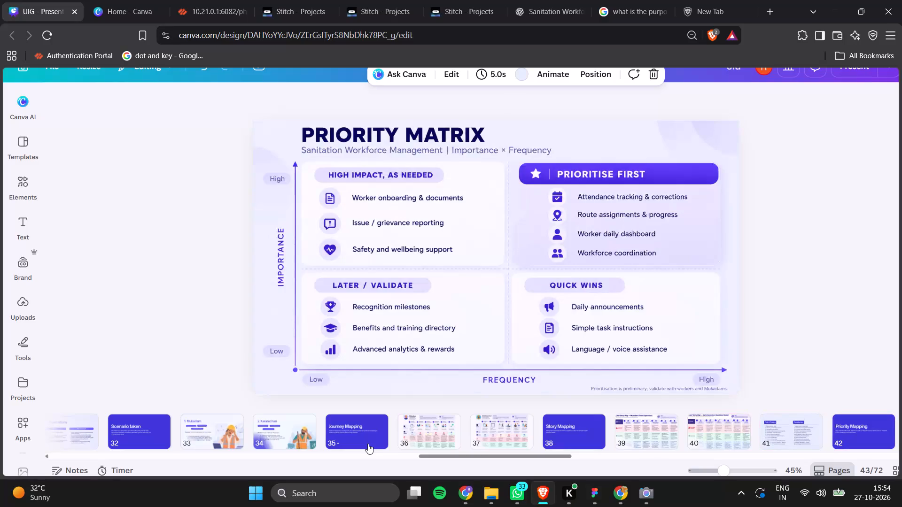
key("Right")
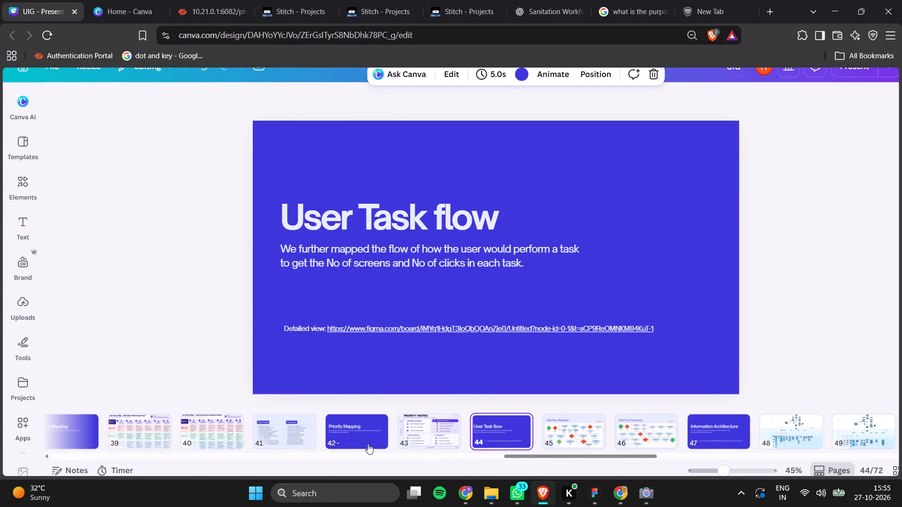
key("Left")
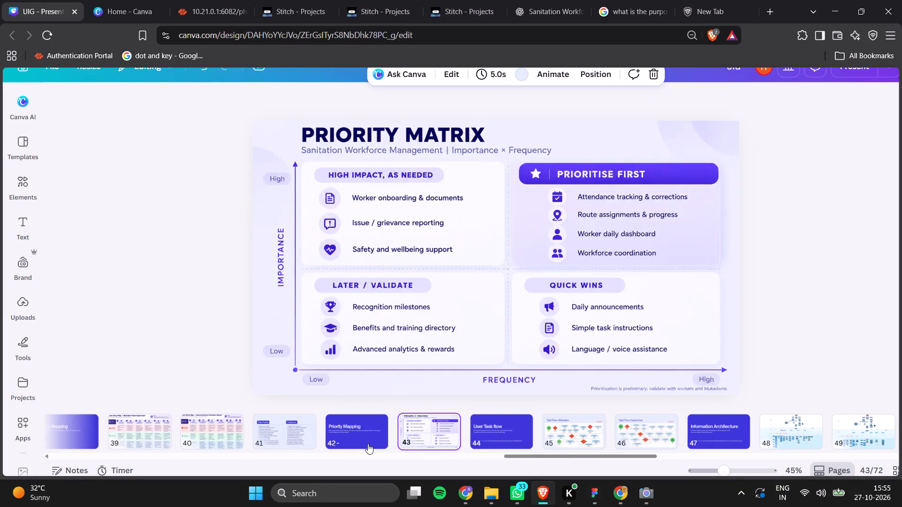
key("Right")
key("Right")
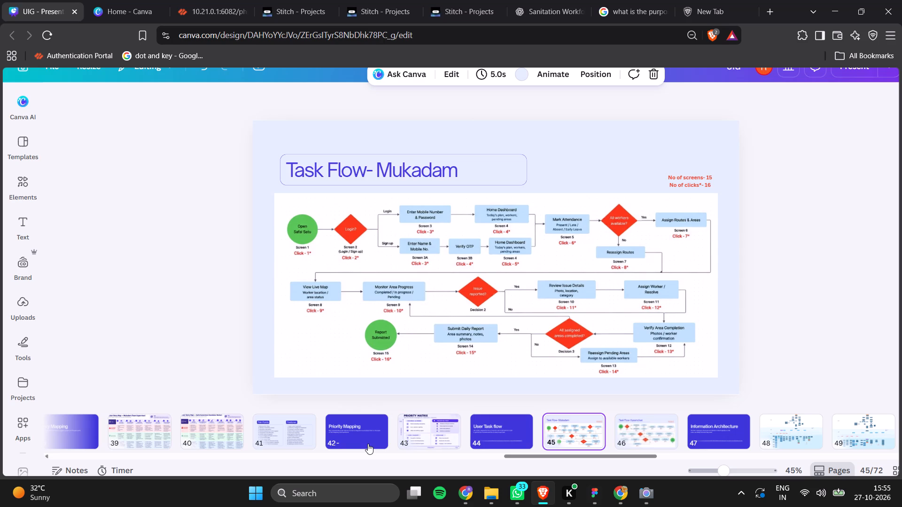
key("Right")
key("Right")
key("Right")
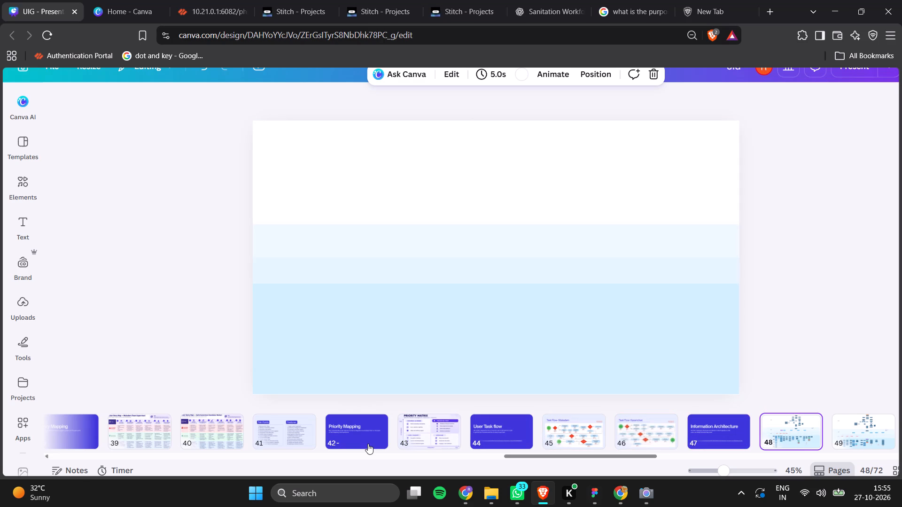
key("Right")
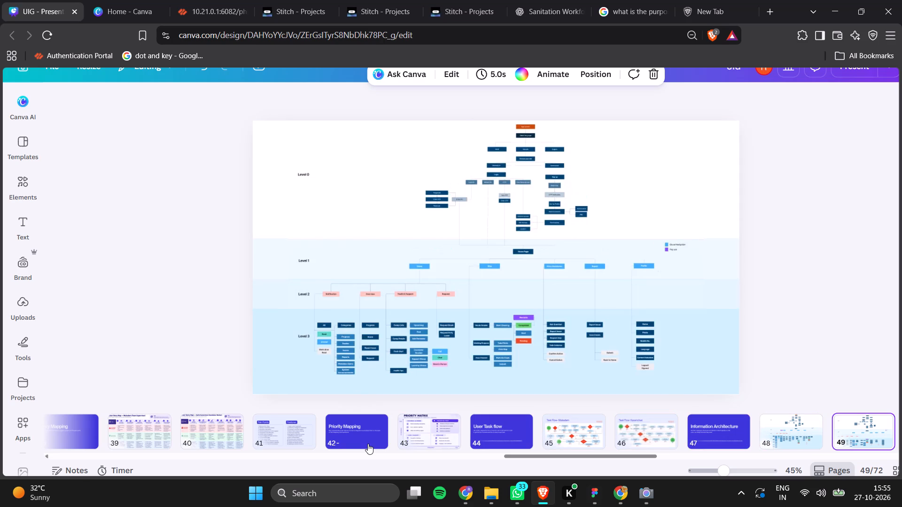
key("Left")
key("Right")
key("Right")
key("Right")
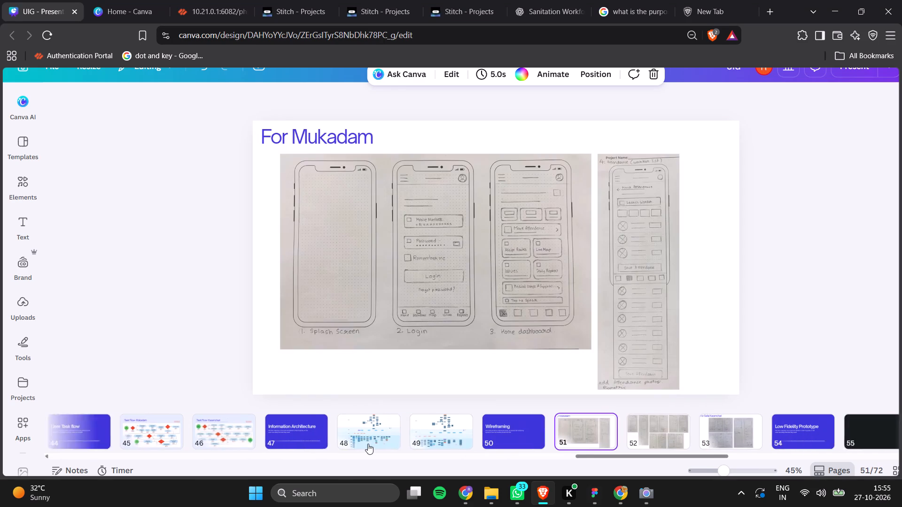
key("Right")
key("Right")
key("Right")
key("Right")
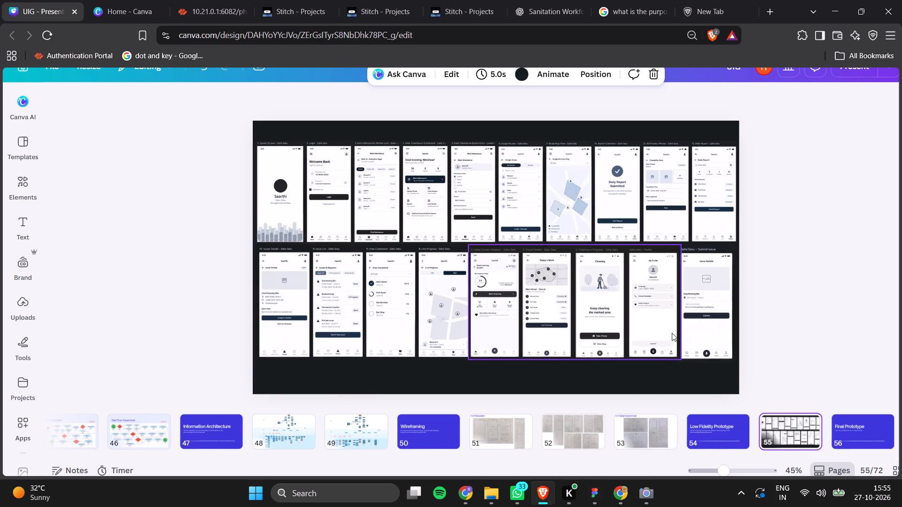
Nudge the last mockup in the second row of slide 55, the Submit Issue screen, slightly down to line up with its row.
left_click(712, 337)
left_click(737, 361)
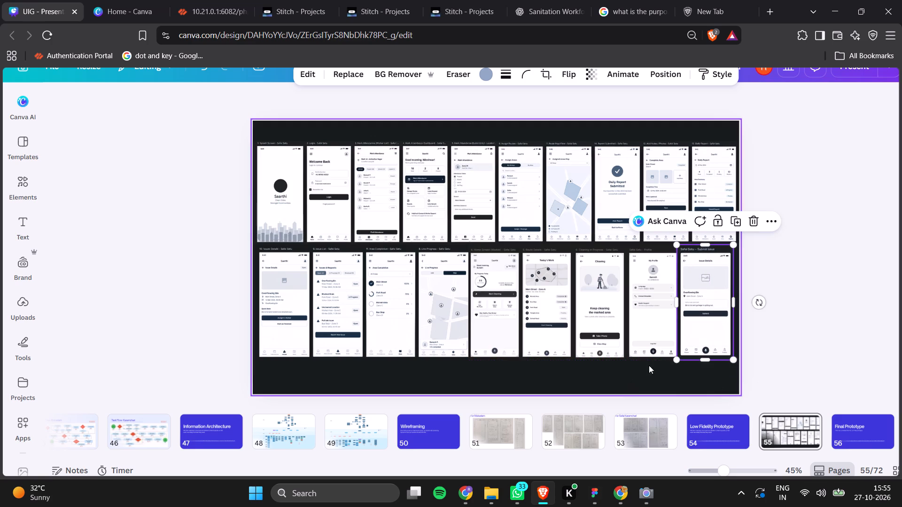
key("Down")
key("Down")
key("Down")
key("Down")
key("Down")
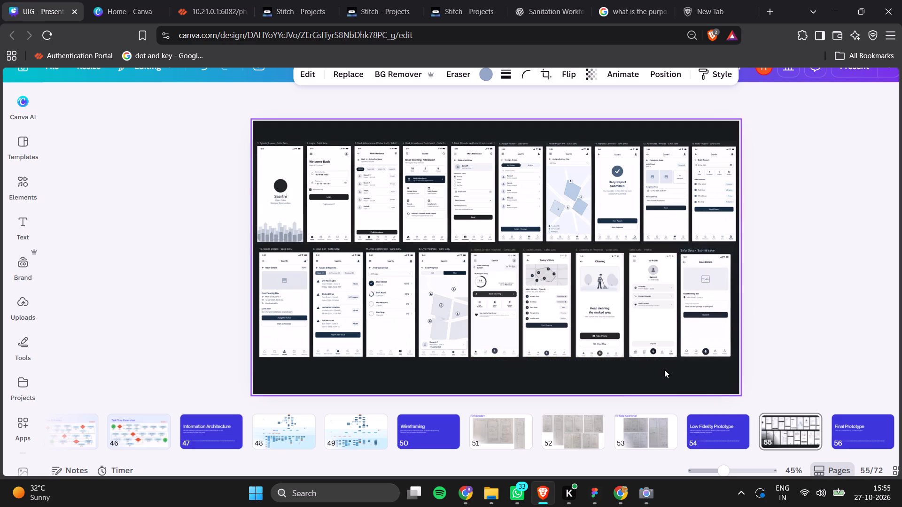
key("Down")
left_click(690, 375)
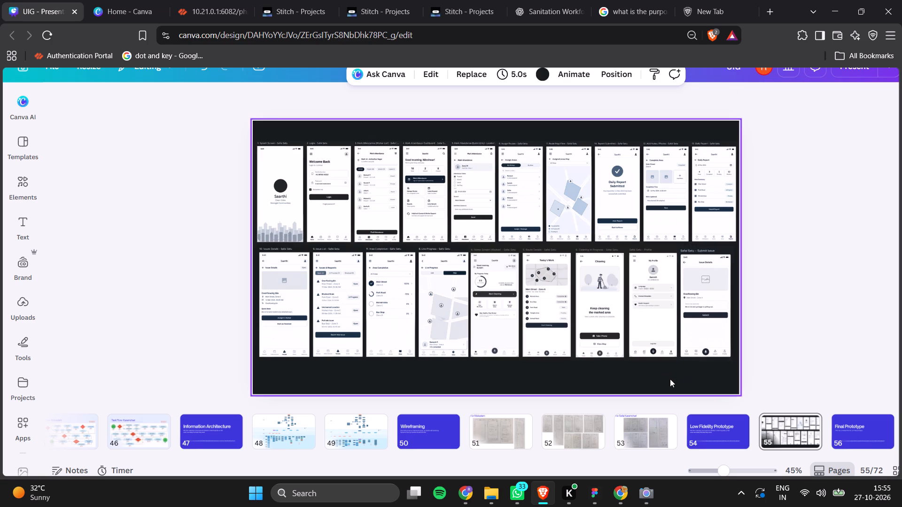
Duplicate the Wireframing section slide and move the copy to position 54, directly before the Low Fidelity Prototype slide.
key("Left")
key("Right")
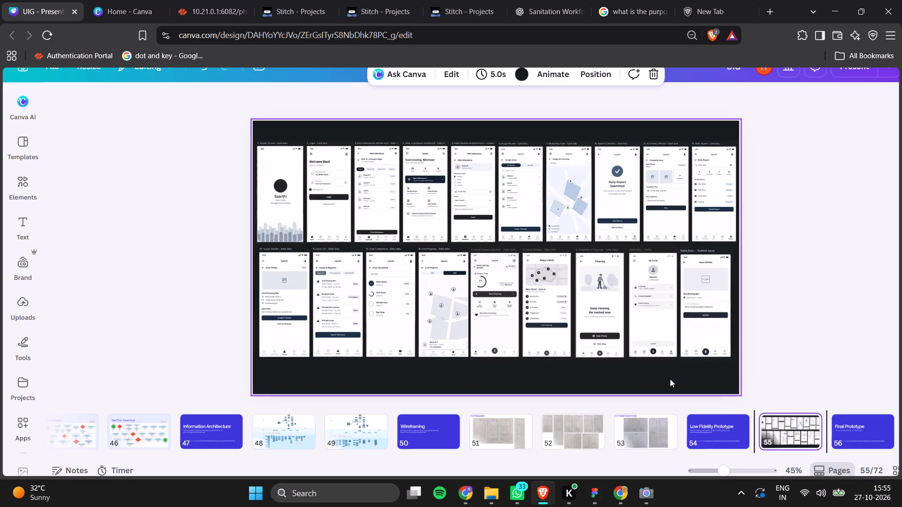
key("Right")
key("Right")
key("Left")
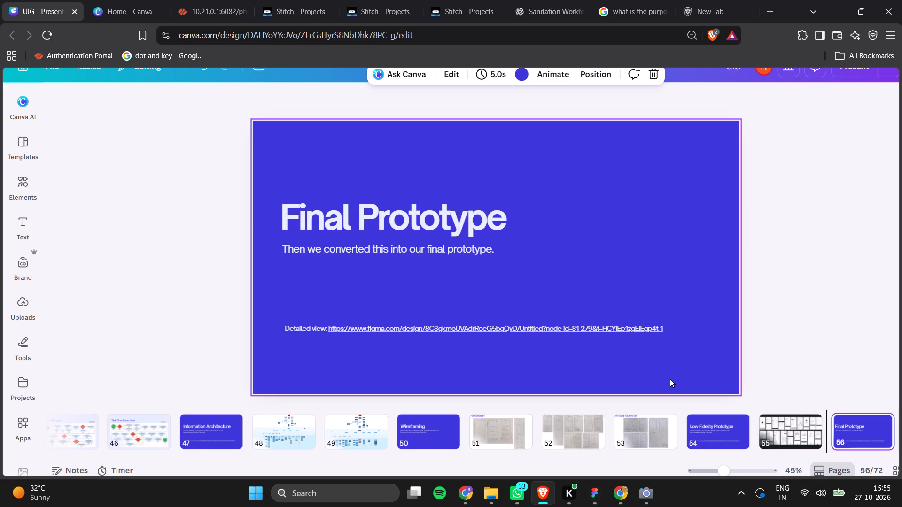
left_click(683, 426)
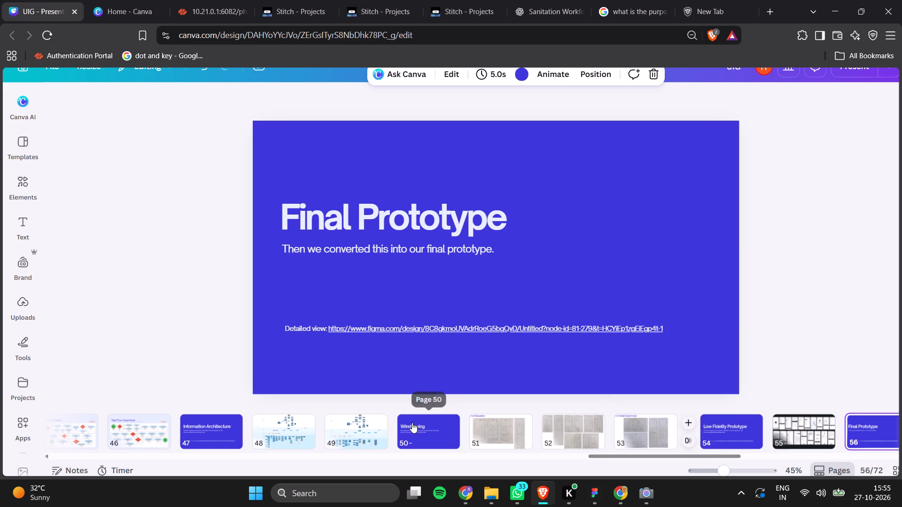
right_click(412, 422)
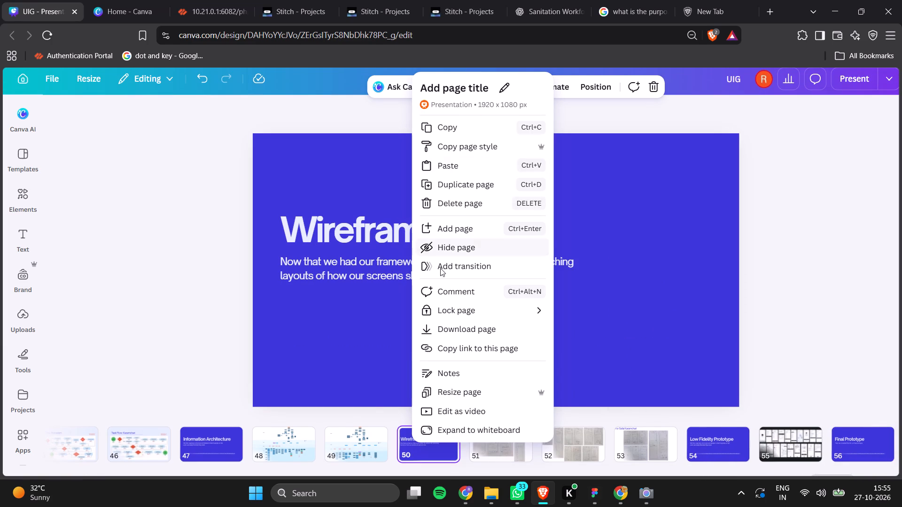
right_click(421, 449)
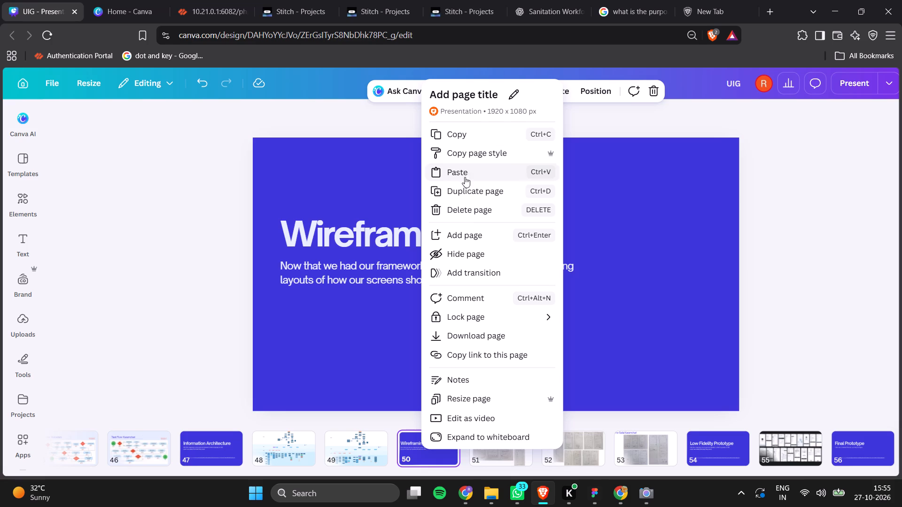
left_click(469, 192)
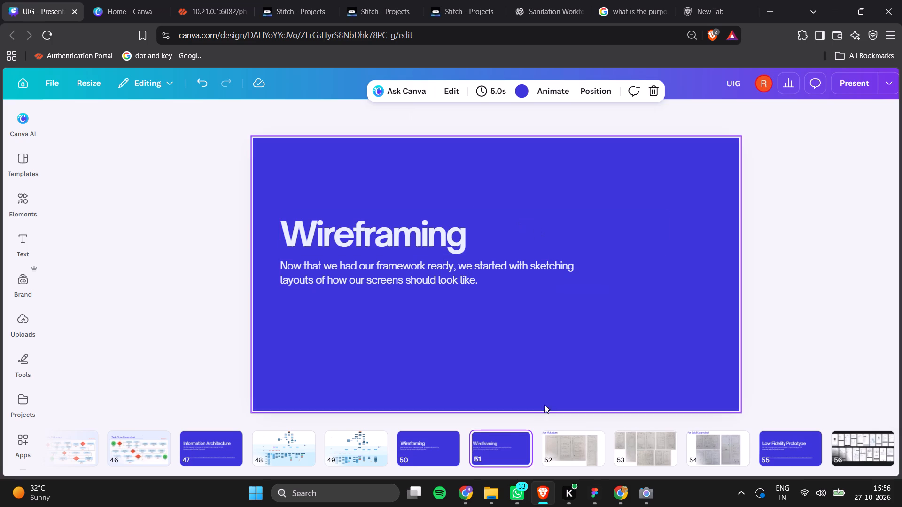
left_click_drag(505, 438, 761, 434)
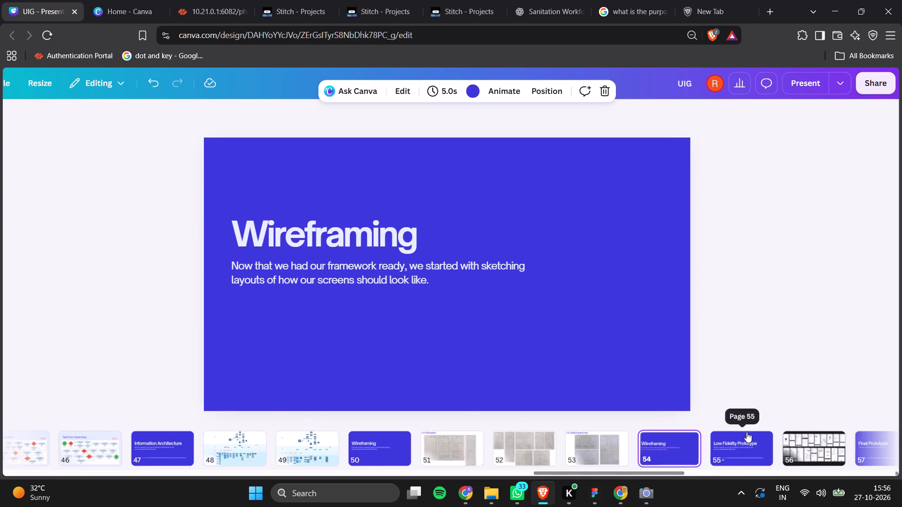
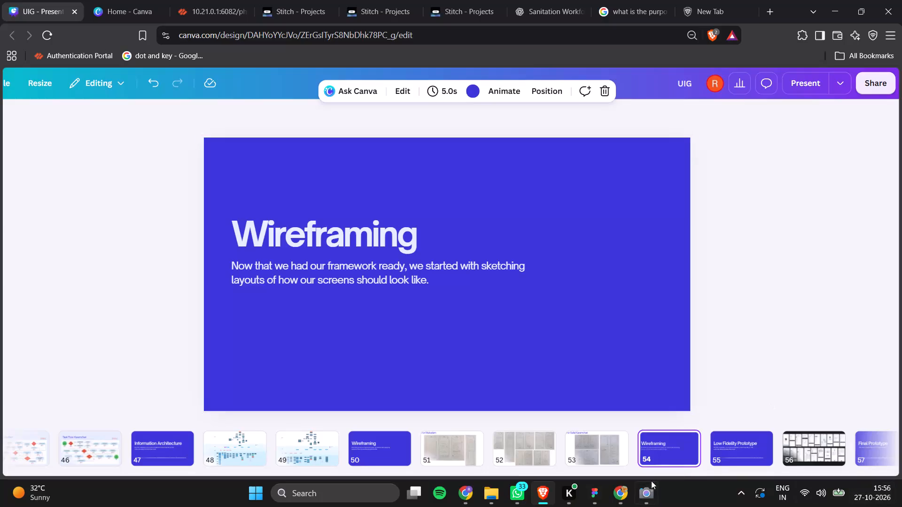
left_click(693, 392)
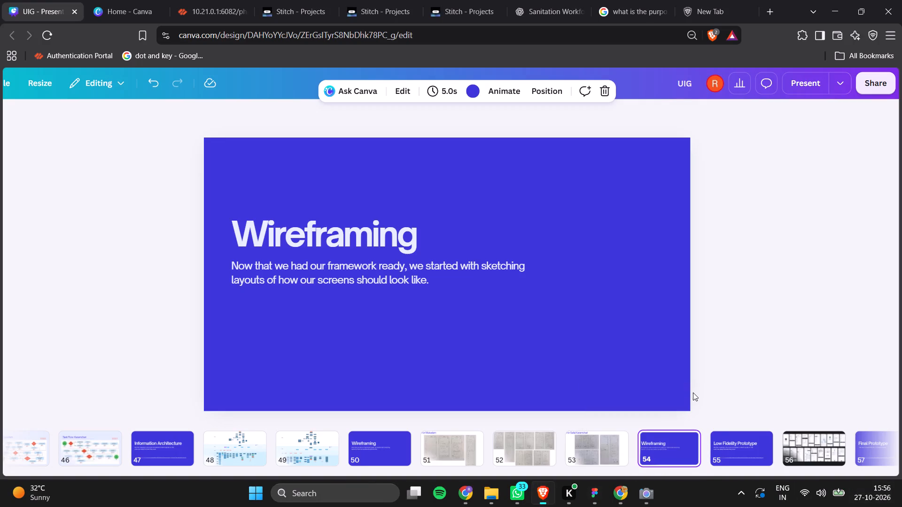
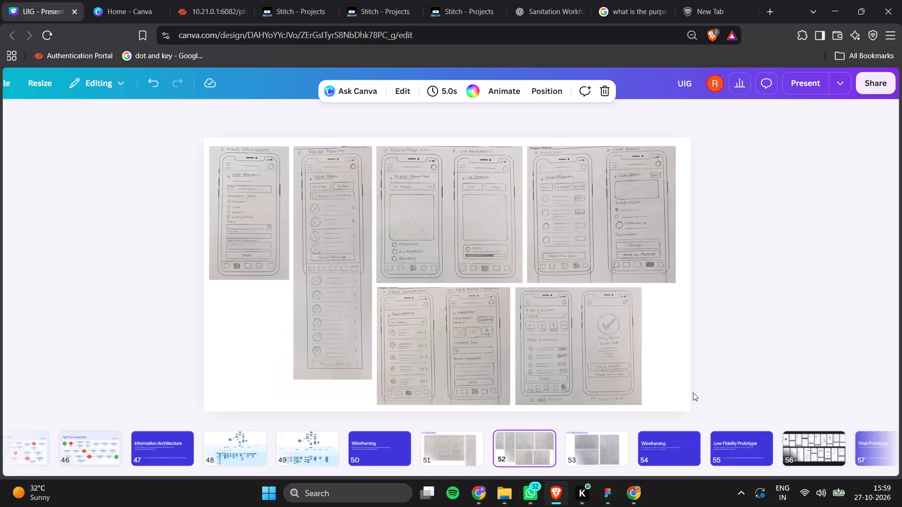
Review the slides backwards from the wireframe sketches on page 52 to the Karamchari scenario on page 34.
key("Left")
key("Left")
key("Left")
key("Left")
key("Left")
key("Left")
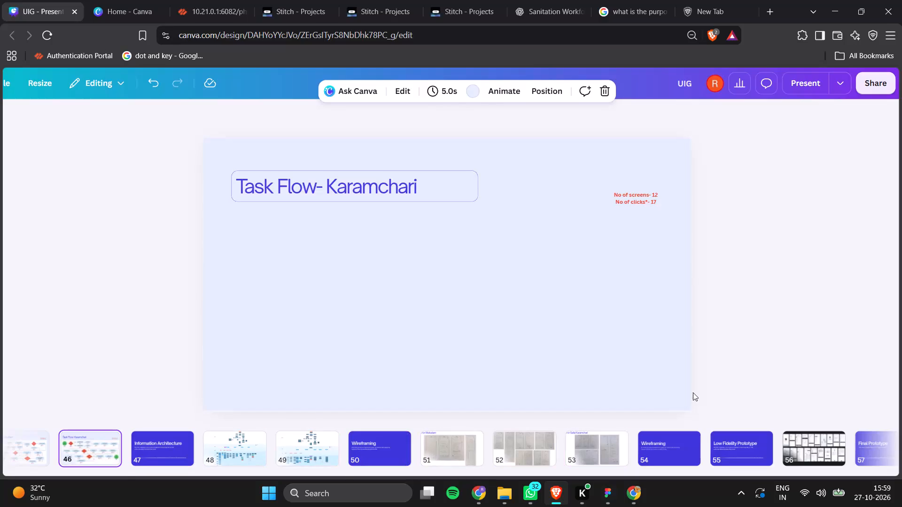
key("Left")
key("Left")
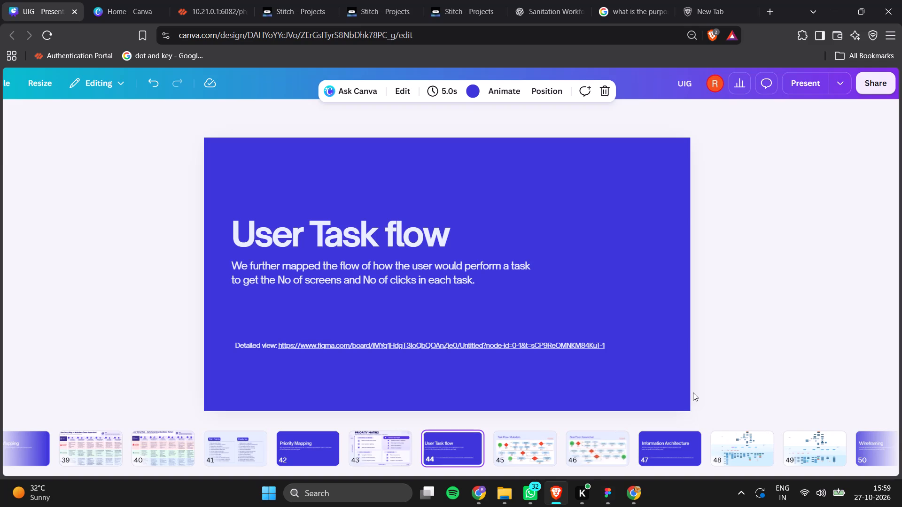
key("Left")
key("Left")
key("Left")
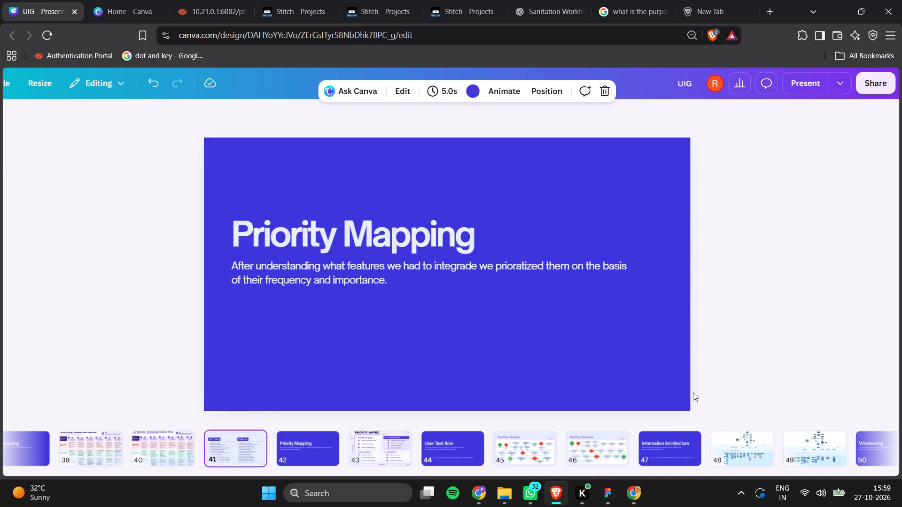
key("Left")
key("Left")
key("Left")
key("Left")
key("Left")
key("Left")
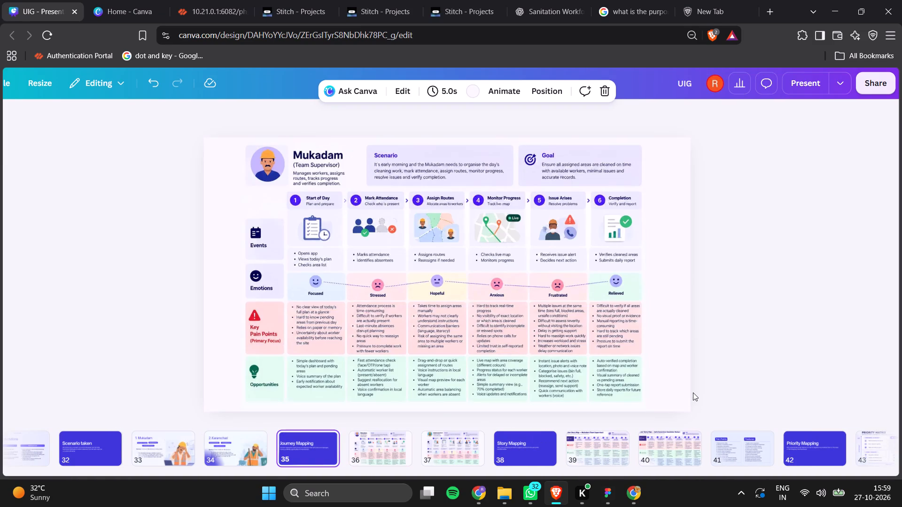
key("Left")
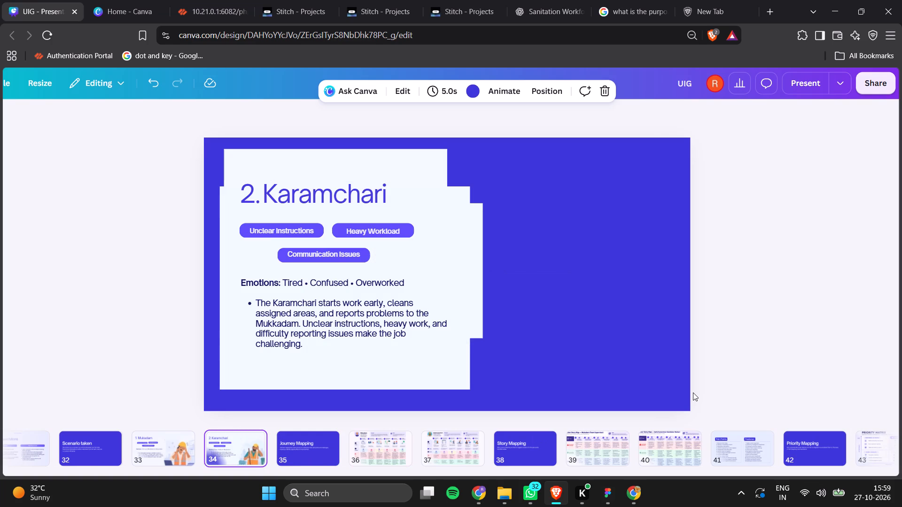
Review the slides forward from Journey Mapping on page 35 to the slide after Final Prototype.
key("Right")
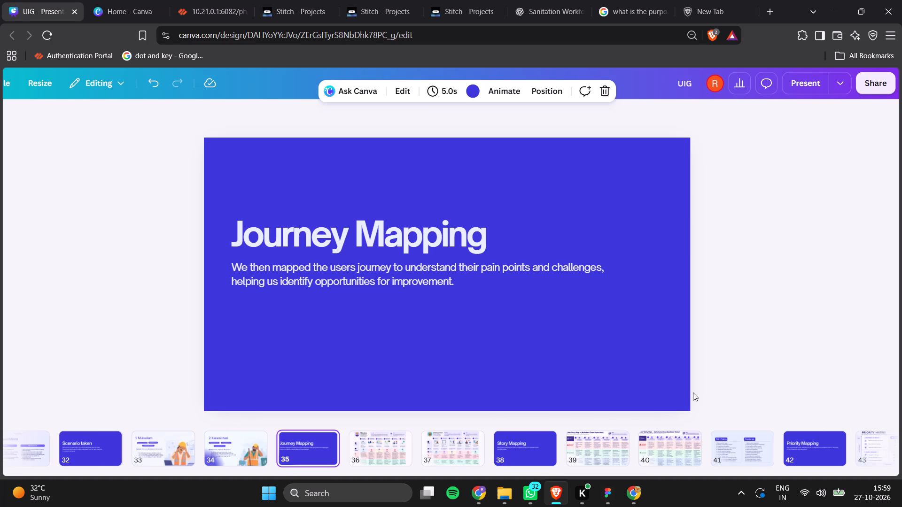
key("Right")
key("Right")
key("Right")
key("Right")
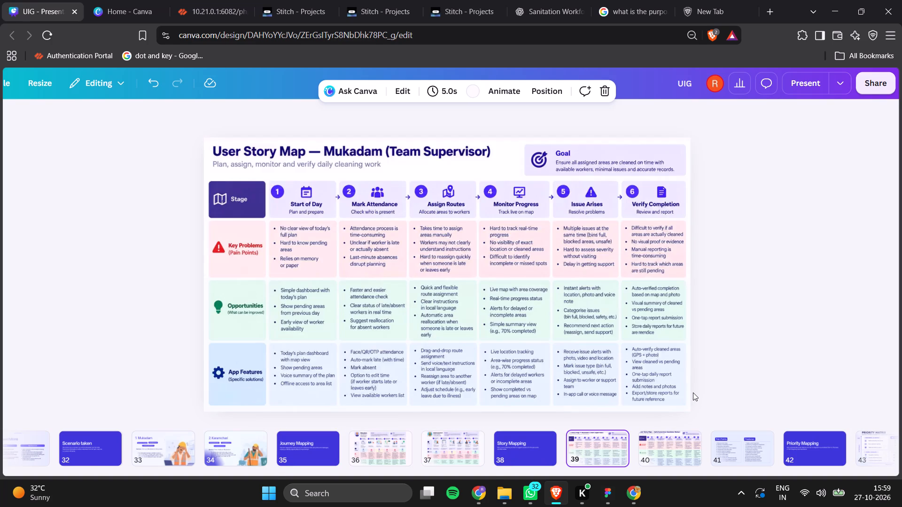
key("Right")
key("Right")
key("Right")
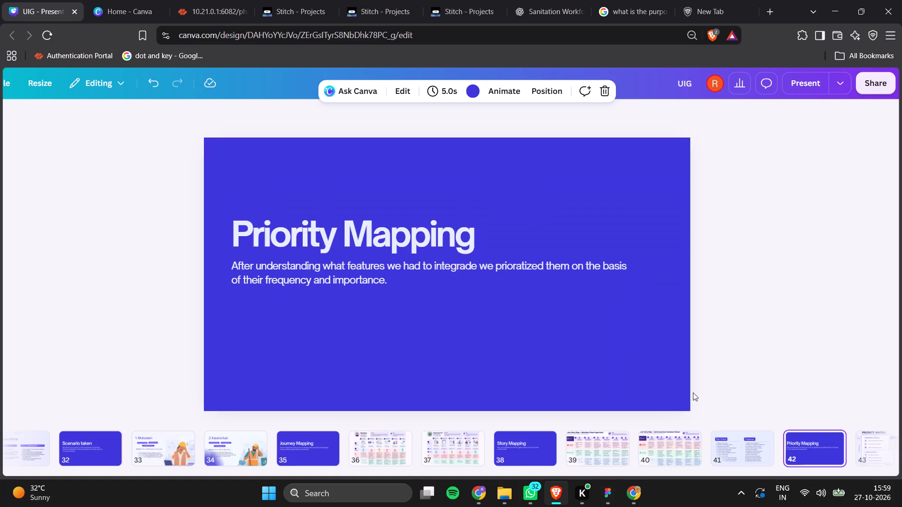
key("Right")
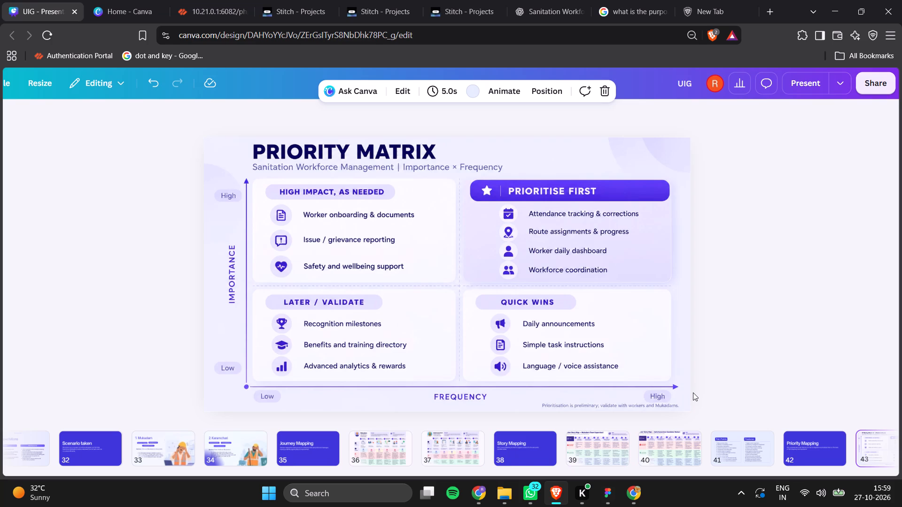
key("Right")
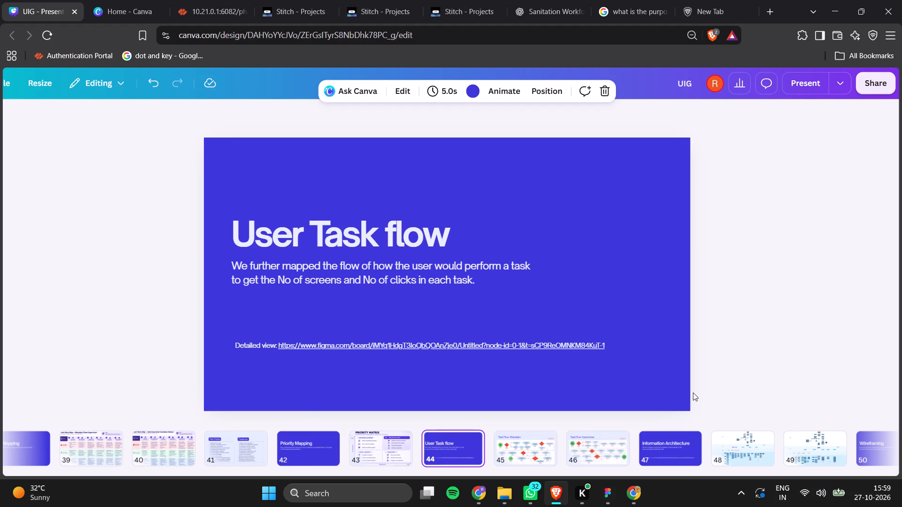
key("Right")
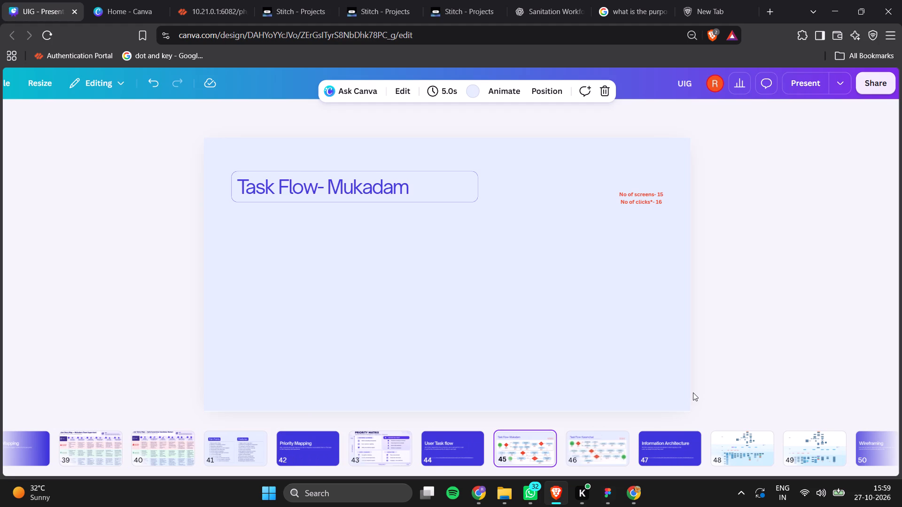
key("Right")
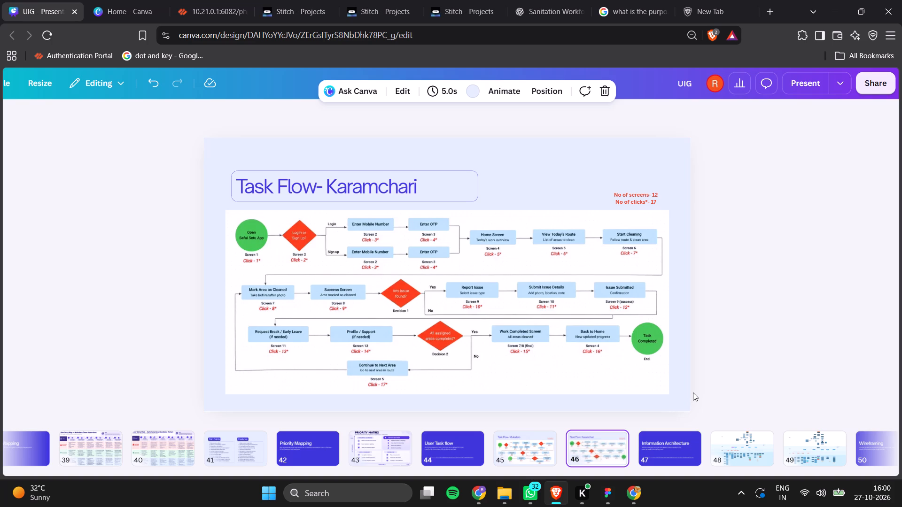
key("Right")
key("Right")
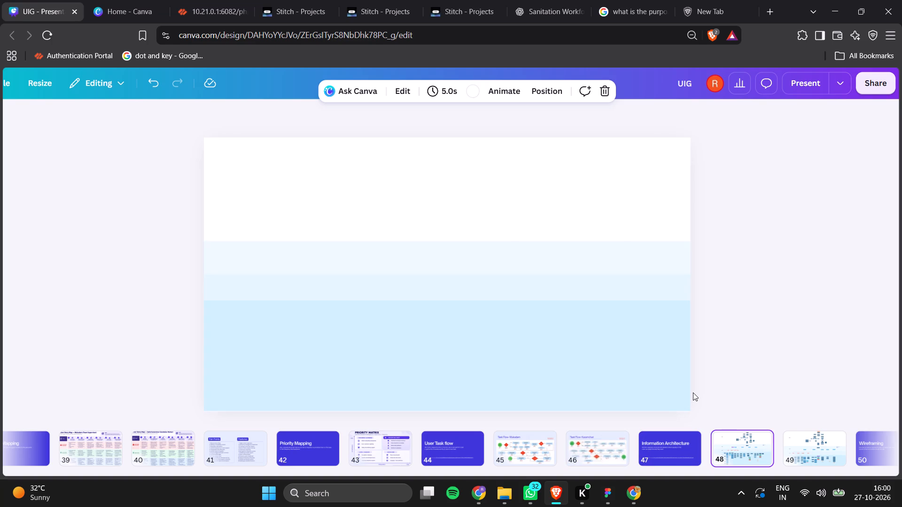
key("Right")
key("Right")
key("Right")
key("Right")
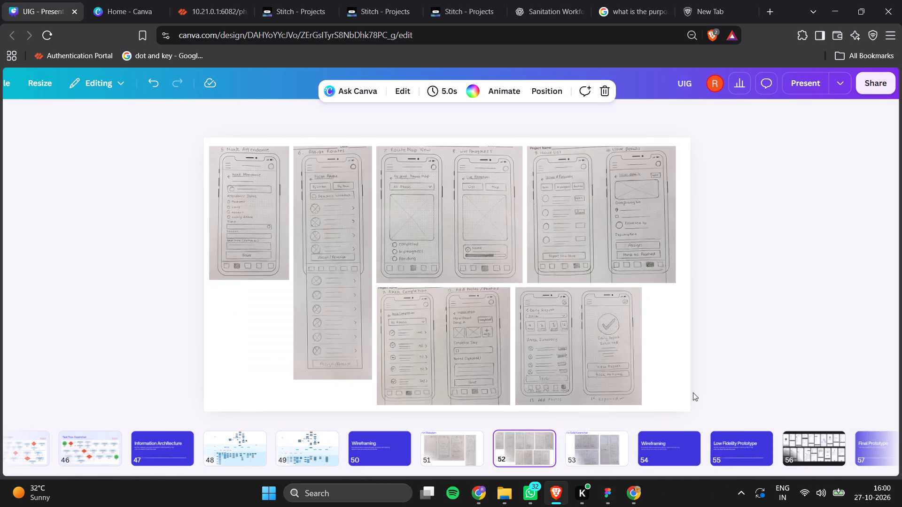
key("Right")
key("Right")
key("Right")
key("Right")
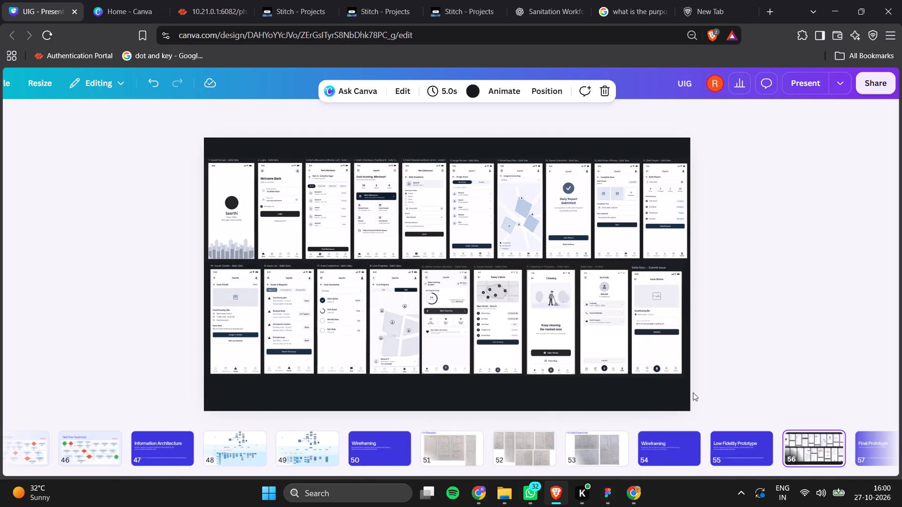
key("Right")
key("Right")
Go back to the Wireframing section slide on page 50 and duplicate it.
key("Left")
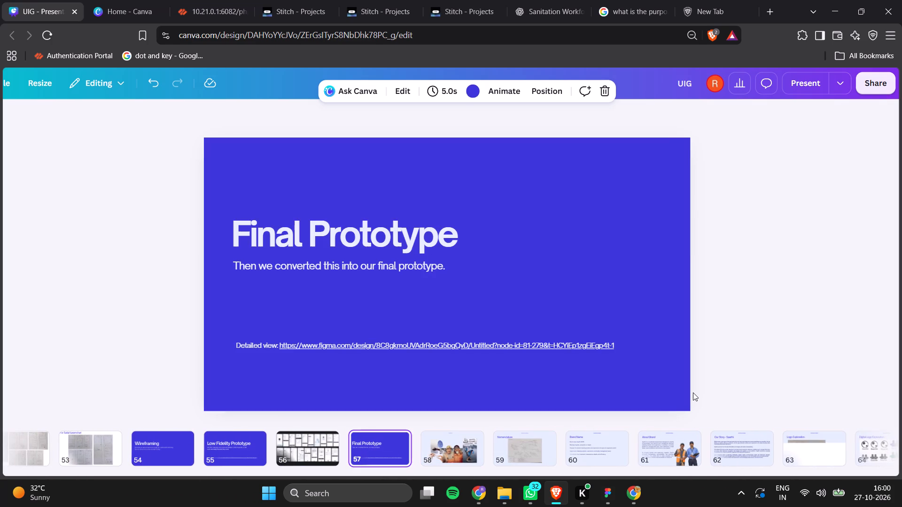
key("Left")
key("Left")
key("Left")
key("Left")
key("Left")
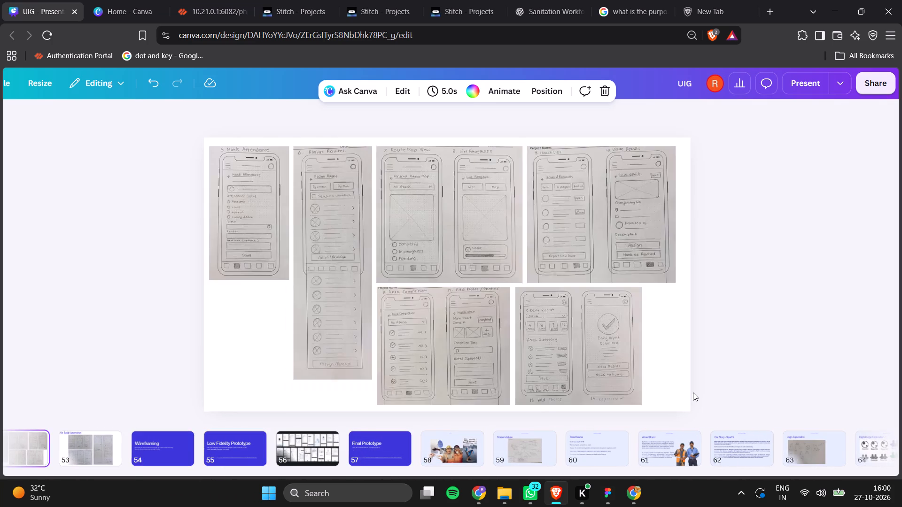
key("Left")
key("Right")
key("Left")
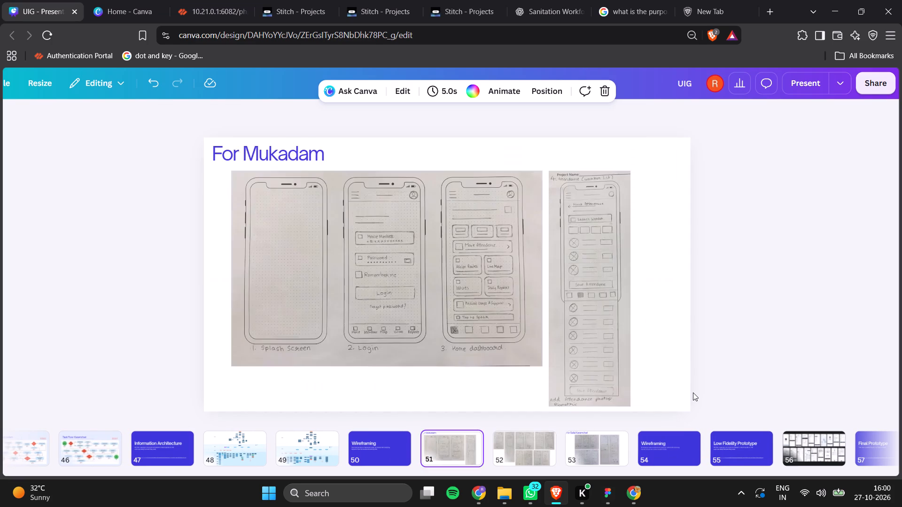
key("Left")
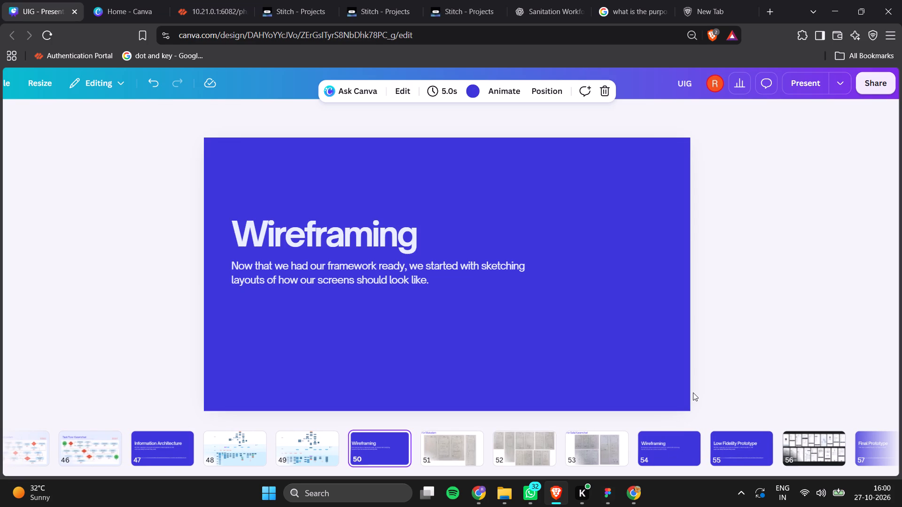
right_click(631, 314)
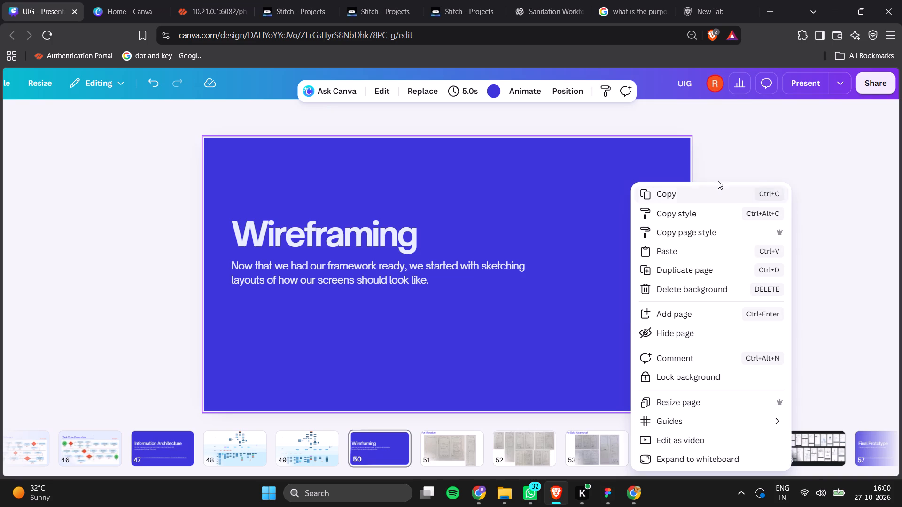
left_click(707, 266)
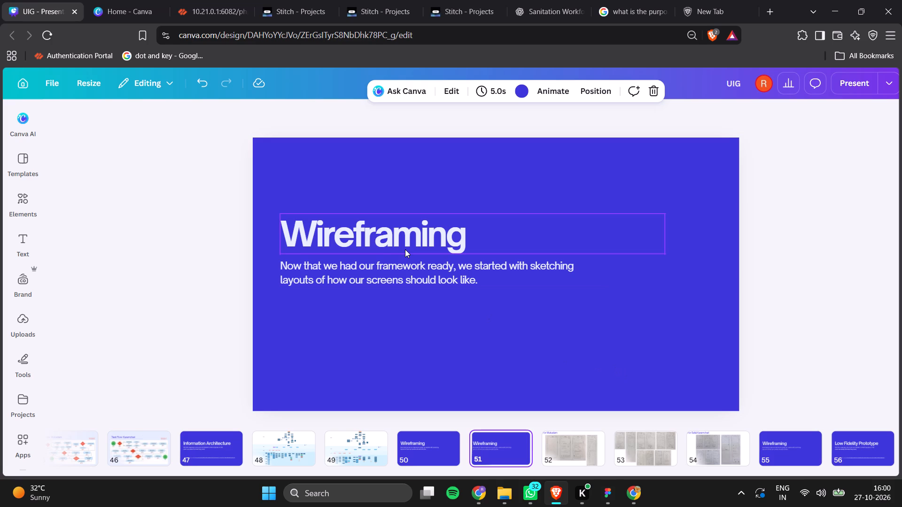
Change the title of the duplicated Wireframing slide on page 51 to "Brand Identity".
double_click(396, 236)
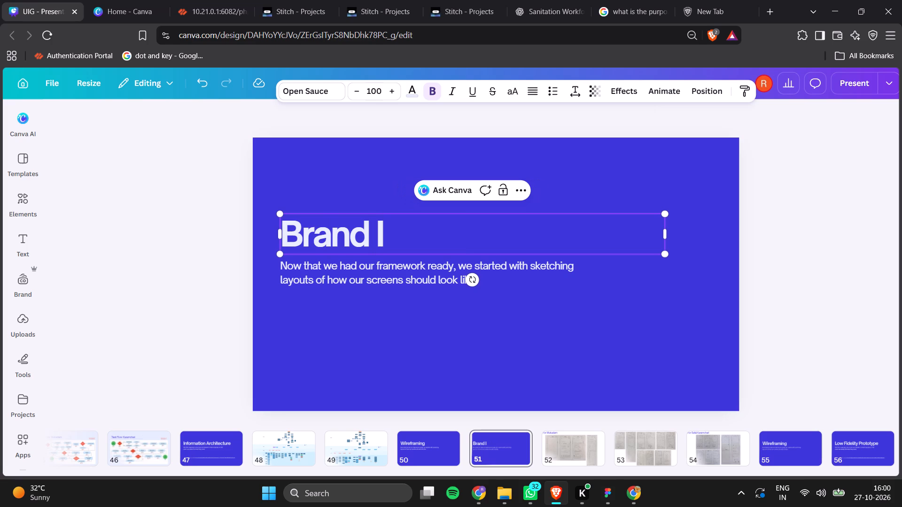
key("BackSpace")
type("dentity")
left_click(466, 307)
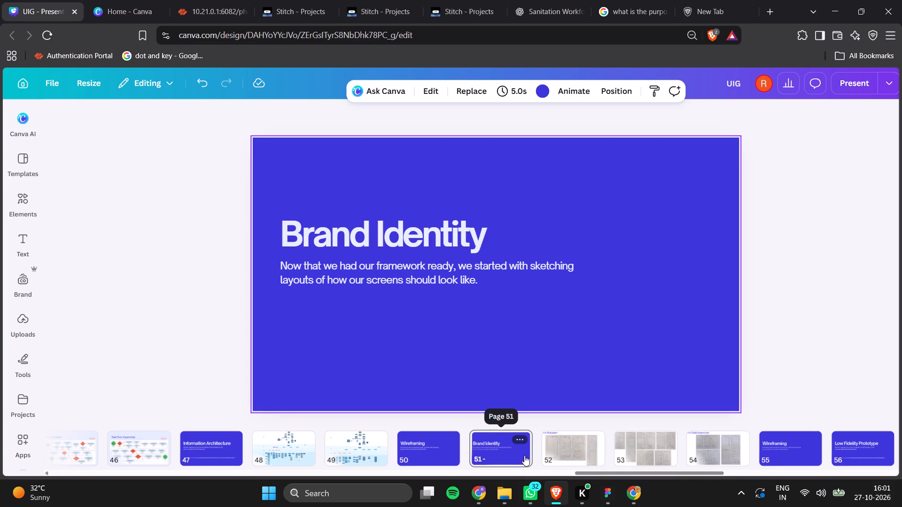
Move the Brand Identity section slide ahead of the Wireframing section slide, making it page 50.
left_click_drag(497, 450, 390, 447)
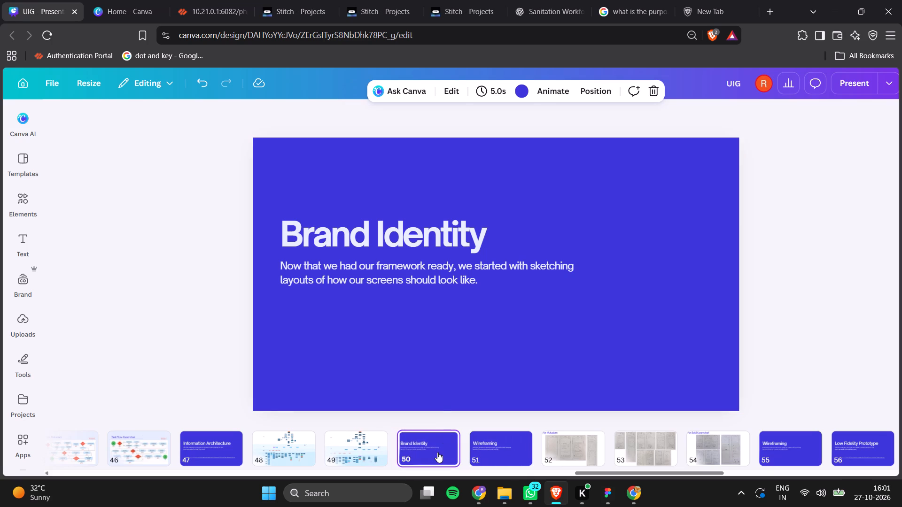
Add a blank page between Brand Identity and Wireframing and set its background colour to white.
left_click(471, 441)
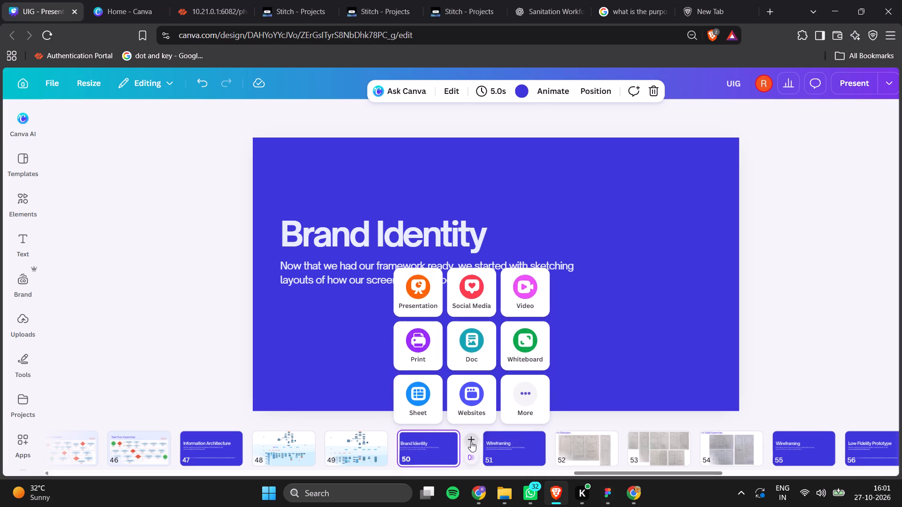
left_click(540, 92)
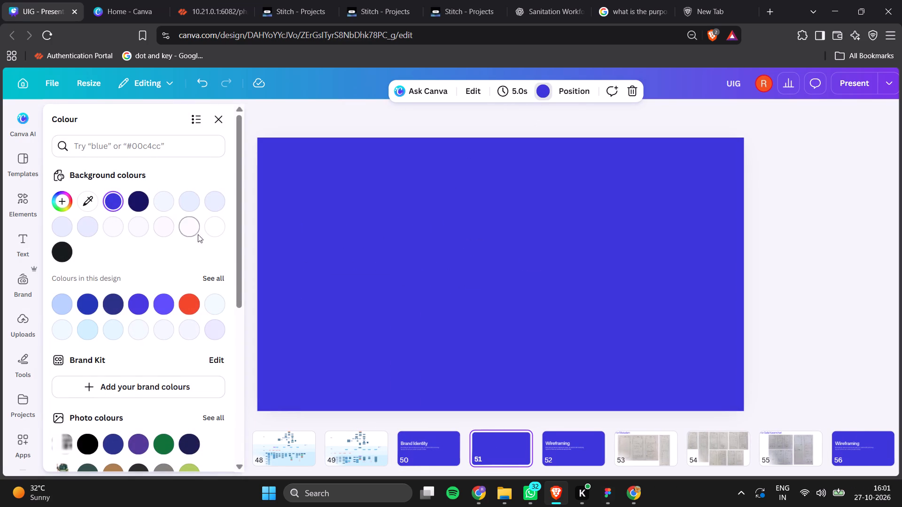
left_click(218, 236)
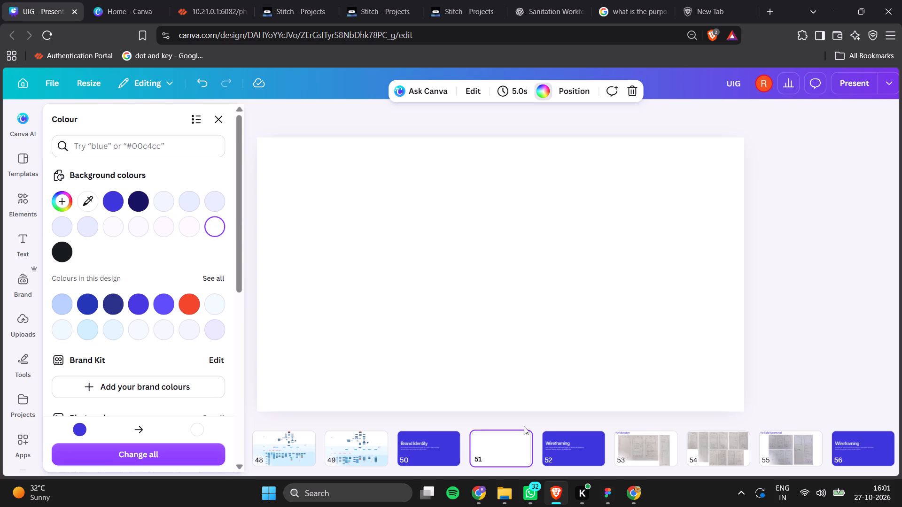
Find the Nomenclature slide on page 61 and move its mind-map photo slightly left and down.
scroll(636, 451, "left", 9)
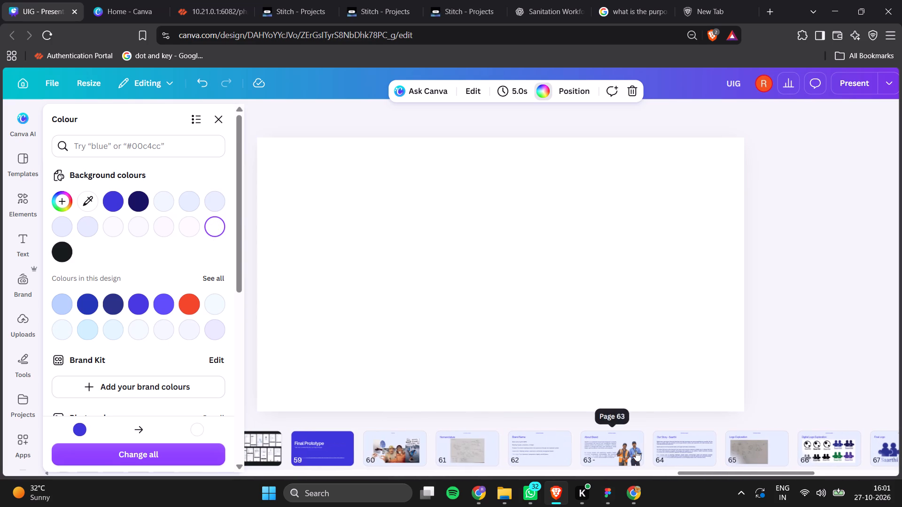
left_click(550, 452)
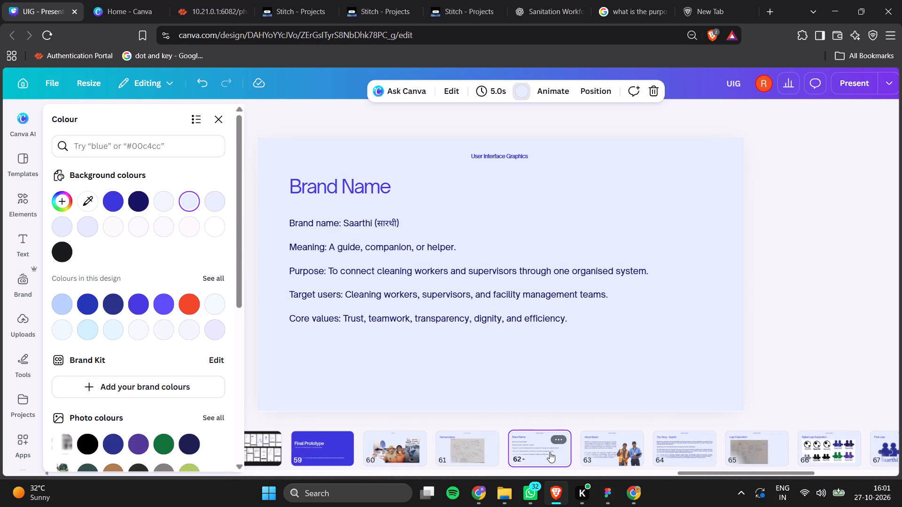
left_click(474, 451)
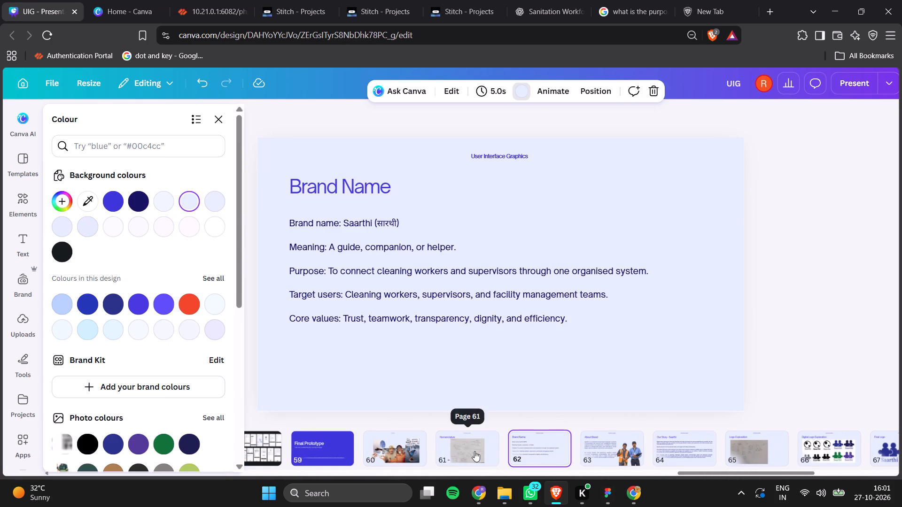
left_click(474, 309)
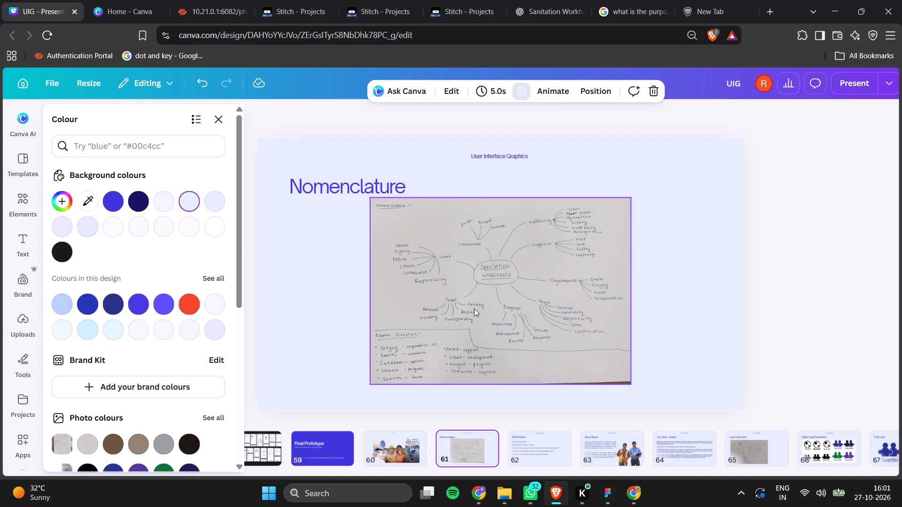
left_click_drag(394, 257, 366, 273)
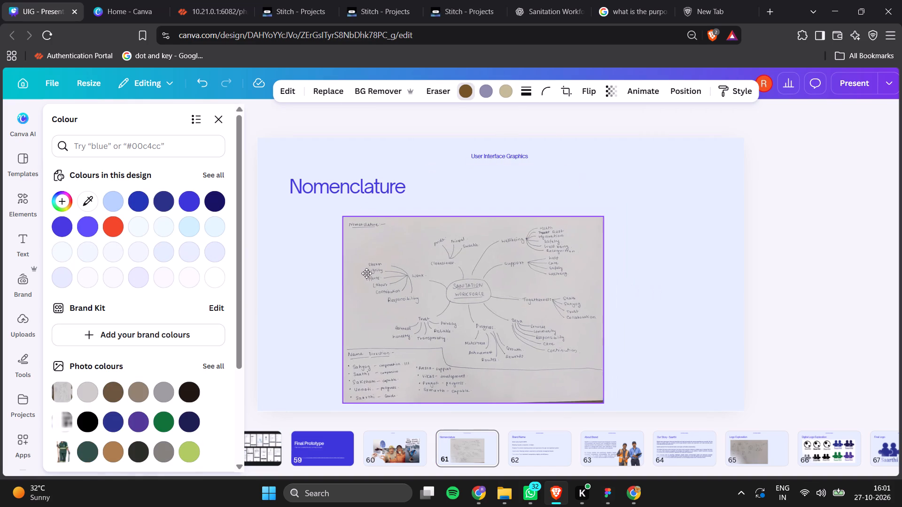
left_click_drag(366, 273, 371, 269)
Delete the small "User Interface Graphics" header text from the Nomenclature slide.
left_click(504, 153)
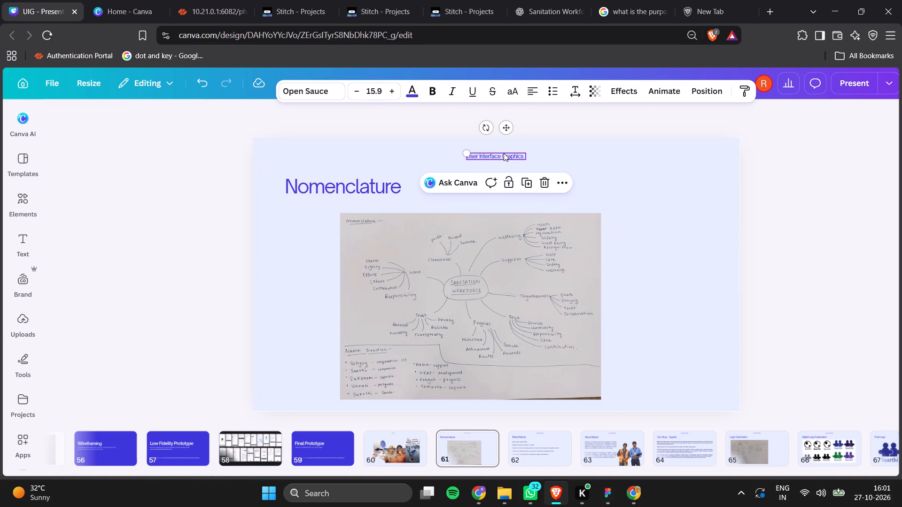
key("BackSpace")
Enlarge the mind-map photo on the Nomenclature slide and position it to the right of the title.
left_click(555, 318)
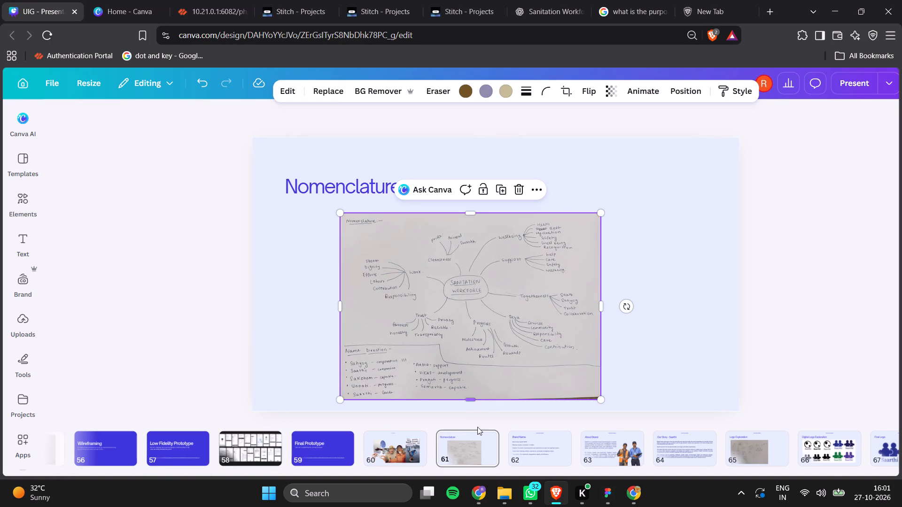
left_click(500, 399)
left_click_drag(604, 214, 685, 206)
left_click_drag(541, 280, 616, 273)
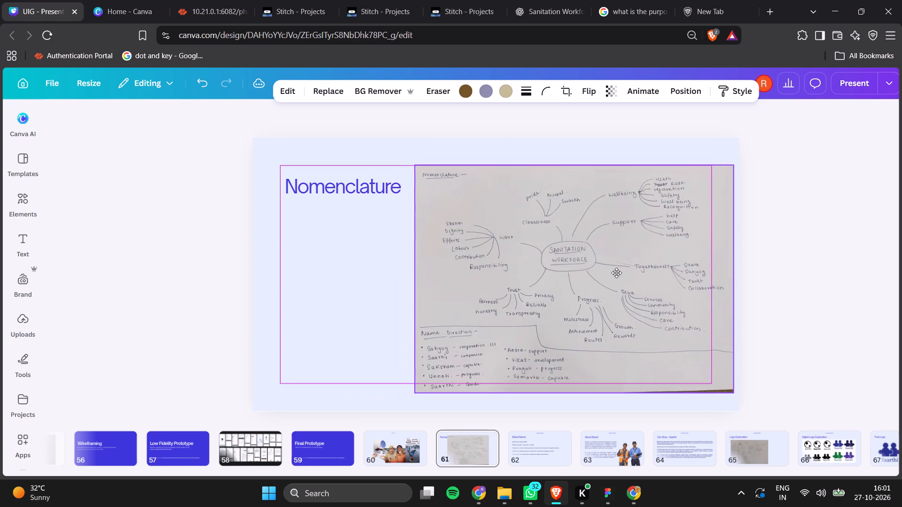
left_click_drag(616, 273, 610, 274)
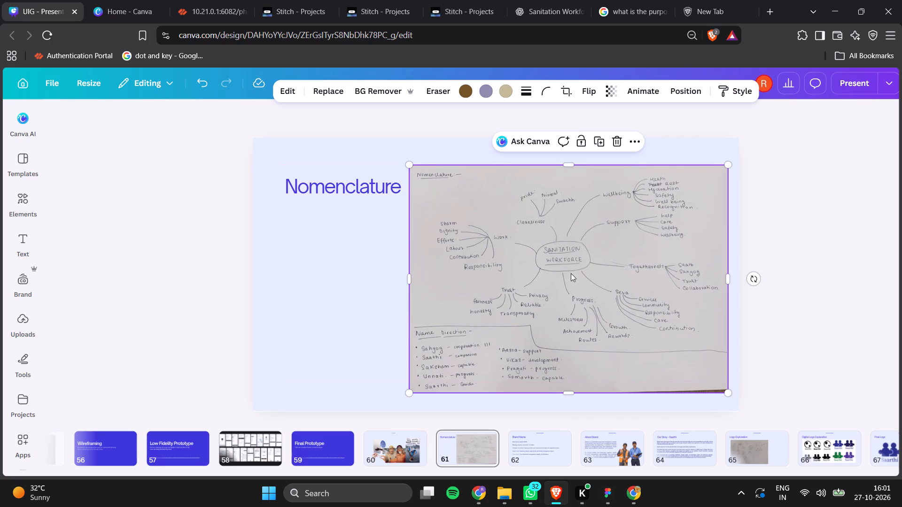
left_click(306, 282)
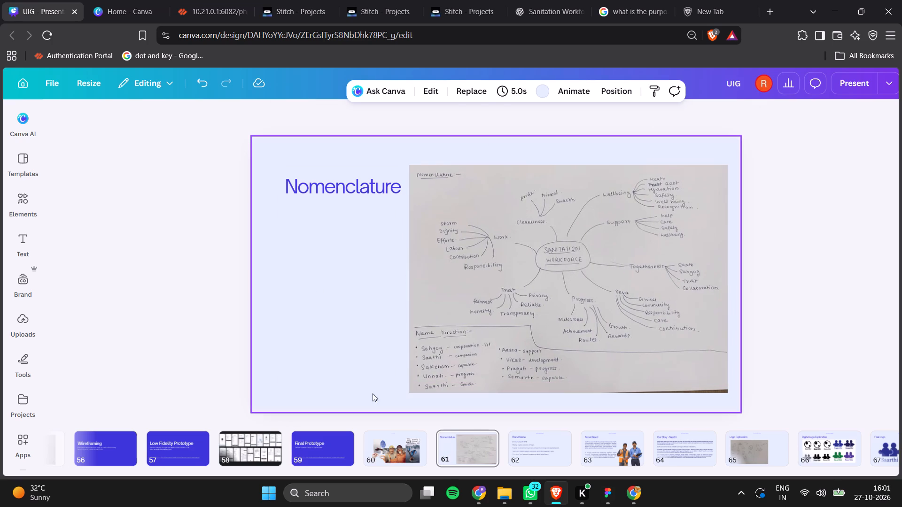
Review the Brand Name and About Brand slides on pages 62 and 63.
left_click(453, 438)
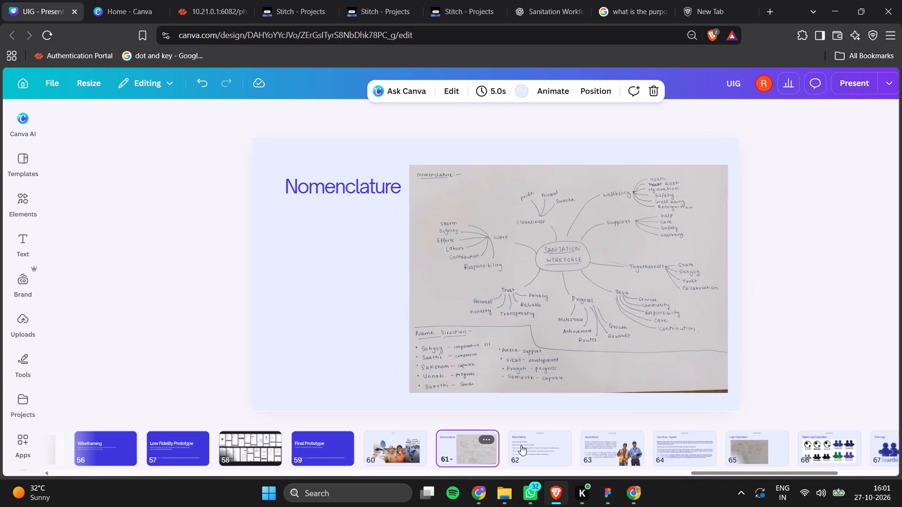
left_click(537, 444)
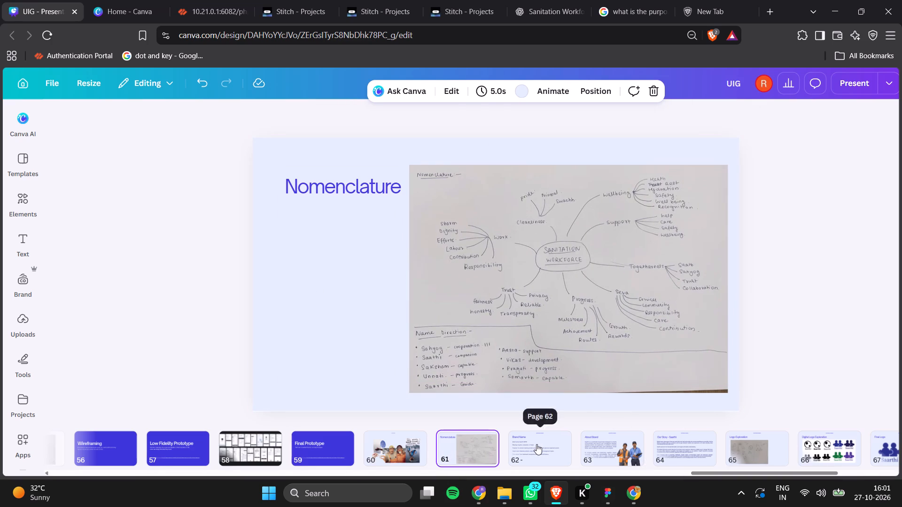
left_click(848, 245)
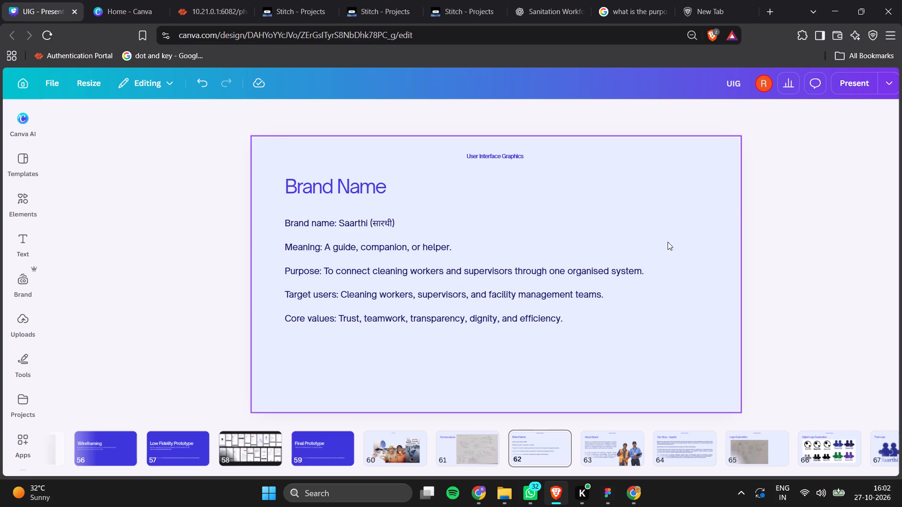
left_click(609, 446)
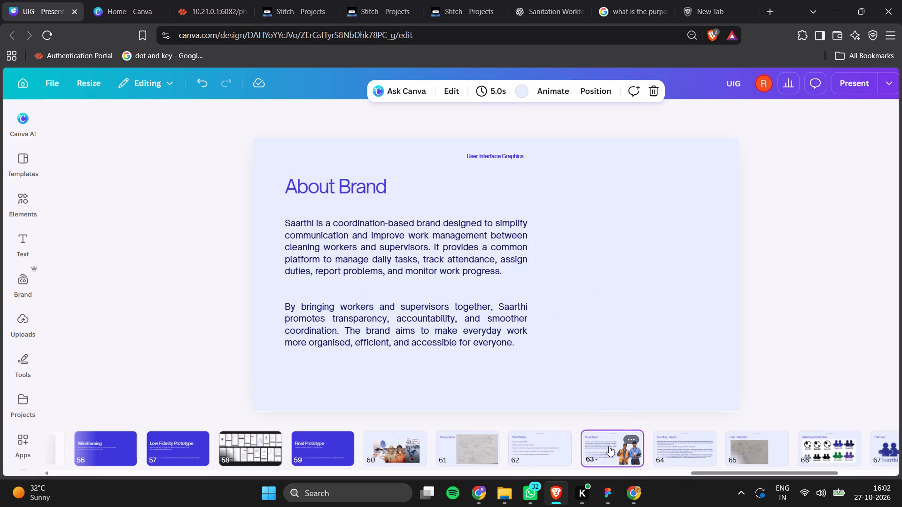
left_click(527, 448)
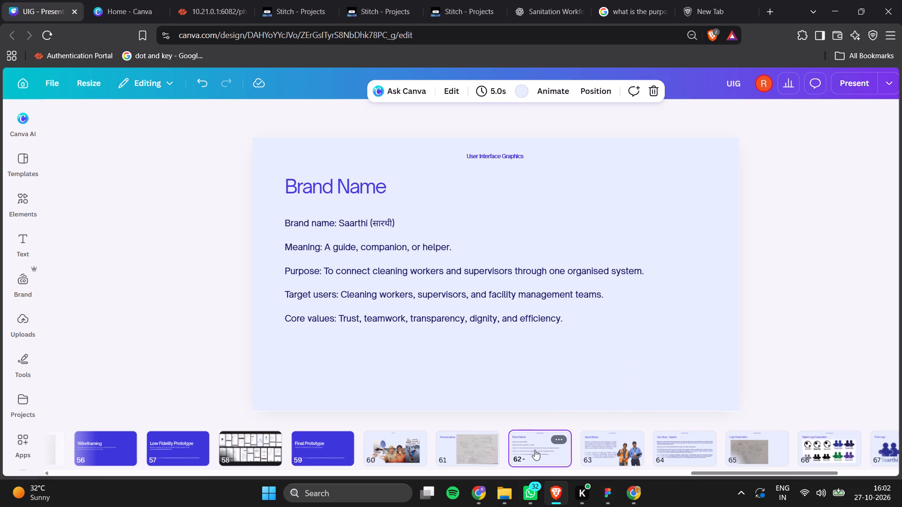
Add a second line reading "( for brand name)-" to the title of the Nomenclature slide on page 61.
left_click(469, 445)
left_click(389, 193)
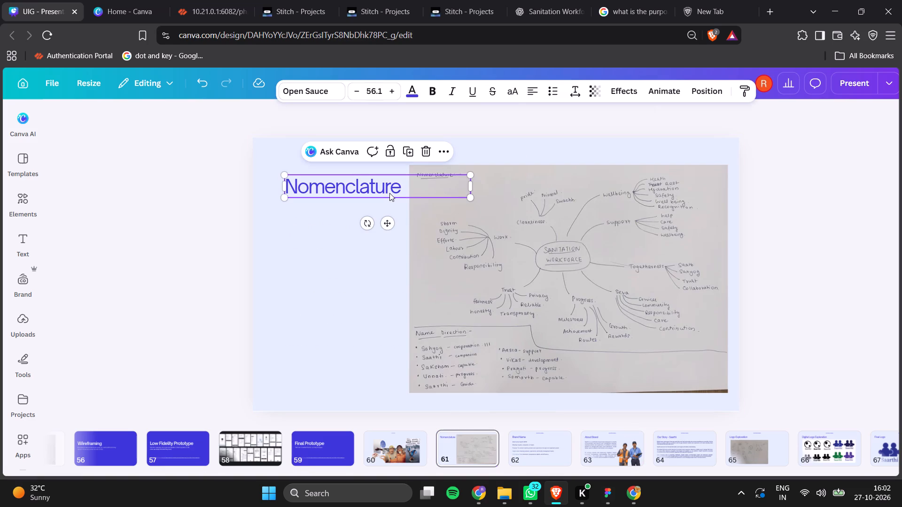
left_click(397, 193)
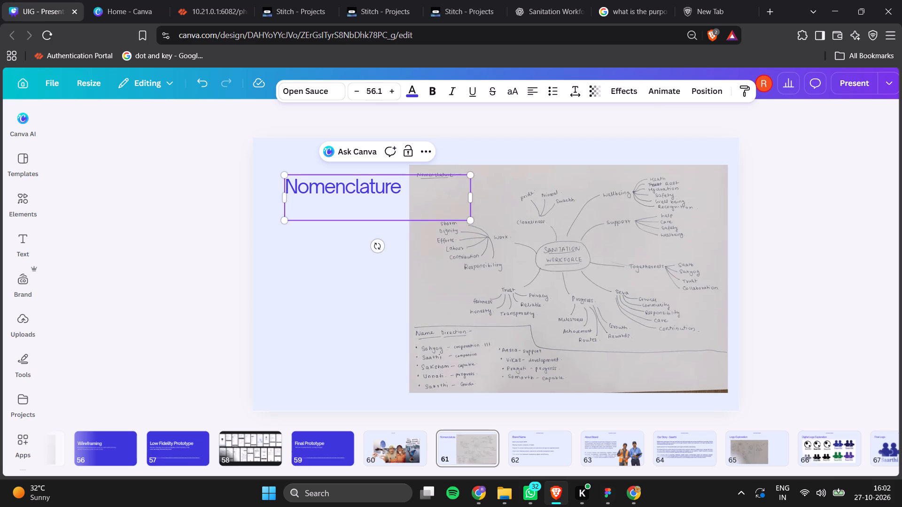
type("(")
key("space")
key("f")
type("or brand")
key("space")
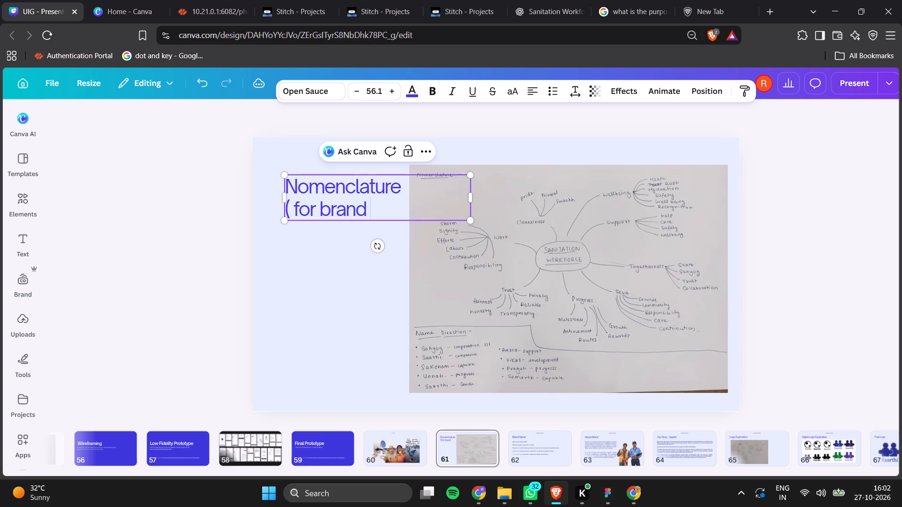
type("name")
key("e")
key("equal")
key("BackSpace")
key("BackSpace")
key("shift+parenright")
key("minus")
Shrink the mind-map photo and shift it slightly left so it sits clear of the extended Nomenclature title.
left_click(592, 260)
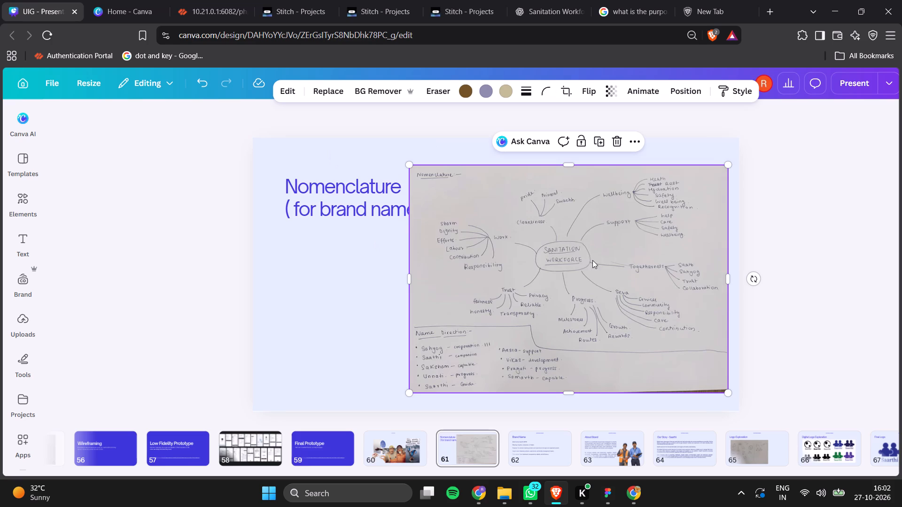
left_click_drag(409, 163, 449, 207)
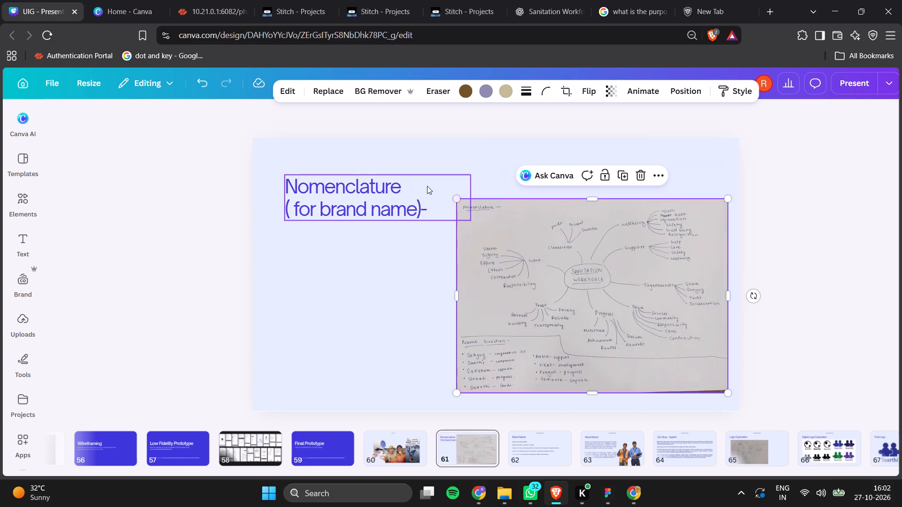
left_click_drag(494, 263, 484, 261)
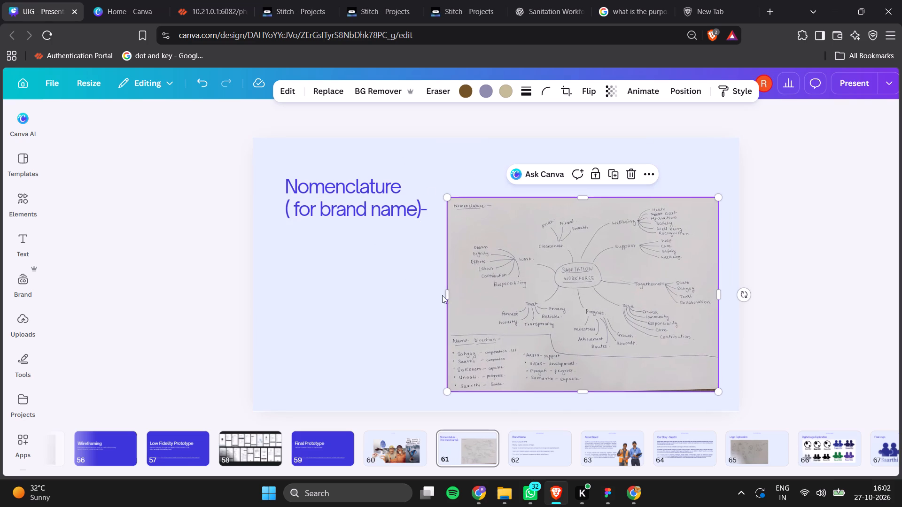
Move pages 60 to 64, from the moodboard through Our Story - Saarthi, to directly after blank page 51.
left_click(537, 450, "shift")
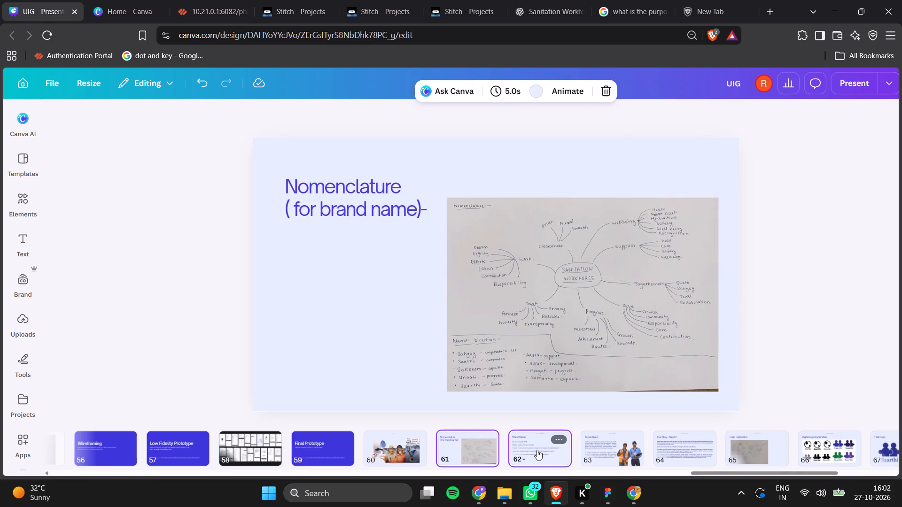
left_click(598, 452, "shift")
scroll(598, 452, "left", 2)
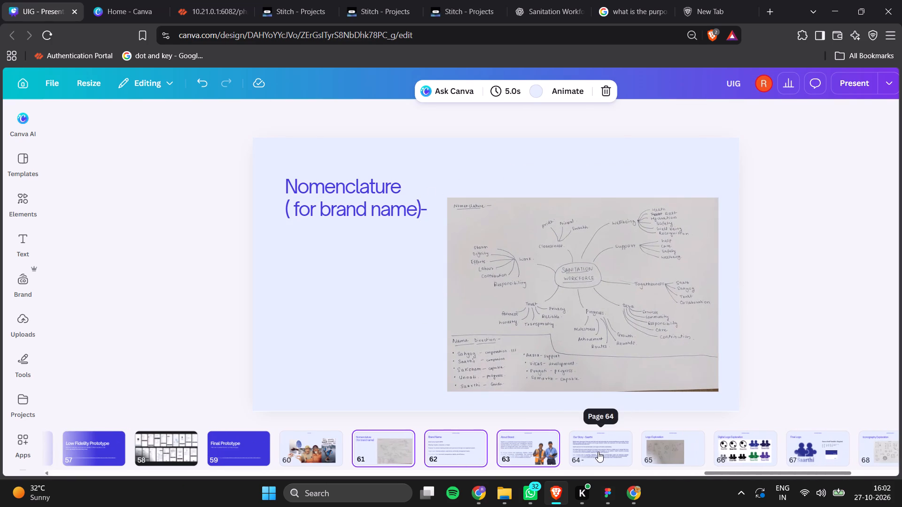
left_click(598, 452)
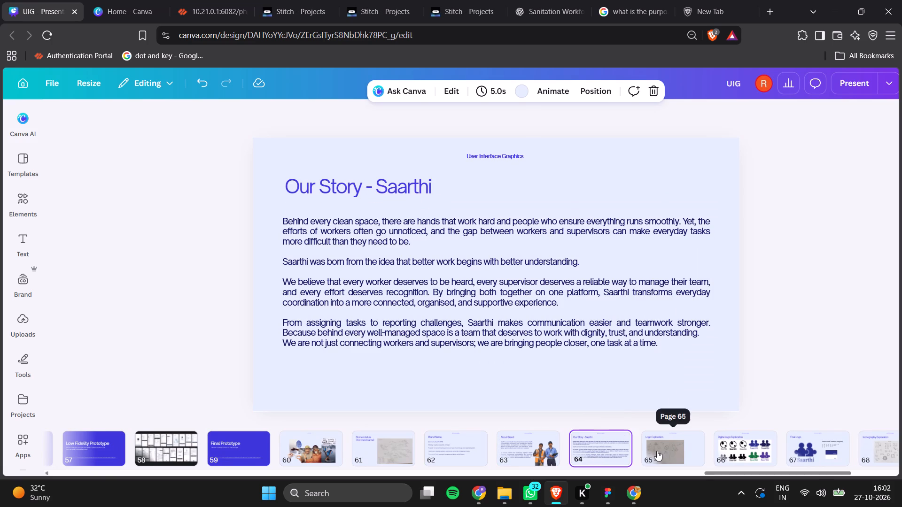
left_click(303, 443)
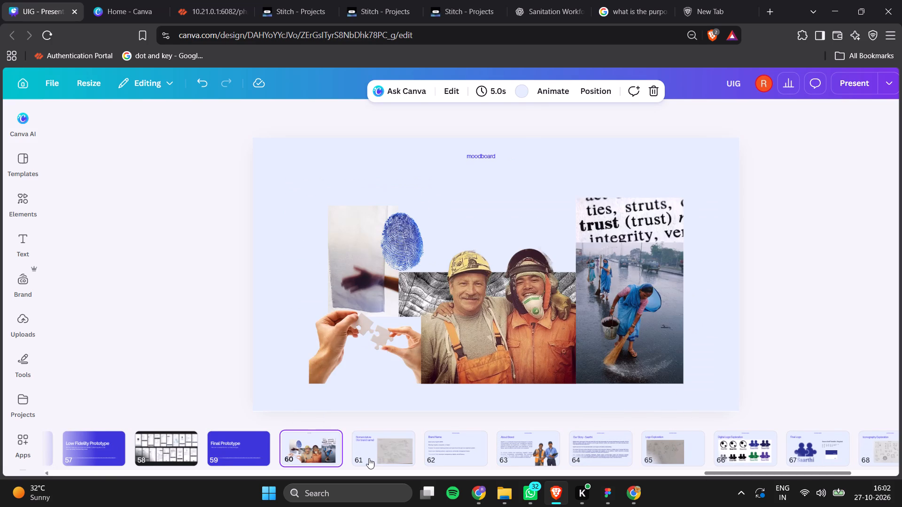
left_click(609, 445, "shift")
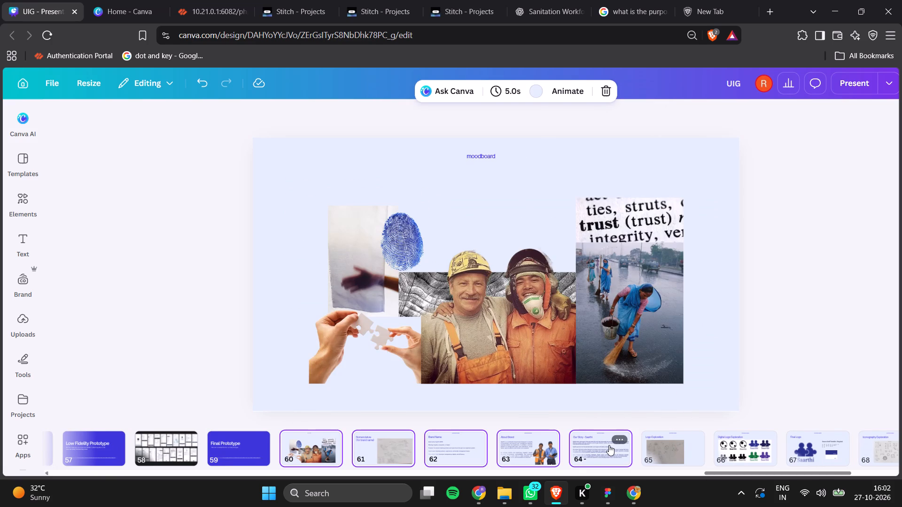
left_click_drag(583, 444, 31, 443)
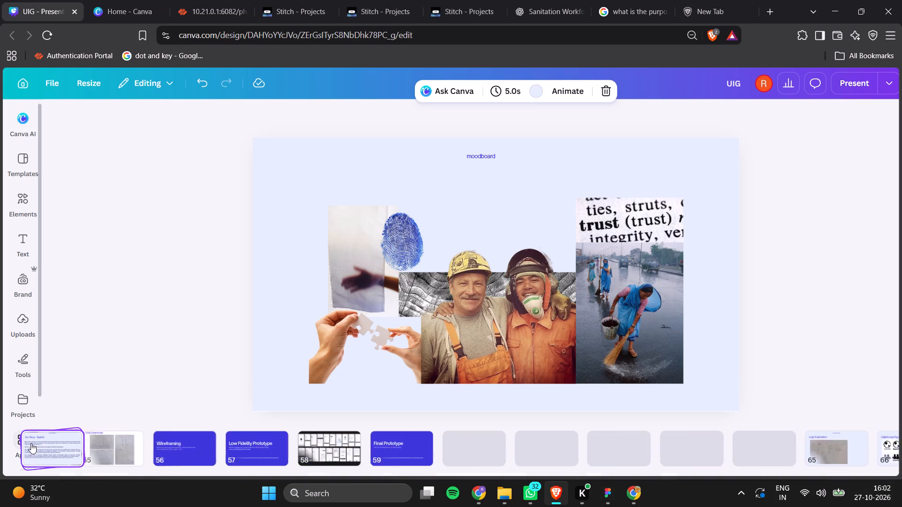
left_click_drag(31, 443, 367, 449)
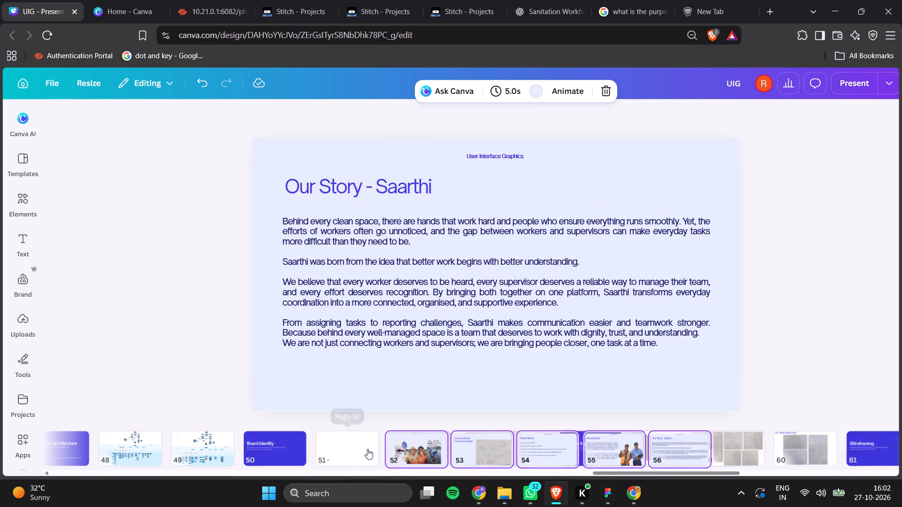
Set the background colour of the moodboard slide on page 52 to white (#ffffff).
left_click(419, 452)
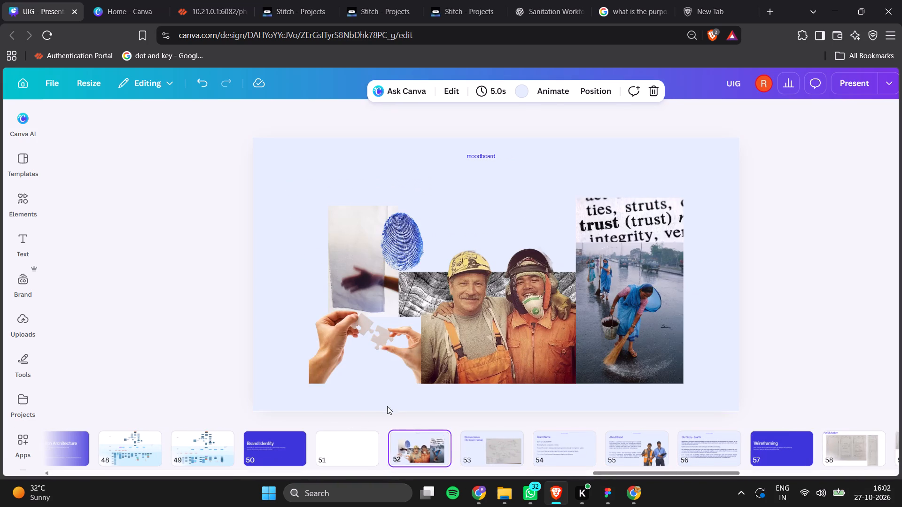
left_click(365, 399)
left_click(540, 97)
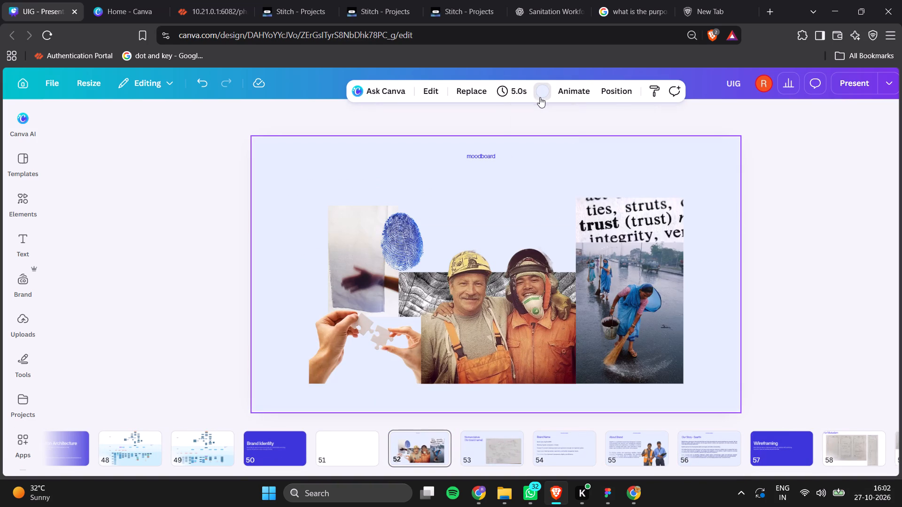
left_click(215, 228)
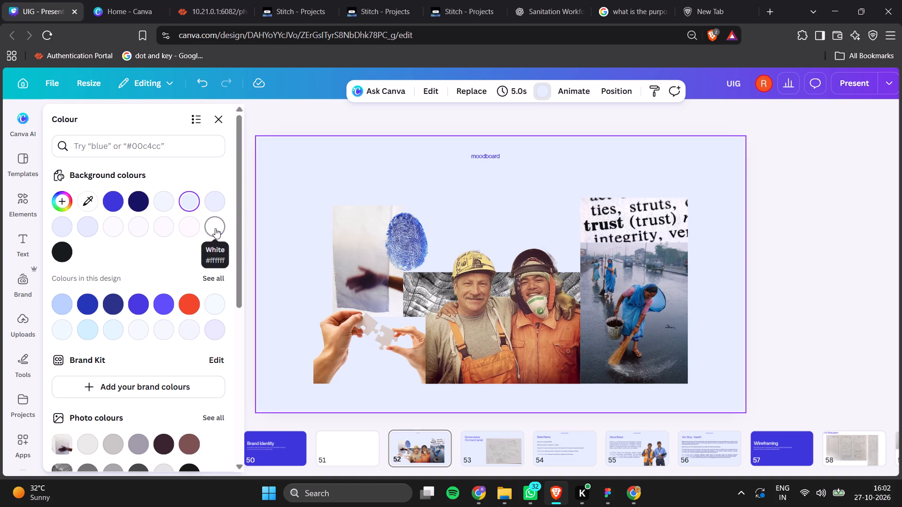
left_click(735, 274)
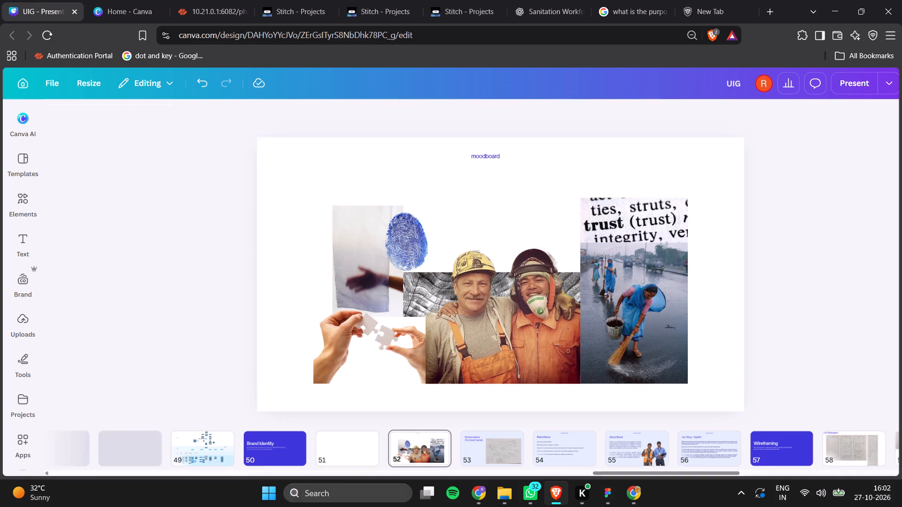
Move the blank page after the moodboard slide, making it page 52.
left_click_drag(346, 456, 456, 461)
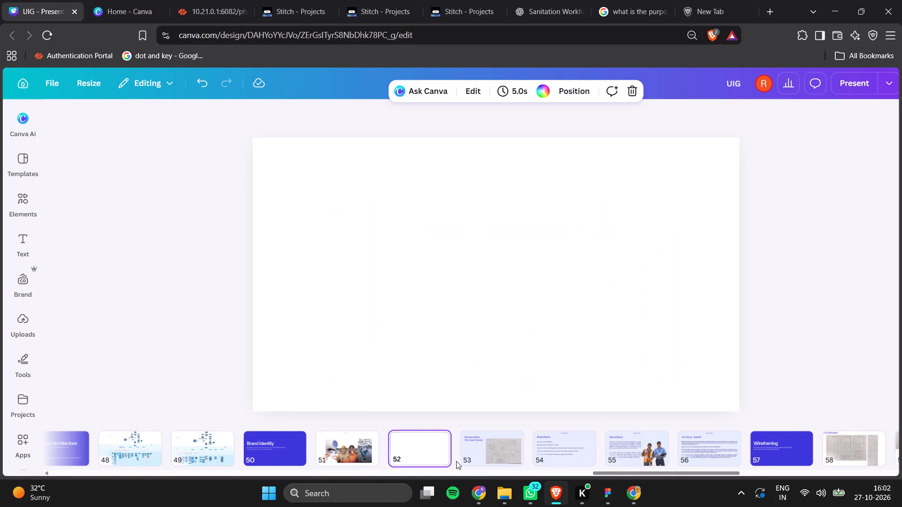
Enlarge the "moodboard" heading on page 51 to font size 32.2 and place it just above the image collage.
left_click_drag(346, 439, 486, 203)
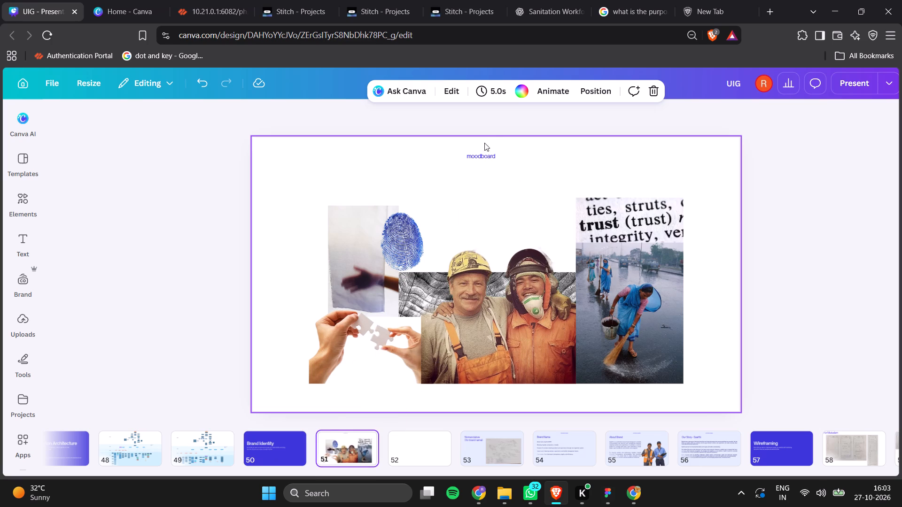
left_click(483, 152)
left_click(483, 154)
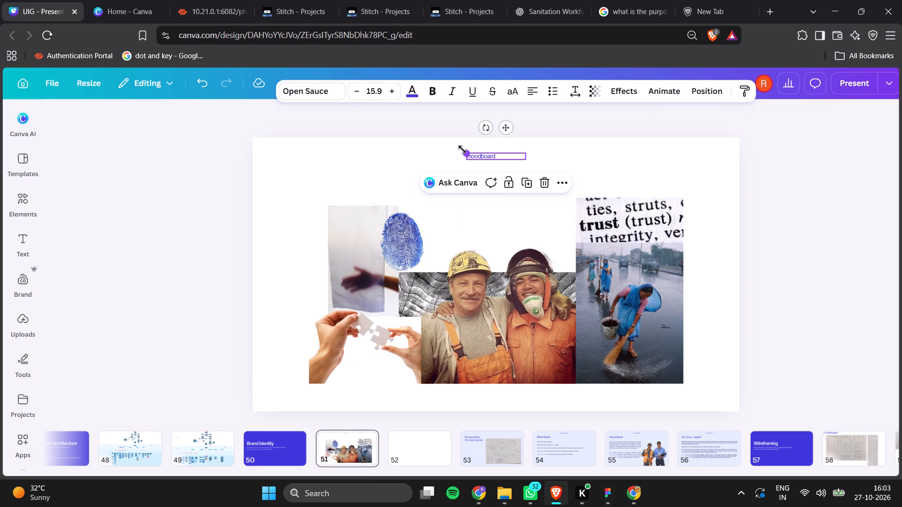
left_click_drag(463, 150, 403, 131)
left_click_drag(425, 150, 462, 175)
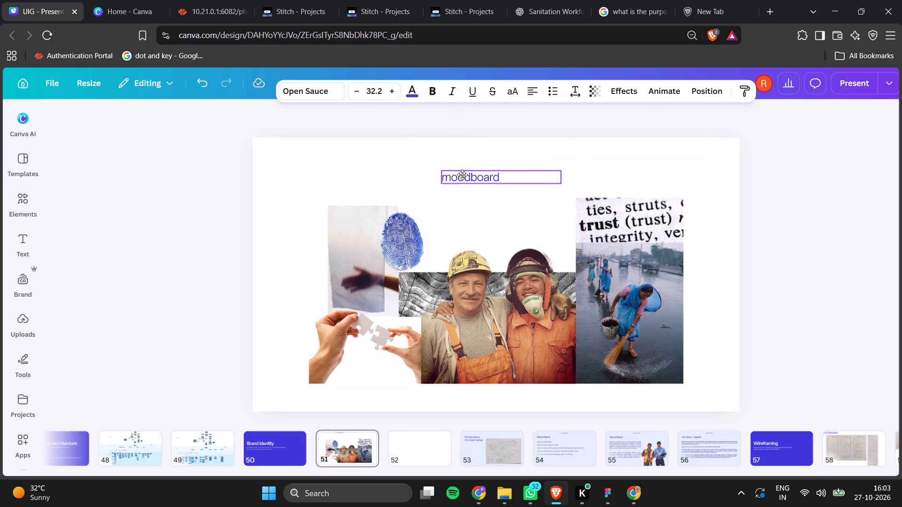
left_click_drag(462, 175, 463, 176)
Copy the "moodboard" heading onto blank page 52 and change its text to "style guide".
key("ctrl+c")
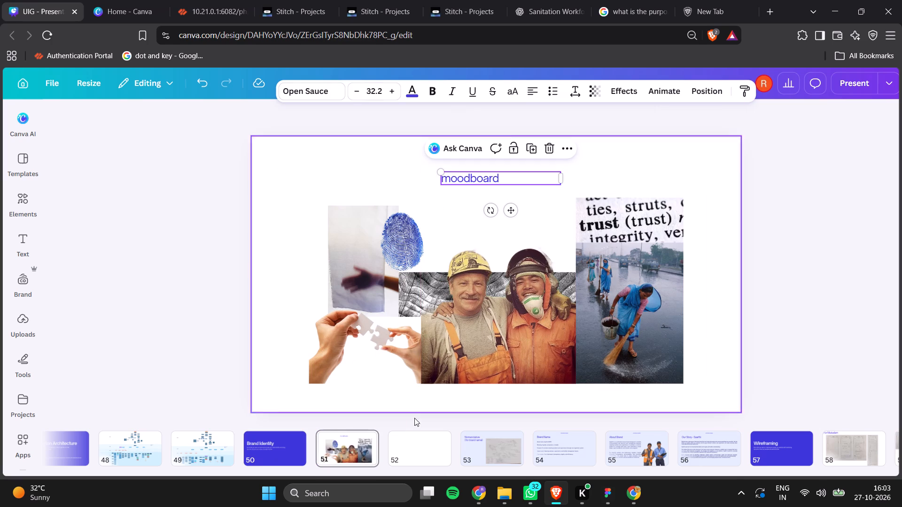
left_click(411, 437)
key("ctrl+v")
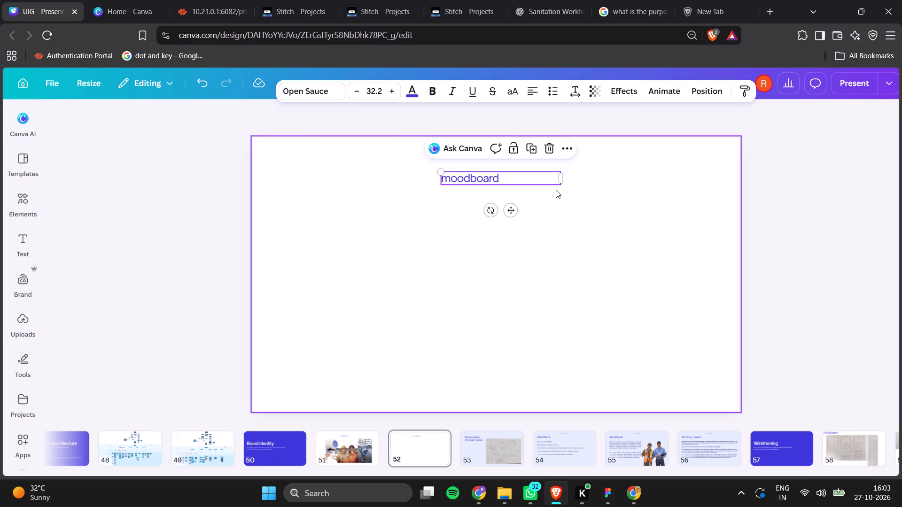
double_click(492, 177)
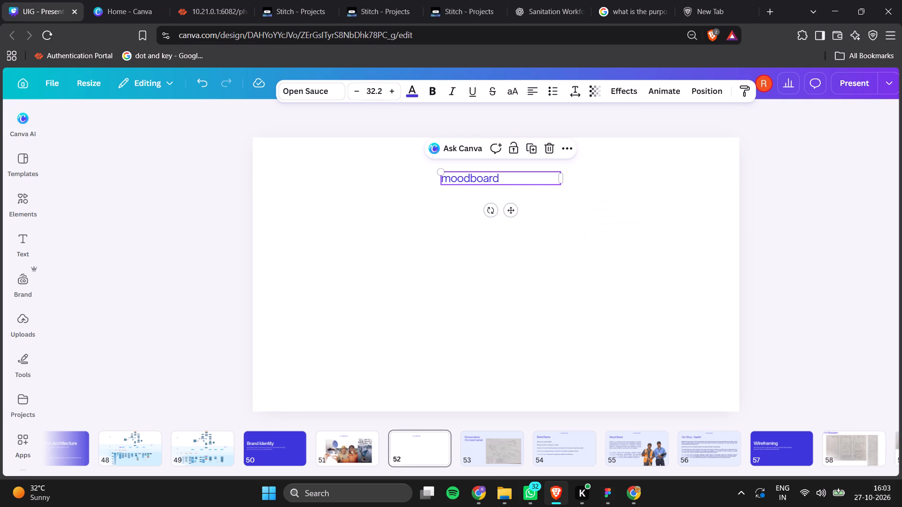
type("sty")
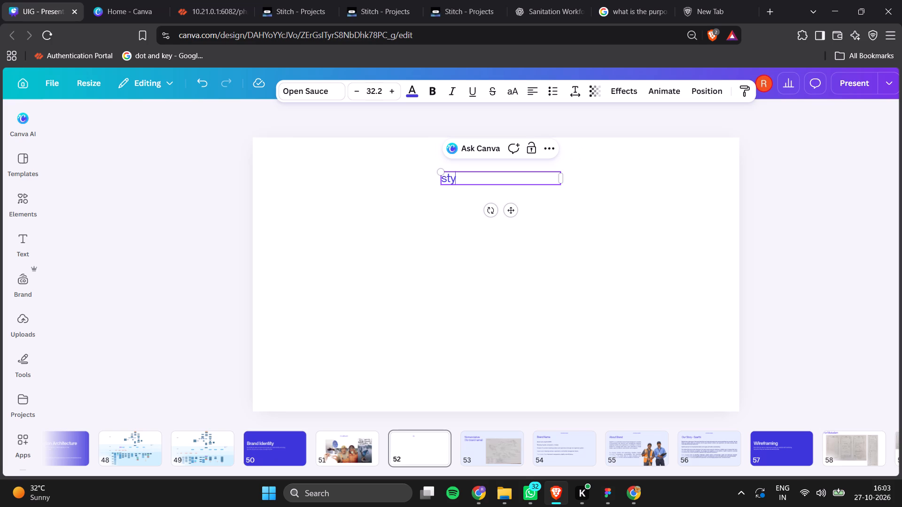
type("le guide")
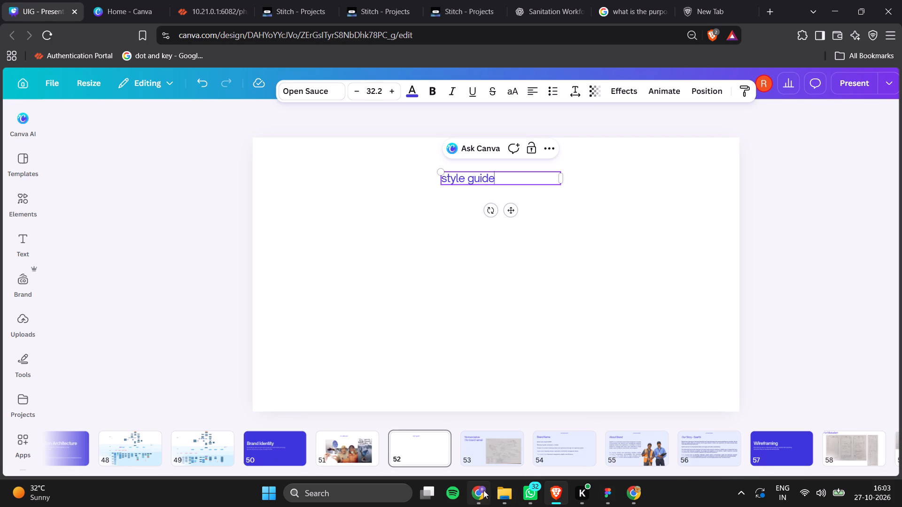
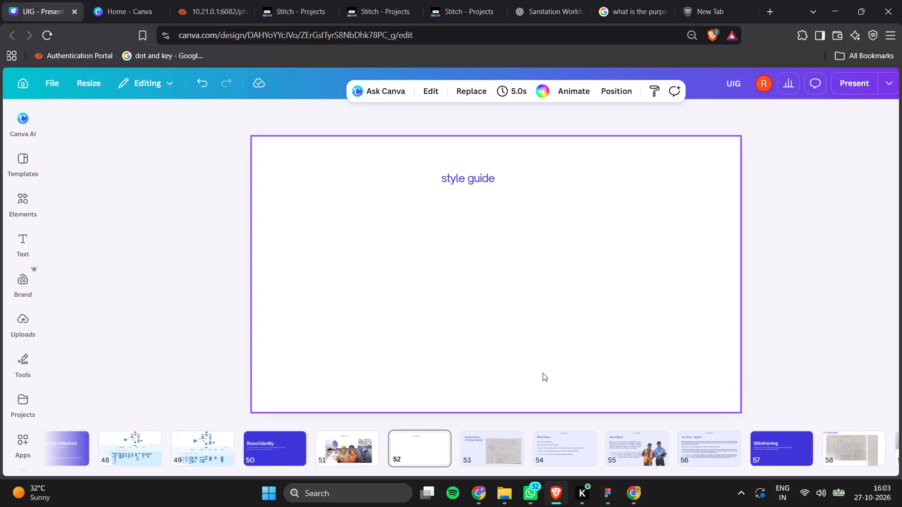
Compare the heading font size on the Brand Name slide with the "1. Mukadam" heading on page 33.
left_click(492, 443)
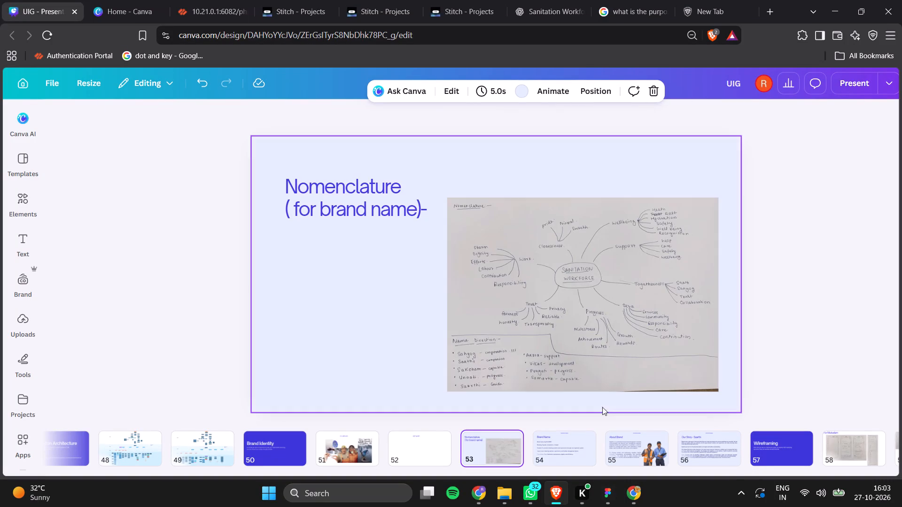
left_click(571, 444)
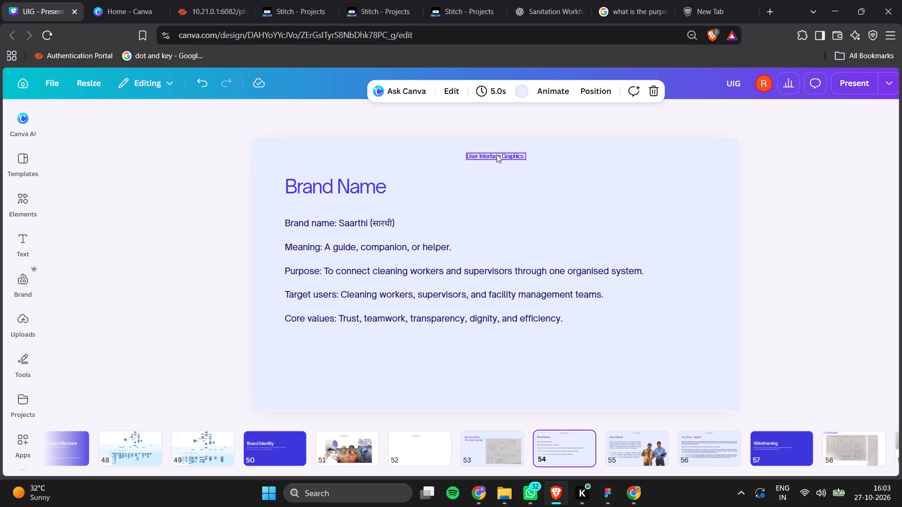
left_click(331, 178)
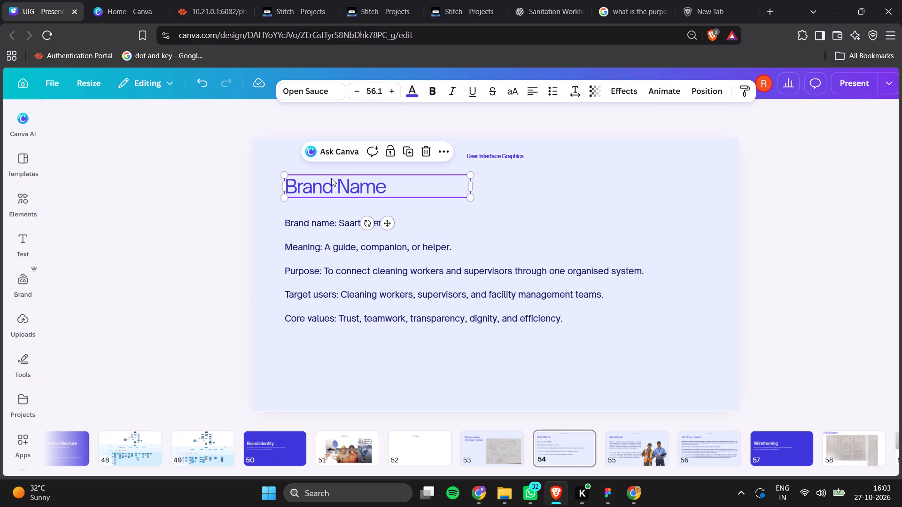
scroll(284, 444, "right", 4)
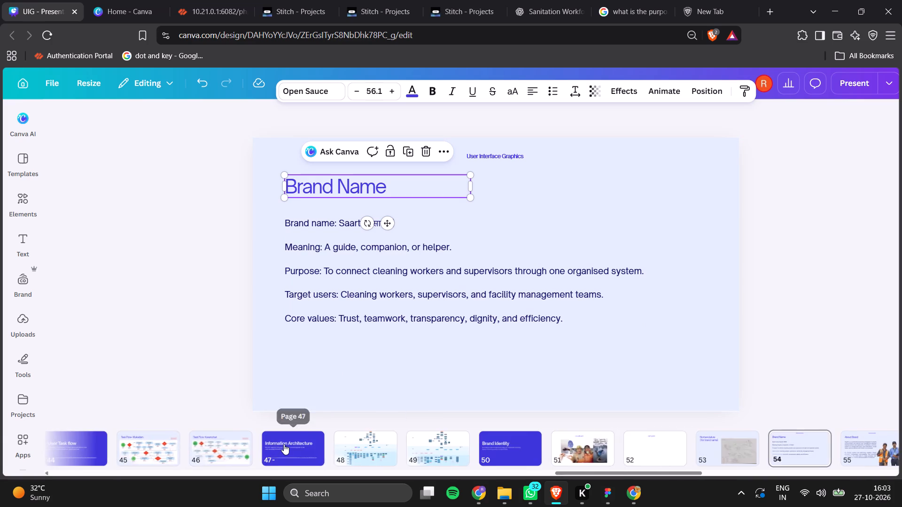
scroll(284, 444, "right", 3)
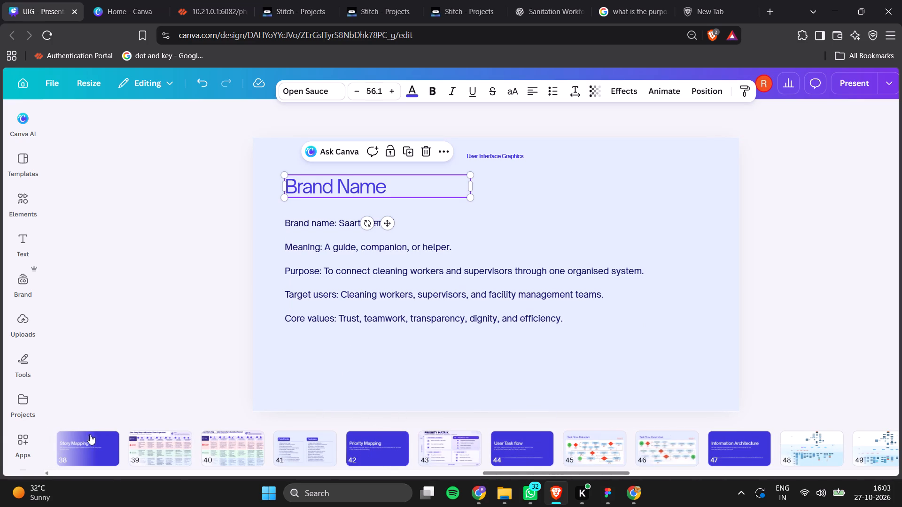
scroll(153, 438, "right", 7)
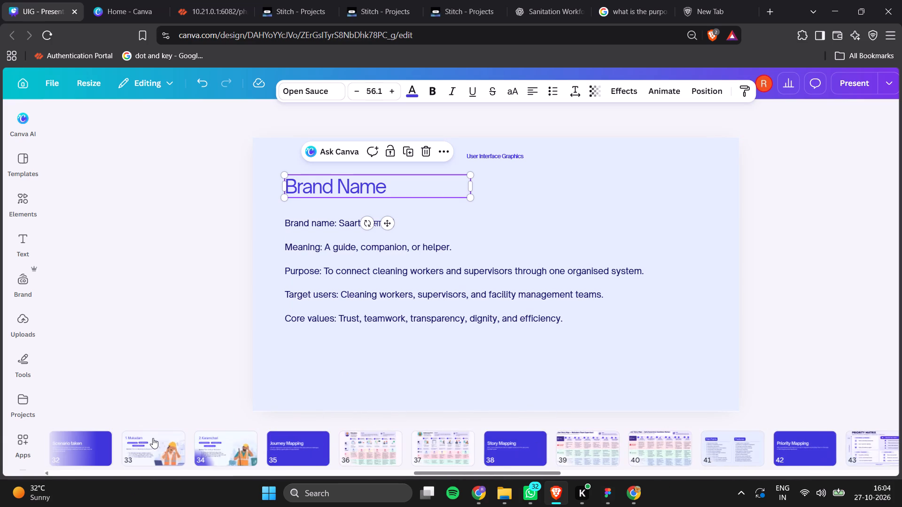
scroll(153, 438, "right", 1)
left_click(159, 438)
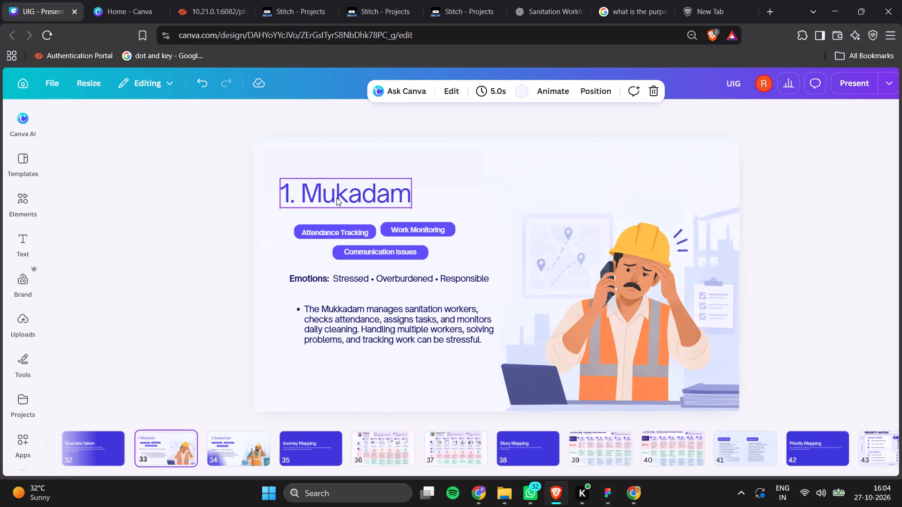
left_click(336, 196)
Set the font size of the "Nomenclature ( for brand name)-" heading on page 53 to 73.
scroll(382, 460, "left", 5)
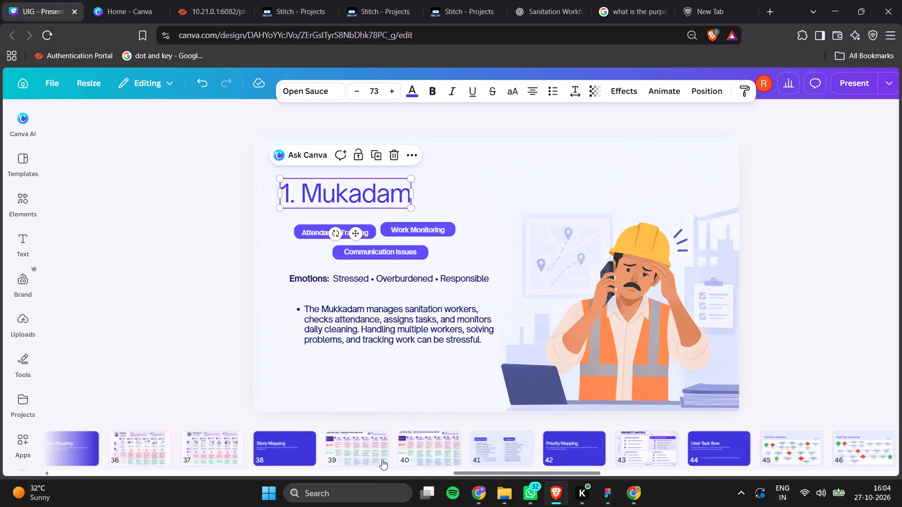
scroll(382, 460, "left", 6)
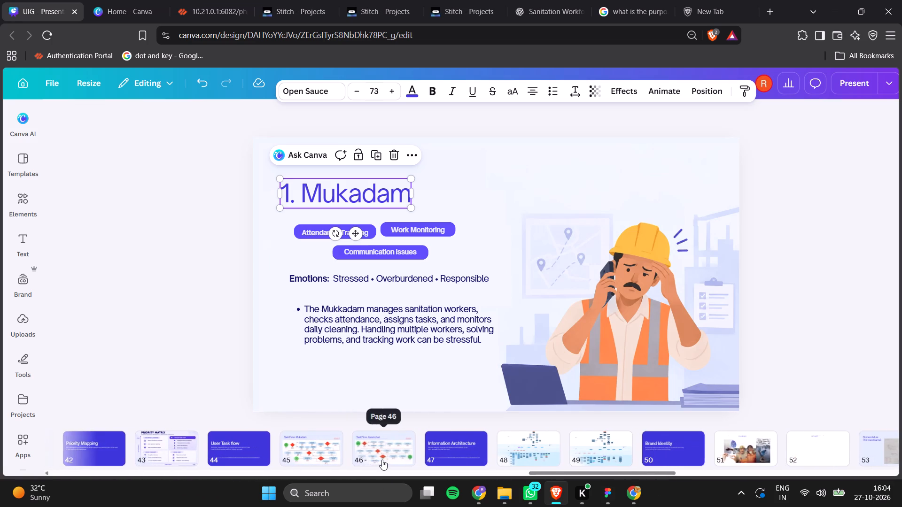
scroll(382, 460, "left", 1)
scroll(753, 448, "left", 4)
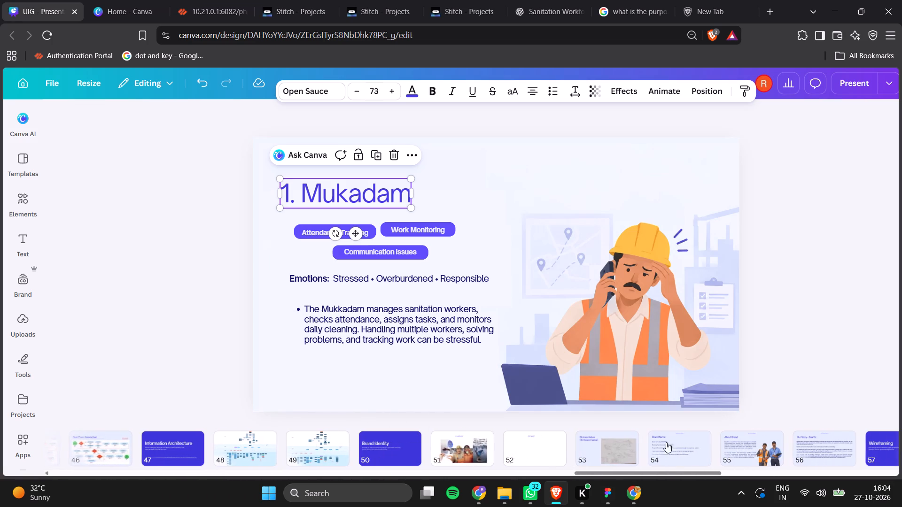
left_click(600, 453)
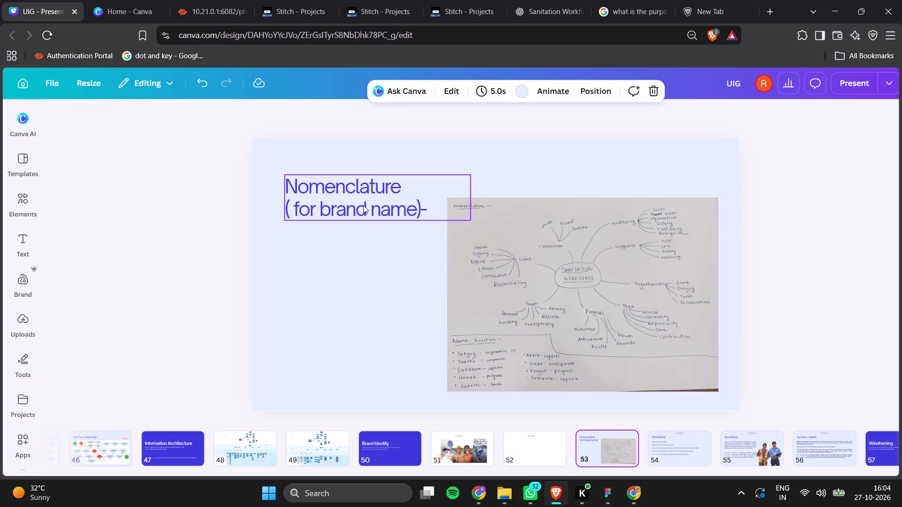
left_click(363, 205)
left_click(380, 92)
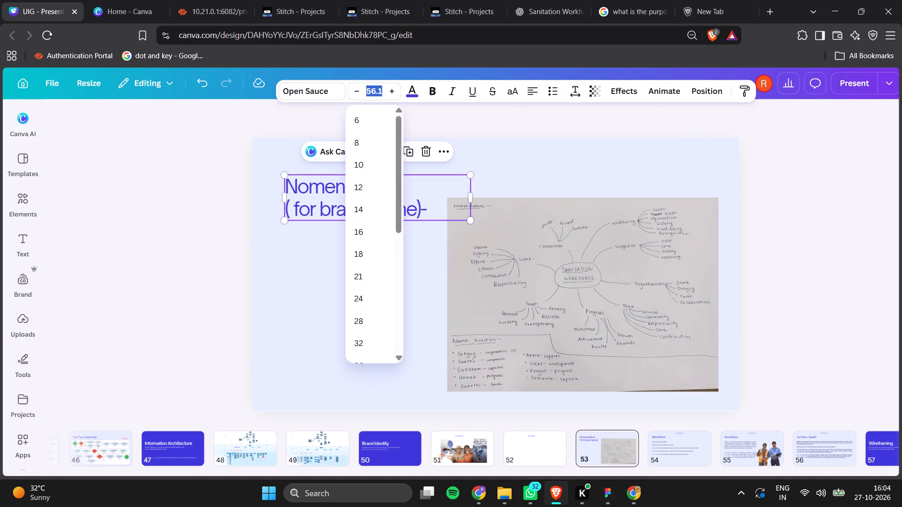
key("7")
key("3")
key("Return")
Shrink the handwritten nomenclature mind-map photo on page 53 and reposition it clear of the enlarged heading.
left_click(538, 239)
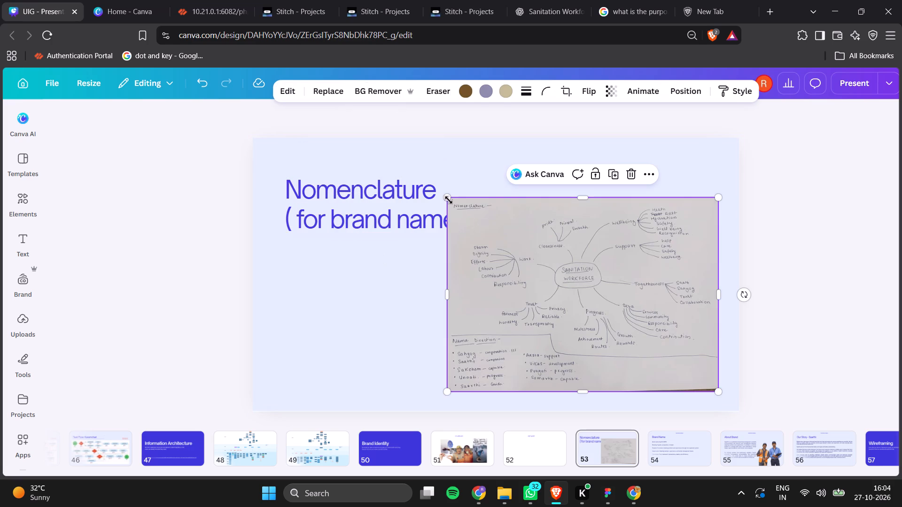
left_click_drag(446, 196, 483, 232)
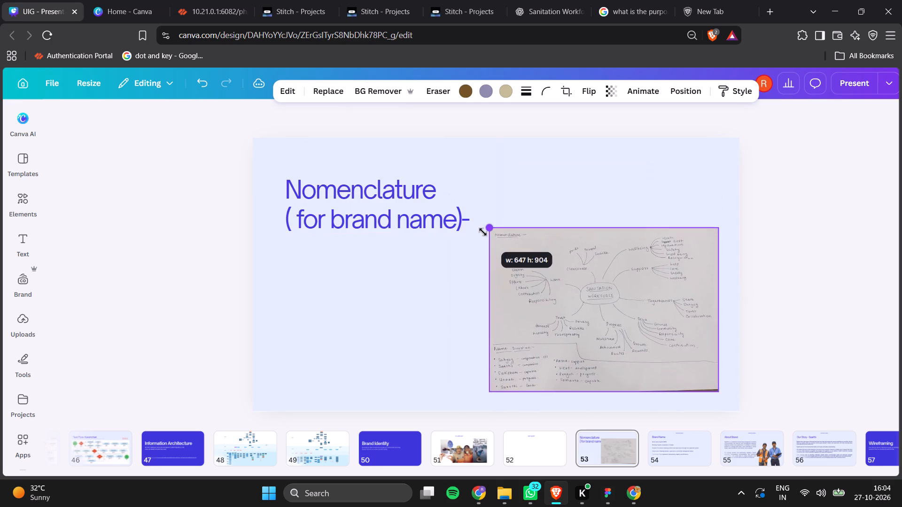
left_click_drag(483, 232, 480, 230)
left_click_drag(534, 265, 548, 222)
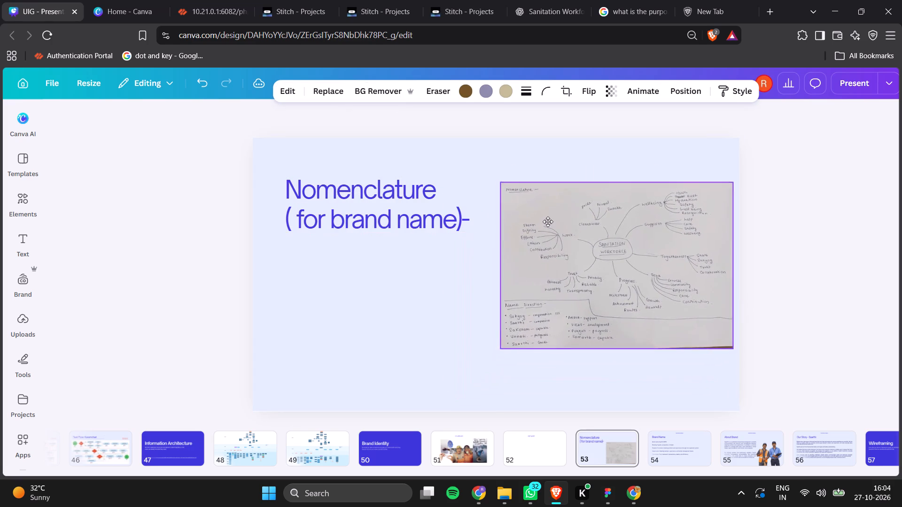
left_click_drag(548, 222, 538, 232)
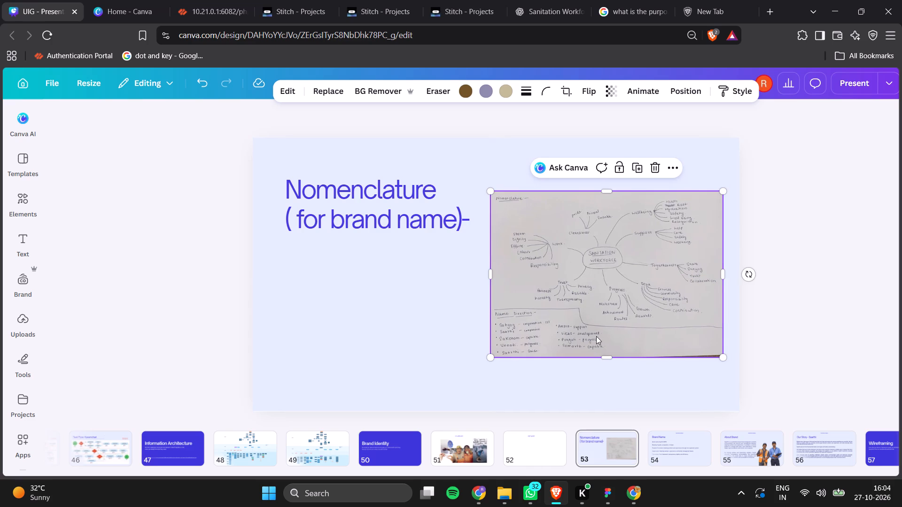
left_click_drag(602, 320, 596, 344)
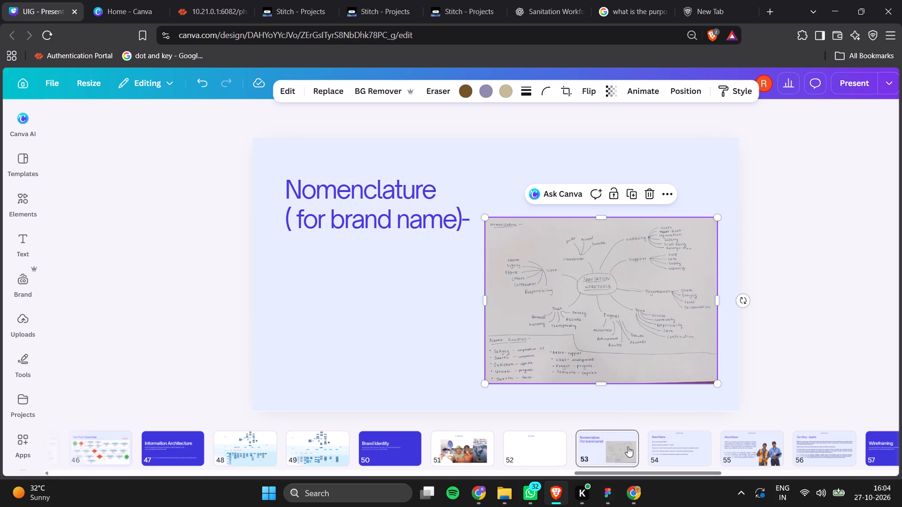
Set the font size of the "Brand Name" heading on page 54 to 73.
left_click(671, 444)
left_click(373, 197)
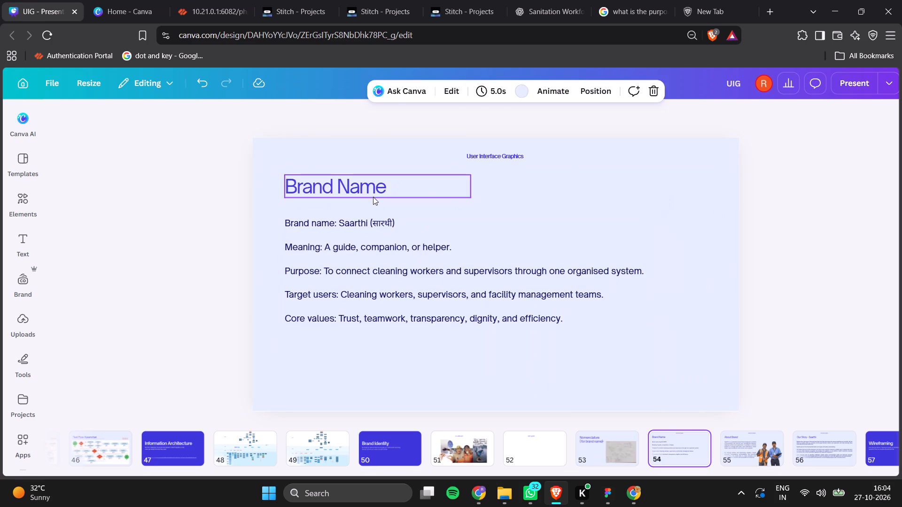
left_click(374, 90)
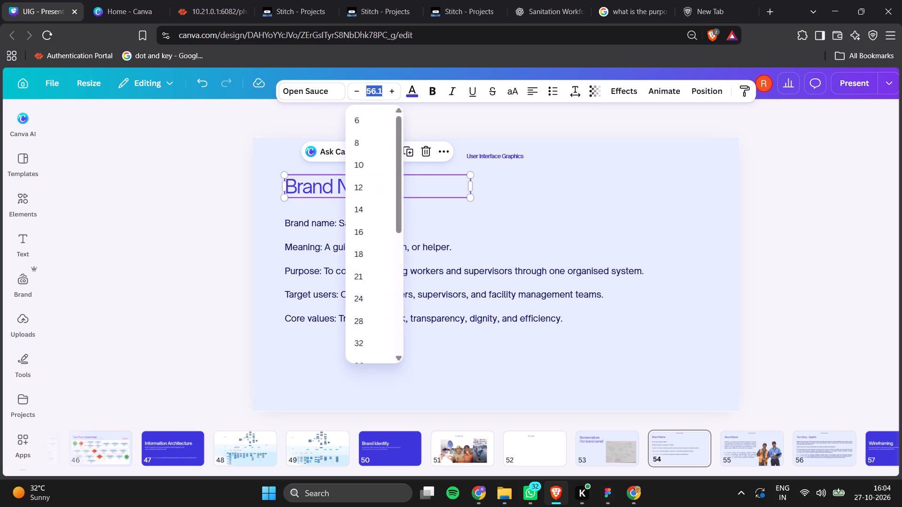
type("73")
key("Return")
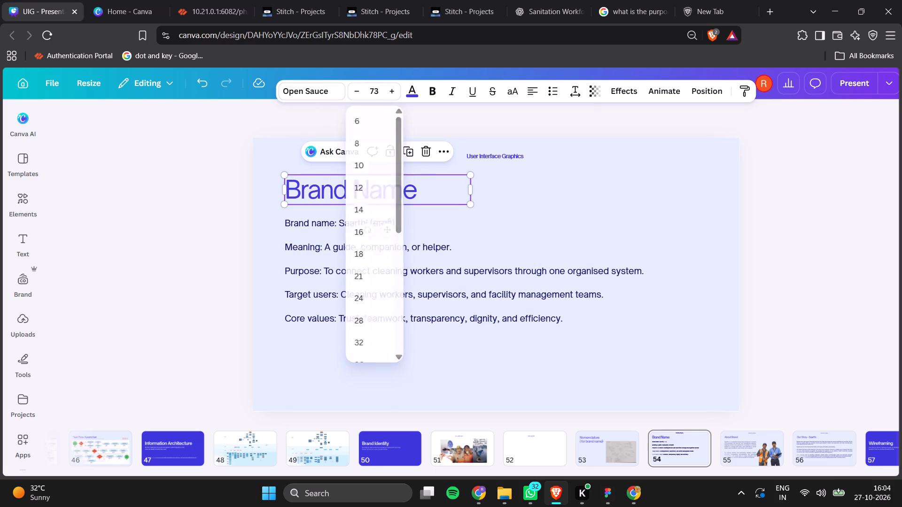
Shift the body text block on the Brand Name slide slightly right and down beneath the heading.
left_click_drag(440, 290, 456, 300)
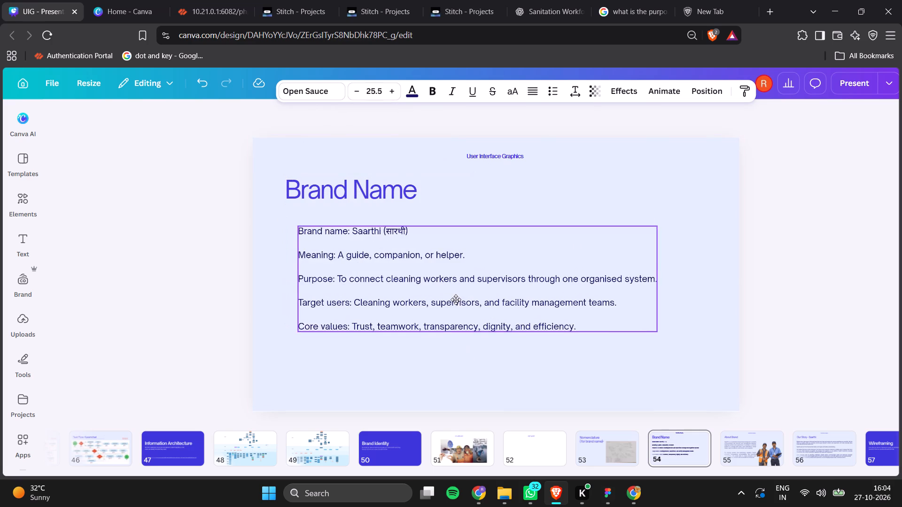
left_click_drag(456, 300, 451, 292)
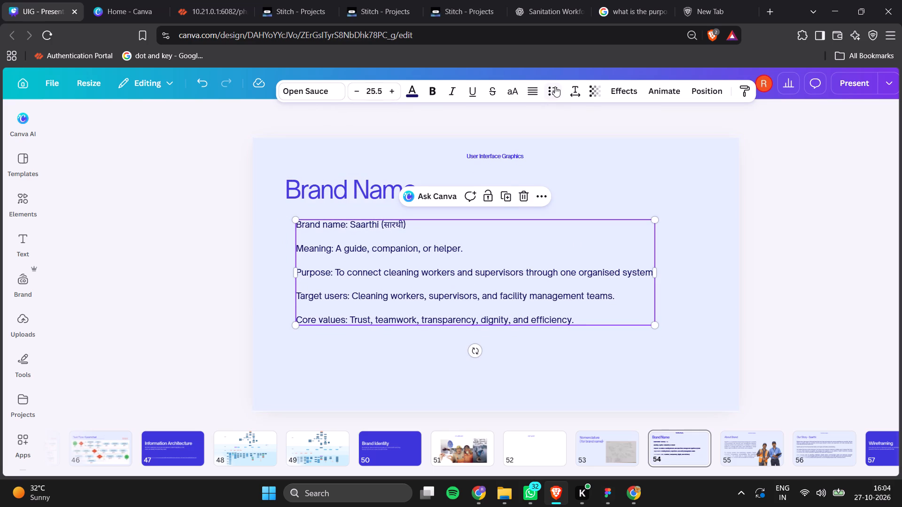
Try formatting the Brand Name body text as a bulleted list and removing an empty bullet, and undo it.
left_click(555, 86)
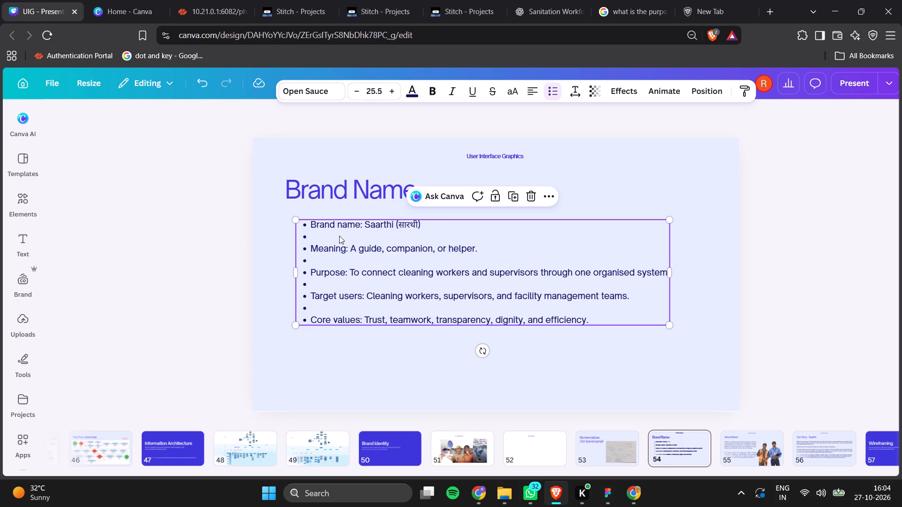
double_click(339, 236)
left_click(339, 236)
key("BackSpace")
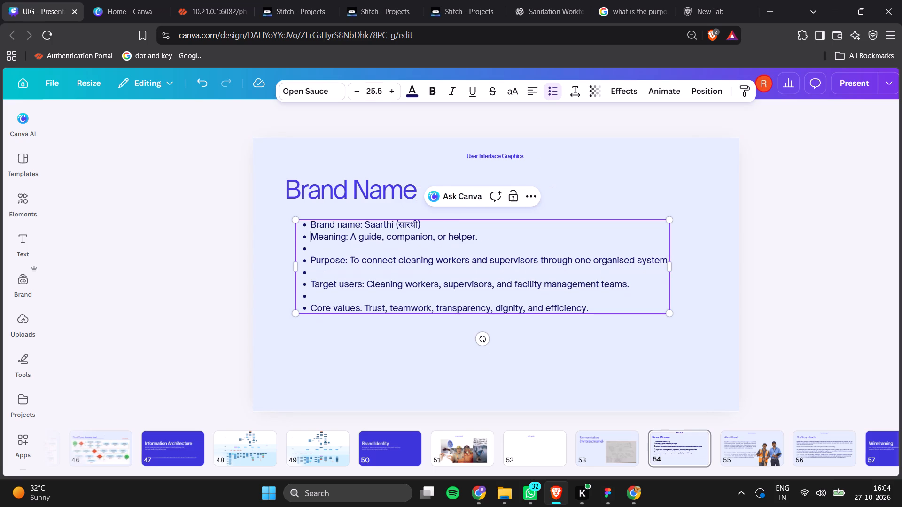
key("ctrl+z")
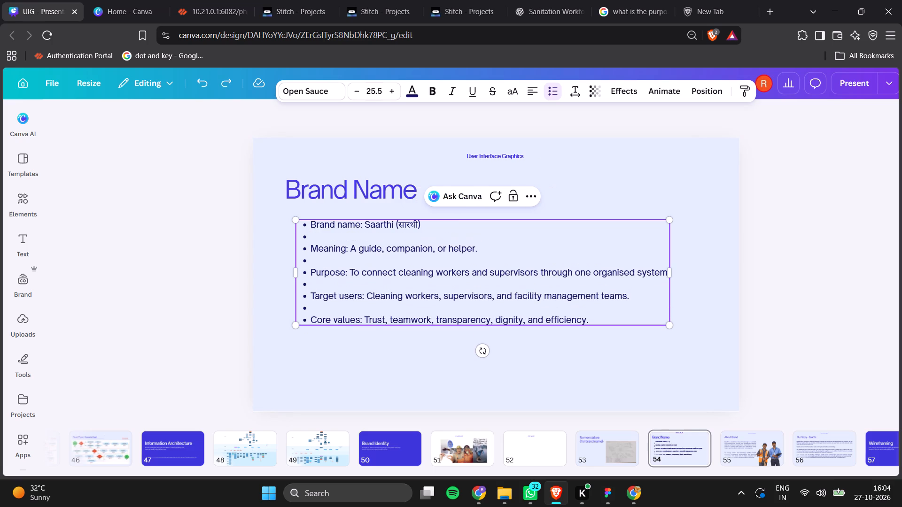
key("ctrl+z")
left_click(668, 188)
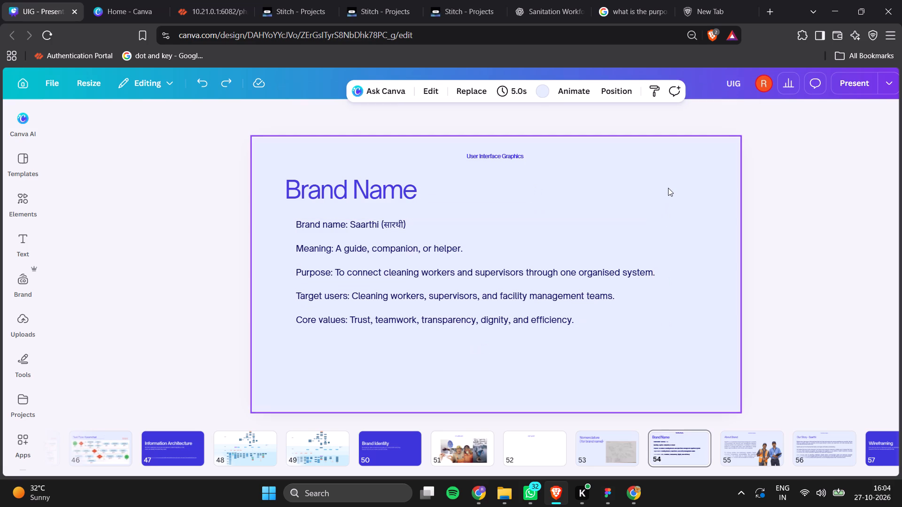
Add a blank page after the "Our Story - Saarthi" slide, making it page 57.
left_click(743, 435)
scroll(743, 435, "left", 2)
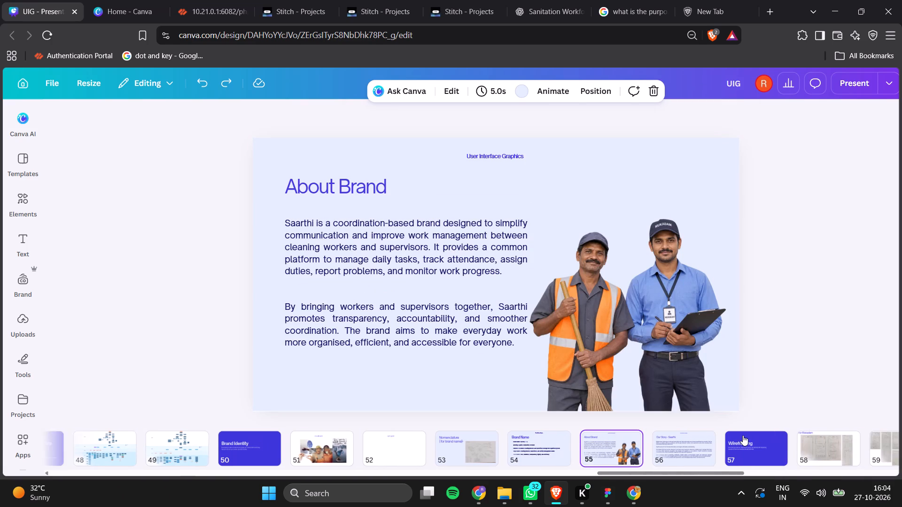
scroll(743, 435, "left", 3)
left_click(622, 446)
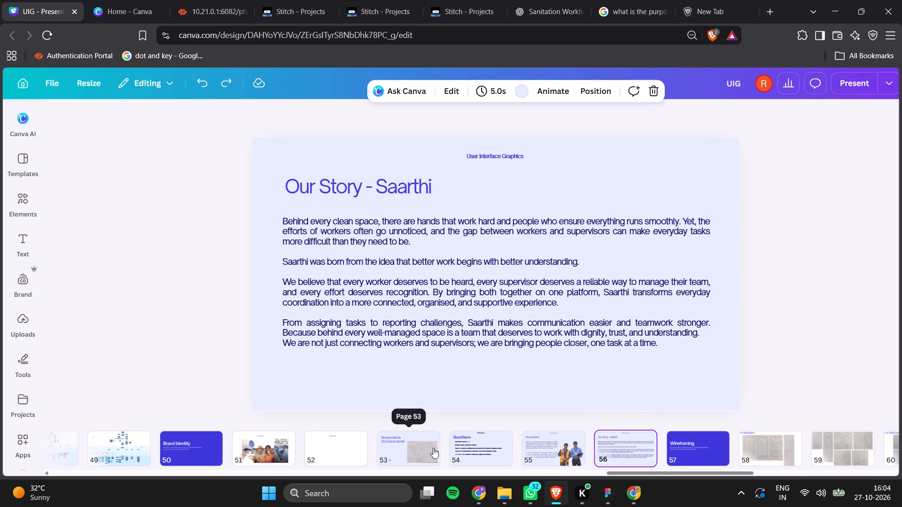
left_click(648, 454)
left_click(666, 446)
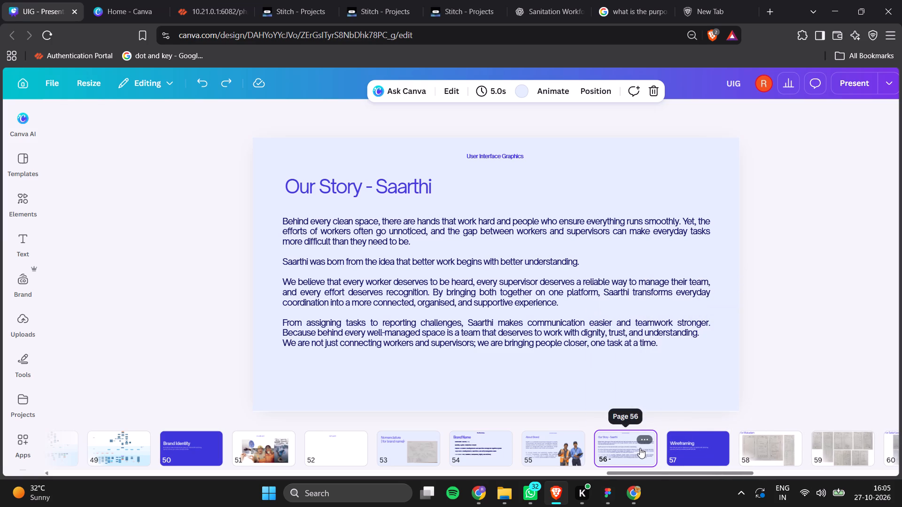
left_click(662, 442)
left_click(666, 442)
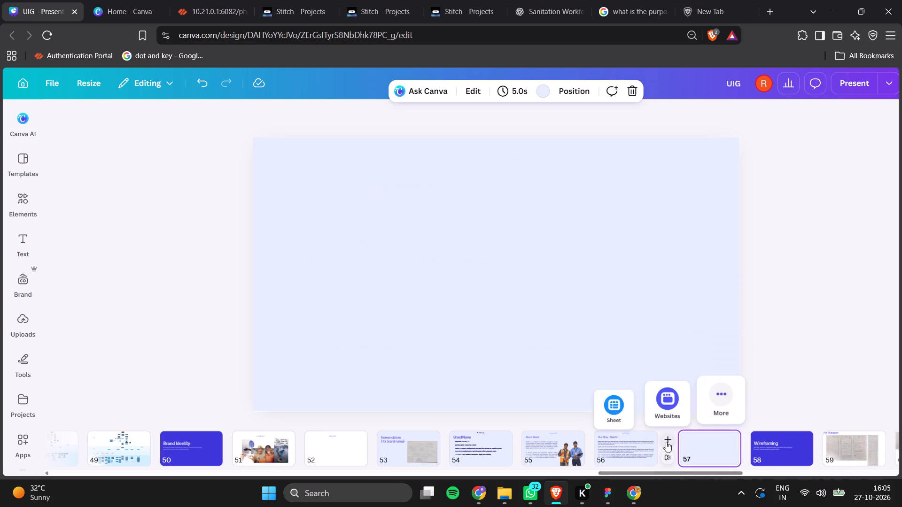
Move pages 66 to 70, from Logo Exploration through Final Iconography, to directly after blank page 57, before the Wireframing divider.
scroll(656, 462, "left", 12)
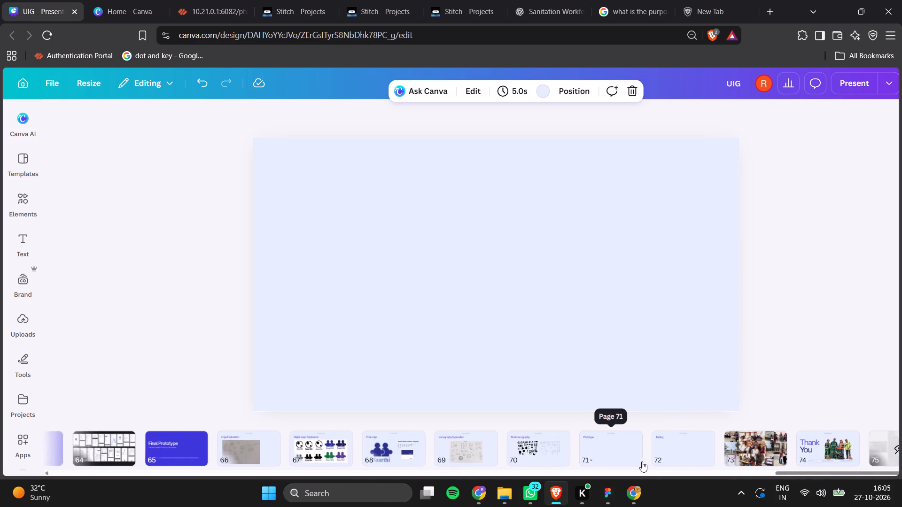
scroll(642, 461, "left", 1)
left_click(301, 457)
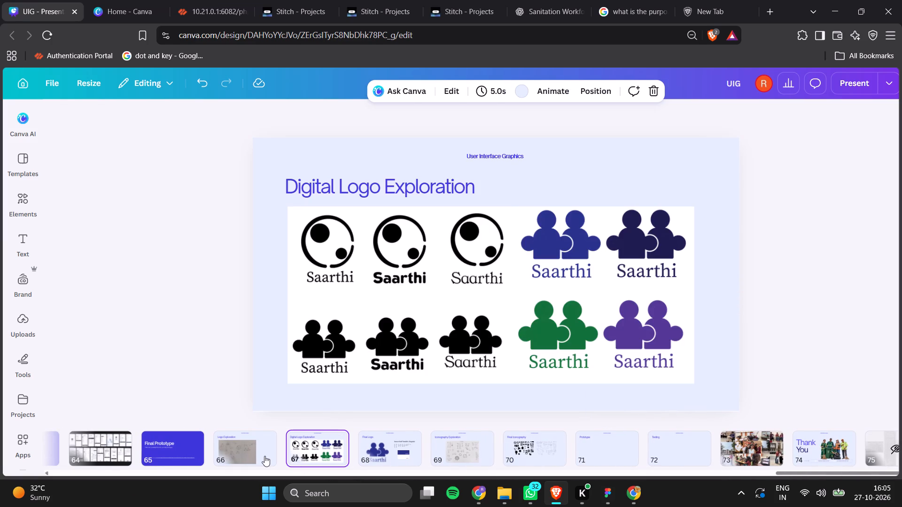
left_click(258, 453)
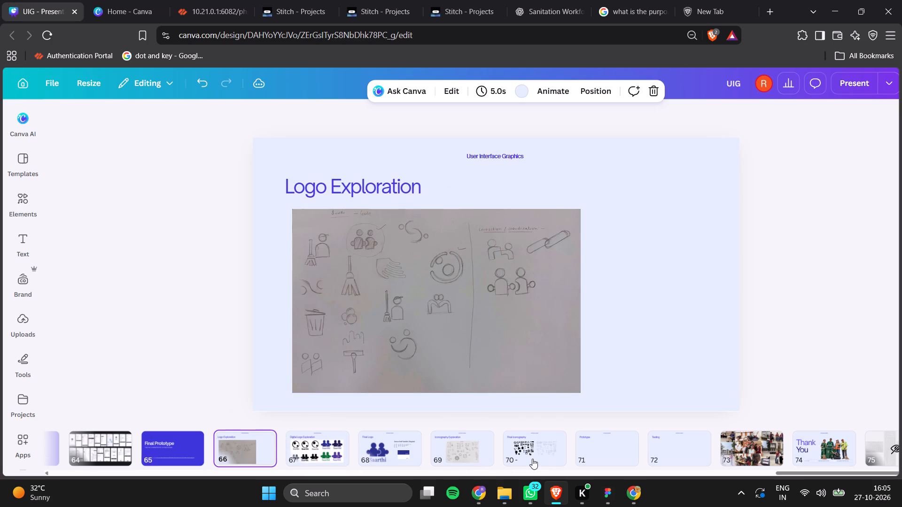
left_click(535, 458, "shift")
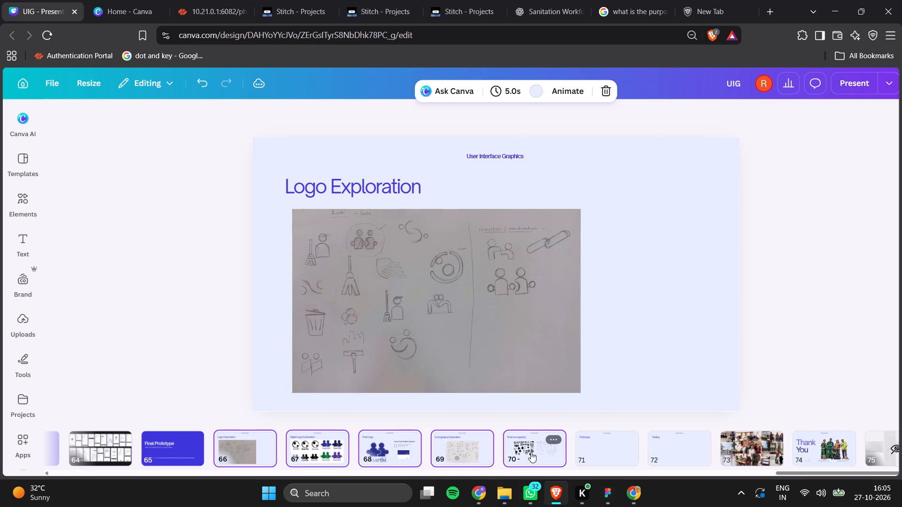
left_click_drag(526, 447, 14, 422)
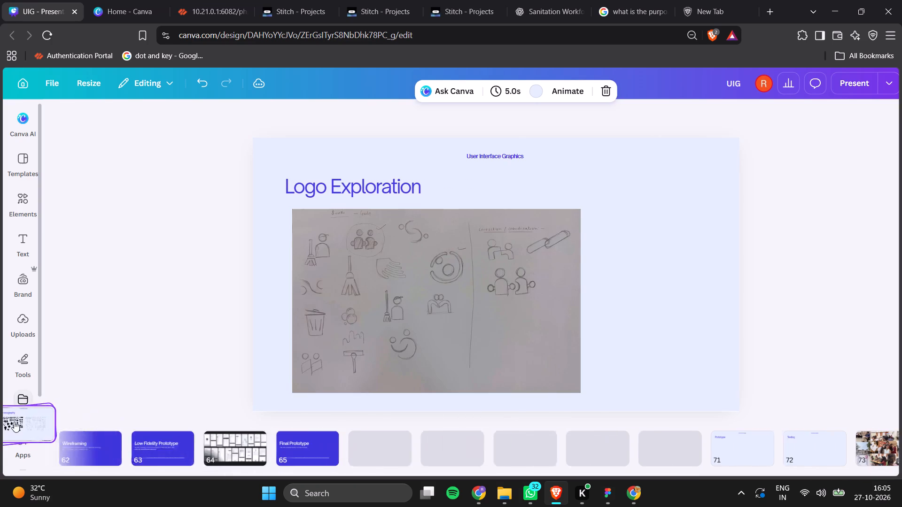
left_click_drag(14, 422, 4, 451)
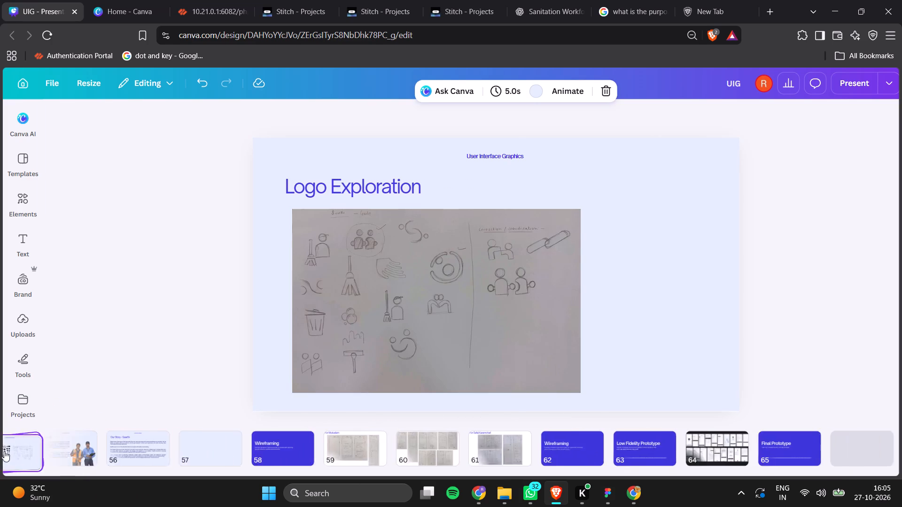
left_click_drag(4, 451, 328, 446)
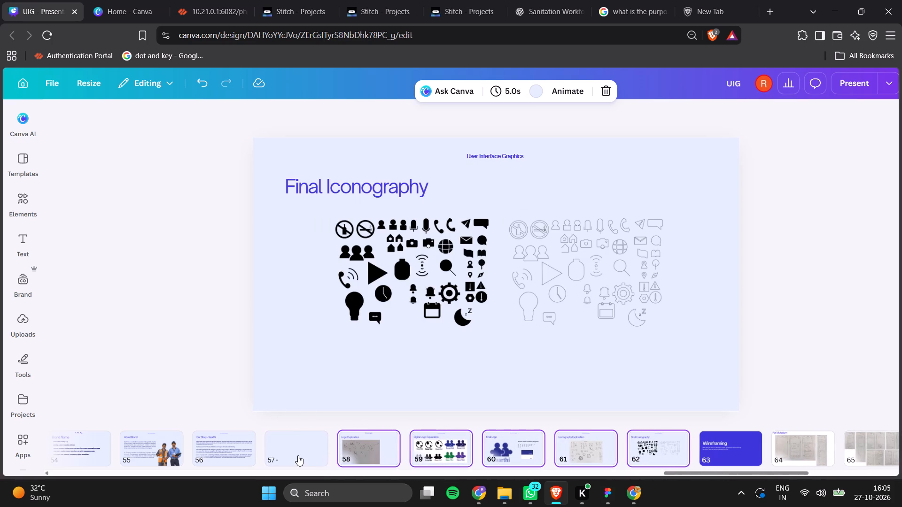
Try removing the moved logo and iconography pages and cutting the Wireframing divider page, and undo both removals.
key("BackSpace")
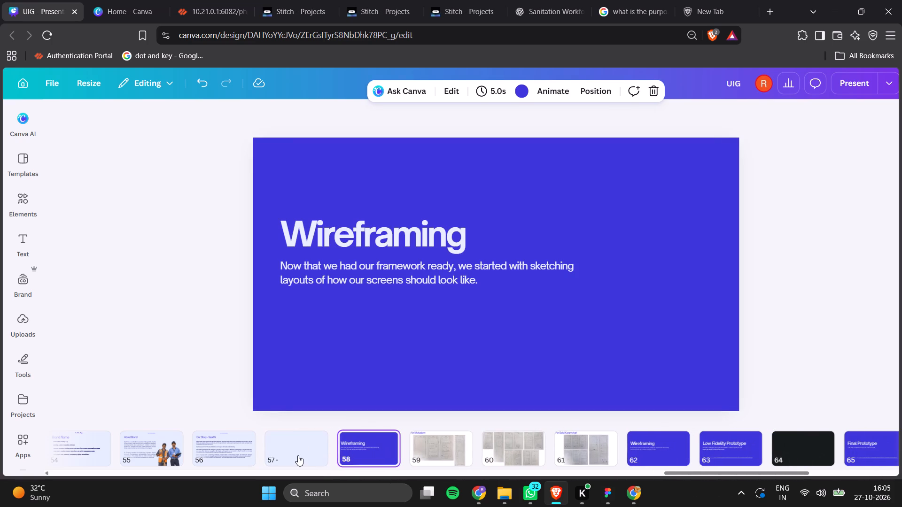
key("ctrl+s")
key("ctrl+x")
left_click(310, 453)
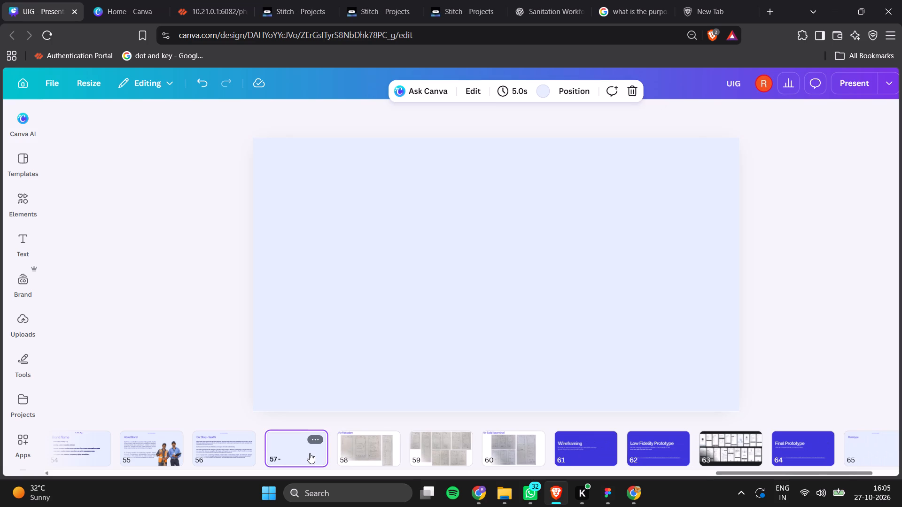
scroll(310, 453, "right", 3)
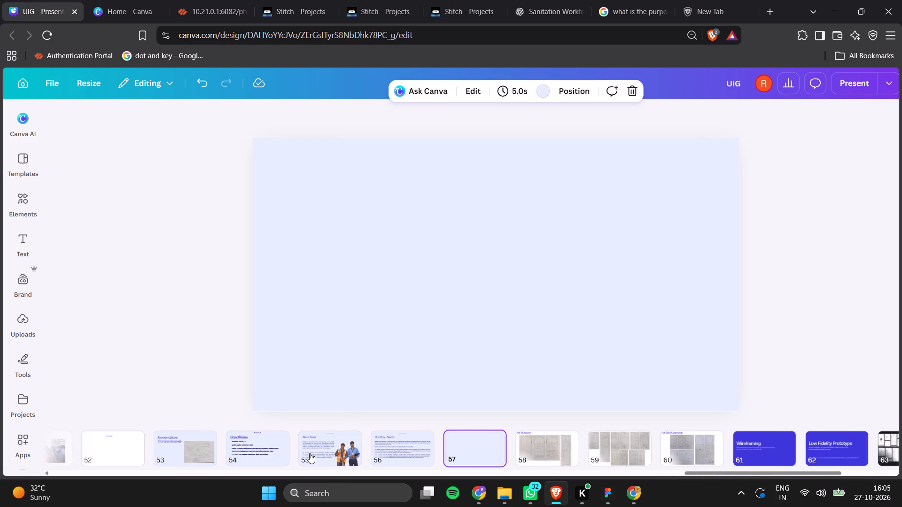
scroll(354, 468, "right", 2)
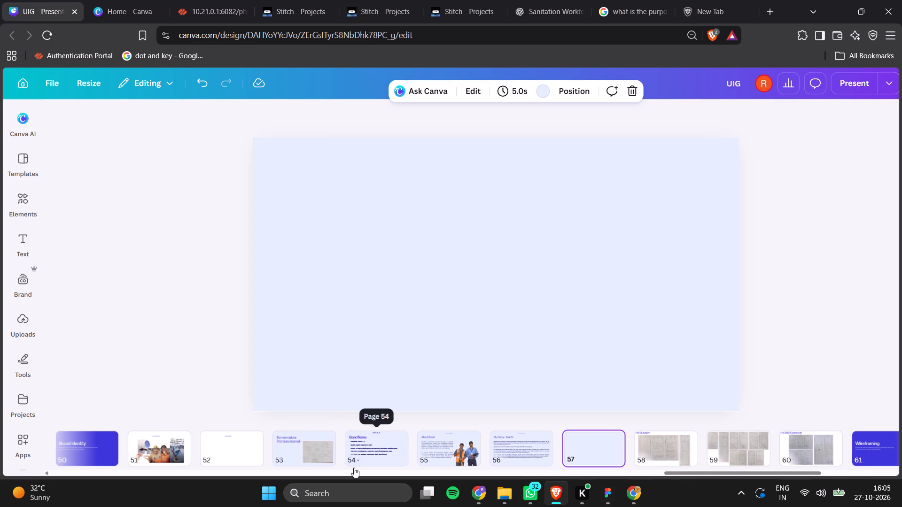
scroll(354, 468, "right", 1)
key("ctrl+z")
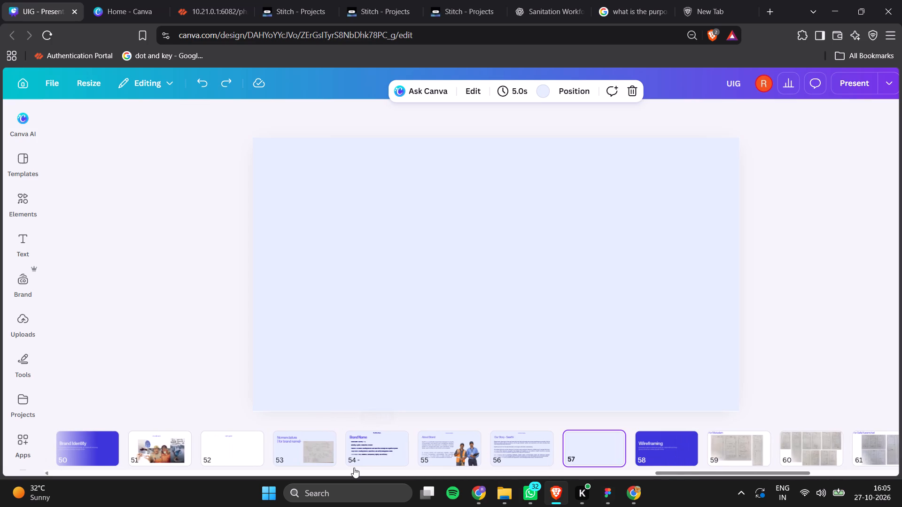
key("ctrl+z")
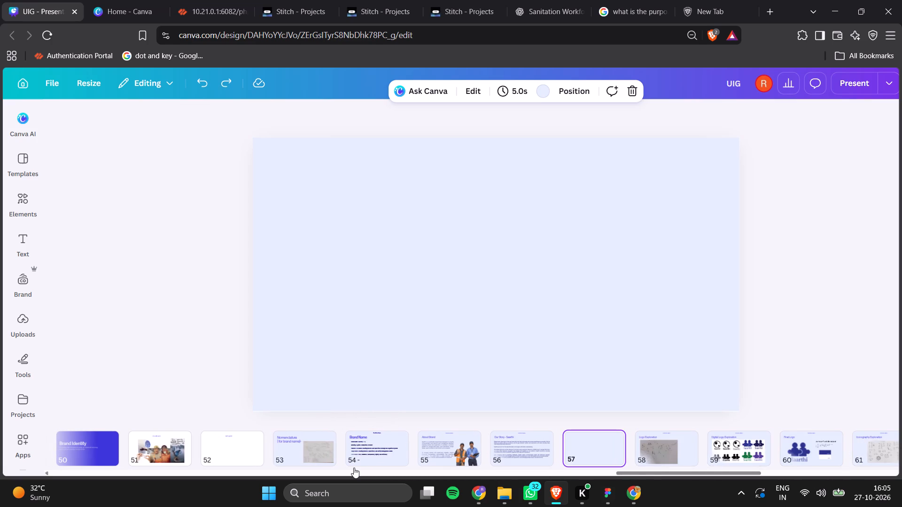
Delete the blank page 57 between the "Our Story - Saarthi" and Logo Exploration pages.
left_click(753, 359)
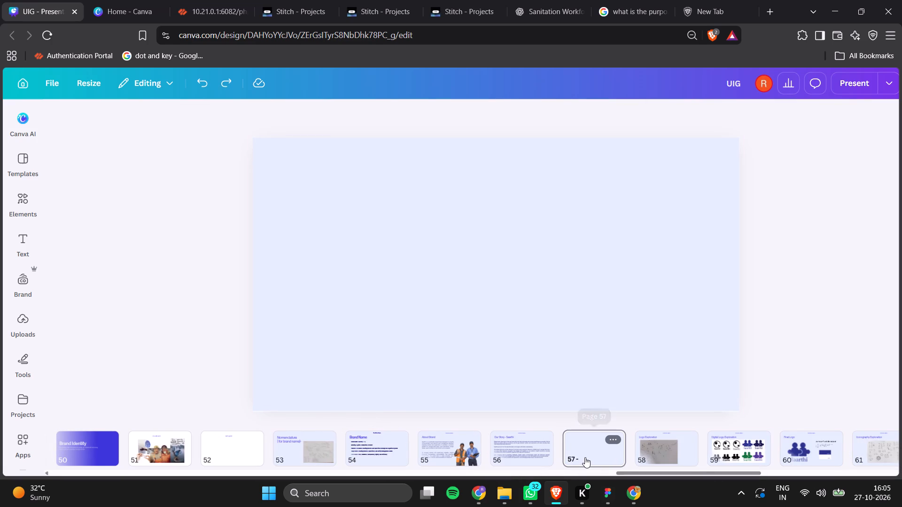
left_click(585, 457)
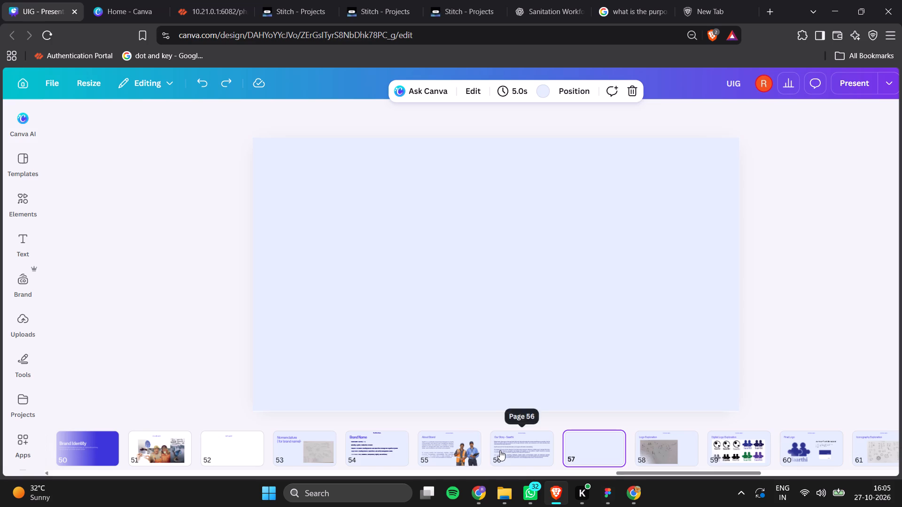
left_click(500, 450)
key("Right")
key("Right")
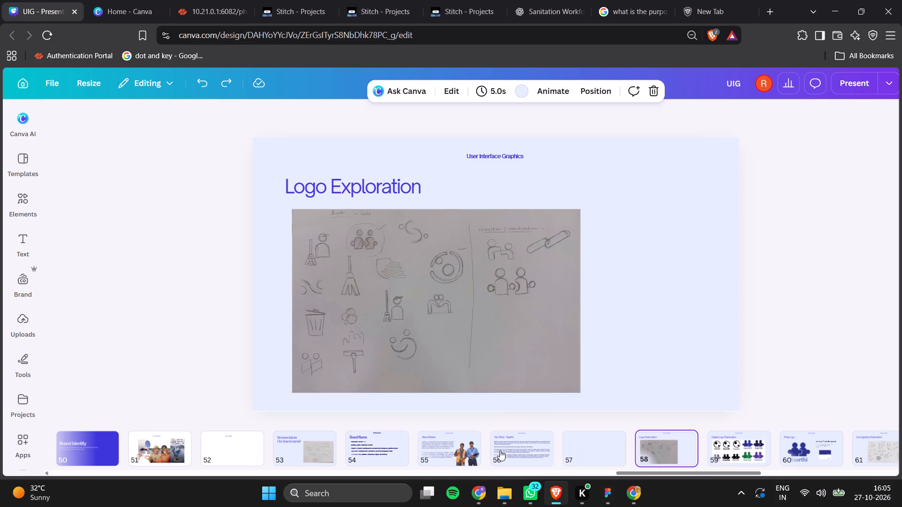
key("Left")
key("BackSpace")
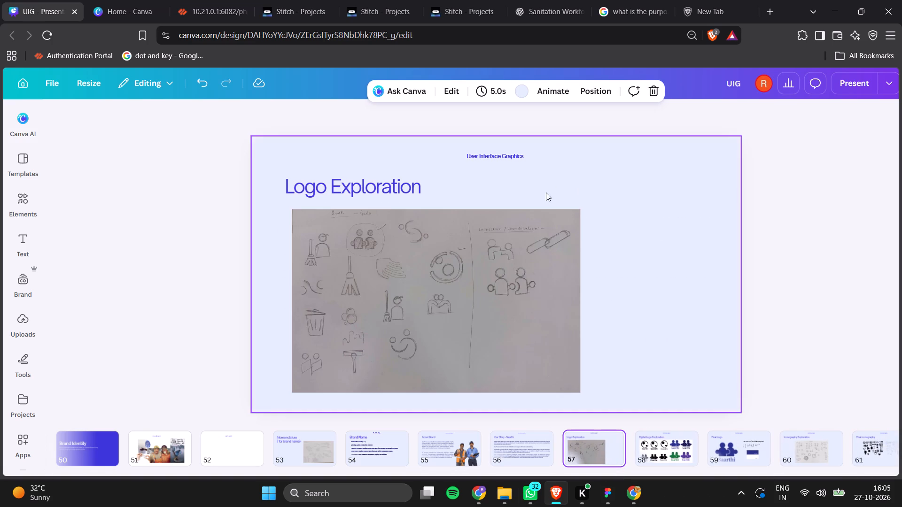
Duplicate the "User Interface Graphics" label on the Logo Exploration page beside the sketch photo and enlarge the copy to size 32.3.
left_click(494, 160)
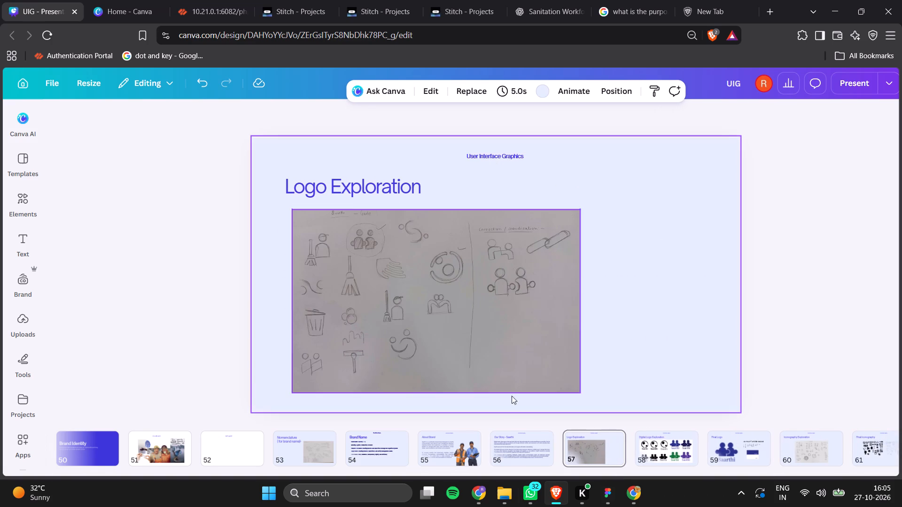
left_click(483, 154)
left_click_drag(483, 154, 526, 275, "alt")
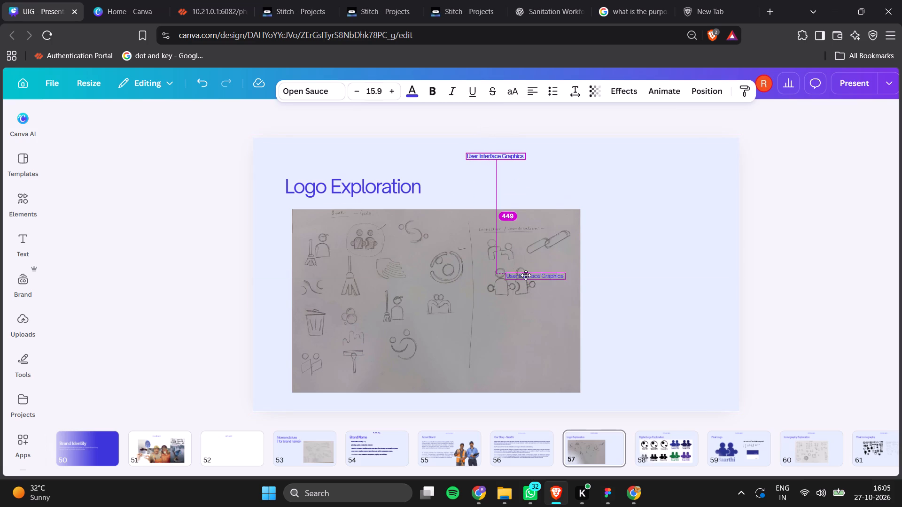
left_click_drag(526, 275, 609, 271, "alt")
left_click_drag(595, 267, 559, 257)
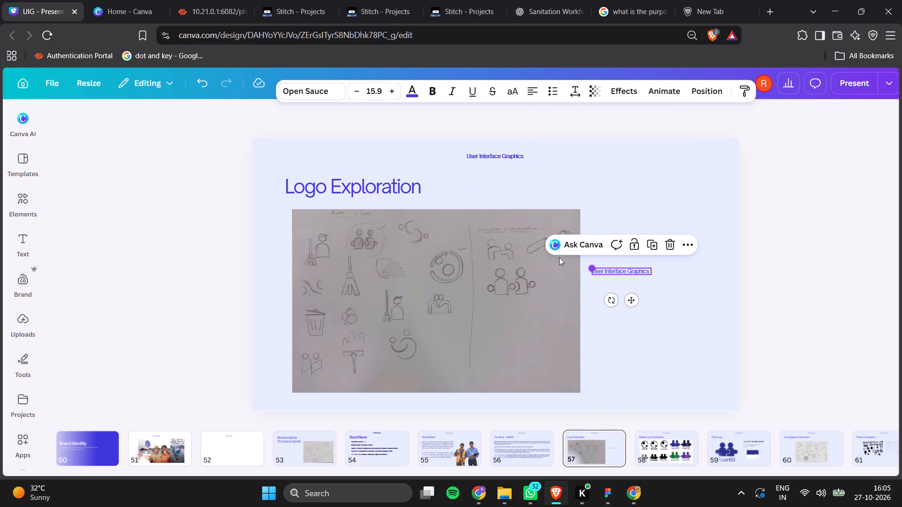
left_click_drag(559, 257, 536, 248)
Replace the copied label's text with "ai generate some explorations" and place it in the empty space to the right of the sketch photo.
triple_click(561, 266)
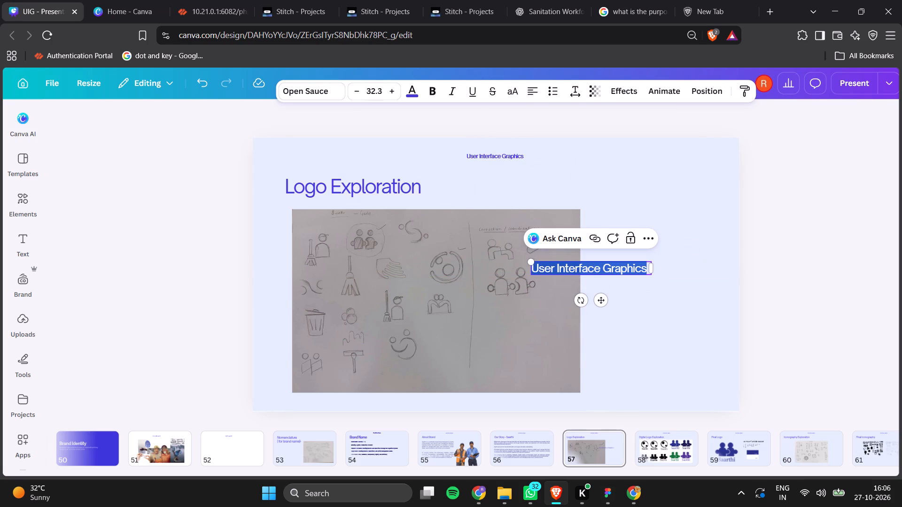
type("ai generate some")
key("space")
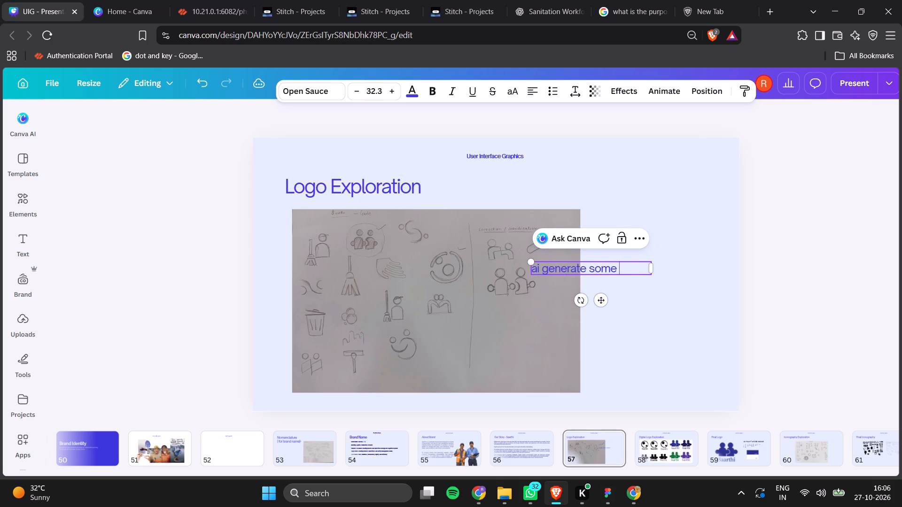
type("exploratio")
type("ns")
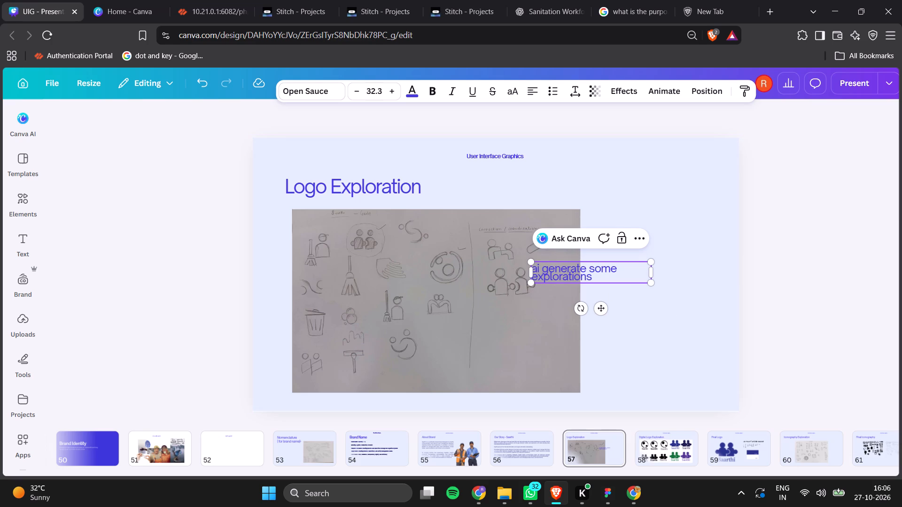
left_click(602, 278)
left_click(626, 295)
left_click_drag(577, 272, 640, 266)
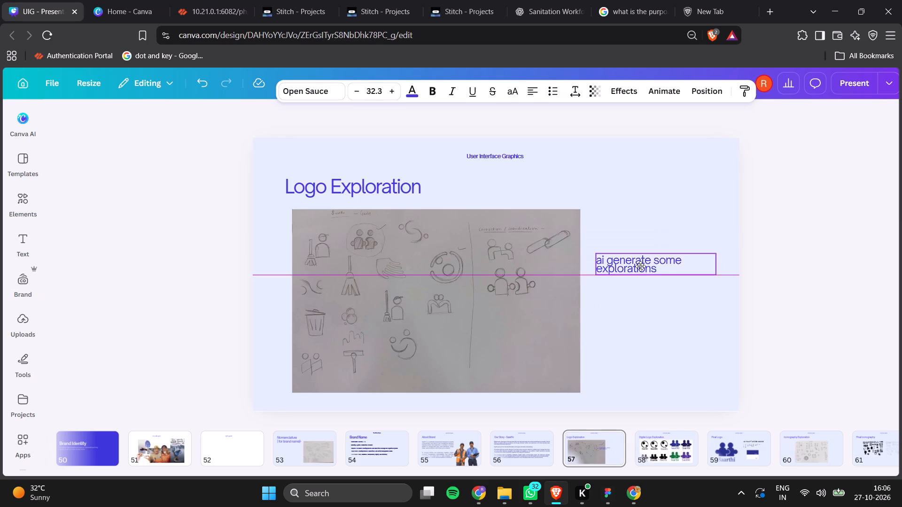
left_click_drag(640, 266, 637, 269)
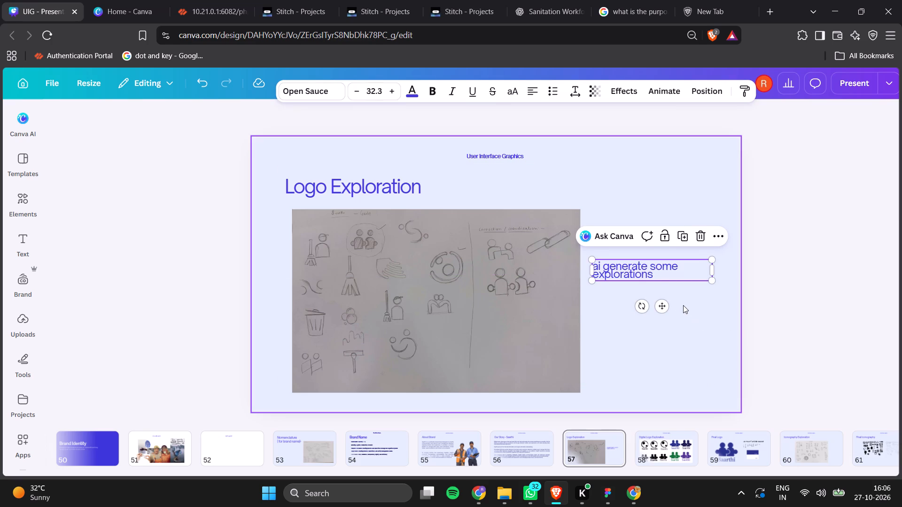
left_click(683, 305)
key("Right")
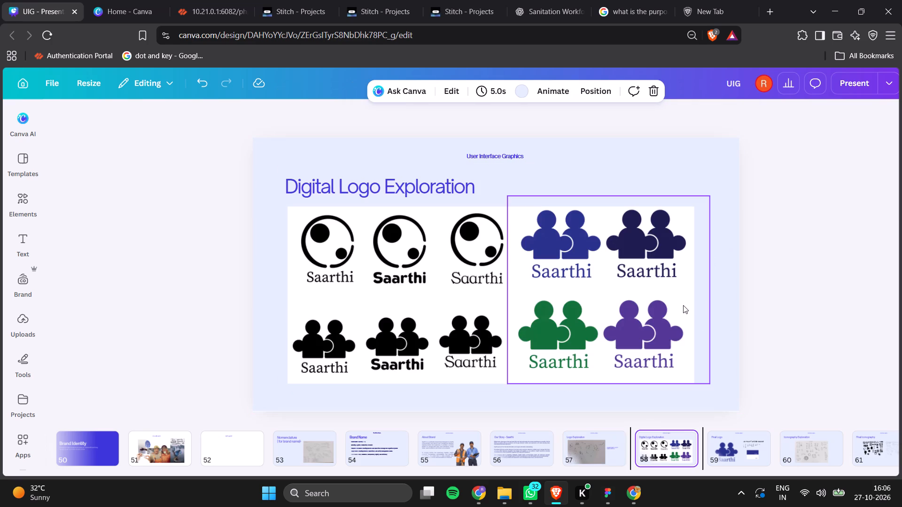
key("Right")
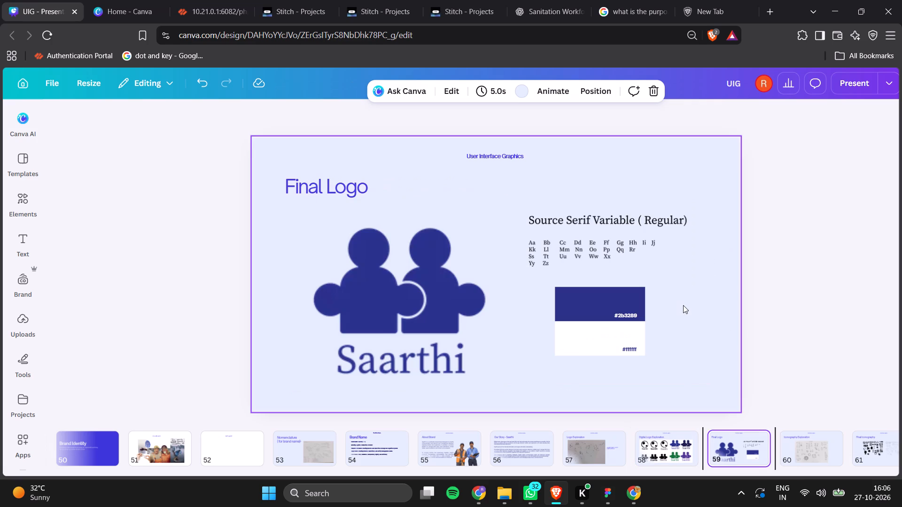
left_click(637, 492)
scroll(474, 372, "down", 4)
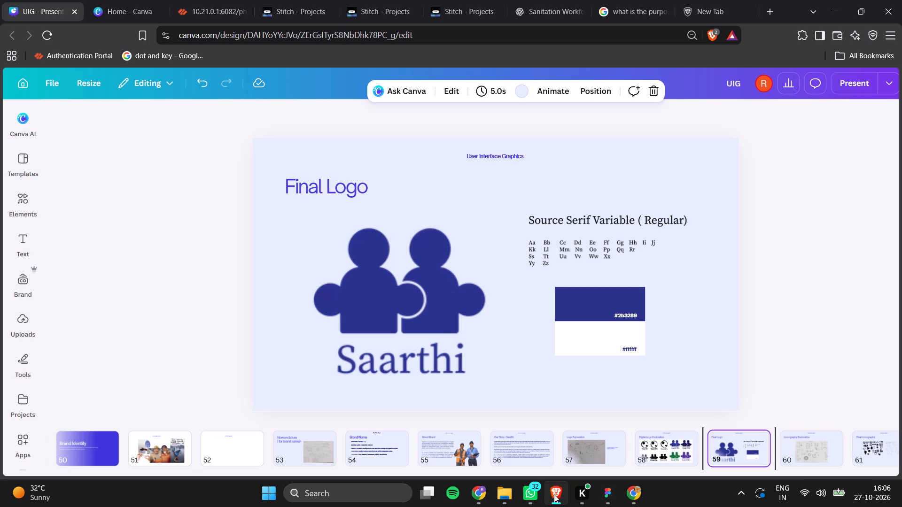
left_click(373, 293)
key("Delete")
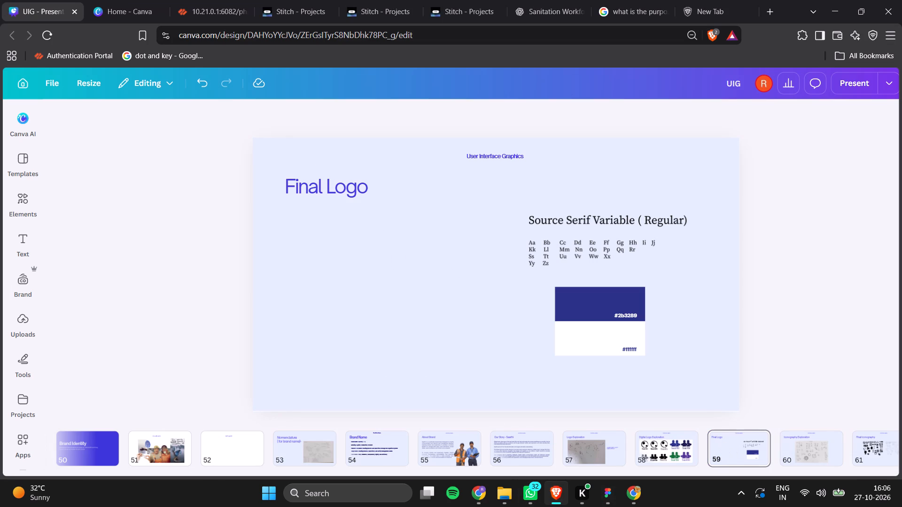
Paste the copied Saarthi logo onto the Final Logo page, scale it down and place it below the title, beside the typeface sample.
key("ctrl+v")
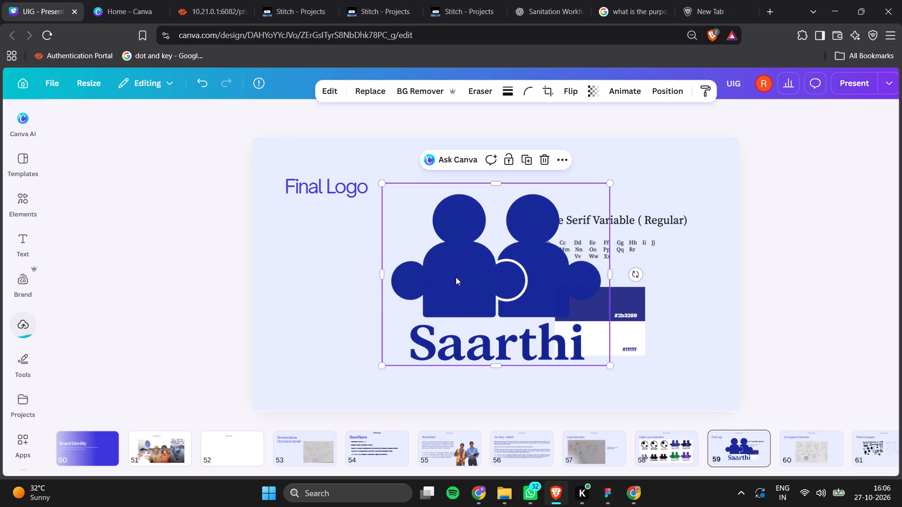
left_click_drag(470, 269, 390, 282)
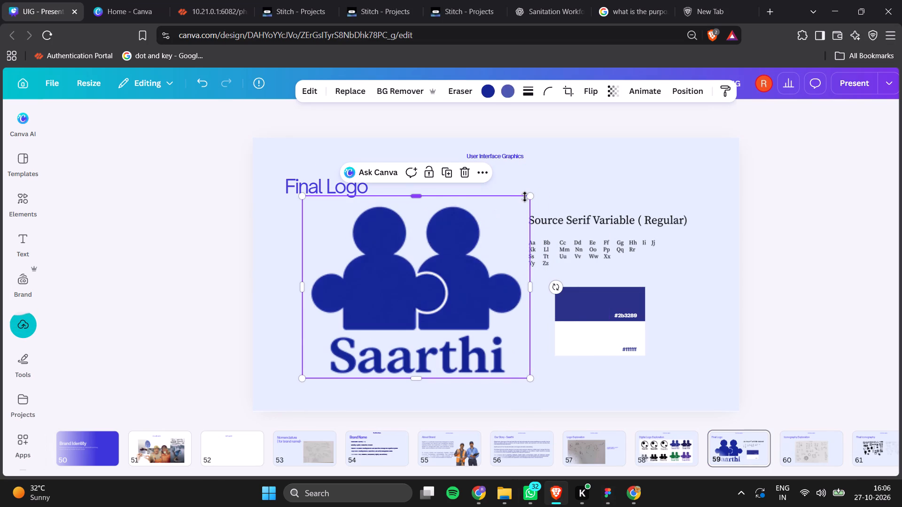
left_click_drag(529, 197, 487, 209)
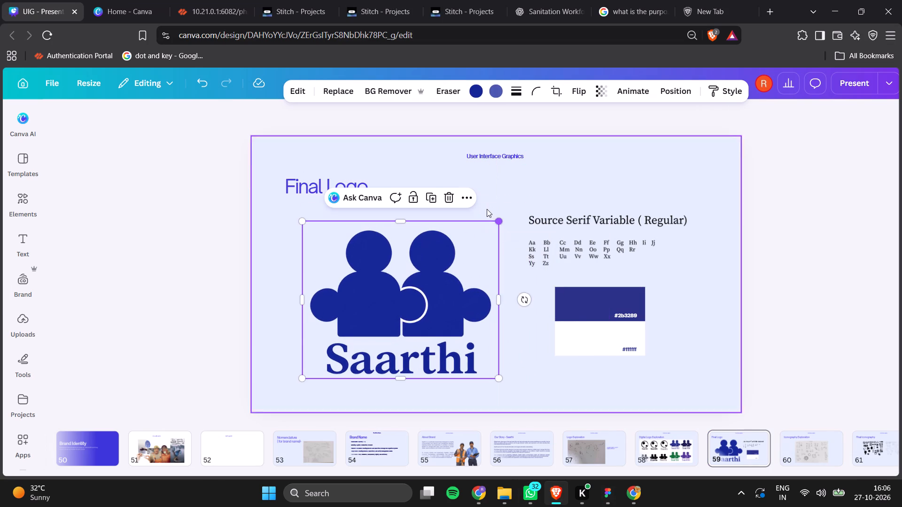
left_click_drag(412, 295, 415, 284)
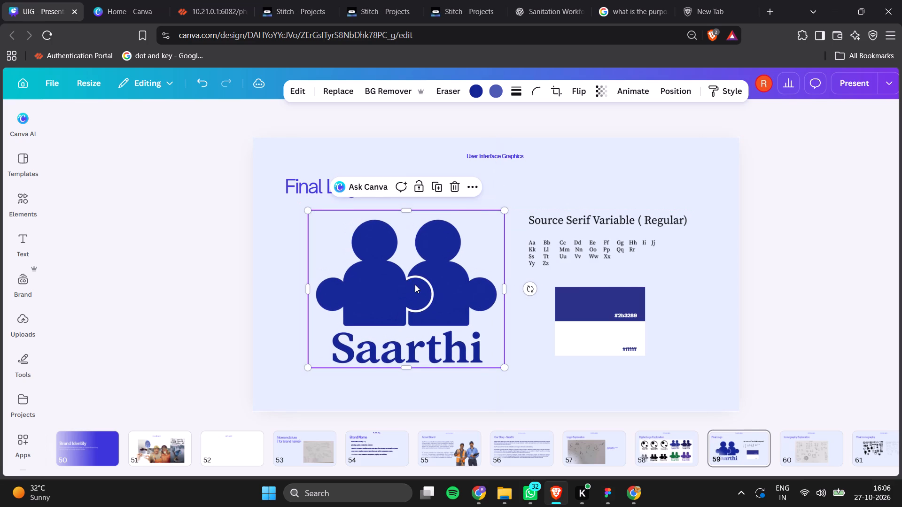
Add a rectangle slightly larger than the Saarthi logo, fill it with light blue #f9fafe and layer it directly behind the logo.
key("r")
left_click_drag(498, 263, 348, 236)
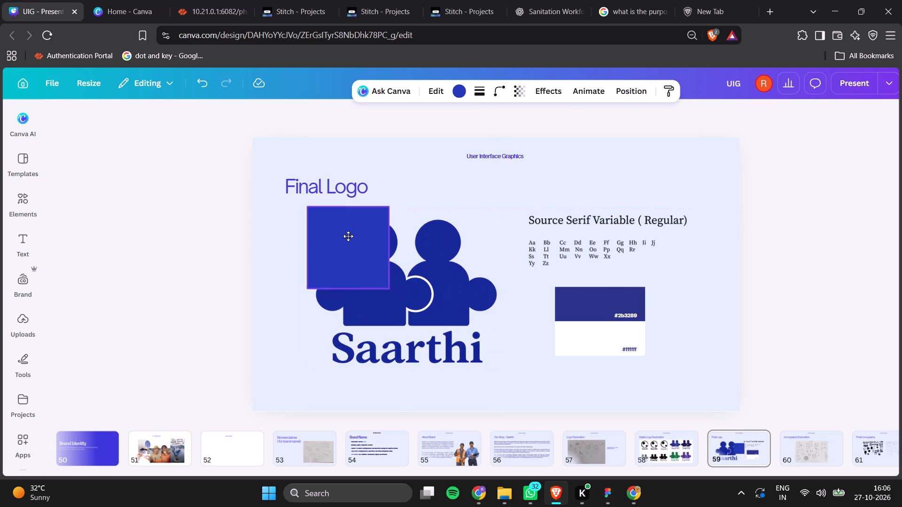
left_click_drag(348, 236, 344, 236)
left_click_drag(386, 289, 514, 378)
left_click(460, 97)
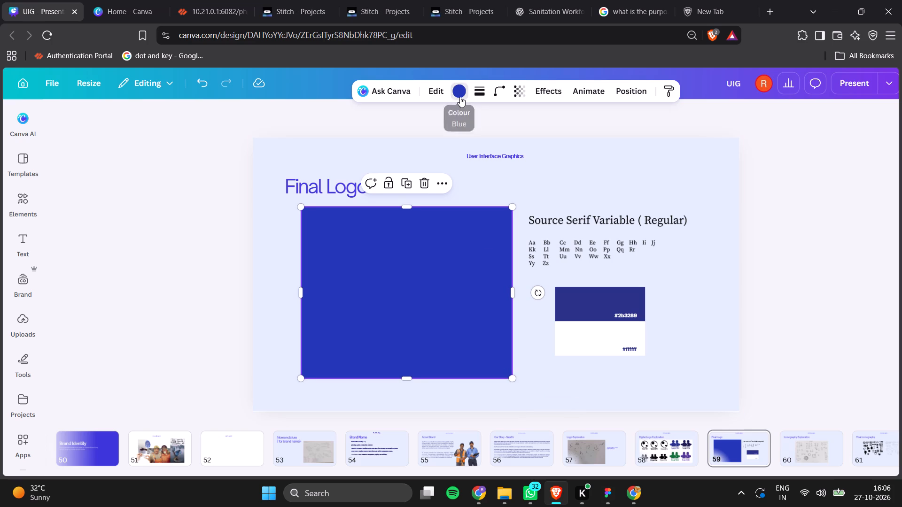
left_click(218, 287)
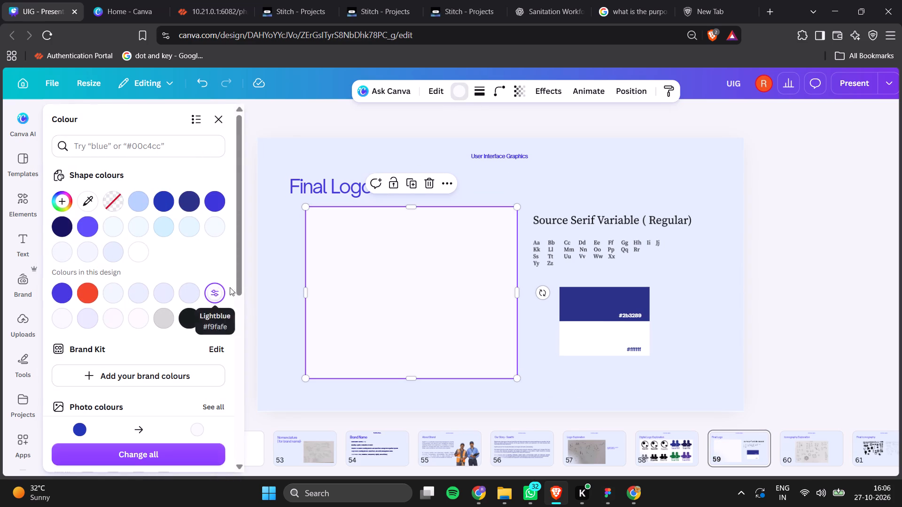
left_click(627, 98)
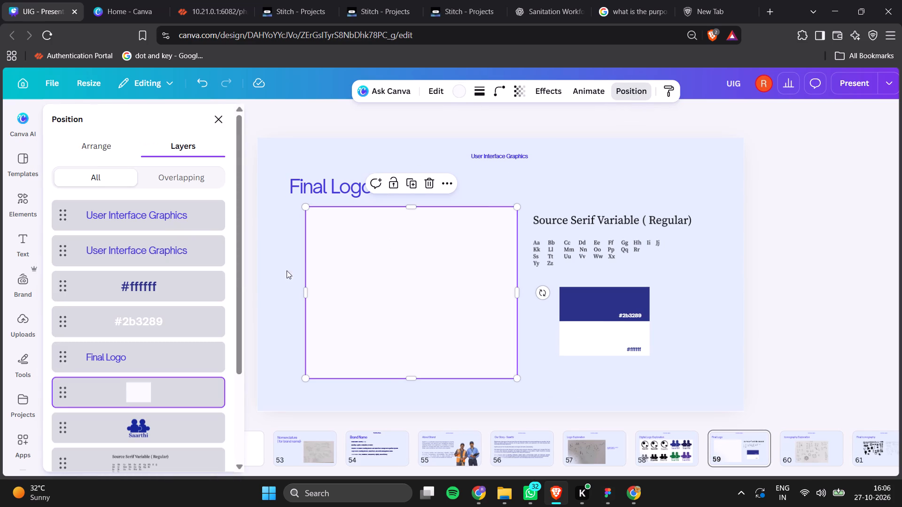
left_click_drag(165, 388, 158, 378)
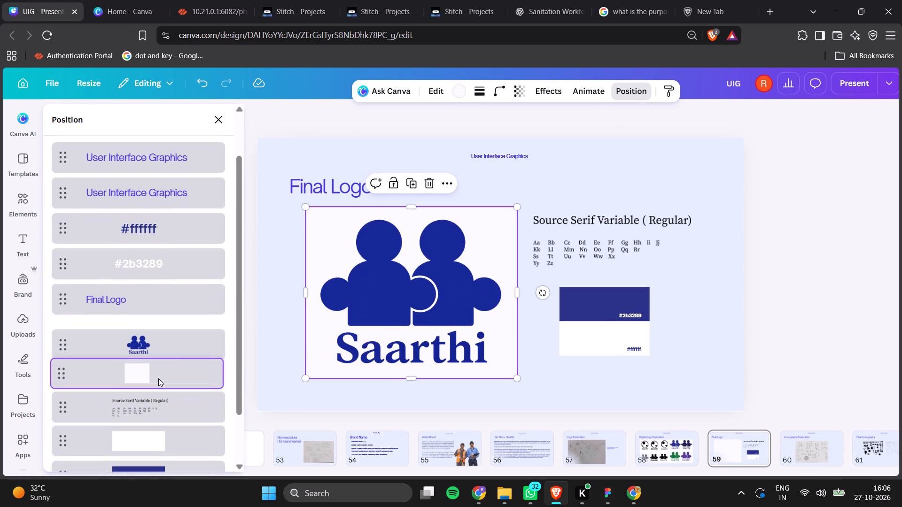
left_click(519, 412)
left_click(554, 404)
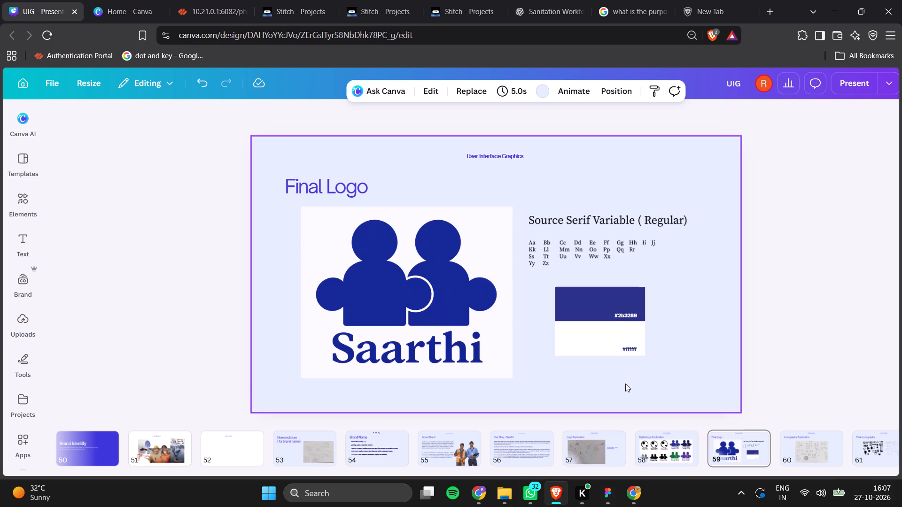
Copy the light backing rectangle from the Final Logo page to the Final Iconography page and layer it behind the icons image.
key("Right")
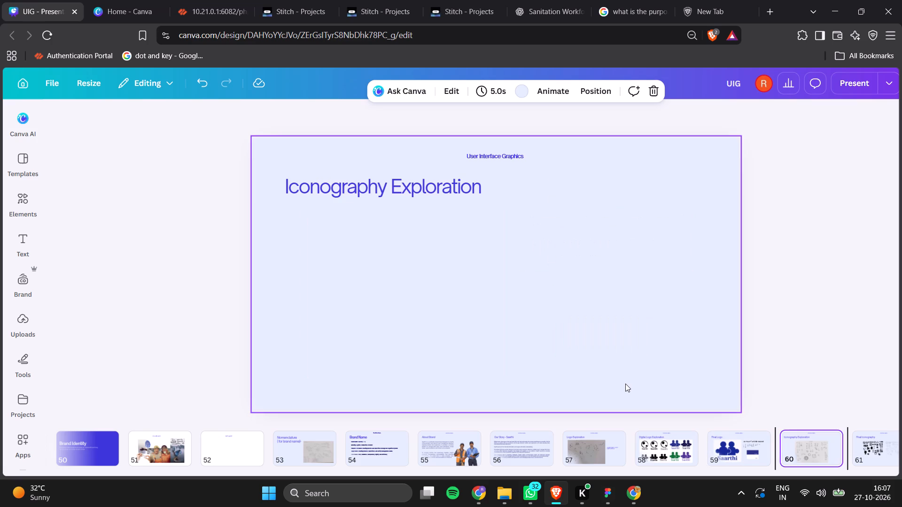
key("Right")
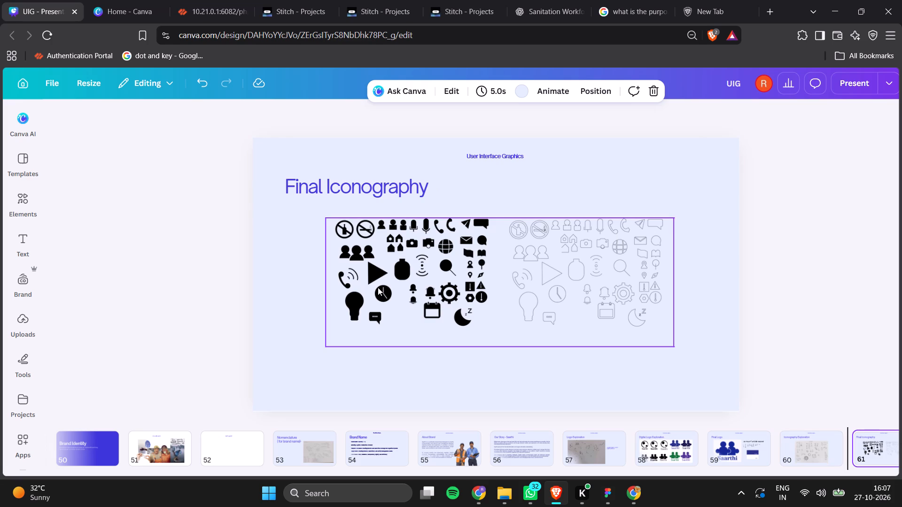
left_click(728, 447)
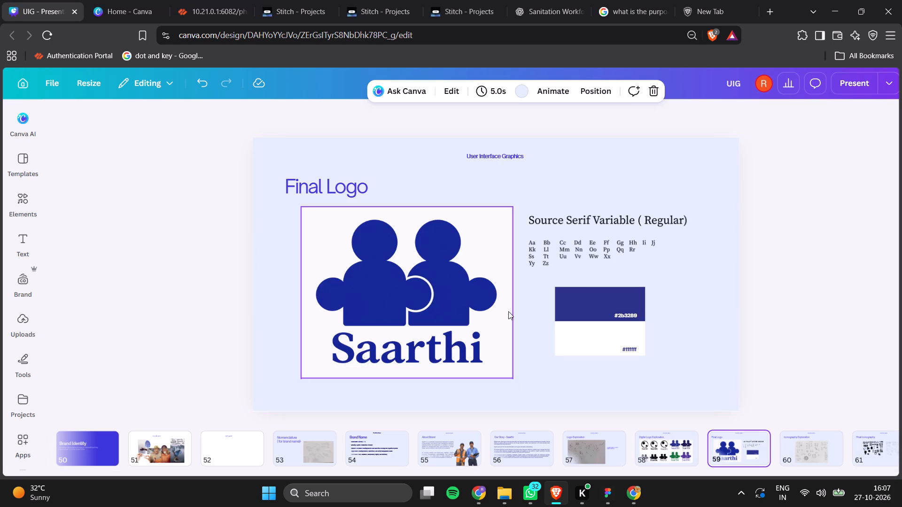
left_click(508, 309)
key("ctrl+c")
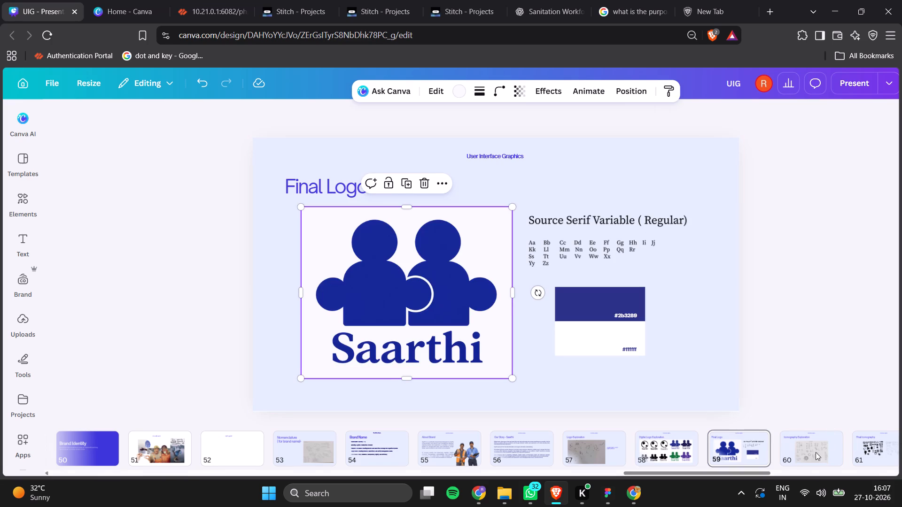
left_click(878, 449)
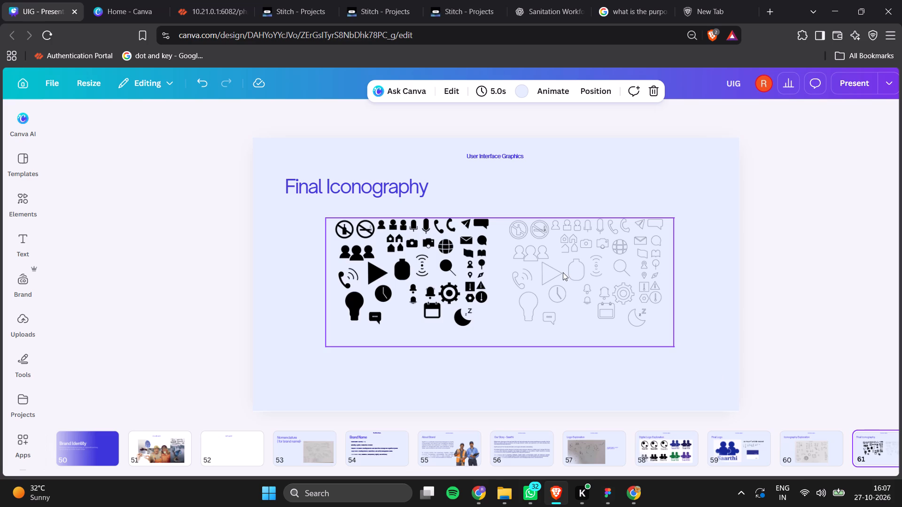
key("ctrl+v")
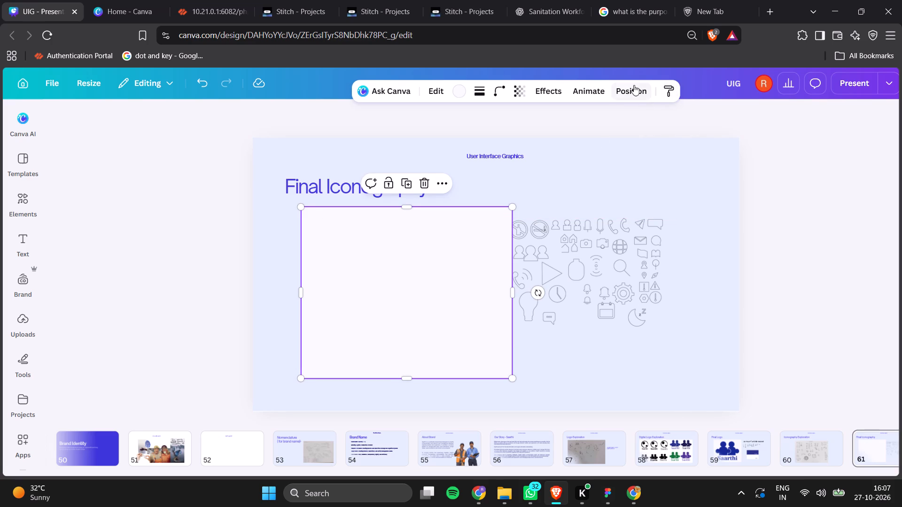
left_click(632, 84)
left_click_drag(164, 217, 166, 335)
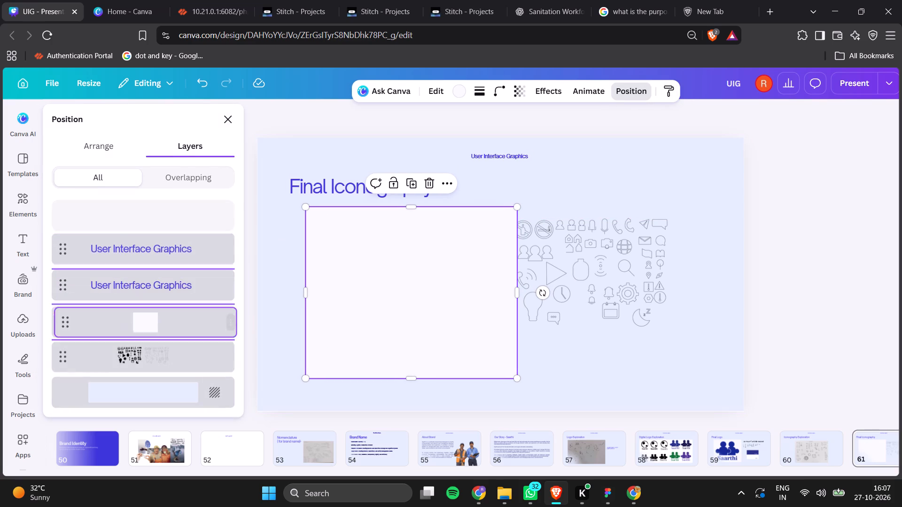
left_click_drag(166, 335, 171, 366)
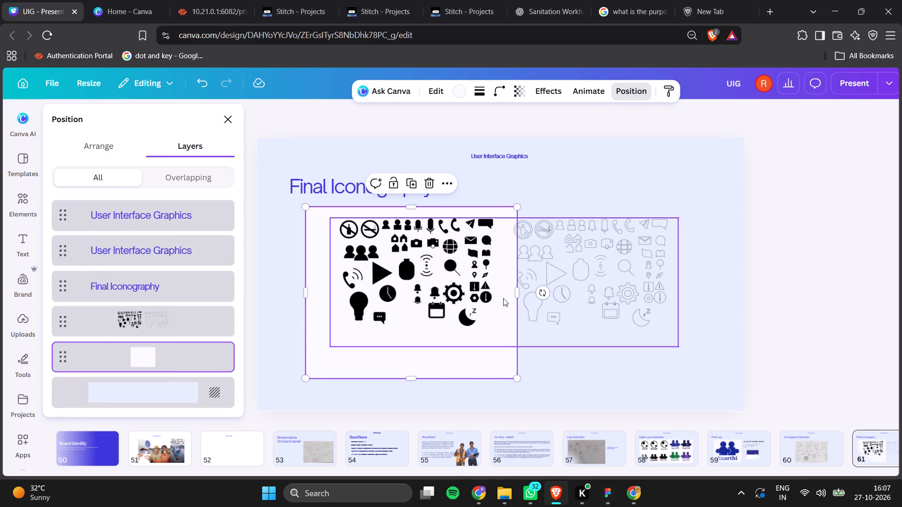
Crop the icons image to the solid black icons only, enlarge it and align its left edge with the backing rectangle.
left_click_drag(517, 289, 505, 289)
left_click(581, 284)
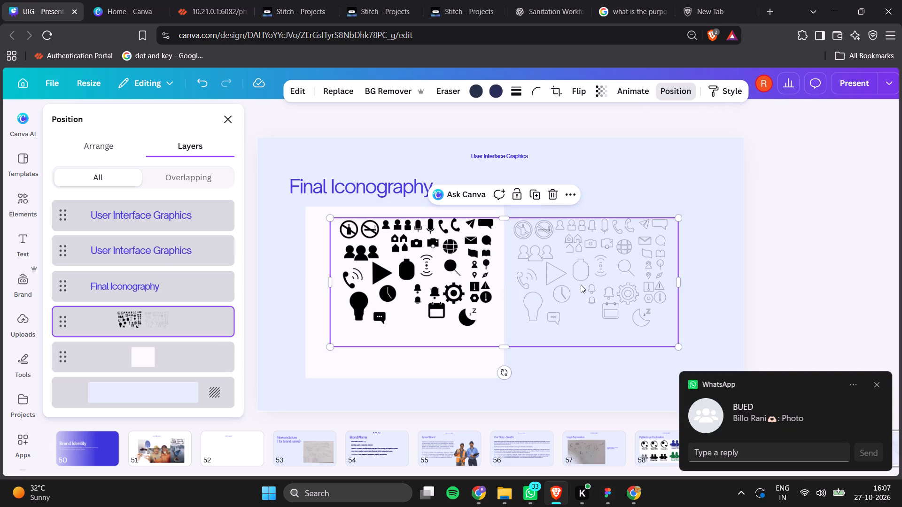
left_click_drag(610, 292, 600, 291)
left_click_drag(600, 291, 594, 292)
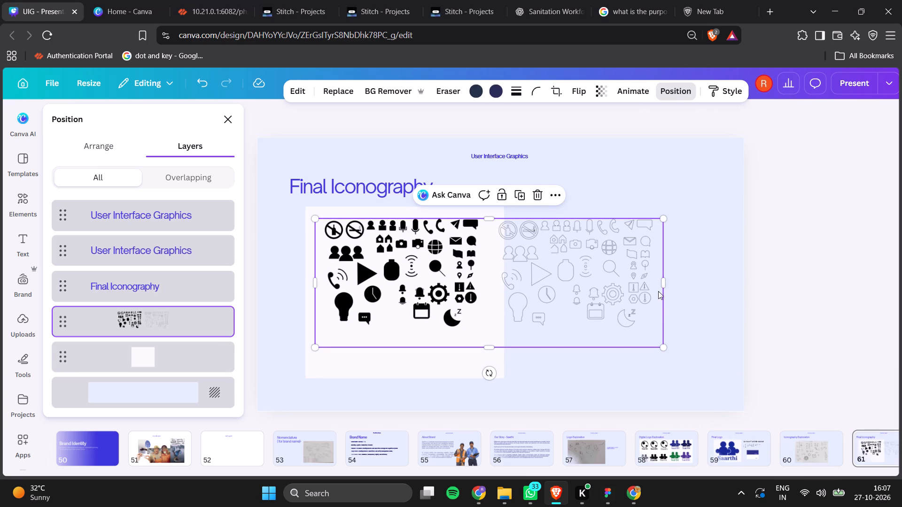
left_click_drag(665, 284, 494, 294)
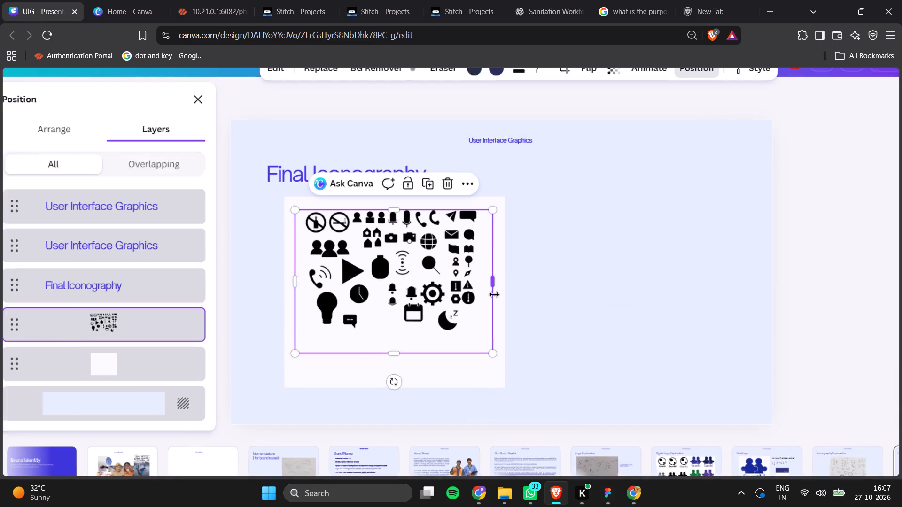
left_click_drag(492, 363, 522, 386)
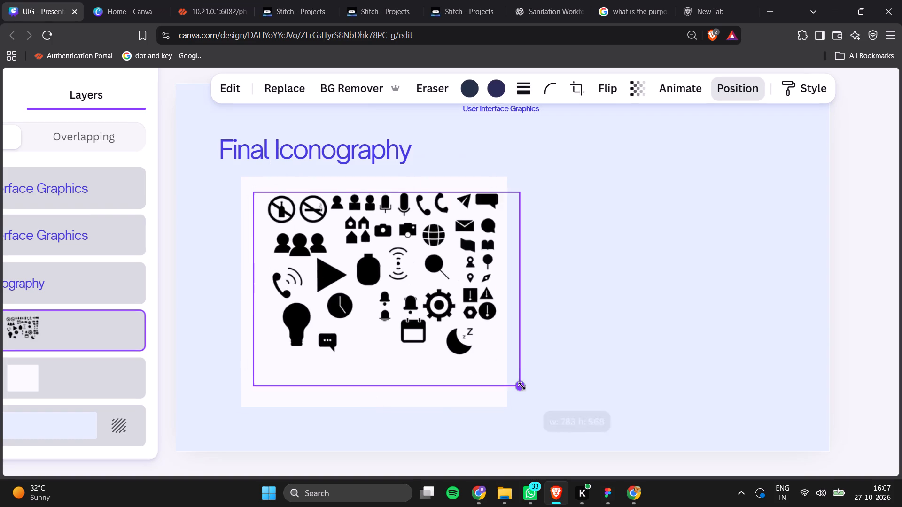
left_click_drag(522, 386, 541, 395)
left_click_drag(367, 239, 350, 238)
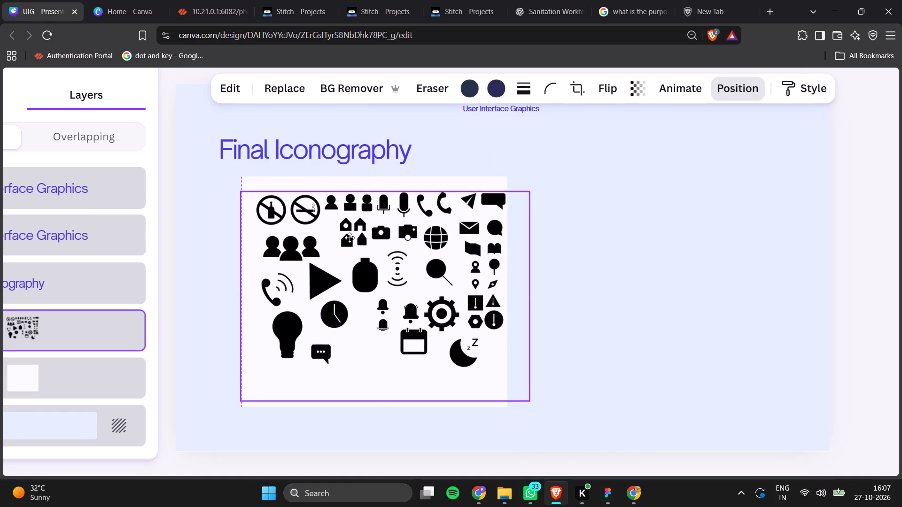
left_click_drag(350, 238, 351, 239)
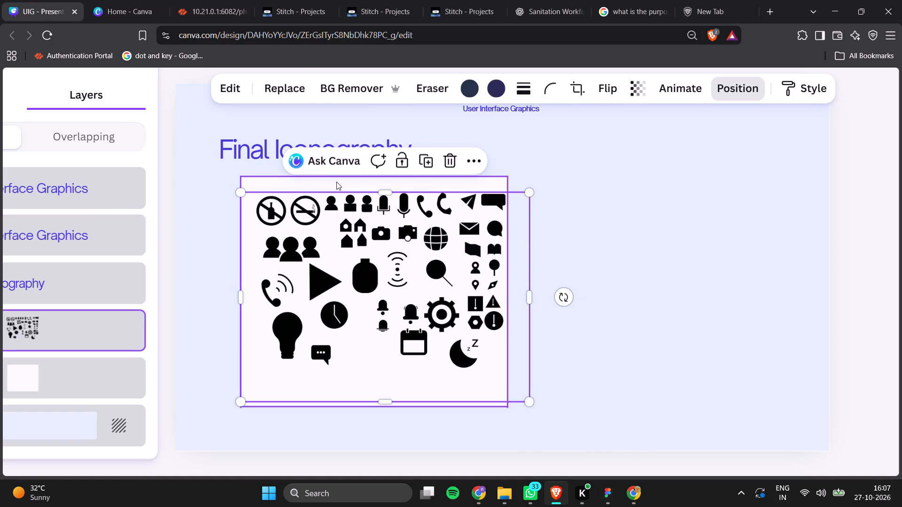
Resize the backing rectangle to fit the icons, widening it to about 850 and trimming its bottom and top edges.
left_click(336, 182)
left_click_drag(513, 314, 536, 319)
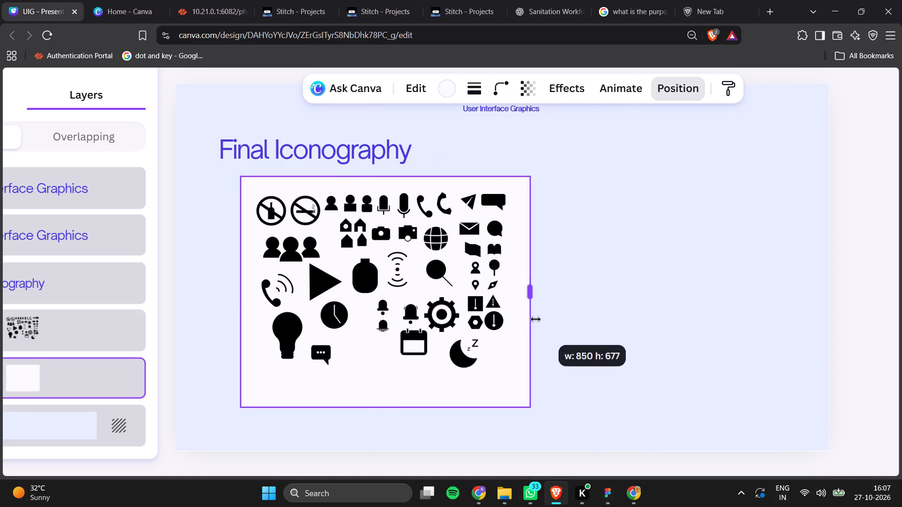
left_click_drag(536, 319, 530, 320)
left_click_drag(401, 408, 404, 384)
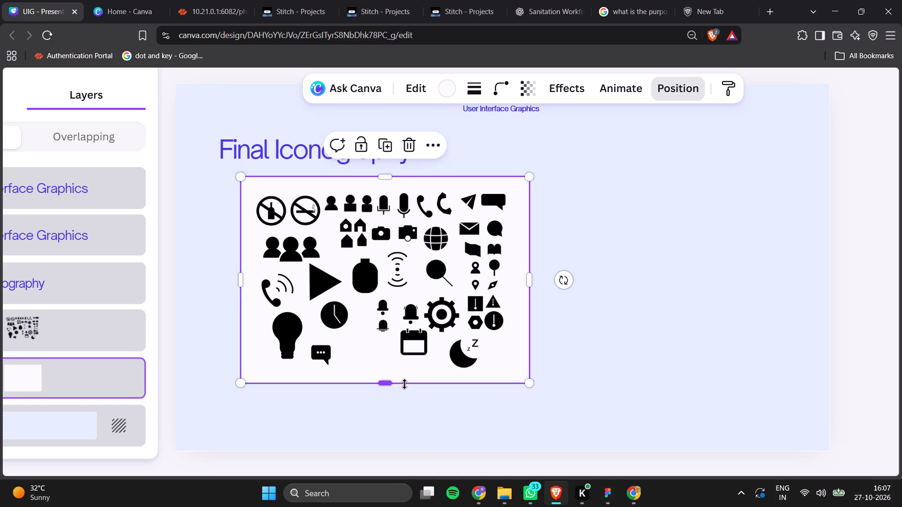
left_click_drag(383, 179, 385, 184)
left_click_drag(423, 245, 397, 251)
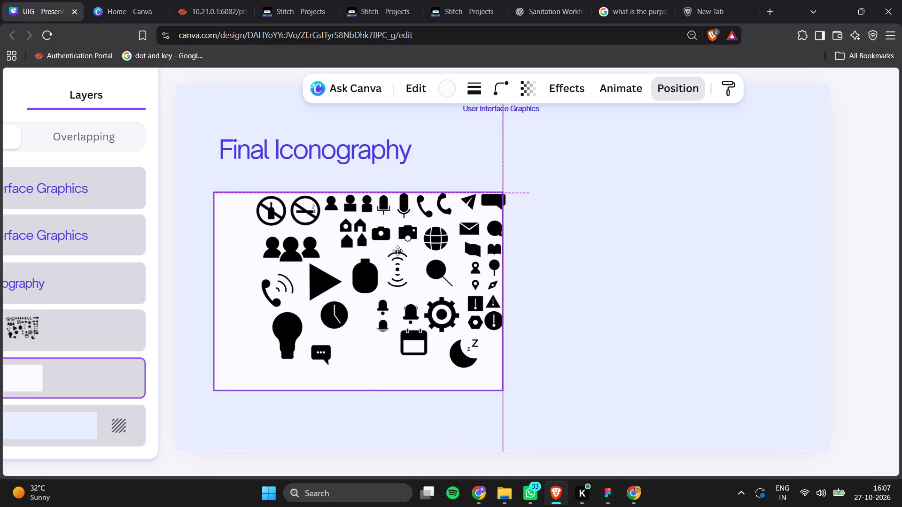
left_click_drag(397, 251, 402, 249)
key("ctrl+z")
Select the icons image and its backing rectangle together, move them under the start of the Final Iconography title and enlarge them slightly.
left_click_drag(199, 202, 412, 330)
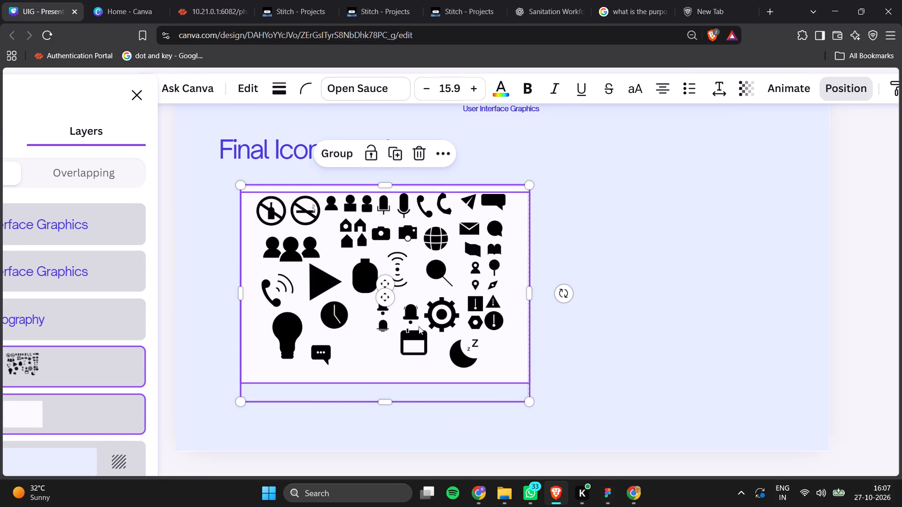
left_click_drag(426, 316, 398, 325)
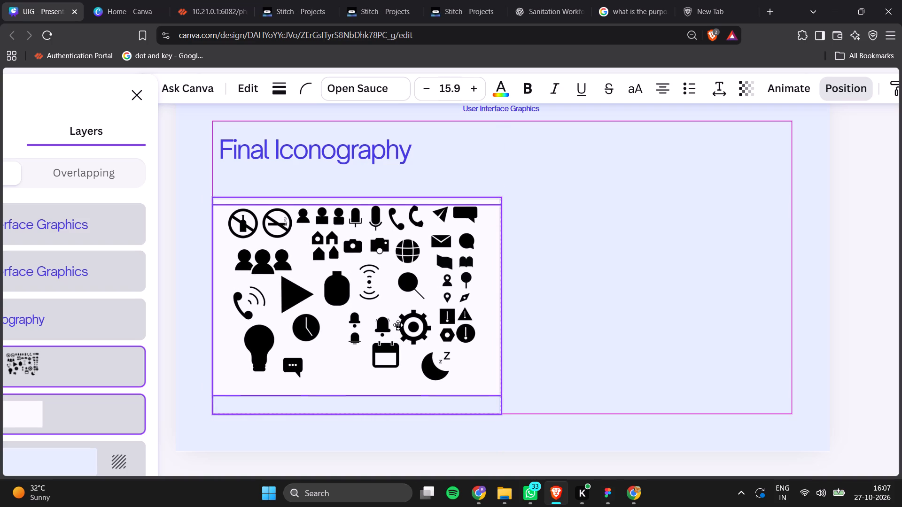
left_click_drag(398, 325, 399, 326)
left_click_drag(502, 408, 517, 419)
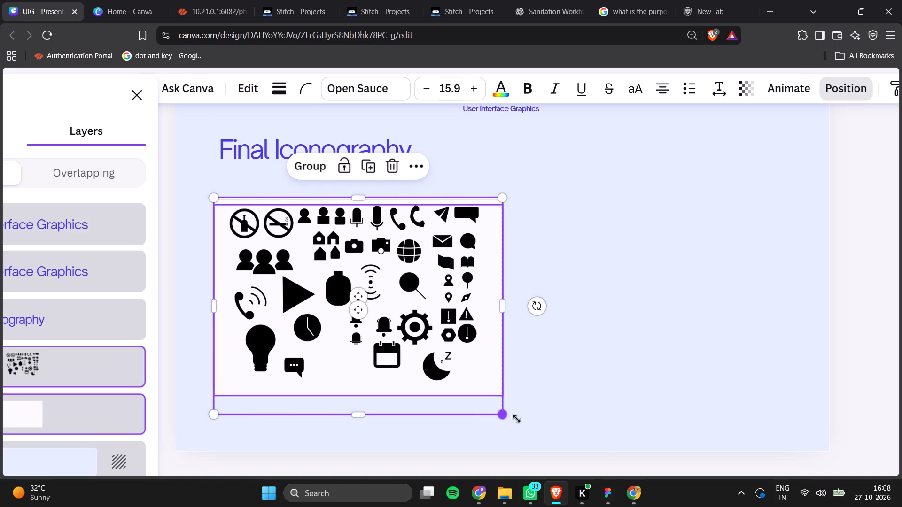
left_click_drag(517, 419, 506, 411)
Duplicate the solid icons image with its backing rectangle and place the copy level beside the original, 21 apart.
scroll(506, 411, "left", 1)
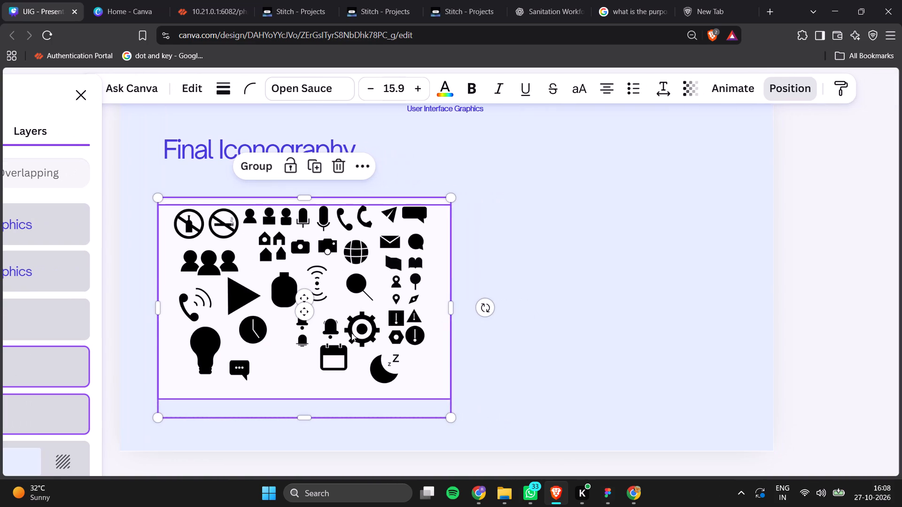
left_click_drag(351, 333, 655, 333, "alt")
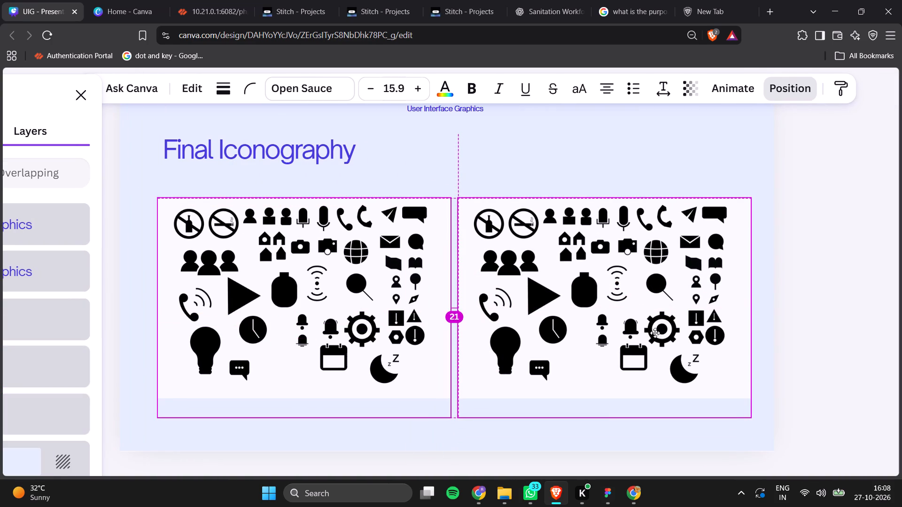
left_click_drag(655, 333, 654, 334, "alt")
triple_click(654, 334)
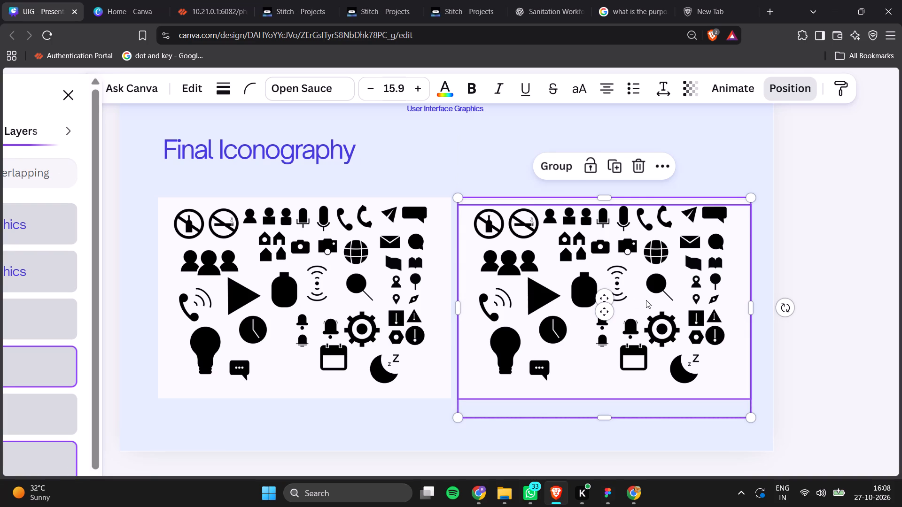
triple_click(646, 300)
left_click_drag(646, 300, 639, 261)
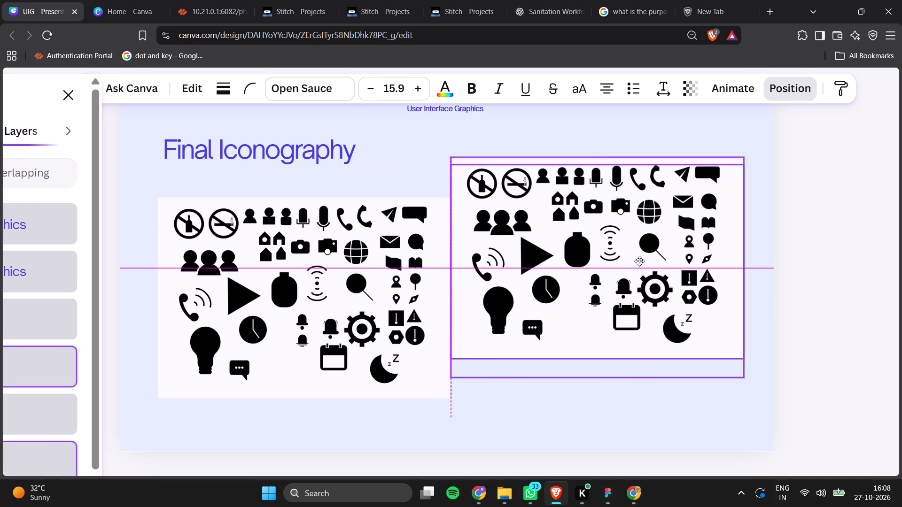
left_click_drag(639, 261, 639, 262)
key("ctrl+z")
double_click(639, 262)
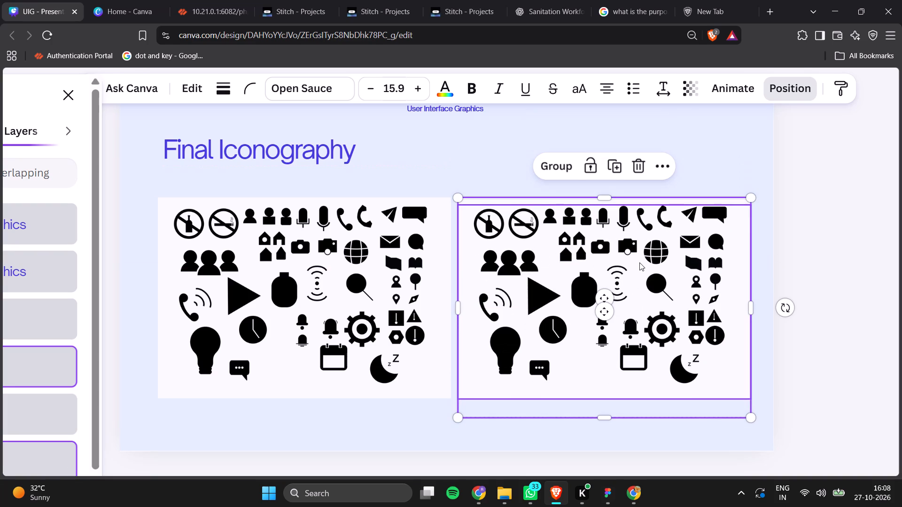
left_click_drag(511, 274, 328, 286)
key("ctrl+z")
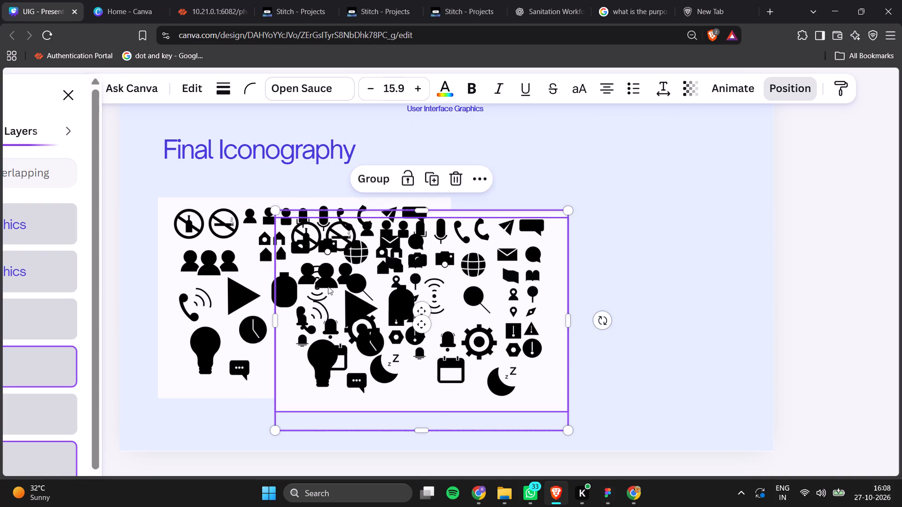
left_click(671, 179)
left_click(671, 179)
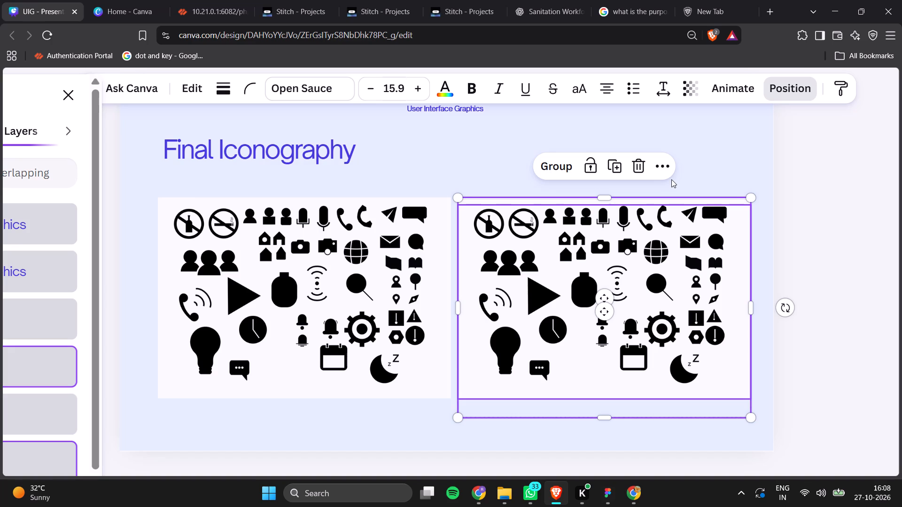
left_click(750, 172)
Shift the crop of the copied icons image so its frame shows only the outline version of the icons.
left_click(652, 253)
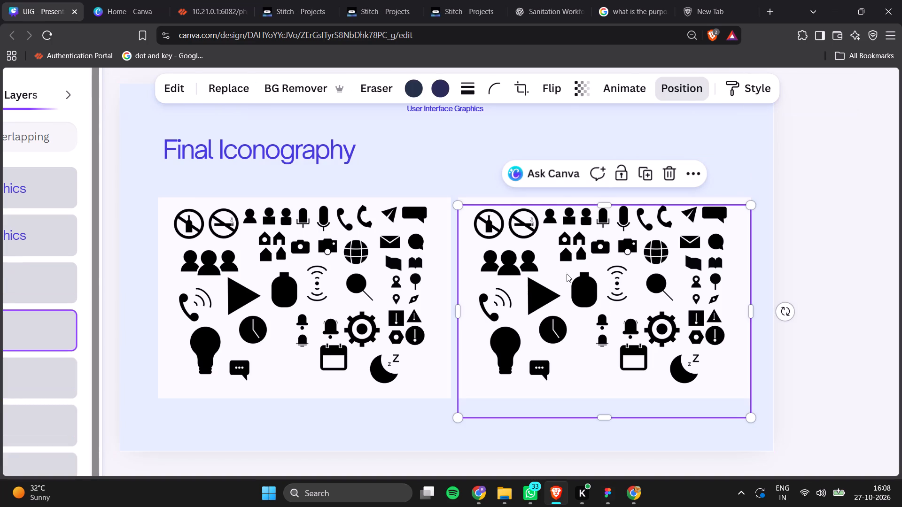
double_click(570, 271)
left_click_drag(570, 271, 220, 280)
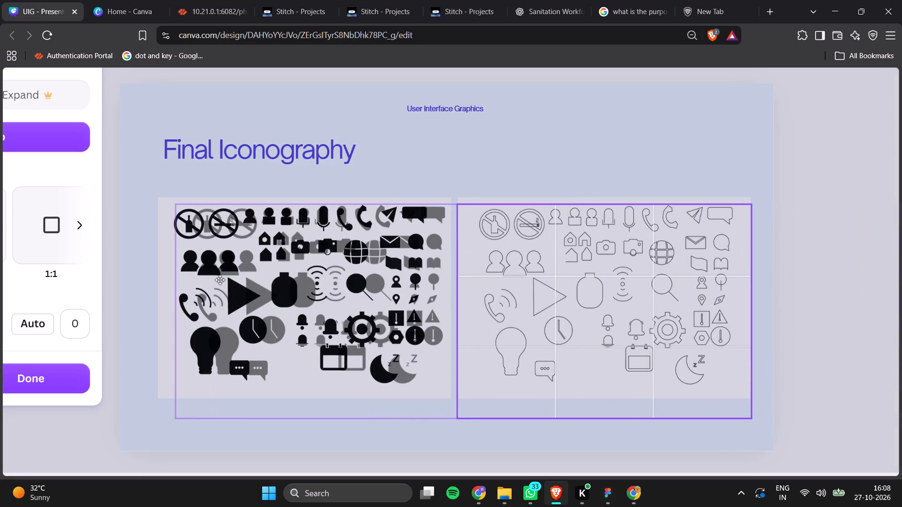
left_click_drag(220, 280, 211, 290)
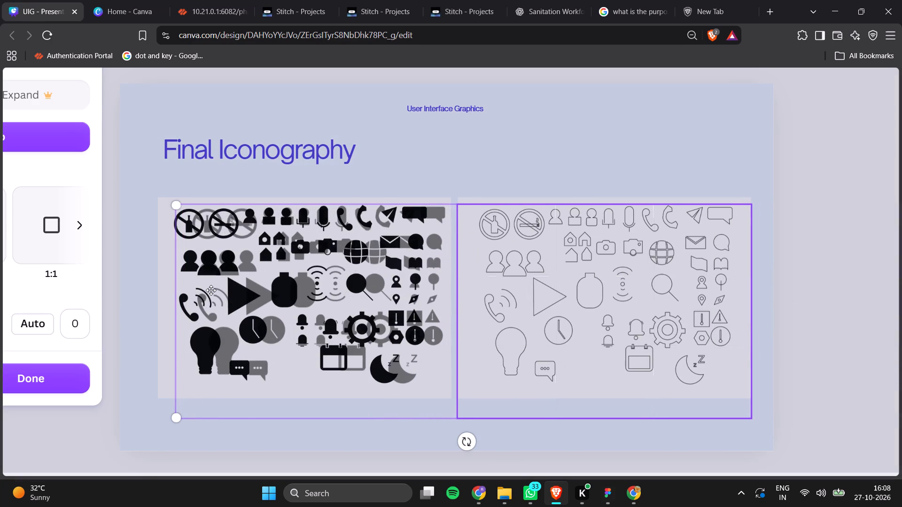
left_click(533, 159)
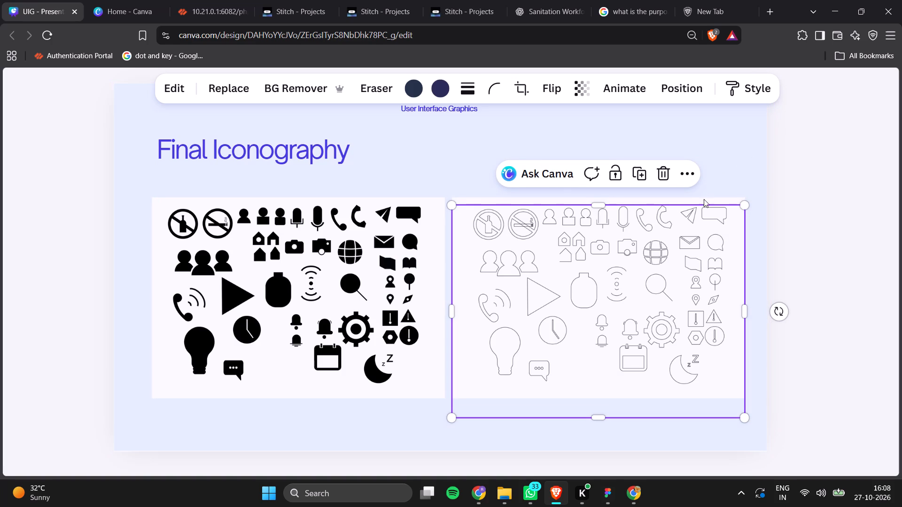
left_click(727, 142)
Nudge the outline icons image slightly left and down so the icons sit centred on their backing rectangle.
left_click(630, 267)
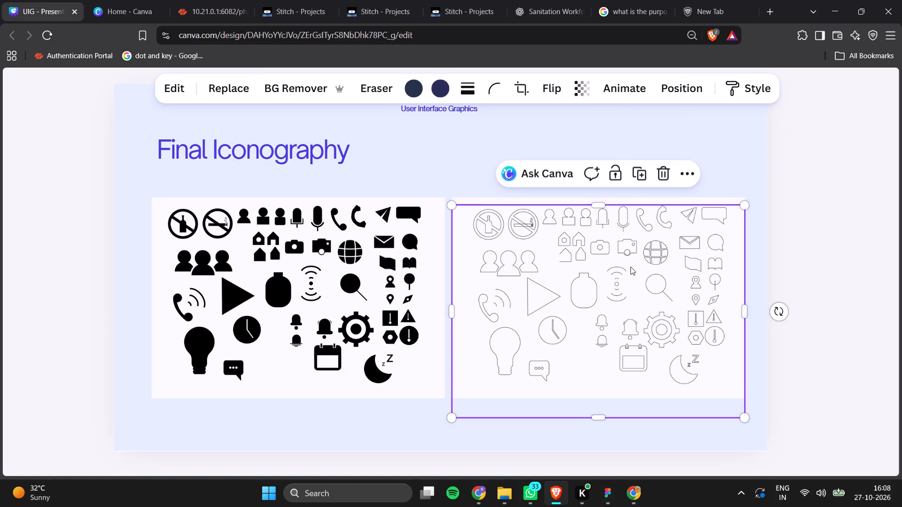
key("Left")
key("Left")
key("Left")
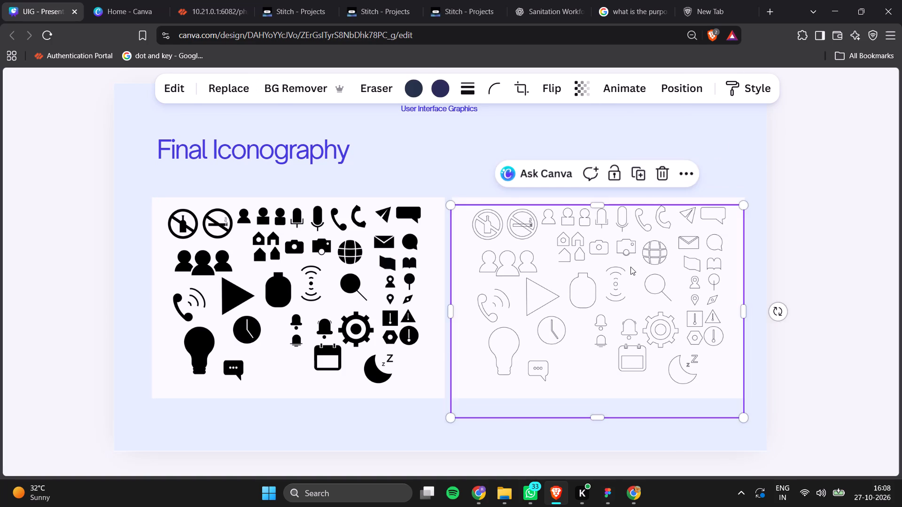
key("Right")
key("Left")
key("Left")
key("Left")
key("Left")
key("Left")
key("Left")
key("Left")
key("Left")
key("Left")
key("Left")
key("Left")
key("Left")
key("Left")
key("Left")
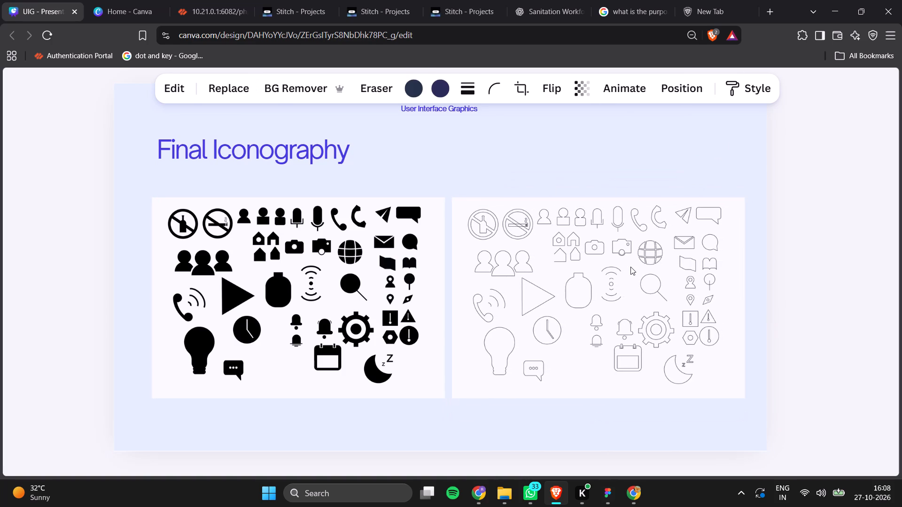
key("Down")
key("Down")
key("Down")
key("Down")
key("Down")
key("Down")
key("Down")
key("Down")
key("Down")
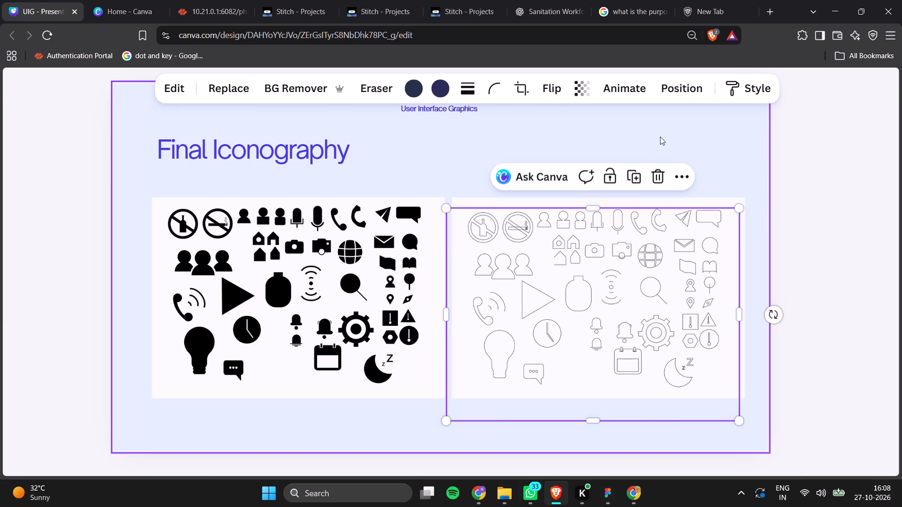
left_click(743, 259)
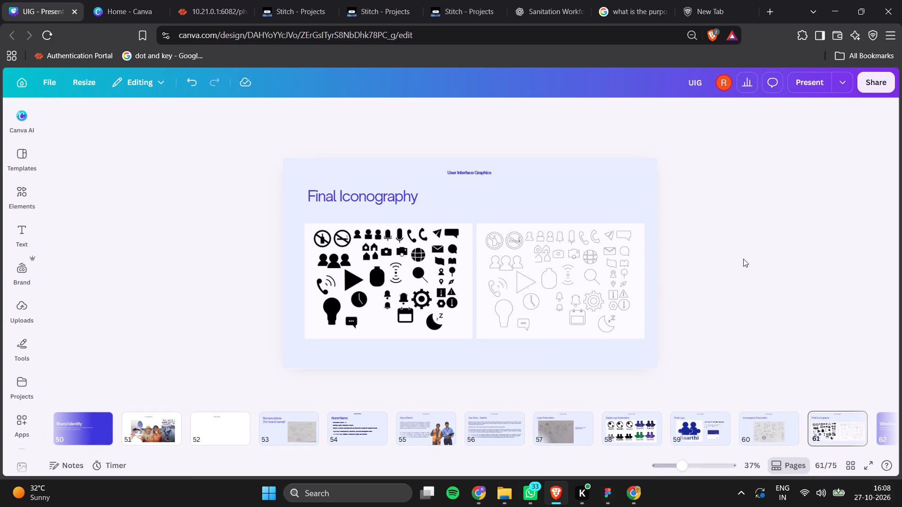
Copy the "ai generate some explorations" note from the Logo Exploration page onto the Iconography Exploration page.
left_click(755, 419)
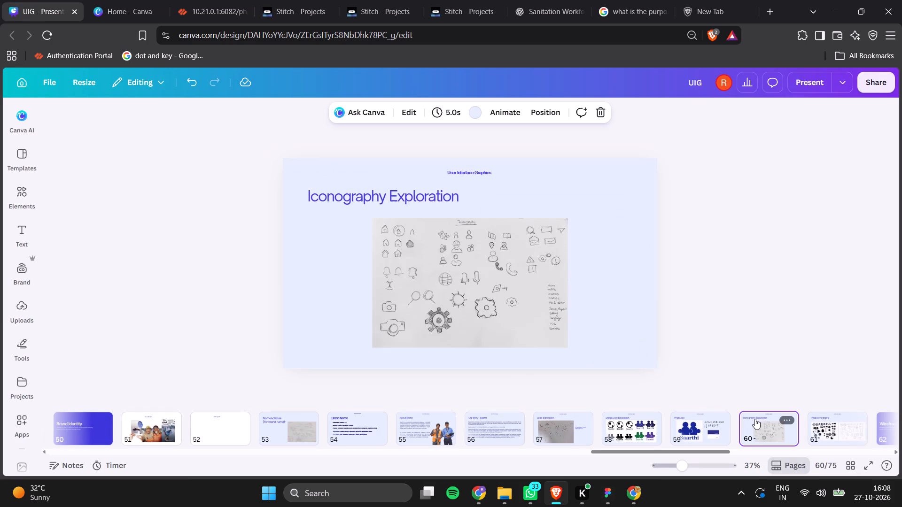
left_click(549, 440)
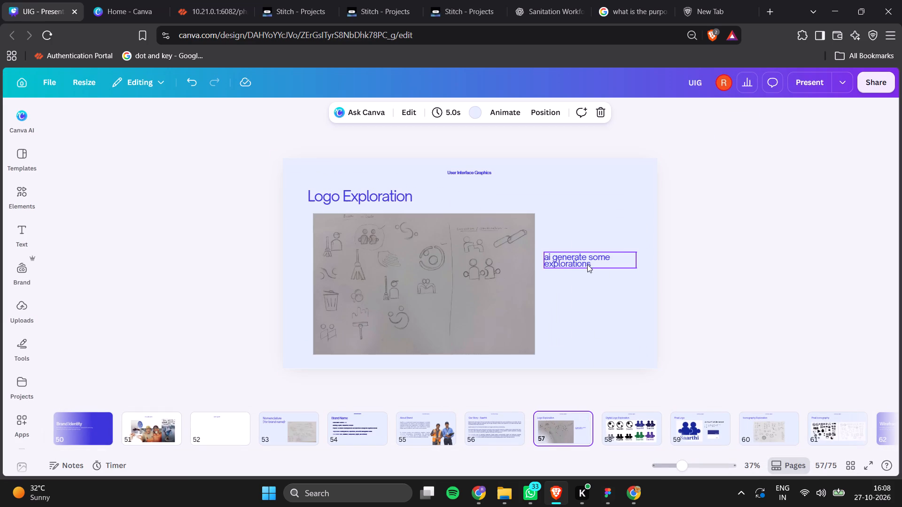
left_click(581, 266)
key("ctrl+c")
left_click(789, 417)
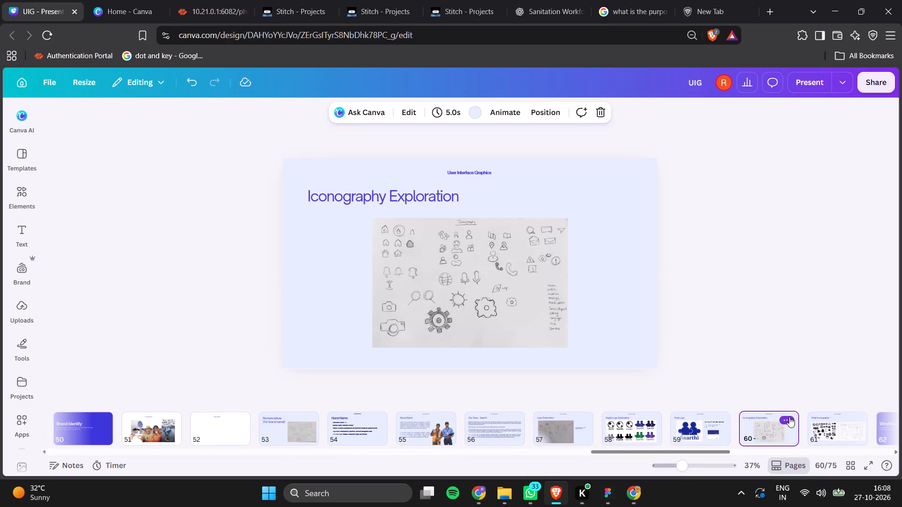
key("ctrl+v")
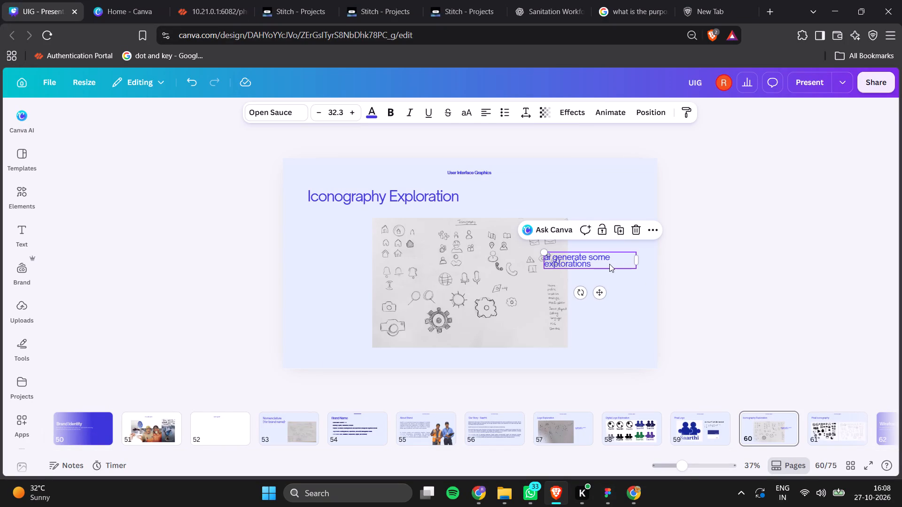
left_click(671, 274)
Look through the Wireframing section's pages and return to the Iconography Exploration page.
key("Right")
key("Right")
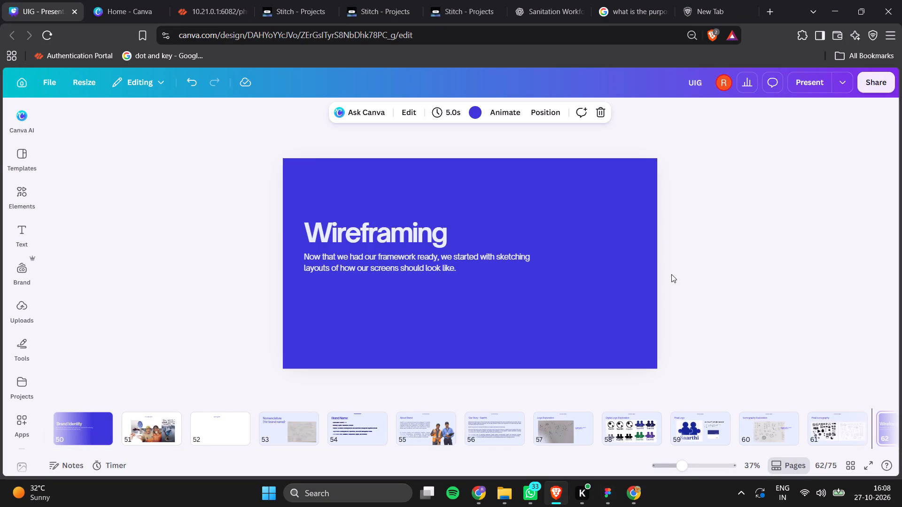
key("Right")
key("Right")
key("Right")
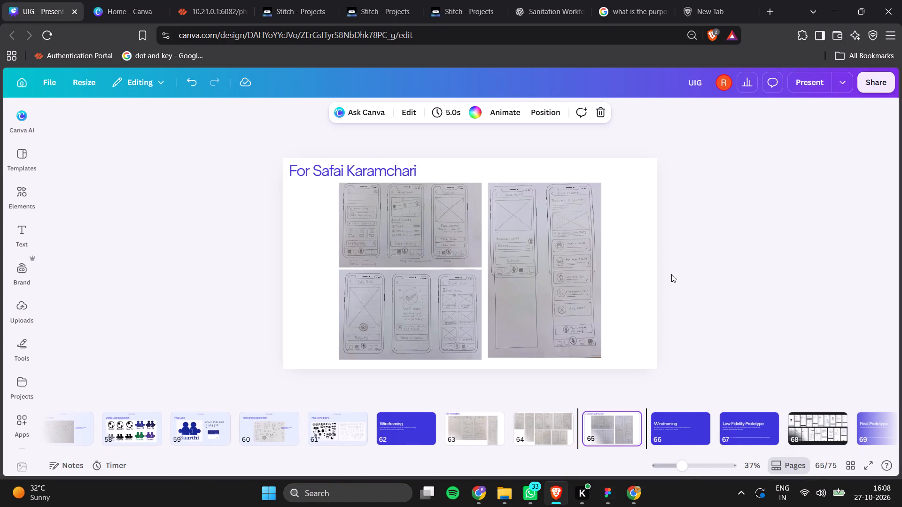
key("Right")
key("Right")
key("Left")
key("Left")
key("Left")
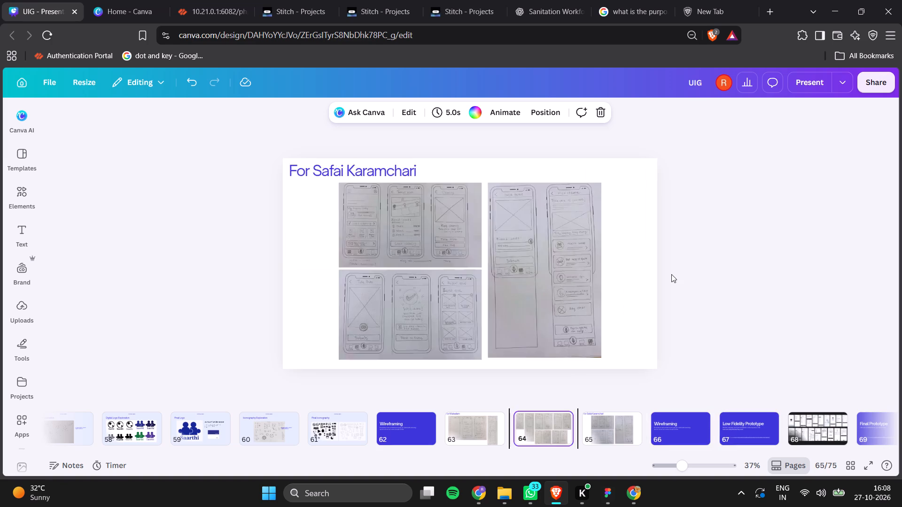
key("Left")
key("Left")
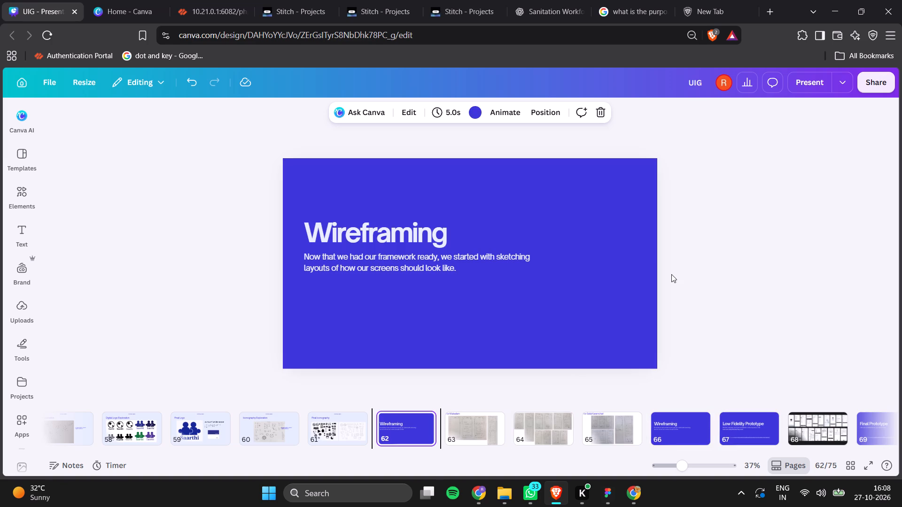
key("Left")
key("Left")
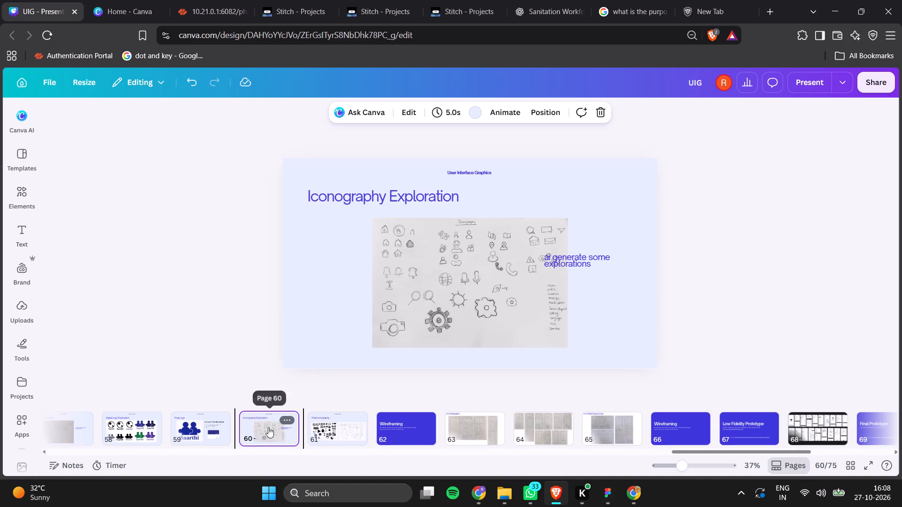
Enlarge the "style guide" text on page 52 to size 49.9 and move it lower on the page.
scroll(268, 427, "right", 5)
left_click(200, 431)
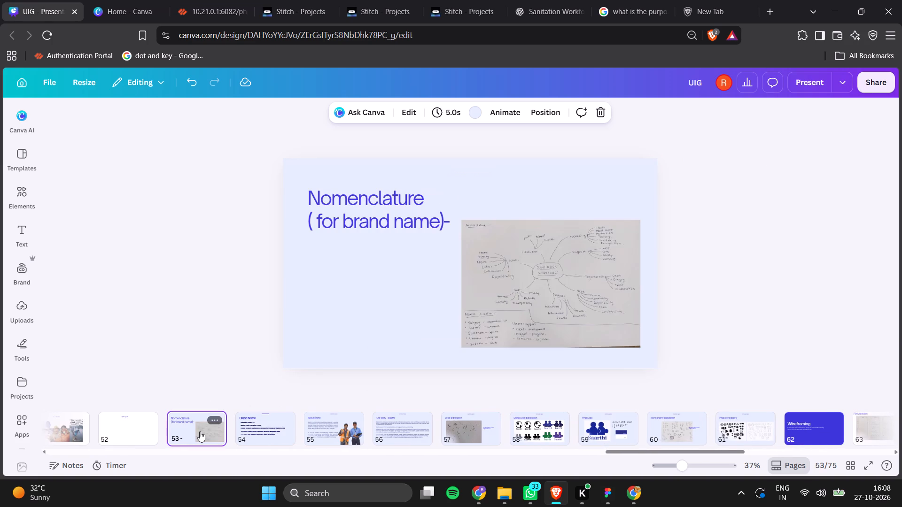
left_click(142, 430)
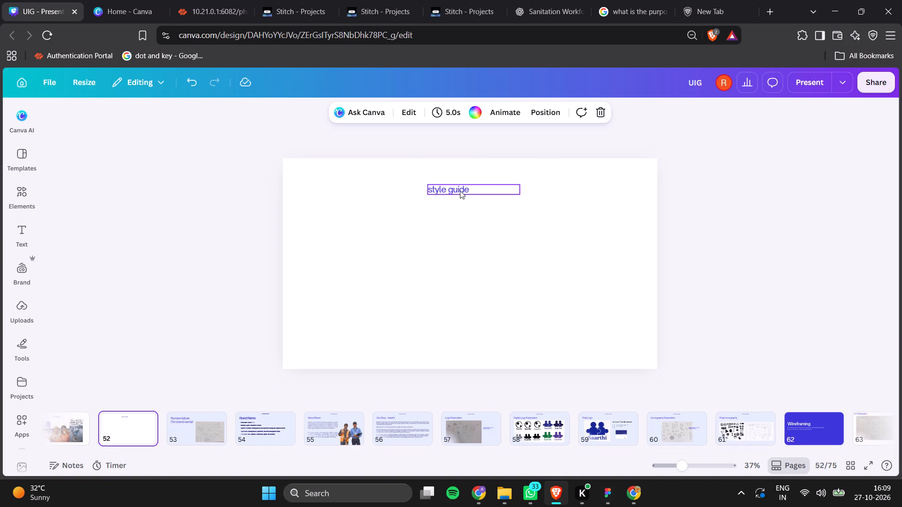
left_click(460, 191)
left_click_drag(431, 182, 383, 162)
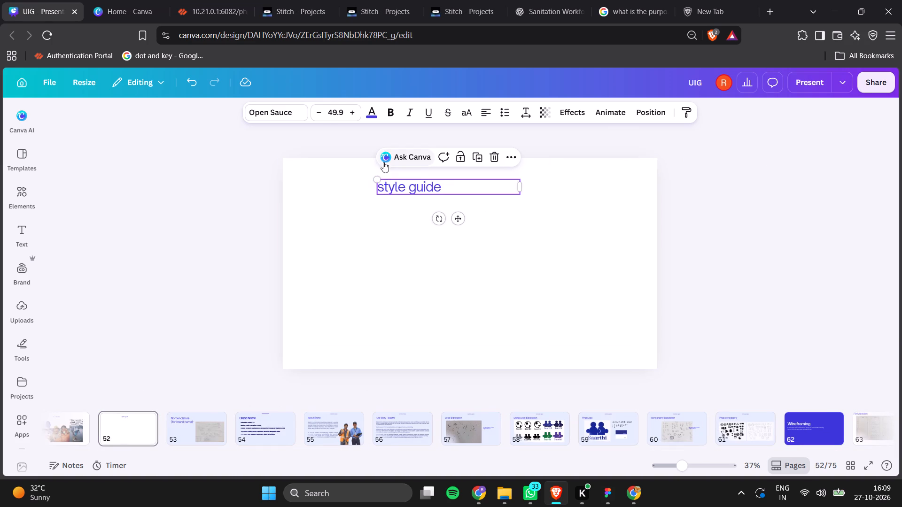
left_click_drag(415, 179, 444, 223)
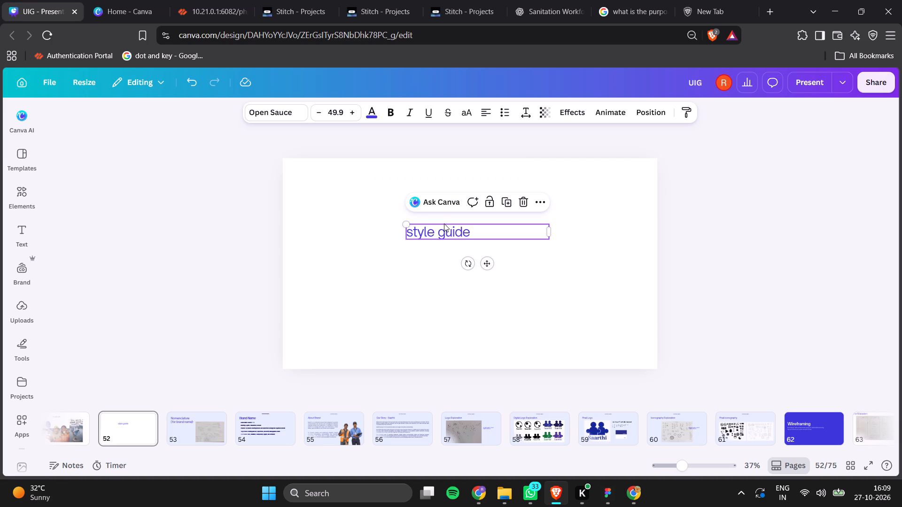
left_click(567, 281)
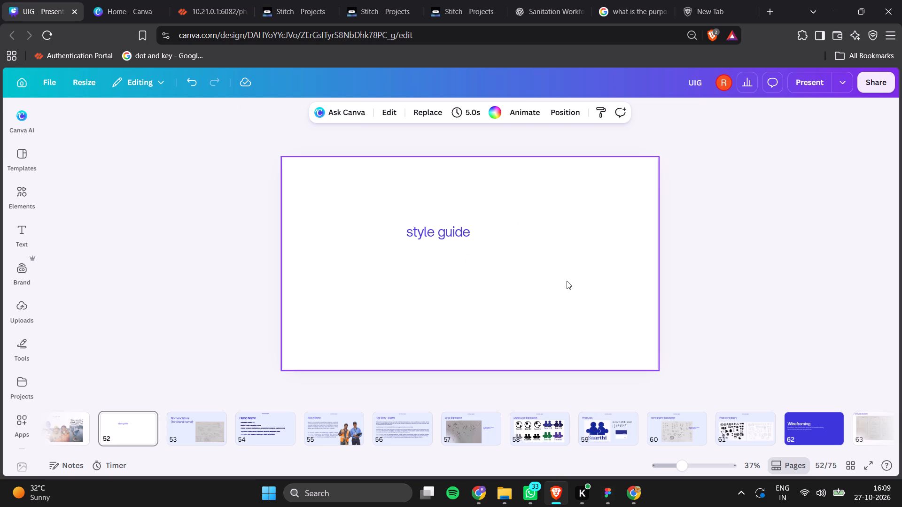
Check the pages around the style guide page and add a blank page directly after it.
key("Left")
key("Right")
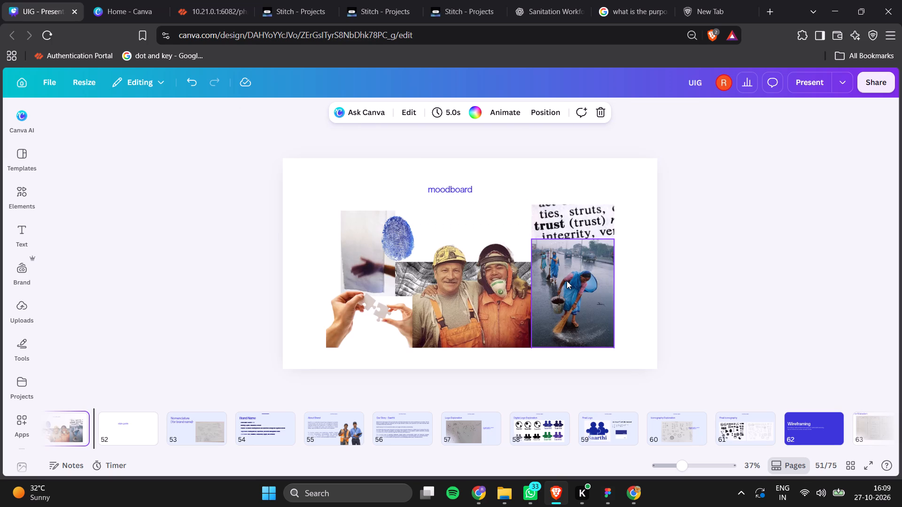
key("Right")
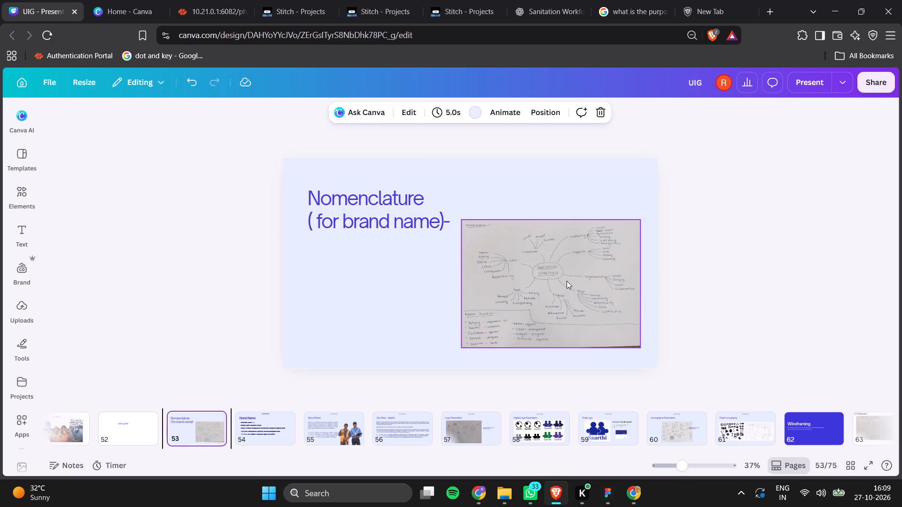
key("Left")
key("Left")
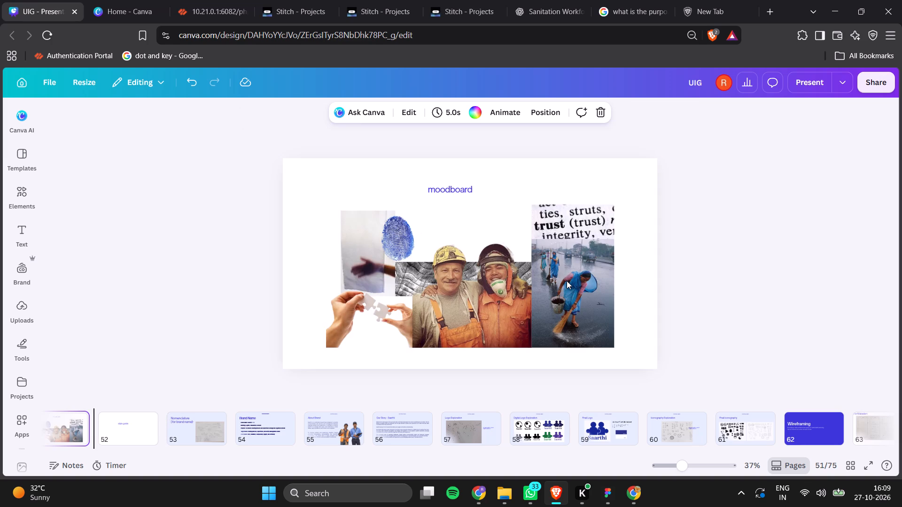
key("Right")
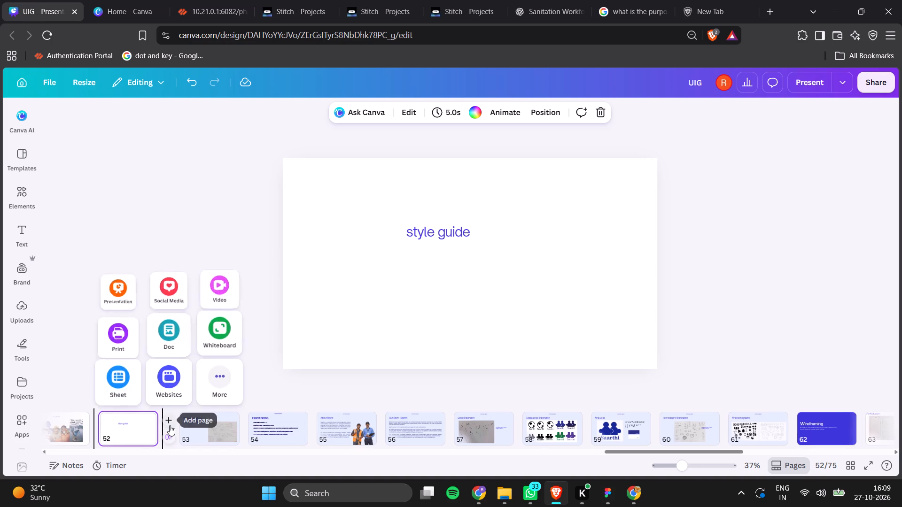
left_click(170, 425)
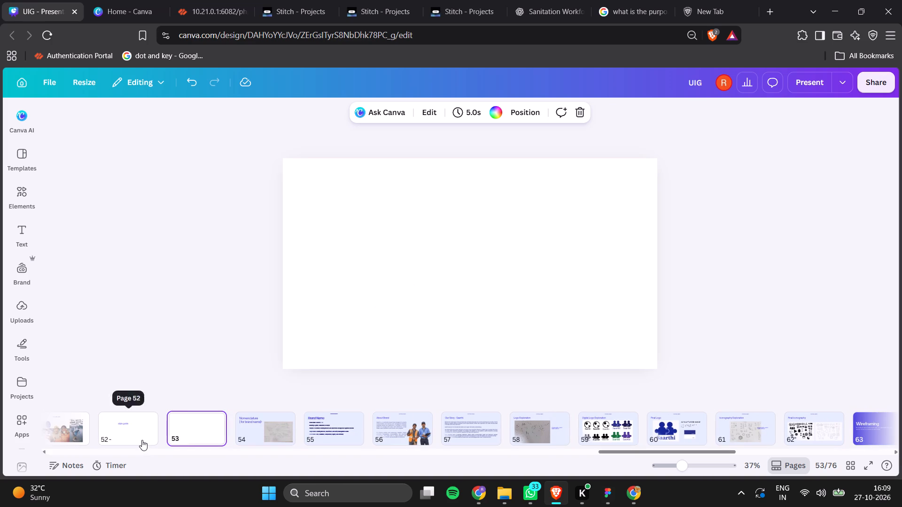
Copy the "style guide" text from page 52 onto blank page 53 and reword the copy as "colour pallate".
left_click(142, 440)
left_click(447, 232)
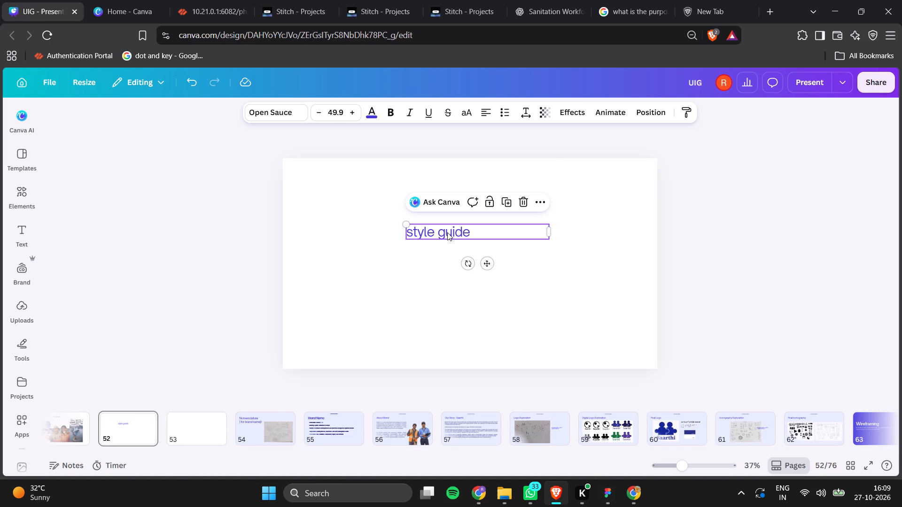
key("ctrl+c")
left_click(197, 430)
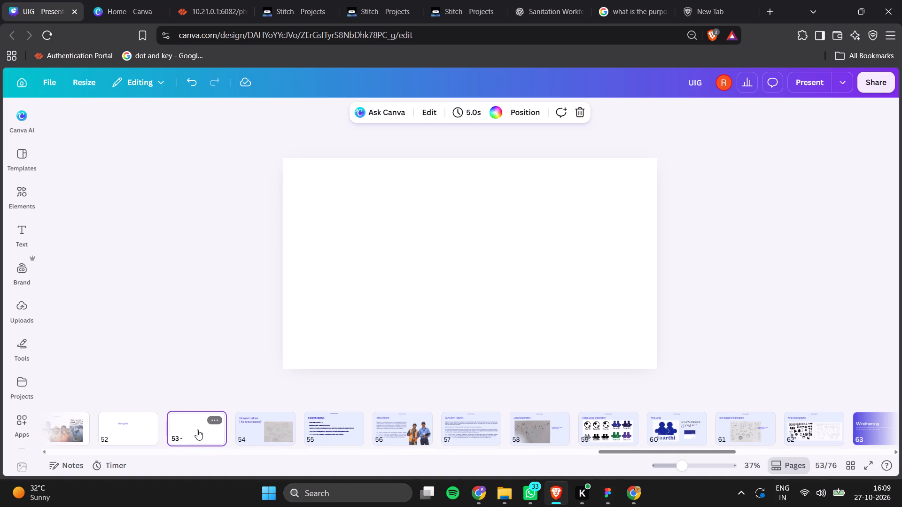
key("ctrl+v")
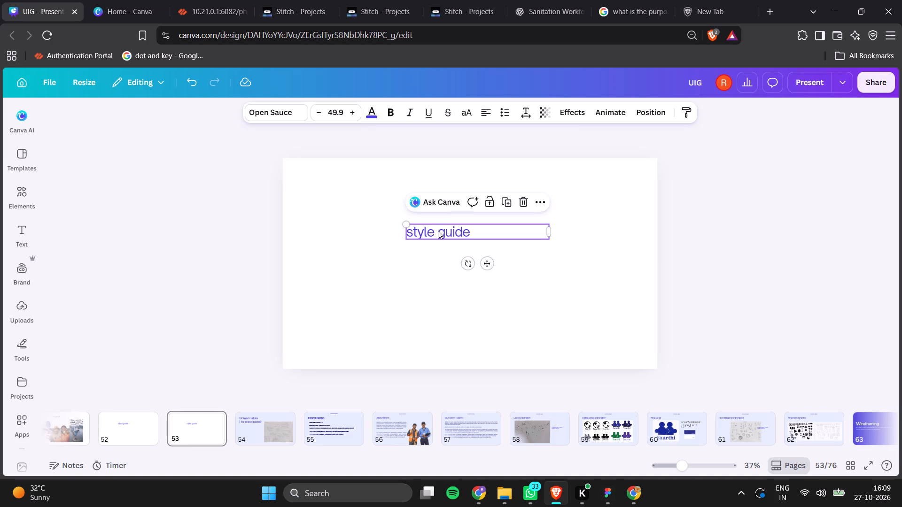
double_click(438, 230)
type("colour pall")
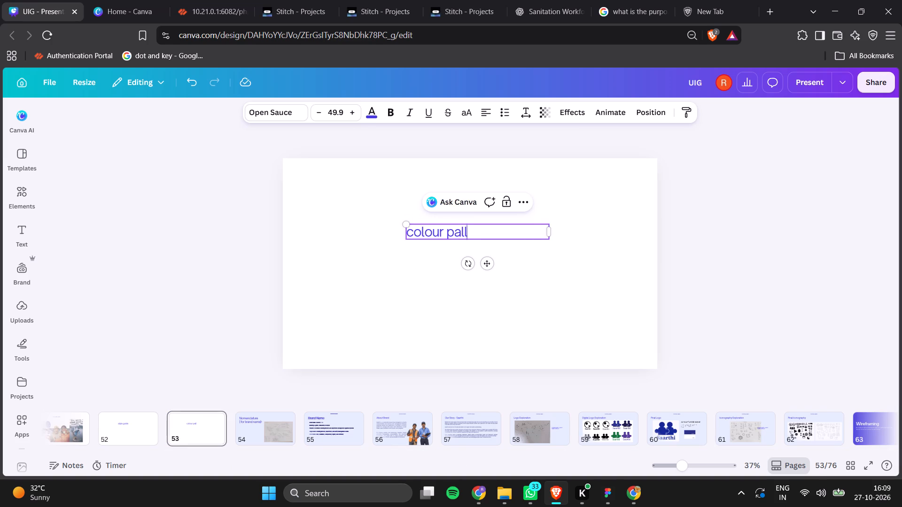
key("a")
type("te")
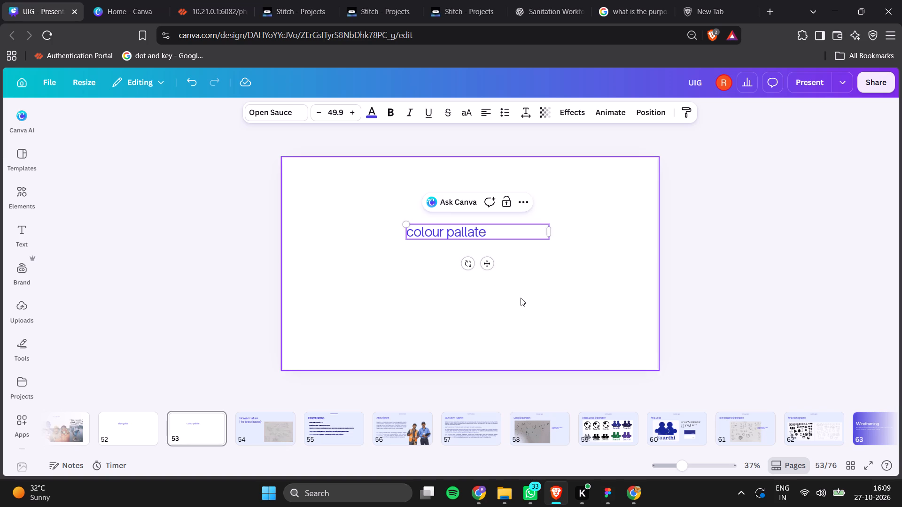
Look up the spelling with the search suggestions for "colour pala" in the browser's new tab, and return to the presentation.
left_click(713, 13)
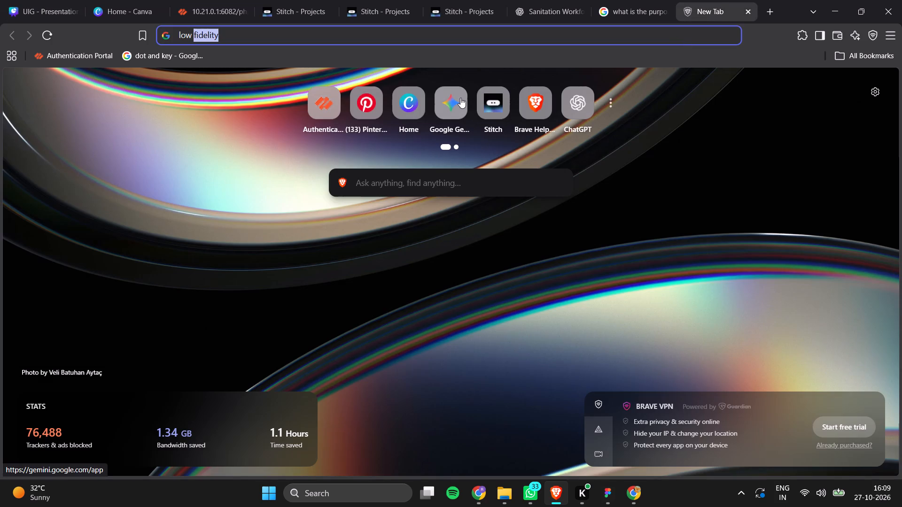
key("BackSpace")
key("BackSpace")
key("BackSpace")
key("BackSpace")
key("BackSpace")
type("colour pala")
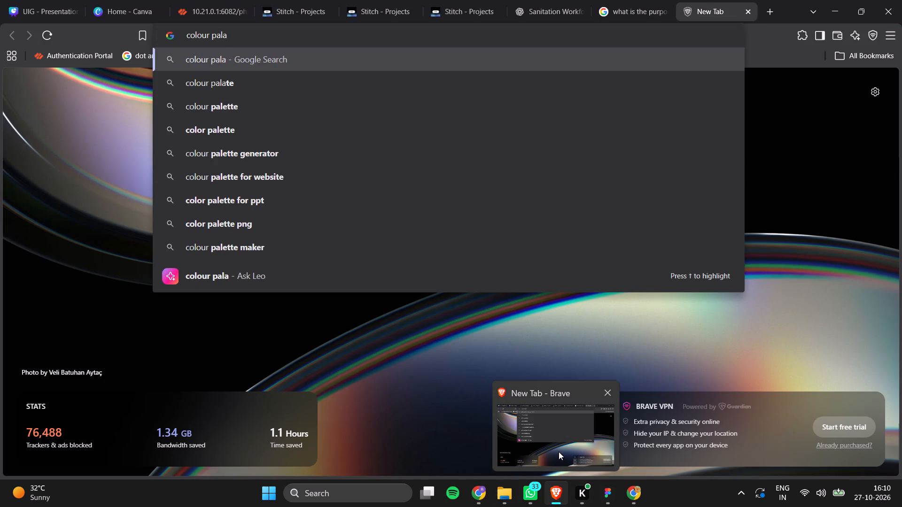
left_click(559, 452)
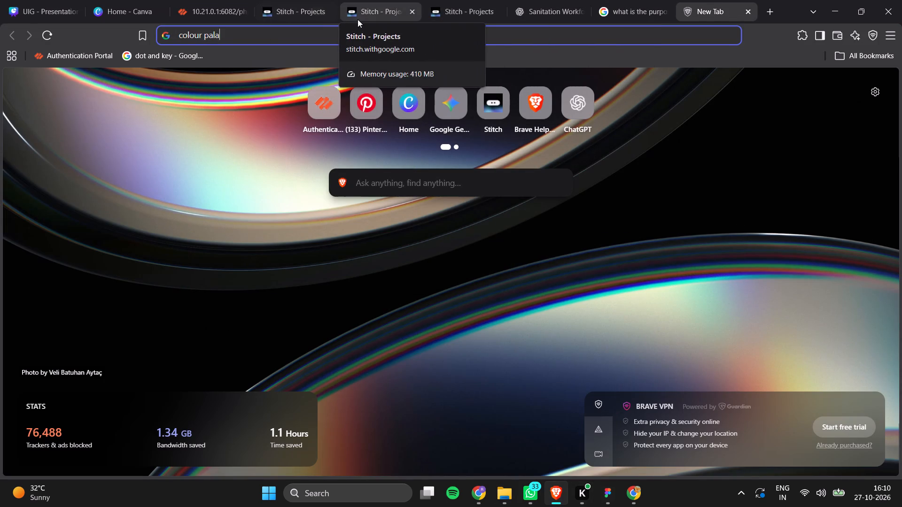
left_click(62, 5)
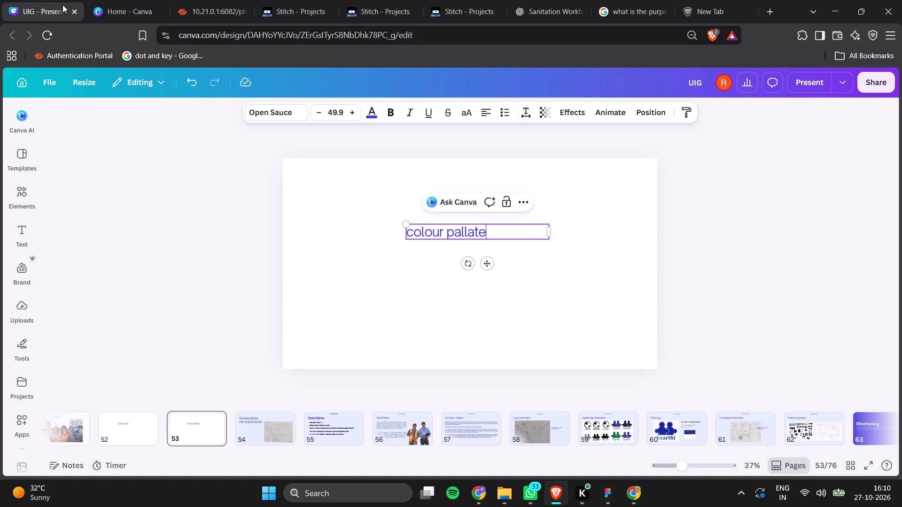
Change the text on page 53 to "colour pallete".
left_click(476, 238)
key("BackSpace")
key("BackSpace")
type("et")
left_click(552, 300)
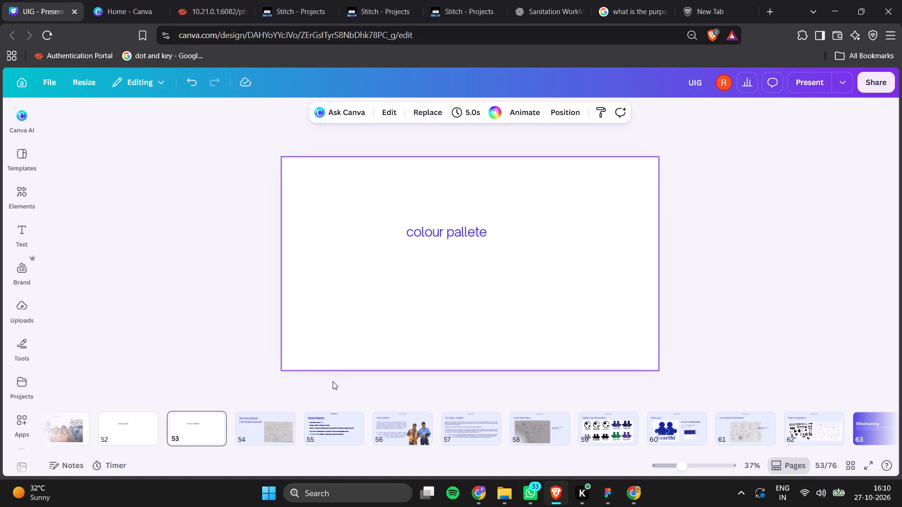
Replace the Brand Identity title page's subtitle with "It was time for us to decide how our app should look like visually.".
scroll(303, 415, "right", 6)
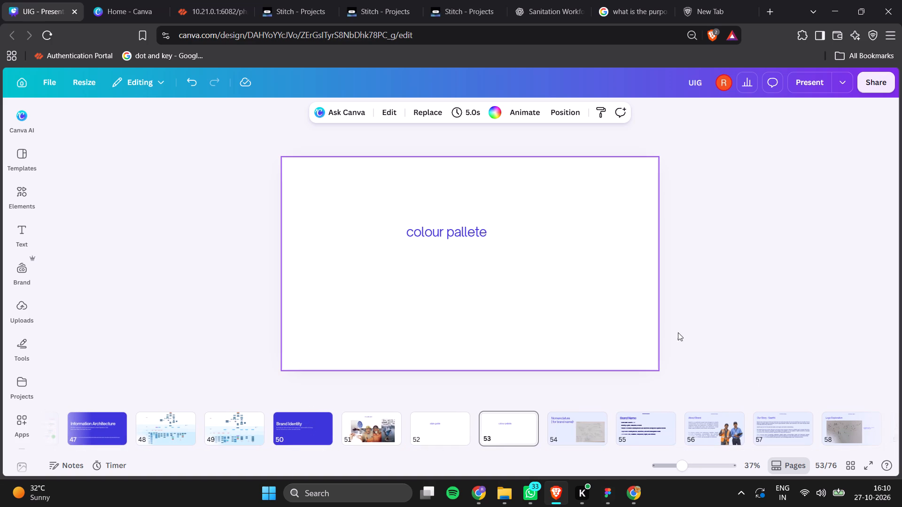
left_click(305, 428)
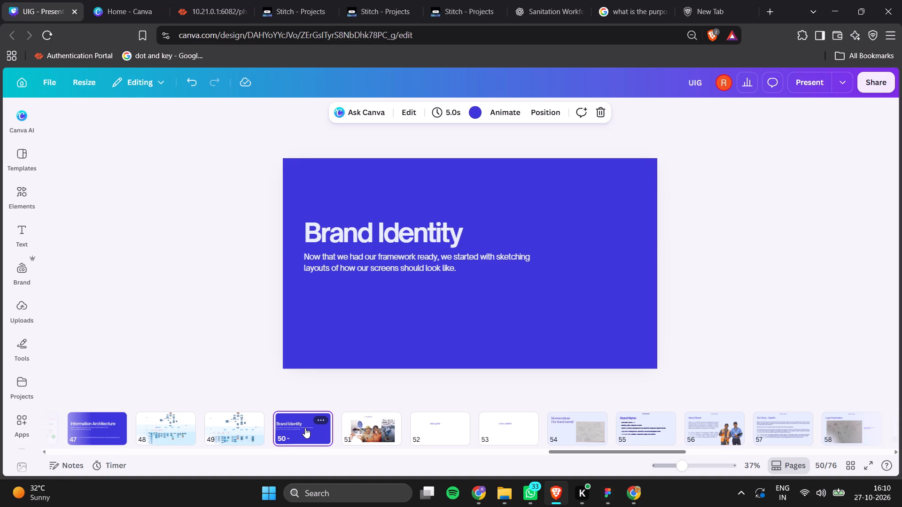
double_click(373, 267)
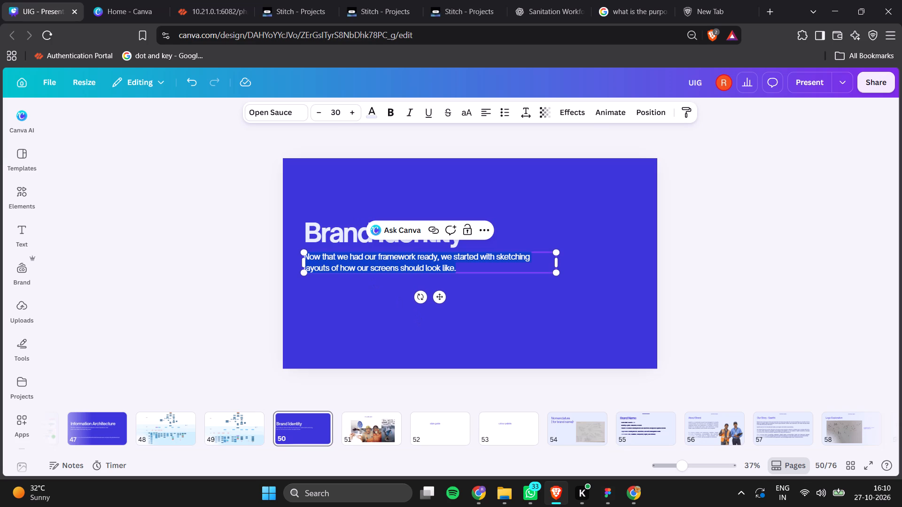
type("t was time for us")
key("space")
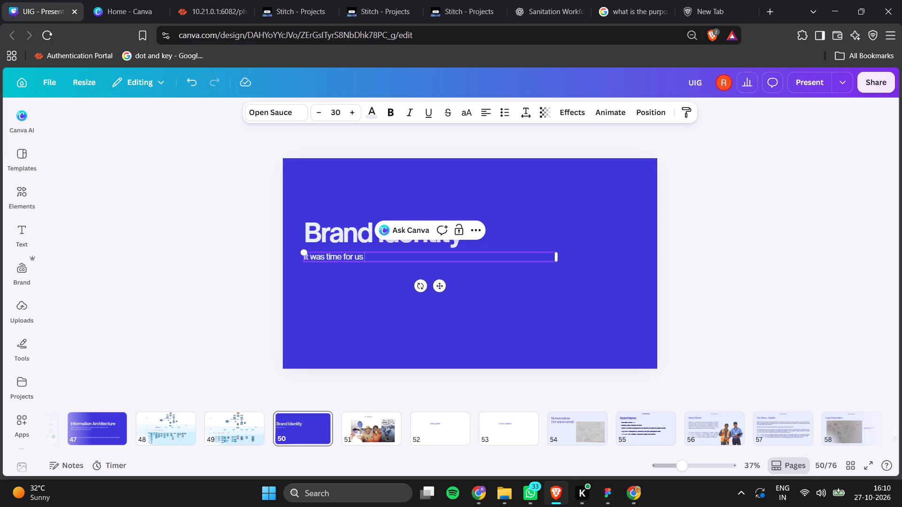
type("to t")
key("BackSpace")
type("decide how our")
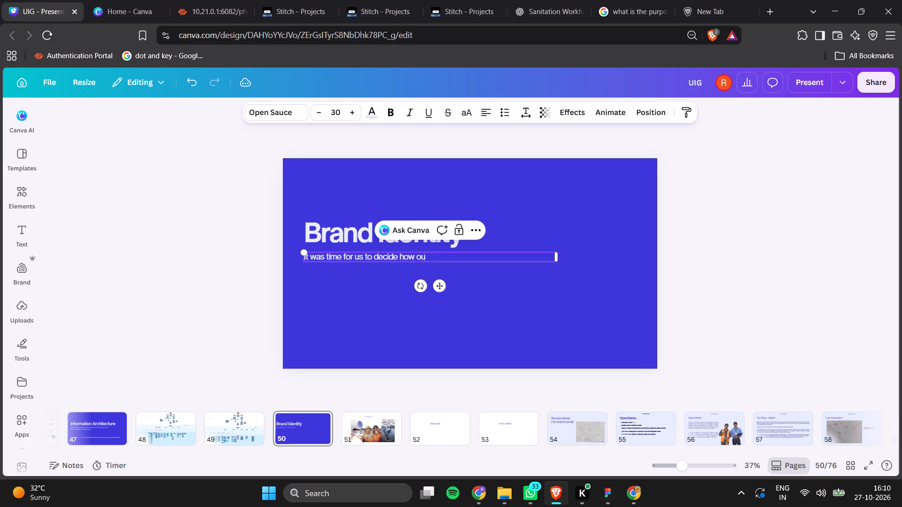
key("space")
key("a")
type("pp should look like visually")
key("period")
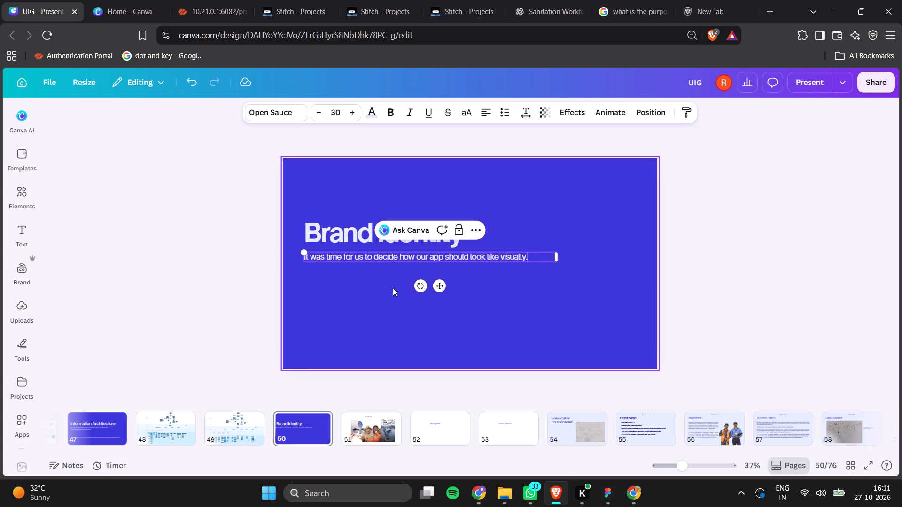
left_click(495, 316)
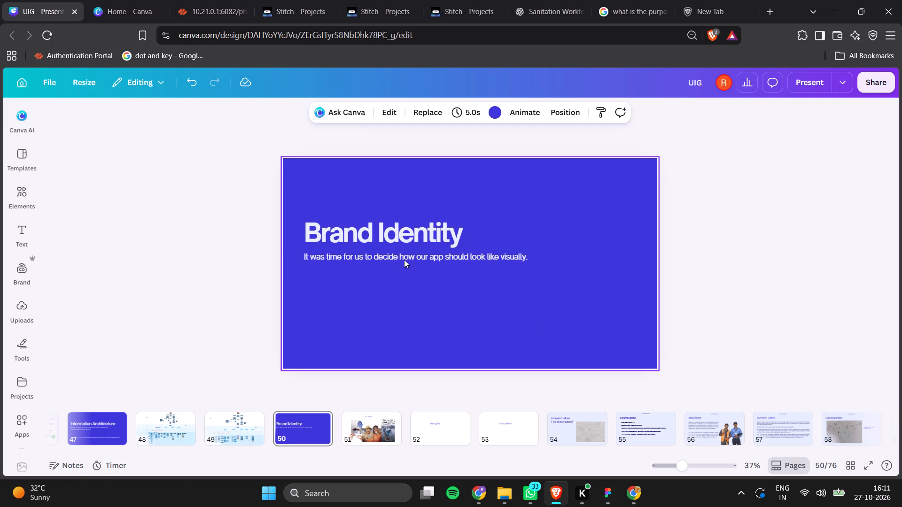
Nudge the Brand Identity title page's subtitle slightly to the right.
left_click(345, 262)
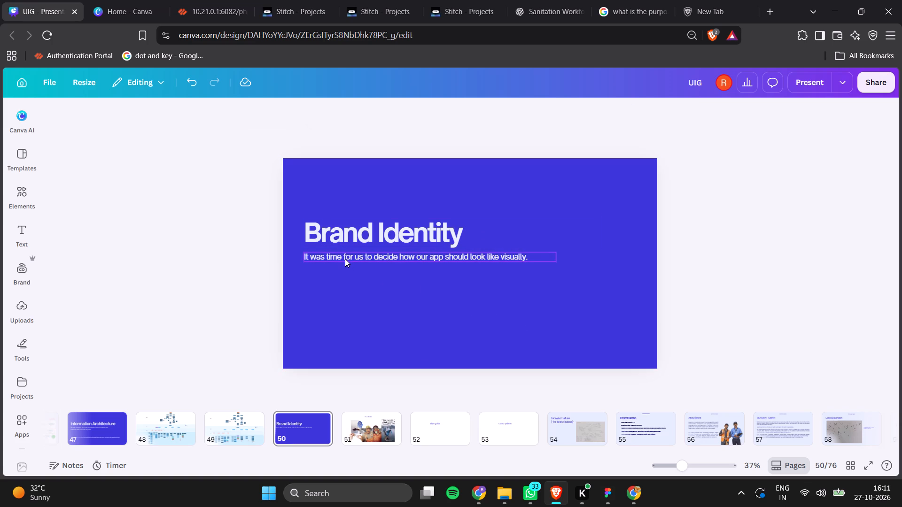
left_click(345, 259)
key("Right")
key("Right")
key("Right")
key("Right")
key("Right")
key("Right")
key("Right")
key("Right")
key("Right")
key("Right")
key("Right")
key("Right")
key("Right")
key("Right")
key("Right")
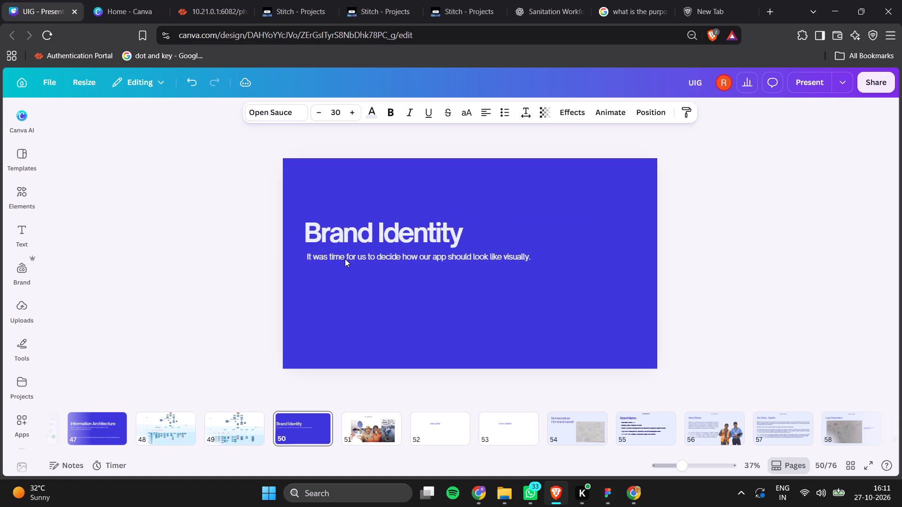
left_click(377, 313)
Review the Brand Identity pages from the moodboard through Logo Exploration and return to the Our Story - Saarthi page.
key("Right")
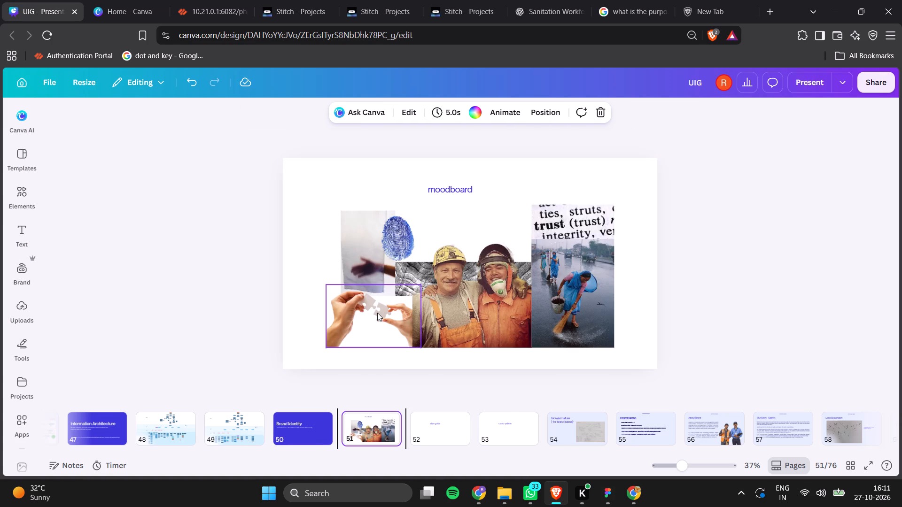
key("Left")
key("Right")
key("Right")
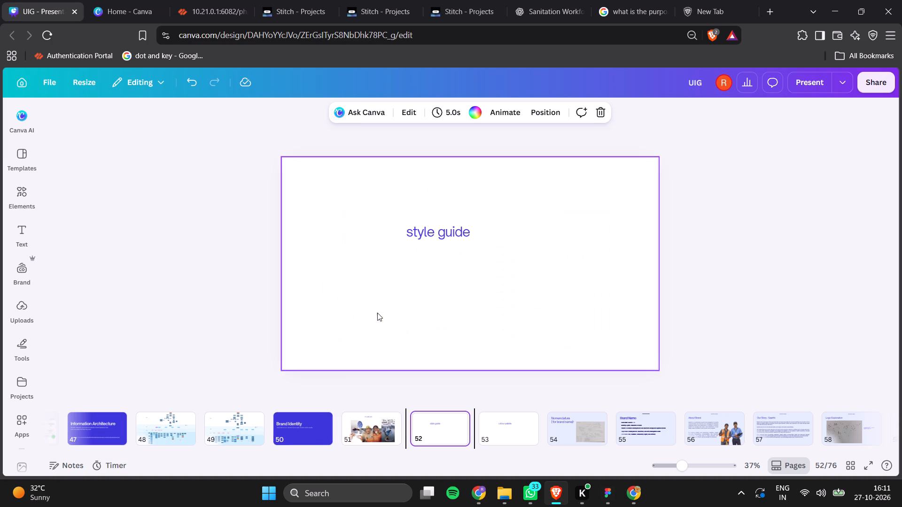
key("Right")
key("Right")
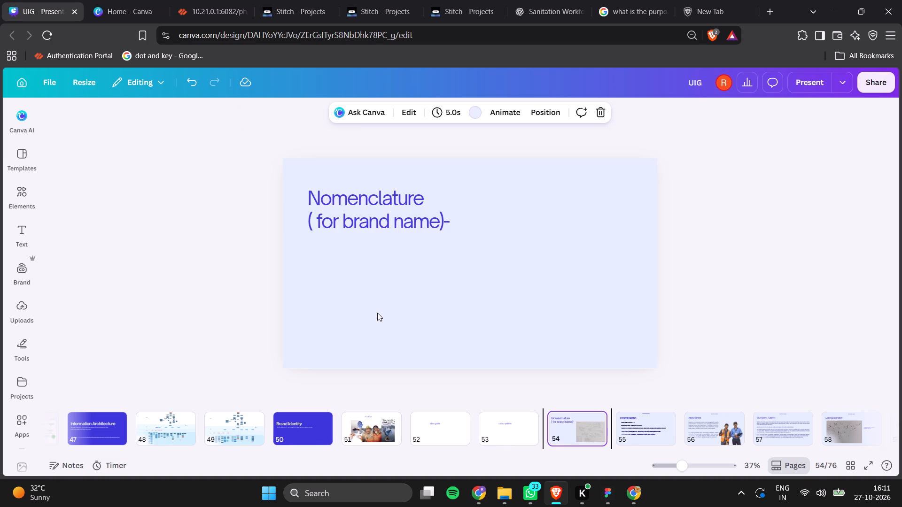
key("Right")
key("Left")
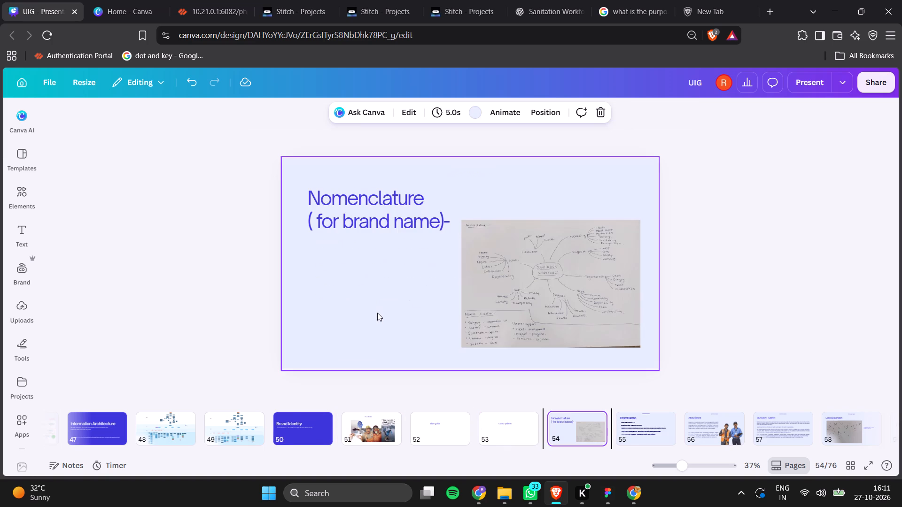
left_click(474, 282)
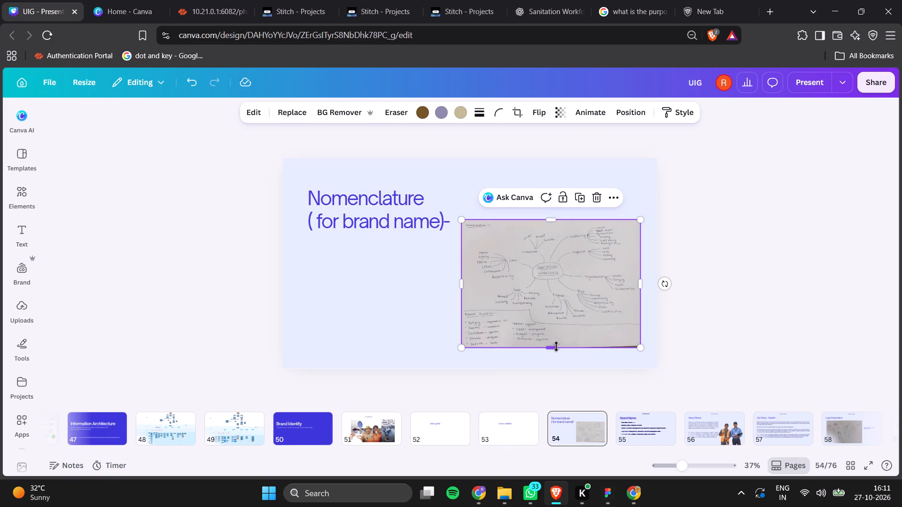
left_click(556, 346)
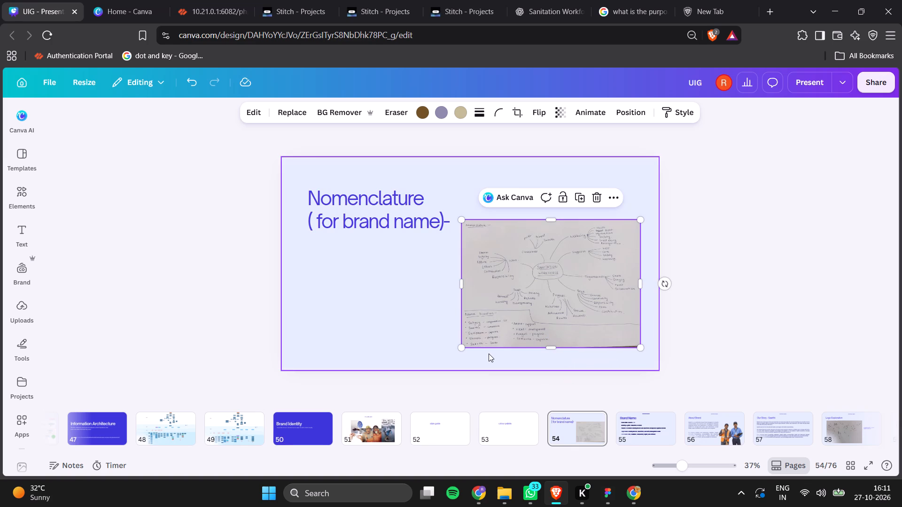
left_click(369, 340)
left_click(369, 340)
key("Right")
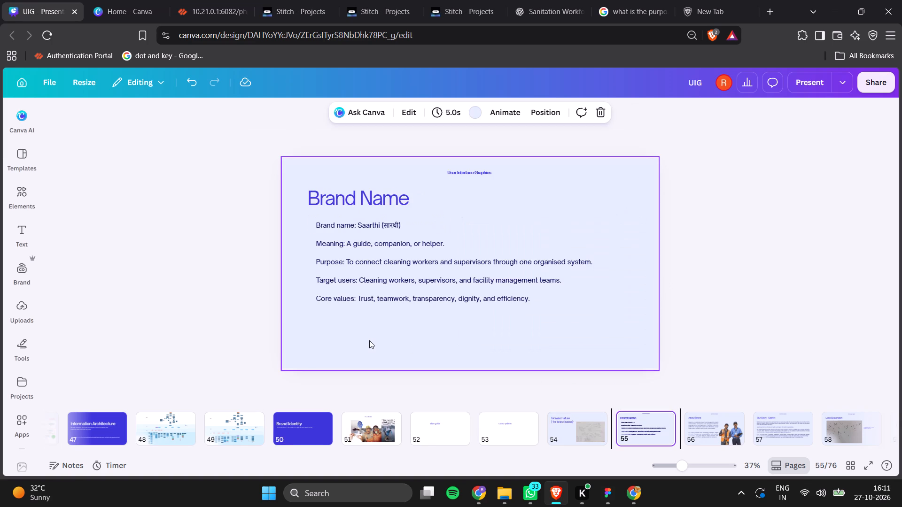
key("Right")
key("Left")
key("Right")
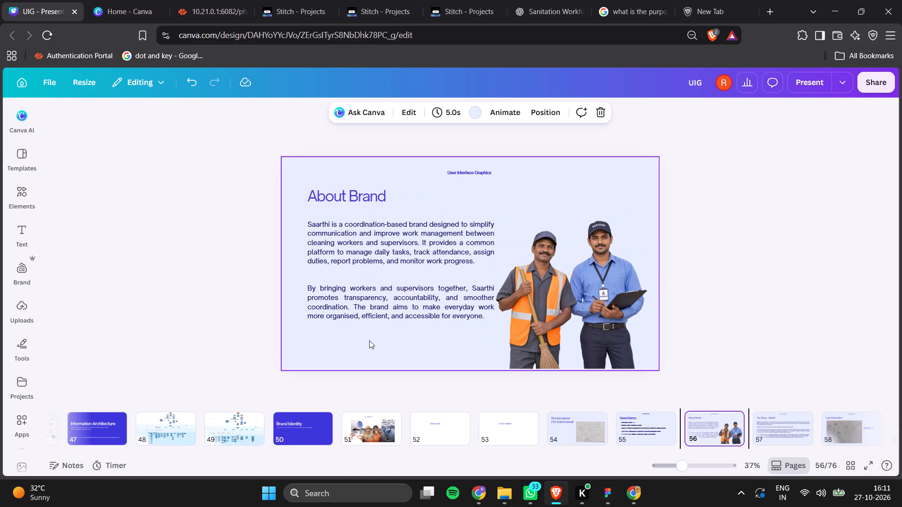
key("Right")
key("Right")
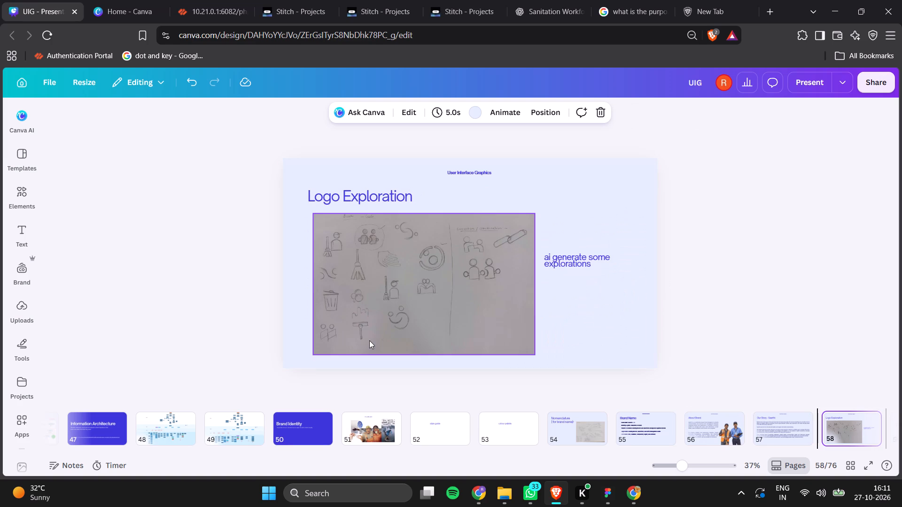
key("Left")
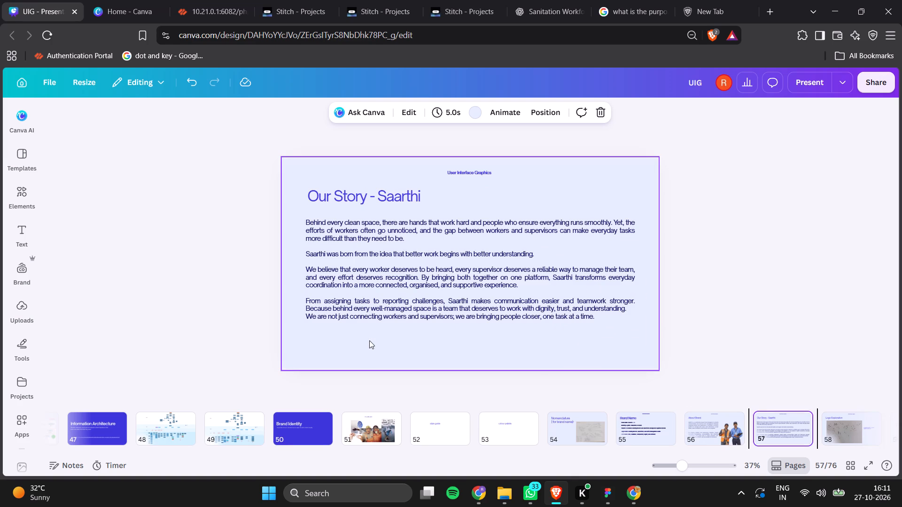
key("Left")
key("Right")
Review the remaining pages from Logo Exploration through iconography, wireframing and the prototypes up to the Testing page.
key("Right")
key("Right")
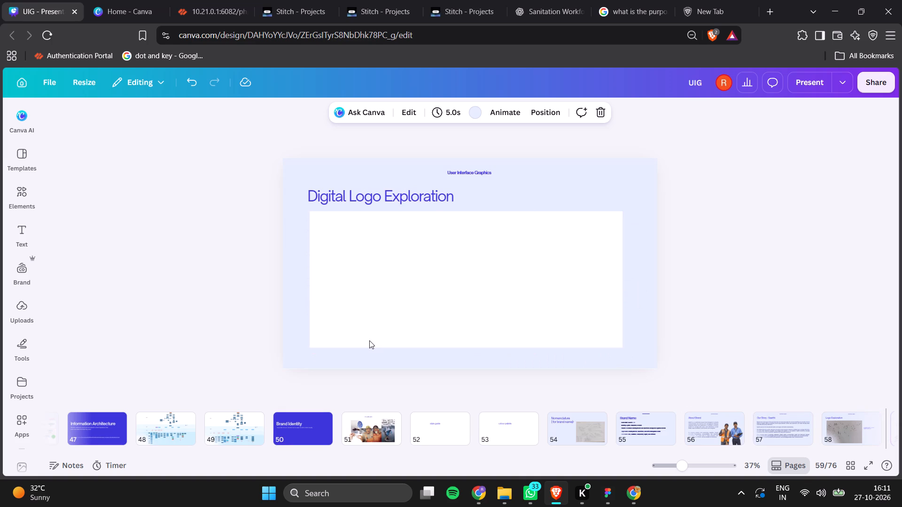
key("Right")
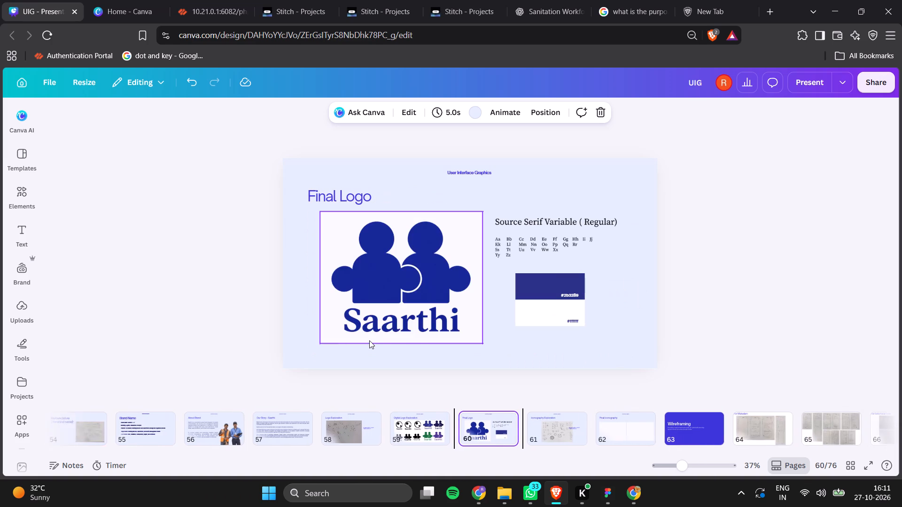
key("Right")
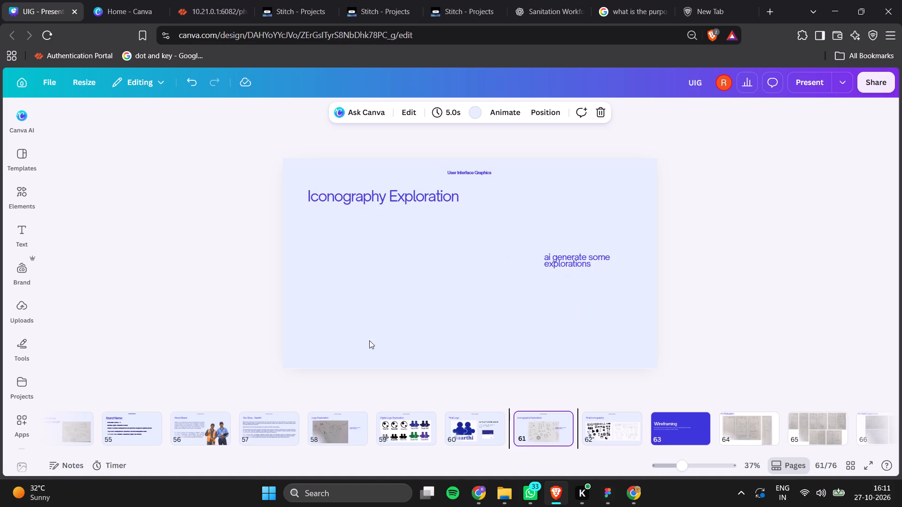
key("Right")
key("Left")
key("Right")
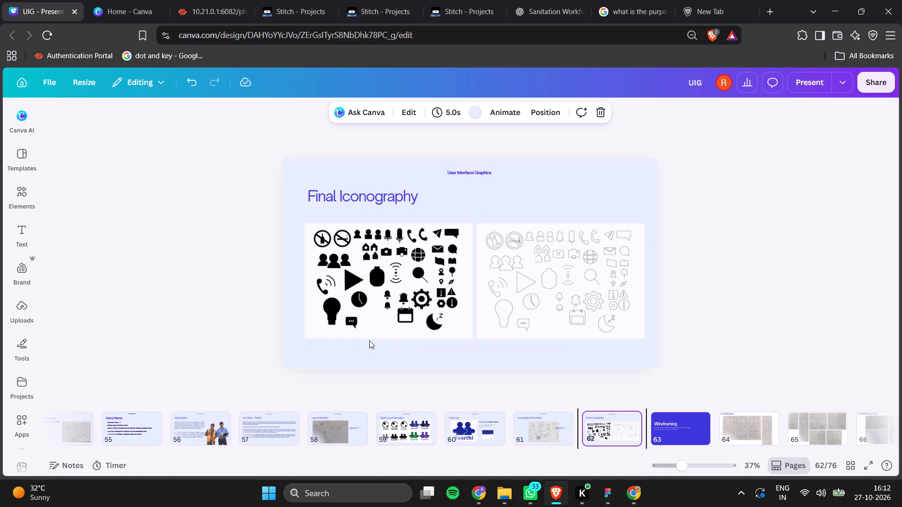
key("Right")
key("Right")
key("Right")
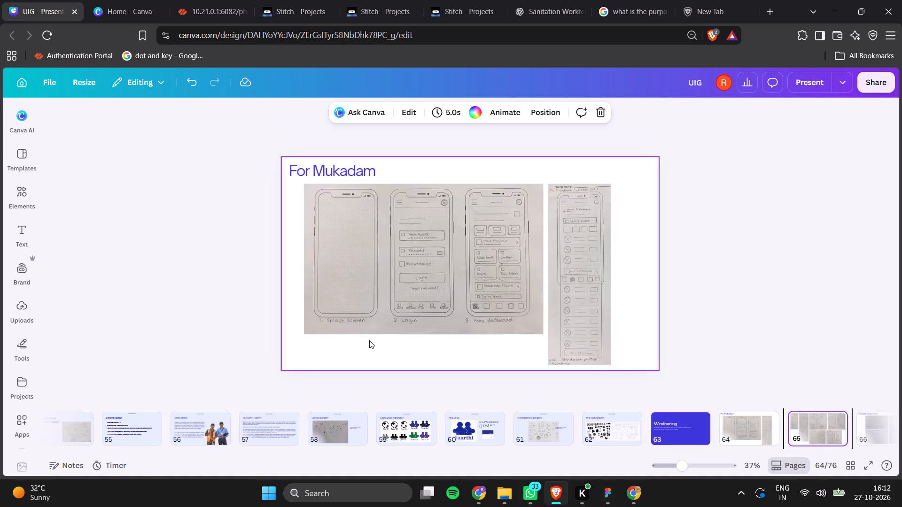
key("Right")
key("Right")
key("Right")
key("Right")
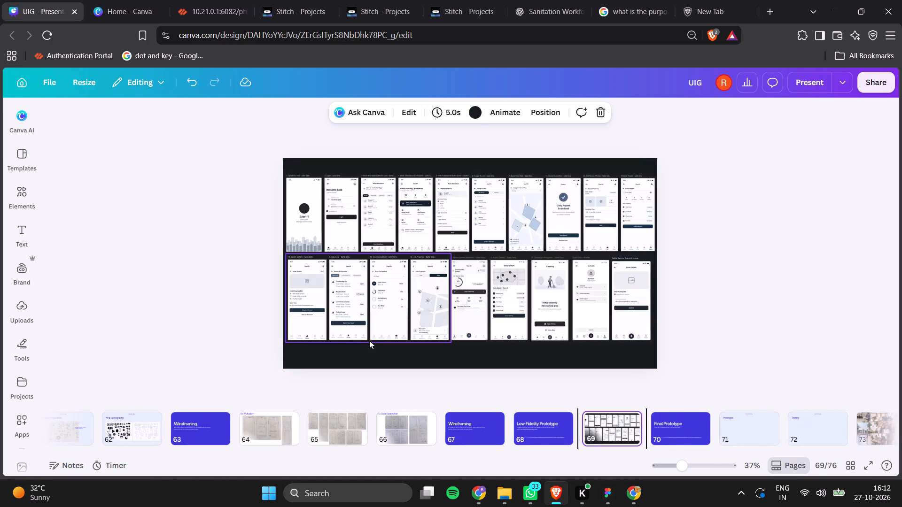
key("Right")
key("Left")
key("Right")
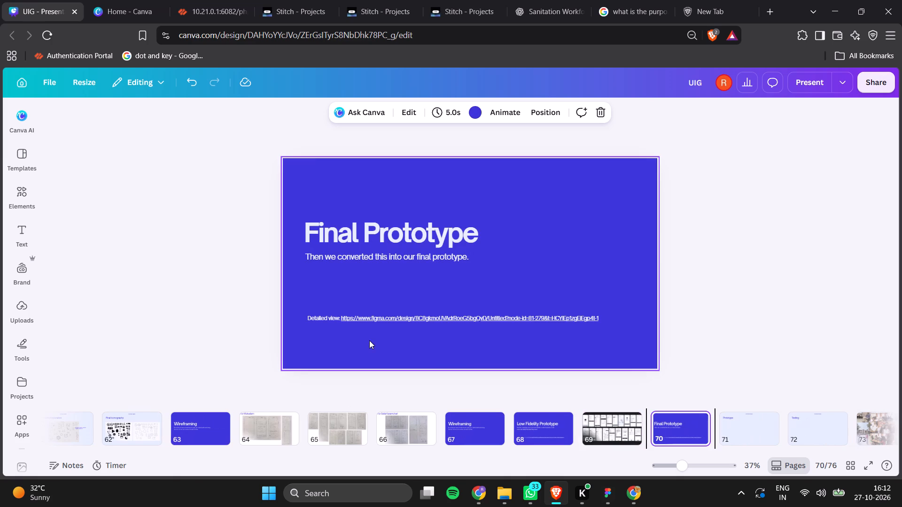
key("Right")
key("Right")
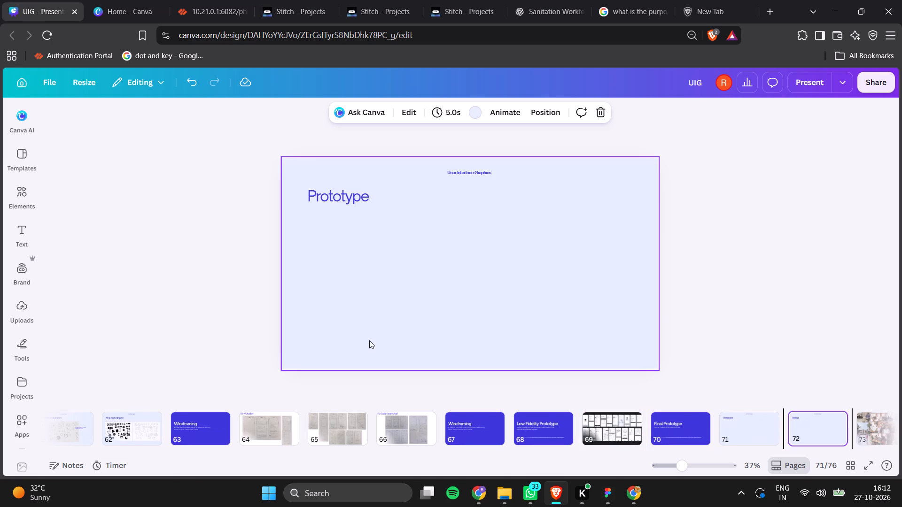
Delete the empty Prototype page that follows the Final Prototype title page.
key("Left")
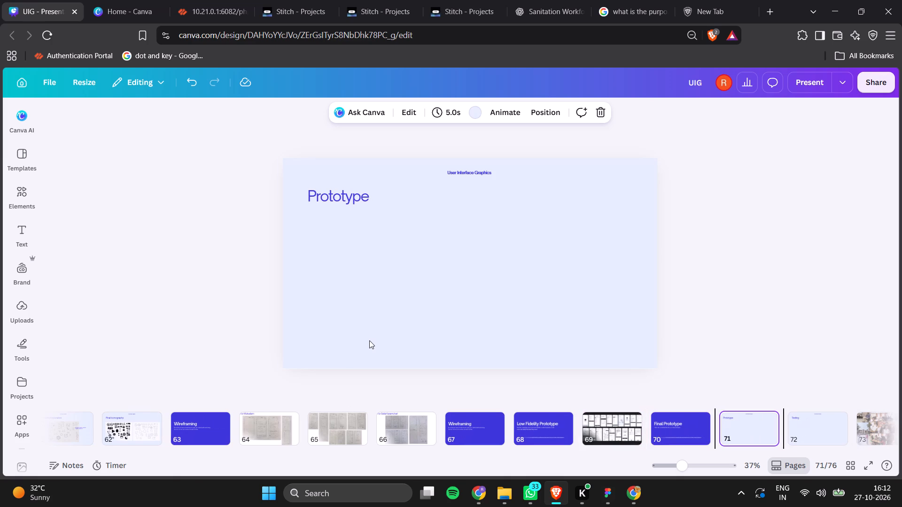
key("Delete")
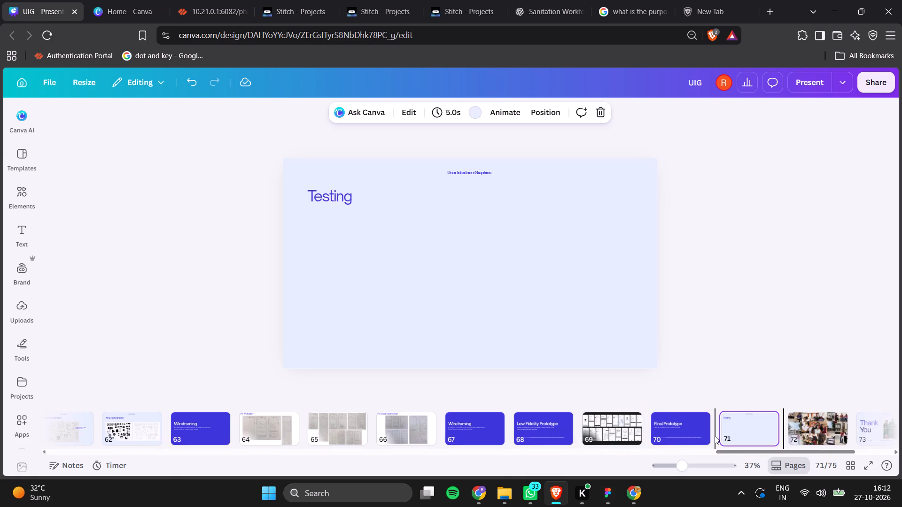
Move the Testing page to directly after the Thank You page.
scroll(716, 434, "left", 3)
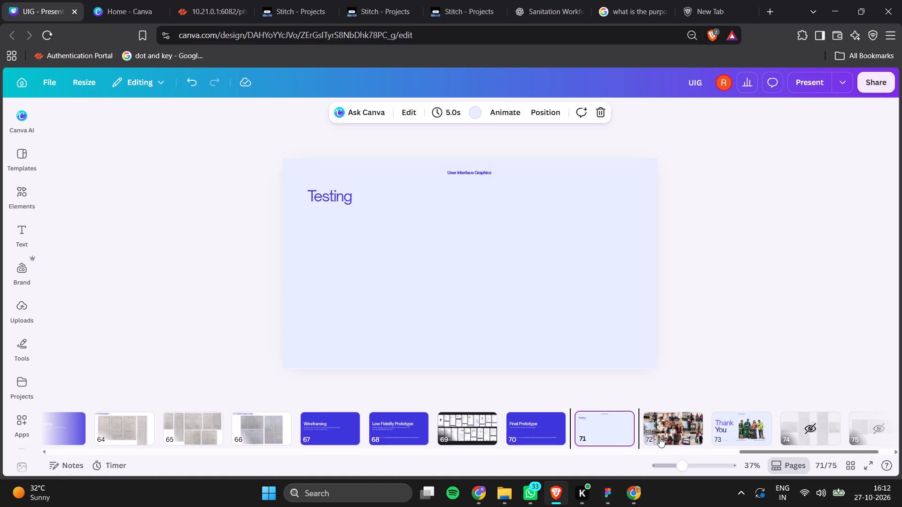
left_click_drag(602, 422, 790, 422)
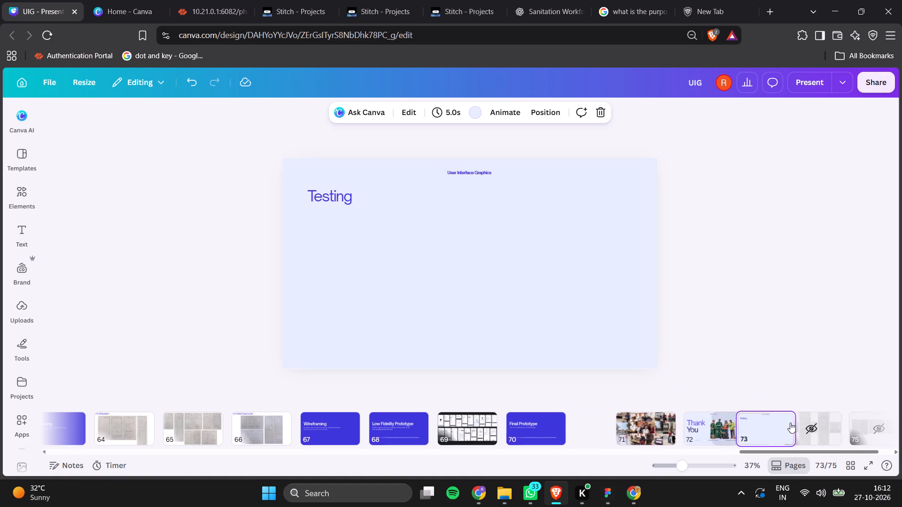
Scale down the whole photo collage on page 71 and reposition it within the page to leave a margin around it.
left_click(604, 424)
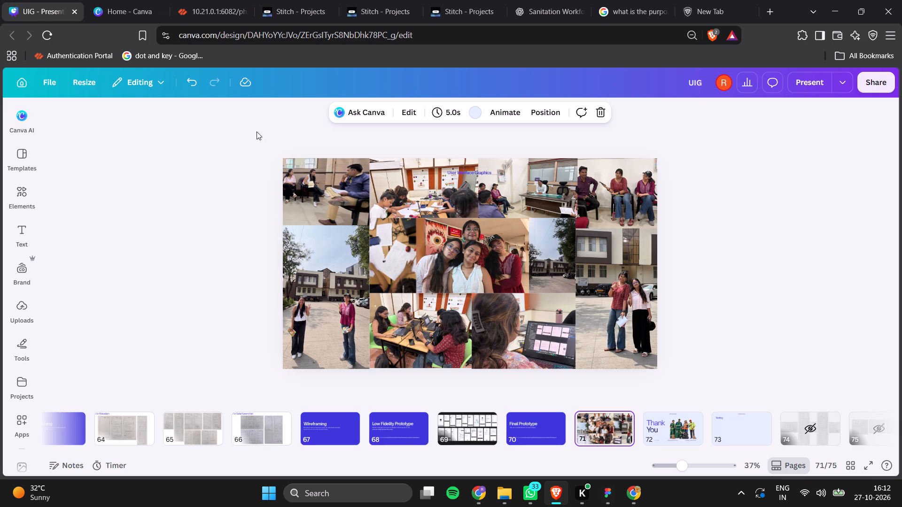
left_click_drag(258, 122, 683, 367)
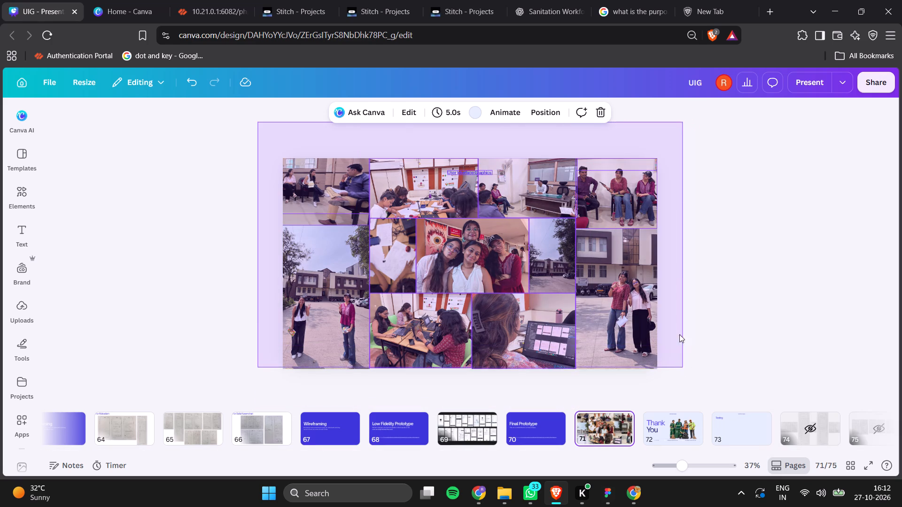
left_click_drag(689, 137, 636, 200)
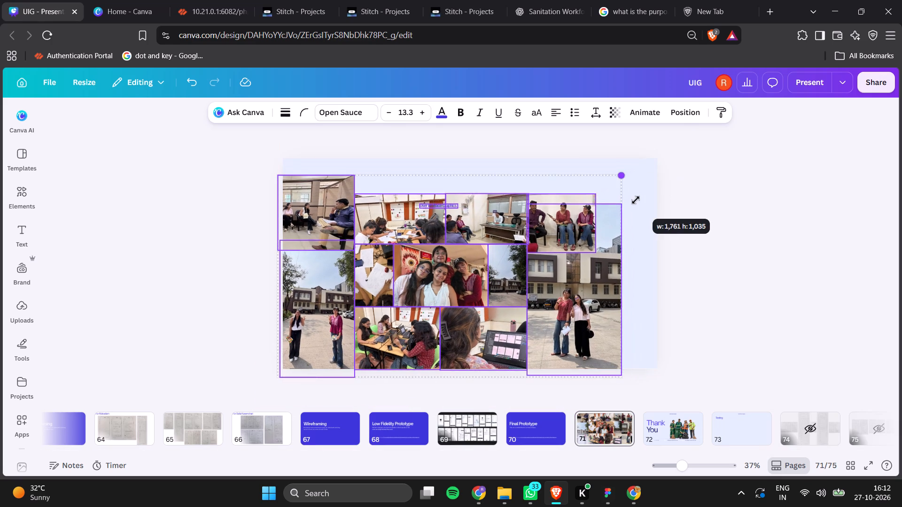
left_click_drag(636, 200, 646, 201)
left_click_drag(552, 273, 561, 264)
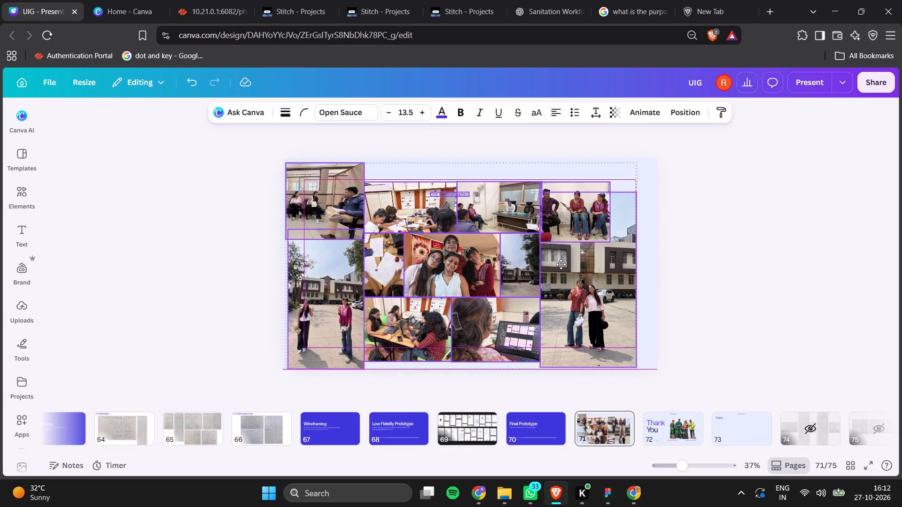
left_click_drag(561, 264, 567, 261)
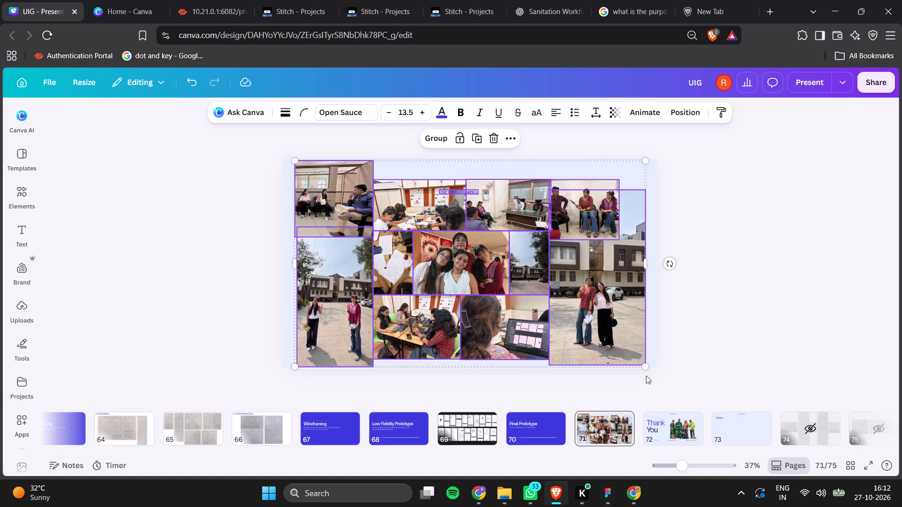
left_click_drag(647, 366, 640, 360)
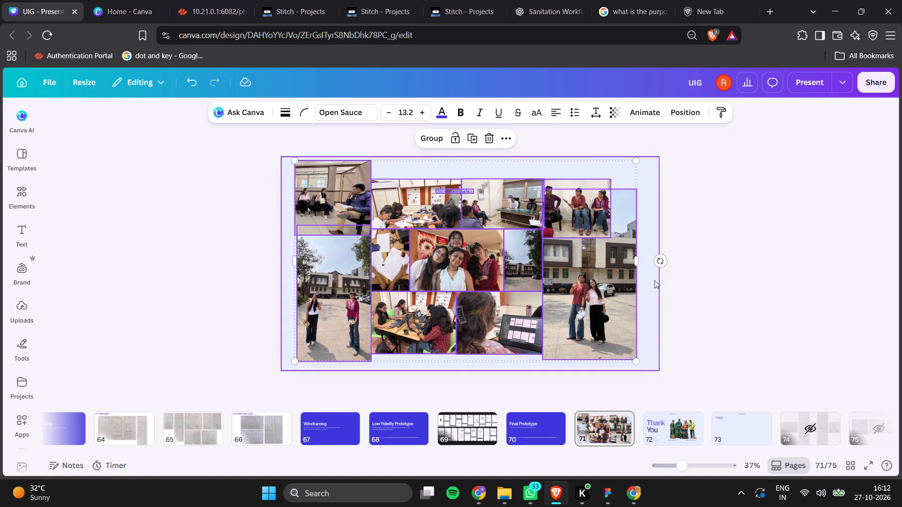
left_click(657, 284)
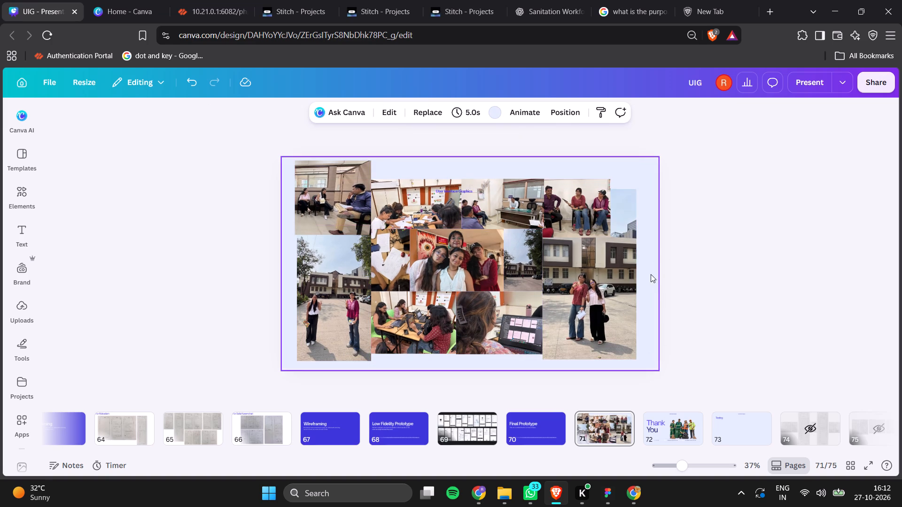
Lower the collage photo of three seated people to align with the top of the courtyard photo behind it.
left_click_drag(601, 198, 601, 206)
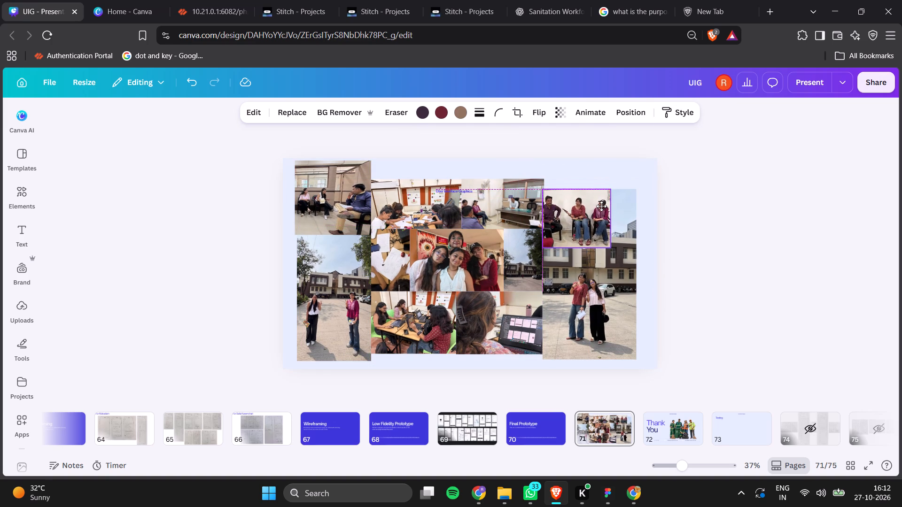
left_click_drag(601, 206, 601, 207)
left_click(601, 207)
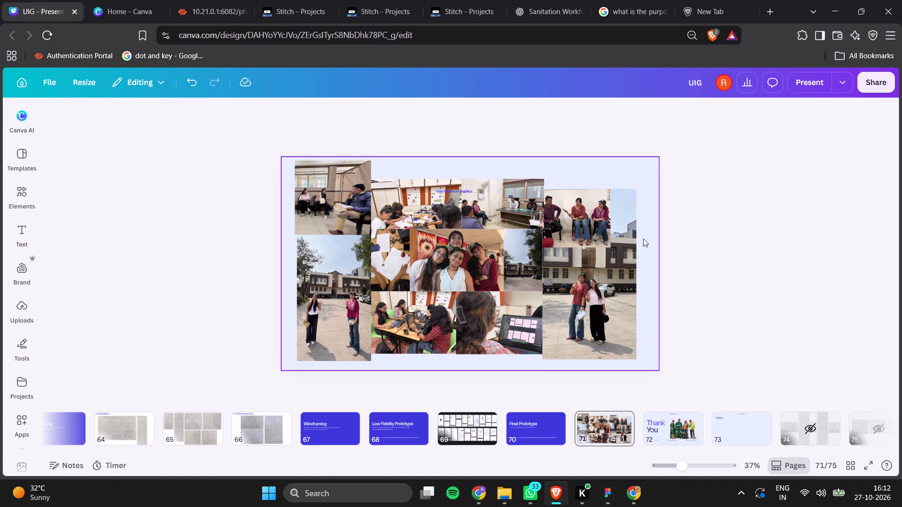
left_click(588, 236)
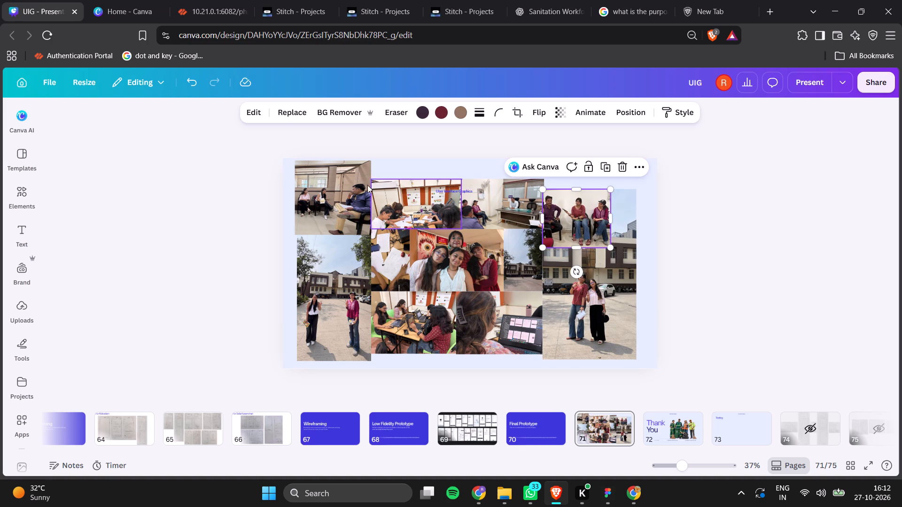
Crop the collage's left-column photos, the upper to about 391 × 287 and the lower to about 380 × 662, to align with the middle photos.
left_click(354, 186)
left_click_drag(333, 161, 341, 178)
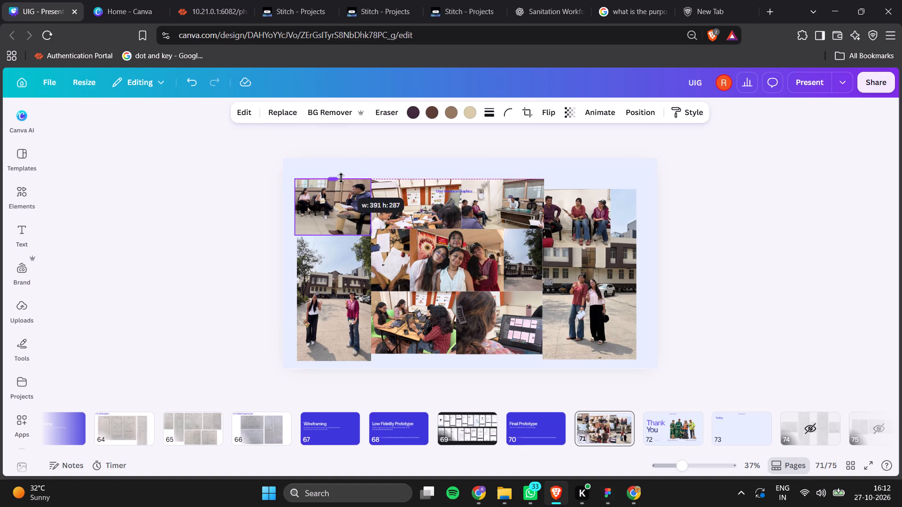
left_click_drag(341, 178, 341, 178)
left_click(358, 351)
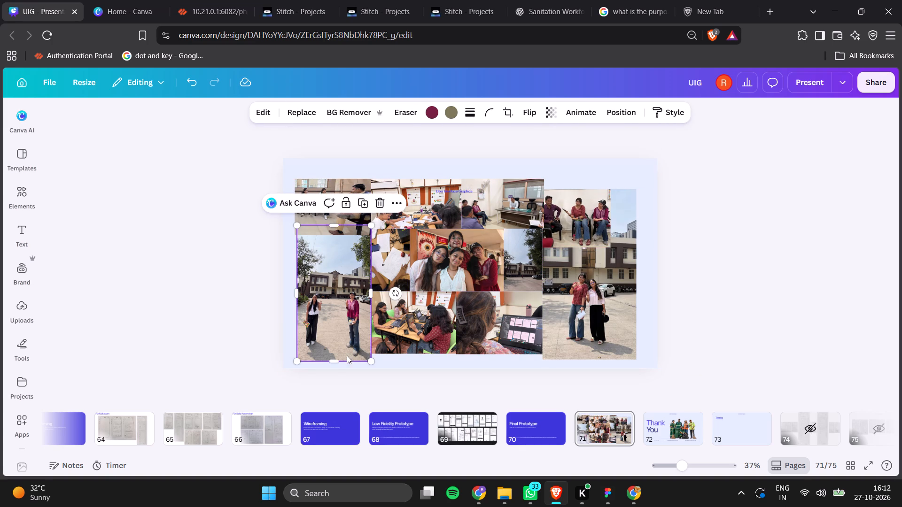
left_click_drag(333, 364, 333, 360)
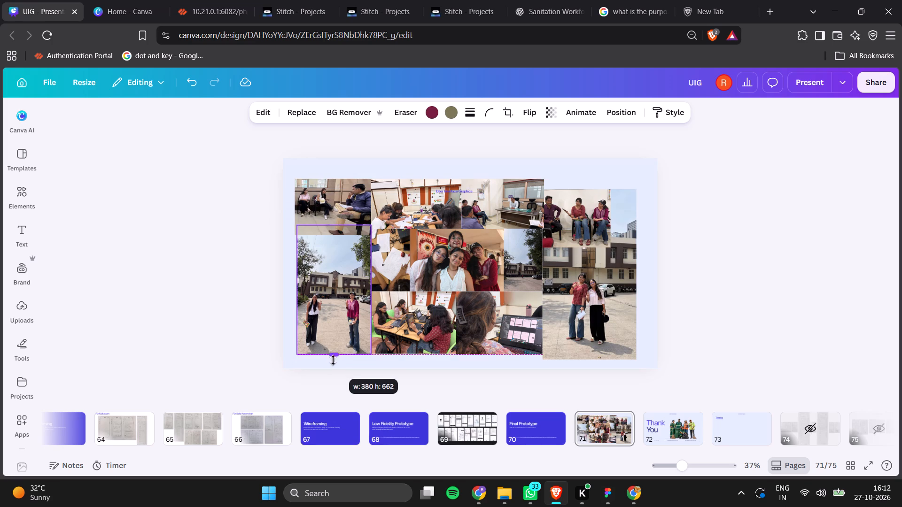
left_click_drag(333, 360, 334, 356)
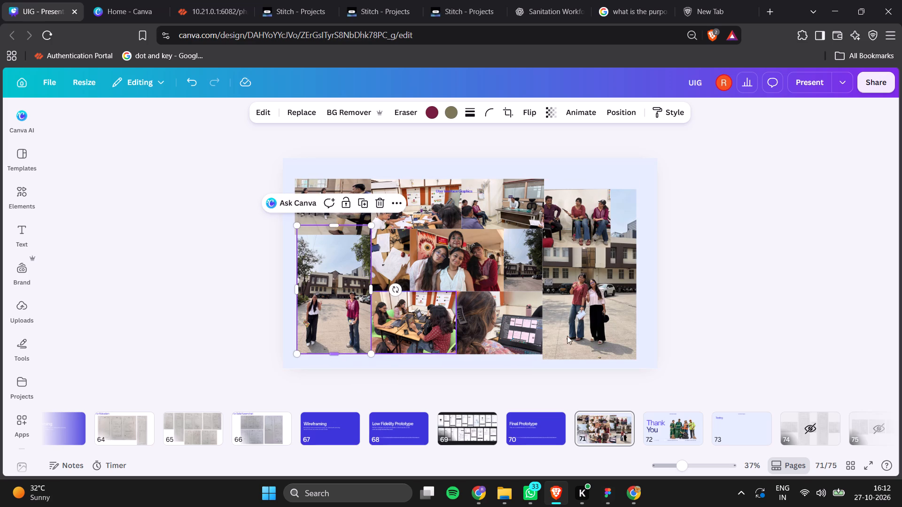
Crop the bottom and extend the top of the collage's right-hand courtyard photo to align with the middle photos' edges.
left_click(619, 325)
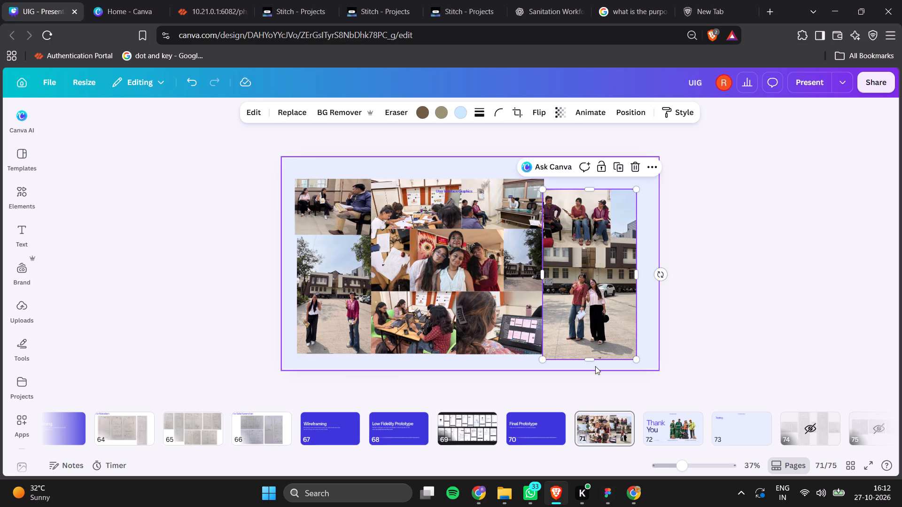
left_click_drag(588, 360, 587, 360)
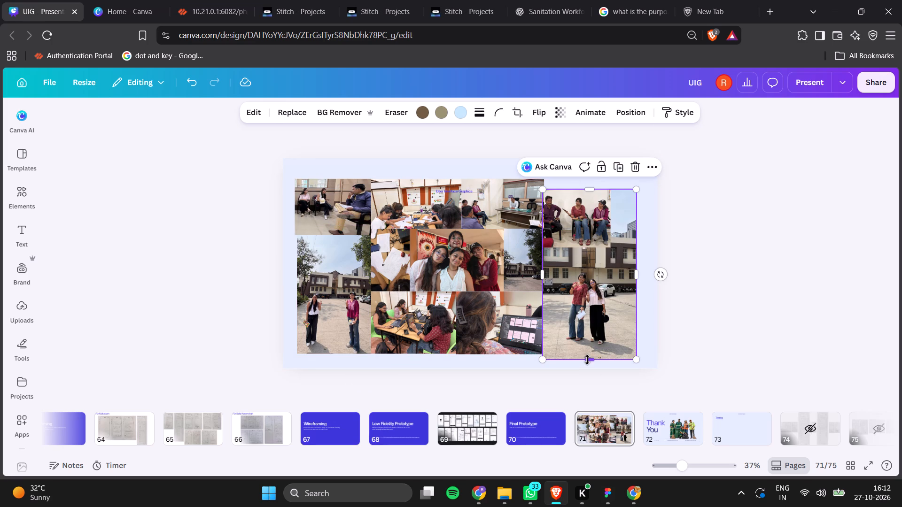
left_click_drag(587, 360, 585, 353)
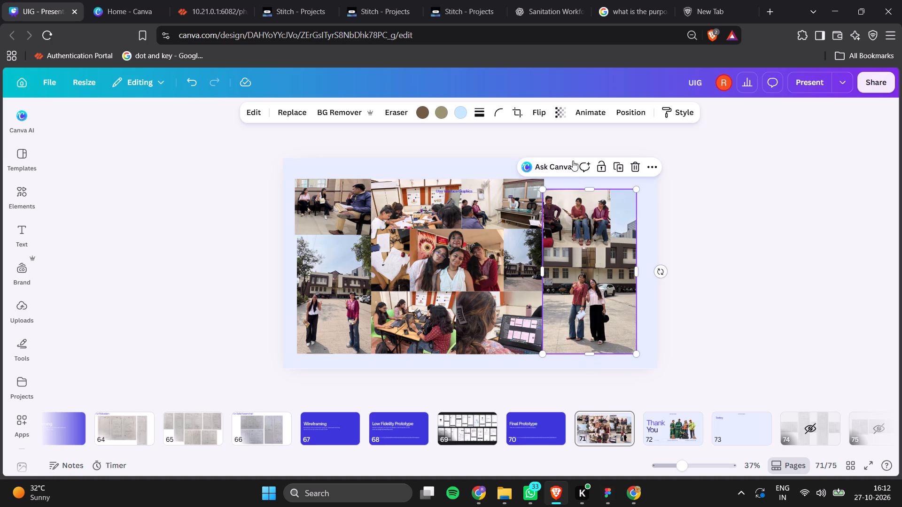
left_click_drag(579, 186, 577, 182)
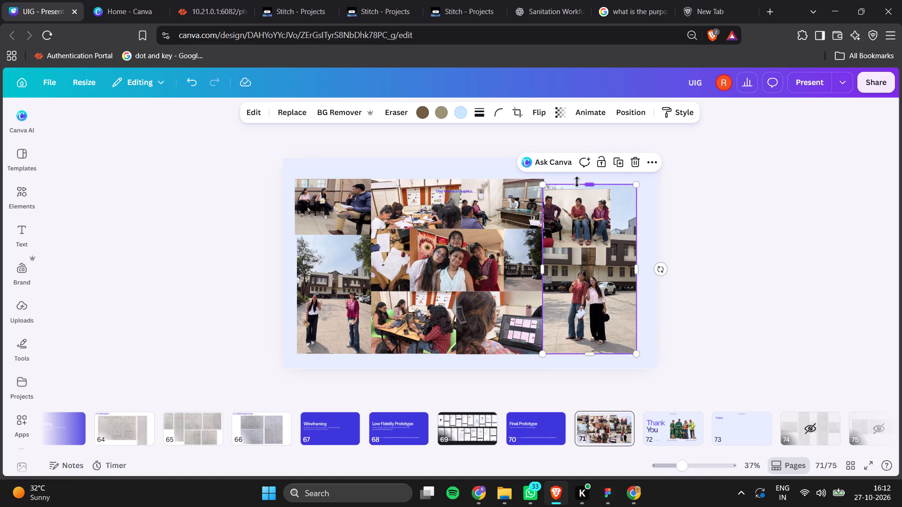
left_click_drag(582, 186, 580, 177)
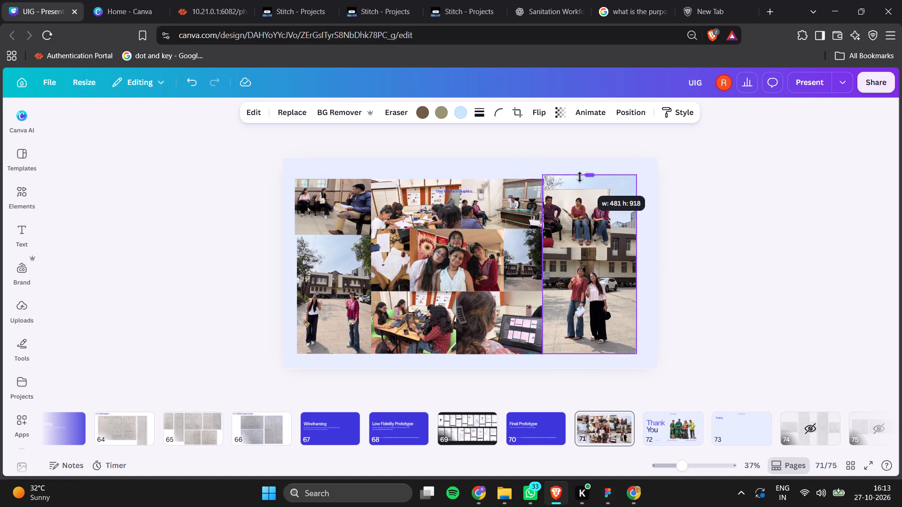
left_click_drag(580, 177, 579, 181)
Move the photo of three seated people up to the collage's top edge and widen it to the courtyard photo's full width.
left_click_drag(573, 221, 574, 208)
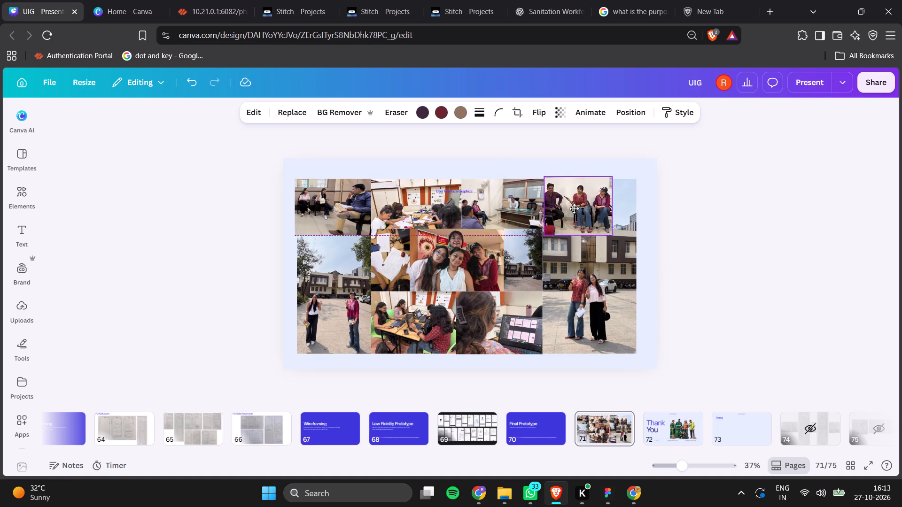
left_click_drag(574, 208, 571, 211)
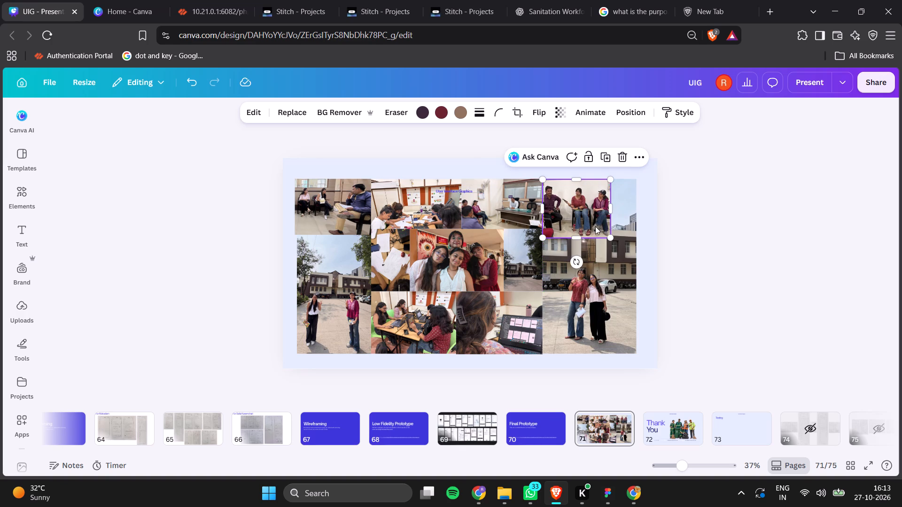
left_click_drag(613, 207, 632, 207)
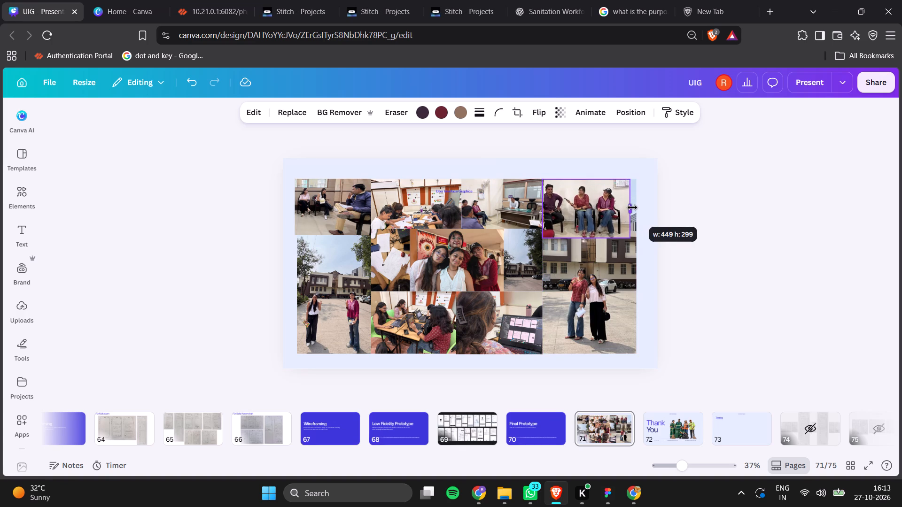
left_click_drag(632, 207, 641, 211)
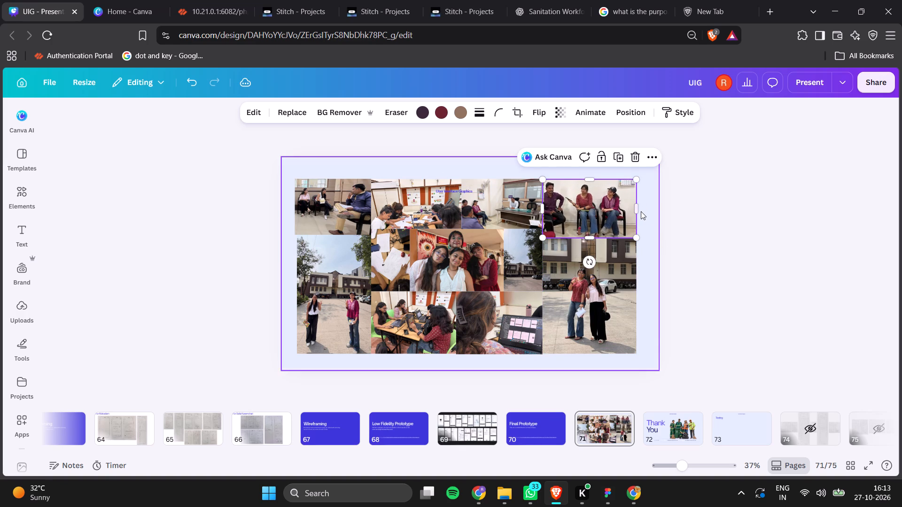
Select the whole photo collage on page 71, scale it down slightly and reposition it to leave space above for a title.
left_click(632, 274)
left_click_drag(199, 183, 687, 370)
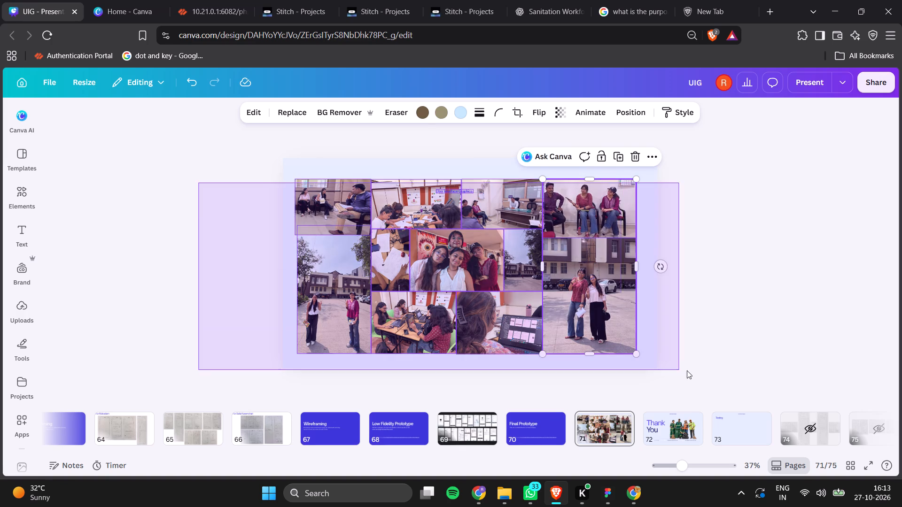
left_click_drag(687, 370, 676, 360)
left_click_drag(636, 354, 597, 327)
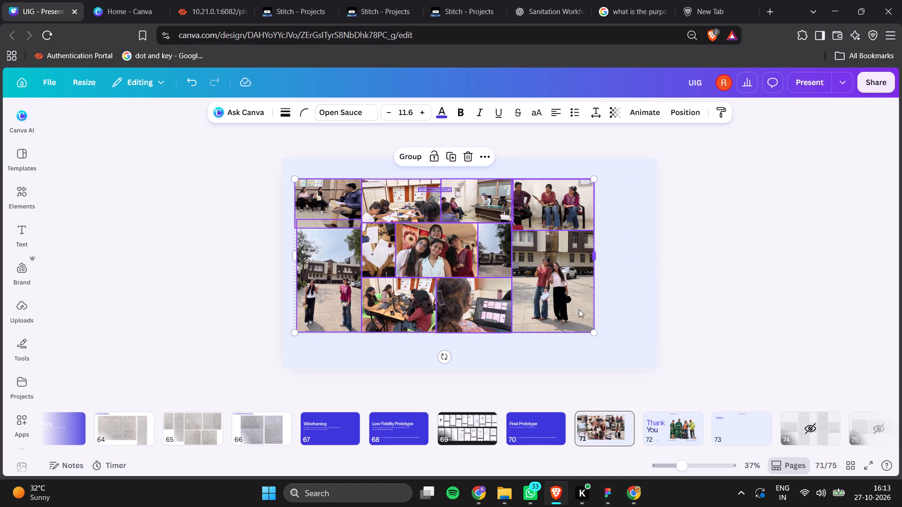
left_click_drag(571, 300, 601, 319)
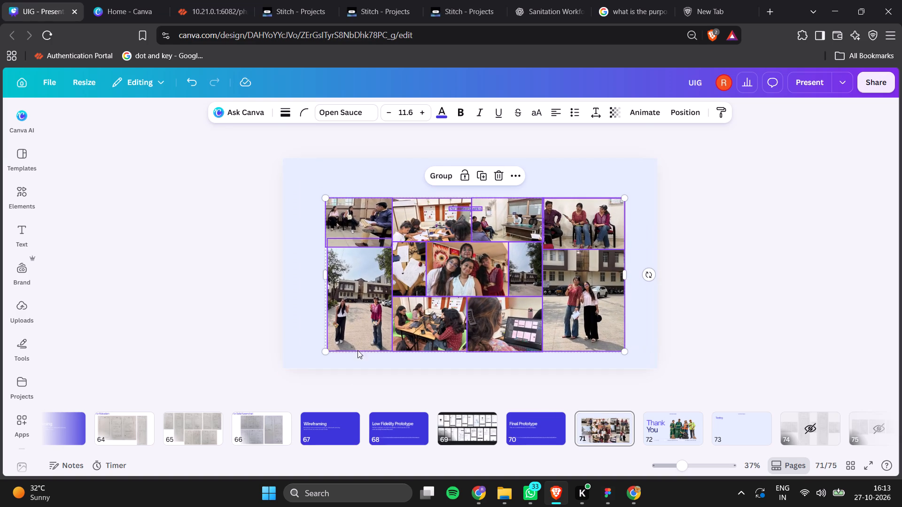
left_click_drag(323, 351, 292, 368)
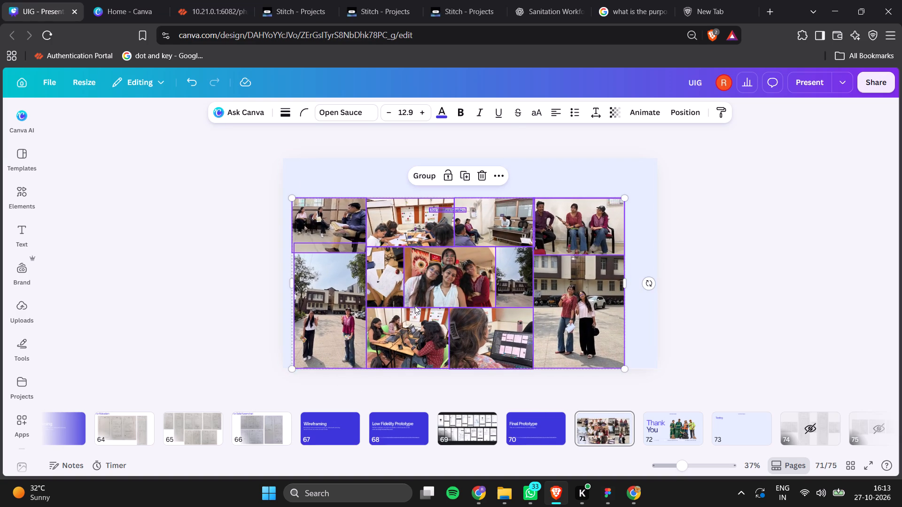
left_click_drag(415, 306, 427, 294)
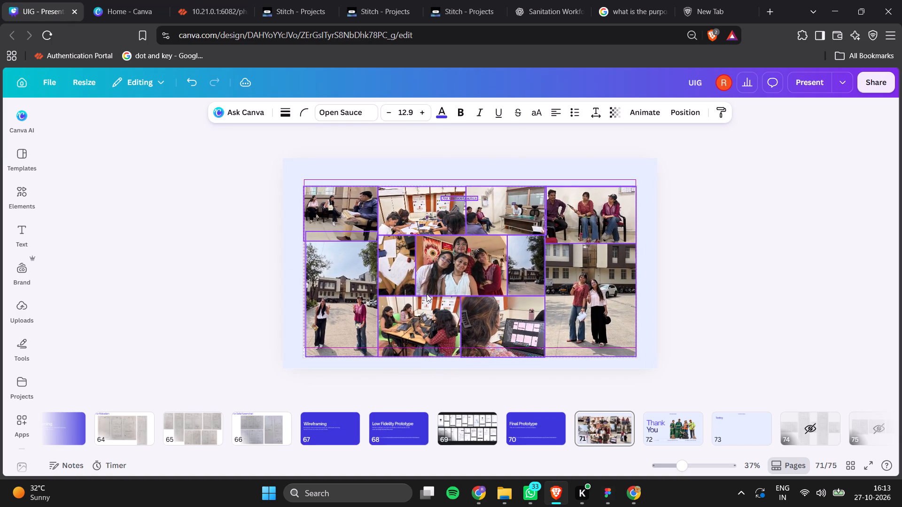
left_click(680, 329)
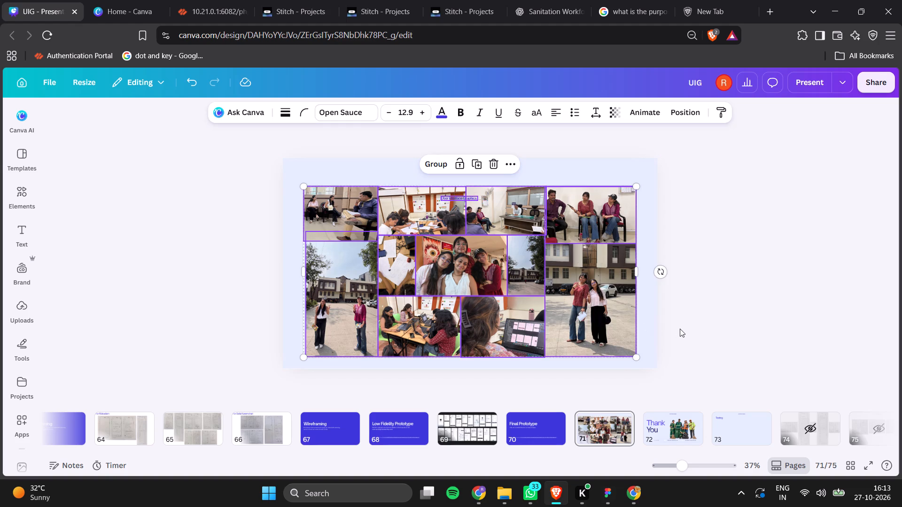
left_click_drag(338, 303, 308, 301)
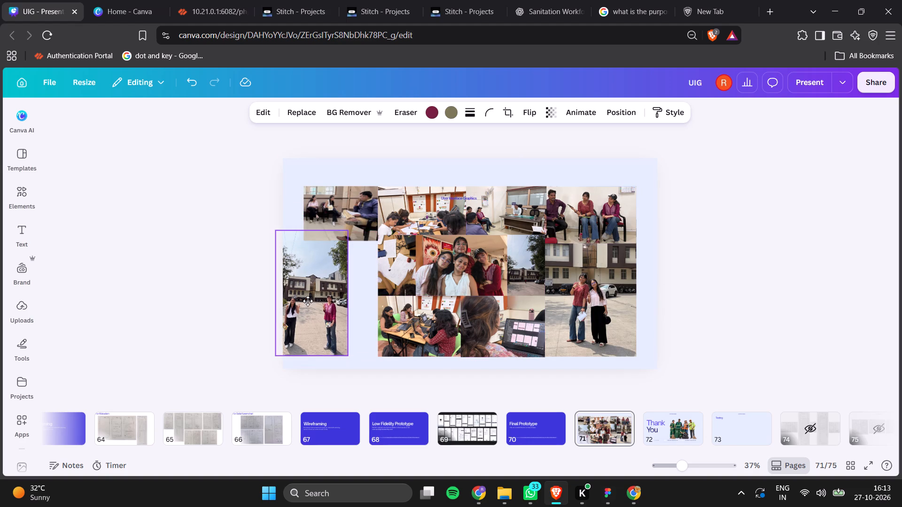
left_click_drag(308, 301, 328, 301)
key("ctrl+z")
Extend the outer edge of the collage's lower-left courtyard photo to align with the photo above it.
left_click(306, 295)
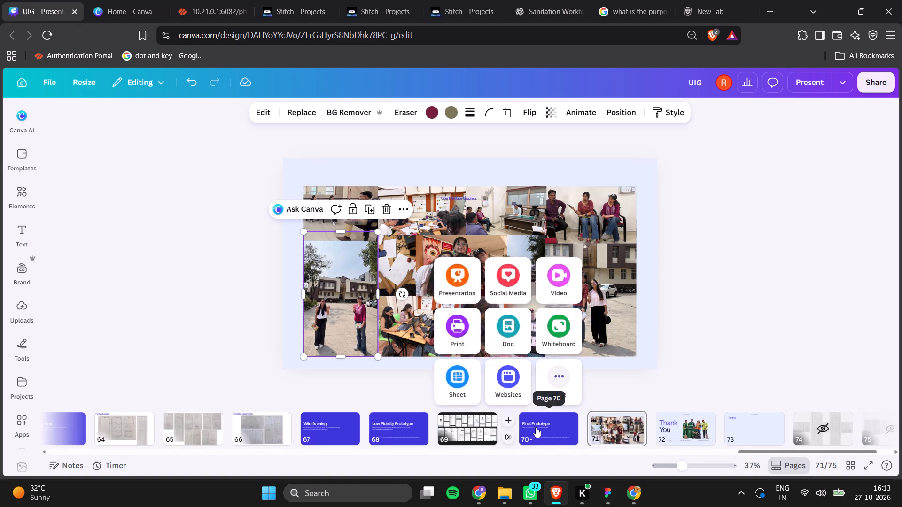
Copy the "Final Iconography" title from page 62 to the collage page and place it just above the photos.
scroll(407, 418, "right", 1)
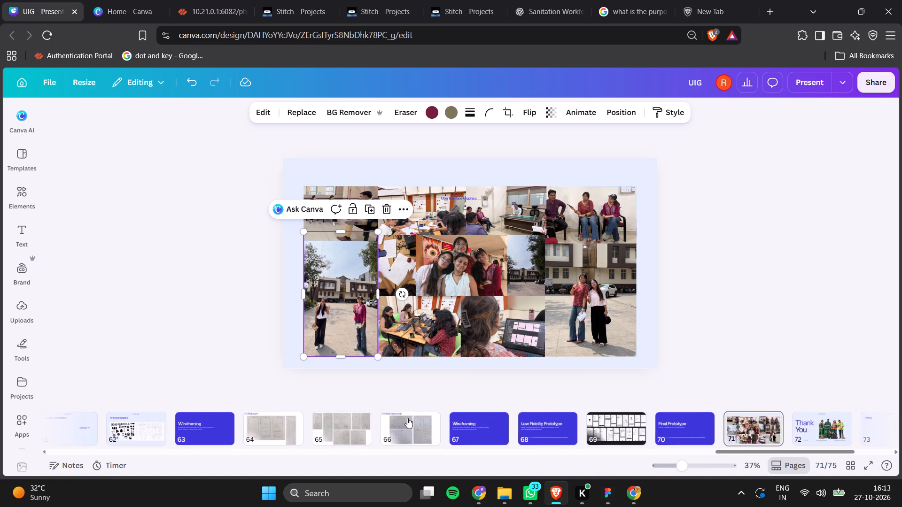
scroll(407, 418, "right", 2)
left_click(226, 435)
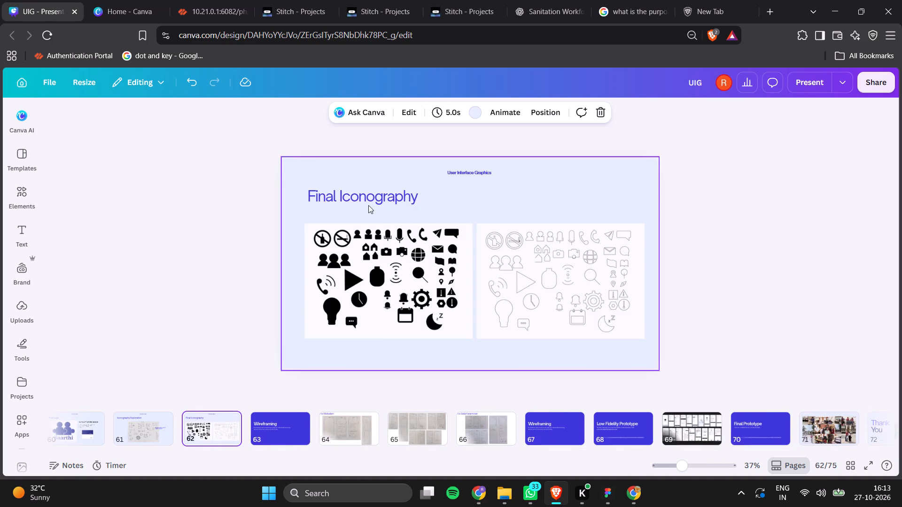
left_click(368, 201)
key("ctrl+c")
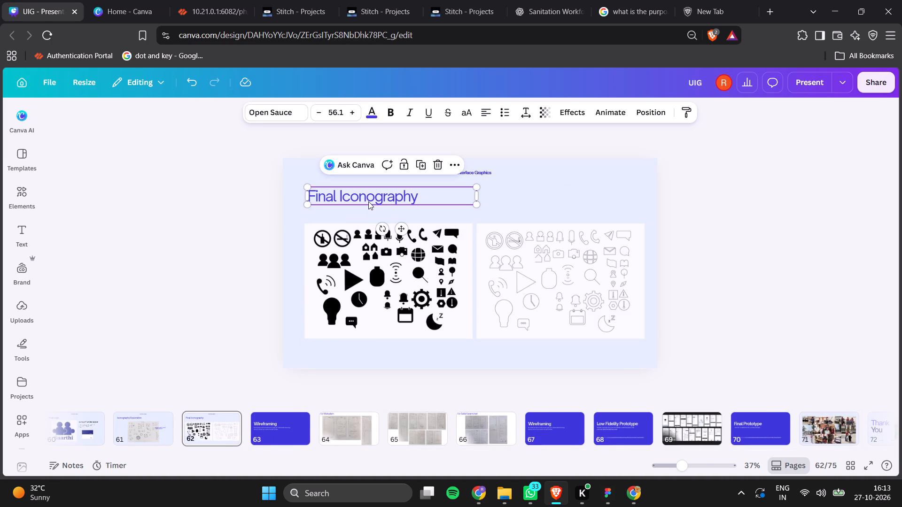
left_click(835, 420)
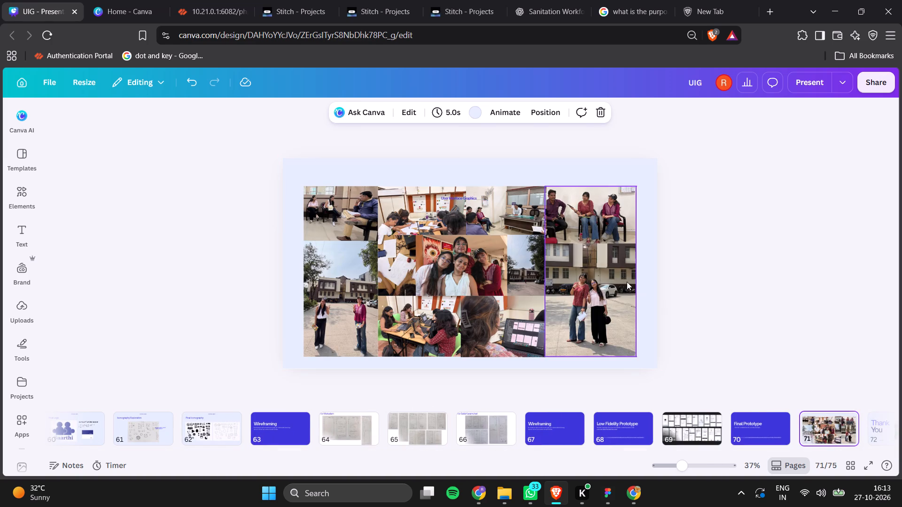
key("ctrl+v")
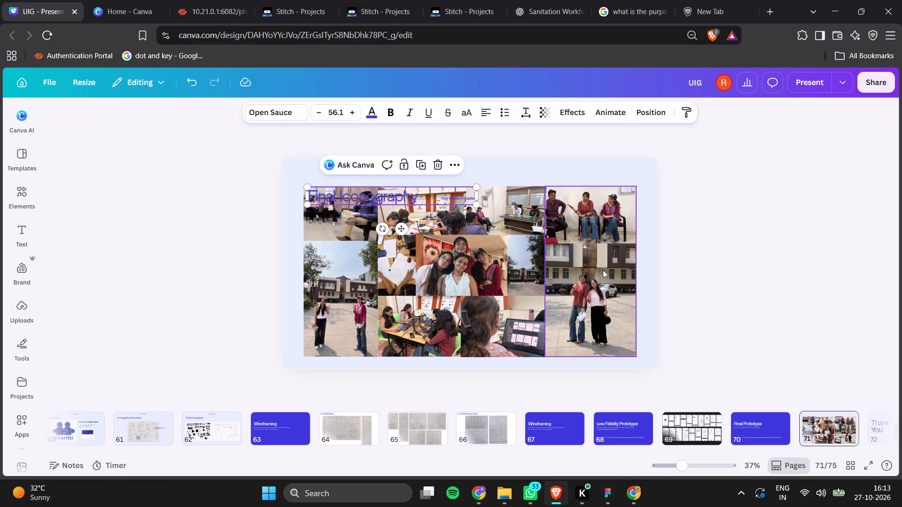
left_click_drag(404, 193, 402, 175)
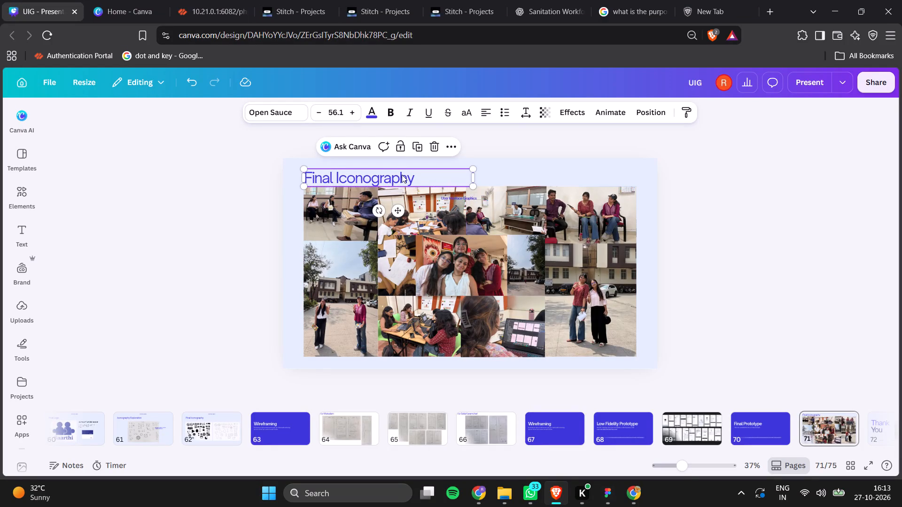
Replace the pasted title's text with "Behind the scenes-".
triple_click(415, 179)
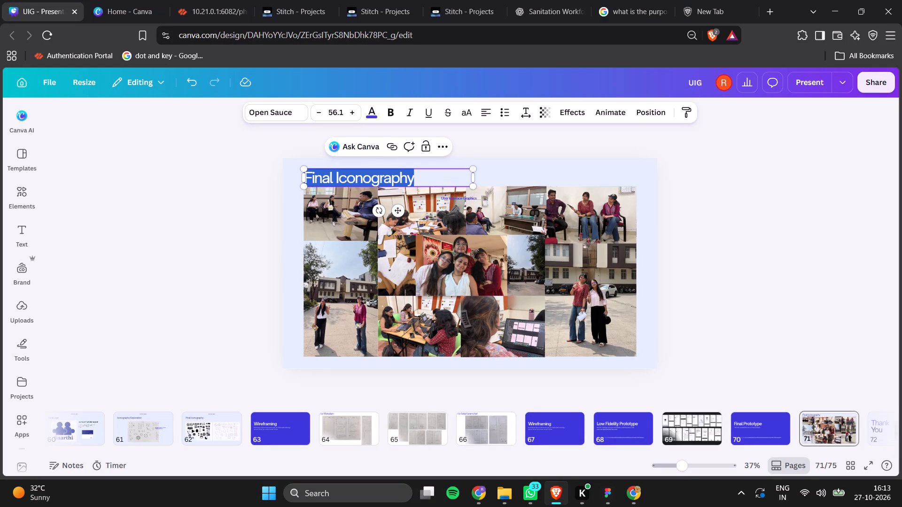
type("BTS")
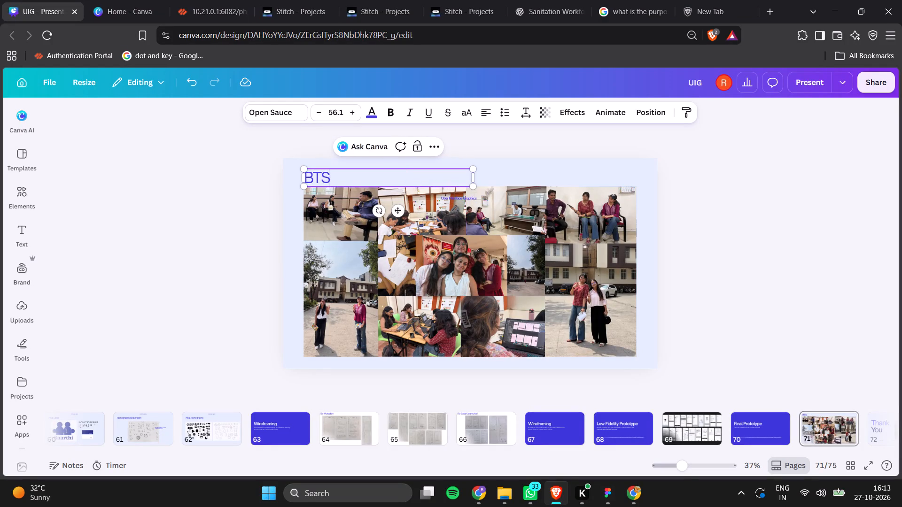
key("minus")
key("BackSpace")
key("BackSpace")
key("BackSpace")
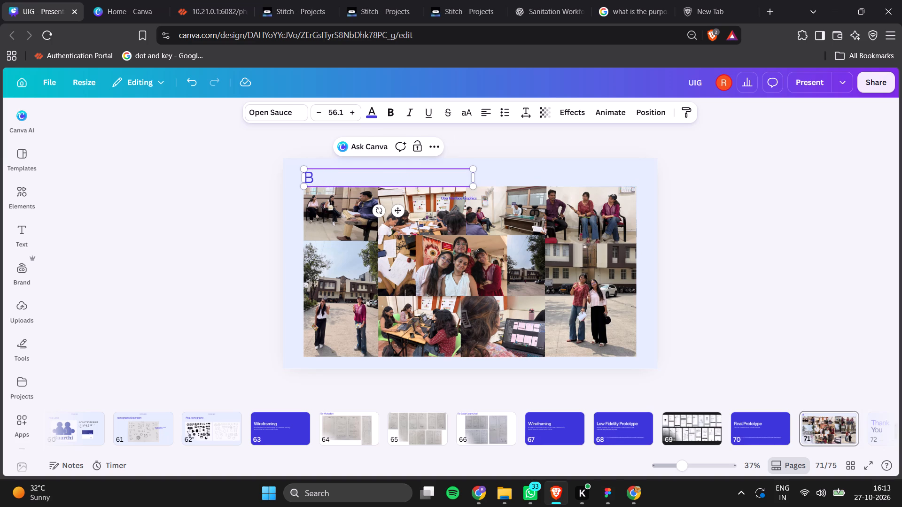
type("ehind the scenes")
key("minus")
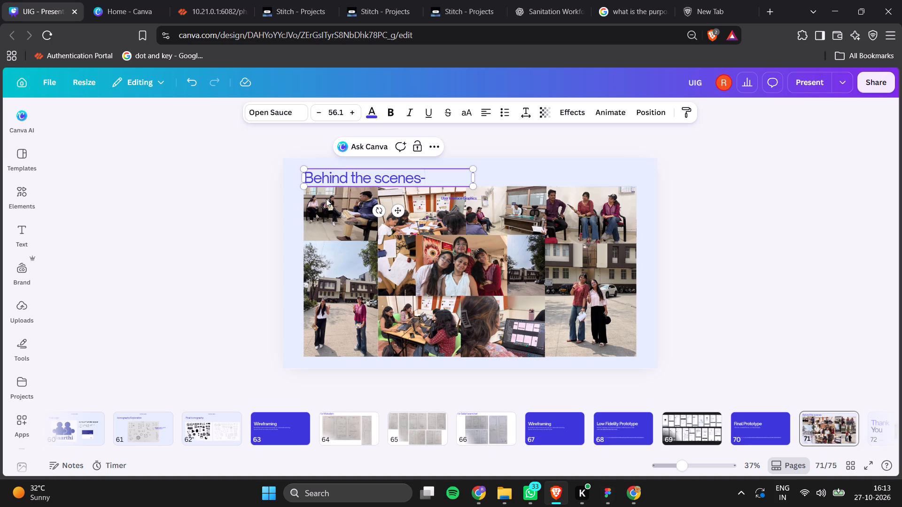
left_click(264, 196)
Nudge the "Behind the scenes-" title slightly up and left, aligning it with the collage's left edge.
left_click(339, 177)
key("Up")
key("Up")
key("Up")
key("Up")
key("Up")
key("Up")
key("Up")
key("Up")
key("Up")
key("Up")
key("Up")
key("Up")
key("Up")
key("Up")
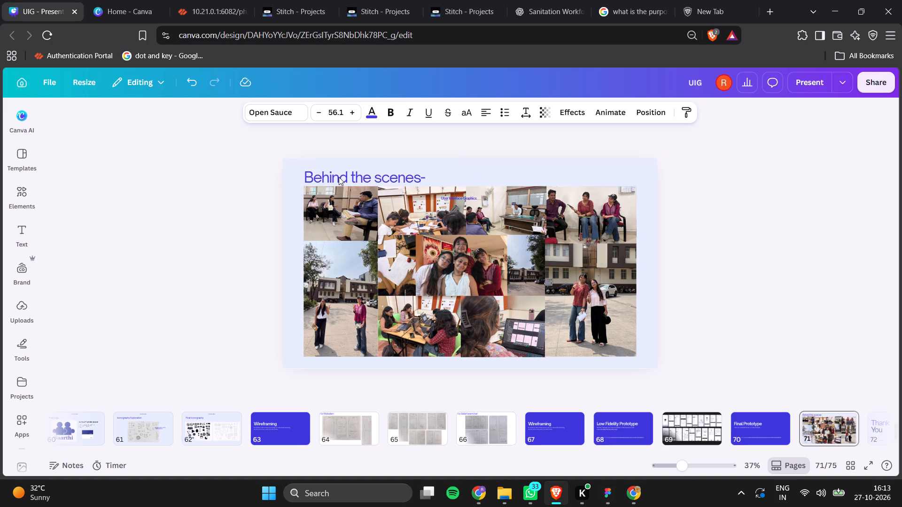
key("Left")
key("Left")
key("Left")
key("Left")
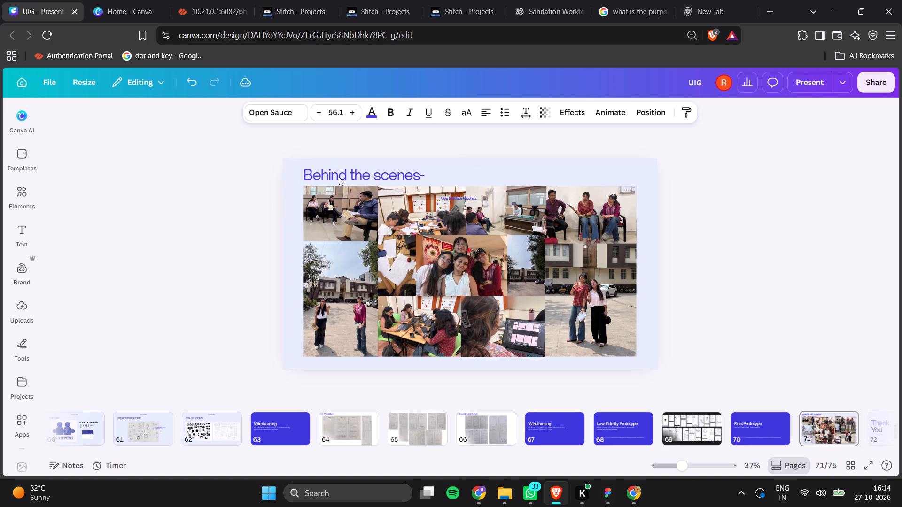
left_click(656, 256)
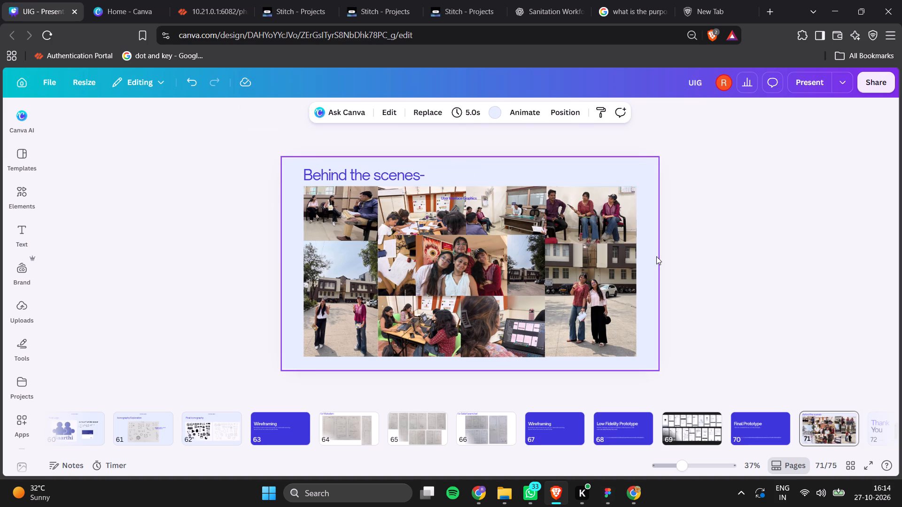
Delete the contact strip from the Thank You page, including its outline, icons, and placeholder phone, website and email text.
key("Left")
key("Right")
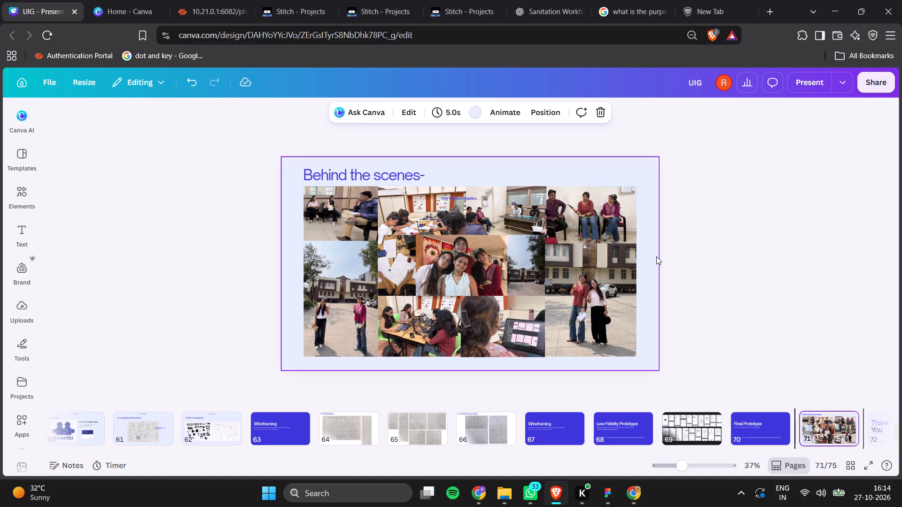
key("Right")
key("Left")
key("Left")
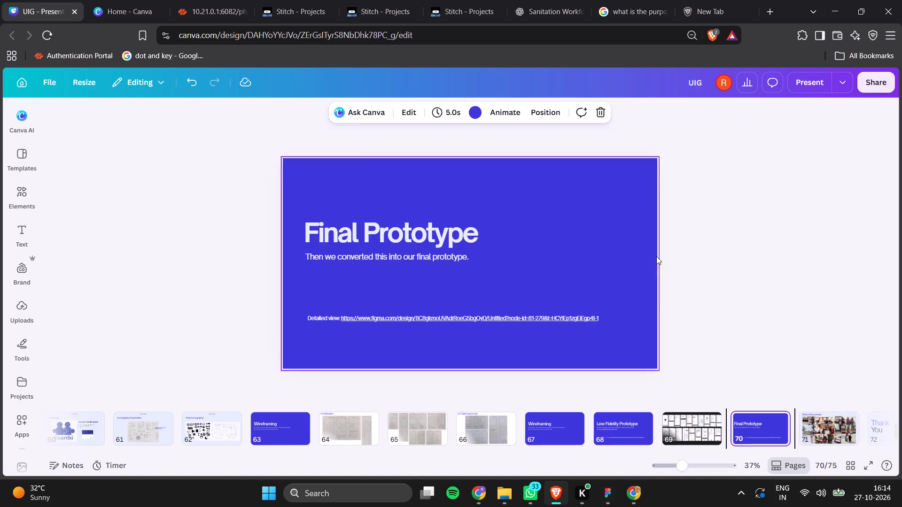
key("Right")
key("Right")
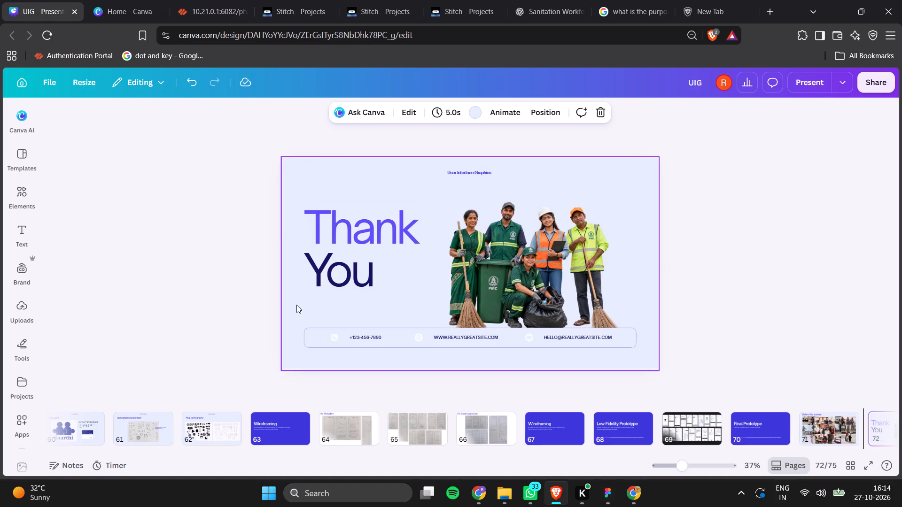
left_click_drag(299, 307, 344, 346)
key("Delete")
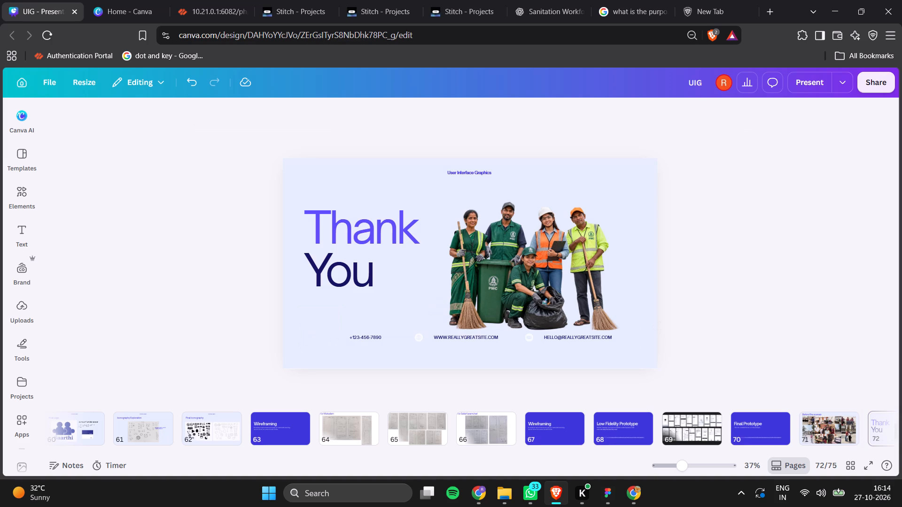
left_click_drag(583, 366, 359, 347)
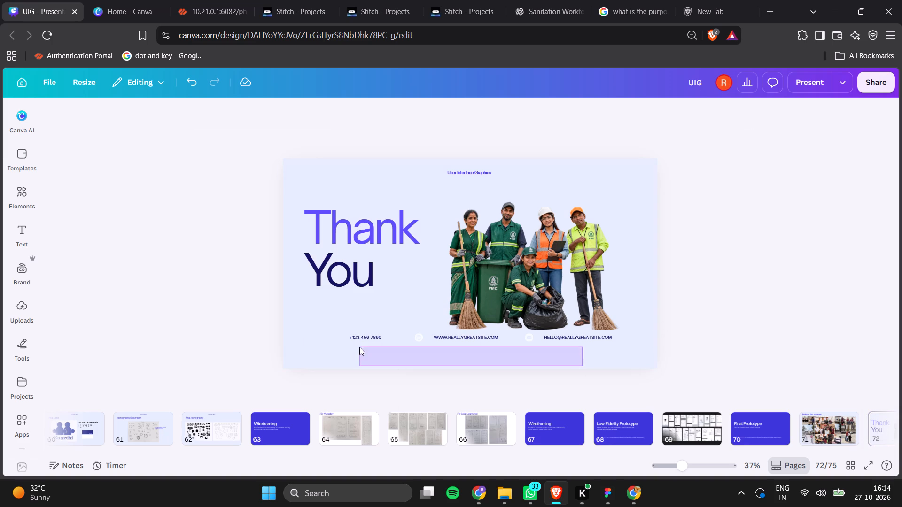
left_click_drag(359, 347, 354, 339)
key("Delete")
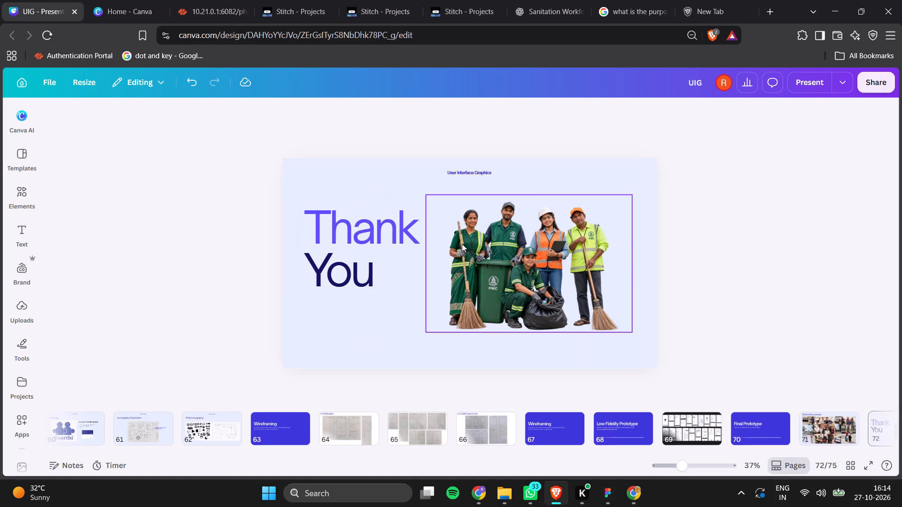
Enlarge the sanitation-workers image on the Thank You page and shift it right so its base meets the page's bottom edge.
left_click(509, 240)
left_click_drag(427, 330, 316, 387)
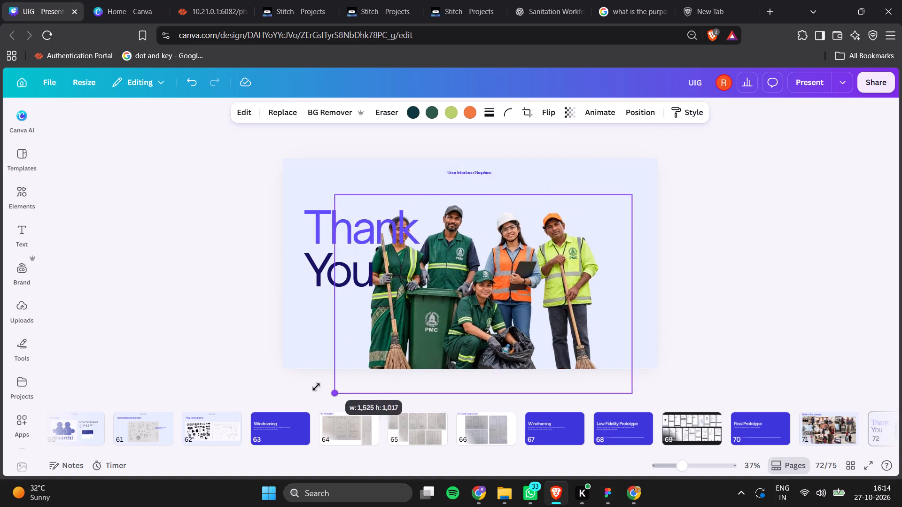
left_click_drag(316, 387, 307, 391)
left_click_drag(477, 284, 535, 275)
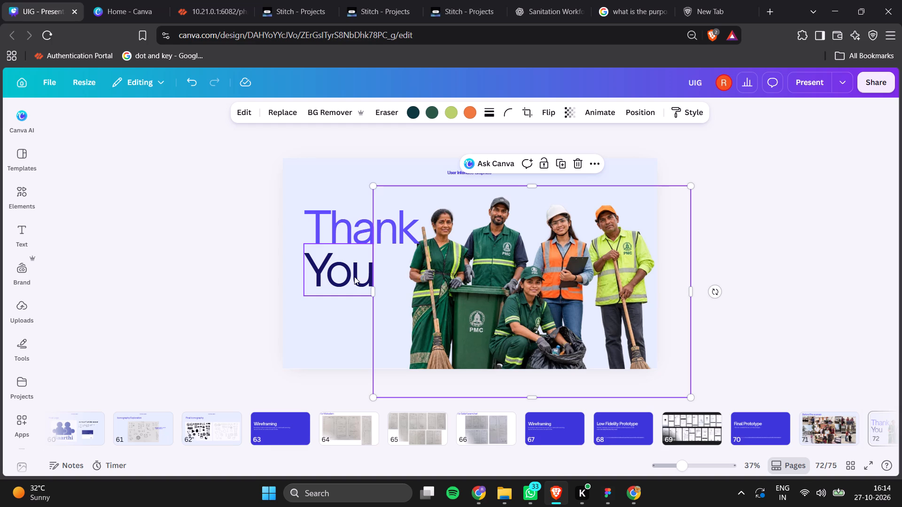
left_click(698, 322)
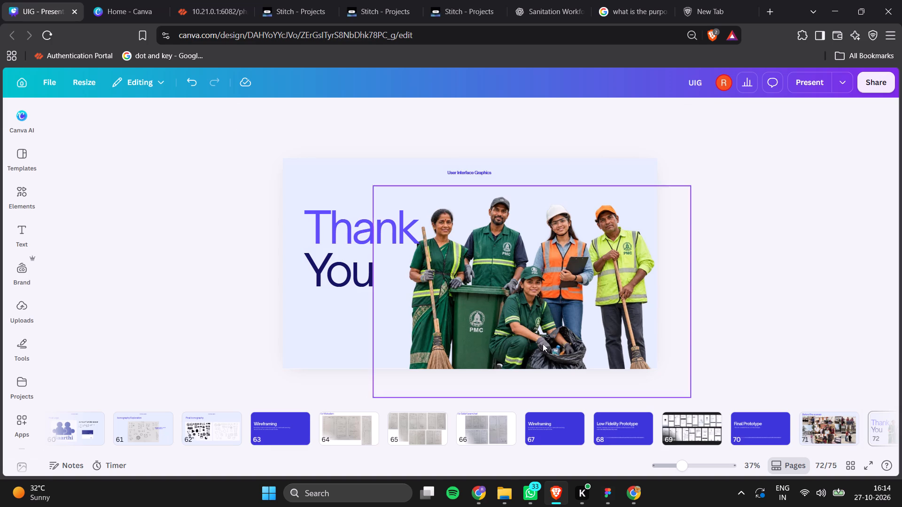
Switch to Figma, scale the upper style-guide image to 334 × 440 and move it above the splash screen at X -130, Y -88.
left_click(614, 494)
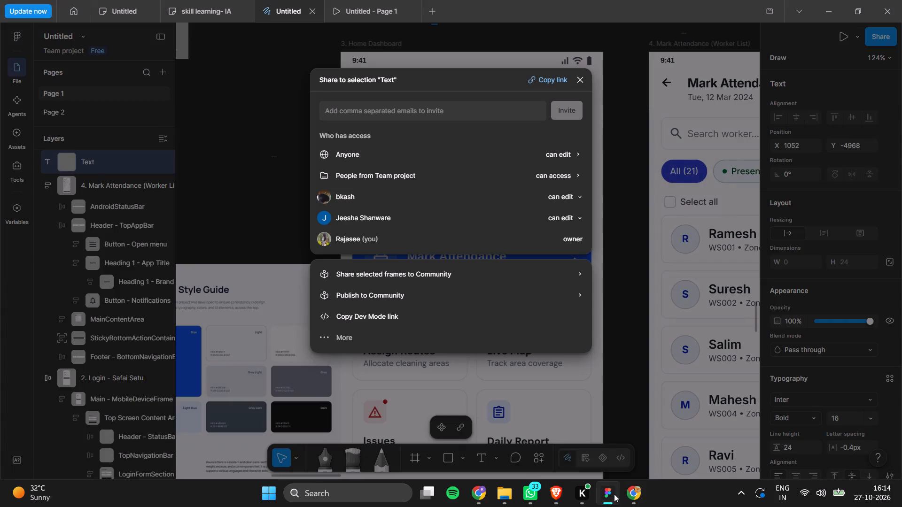
left_click(255, 172)
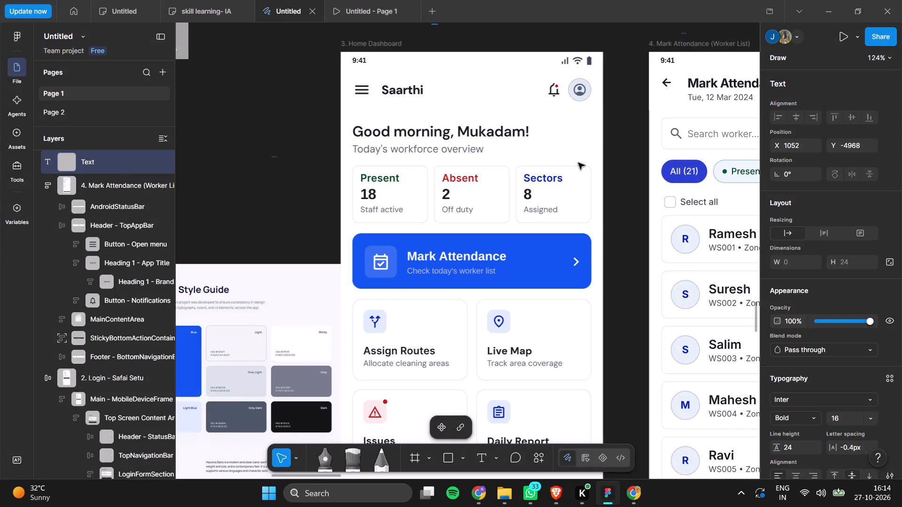
scroll(578, 163, "down", 2)
left_click_drag(440, 179, 332, 74)
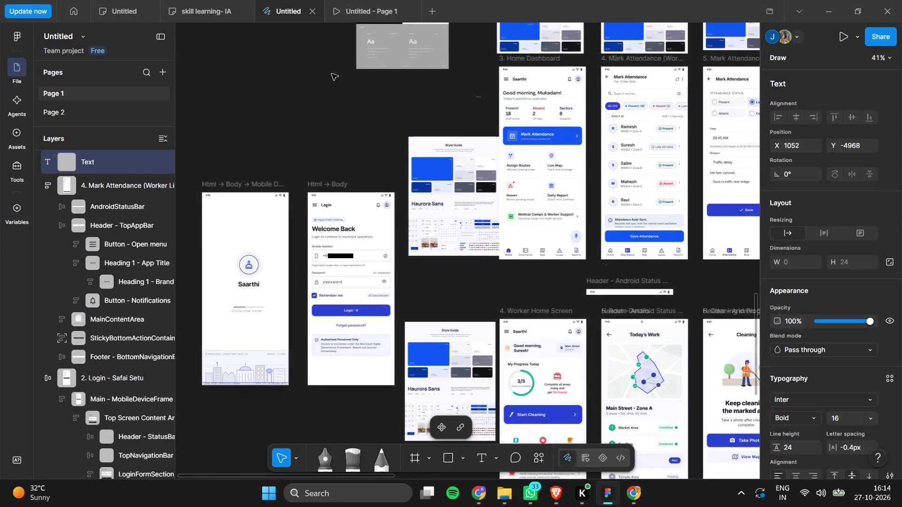
left_click_drag(332, 74, 325, 92)
left_click(456, 237)
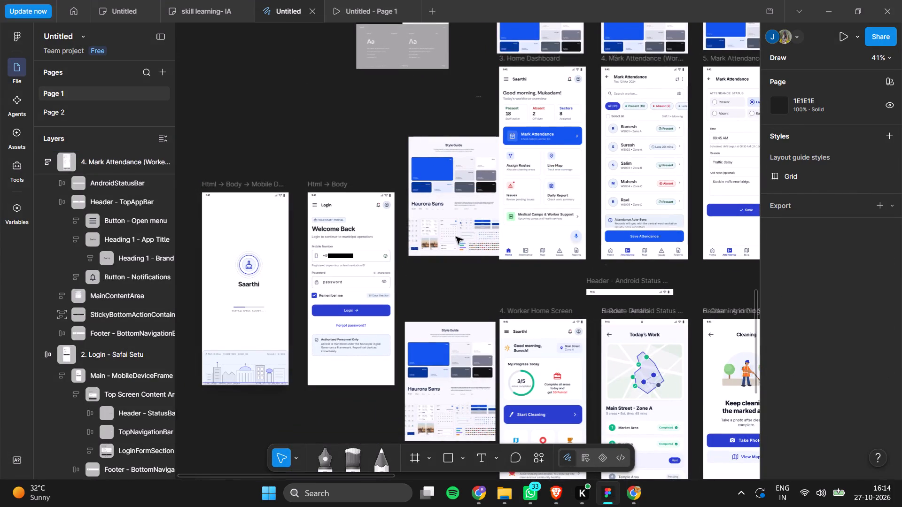
left_click(439, 188)
left_click_drag(439, 188, 366, 157)
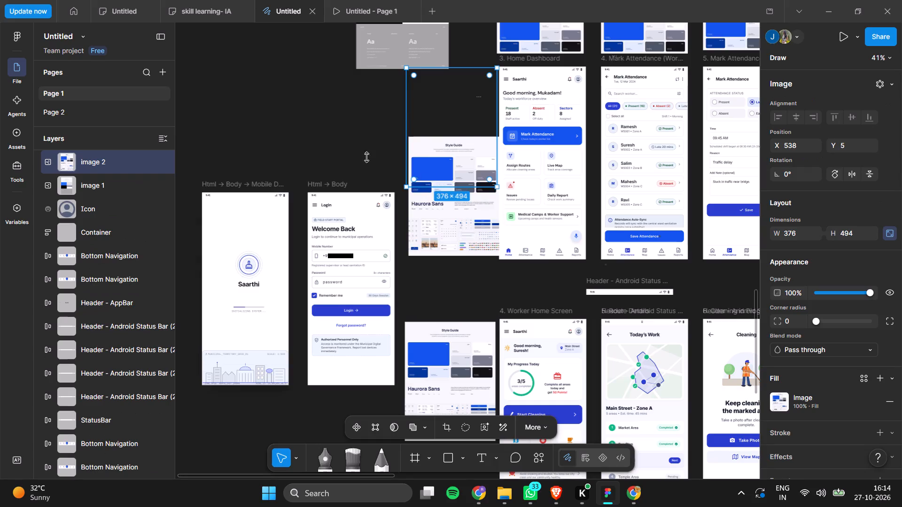
left_click_drag(366, 157, 357, 174)
left_click_drag(444, 160, 268, 137)
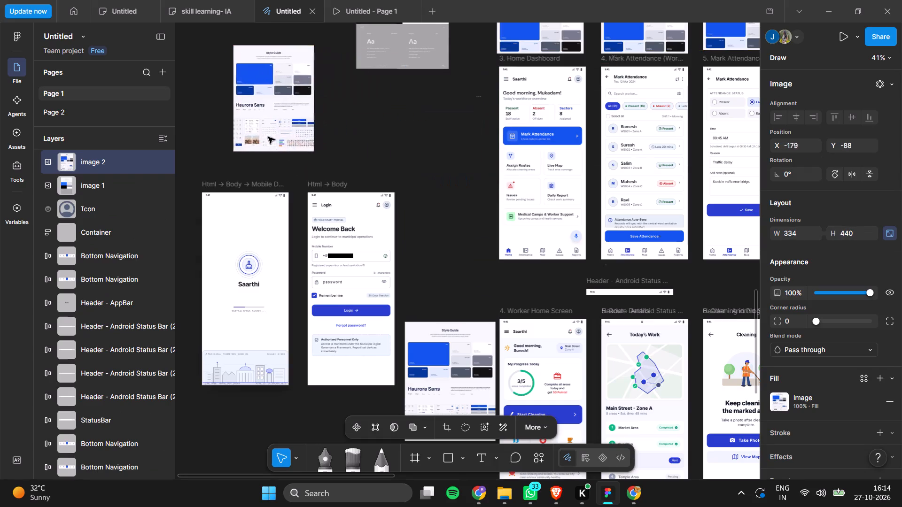
left_click_drag(268, 137, 276, 137)
Examine the Home Dashboard and Mark Attendance worker-list screens against the icon set and colour palettes above them.
scroll(451, 180, "left", 5)
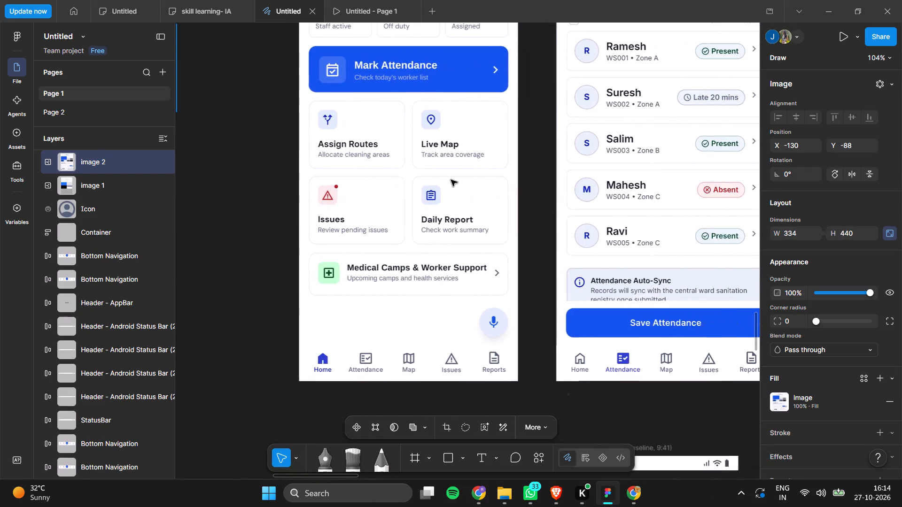
scroll(452, 180, "up", 2)
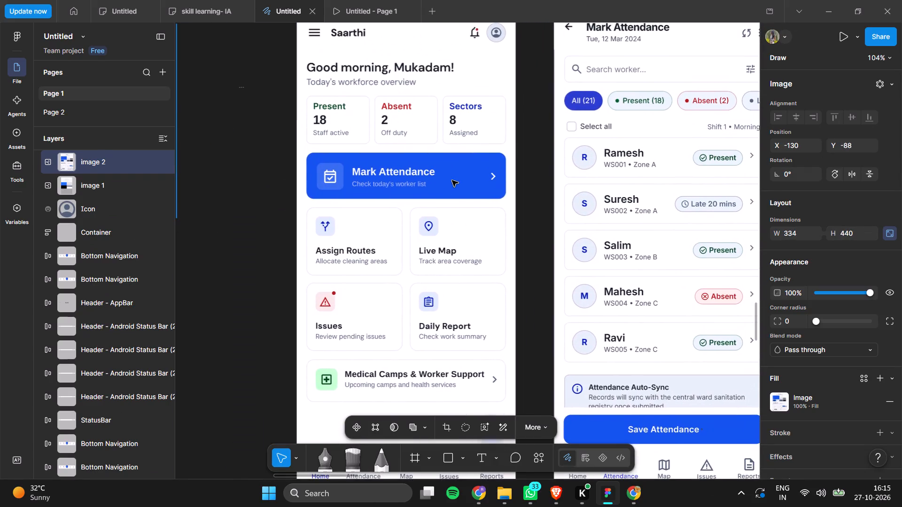
scroll(452, 180, "up", 1)
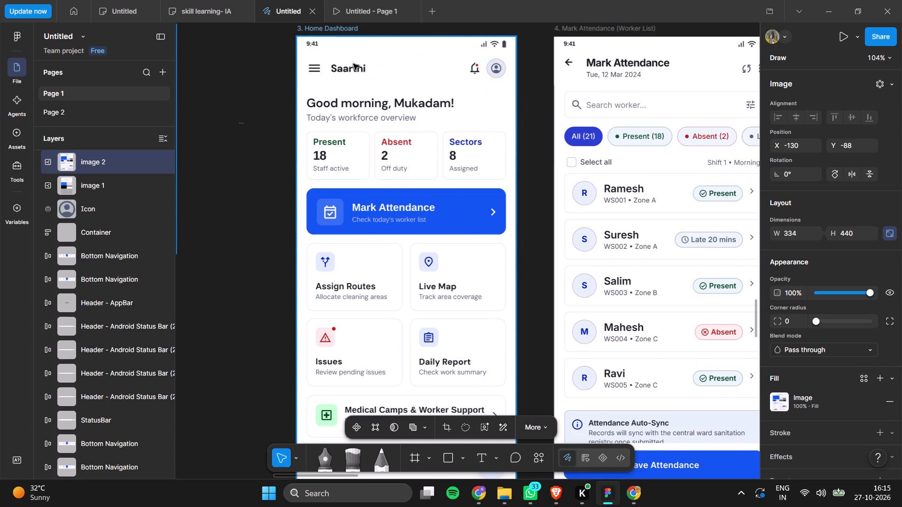
triple_click(352, 69)
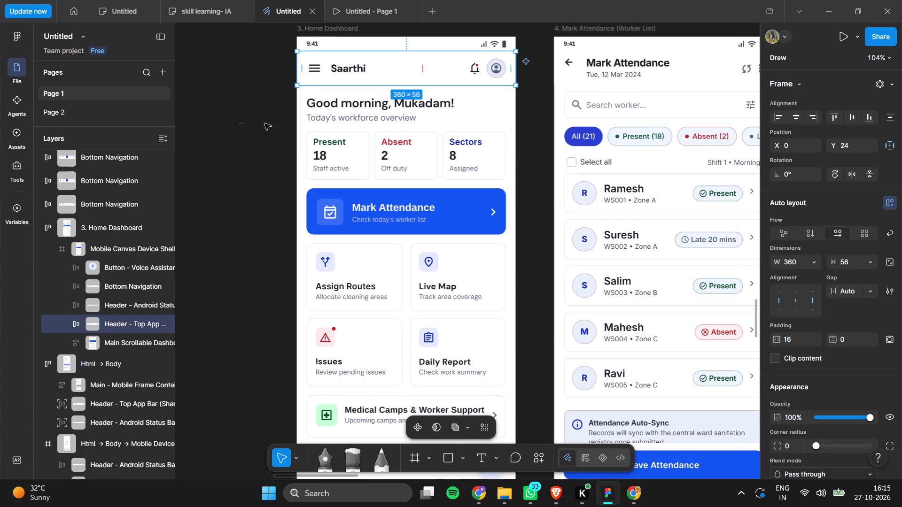
left_click(221, 143)
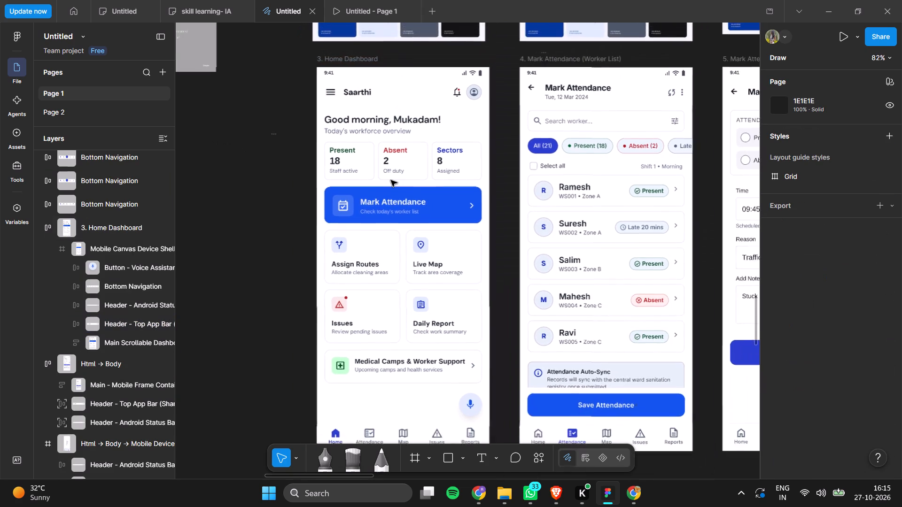
scroll(391, 180, "down", 1)
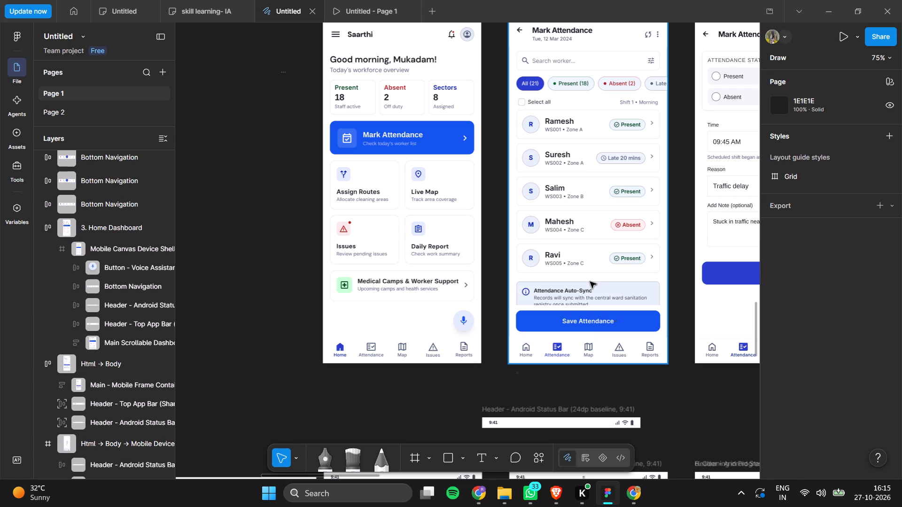
scroll(590, 282, "up", 1)
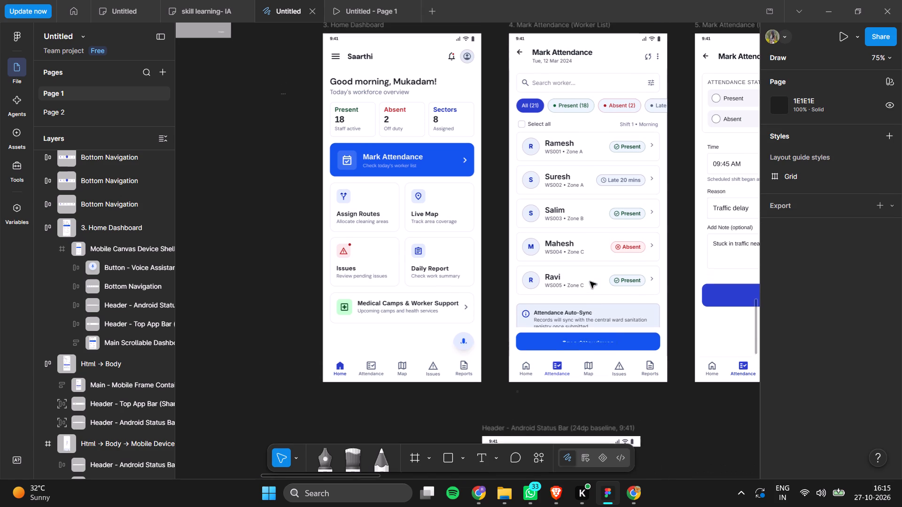
scroll(590, 282, "up", 2)
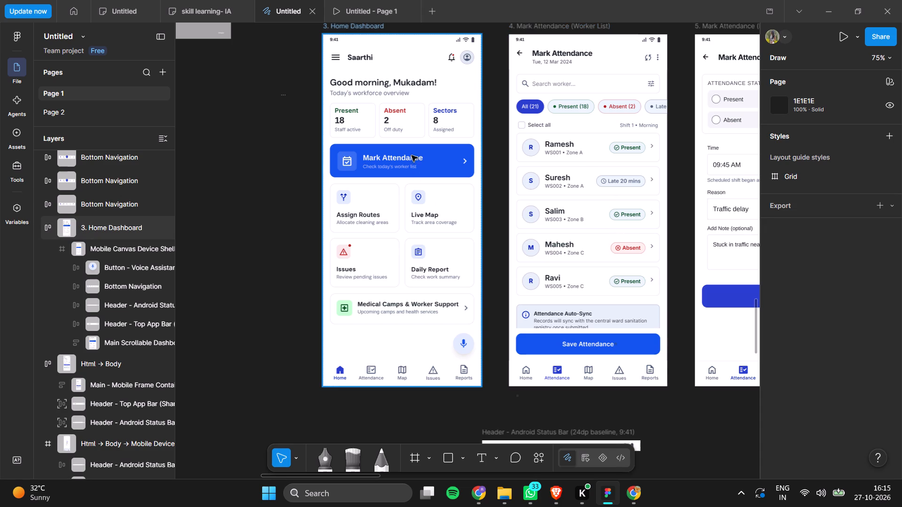
scroll(467, 237, "up", 3)
scroll(467, 237, "down", 1)
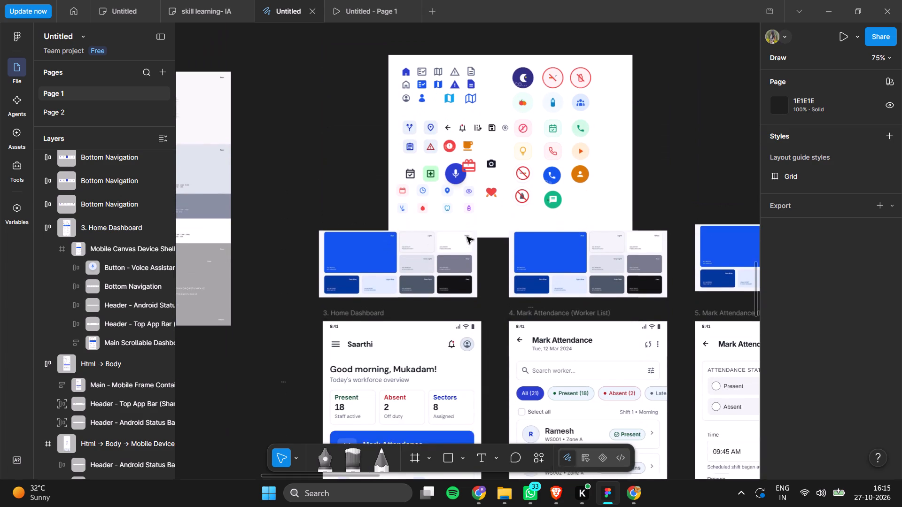
scroll(467, 237, "down", 1)
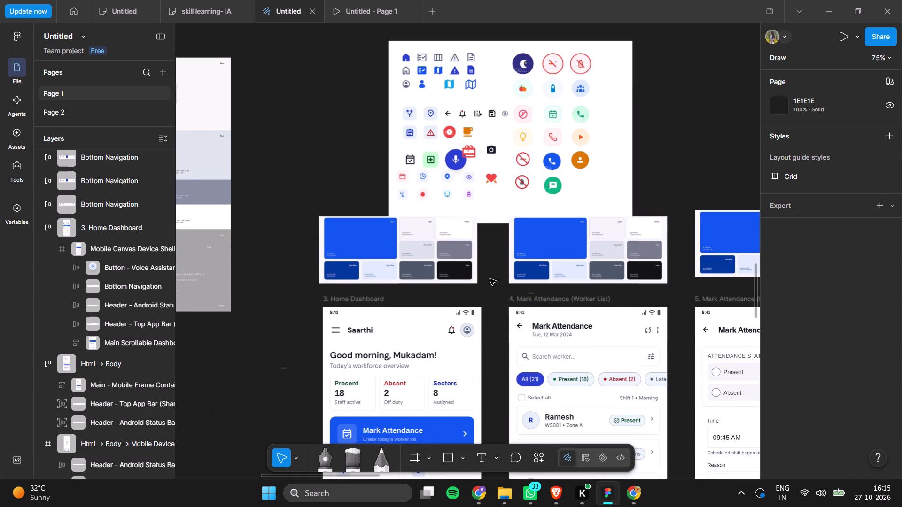
scroll(495, 308, "down", 4)
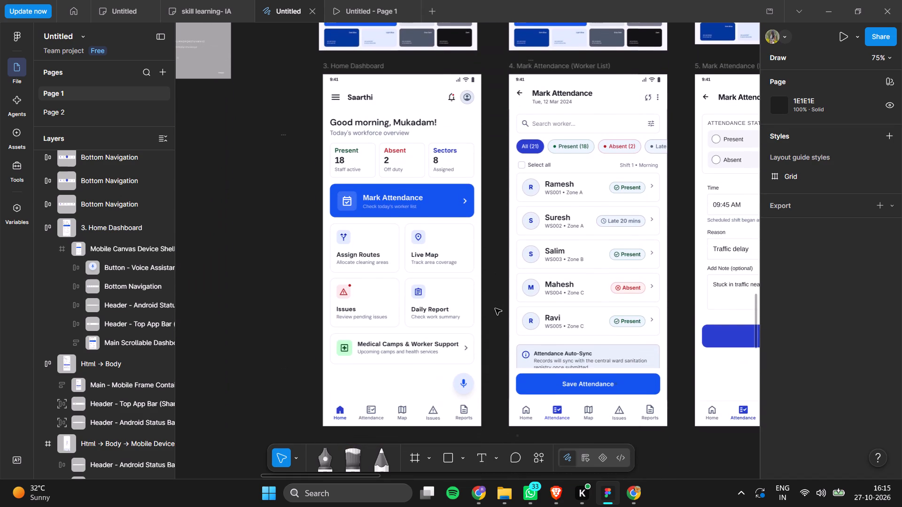
scroll(495, 308, "up", 4)
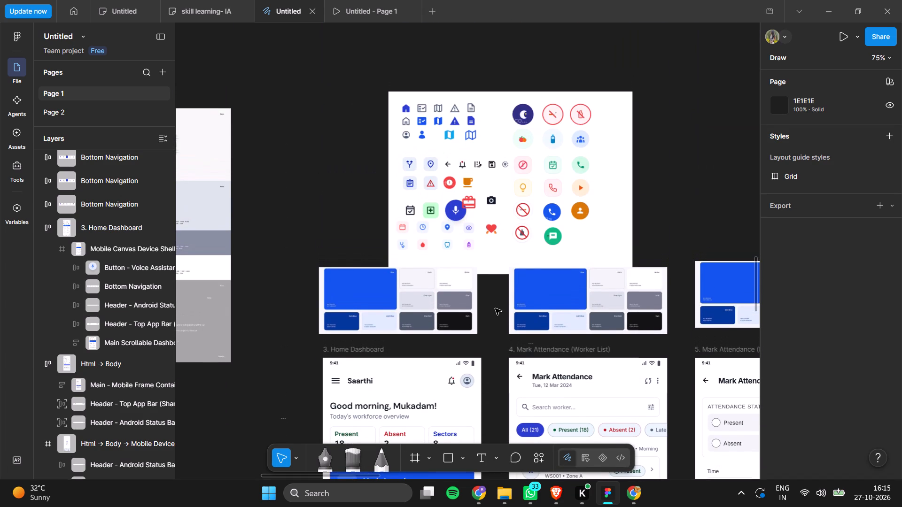
scroll(495, 308, "down", 3)
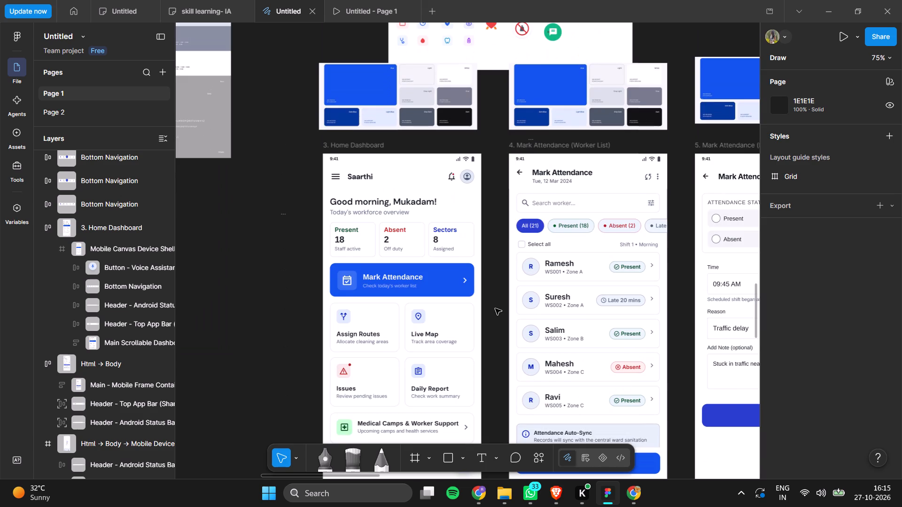
scroll(495, 308, "down", 2)
Review the supervisor screens from Home Dashboard through Mark Attendance and Assign Routes to the Route Map View.
scroll(495, 308, "left", 1)
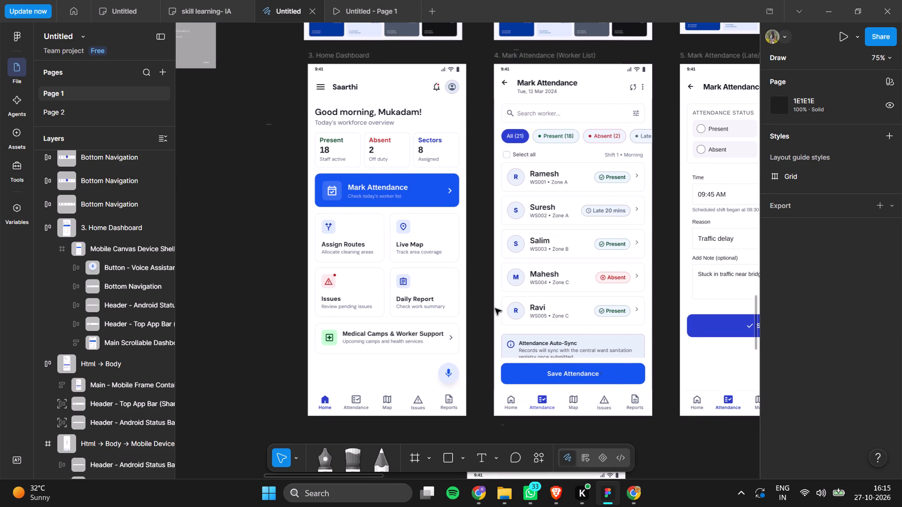
scroll(495, 308, "left", 4)
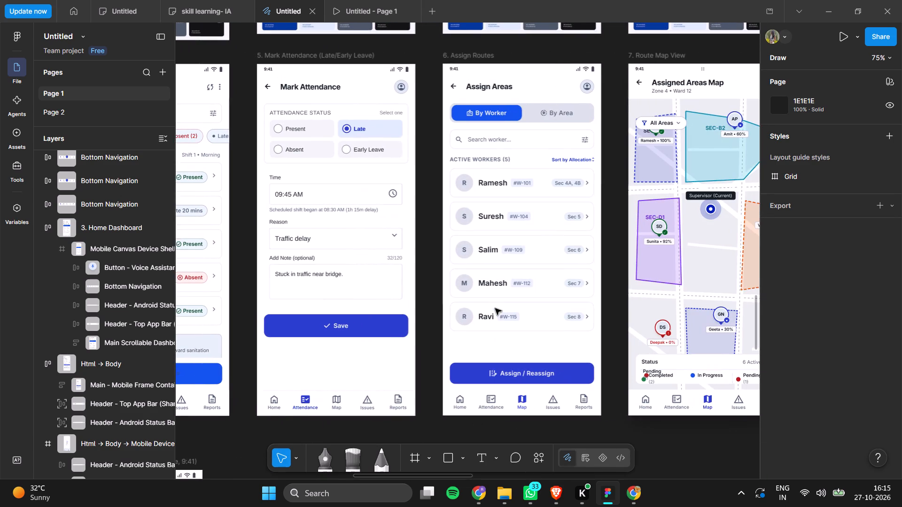
scroll(495, 308, "right", 3)
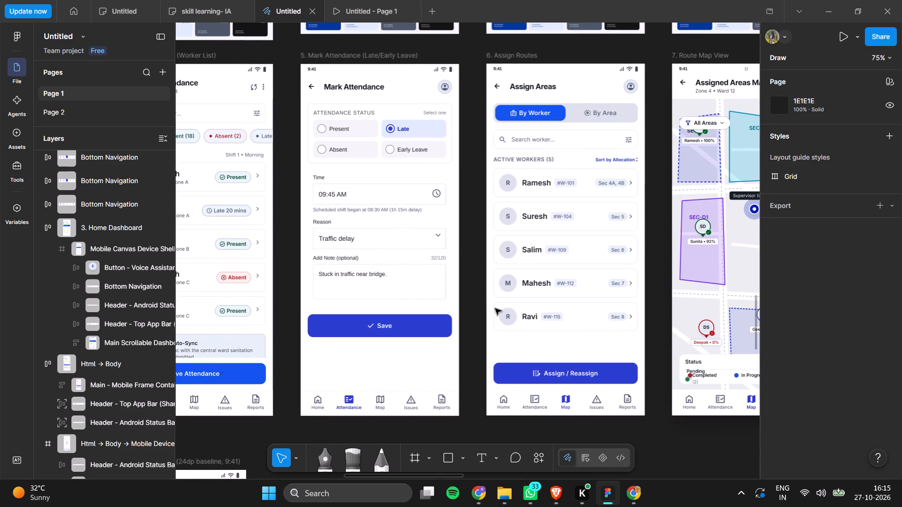
scroll(495, 308, "right", 1)
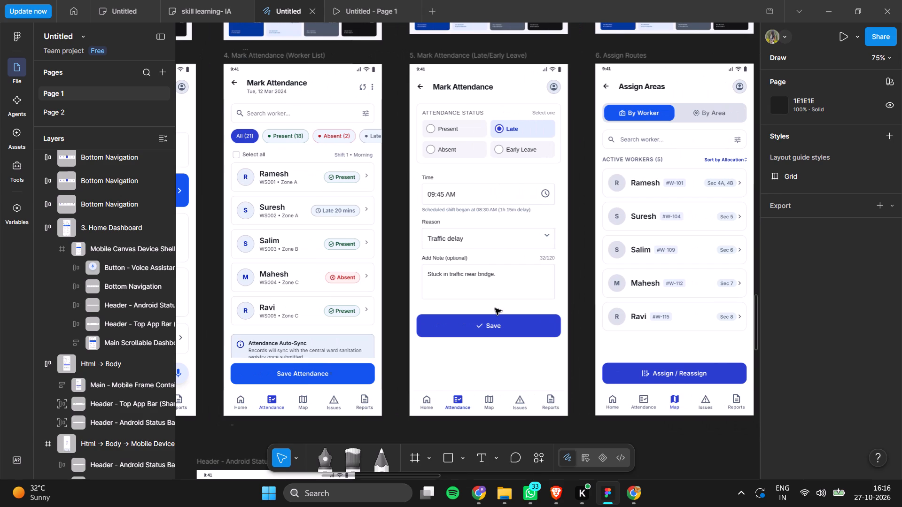
scroll(495, 308, "left", 2)
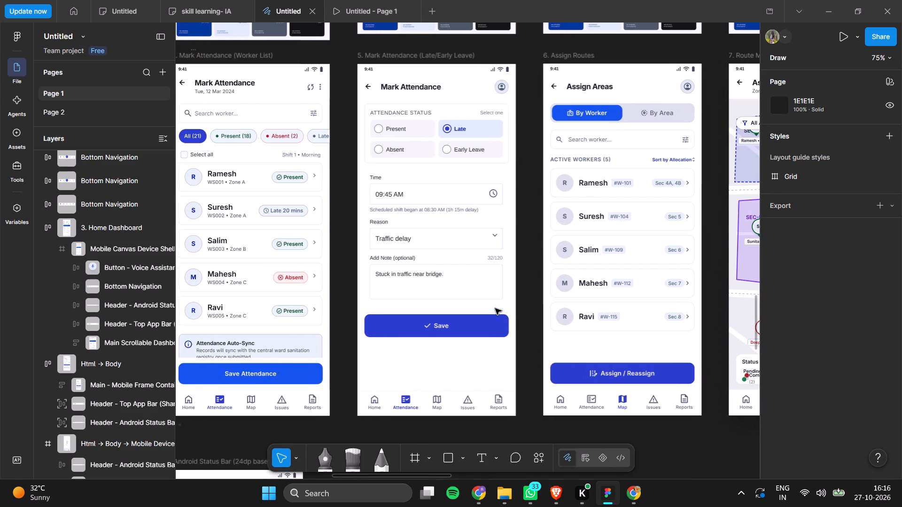
scroll(495, 308, "left", 1)
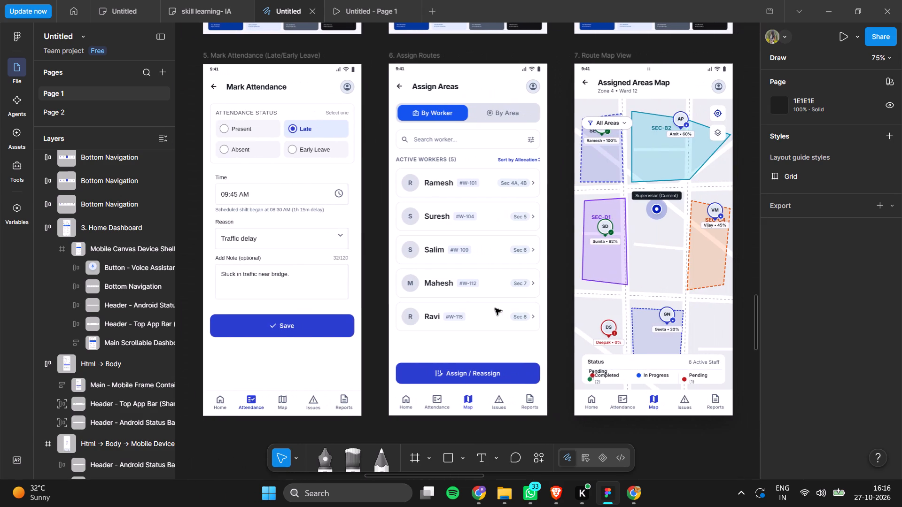
scroll(495, 308, "left", 1)
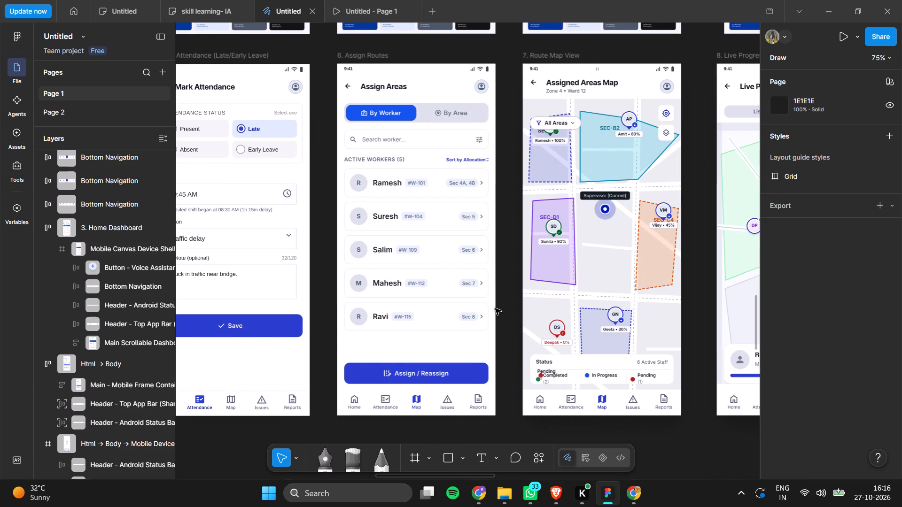
scroll(495, 308, "left", 1)
Review the supervisor screens from Live Progress through Issue Details, Issue List, Area Completion and Complete Area to Daily Report.
scroll(495, 308, "left", 5)
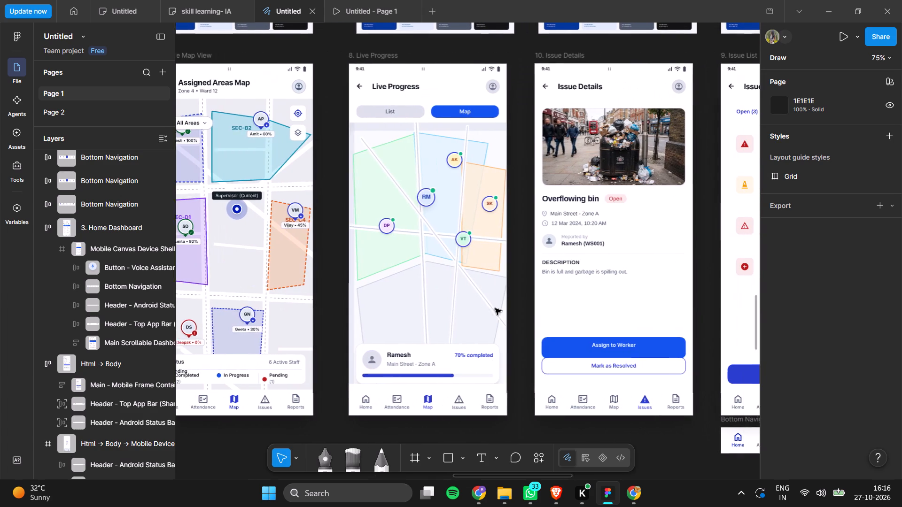
scroll(495, 308, "left", 1)
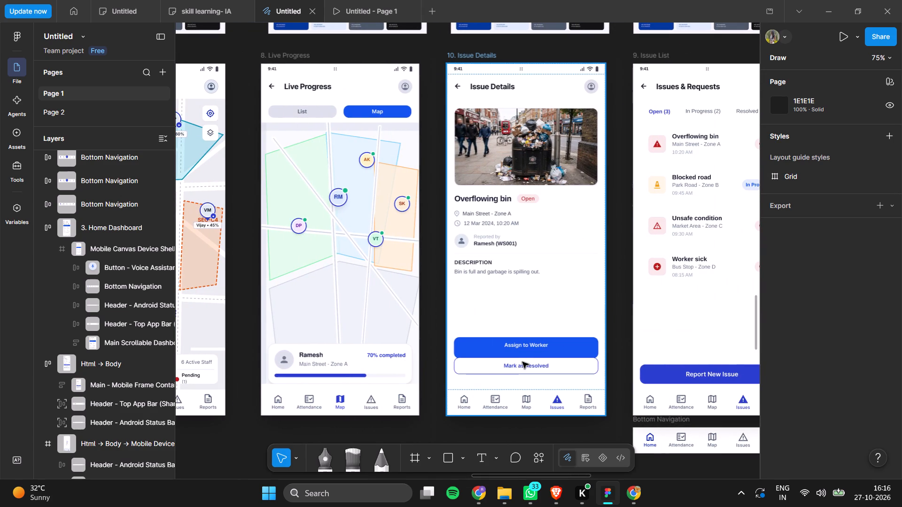
scroll(522, 362, "left", 1)
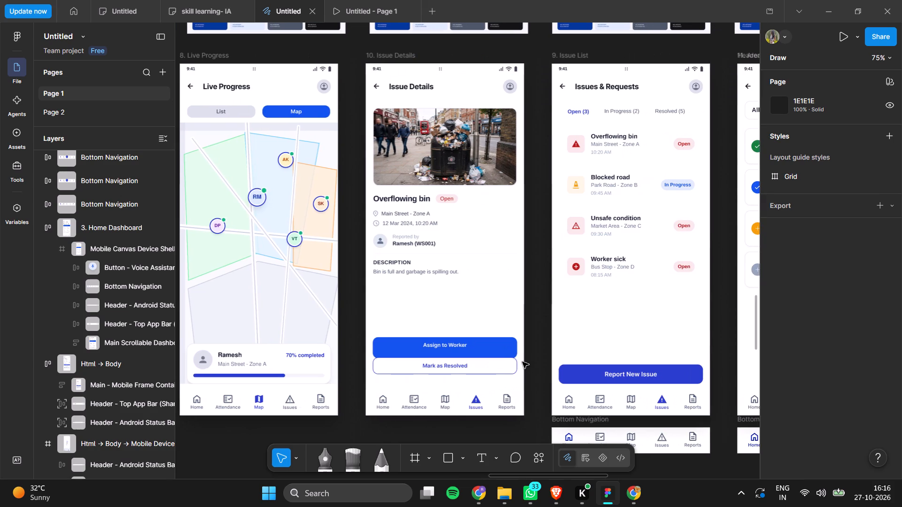
scroll(522, 362, "left", 1)
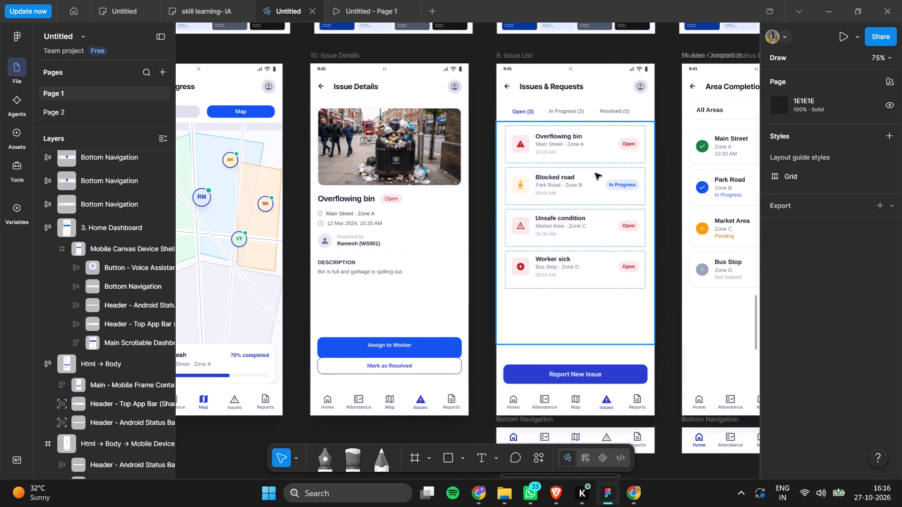
scroll(583, 202, "left", 4)
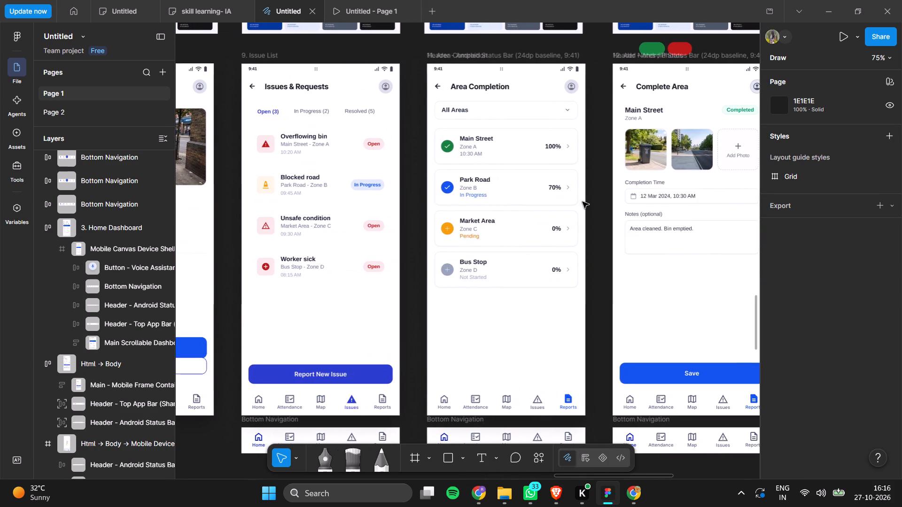
scroll(583, 202, "left", 2)
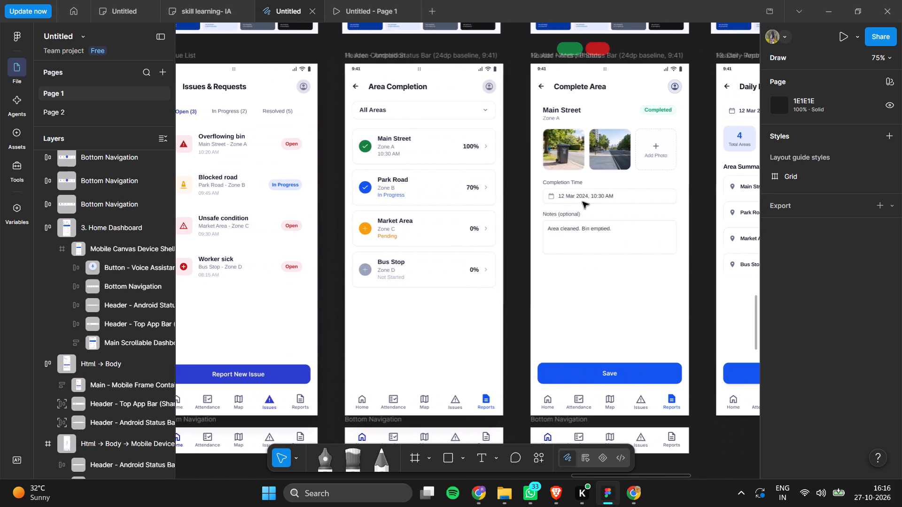
scroll(583, 202, "left", 3)
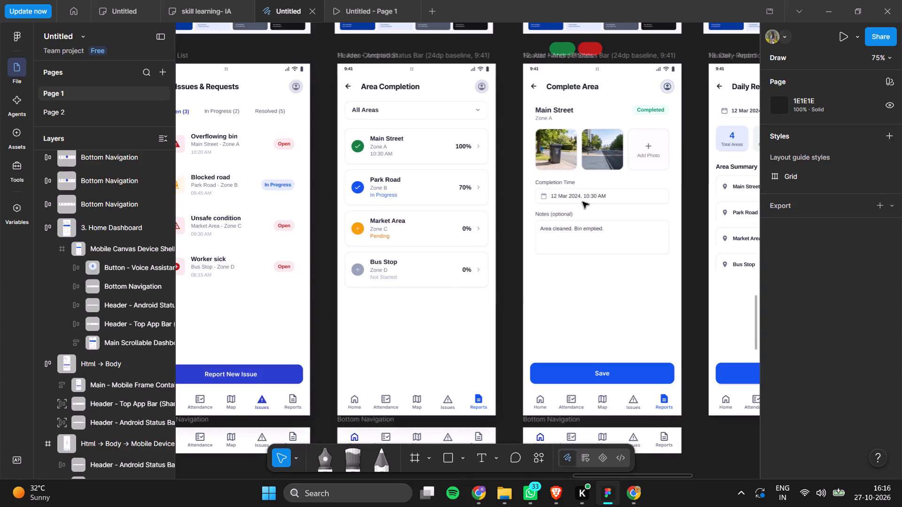
scroll(583, 202, "left", 4)
scroll(583, 202, "right", 2)
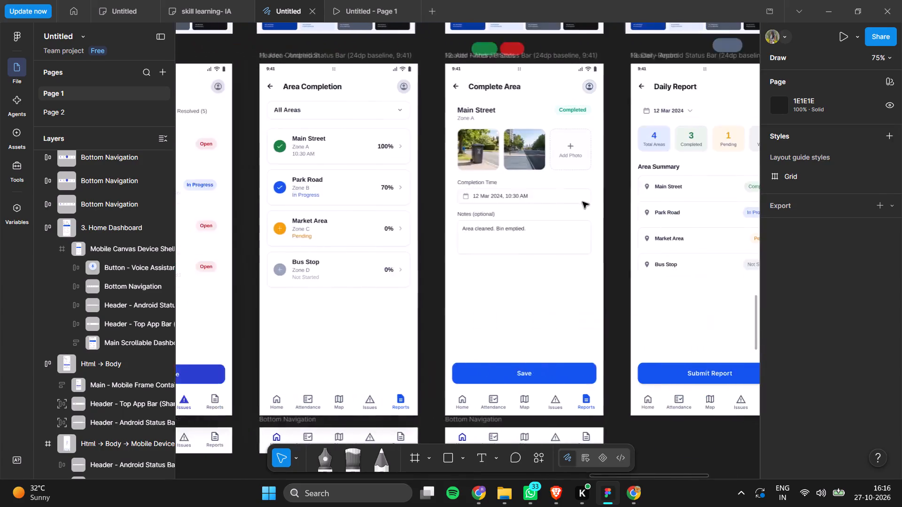
Survey the overall screen layout on Page 1, including the worker screens from Worker Home Screen to Success Screen.
scroll(583, 202, "right", 6)
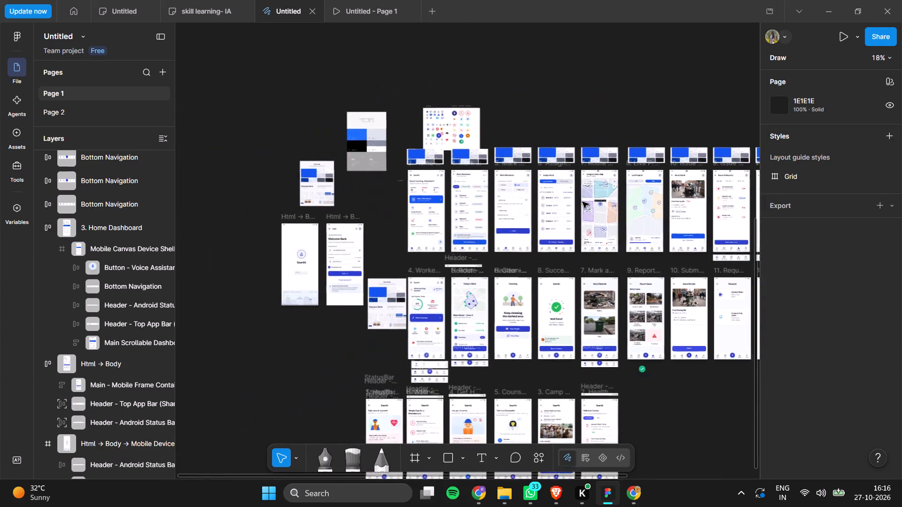
scroll(583, 198, "down", 2)
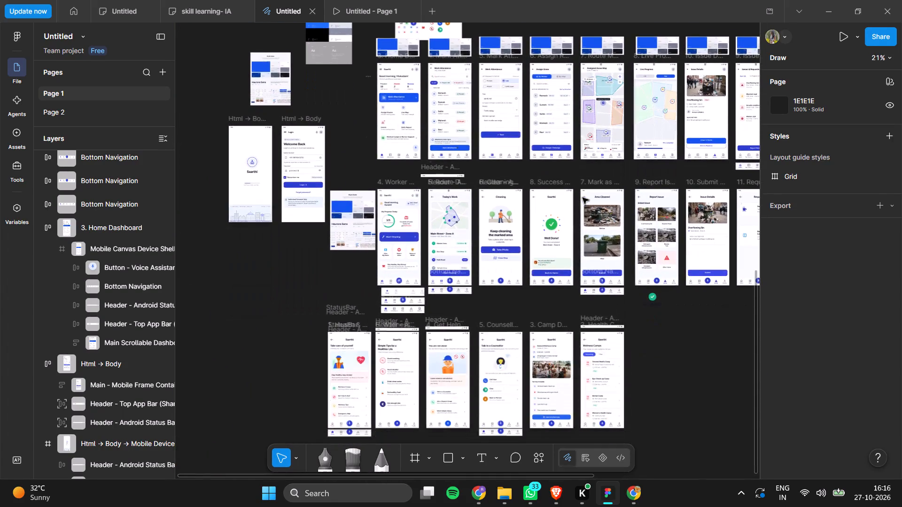
scroll(583, 198, "right", 3)
scroll(583, 198, "down", 1)
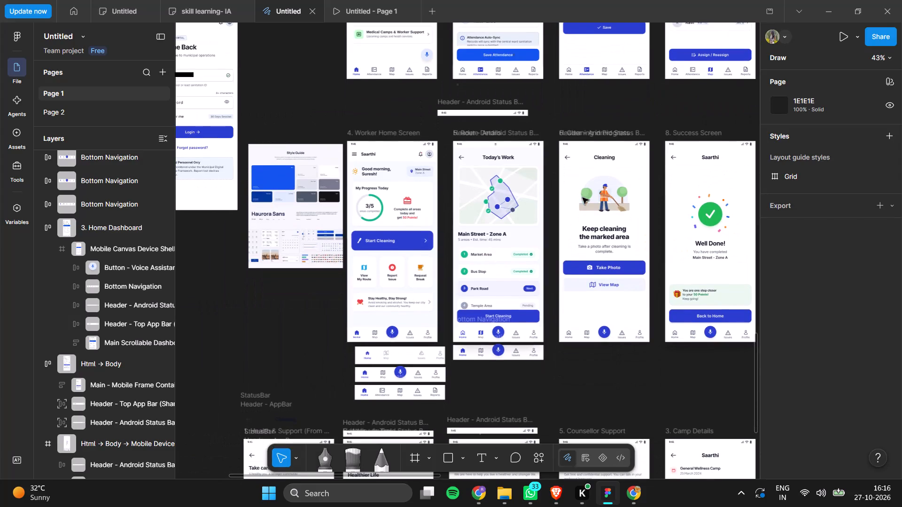
scroll(583, 198, "down", 1)
scroll(583, 198, "up", 1)
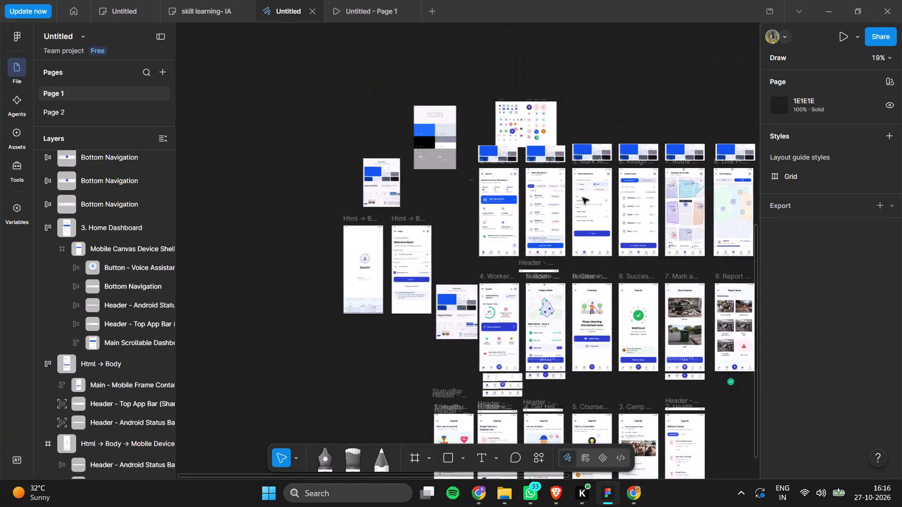
scroll(583, 198, "up", 1)
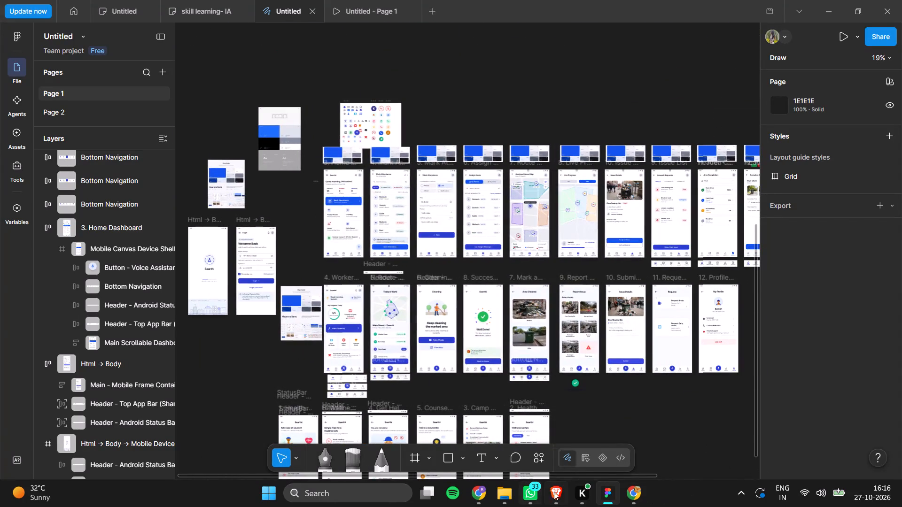
Switch to the Canva presentation and preview it full screen from page 1 through the Domain Study page.
left_click(559, 493)
scroll(224, 424, "right", 15)
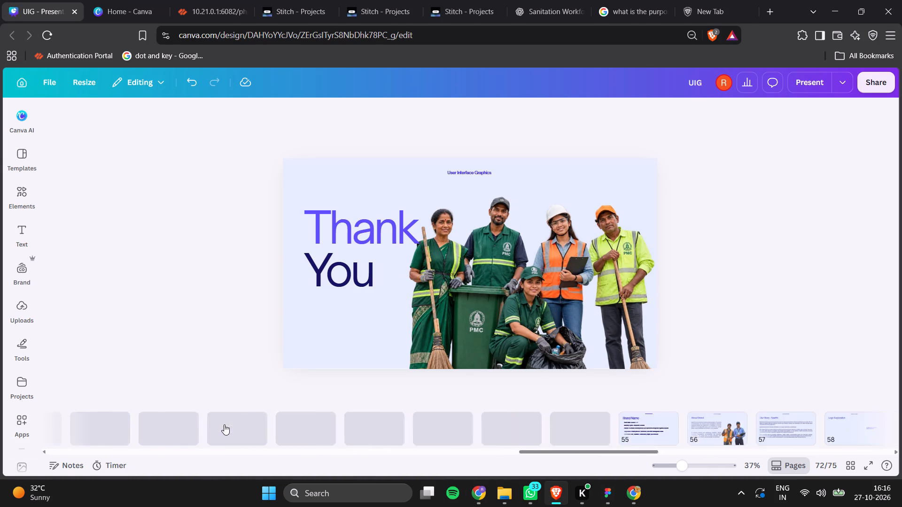
scroll(224, 424, "right", 12)
scroll(224, 424, "right", 11)
scroll(224, 424, "right", 10)
left_click(68, 430)
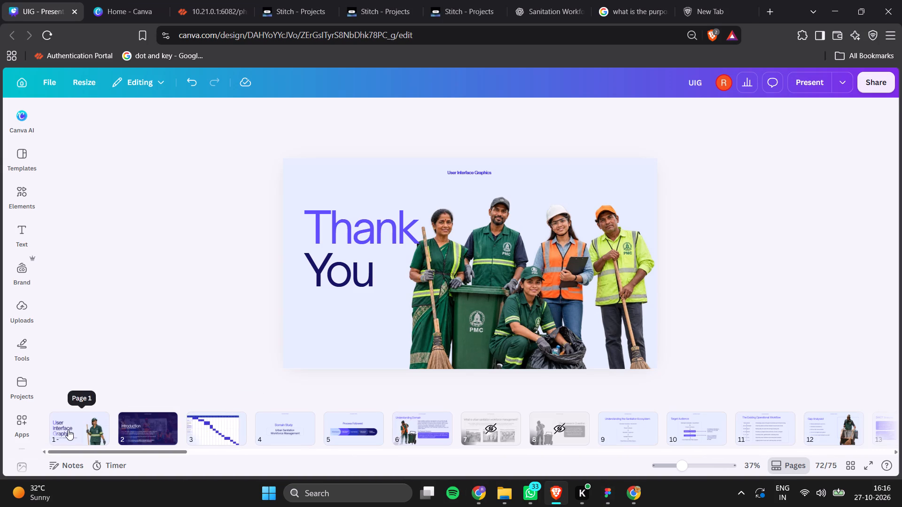
left_click(798, 80)
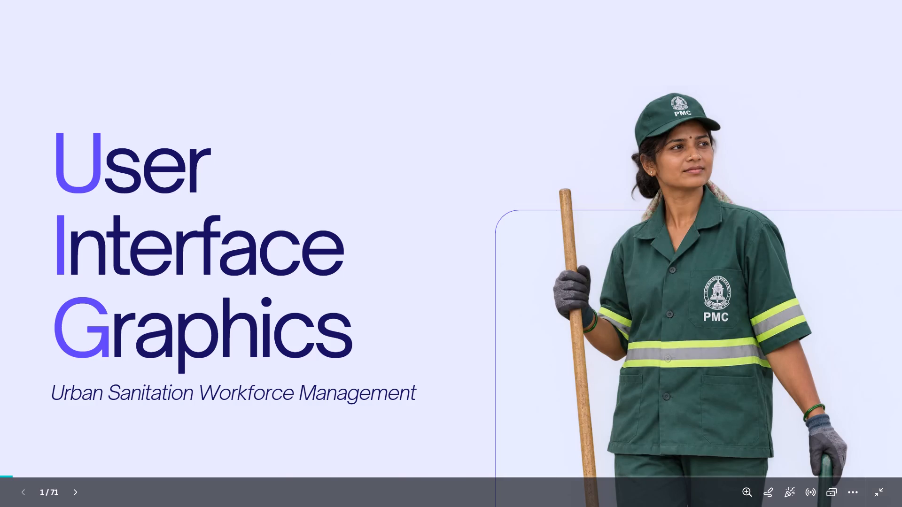
key("Right")
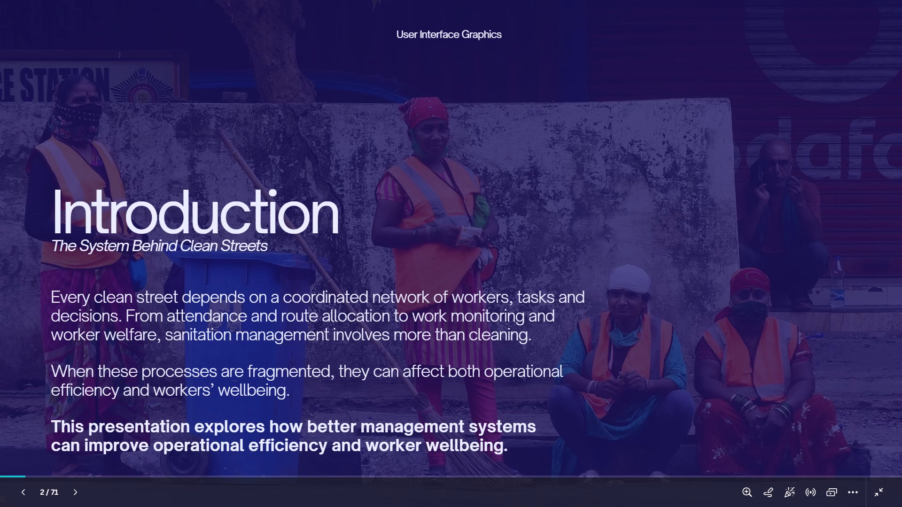
key("Right")
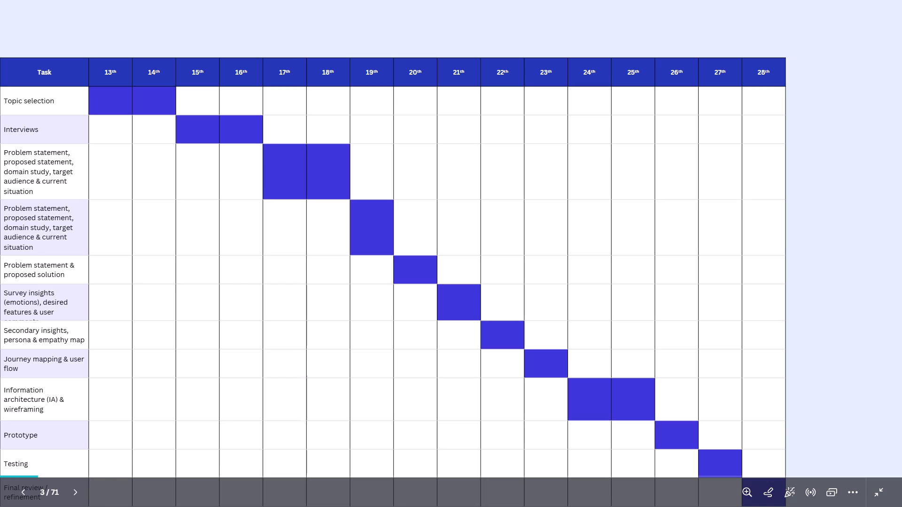
key("Right")
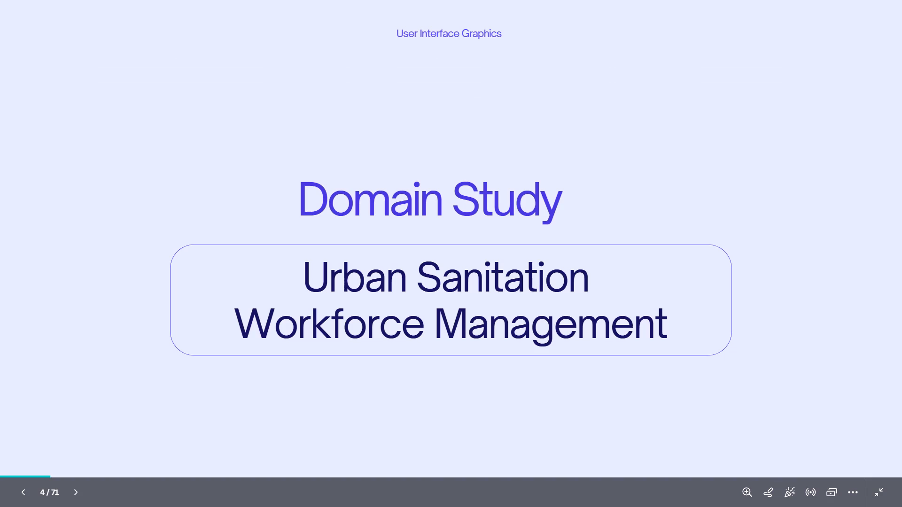
key("Escape")
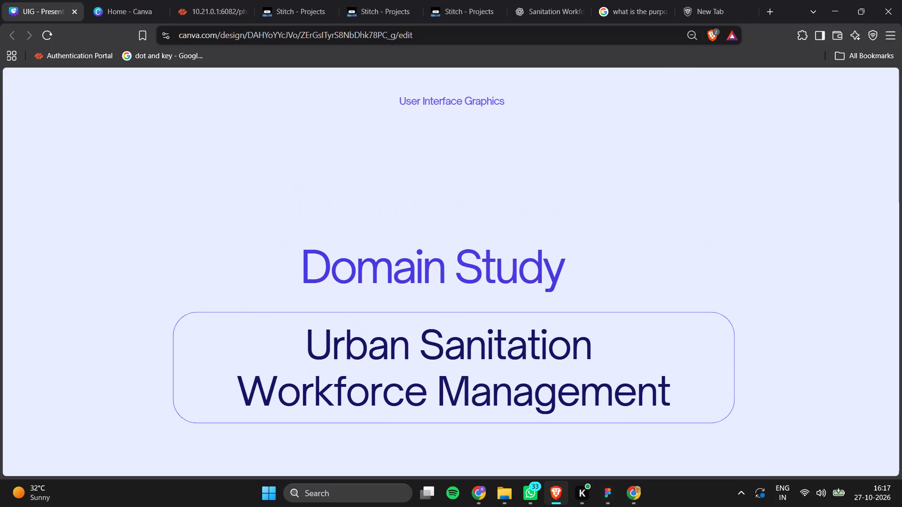
Move the Domain Study heading, subtitle and rounded frame on page 4 together slightly to the right.
left_click_drag(509, 360, 463, 203)
key("Right")
key("Right")
key("Right")
key("Right")
key("Right")
key("Right")
key("Right")
key("Right")
key("Right")
key("Right")
key("Right")
key("Right")
key("Right")
key("Right")
key("Right")
key("Right")
key("Right")
key("Right")
key("Right")
key("Right")
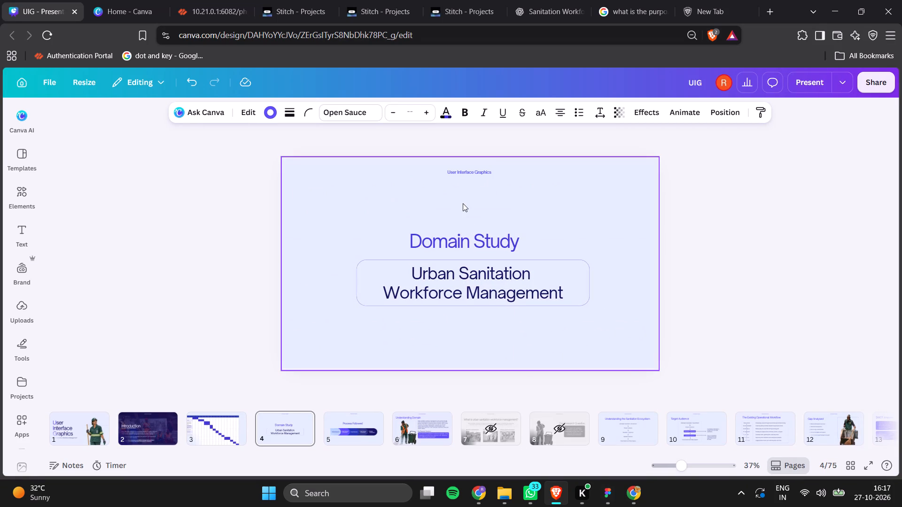
key("Right")
key("Right")
key("Right")
key("Right")
key("Right")
key("Right")
key("Right")
key("Right")
key("Right")
key("Right")
key("Right")
key("Right")
key("Right")
key("Right")
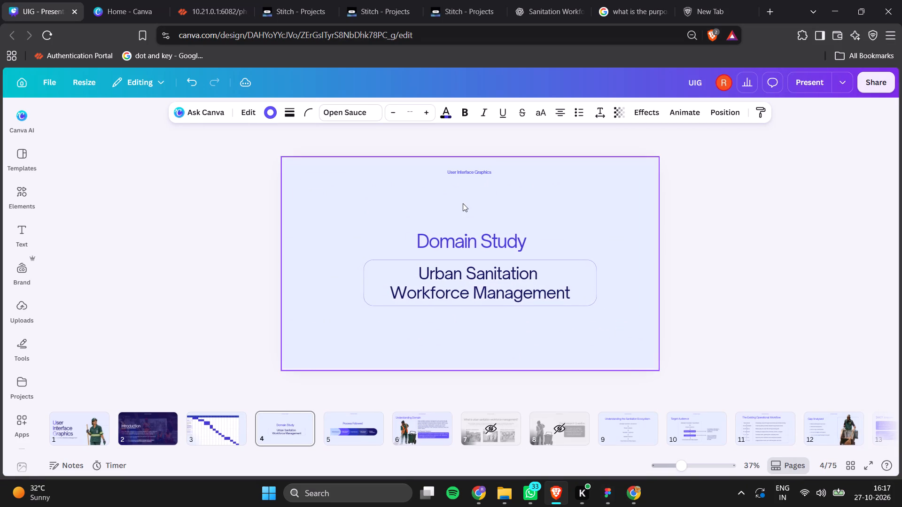
Shift the selected heading, subtitle and rounded frame together slightly upward on the Domain Study page.
key("Up")
key("Up")
key("Up")
key("Up")
key("Up")
key("Up")
key("Up")
key("Up")
key("Up")
key("Up")
key("Up")
key("Up")
key("Up")
key("Up")
key("Up")
key("Up")
key("Up")
key("Up")
key("Up")
key("Up")
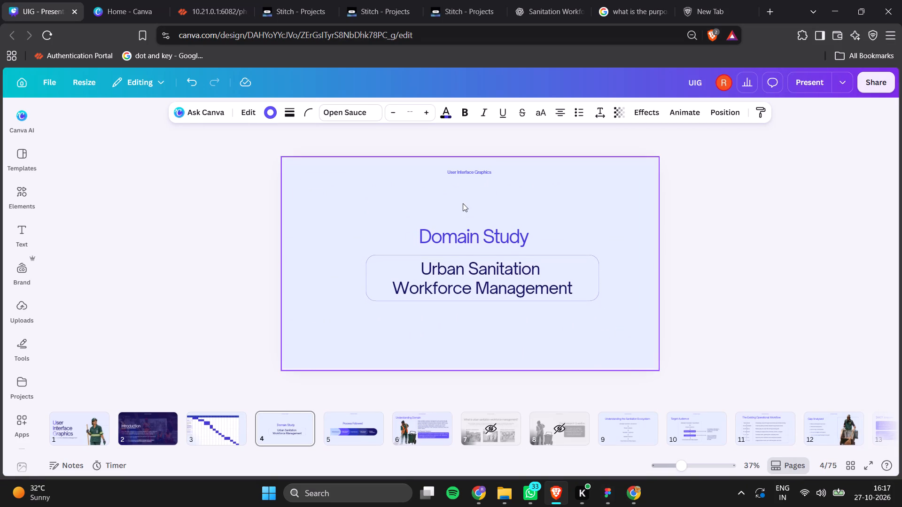
key("Down")
key("Down")
key("Down")
Fine-tune the horizontal position of the heading, subtitle and frame together, finishing slightly further left, and deselect them.
key("Right")
key("Right")
key("Right")
key("Right")
key("Right")
key("Right")
key("Right")
key("Right")
key("Right")
key("Right")
key("Right")
key("Right")
key("Right")
key("Right")
key("Right")
key("Right")
key("Right")
key("Right")
key("Right")
key("Right")
key("Right")
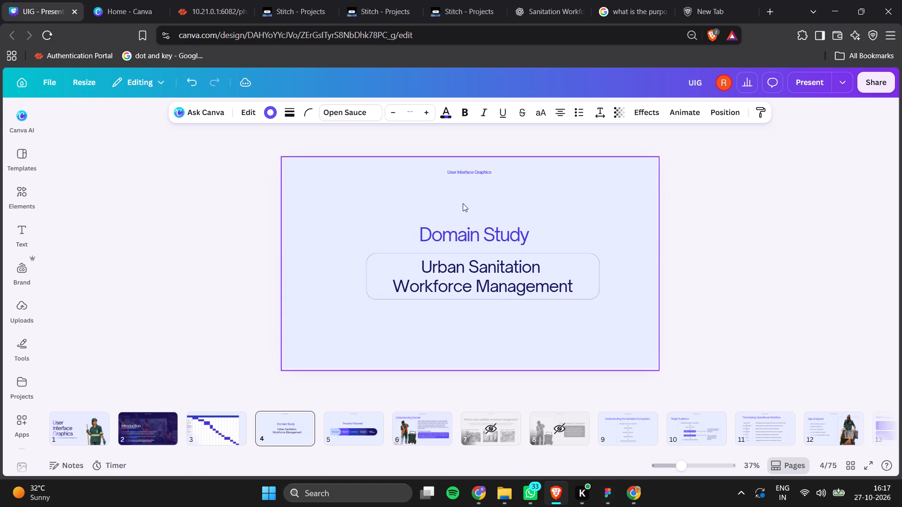
key("Left")
key("Left")
key("Left")
key("Left")
key("Left")
key("Left")
key("Left")
key("Left")
key("Left")
key("Left")
key("Left")
key("Left")
key("Left")
key("Left")
key("Left")
key("Left")
key("Left")
key("Left")
key("Left")
key("Left")
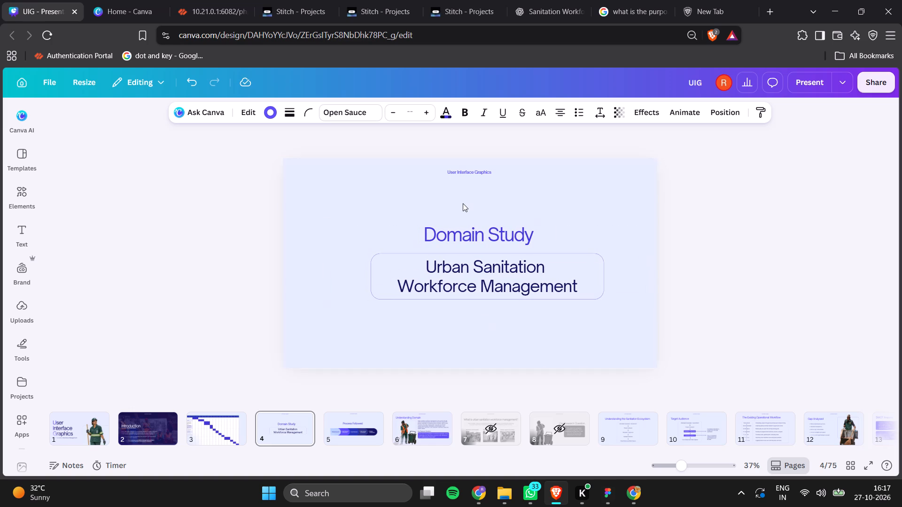
key("Left")
key("Left")
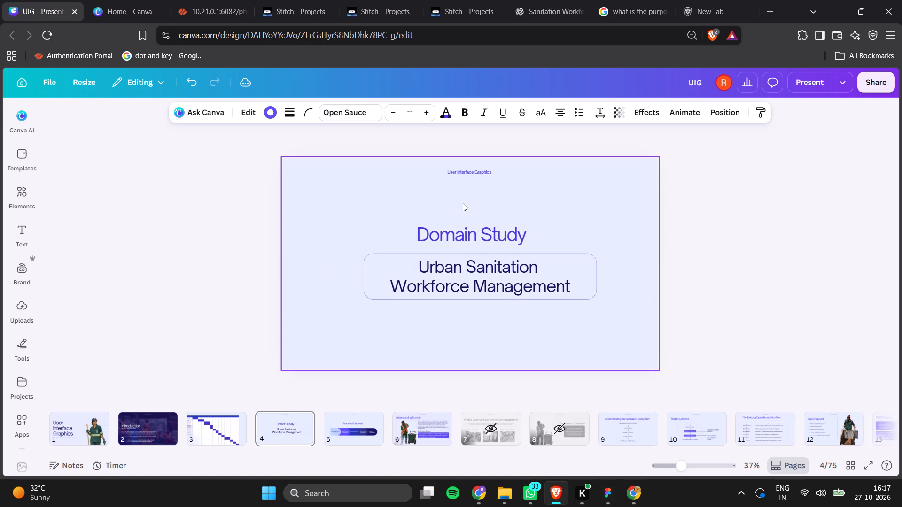
key("Left")
key("Left")
key("Left")
key("Left")
key("Left")
key("Left")
key("Left")
key("Left")
key("Left")
key("Left")
key("Left")
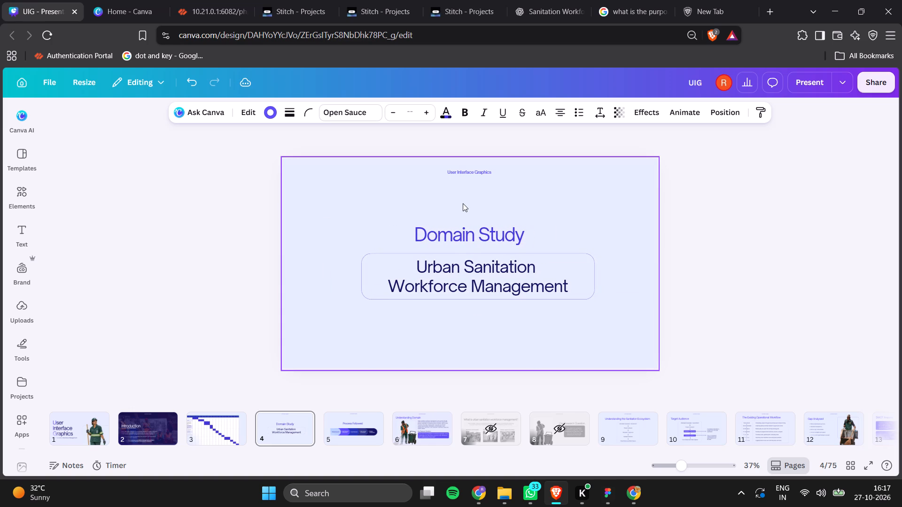
left_click(474, 237)
left_click(101, 254)
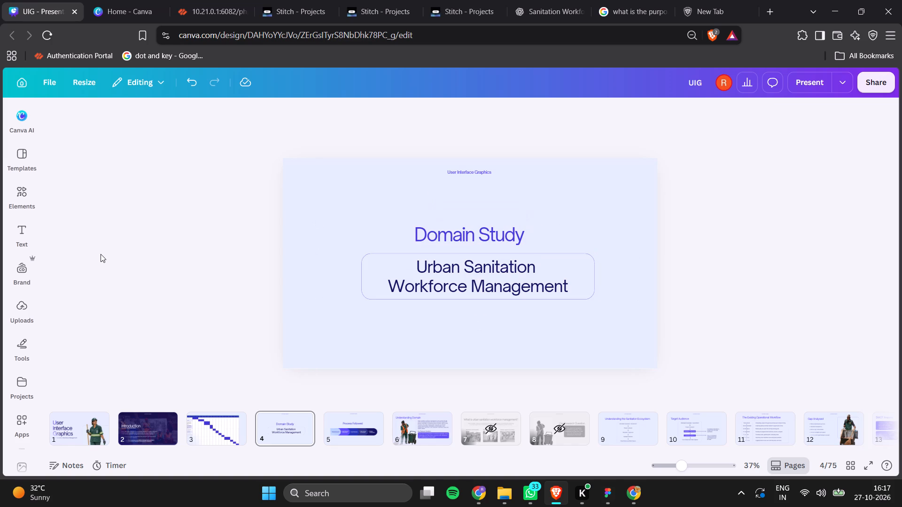
Move the "Urban Sanitation Workforce Management" text to the page's horizontal centre, slightly lower within its frame.
left_click(468, 260)
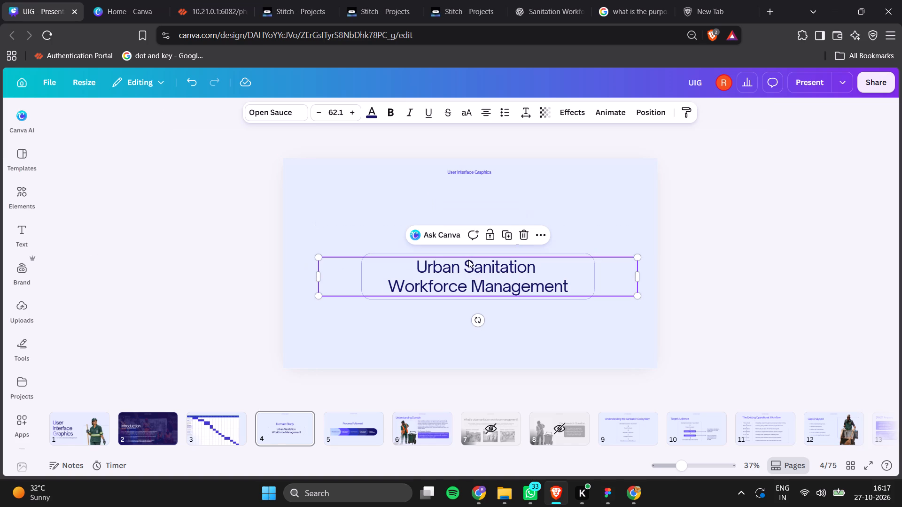
left_click_drag(468, 262, 463, 270)
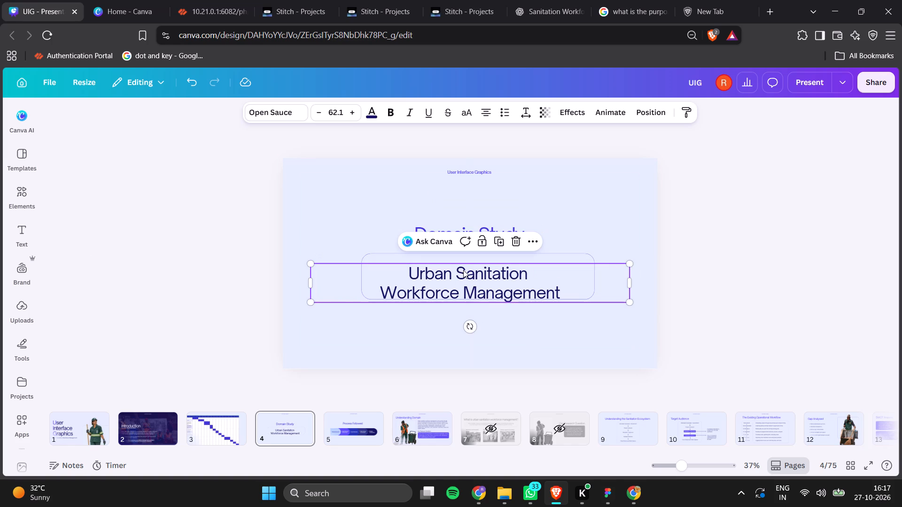
Centre the Domain Study heading's text box horizontally on the page, with its base meeting the rounded frame's top edge.
left_click(461, 226)
left_click_drag(461, 226, 464, 232)
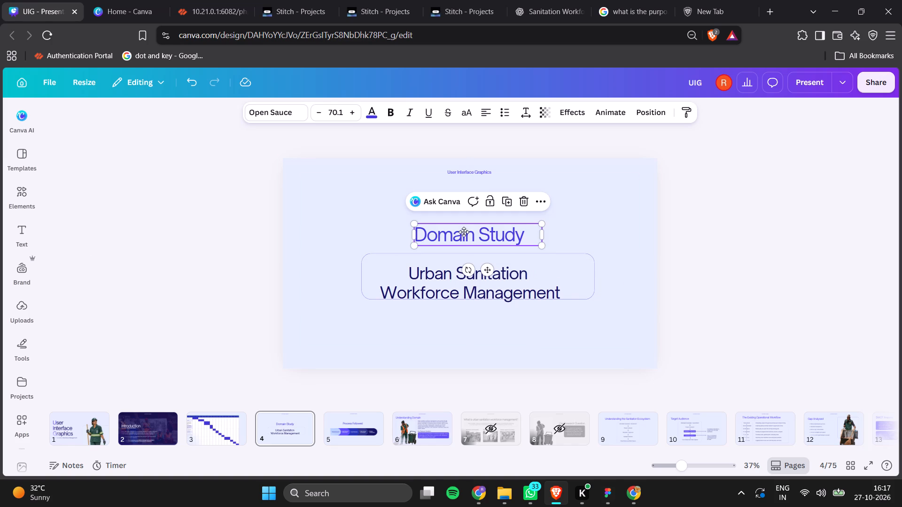
left_click_drag(464, 232, 454, 232)
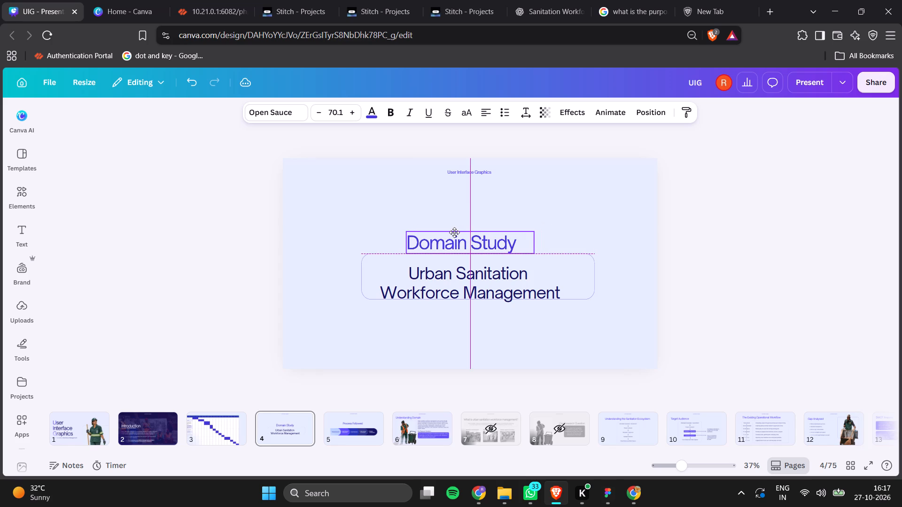
left_click_drag(454, 232, 454, 232)
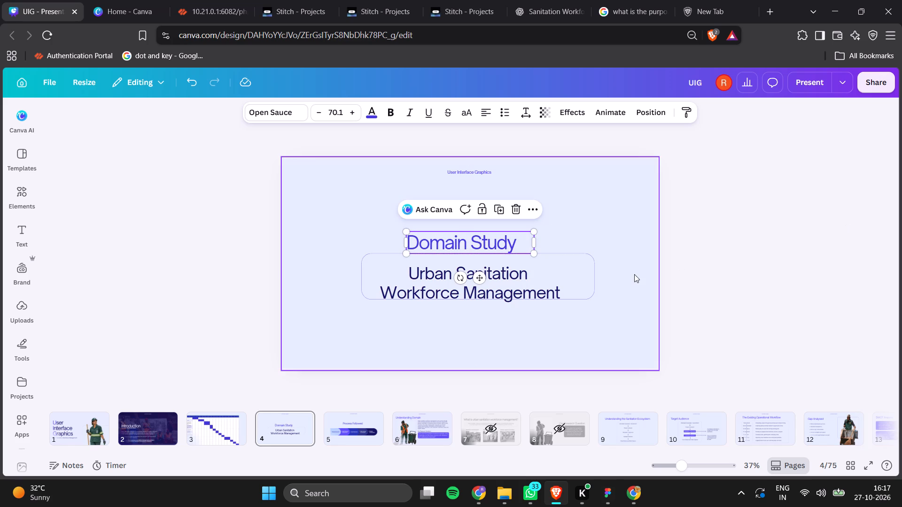
left_click(464, 246)
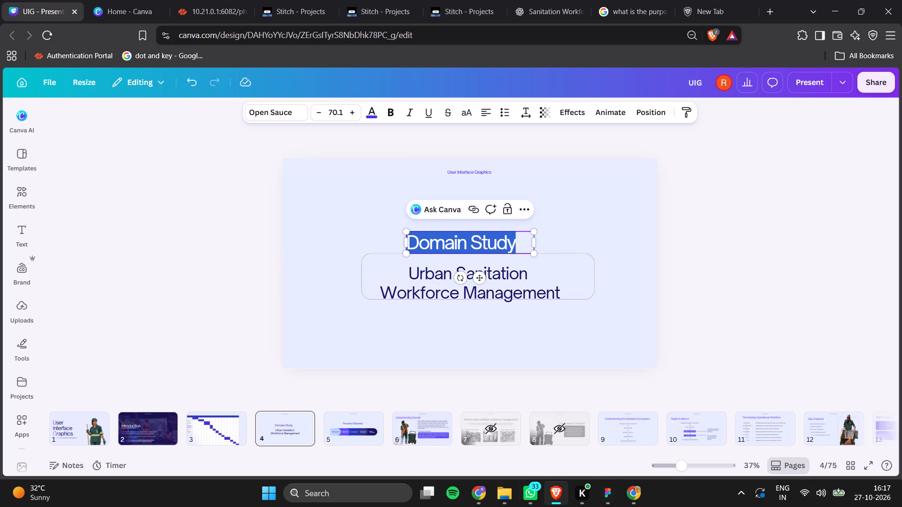
left_click(778, 195)
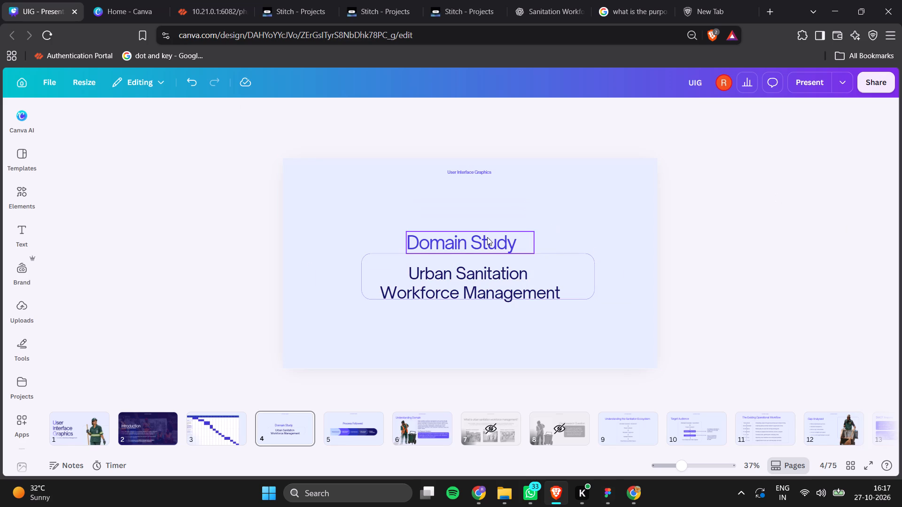
Undo the last moves of the Domain Study heading and the "Urban Sanitation Workforce Management" text.
left_click(486, 238)
right_click_drag(535, 240, 524, 240)
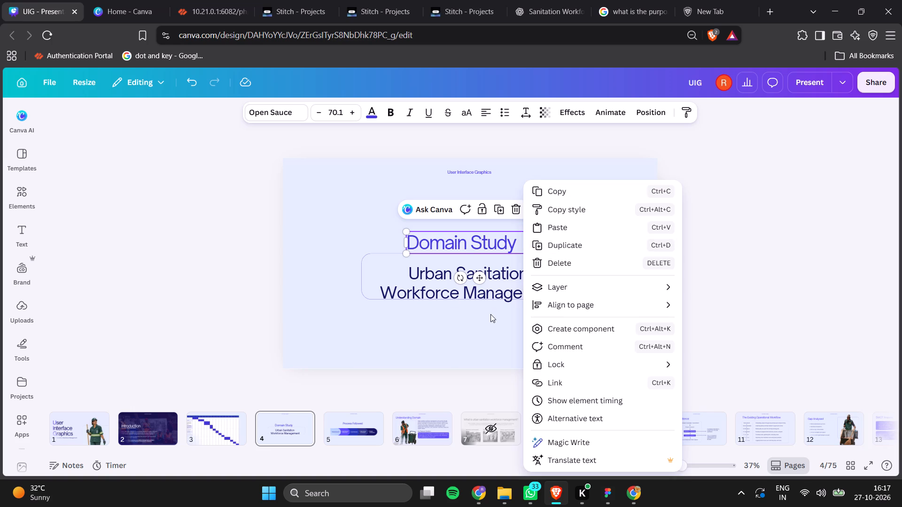
left_click(490, 315)
key("ctrl+z")
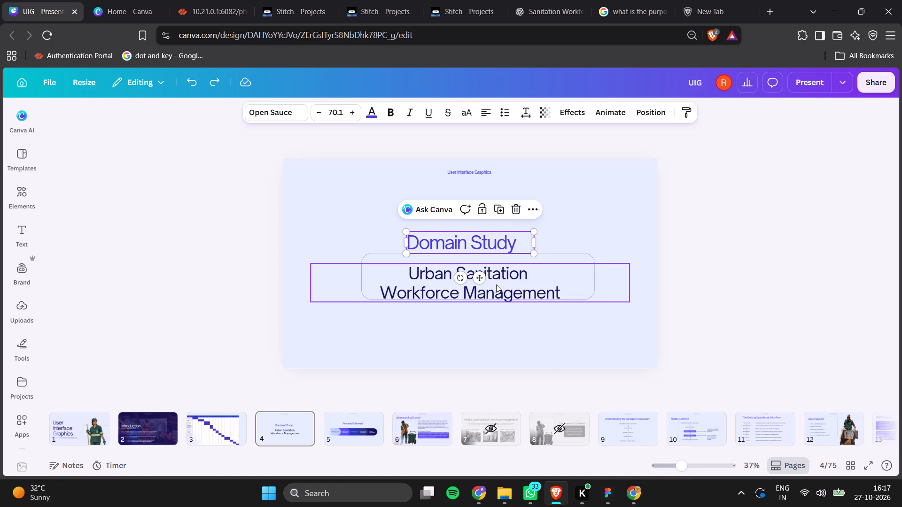
key("ctrl+z")
key("ctrl+z")
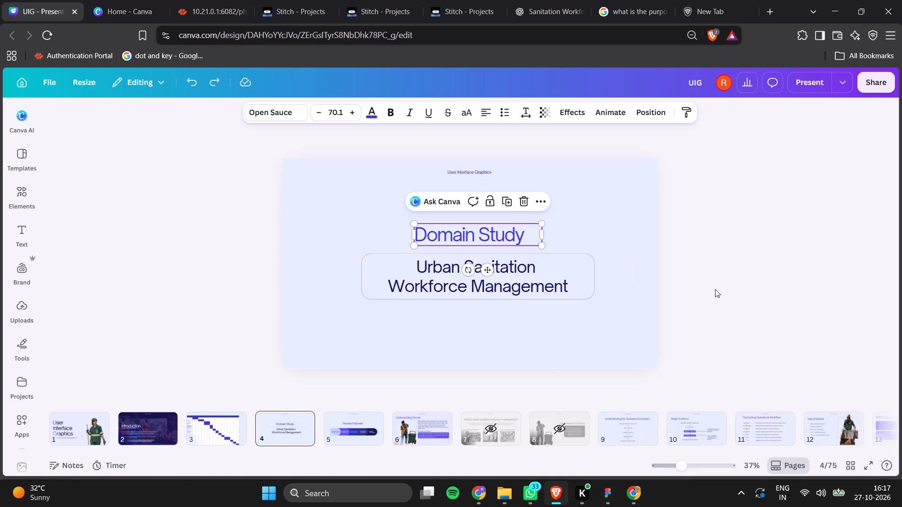
left_click(715, 289)
Narrow the "Urban Sanitation Workforce Management" text box to about 950 wide and centre it horizontally on the page at its existing height.
left_click(478, 267)
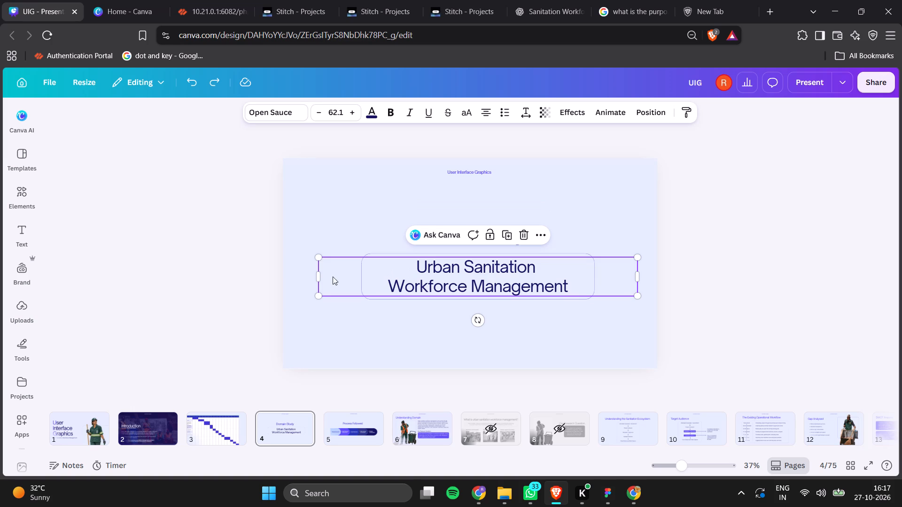
left_click_drag(318, 279, 335, 278)
left_click_drag(335, 278, 452, 268)
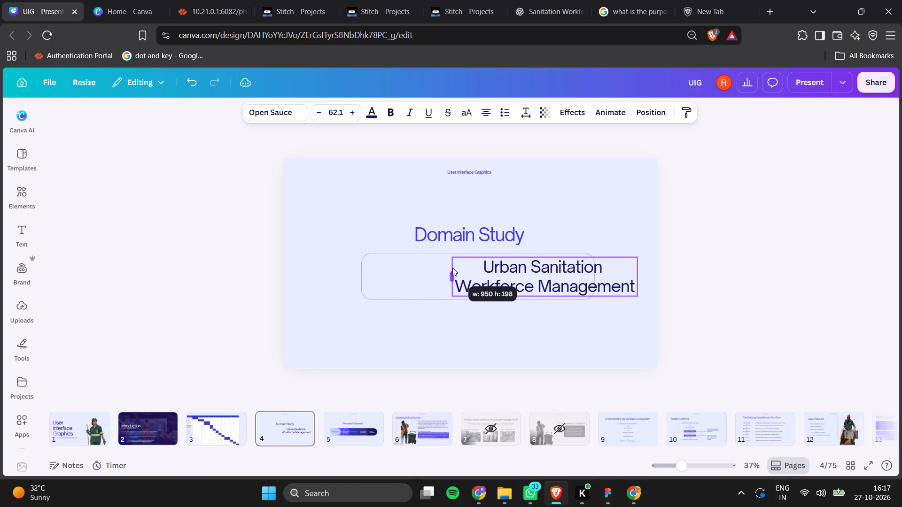
left_click_drag(452, 268, 454, 268)
right_click_drag(558, 281, 512, 284)
left_click(469, 281)
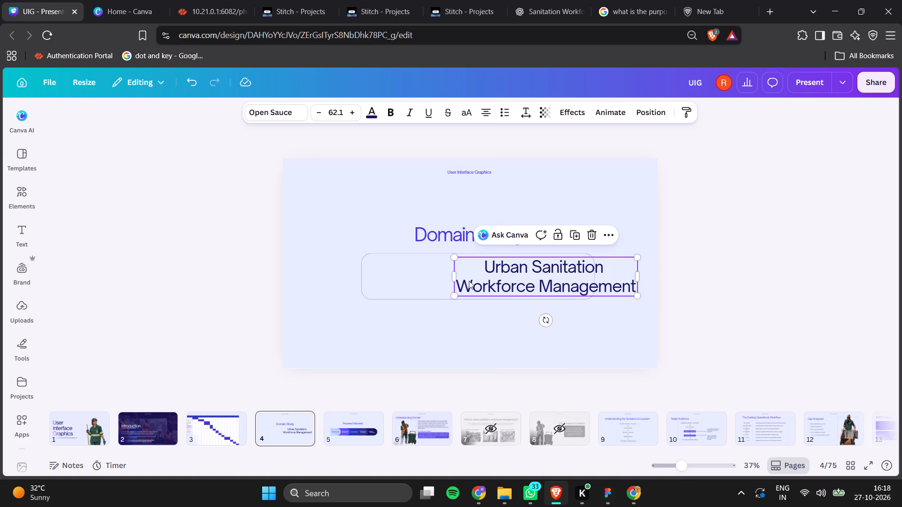
left_click_drag(537, 279, 482, 279)
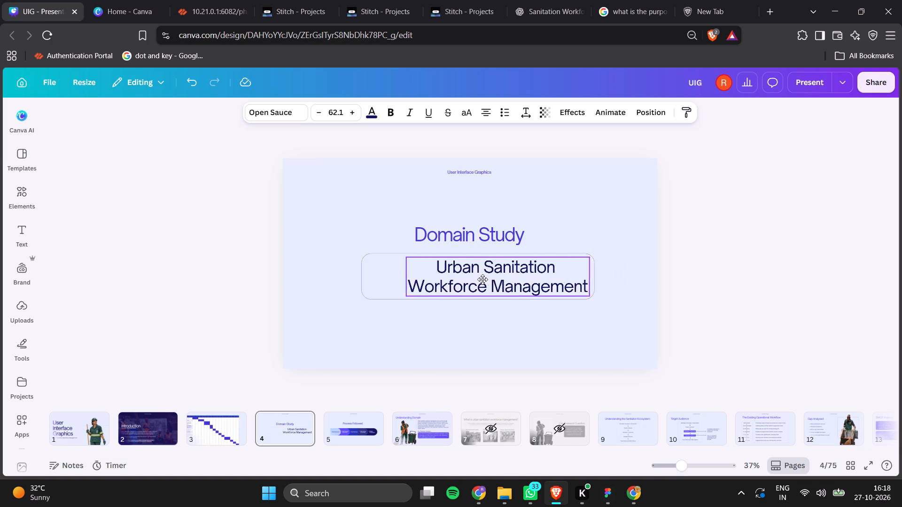
left_click_drag(482, 279, 463, 282)
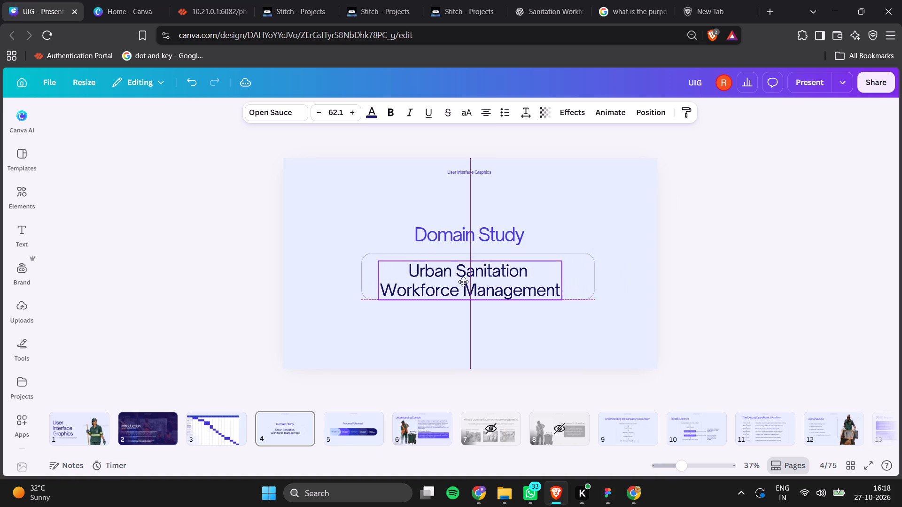
left_click_drag(463, 282, 463, 280)
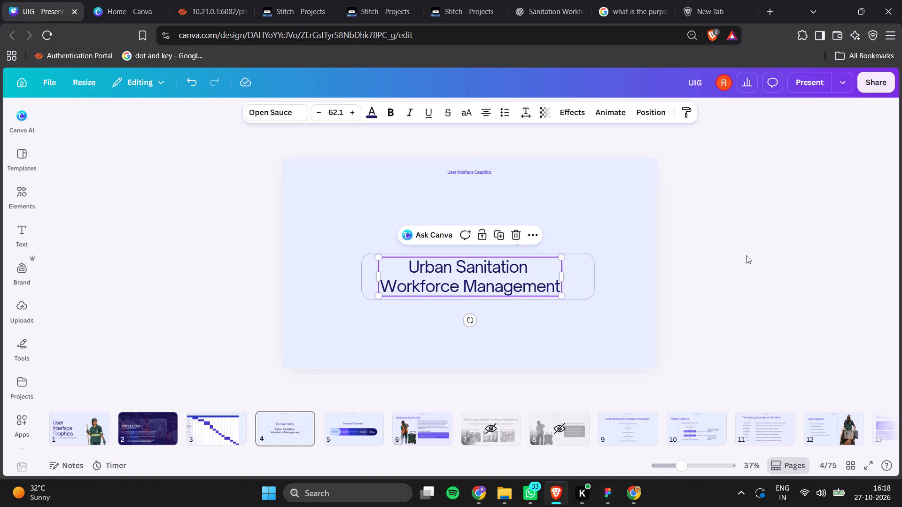
left_click(747, 255)
Narrow the rounded frame around the subtitle to about 1,120 wide and centre it horizontally on the page.
left_click(592, 276)
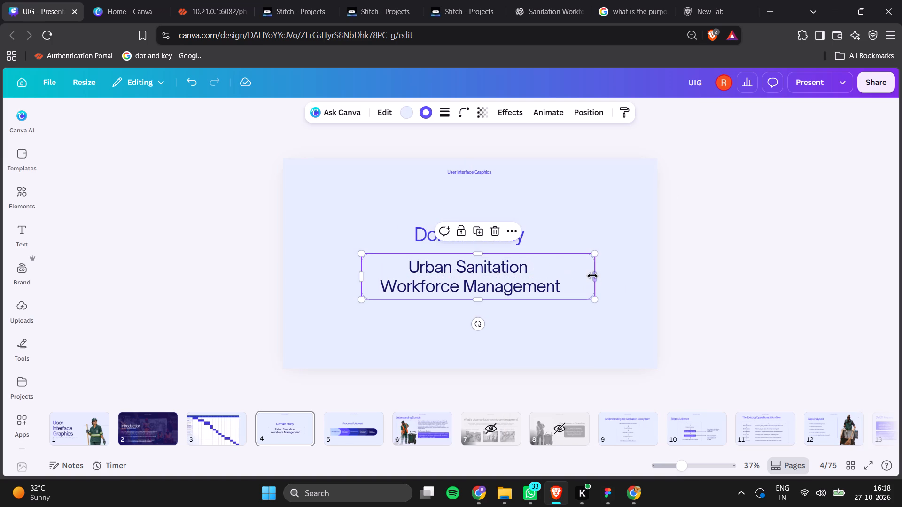
left_click_drag(599, 276, 583, 276)
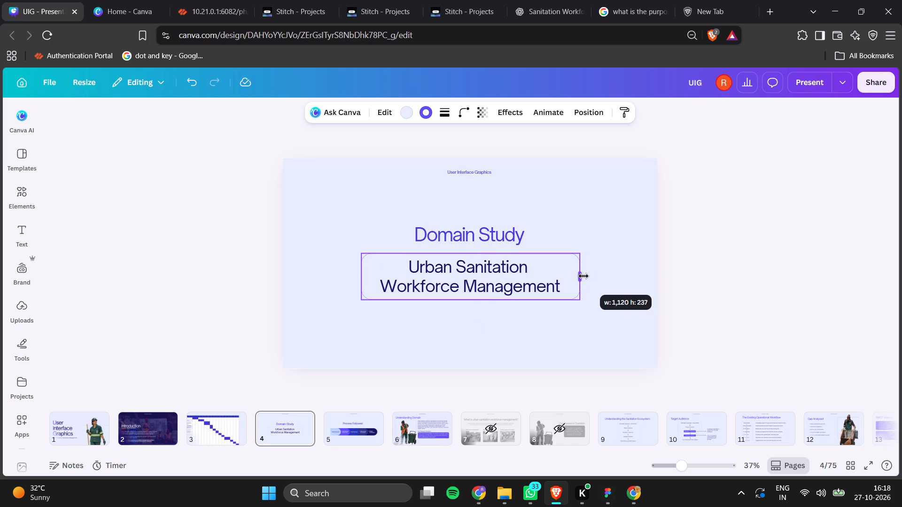
left_click_drag(583, 276, 584, 276)
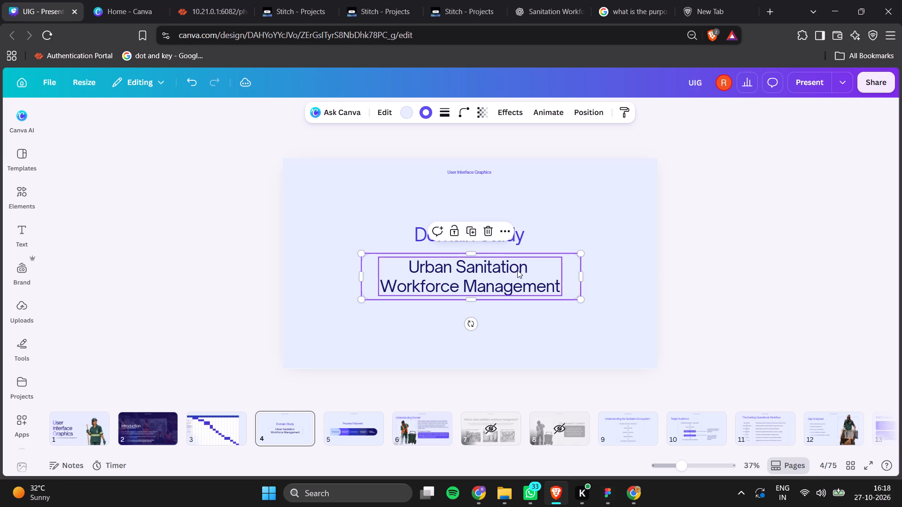
left_click(569, 270)
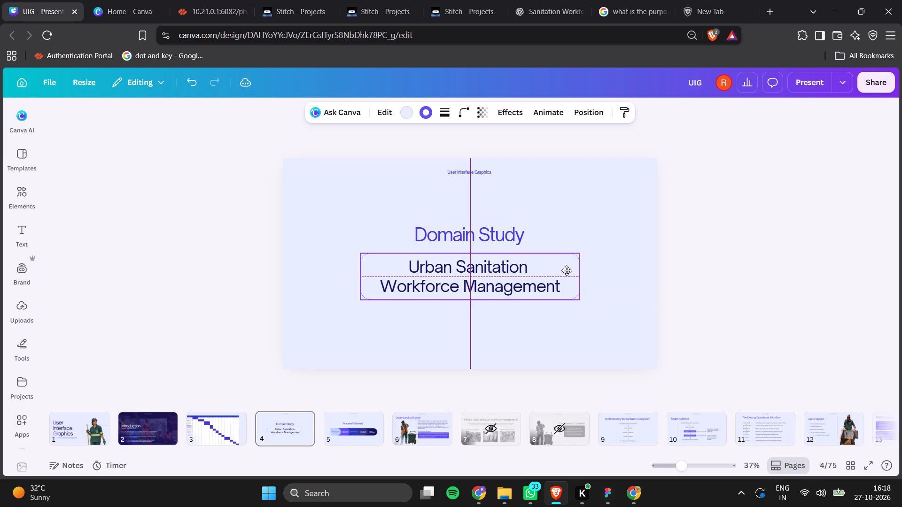
left_click(711, 239)
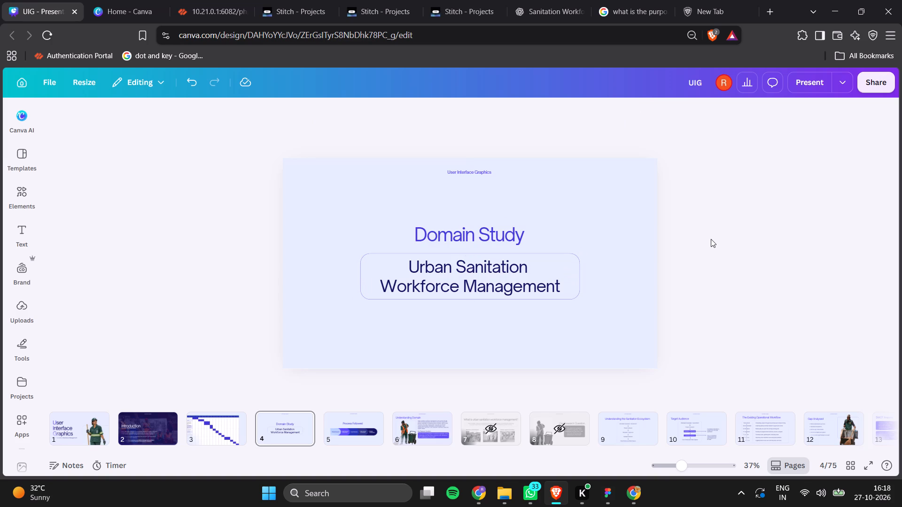
Preview the Domain Study page full screen, stepping back one page and forward again.
left_click(813, 78)
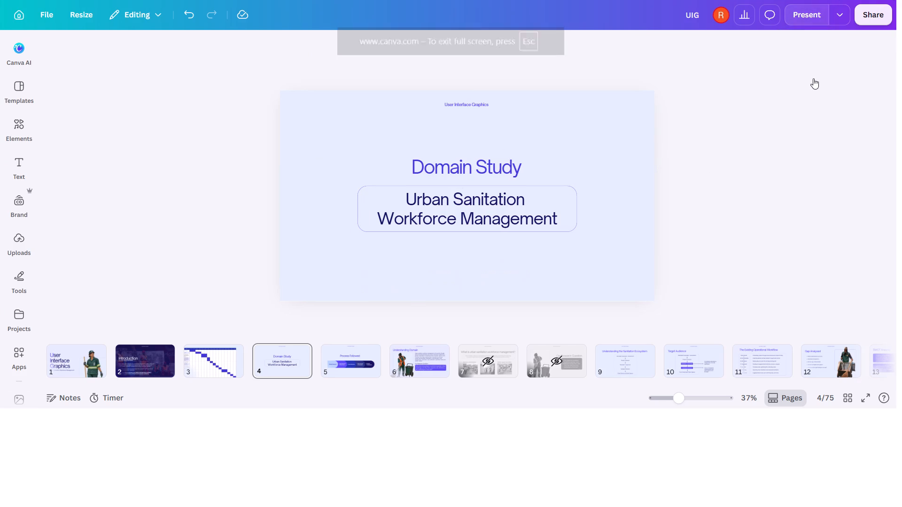
key("Left")
key("Right")
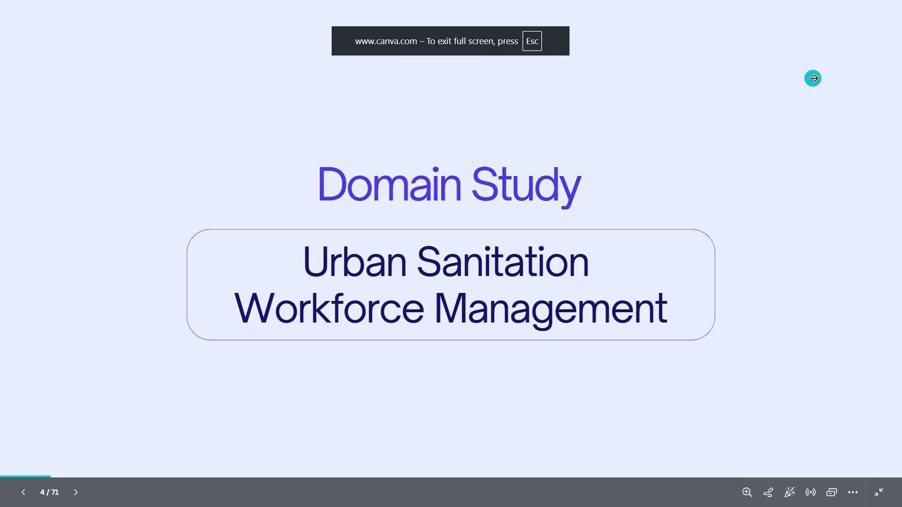
key("Escape")
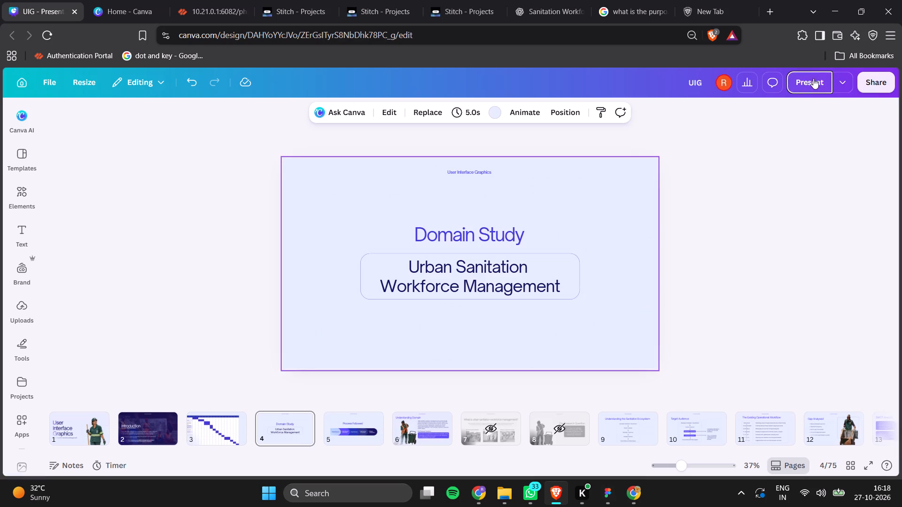
Narrow the Domain Study heading's text box to about 573 wide and centre it horizontally on the page.
left_click(474, 239)
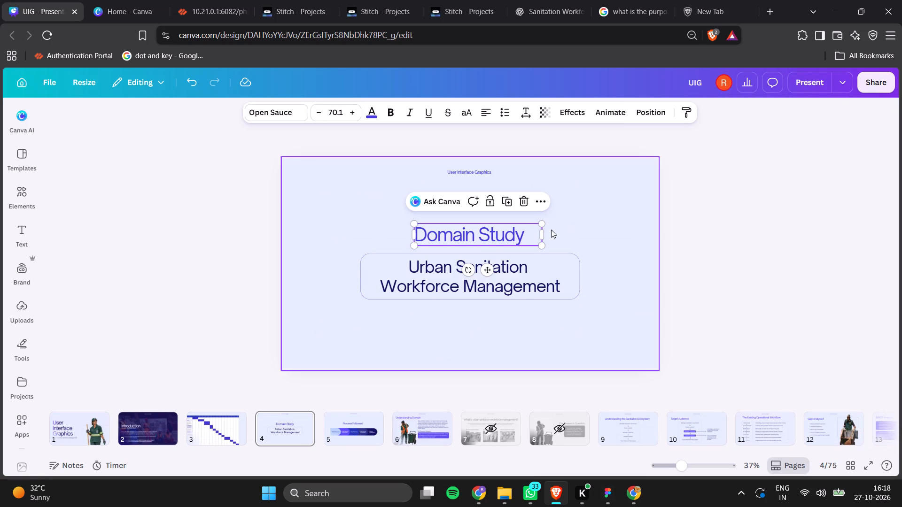
right_click_drag(546, 236, 534, 233)
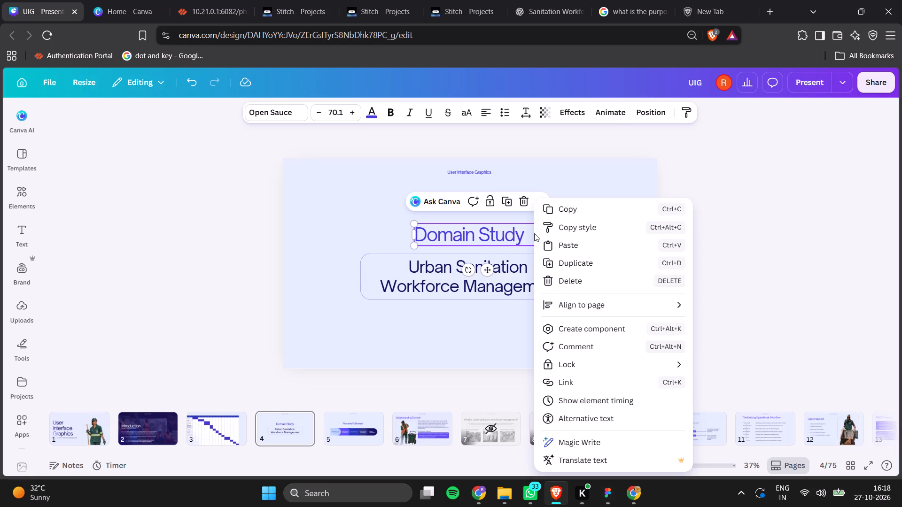
left_click(521, 234)
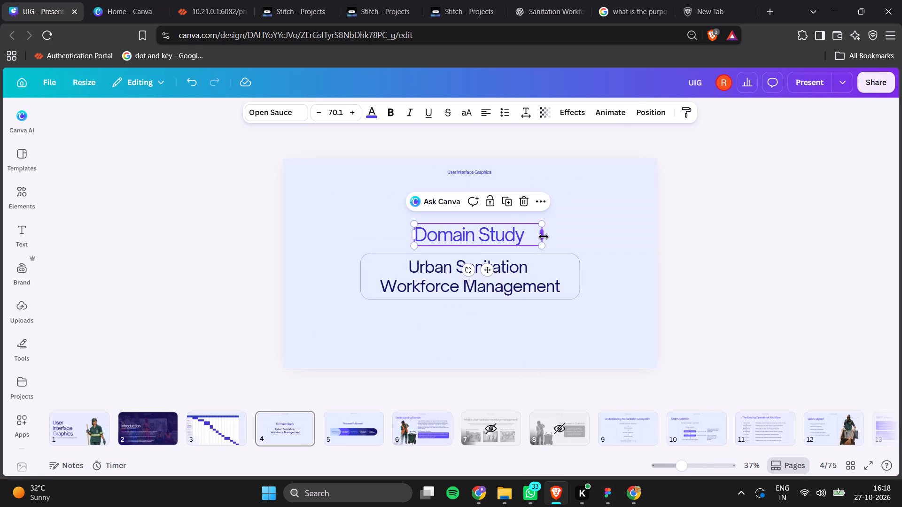
left_click_drag(543, 237, 528, 235)
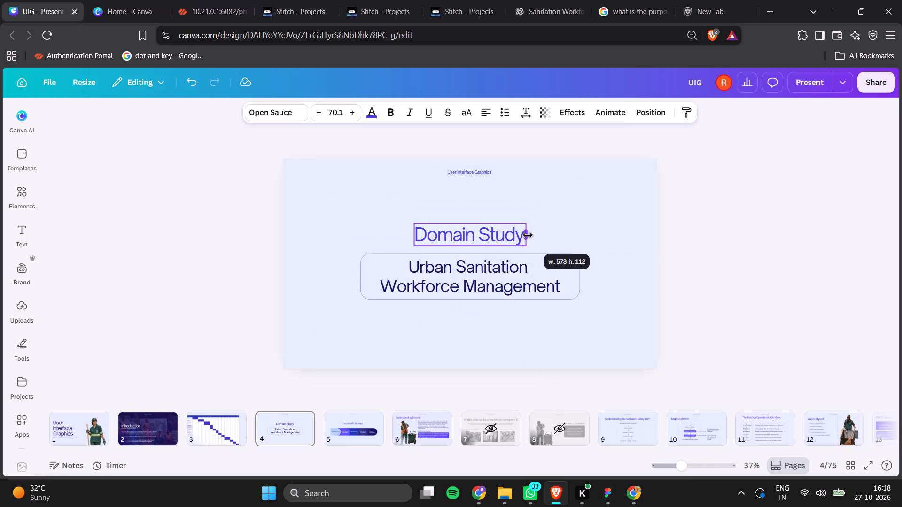
left_click(488, 234)
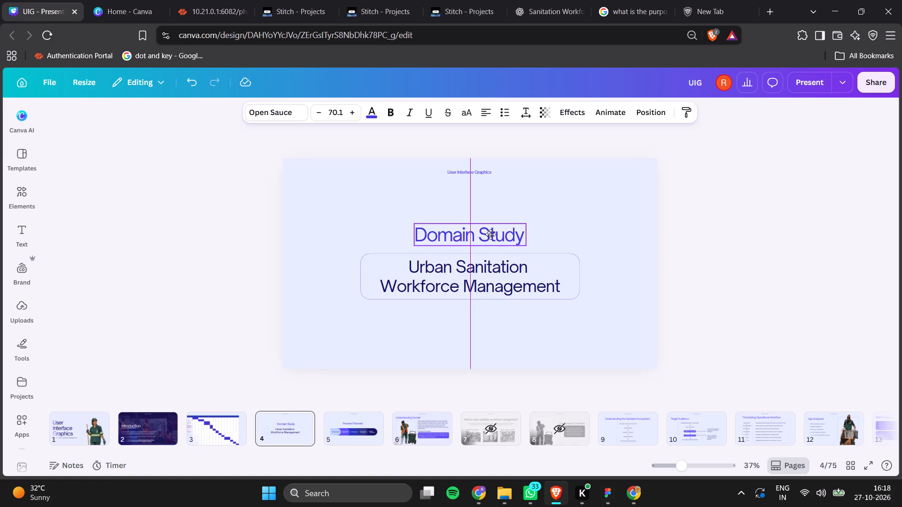
left_click(742, 233)
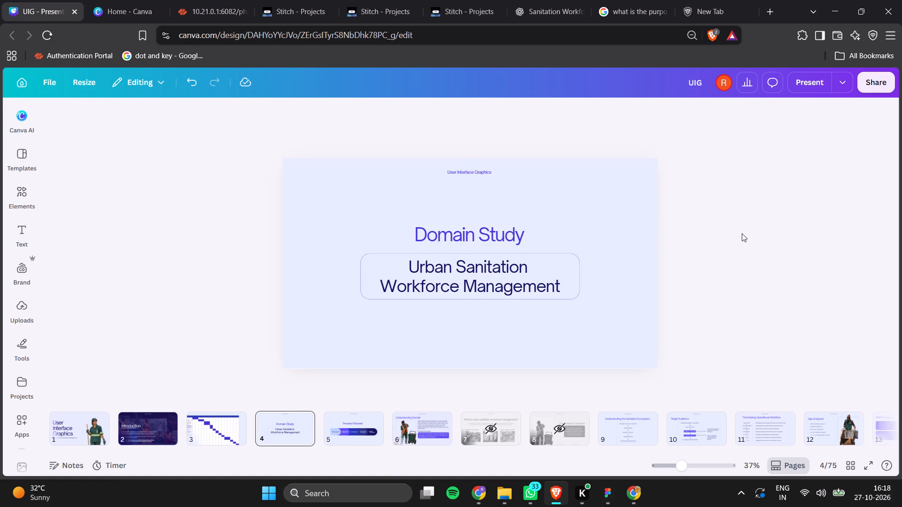
Review the slides following Domain Study full screen, going back and forth between Understanding Domain and Target Audience to check their layout.
left_click(808, 72)
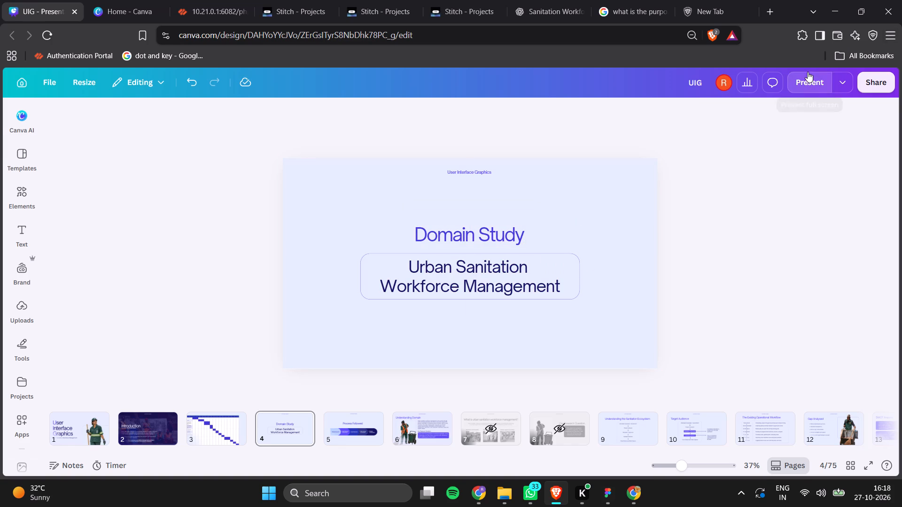
key("Right")
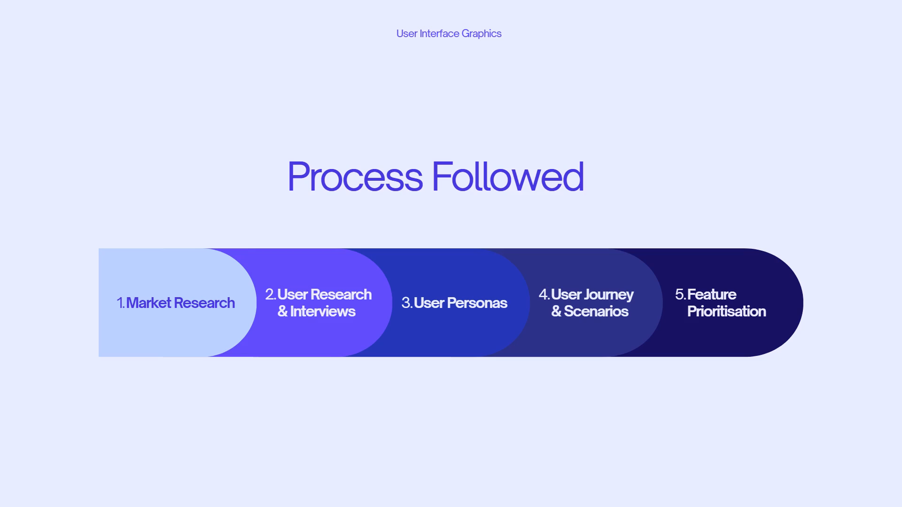
key("Right")
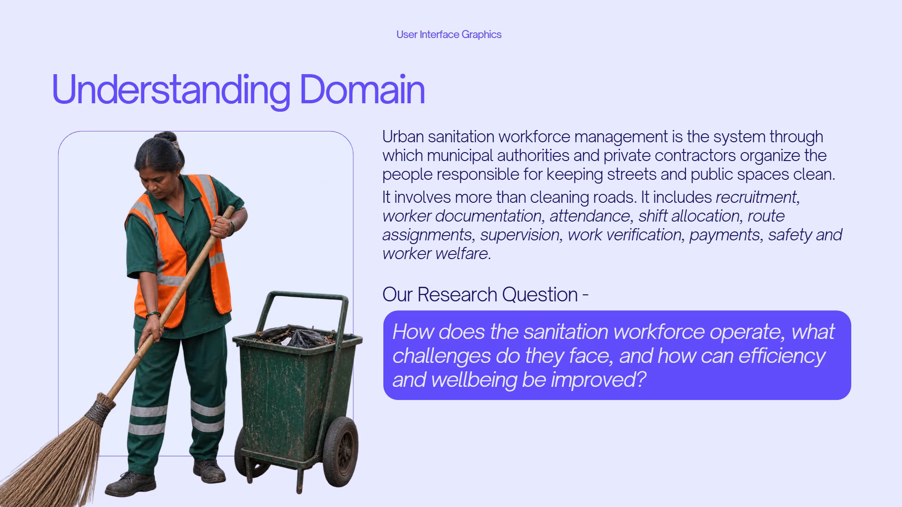
key("Right")
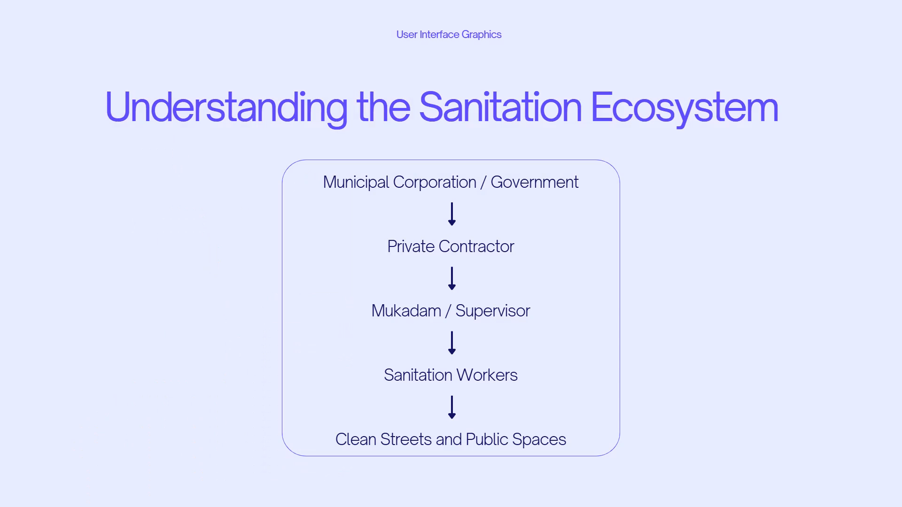
key("Right")
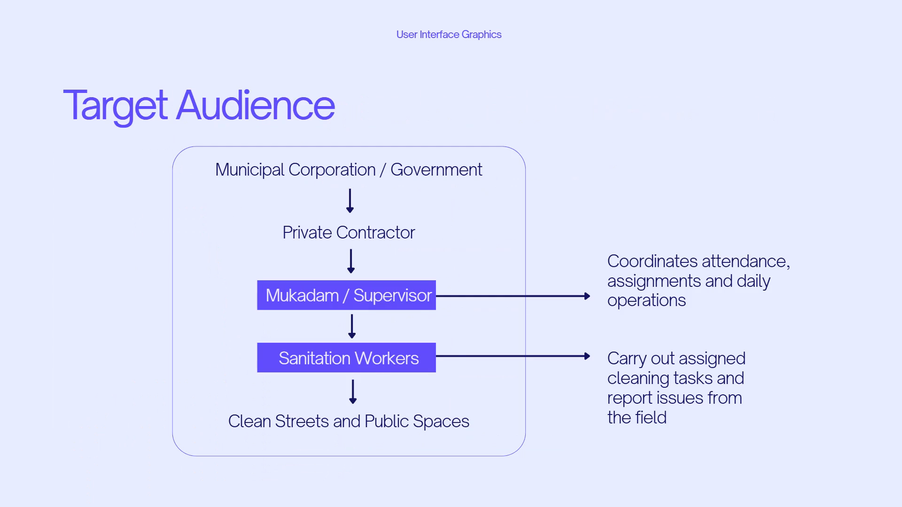
key("Right")
key("Left")
key("Left")
key("Left")
key("Right")
key("Right")
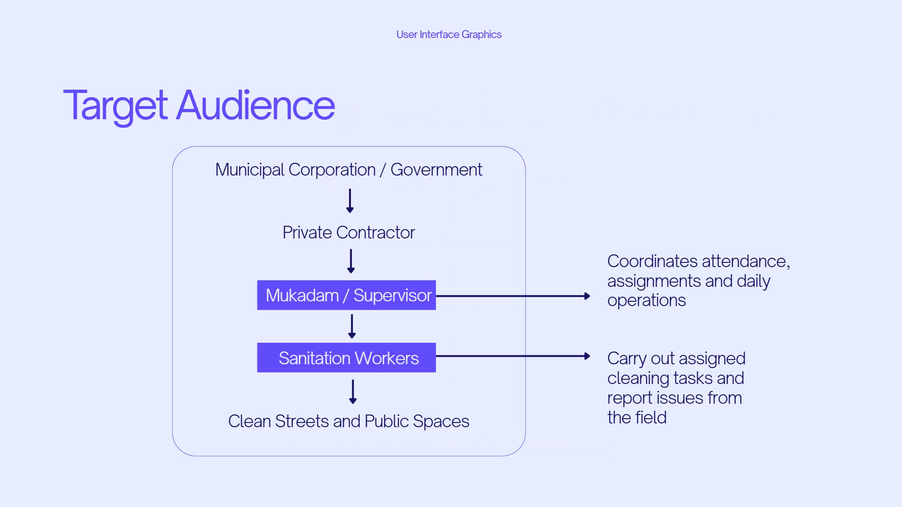
key("Left")
key("Left")
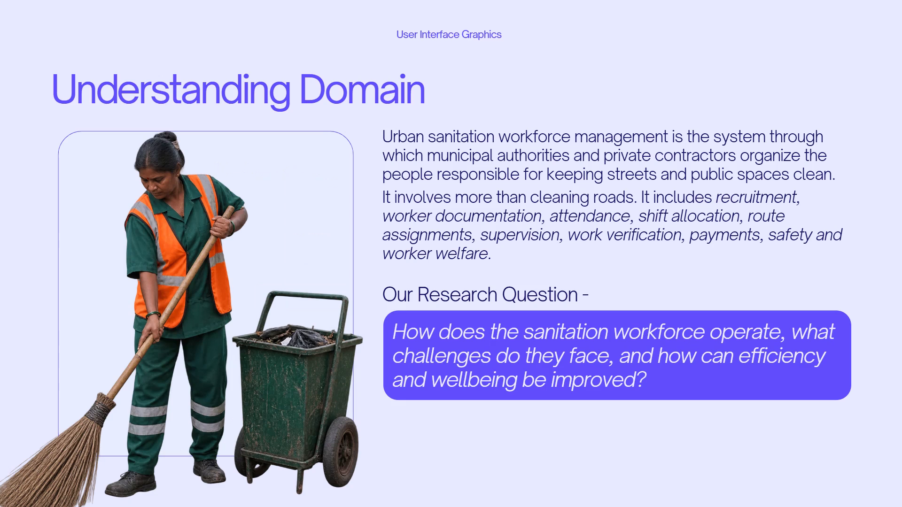
key("Escape")
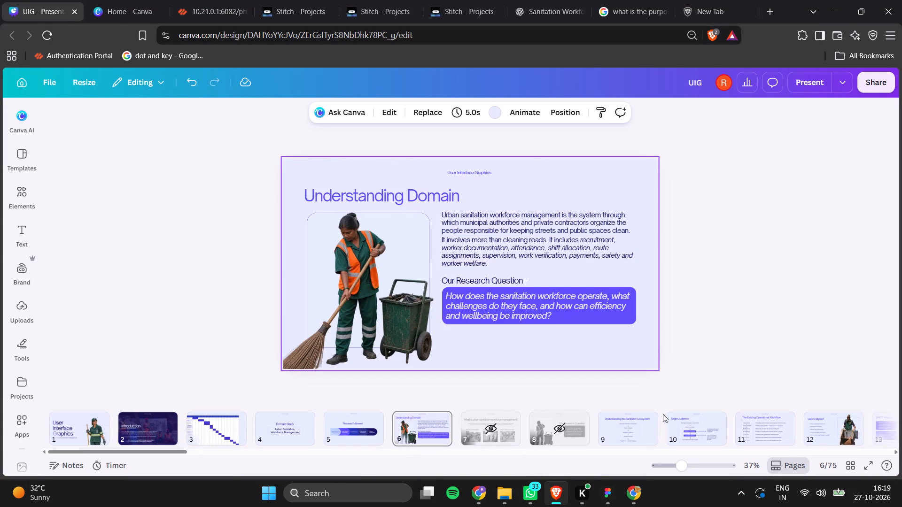
Round the corners of the Mukadam / Supervisor and Sanitation Workers boxes to 22 on the Target Audience page.
left_click(704, 422)
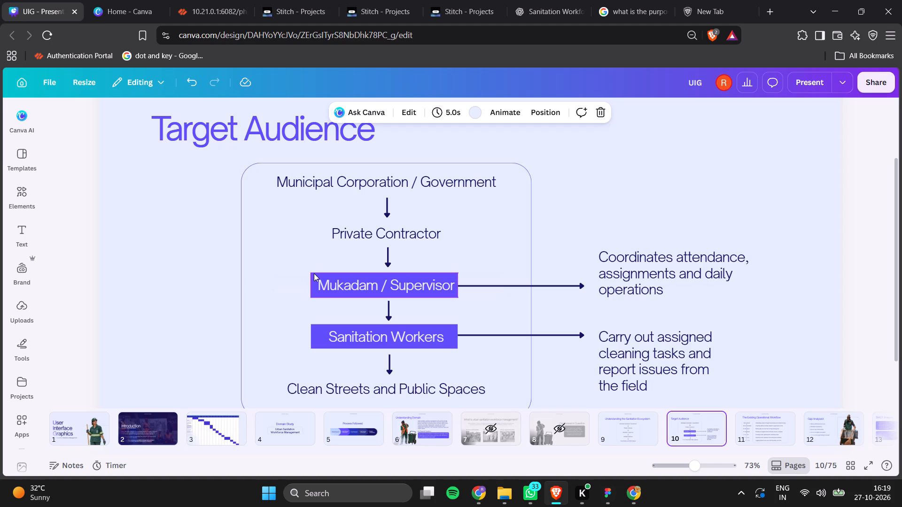
left_click(314, 274)
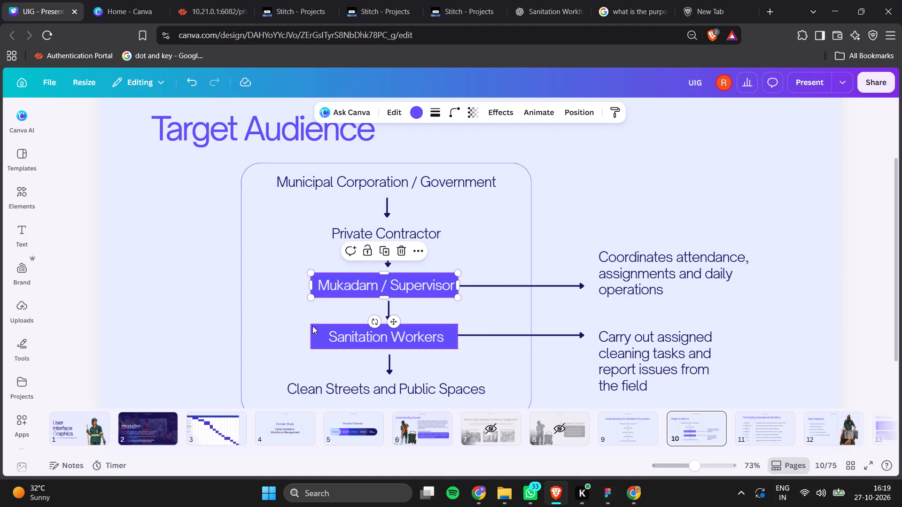
left_click(312, 326, "shift")
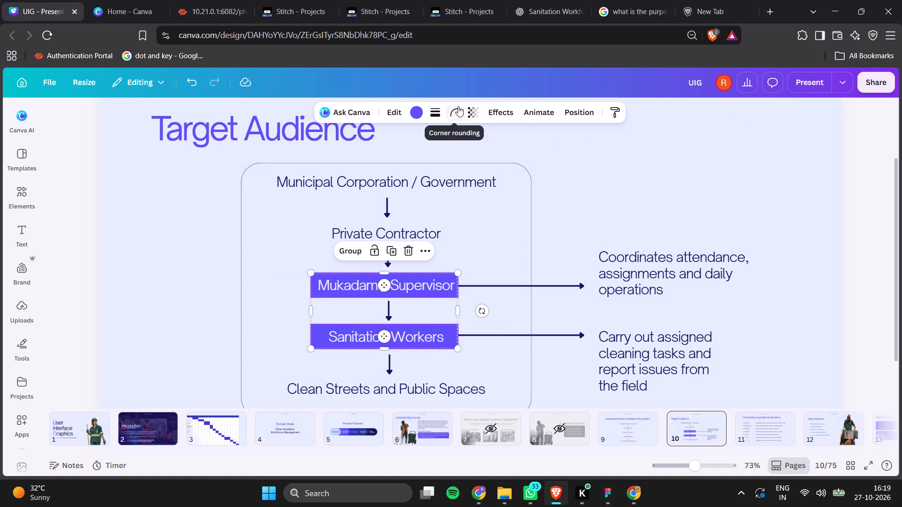
left_click(458, 106)
left_click(417, 152)
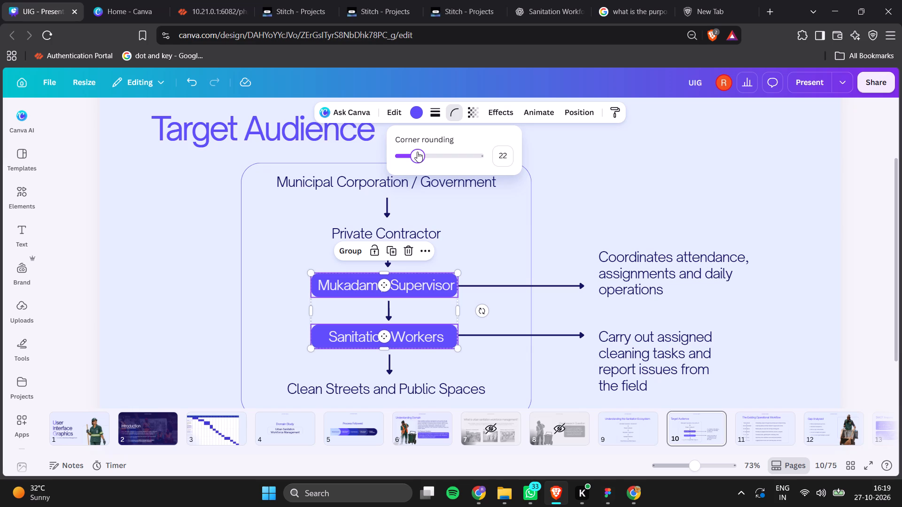
left_click(420, 157)
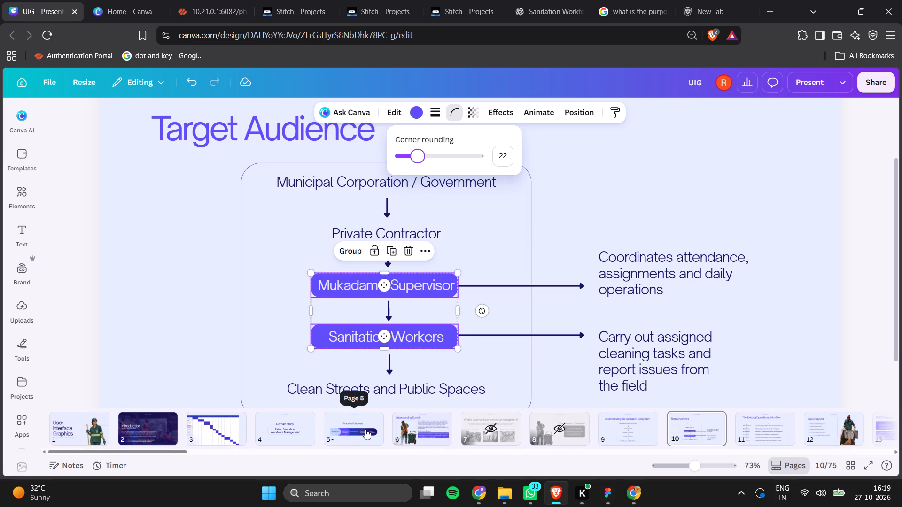
Unhide page 7, "What is urban sanitation workforce management?", and page 8, "Our Research Question".
left_click(422, 424)
left_click(475, 427)
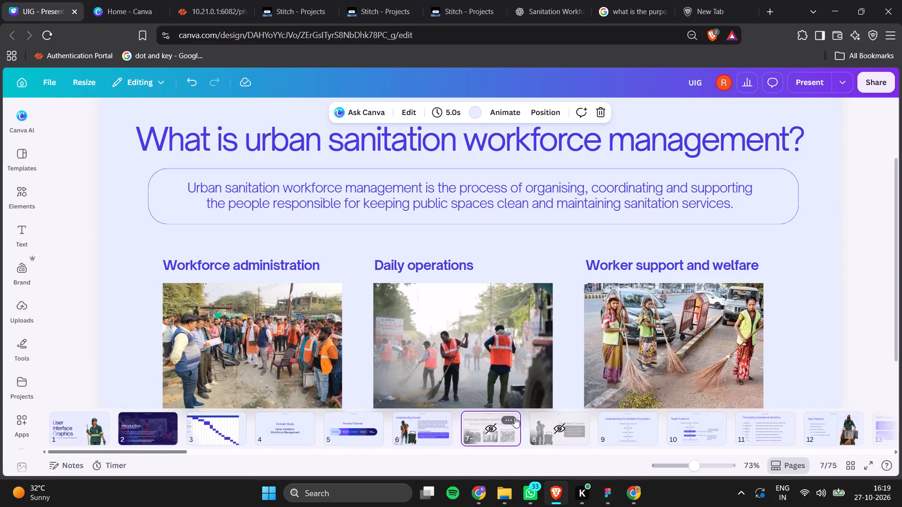
left_click(513, 421)
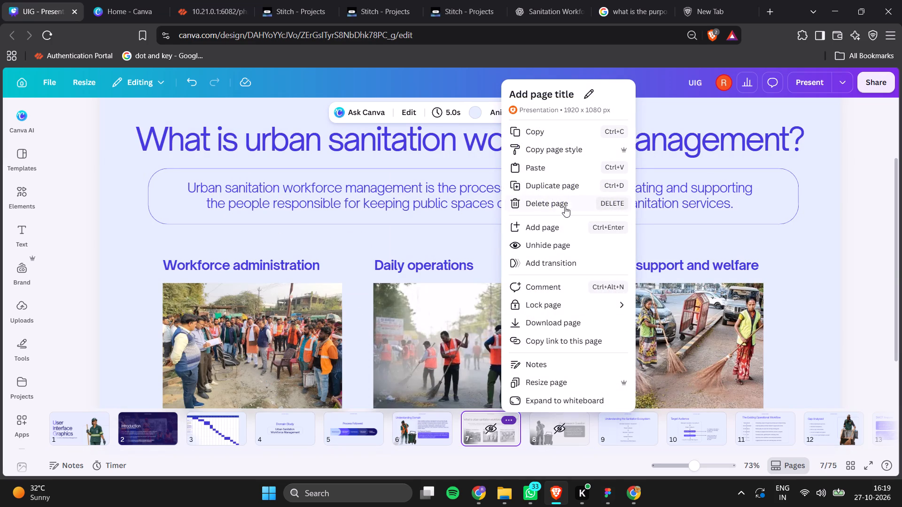
left_click(543, 251)
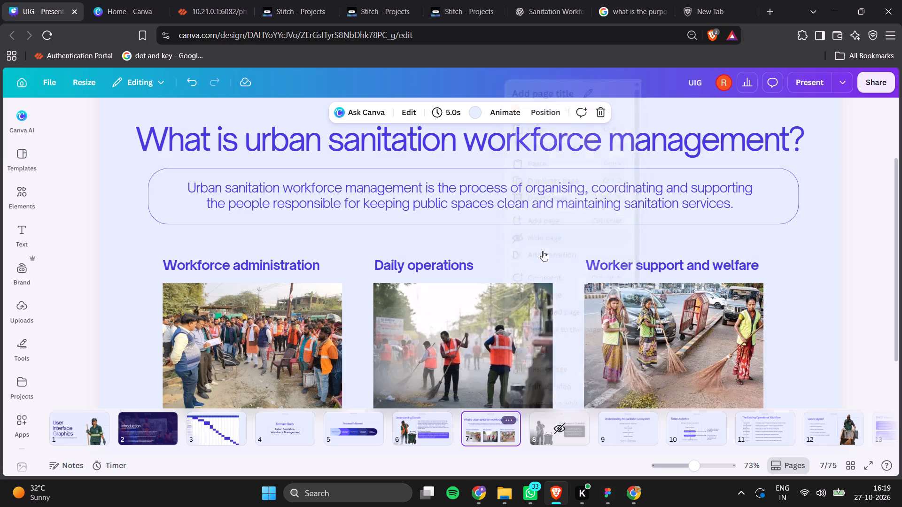
left_click(574, 417)
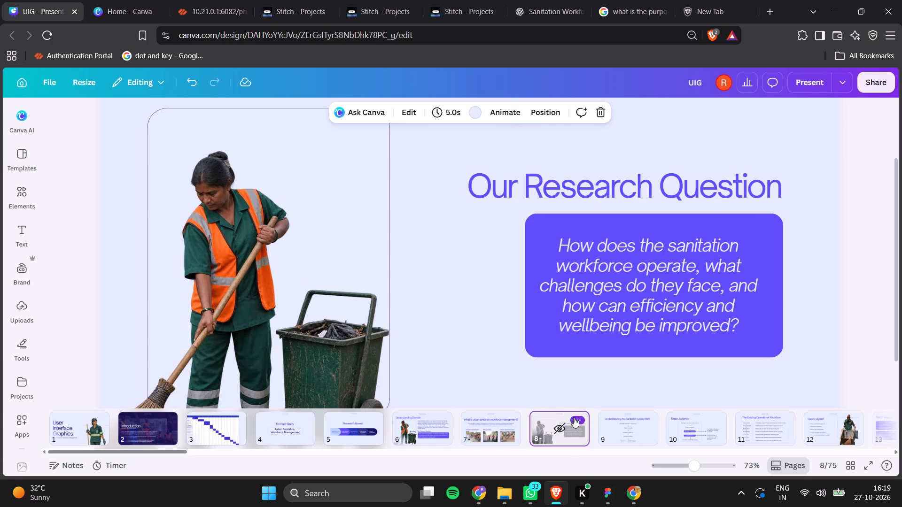
left_click(574, 417)
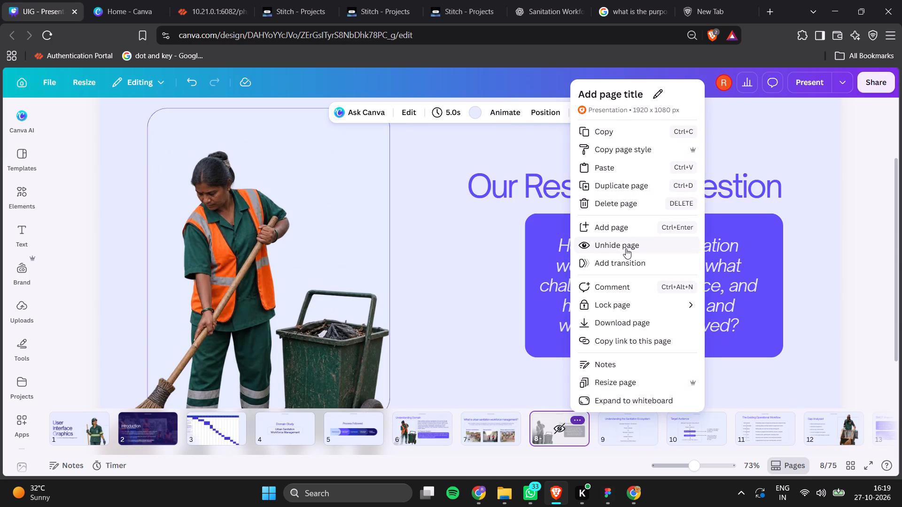
left_click(626, 248)
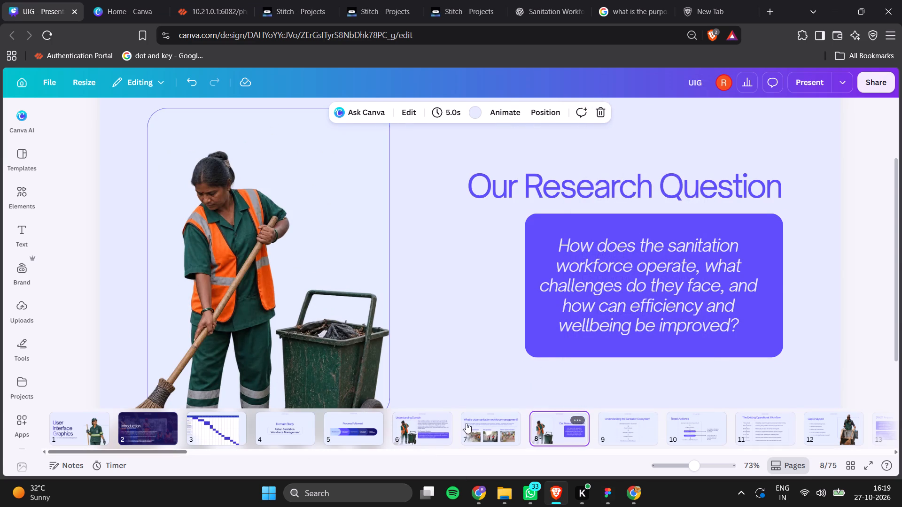
Hide page 6, Understanding Domain, from the presentation.
left_click(438, 438)
left_click(443, 419)
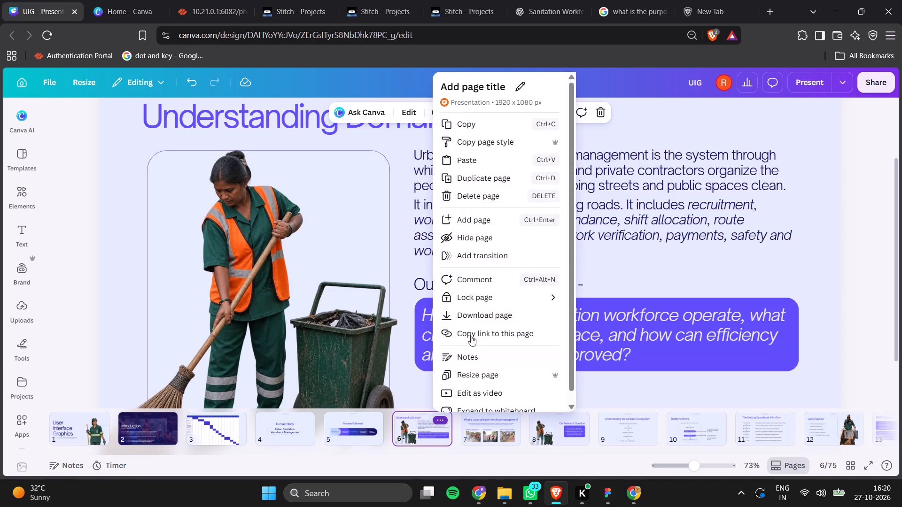
left_click(485, 243)
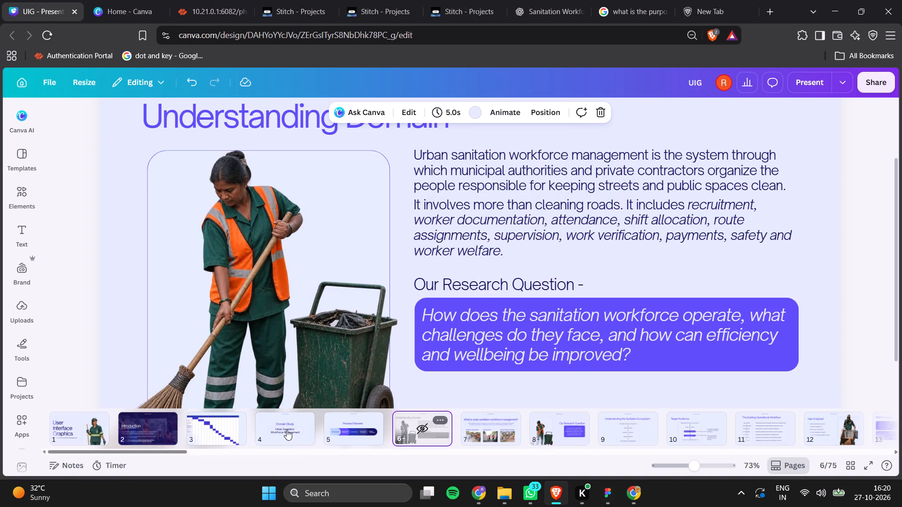
Preview the slides full screen from Domain Study through to the urban sanitation workforce management page.
left_click(287, 430)
left_click(809, 74)
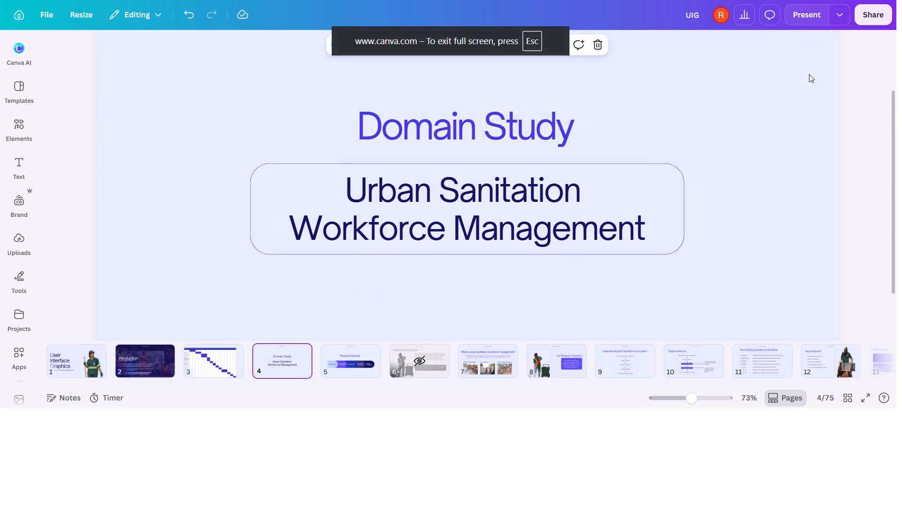
key("Right")
key("Right")
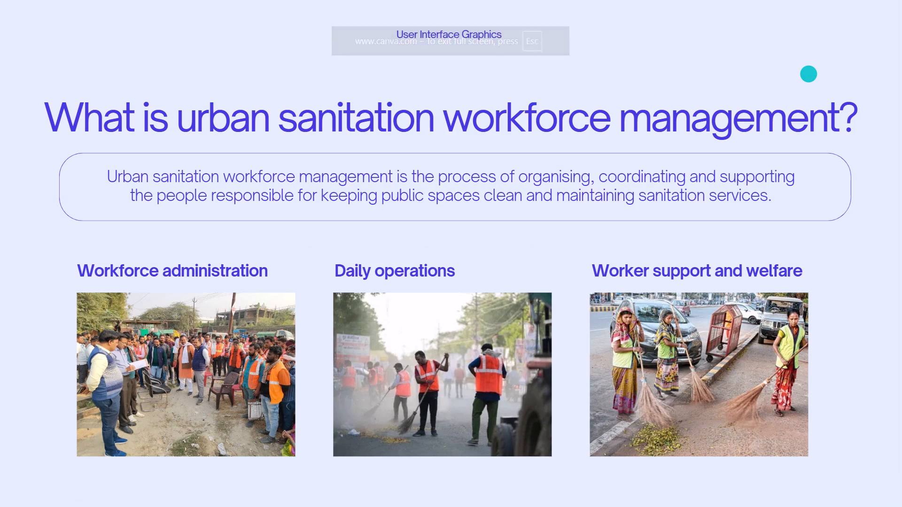
key("Escape")
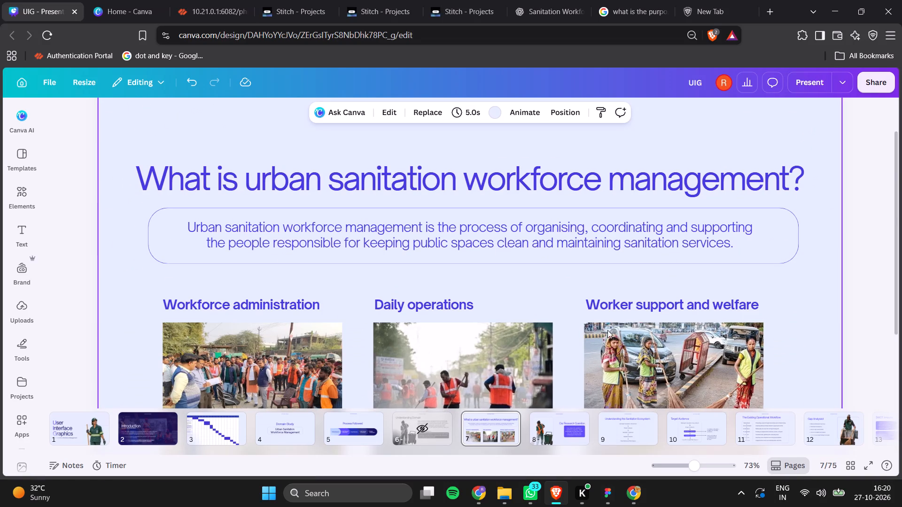
Narrow the rounded frame around the description on page 7 from both sides so it fits closer to the text.
left_click(547, 431)
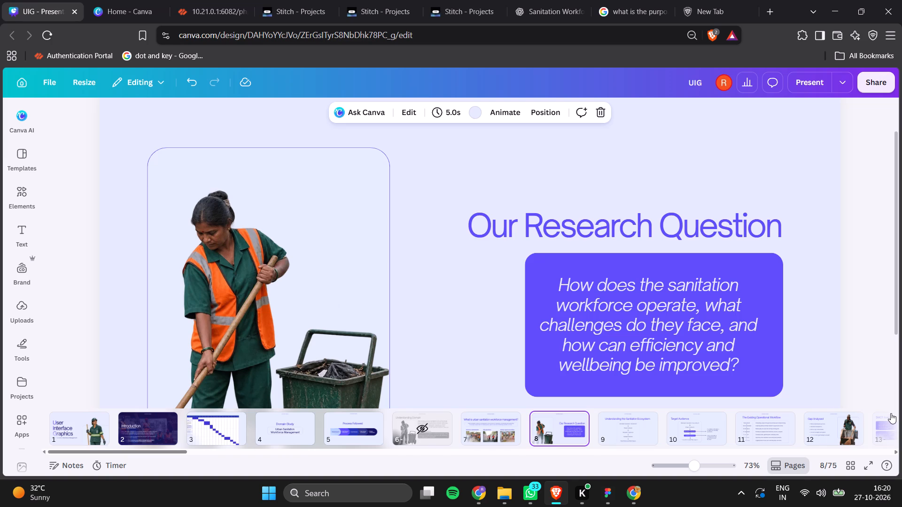
scroll(901, 326, "down", 2, "ctrl")
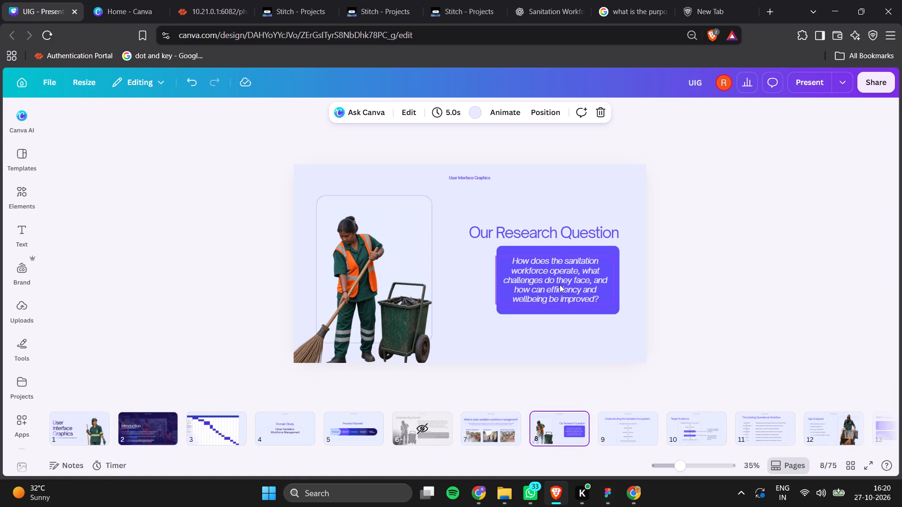
left_click(512, 442)
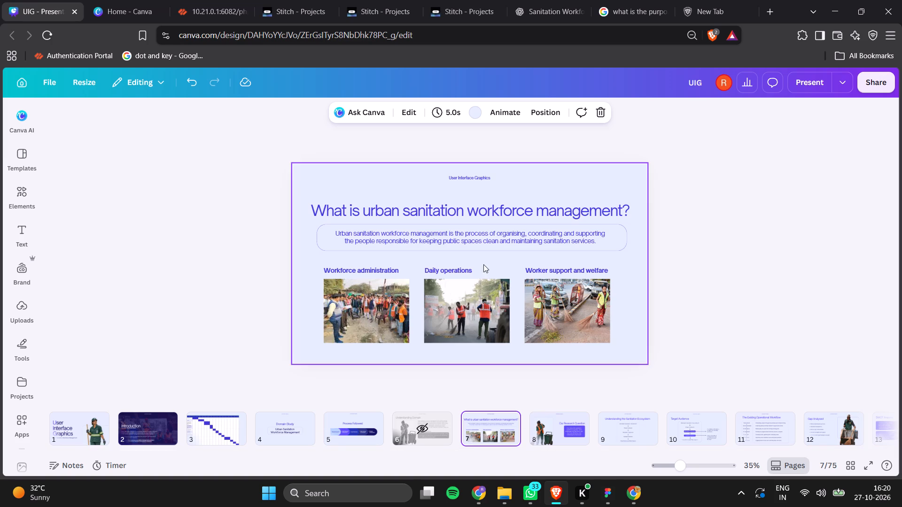
left_click(330, 248)
left_click_drag(317, 238, 318, 238)
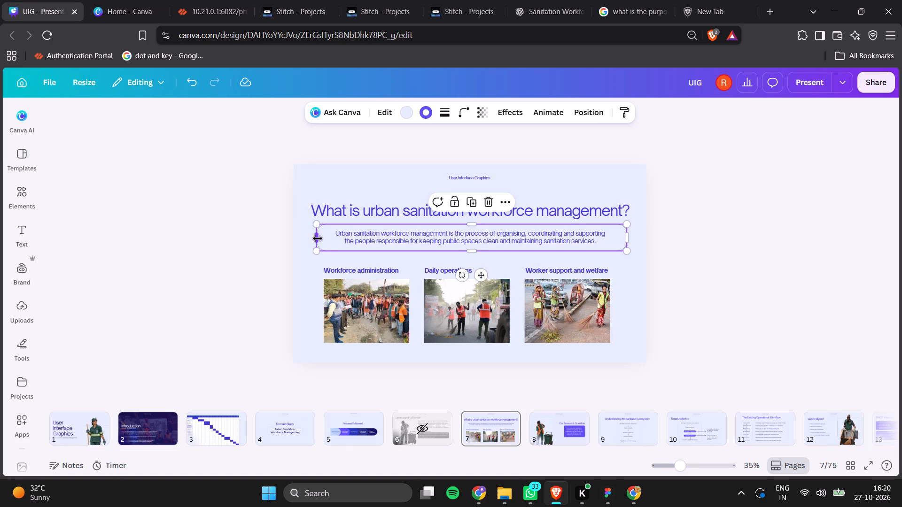
left_click_drag(318, 238, 327, 243)
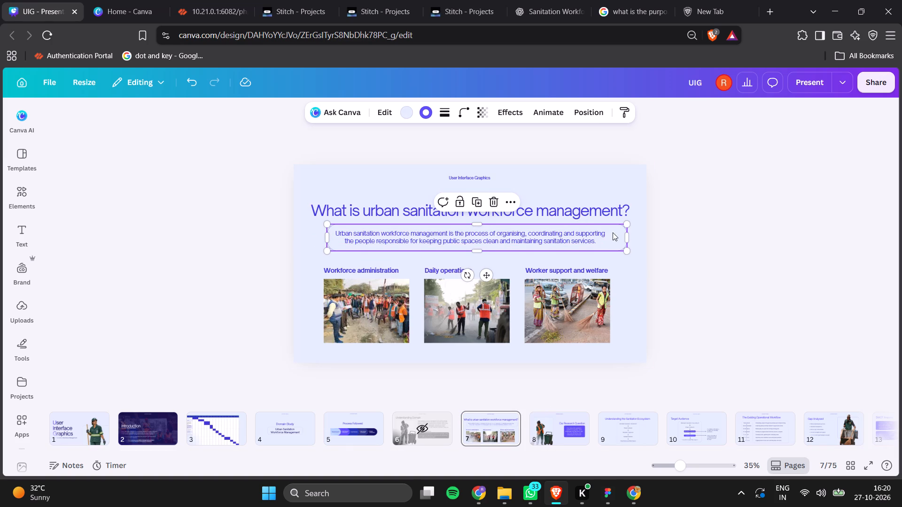
left_click_drag(630, 232, 618, 234)
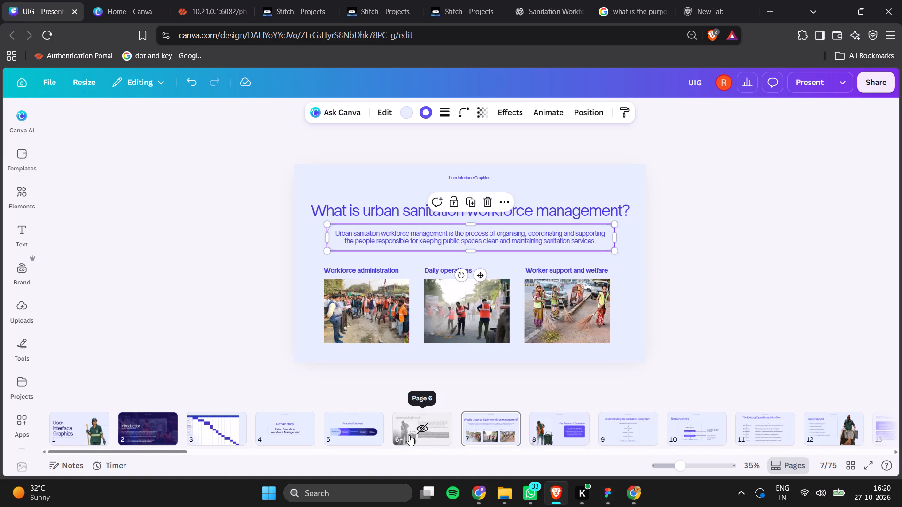
Recolour the heading "What is urban sanitation workforce management?" dark navy on that page only, after checking the Domain Study page.
left_click(302, 438)
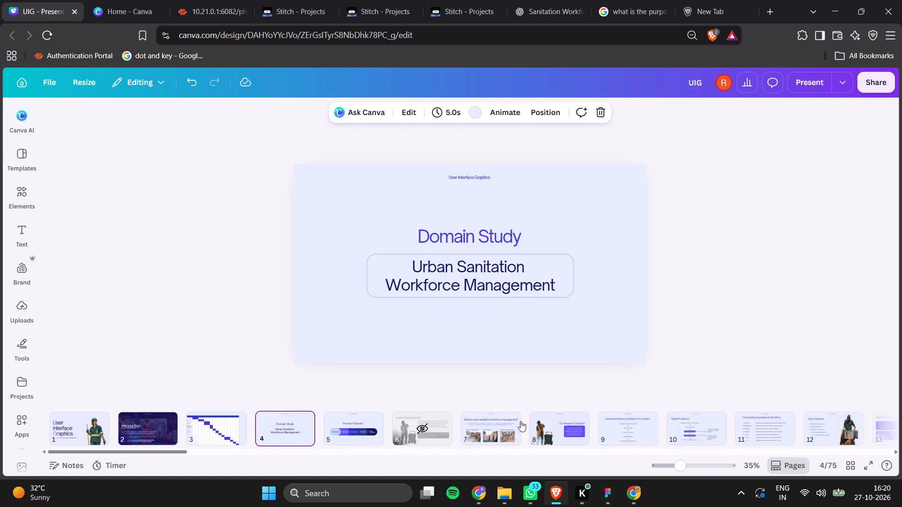
left_click(489, 430)
left_click(416, 211)
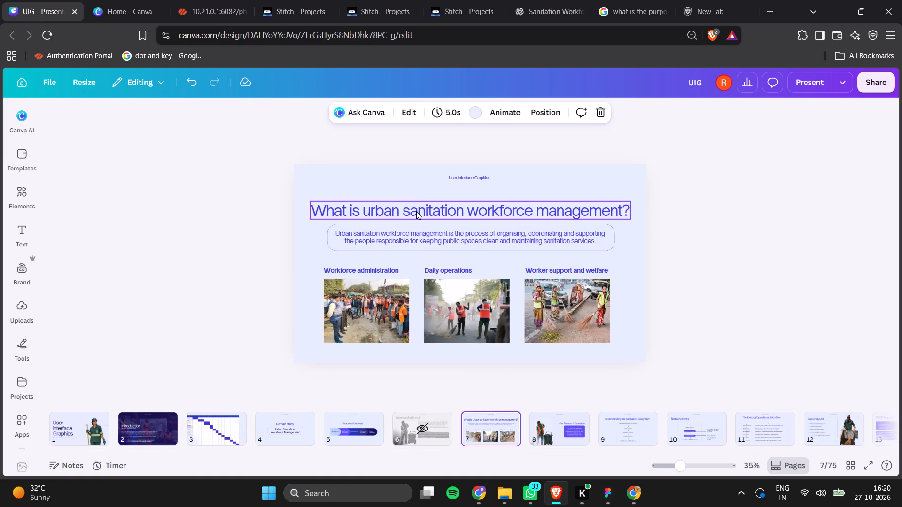
left_click(366, 109)
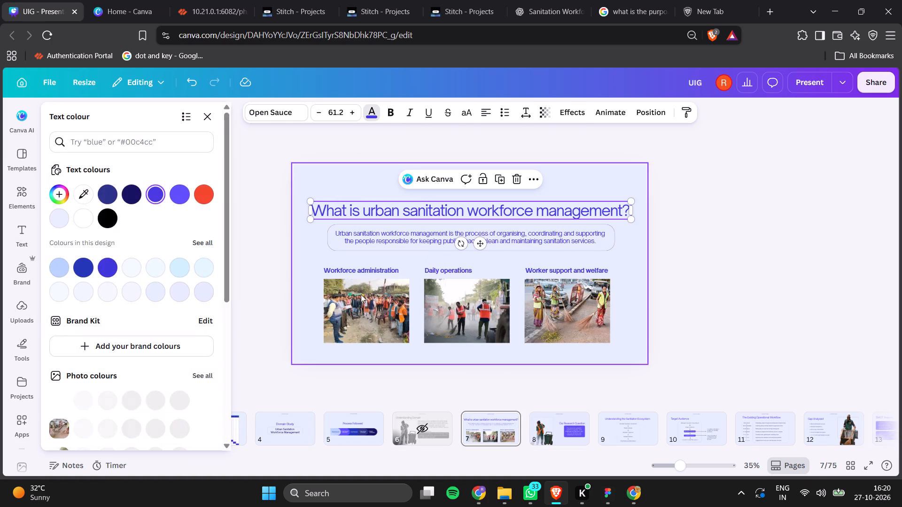
left_click(127, 196)
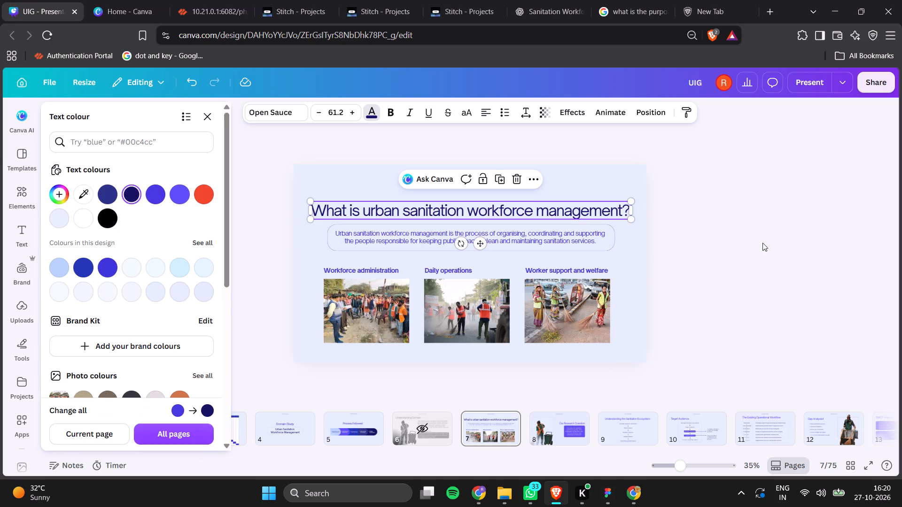
left_click(649, 260)
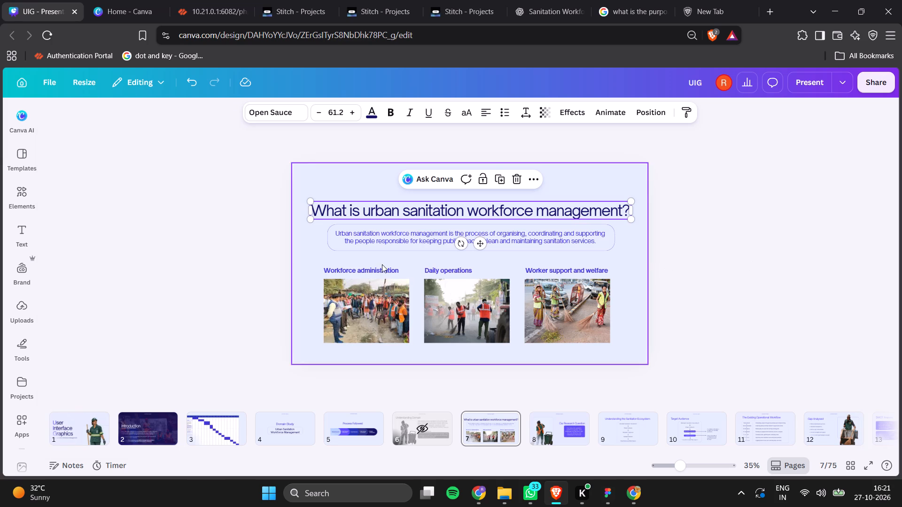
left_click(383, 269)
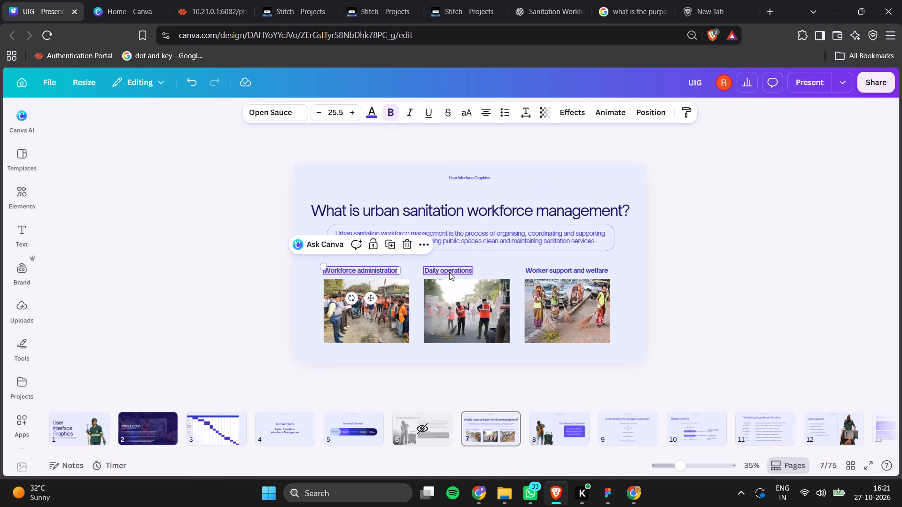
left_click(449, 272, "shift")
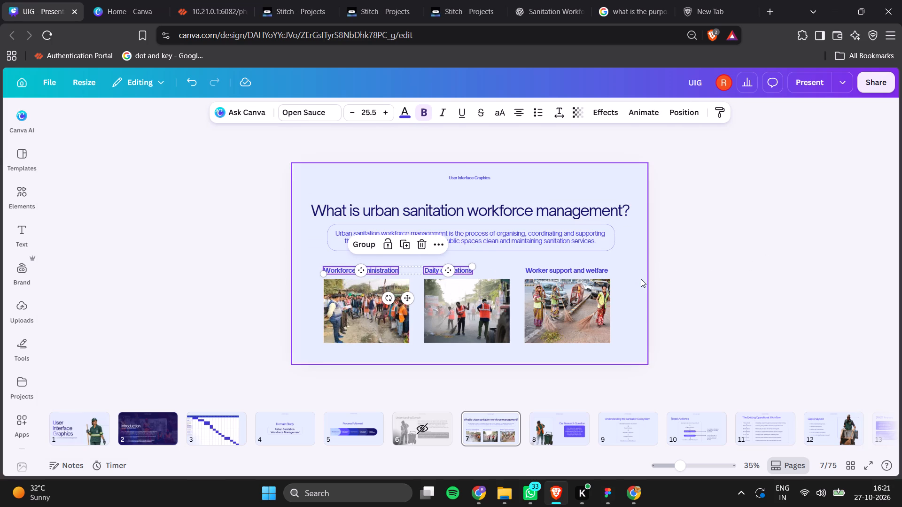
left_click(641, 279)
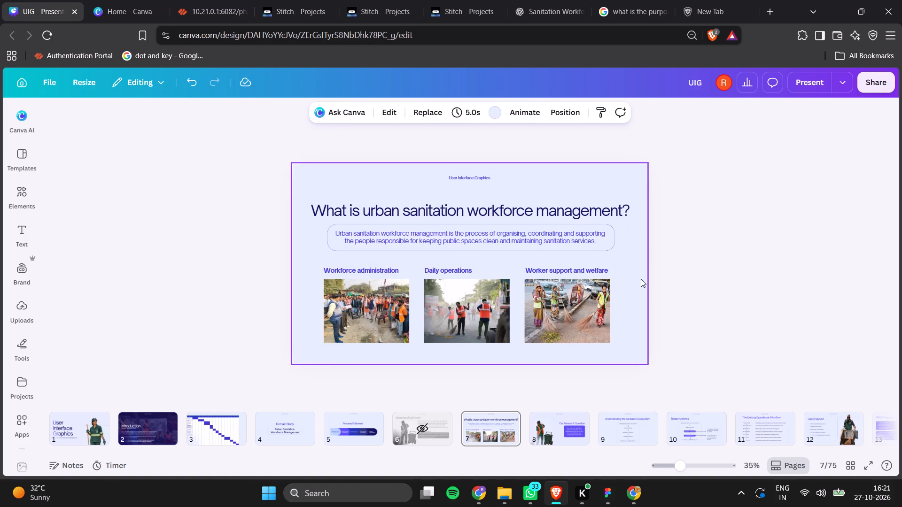
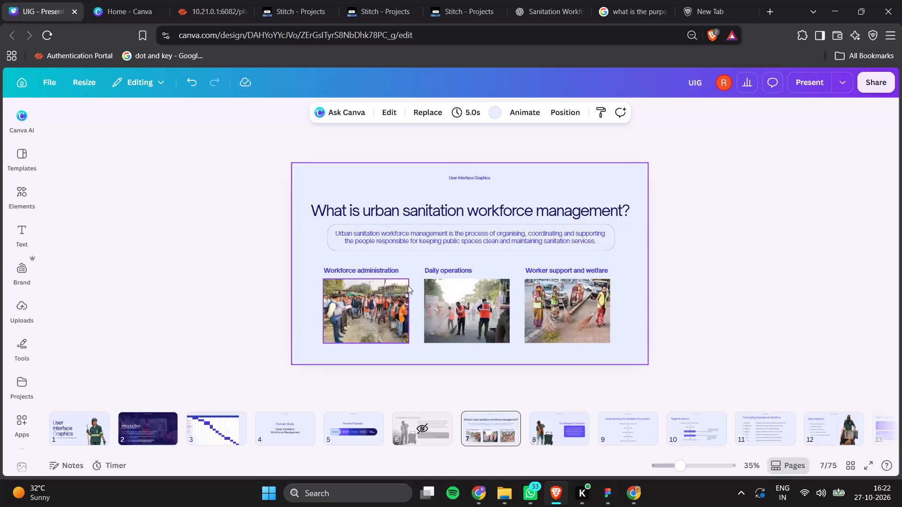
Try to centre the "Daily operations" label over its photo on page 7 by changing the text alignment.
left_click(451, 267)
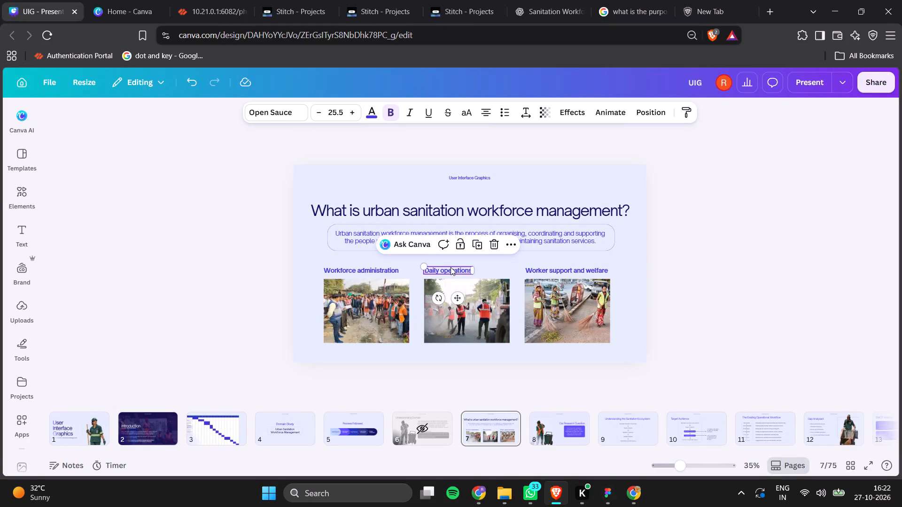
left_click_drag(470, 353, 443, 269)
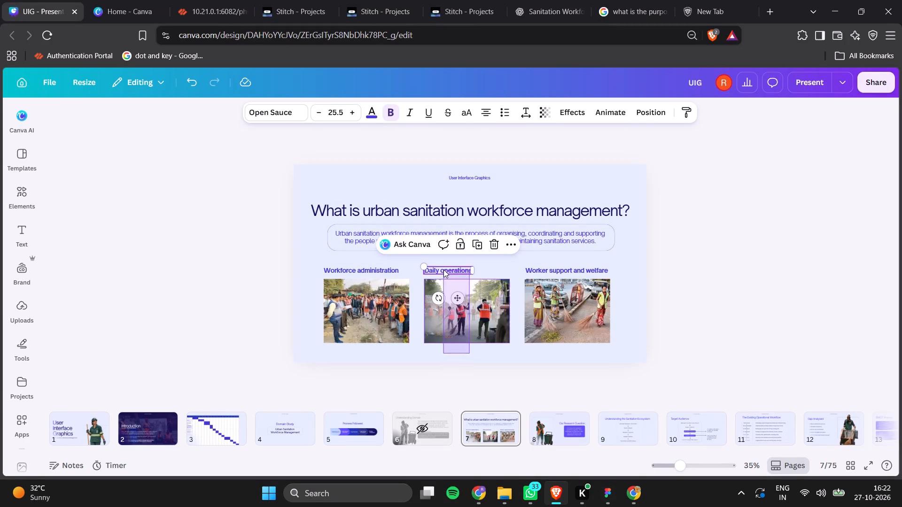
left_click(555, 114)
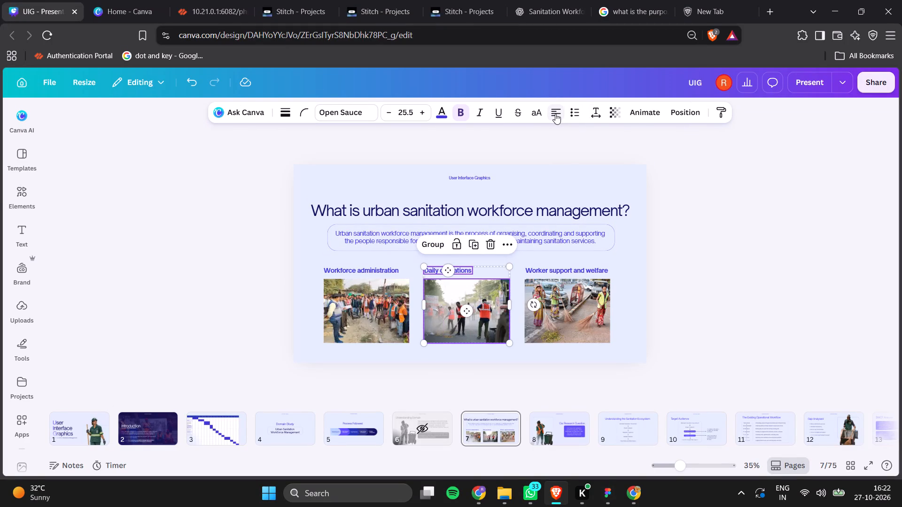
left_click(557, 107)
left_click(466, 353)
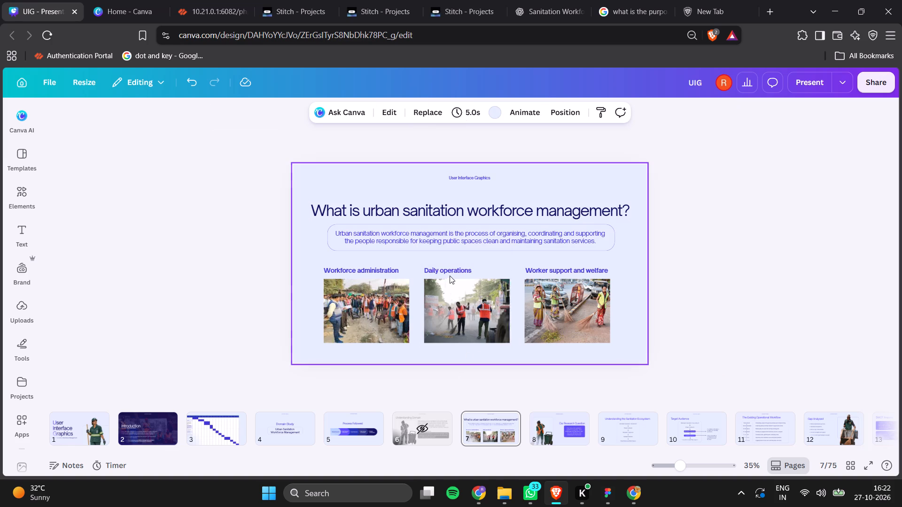
Reposition the "Daily operations" and "Worker support and welfare" labels so each sits horizontally centred above its photo.
left_click_drag(447, 273, 472, 273)
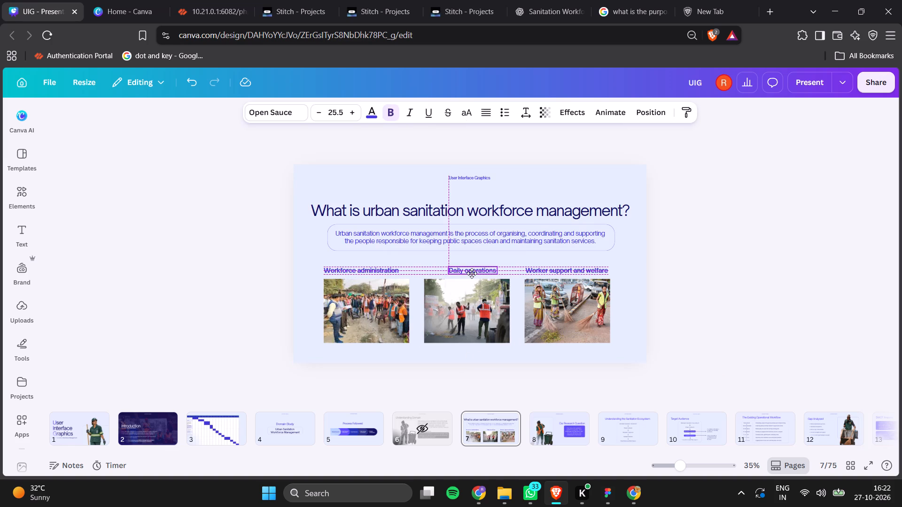
left_click_drag(472, 273, 469, 272)
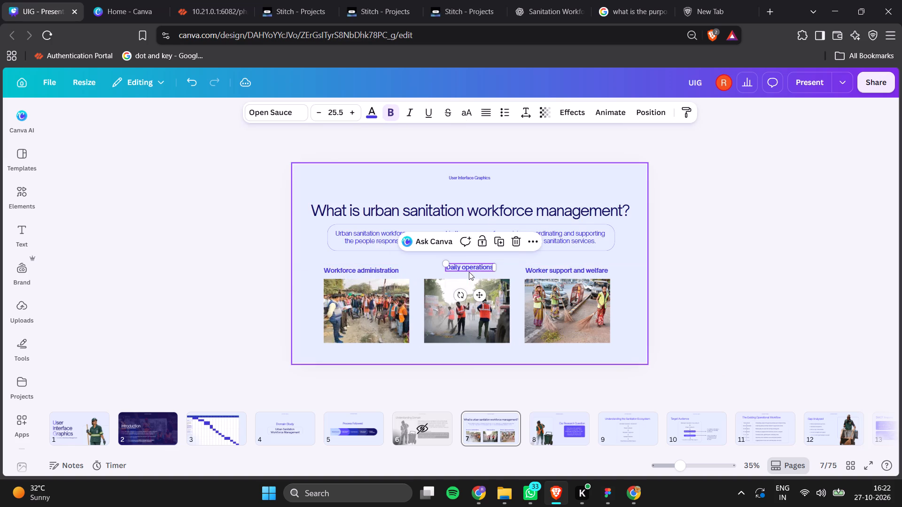
key("ctrl+z")
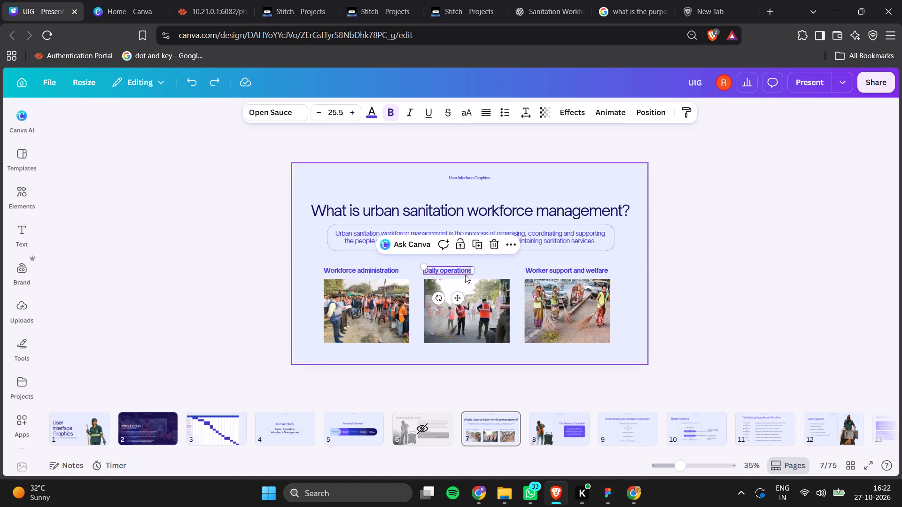
left_click_drag(443, 268, 459, 269)
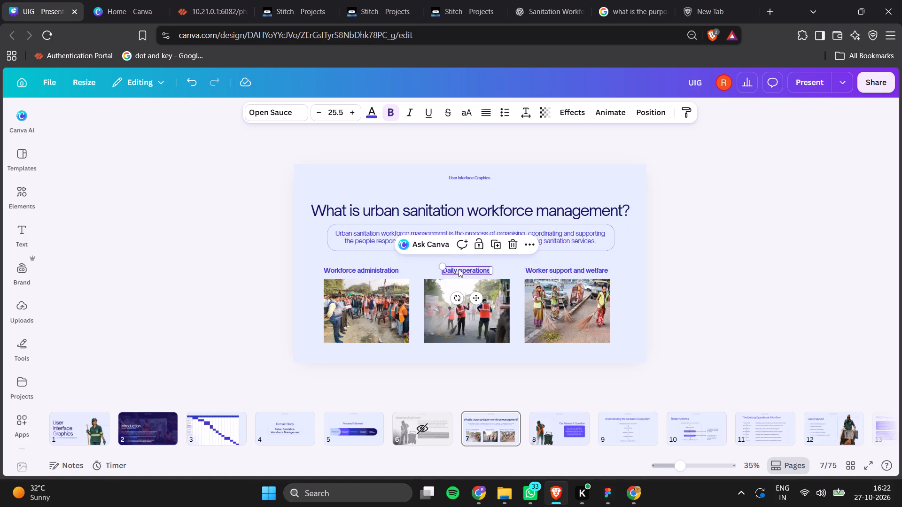
left_click(552, 270)
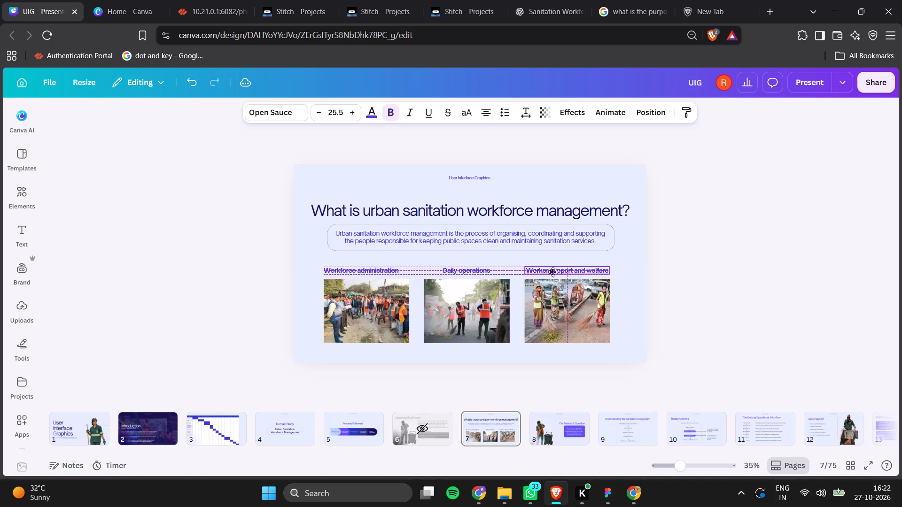
Recolour all three photo labels on page 7 the lighter navy blue, after trying black and the darkest navy.
left_click(363, 269)
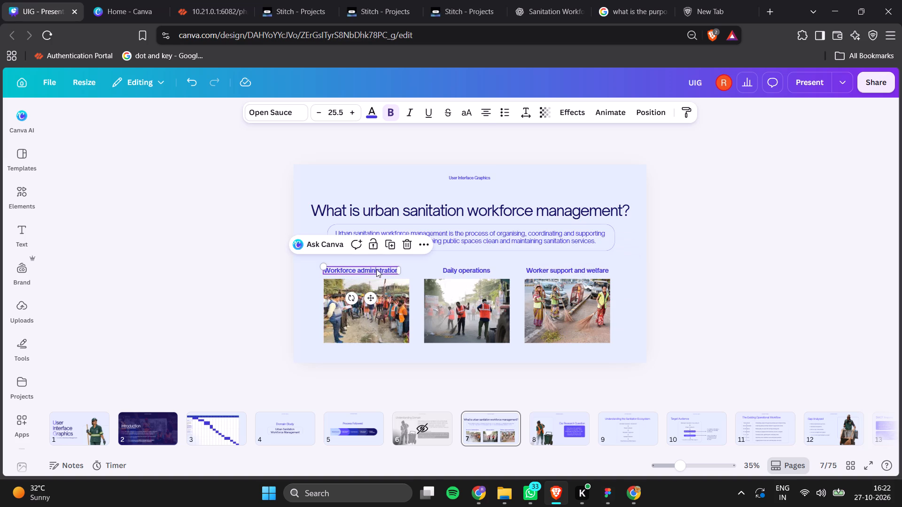
left_click(467, 270, "shift")
left_click(564, 271, "shift")
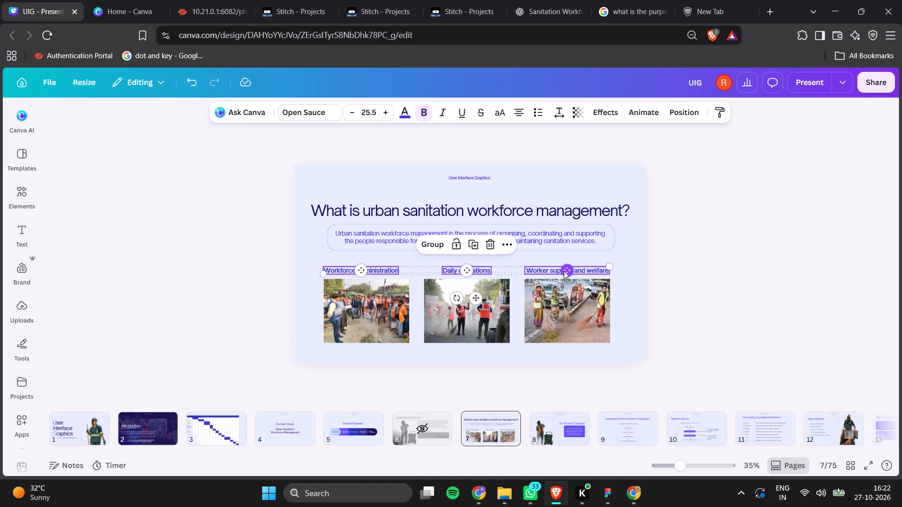
left_click(408, 111)
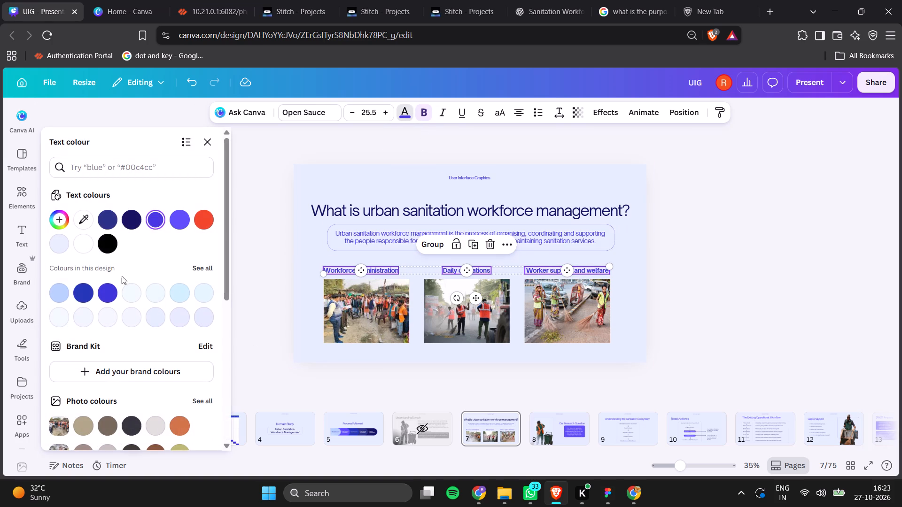
left_click(107, 243)
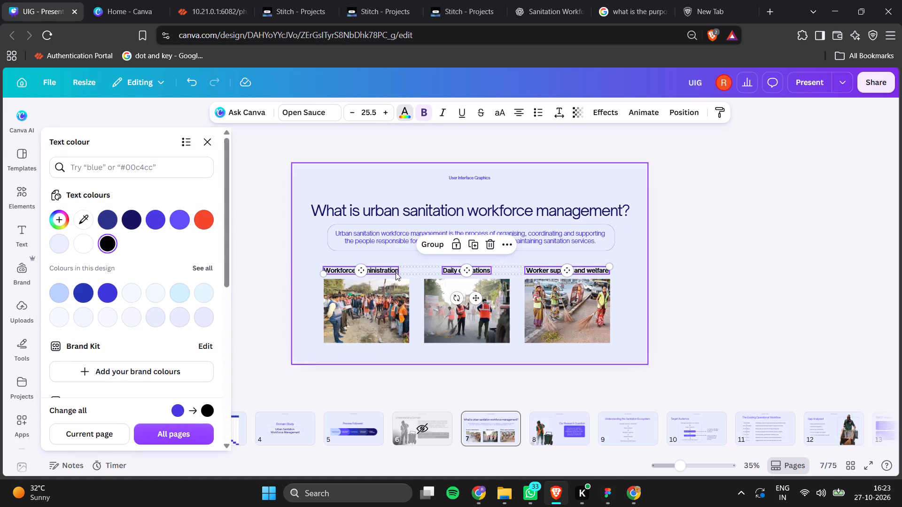
left_click(129, 218)
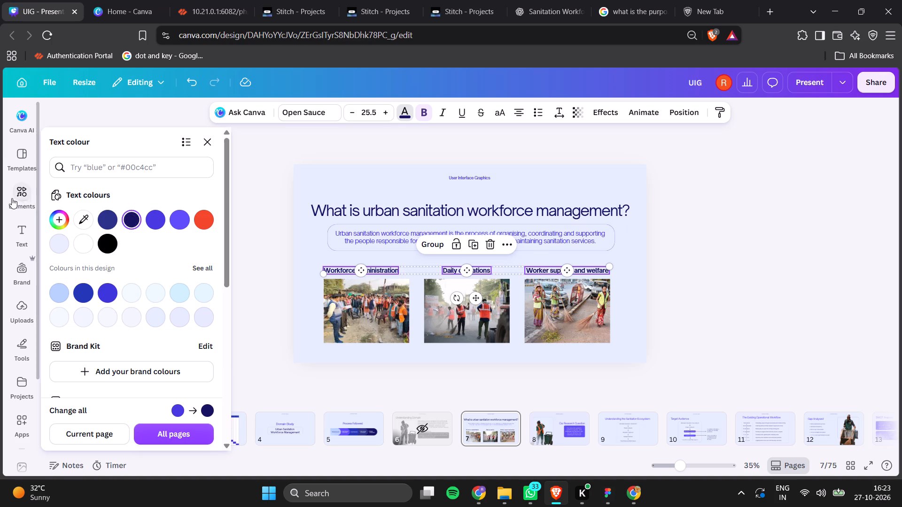
left_click(113, 212)
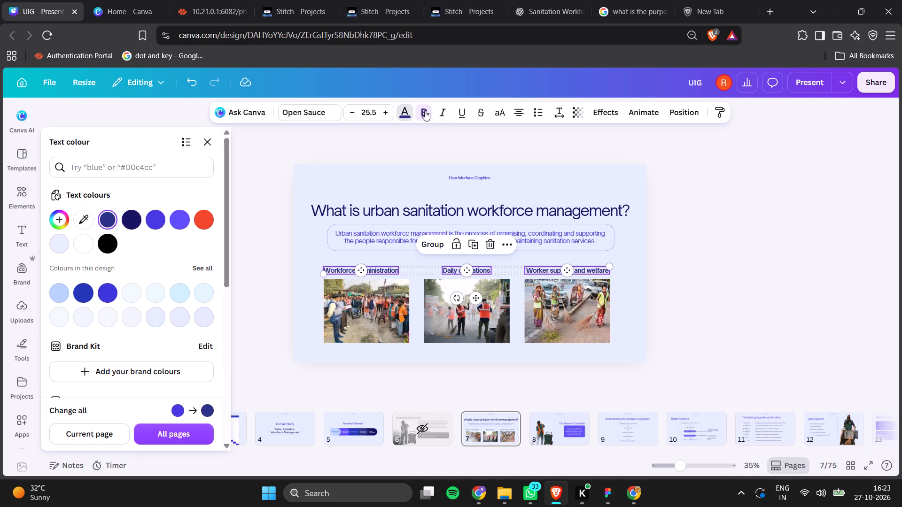
Remove the bold formatting from the three photo labels.
left_click(425, 110)
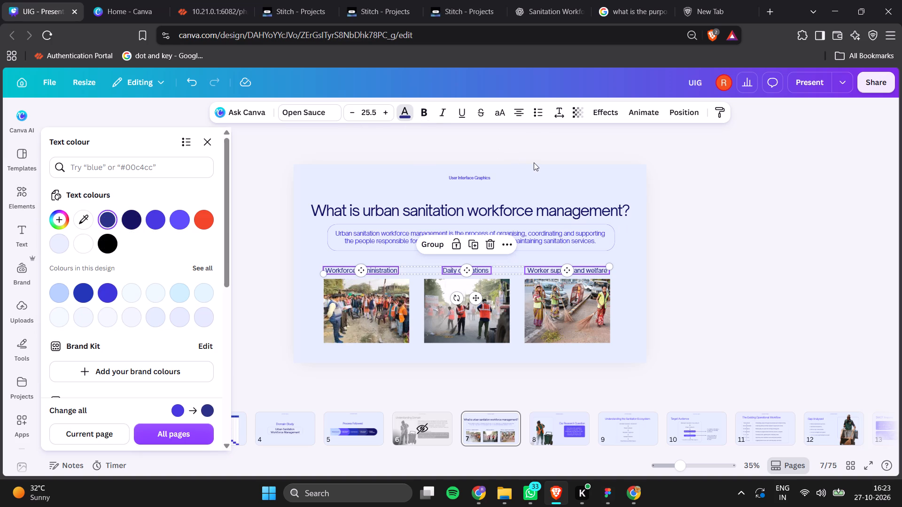